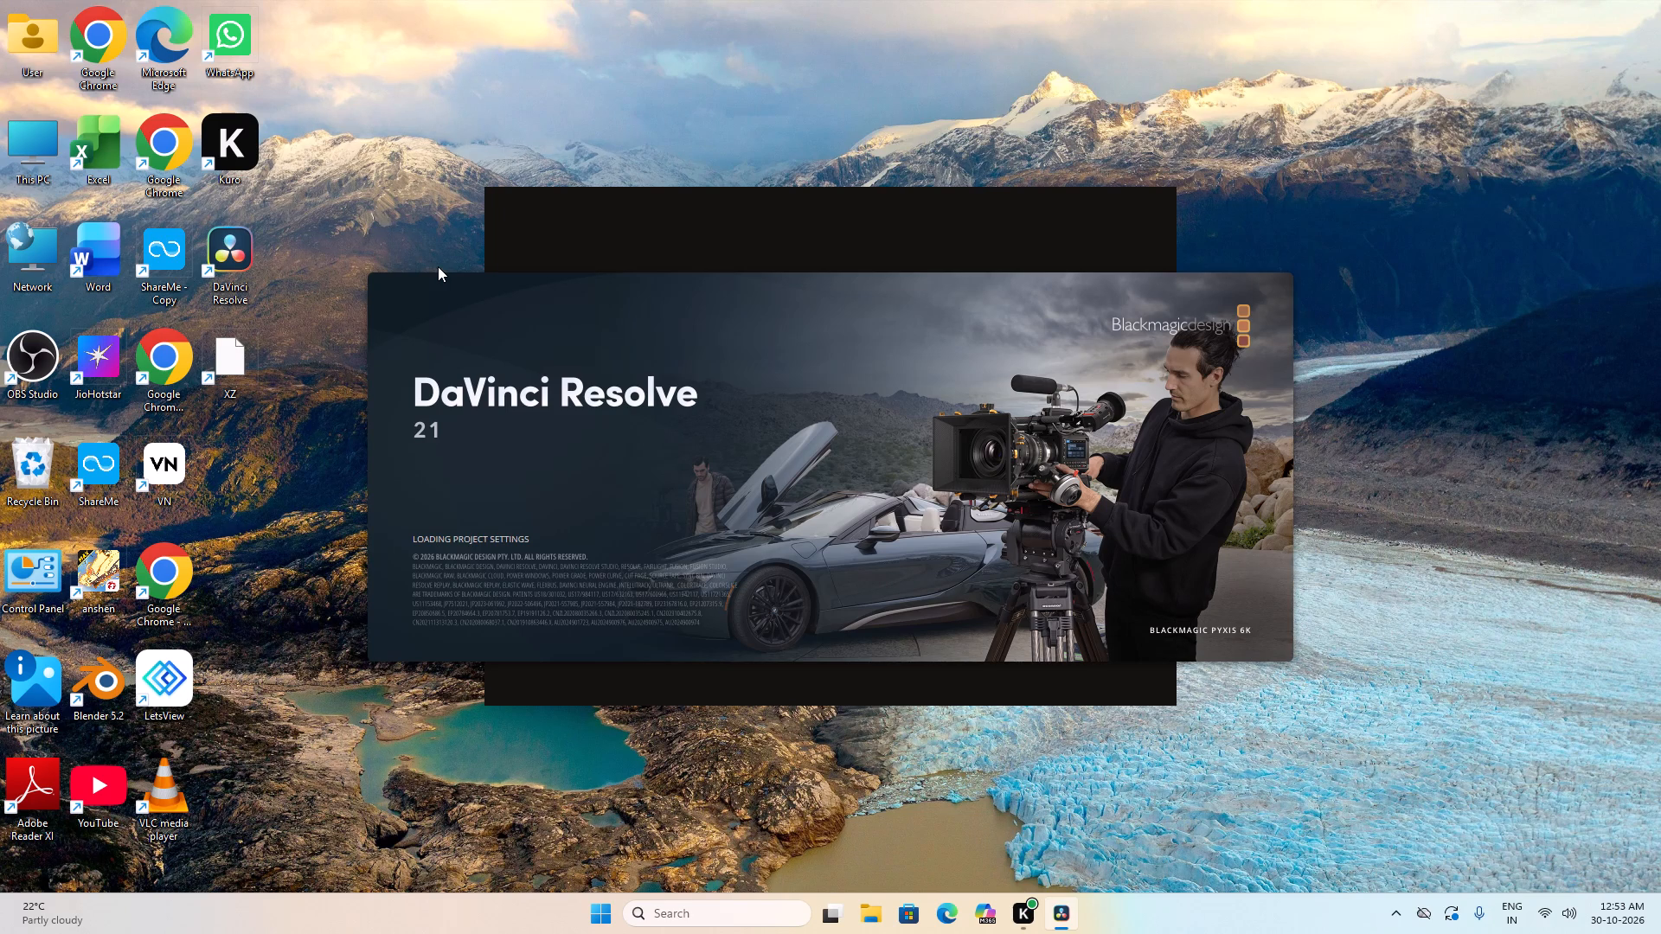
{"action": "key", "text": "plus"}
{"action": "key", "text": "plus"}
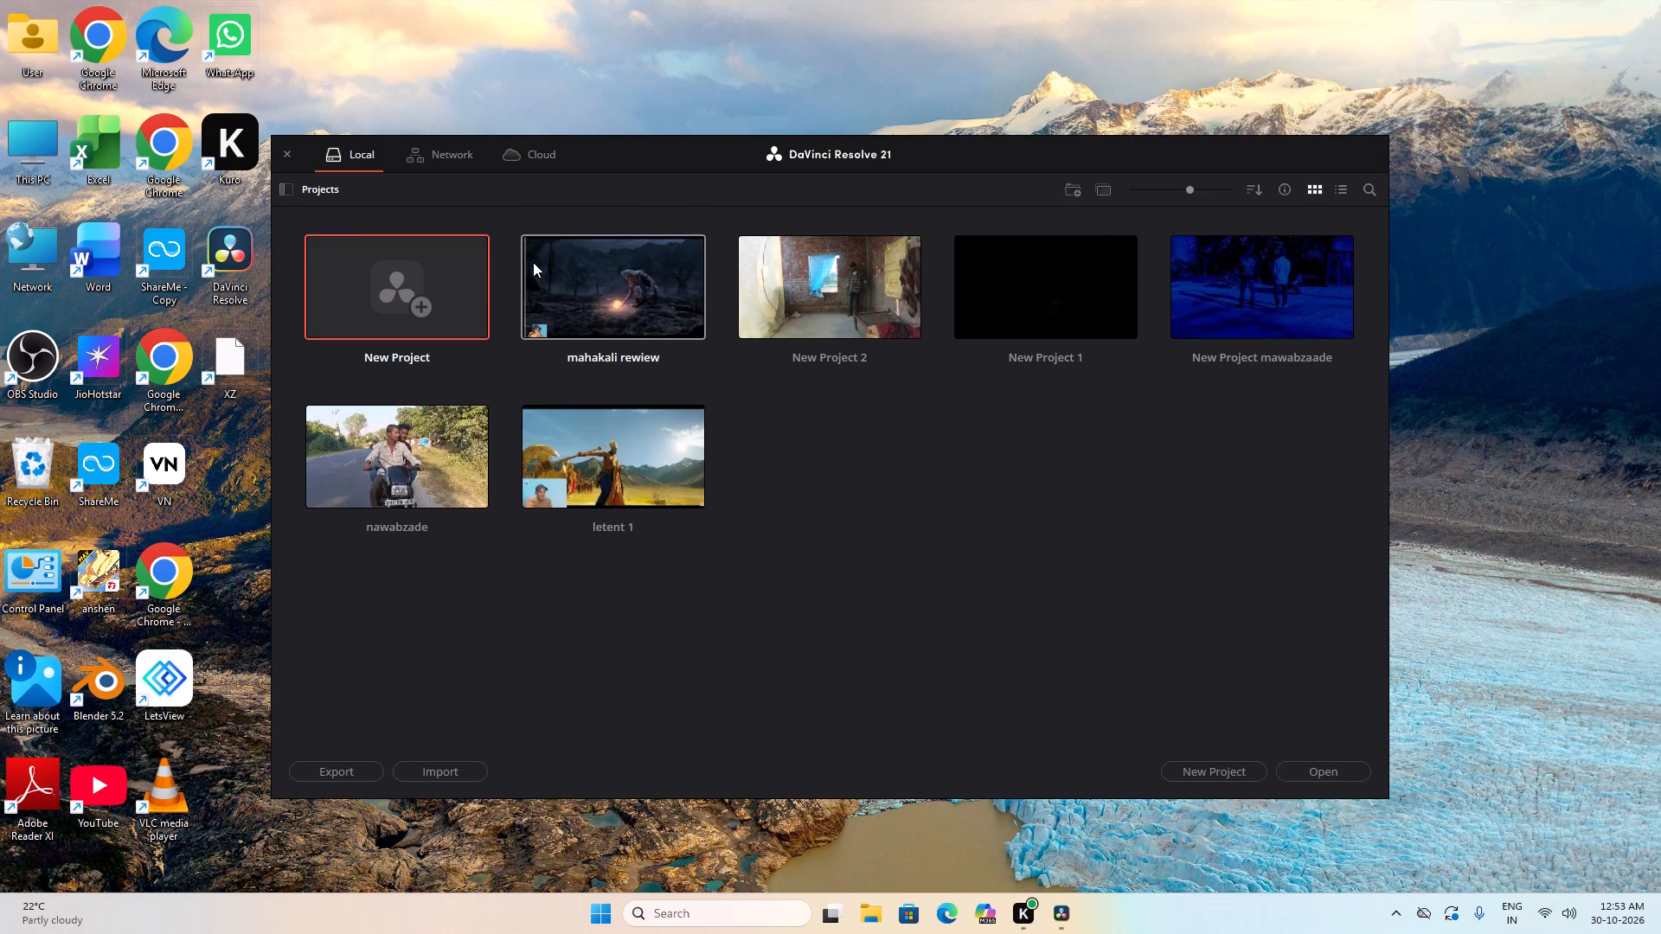
Connect the trüke Crystal Dyno headset to the computer over Bluetooth and return to the project manager.
{"action": "left_click", "coordinate": [1571, 910]}
{"action": "left_click", "coordinate": [1525, 637]}
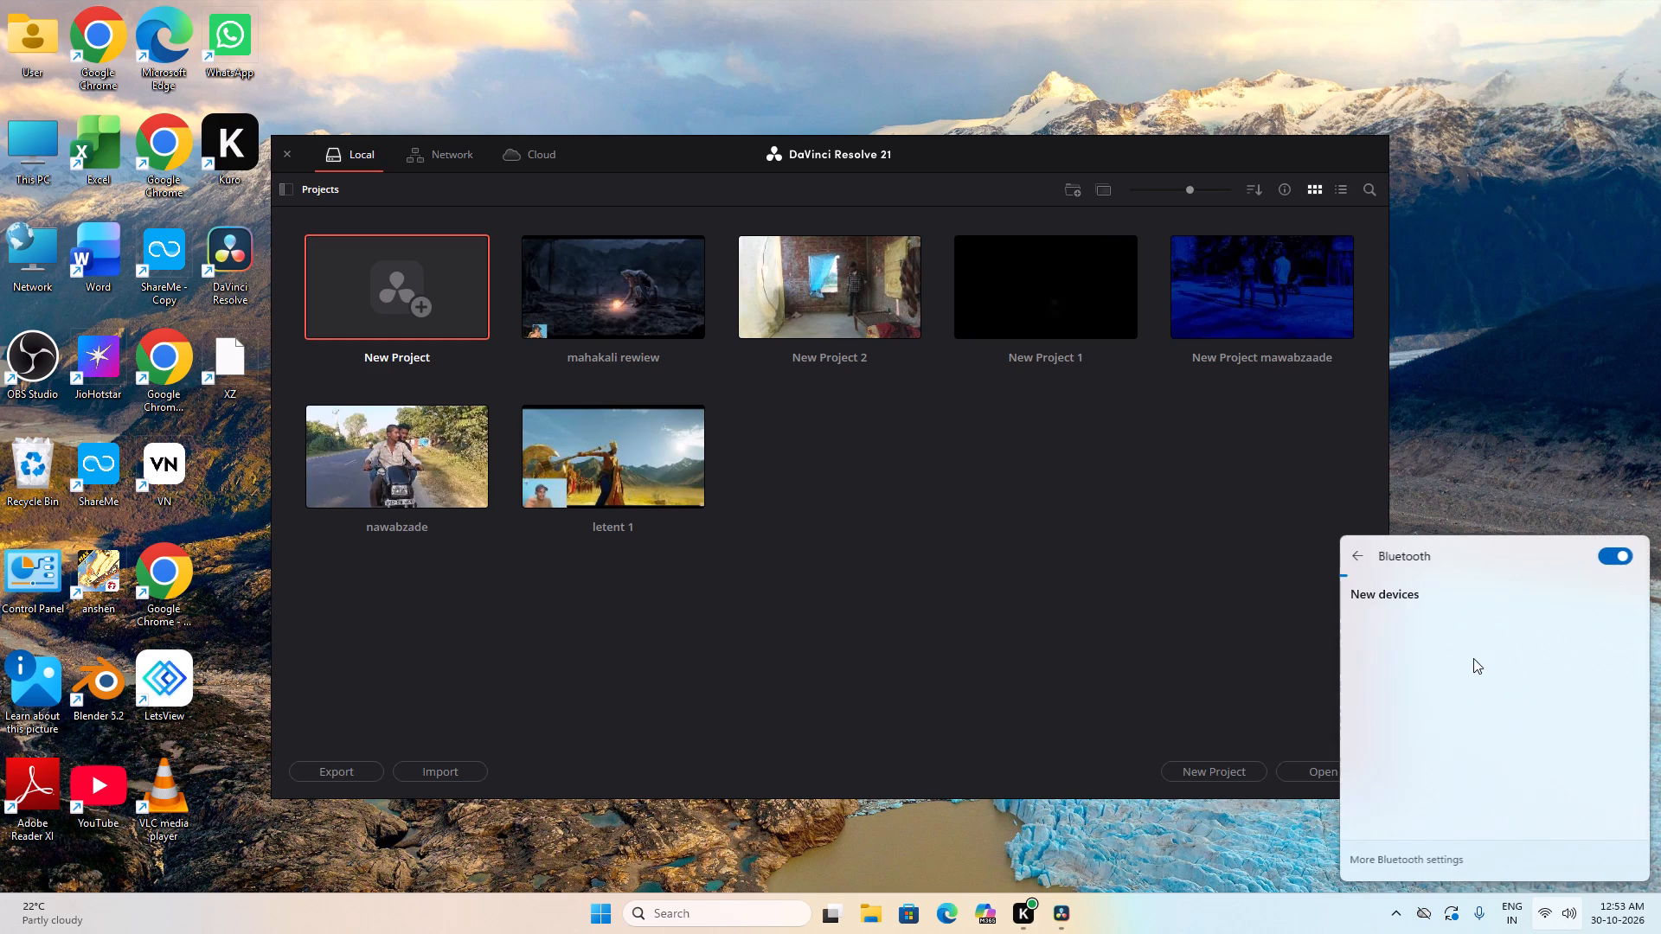
{"action": "left_click", "coordinate": [1429, 742]}
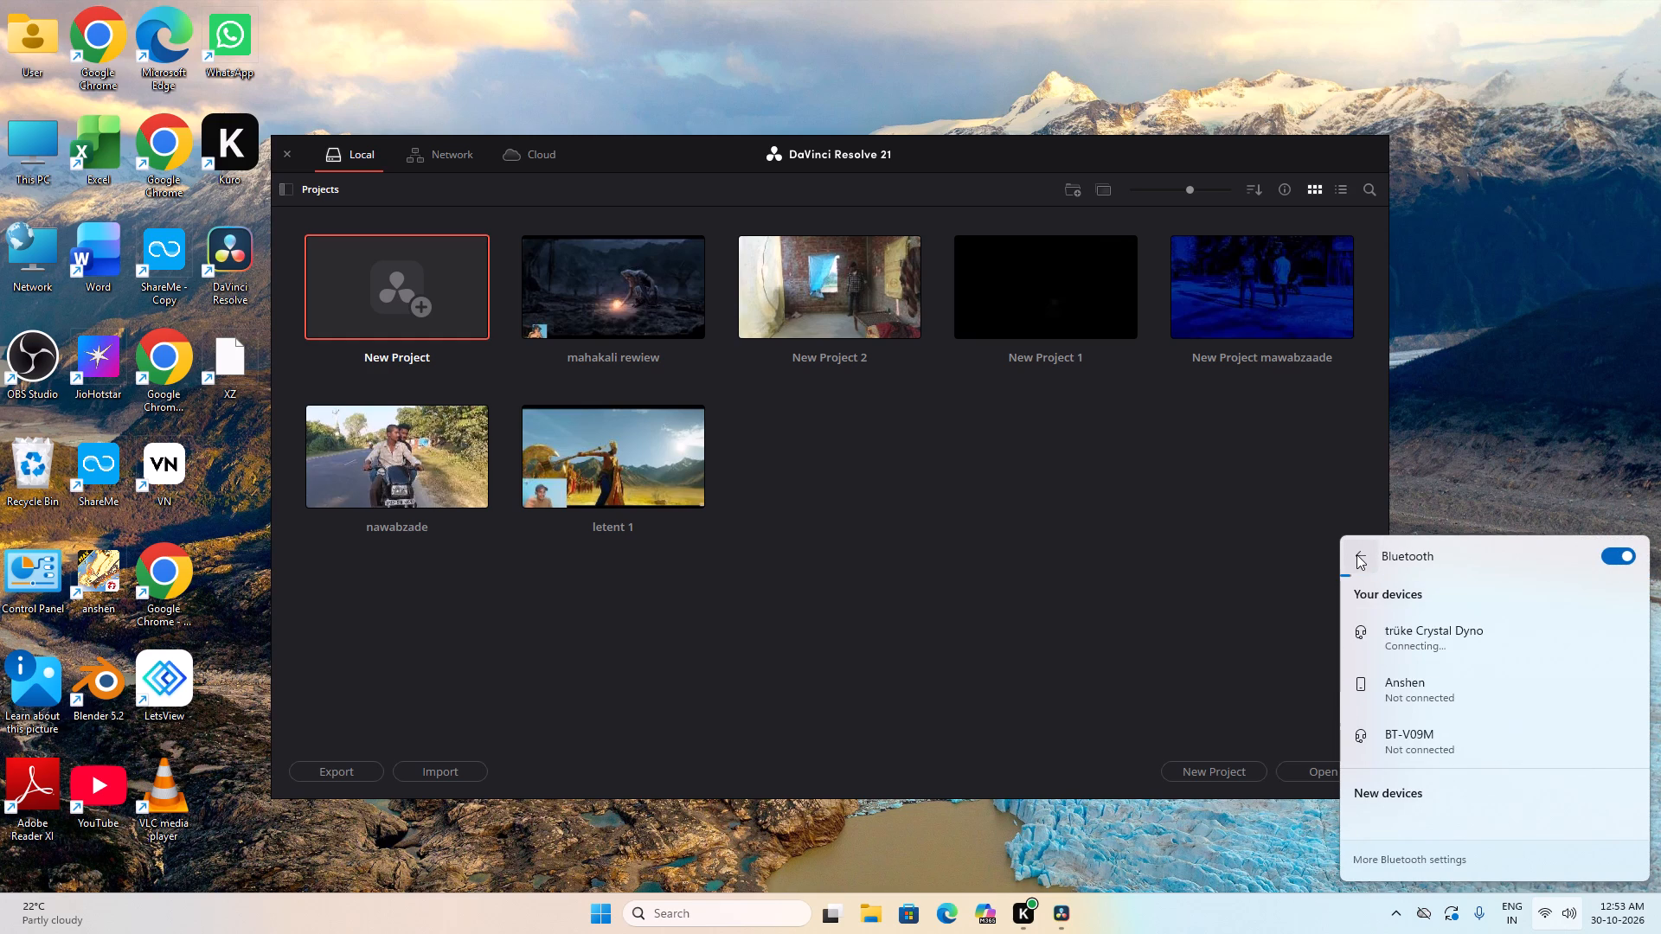
{"action": "left_click", "coordinate": [1356, 554]}
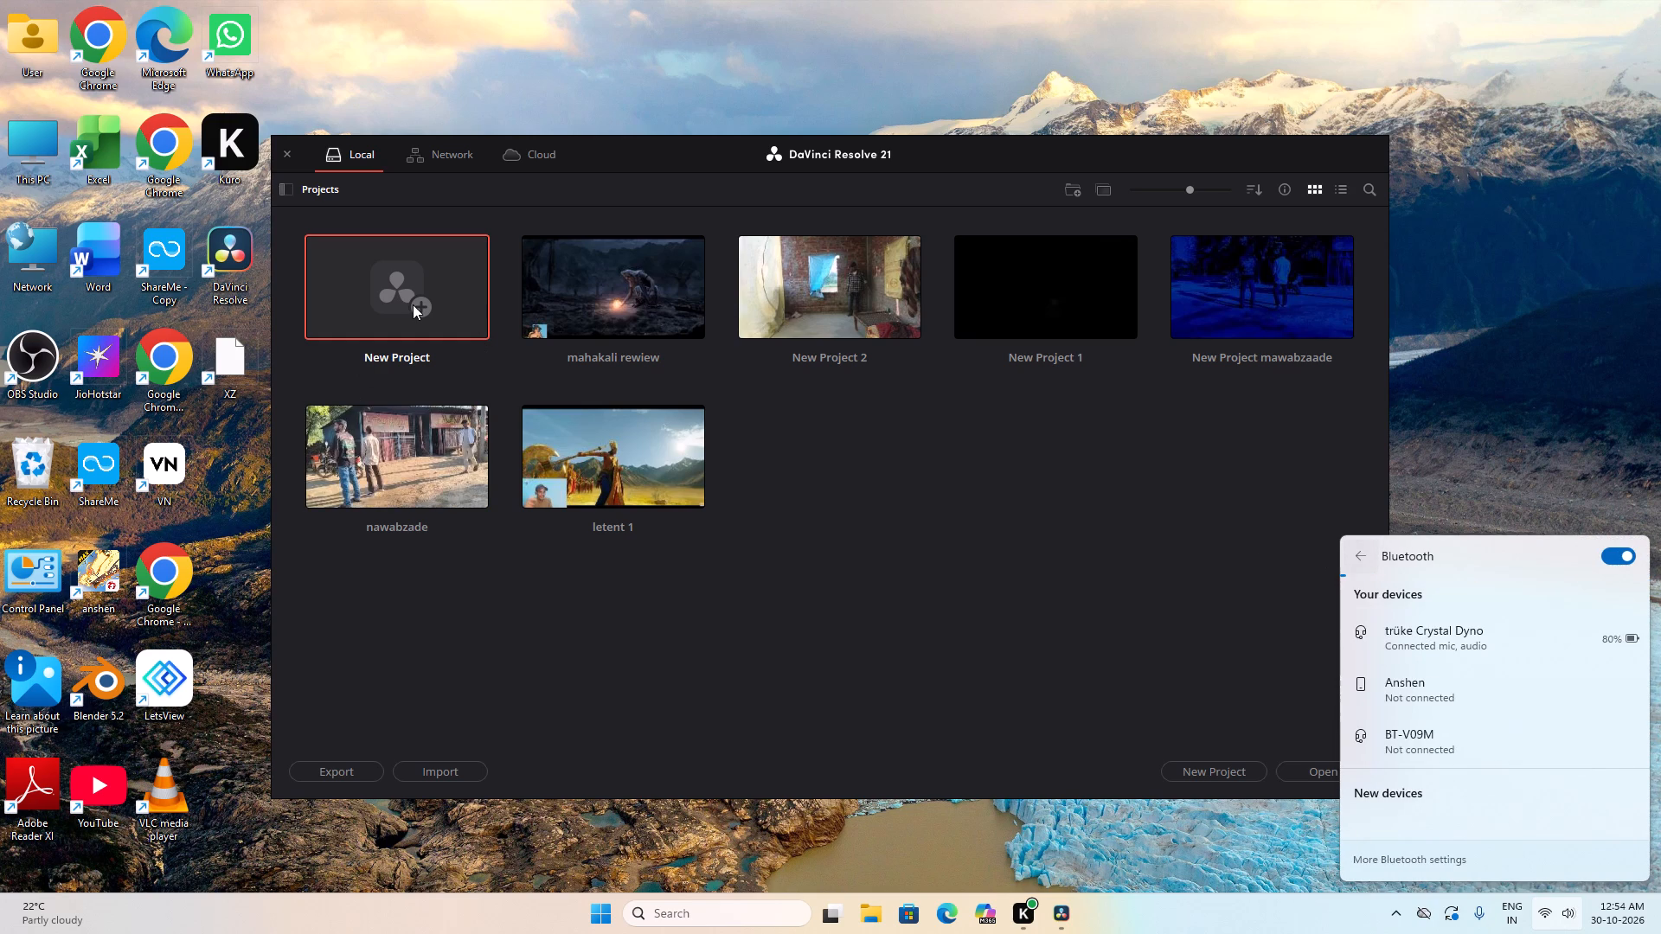
{"action": "left_click", "coordinate": [413, 304]}
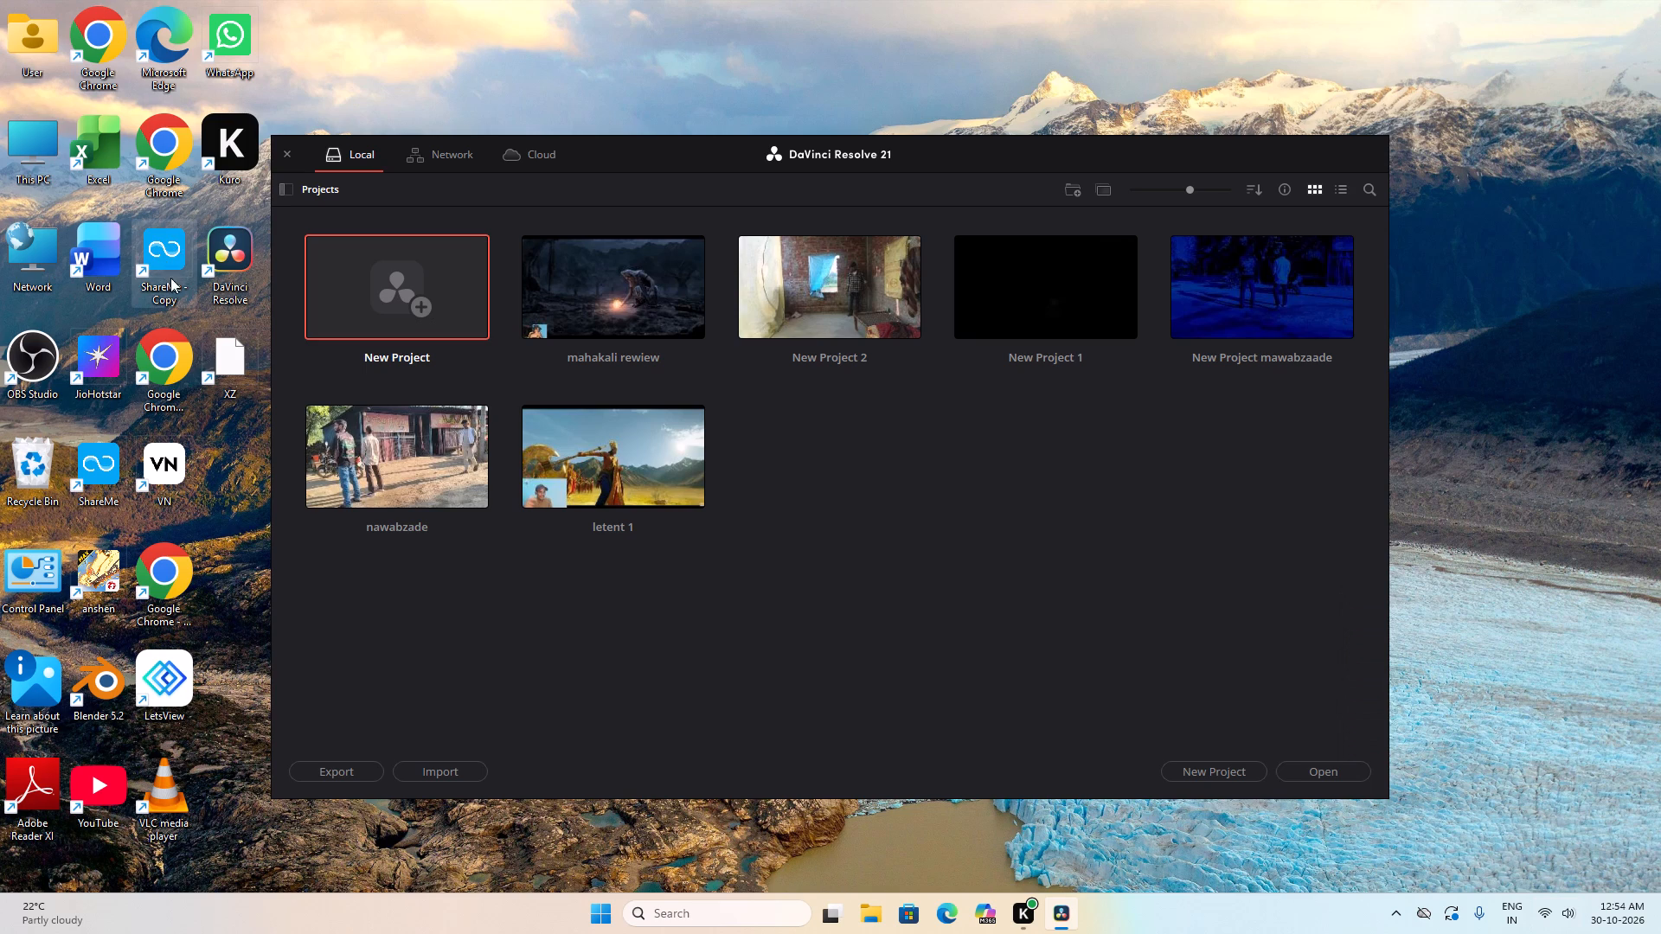
Create a new local project named "bhoot 2", keeping the default media location.
{"action": "left_click", "coordinate": [1202, 777]}
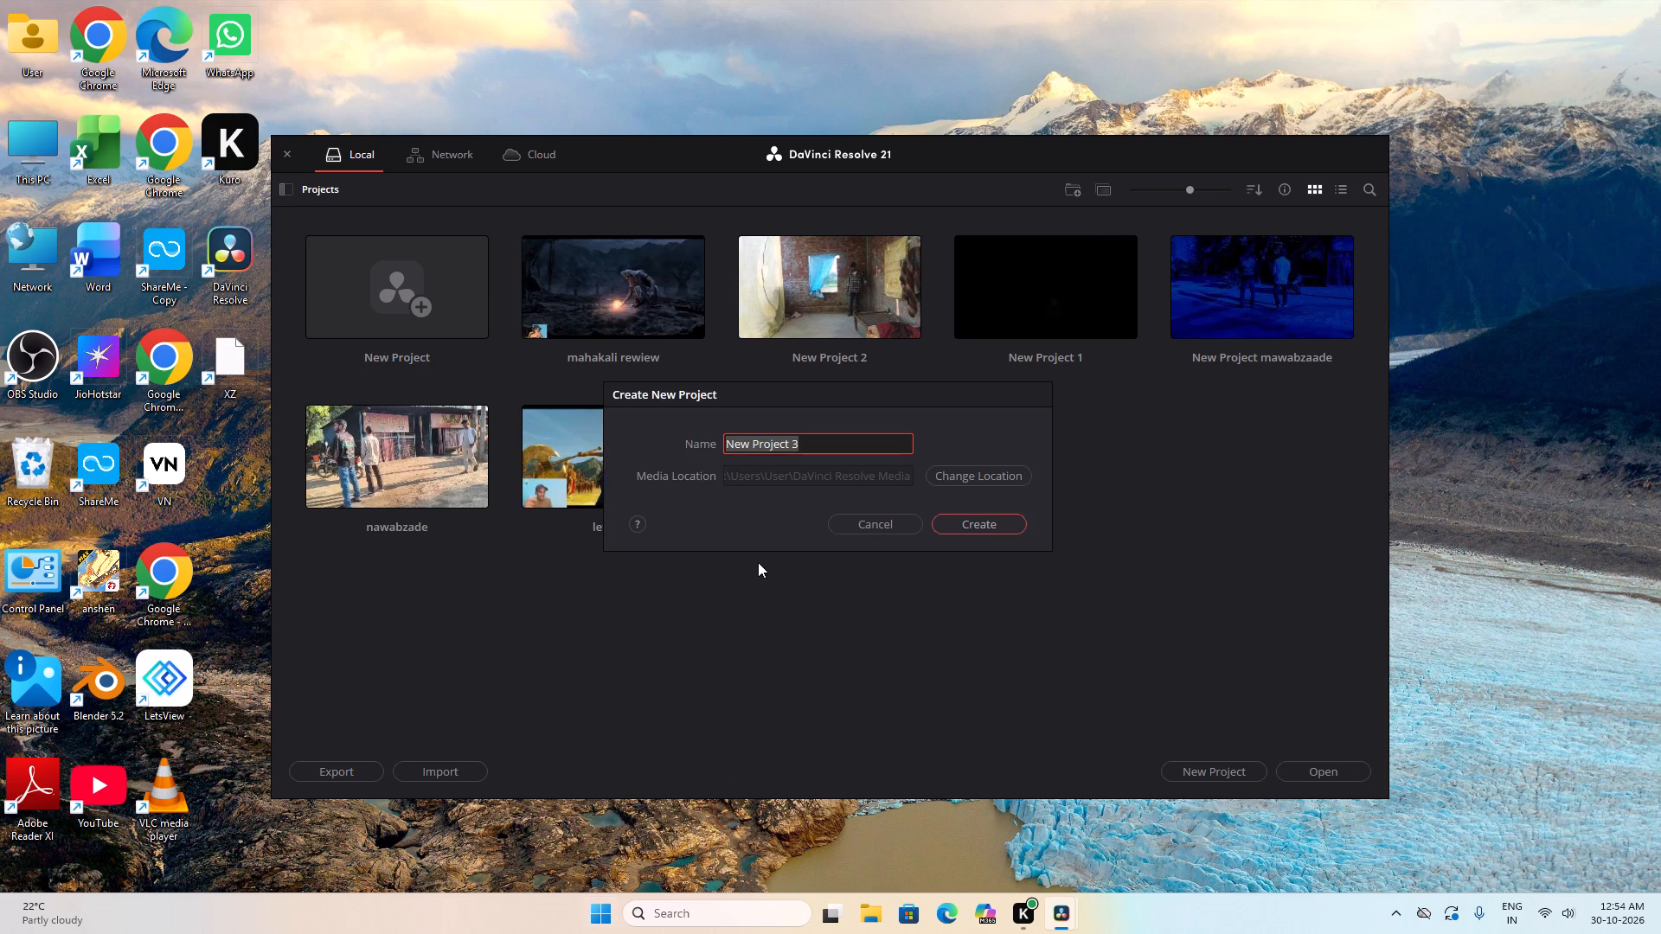
{"action": "left_click_drag", "start_coordinate": [803, 441], "coordinate": [628, 432]}
{"action": "key", "text": "BackSpace"}
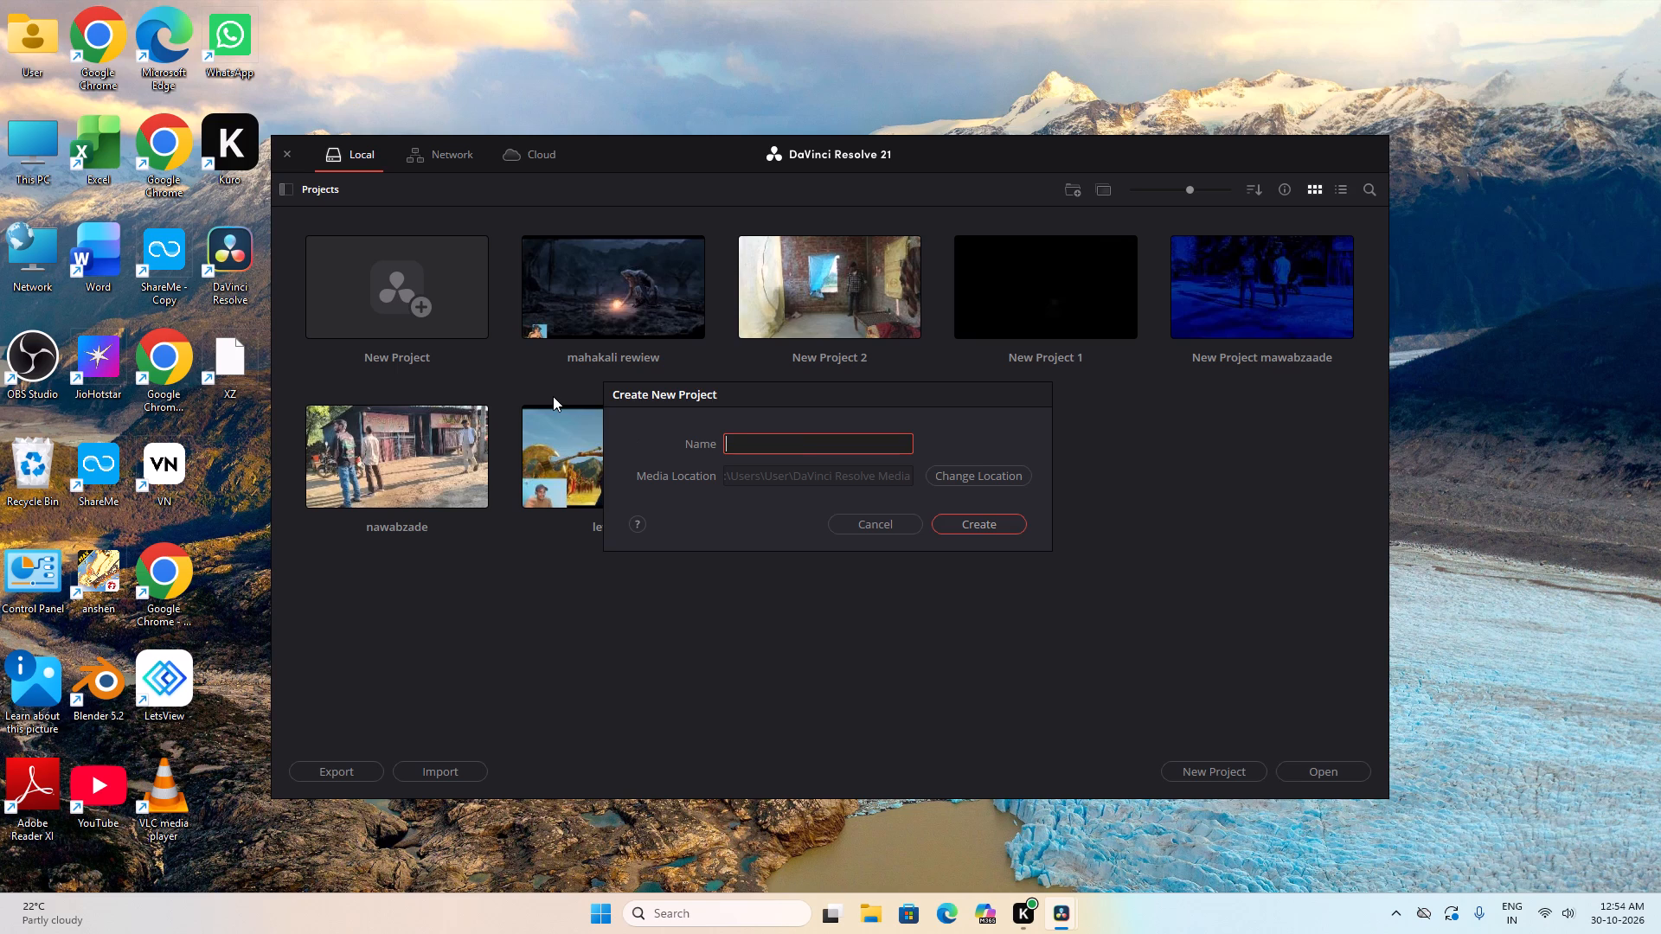
{"action": "type", "text": "bhoot 2"}
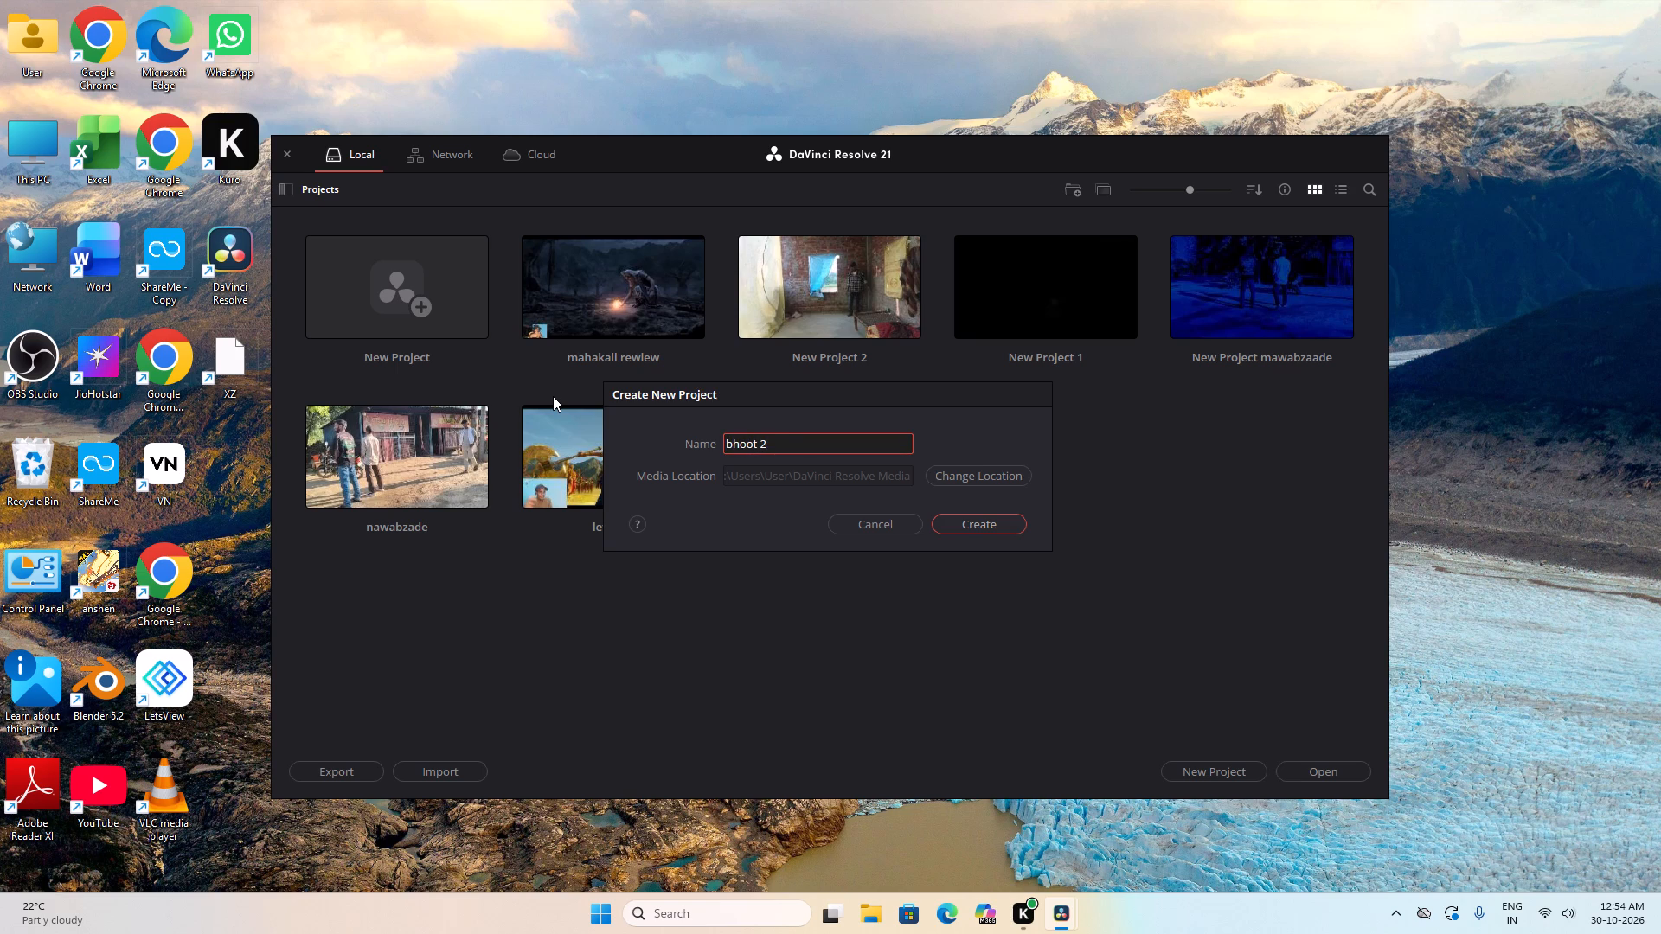
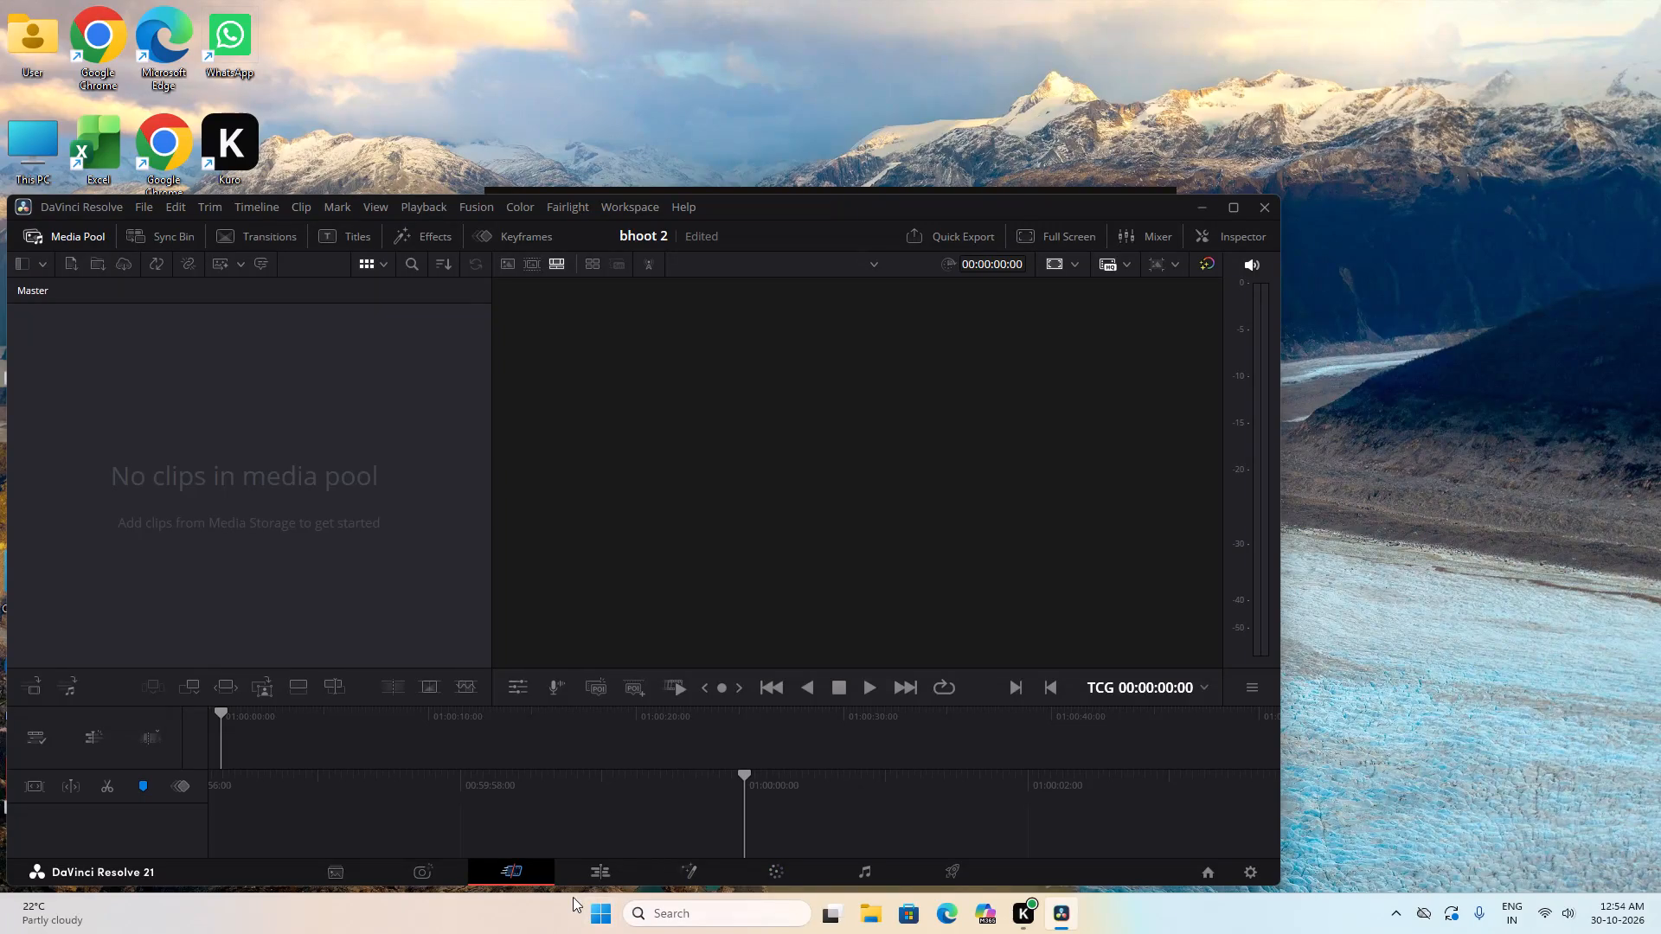
Search the computer's installed apps for "uni" and launch the Telegram client.
{"action": "left_click", "coordinate": [596, 906]}
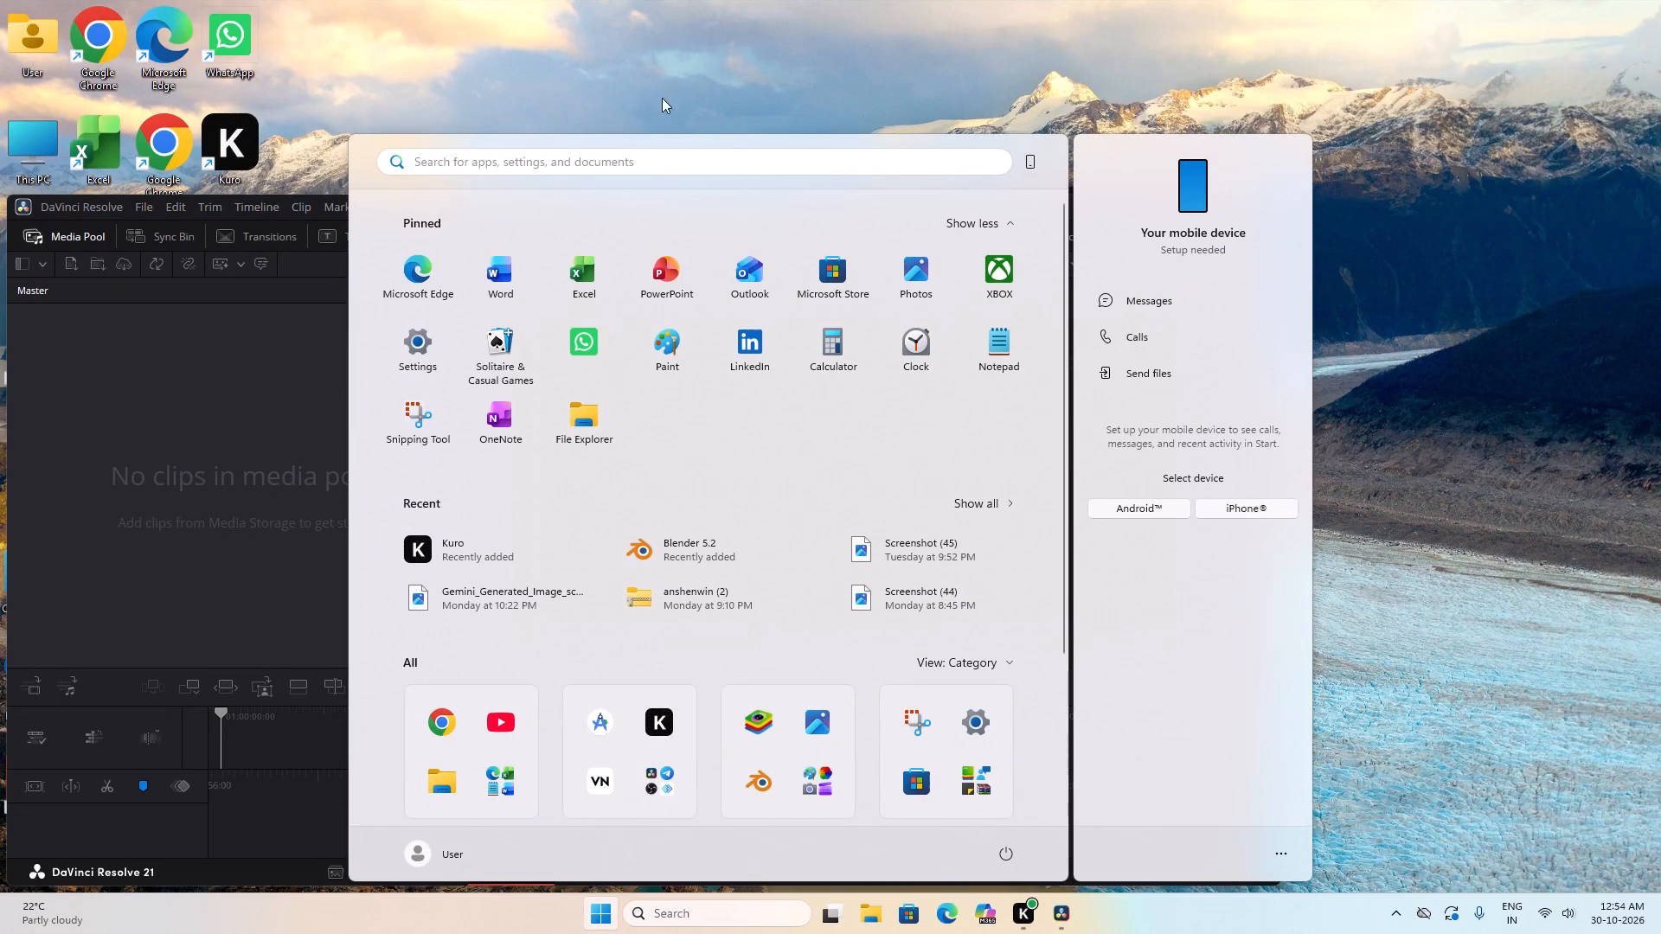
{"action": "left_click", "coordinate": [668, 161]}
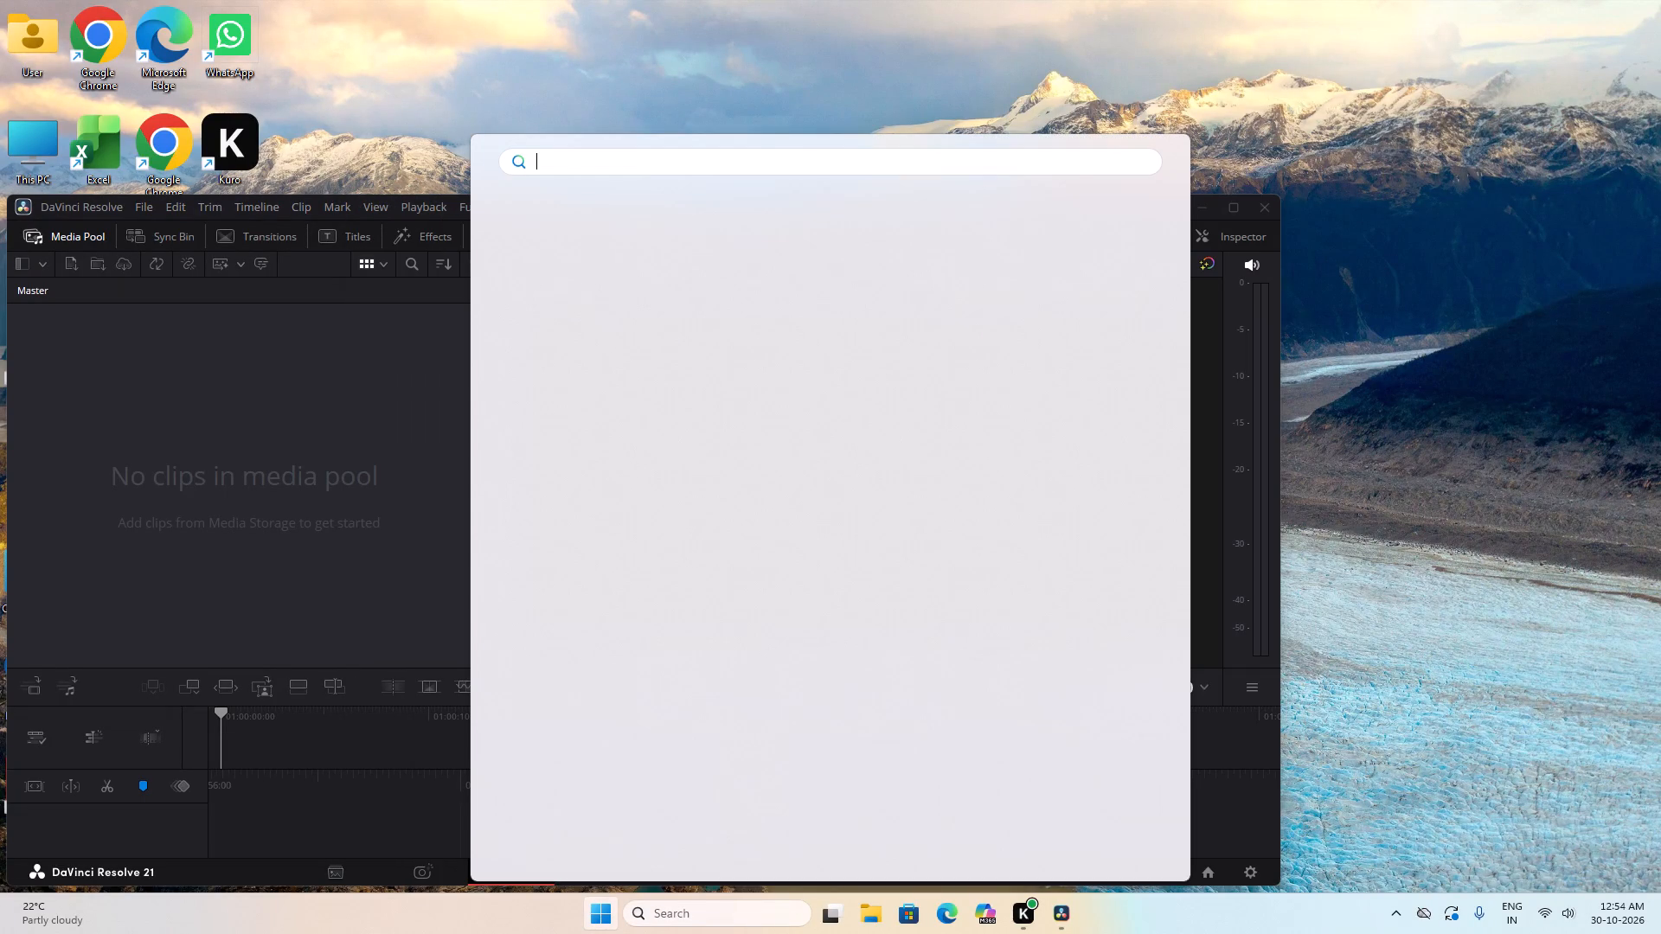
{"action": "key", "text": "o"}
{"action": "key", "text": "BackSpace"}
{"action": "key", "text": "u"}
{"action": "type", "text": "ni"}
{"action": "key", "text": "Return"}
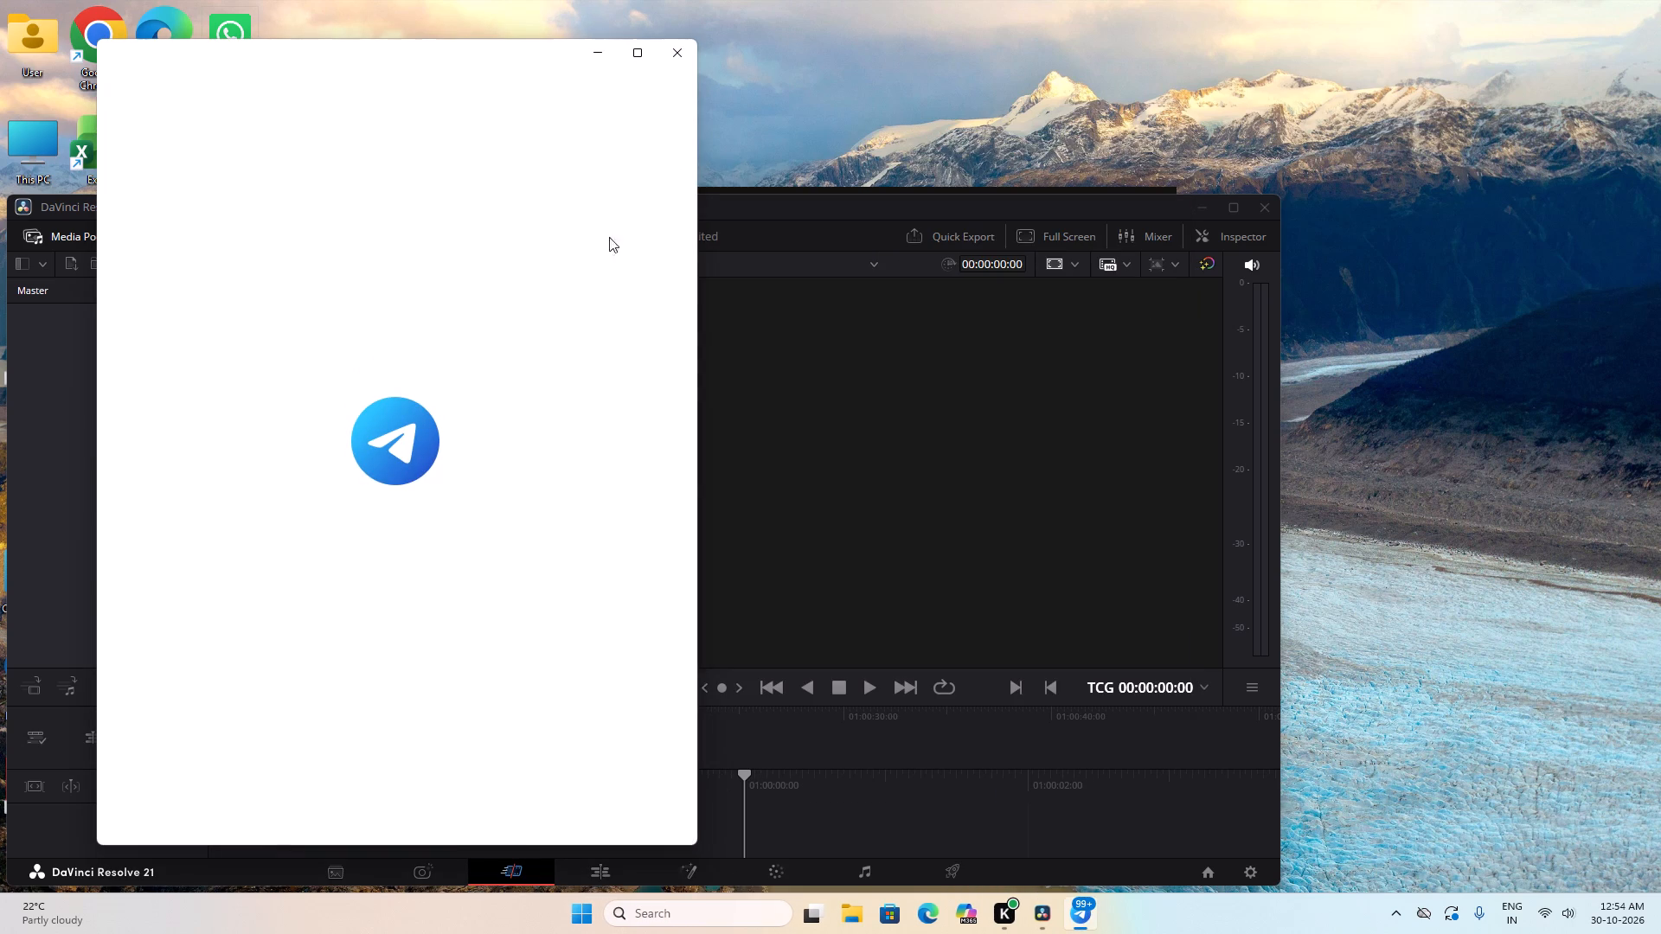
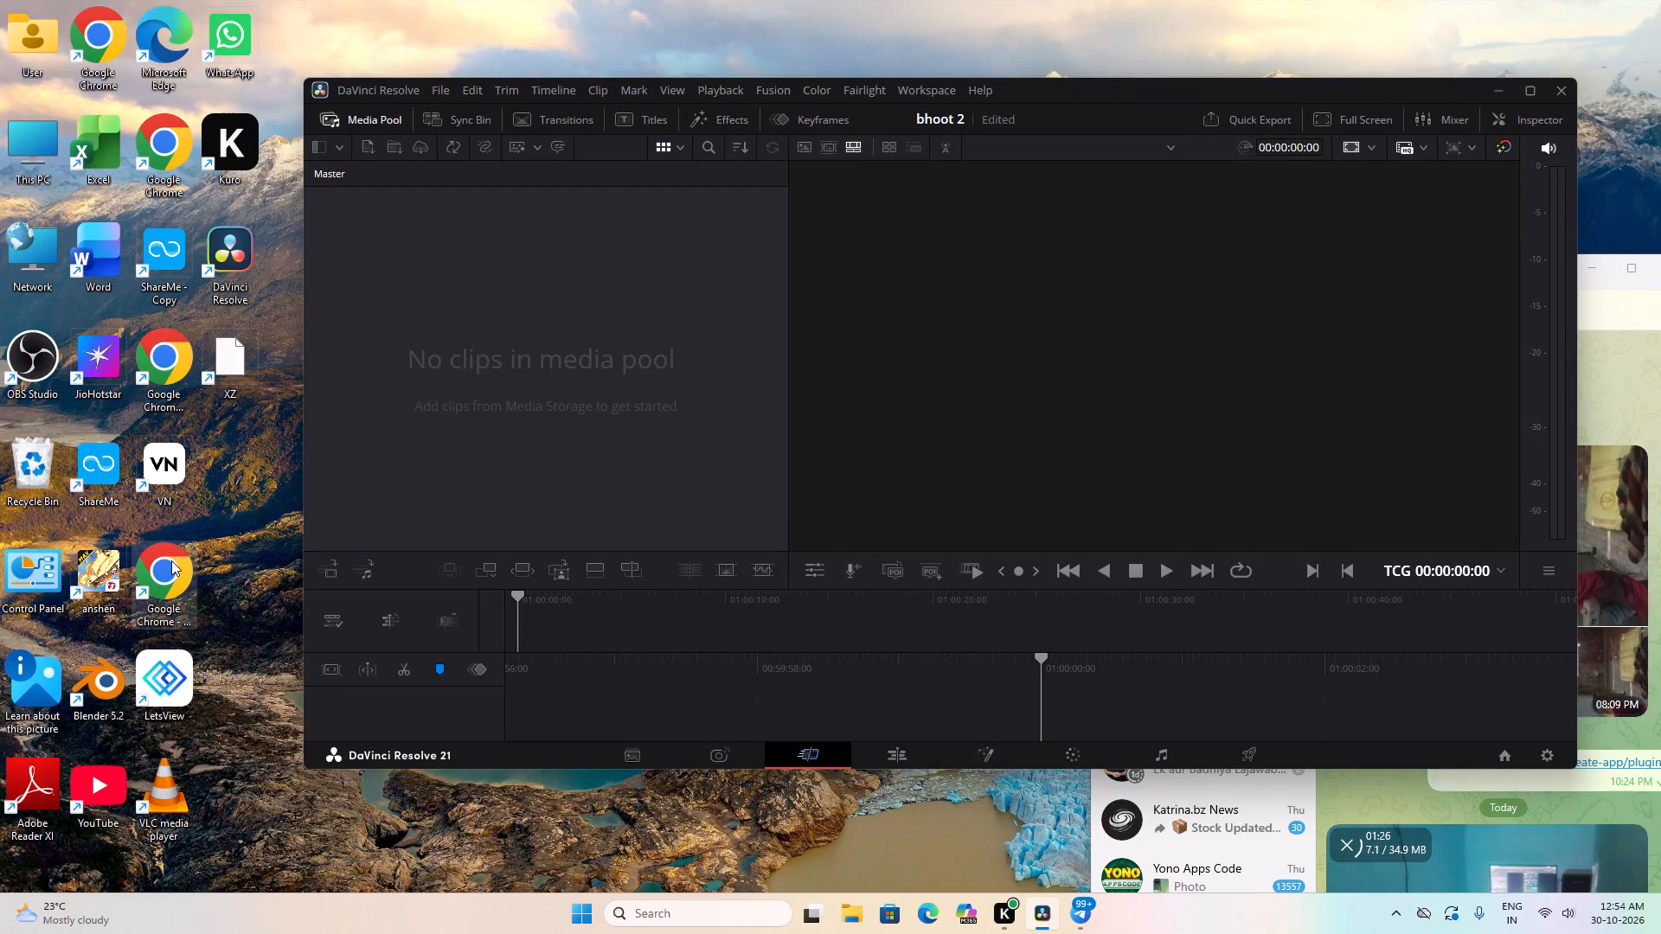
Switch to Google Chrome and ready the address bar of the new tab for a search.
{"action": "double_click", "coordinate": [171, 560]}
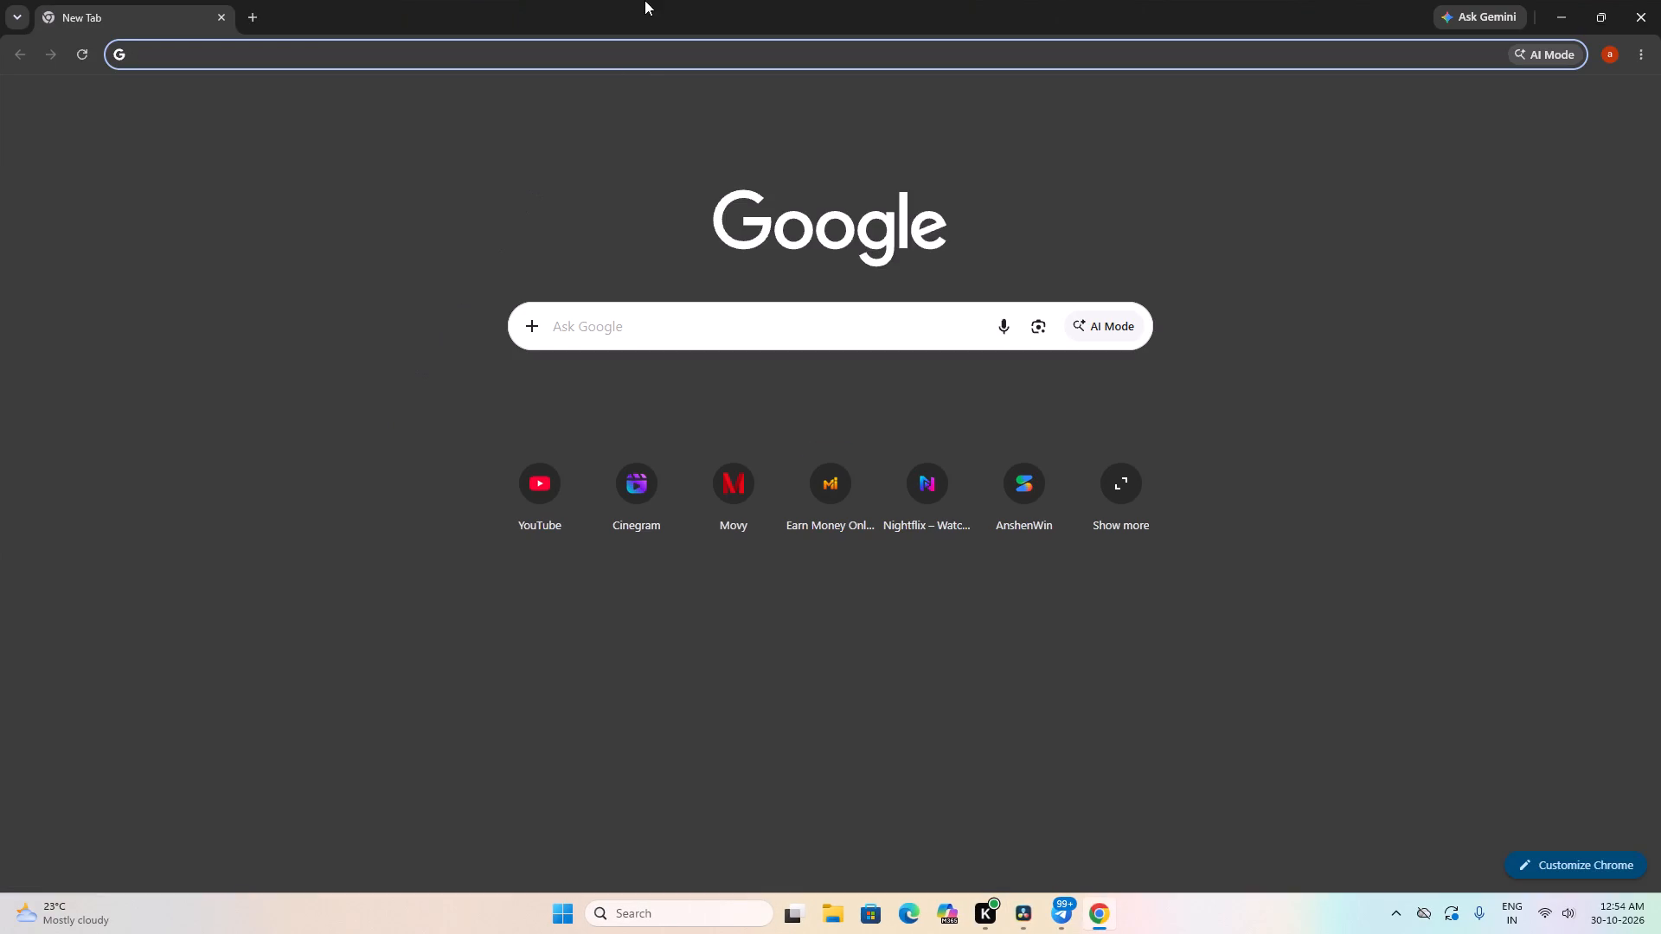
{"action": "left_click", "coordinate": [650, 54]}
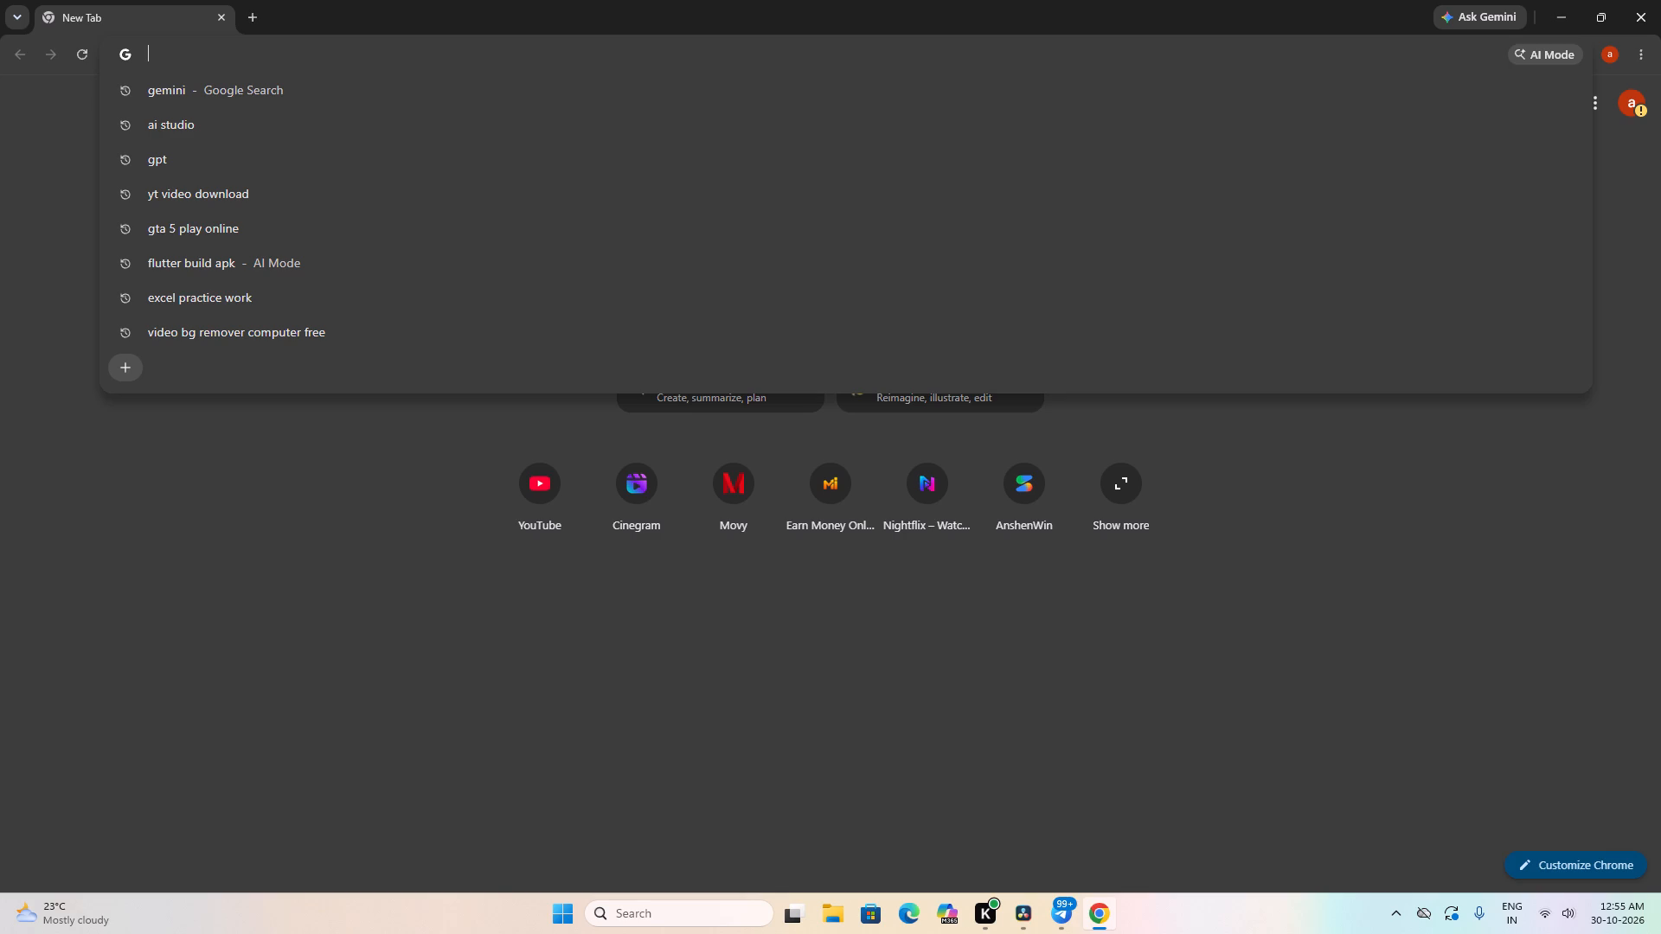
Search Google for "night computer ke aagehorror scene" and browse the video and image results.
{"action": "type", "text": "night"}
{"action": "key", "text": "space"}
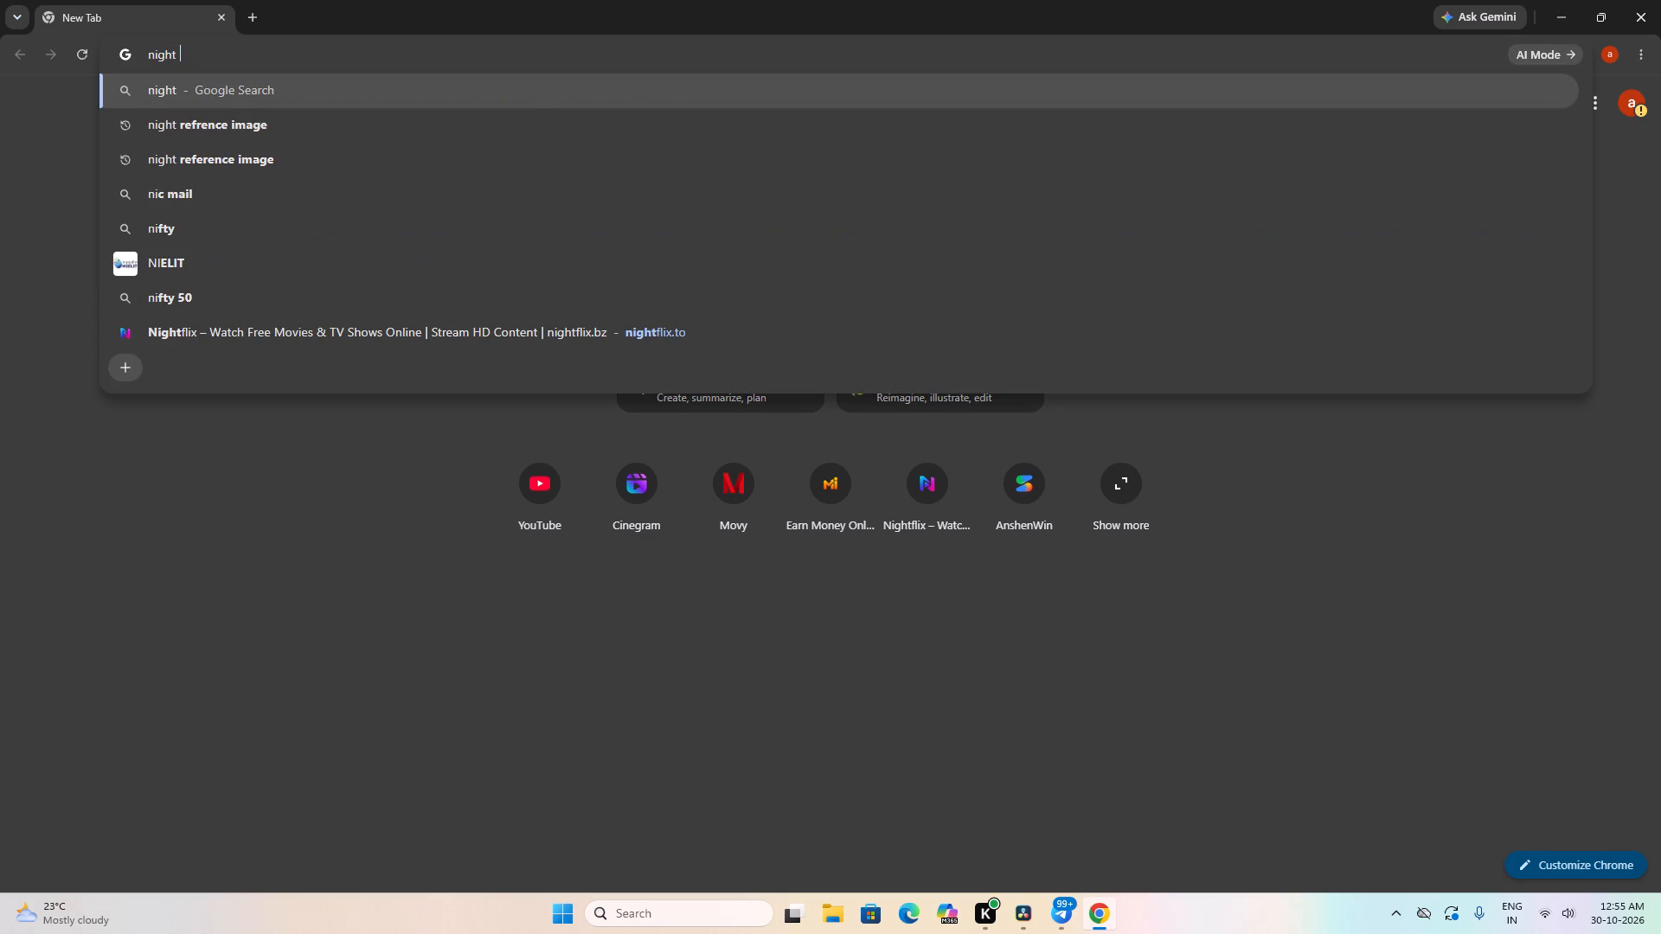
{"action": "type", "text": "computer ke"}
{"action": "key", "text": "space"}
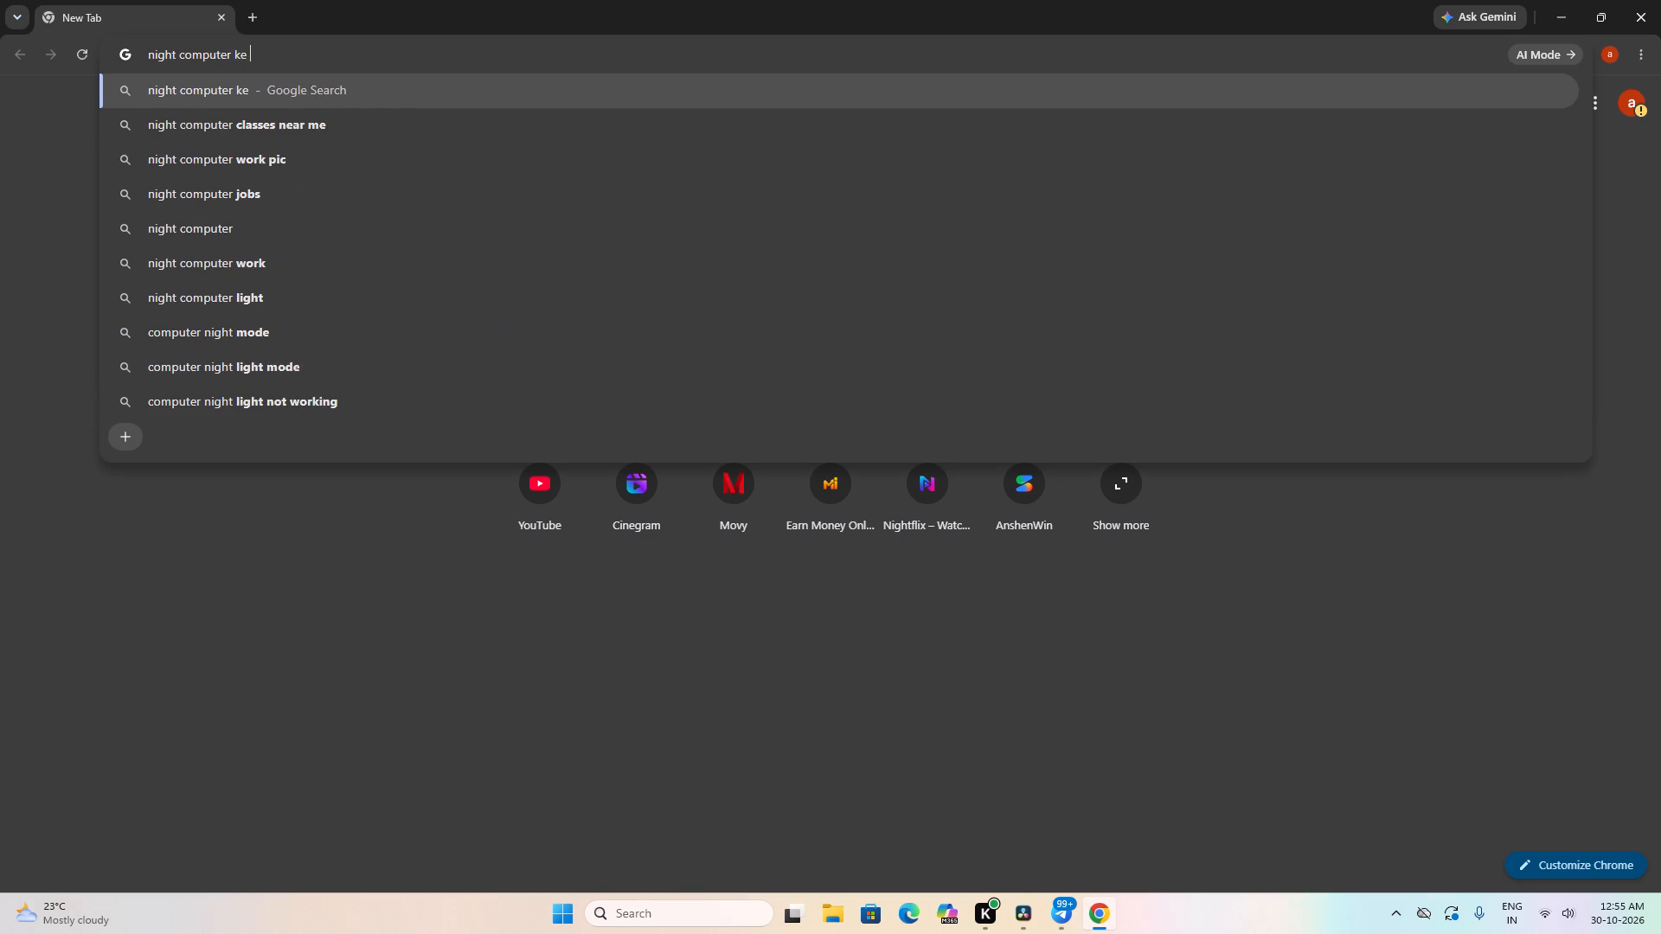
{"action": "type", "text": "aage"}
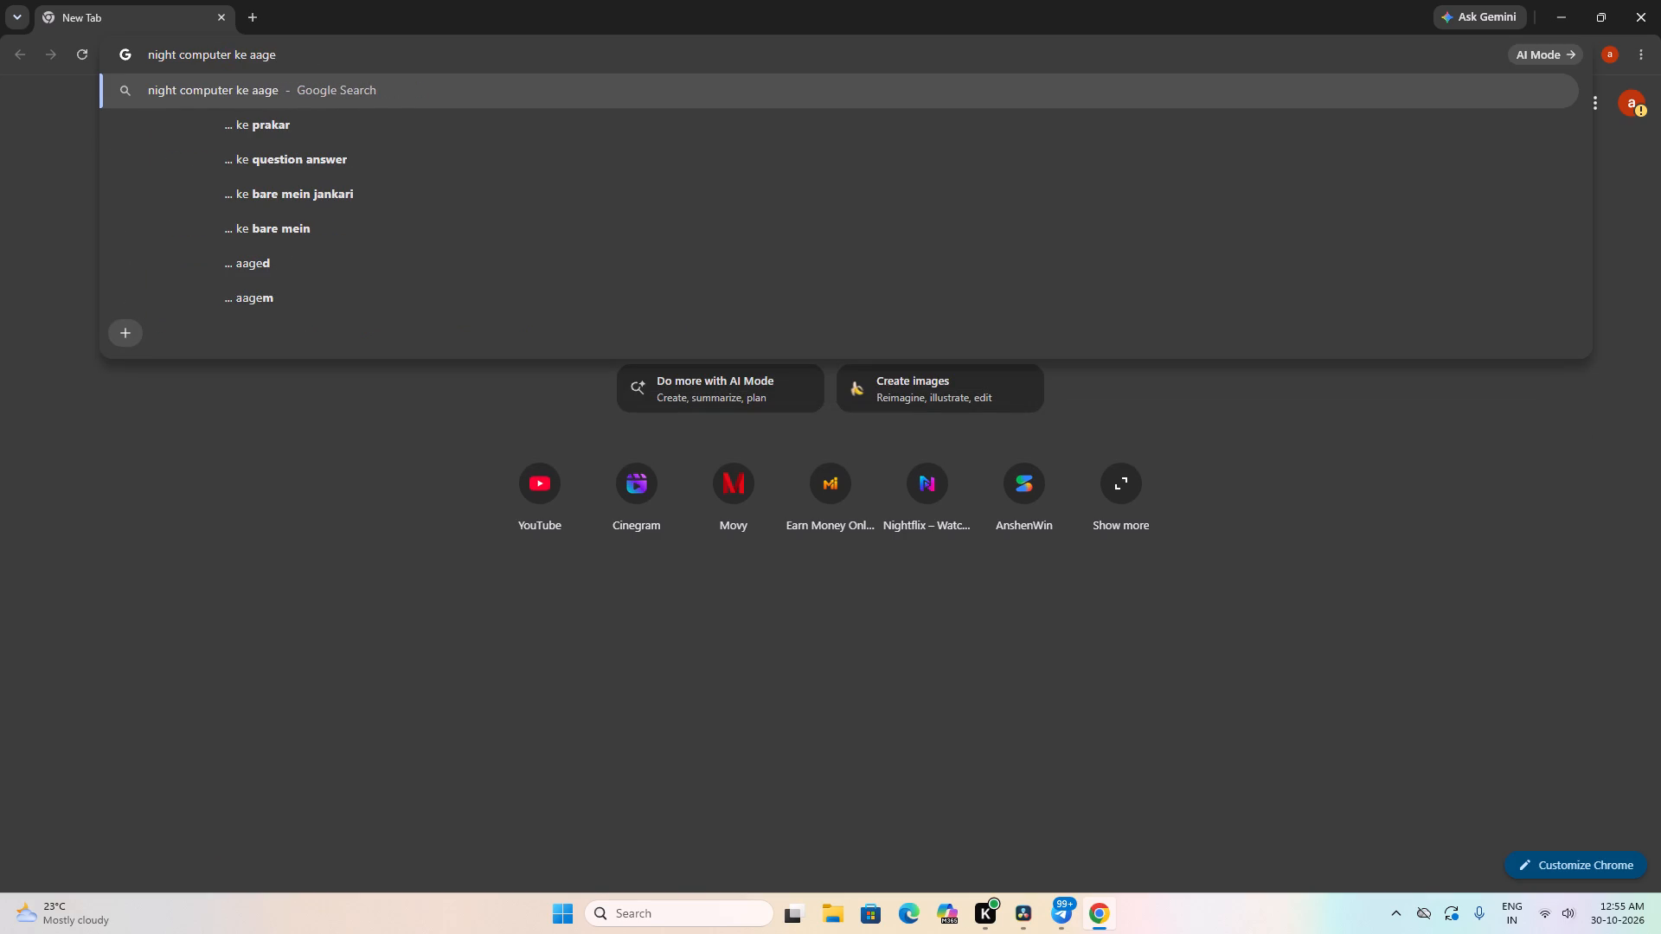
{"action": "type", "text": "horror scene"}
{"action": "key", "text": "Return"}
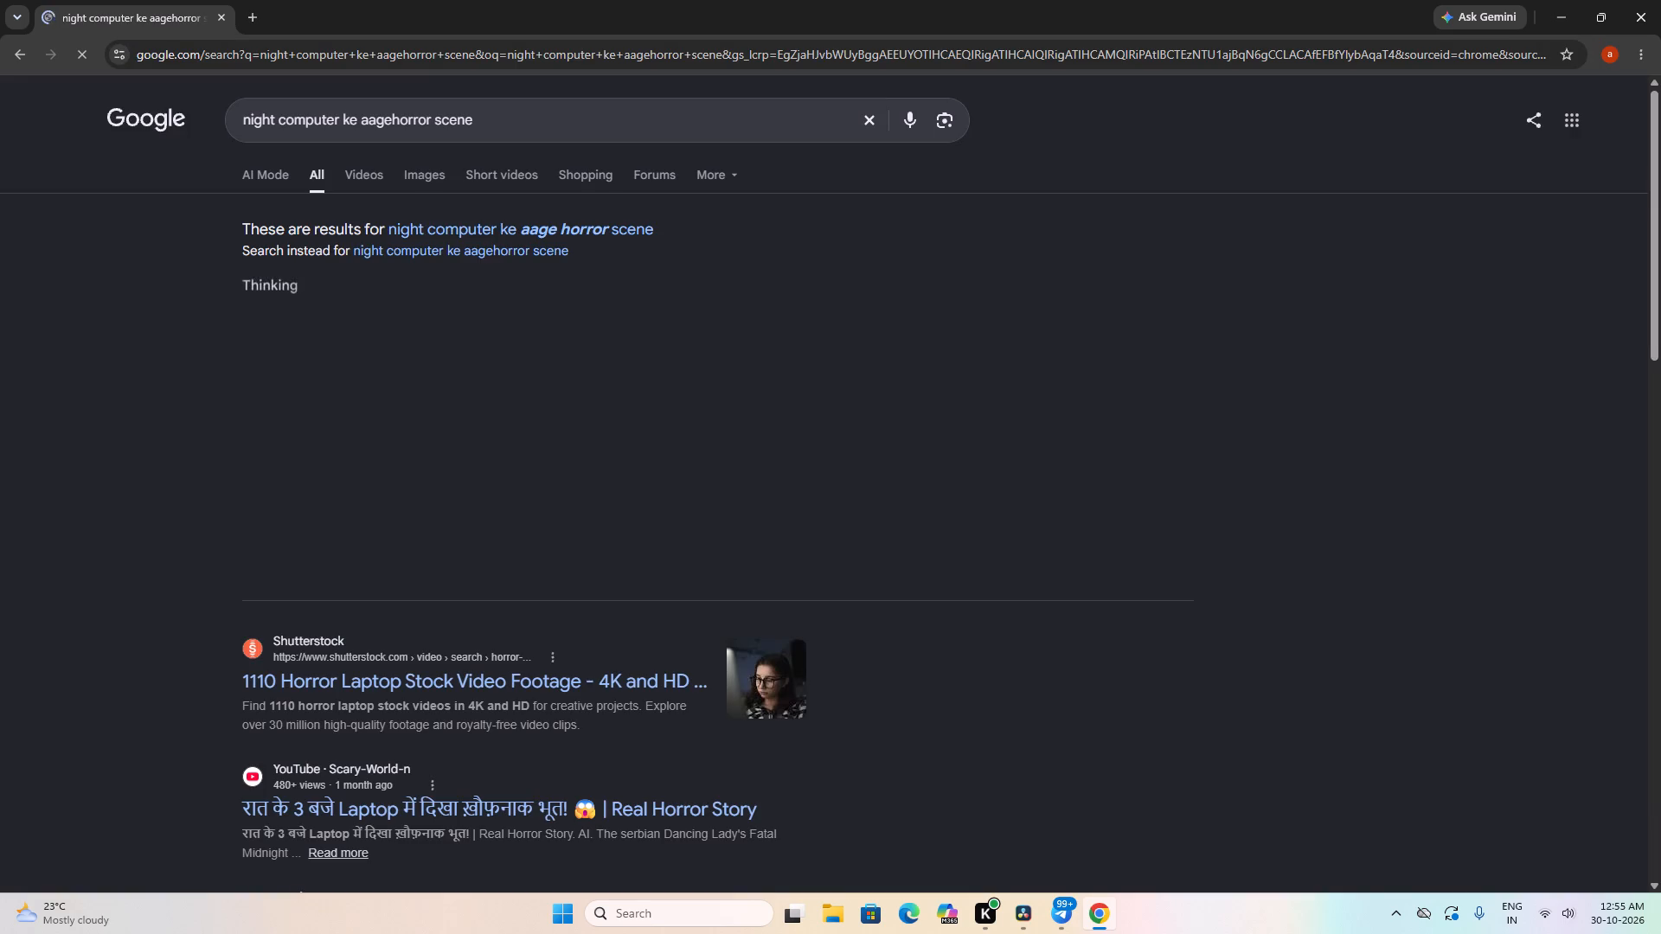
{"action": "scroll", "coordinate": [500, 698], "scroll_direction": "down", "scroll_amount": 7}
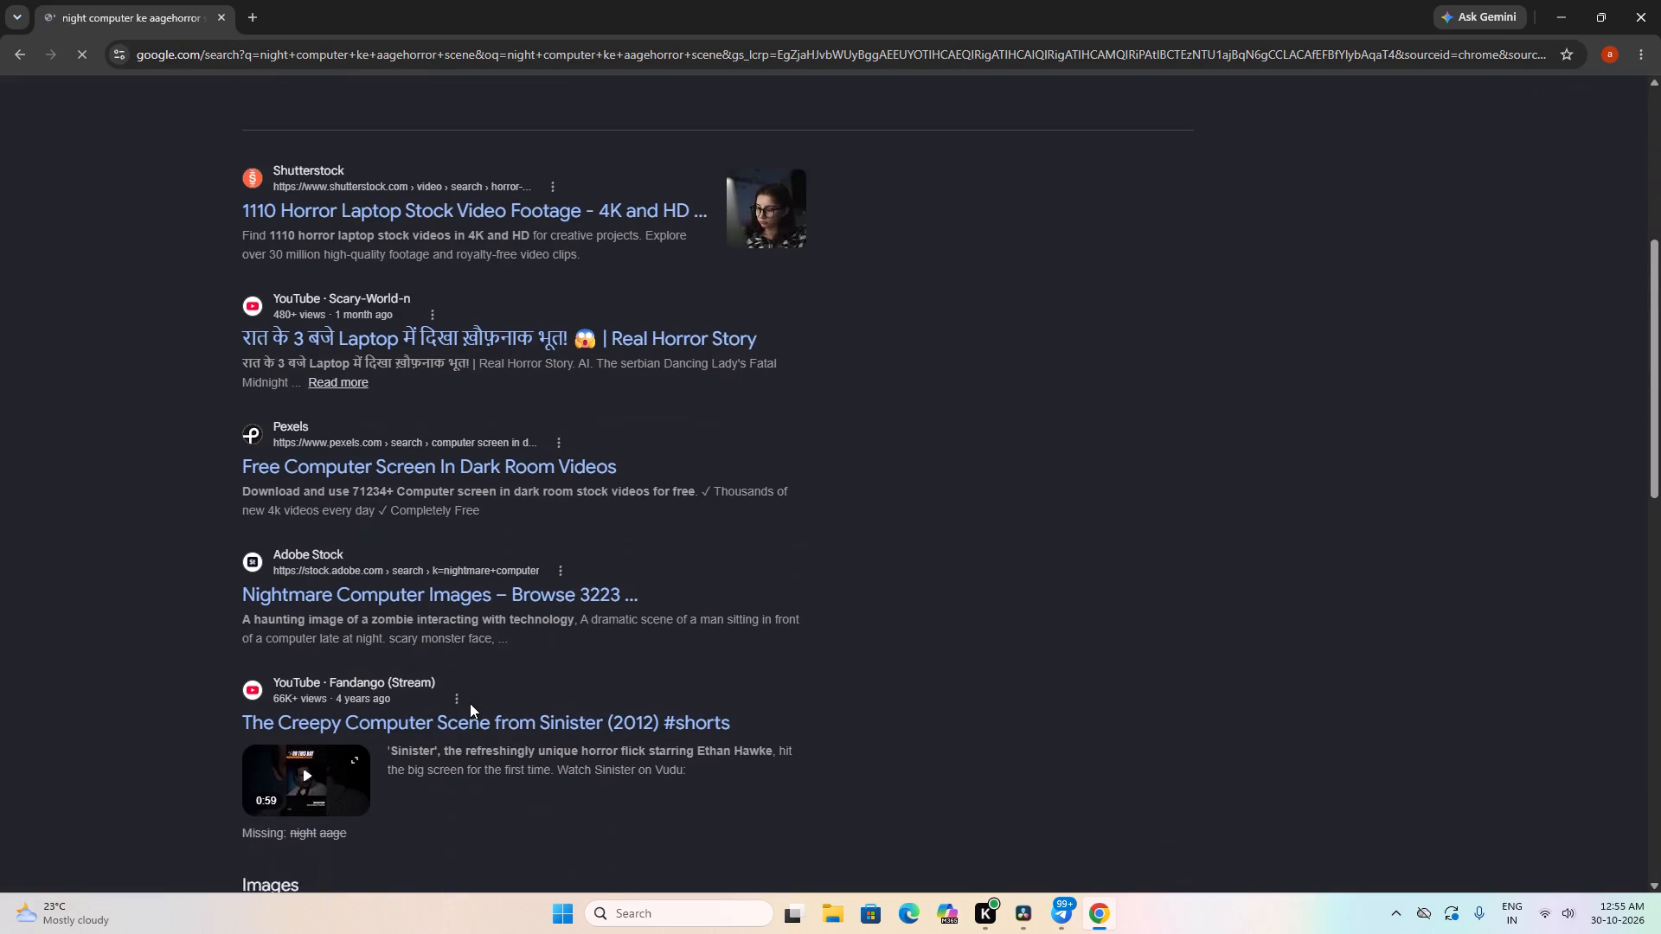
{"action": "scroll", "coordinate": [356, 932], "scroll_direction": "down", "scroll_amount": 4}
{"action": "scroll", "coordinate": [506, 640], "scroll_direction": "down", "scroll_amount": 4}
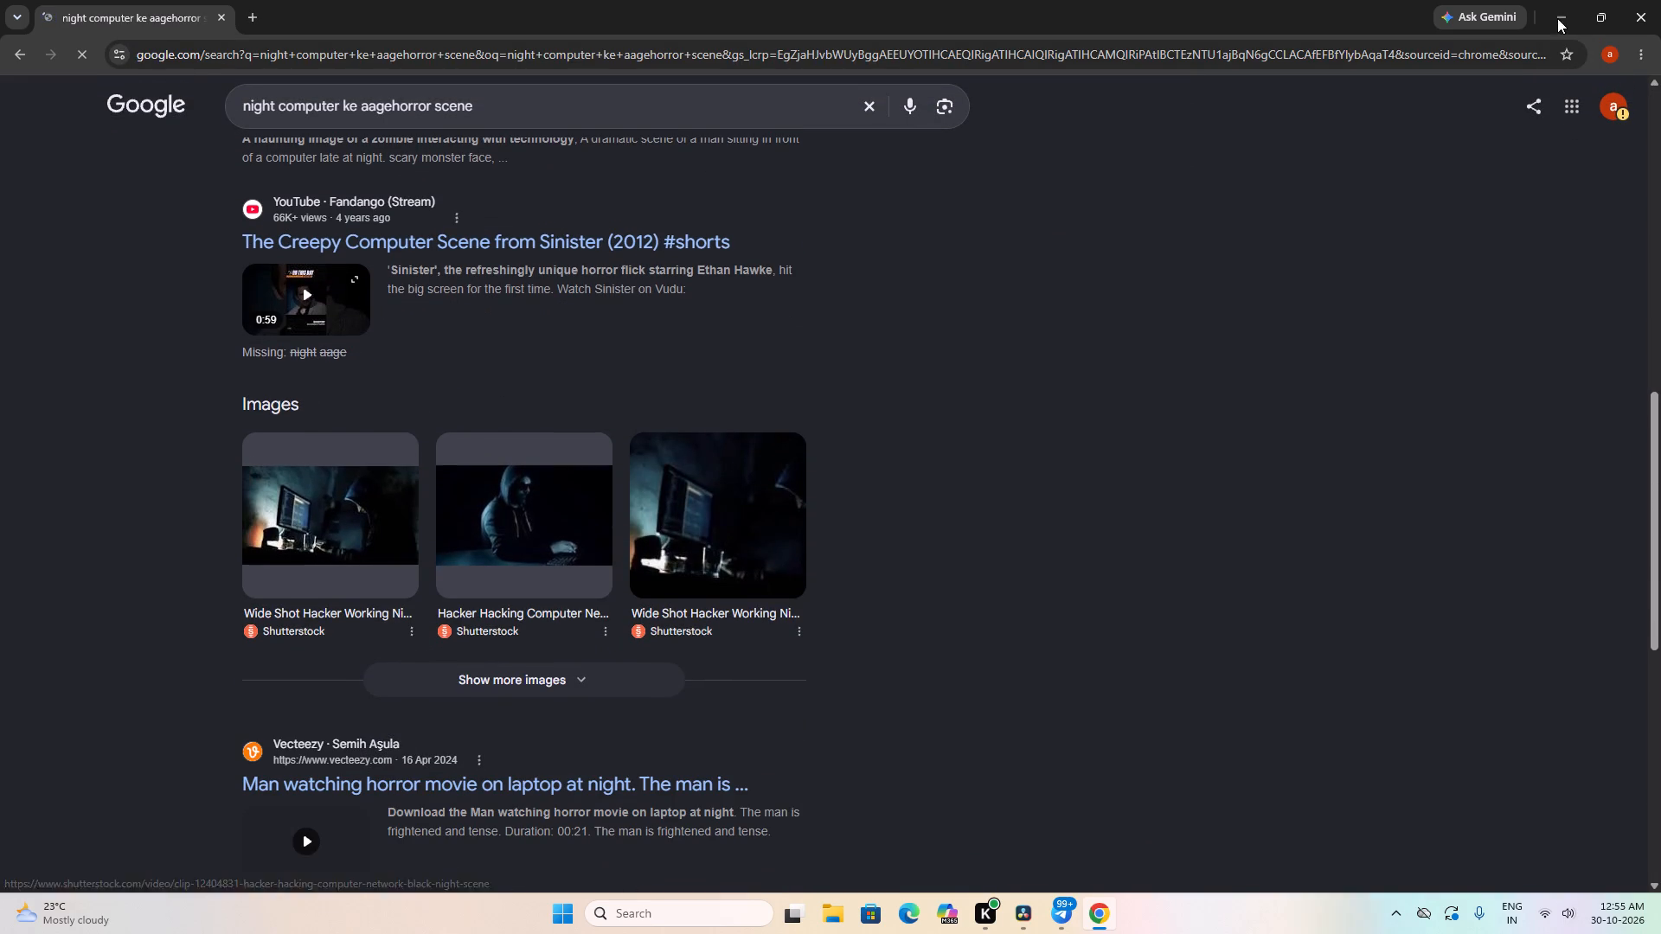
Restore the browser to a smaller window and move it down off the DaVinci Resolve media pool.
{"action": "left_click", "coordinate": [1587, 13]}
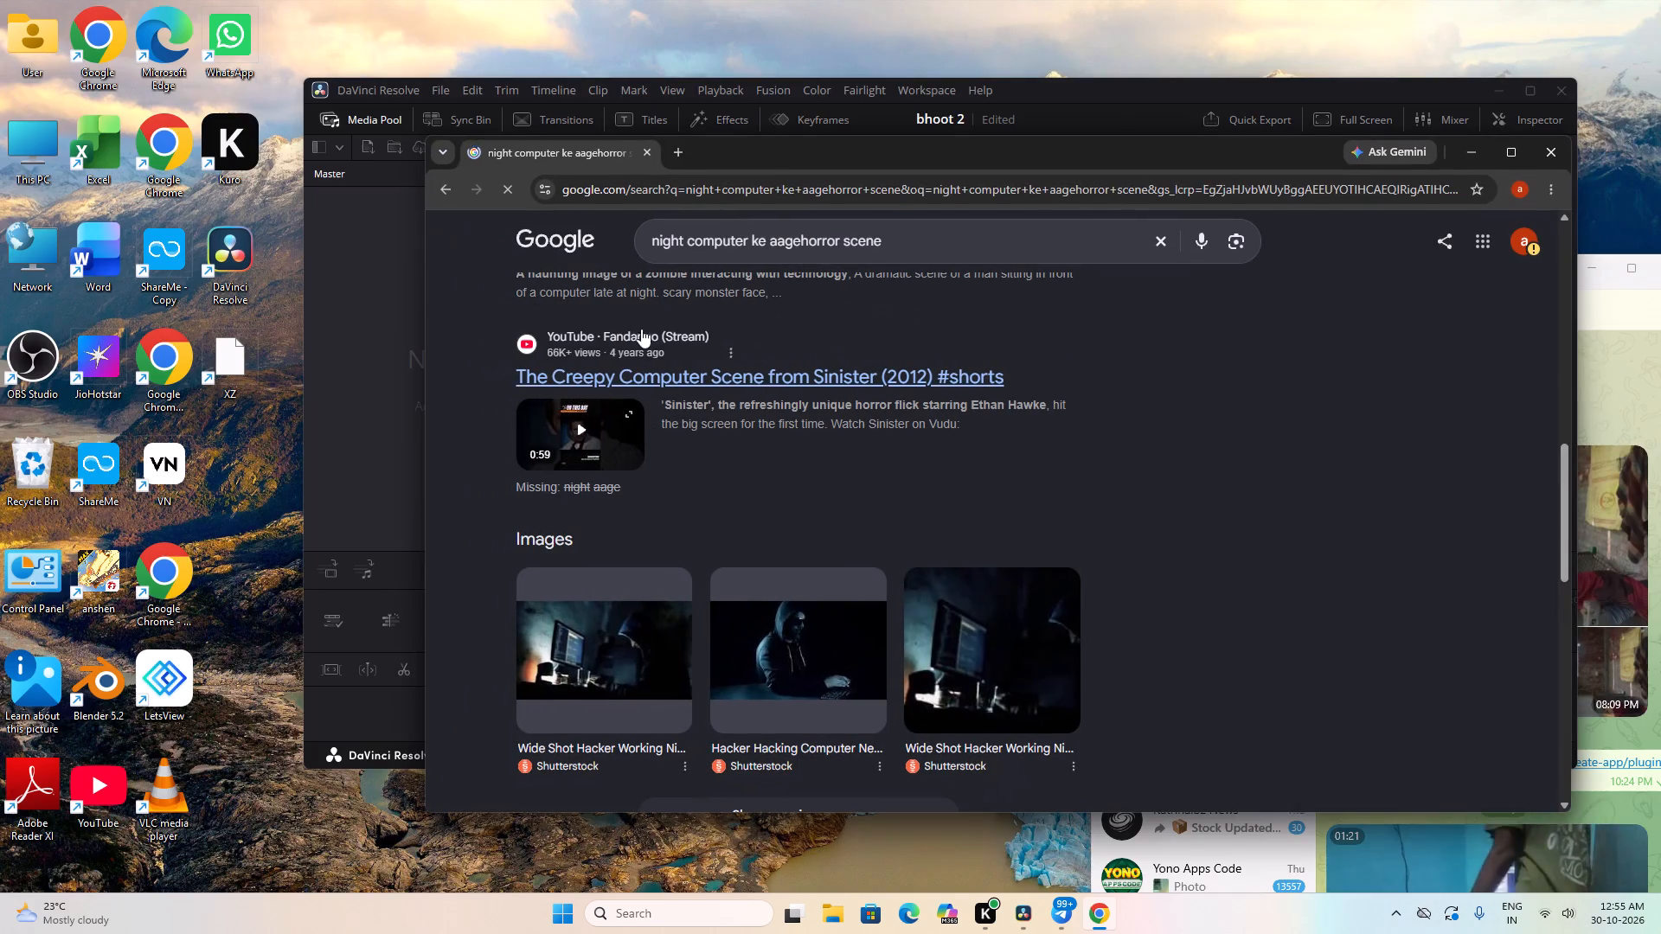
{"action": "left_click_drag", "start_coordinate": [1216, 140], "coordinate": [729, 494]}
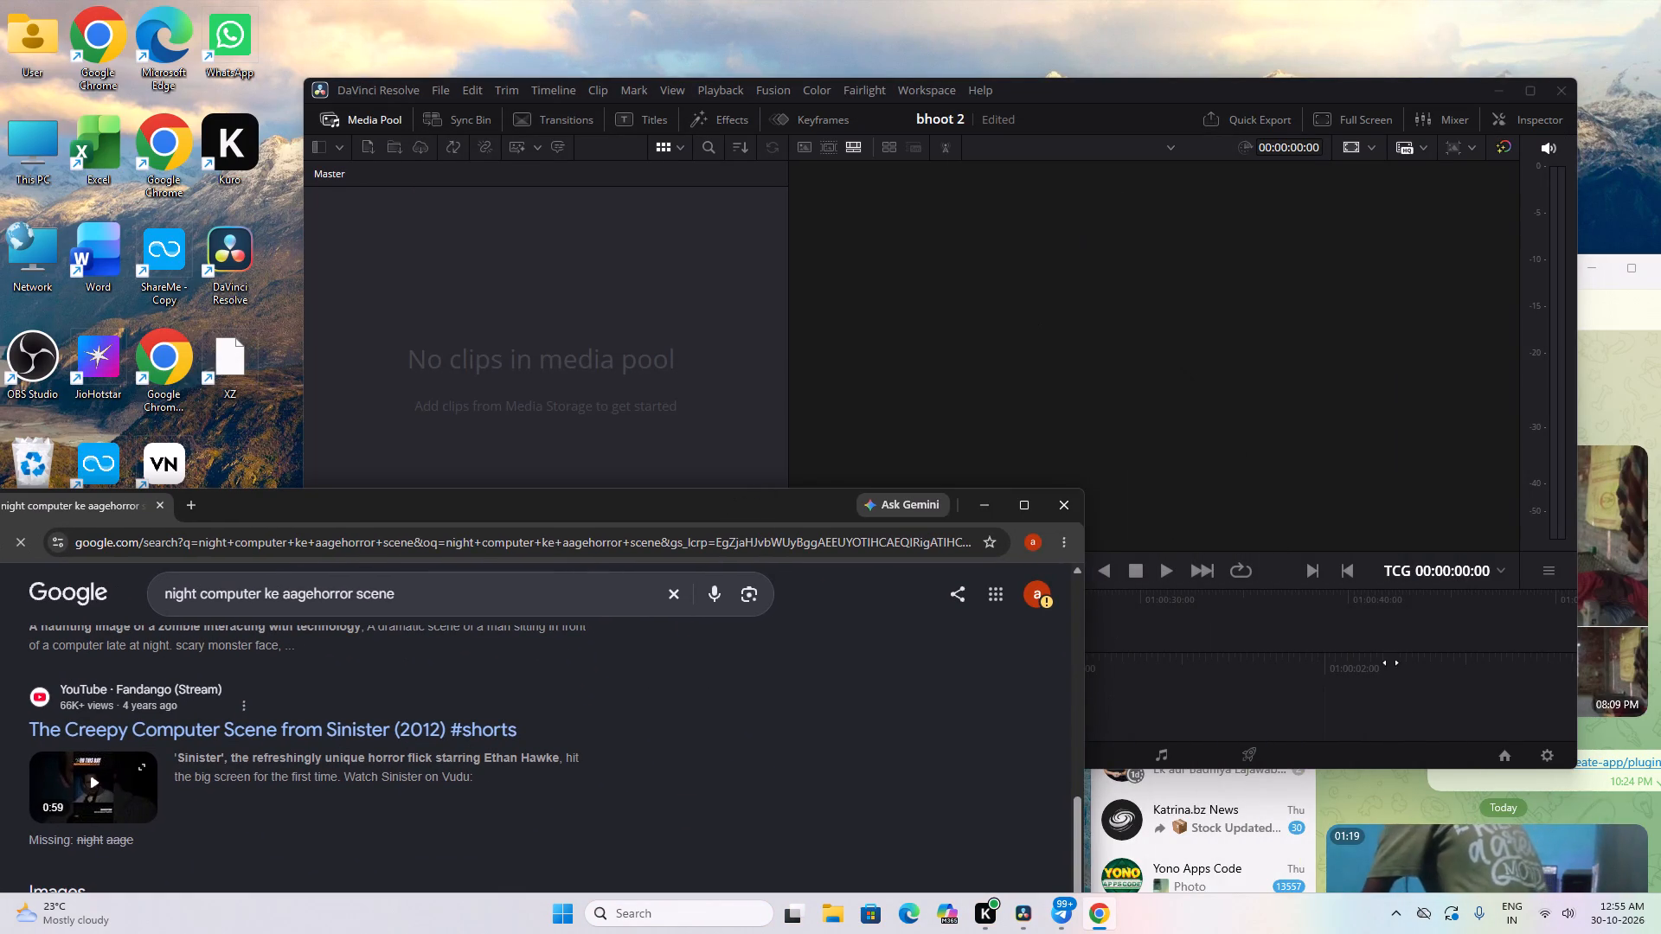
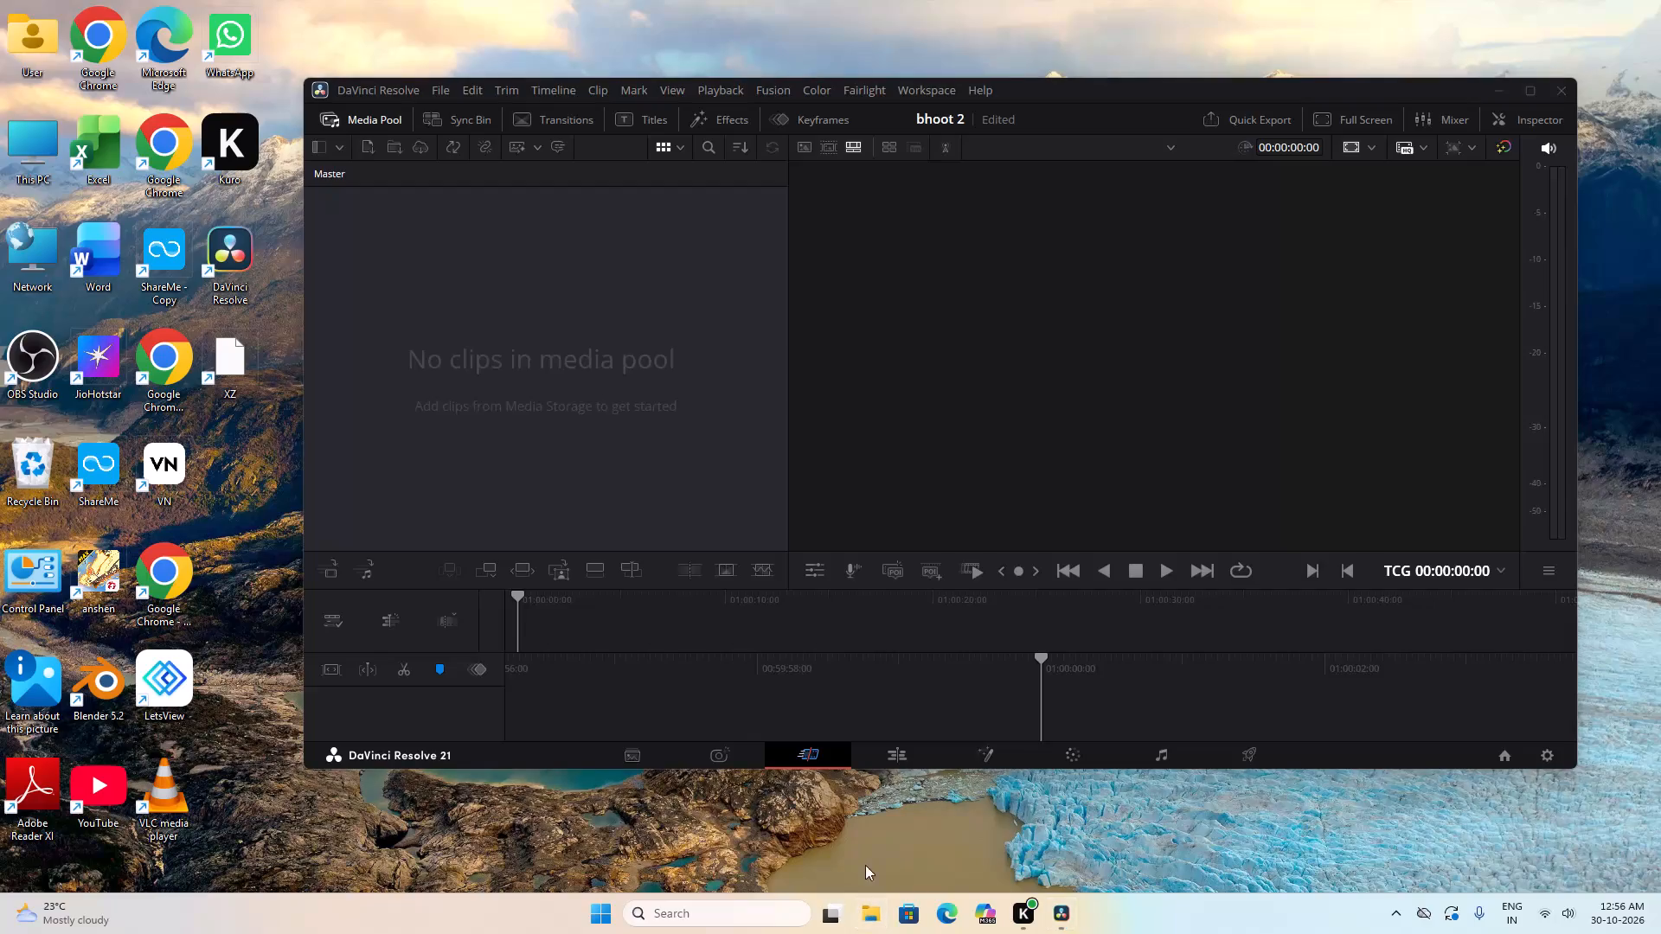
{"action": "left_click", "coordinate": [871, 910]}
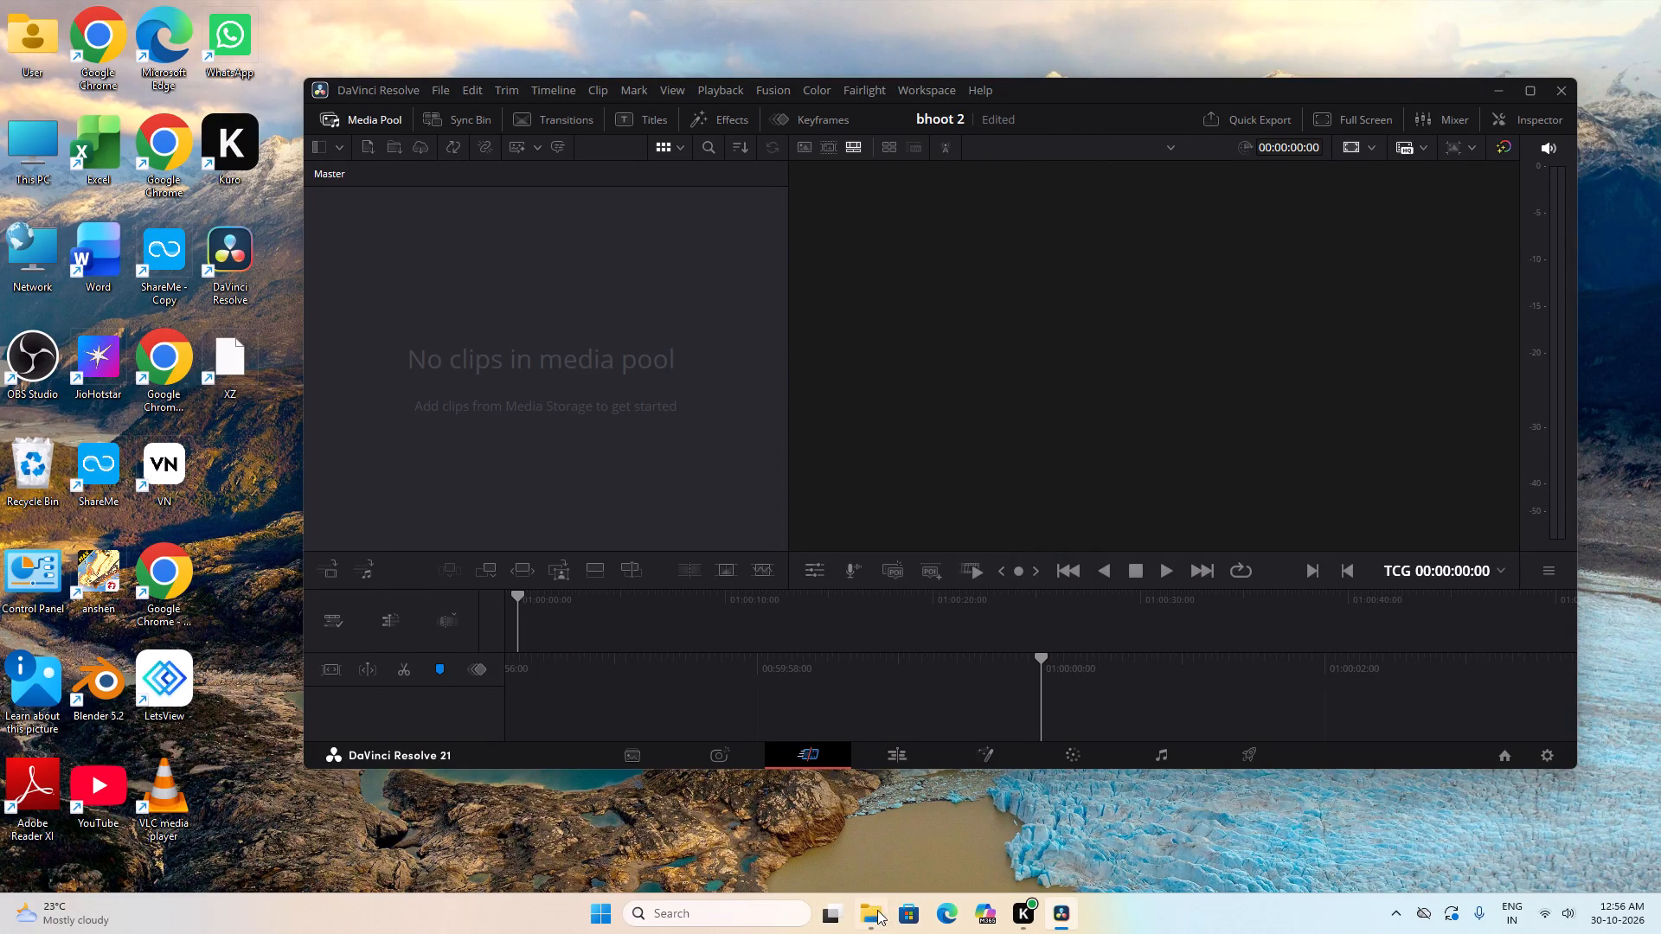
{"action": "left_click", "coordinate": [868, 916]}
{"action": "left_click", "coordinate": [237, 416]}
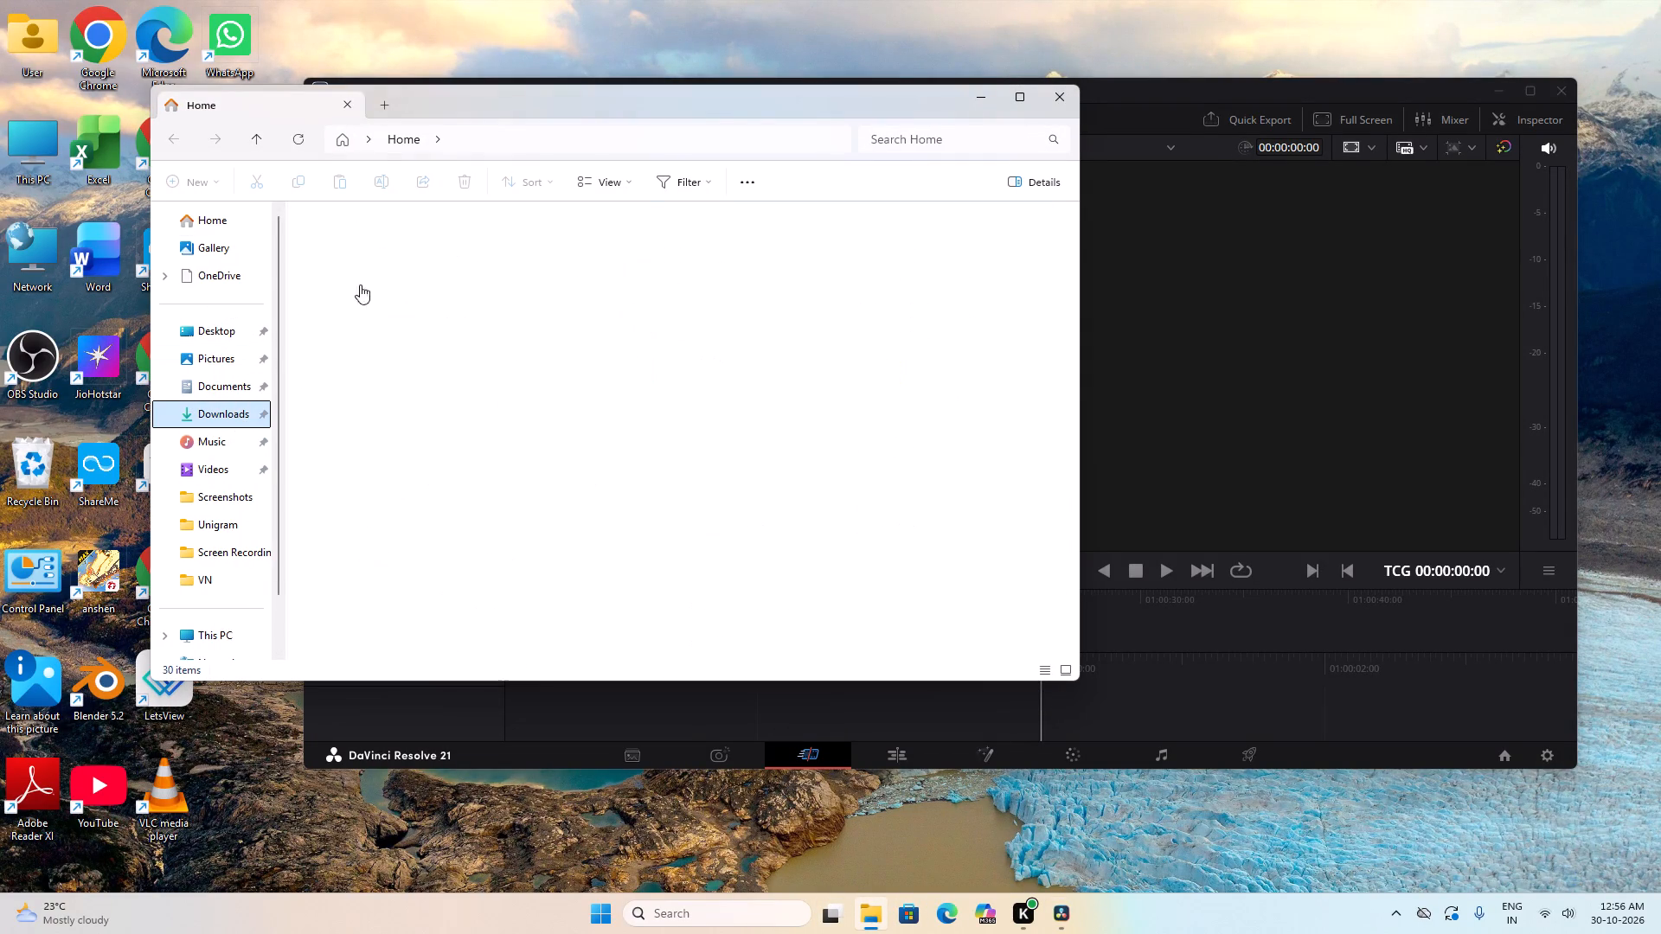
{"action": "left_click_drag", "start_coordinate": [390, 418], "coordinate": [1128, 340]}
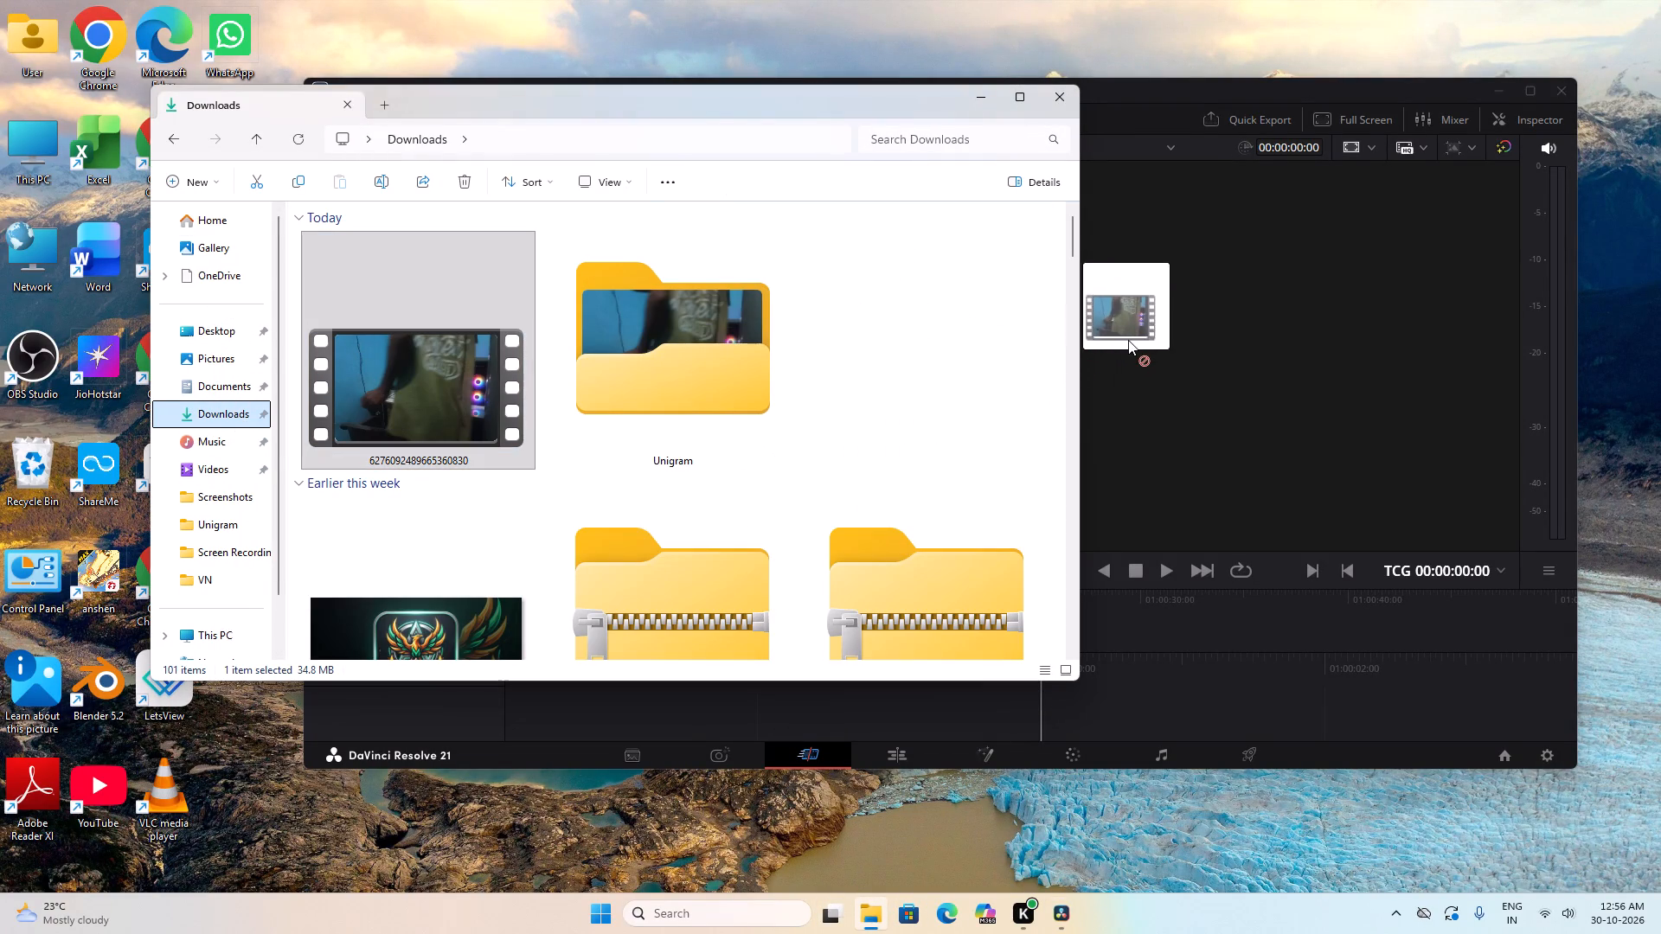
{"action": "left_click_drag", "start_coordinate": [1128, 340], "coordinate": [401, 399]}
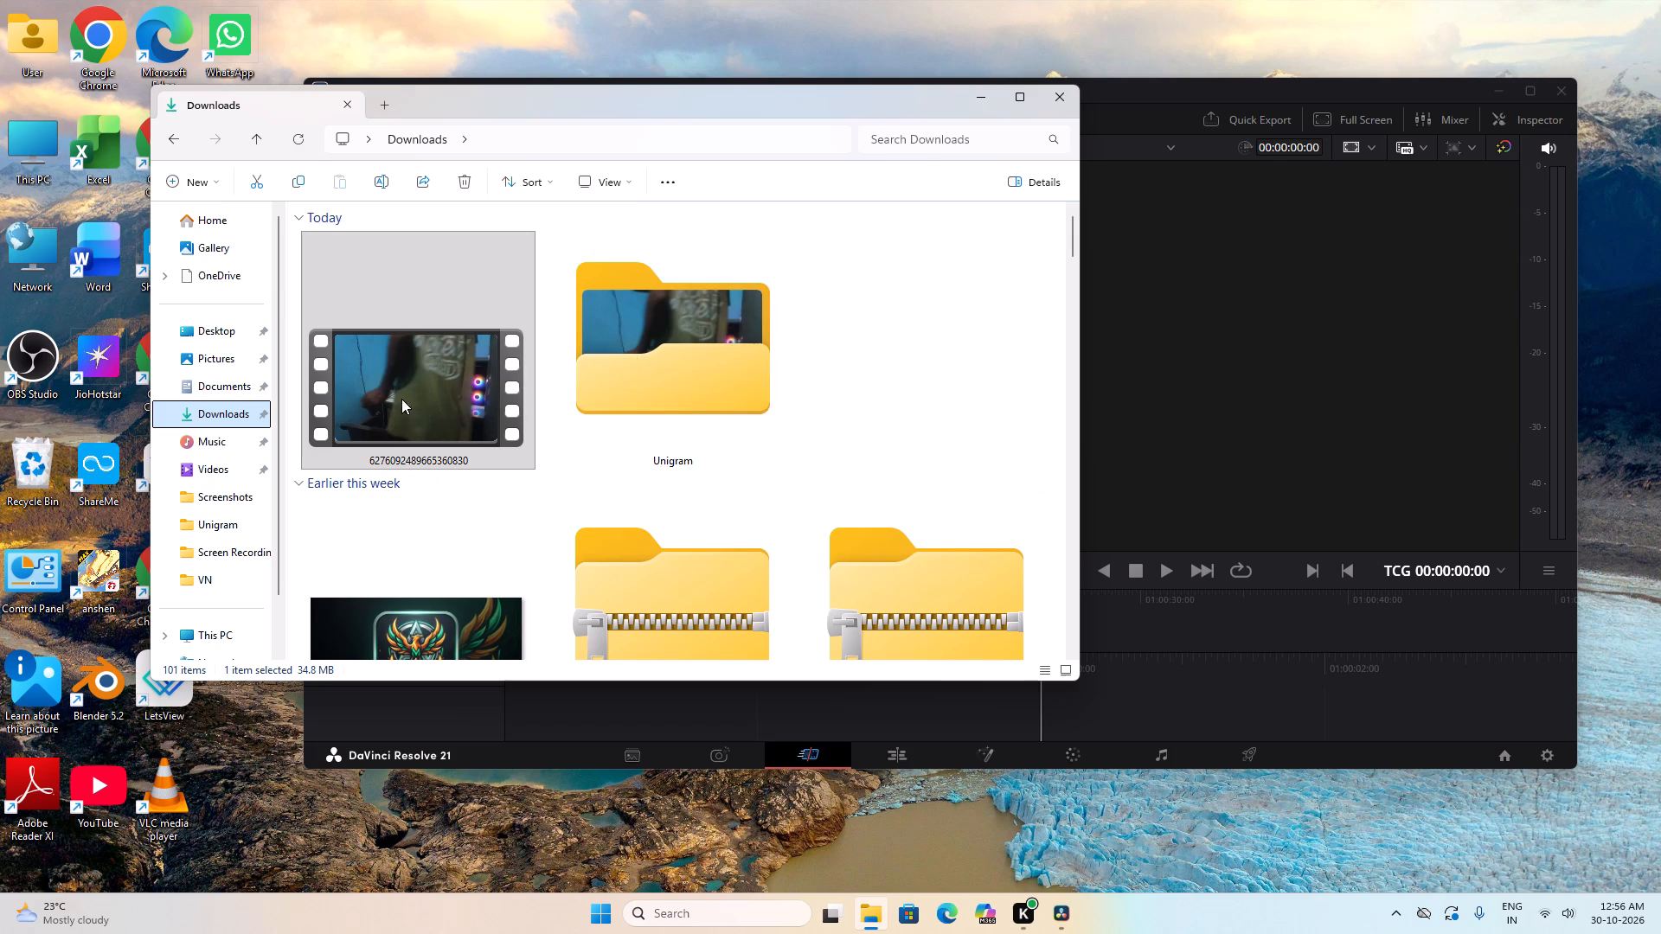
{"action": "left_click_drag", "start_coordinate": [685, 101], "coordinate": [1264, 232]}
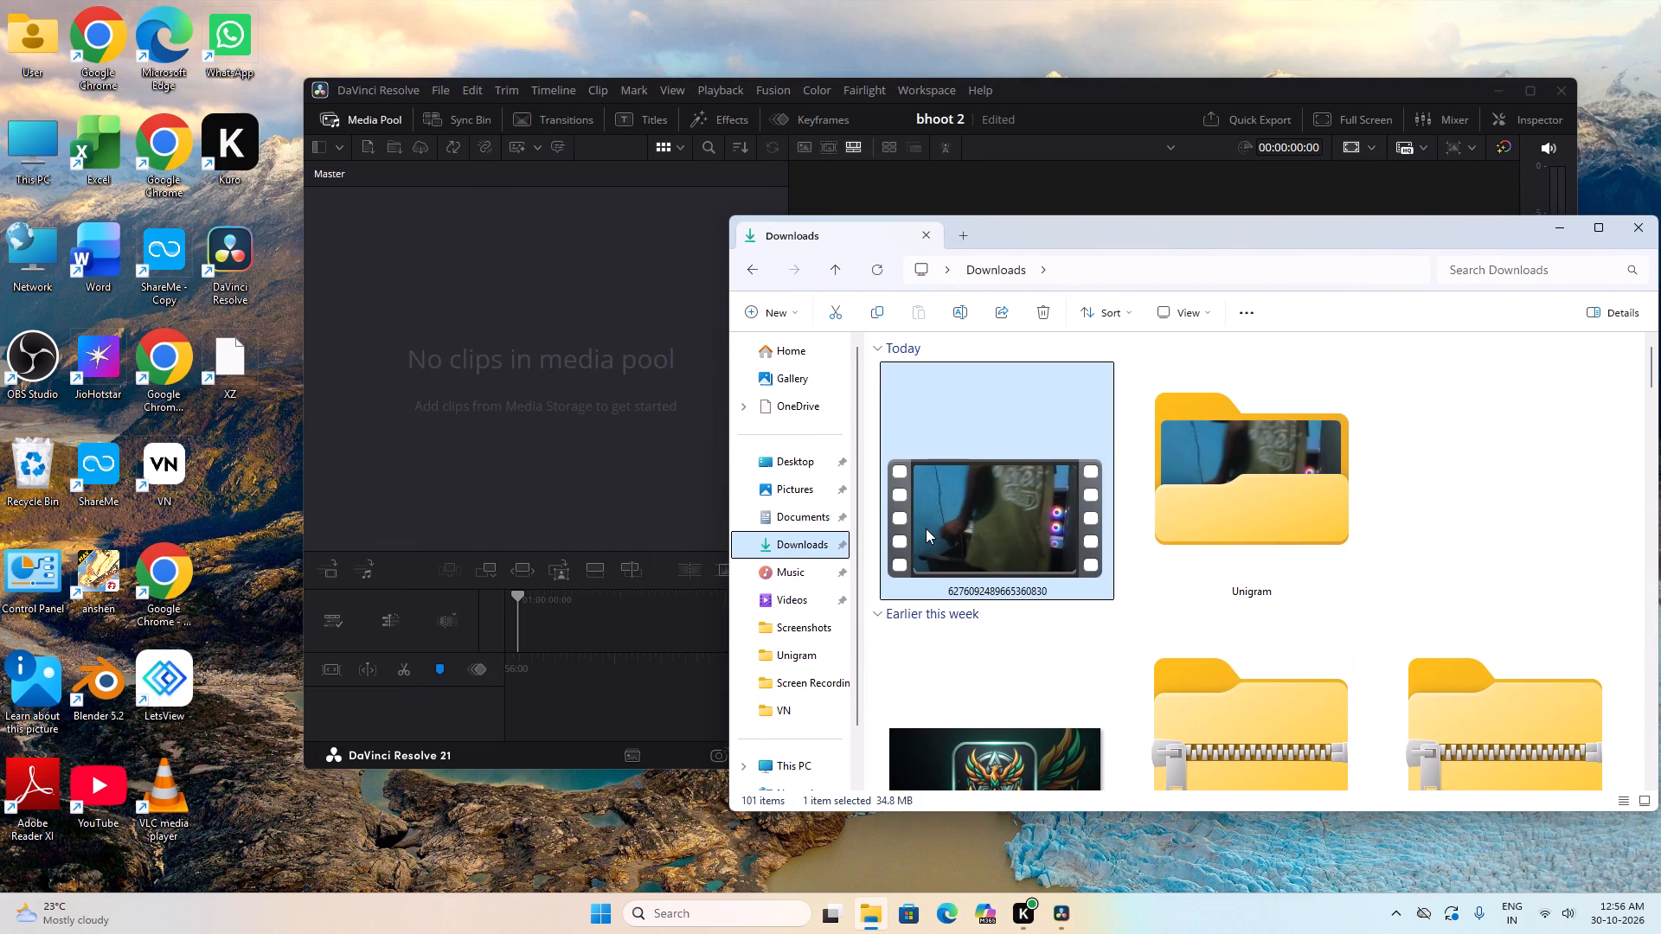
{"action": "left_click_drag", "start_coordinate": [961, 511], "coordinate": [459, 338]}
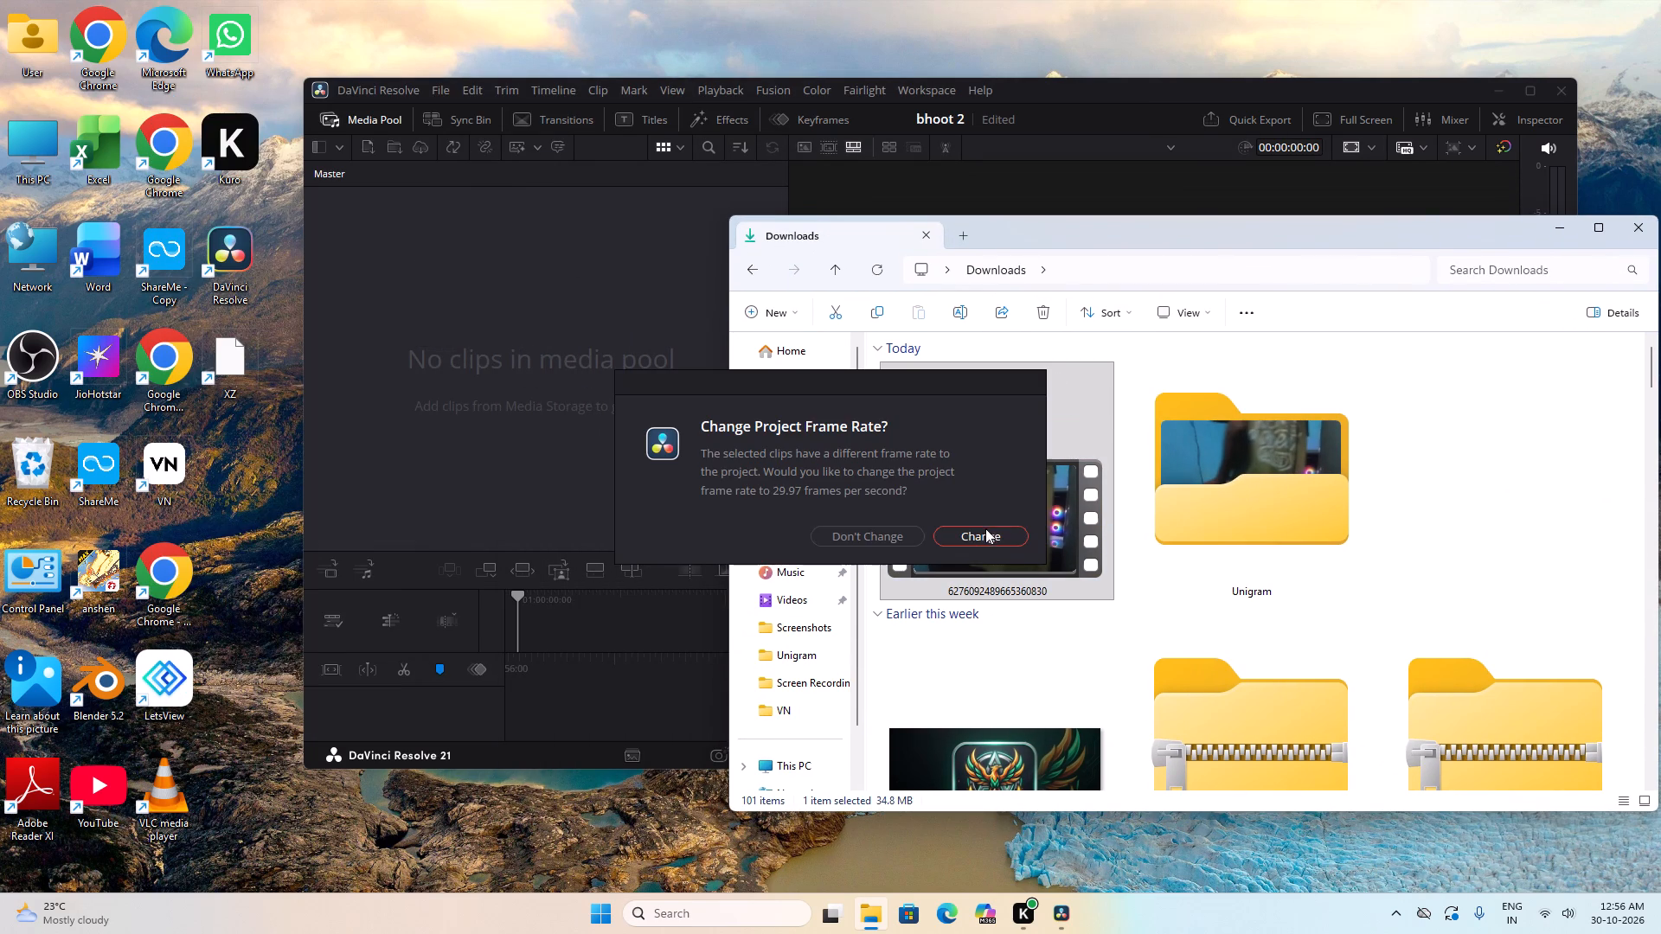
{"action": "left_click", "coordinate": [884, 541]}
{"action": "left_click_drag", "start_coordinate": [1365, 235], "coordinate": [1282, 248]}
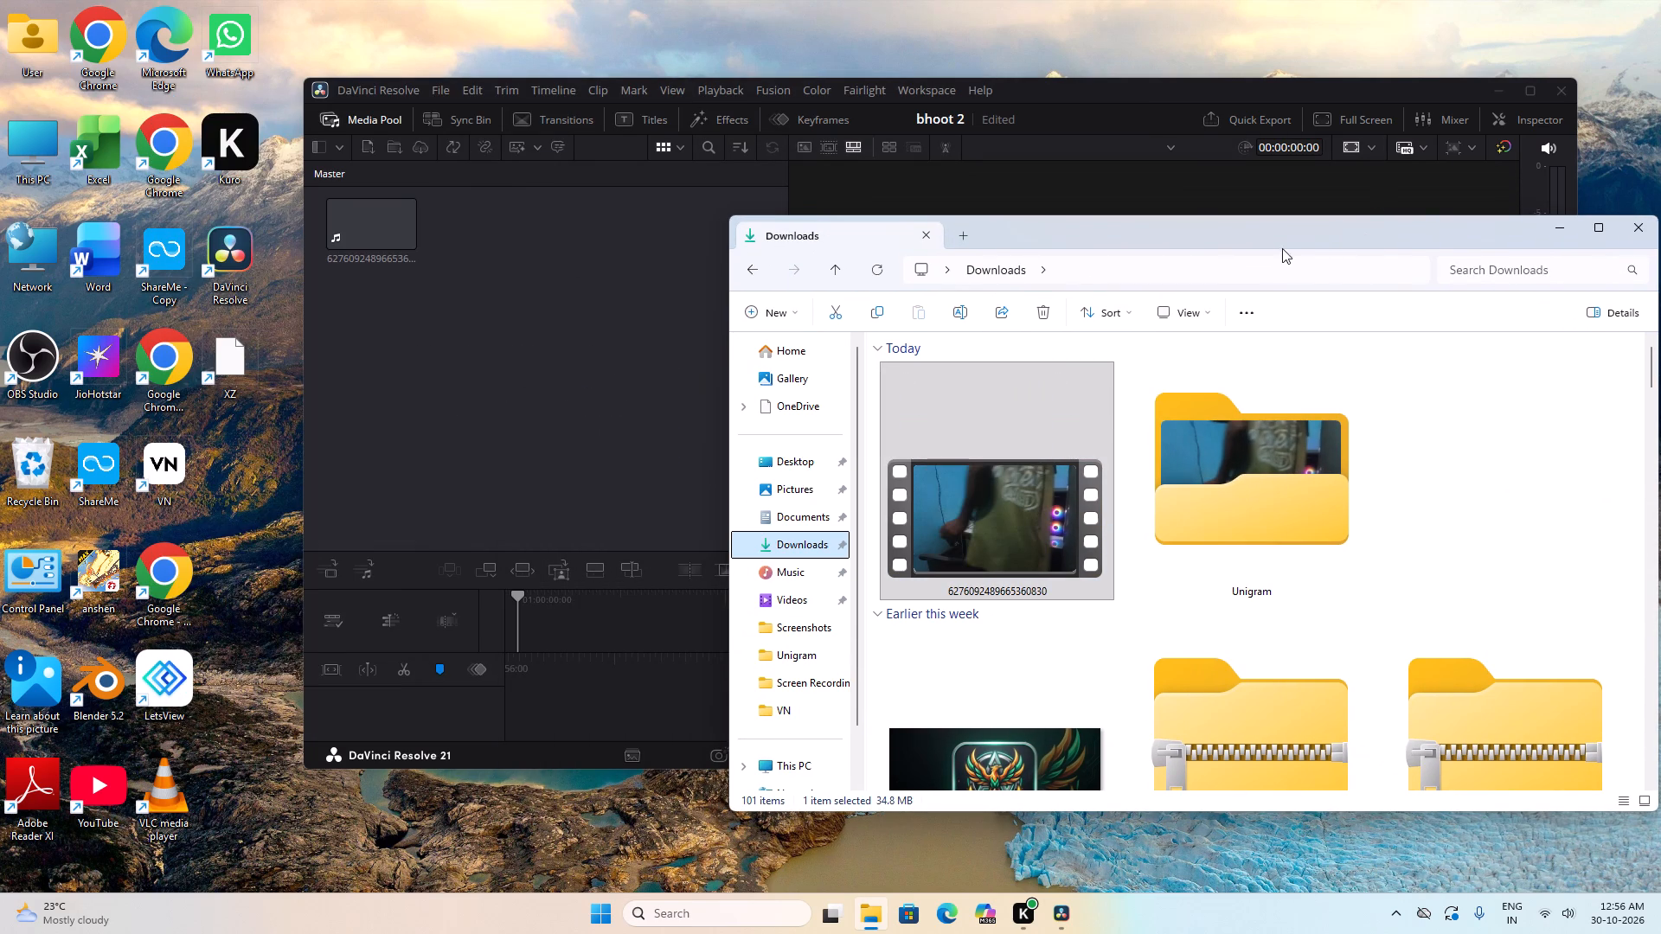
{"action": "left_click_drag", "start_coordinate": [1282, 248], "coordinate": [978, 289]}
{"action": "left_click_drag", "start_coordinate": [1288, 236], "coordinate": [1220, 256]}
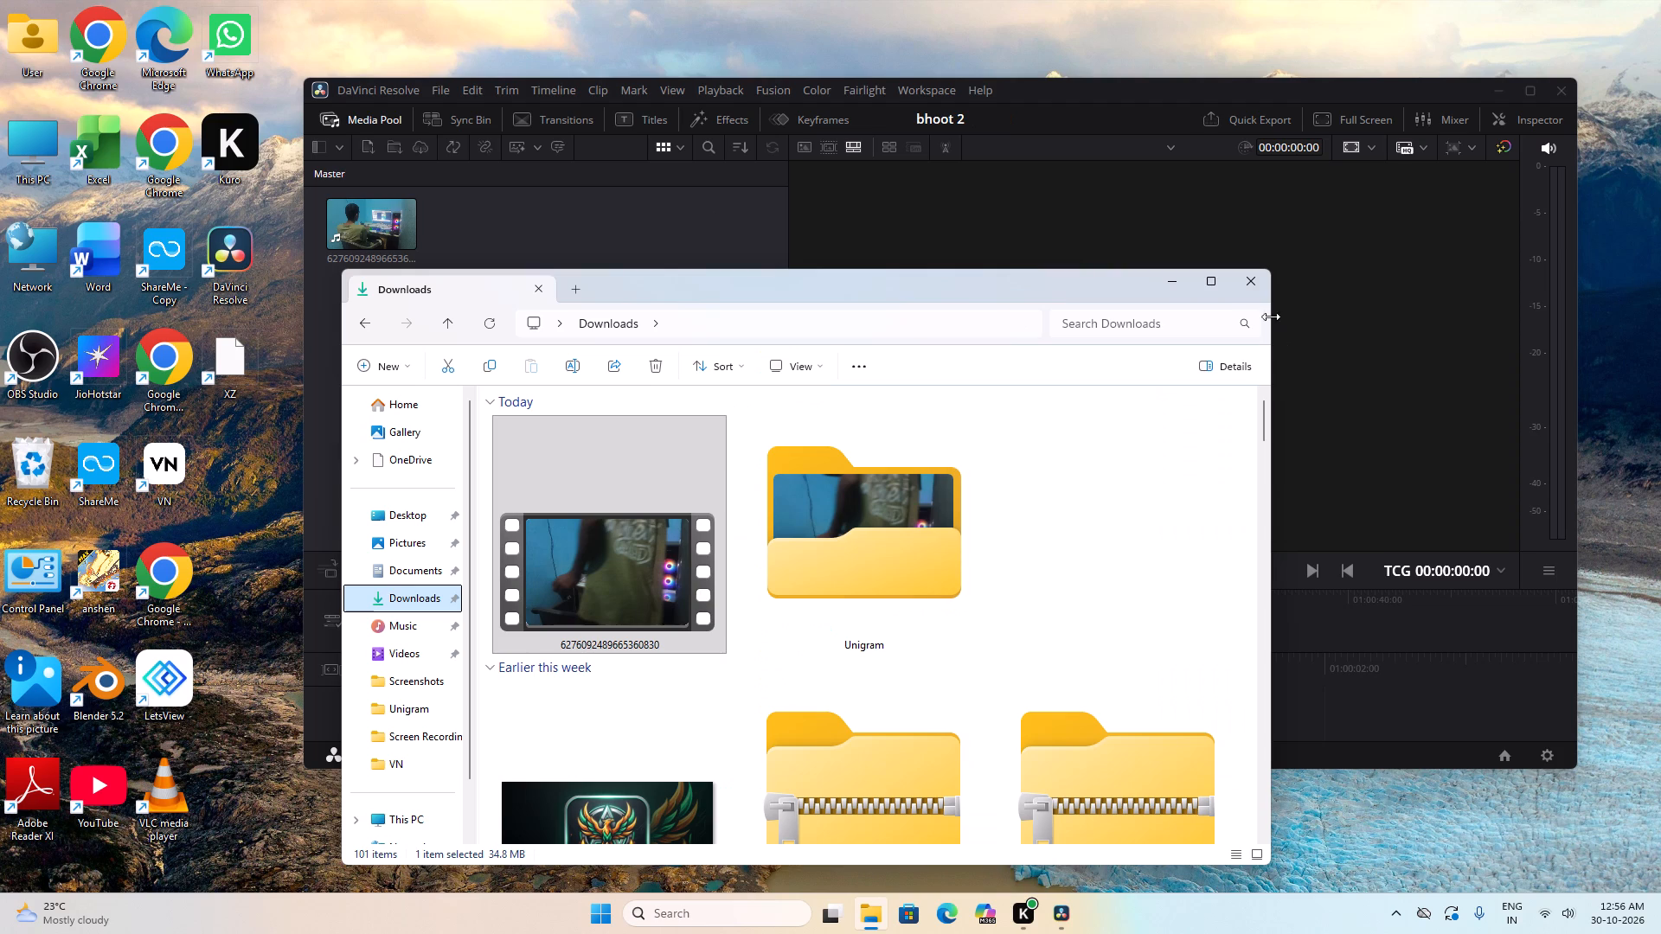
{"action": "left_click", "coordinate": [1246, 285]}
Place the imported video clip at the start of the empty timeline, creating a new timeline from it.
{"action": "left_click_drag", "start_coordinate": [369, 216], "coordinate": [465, 320]}
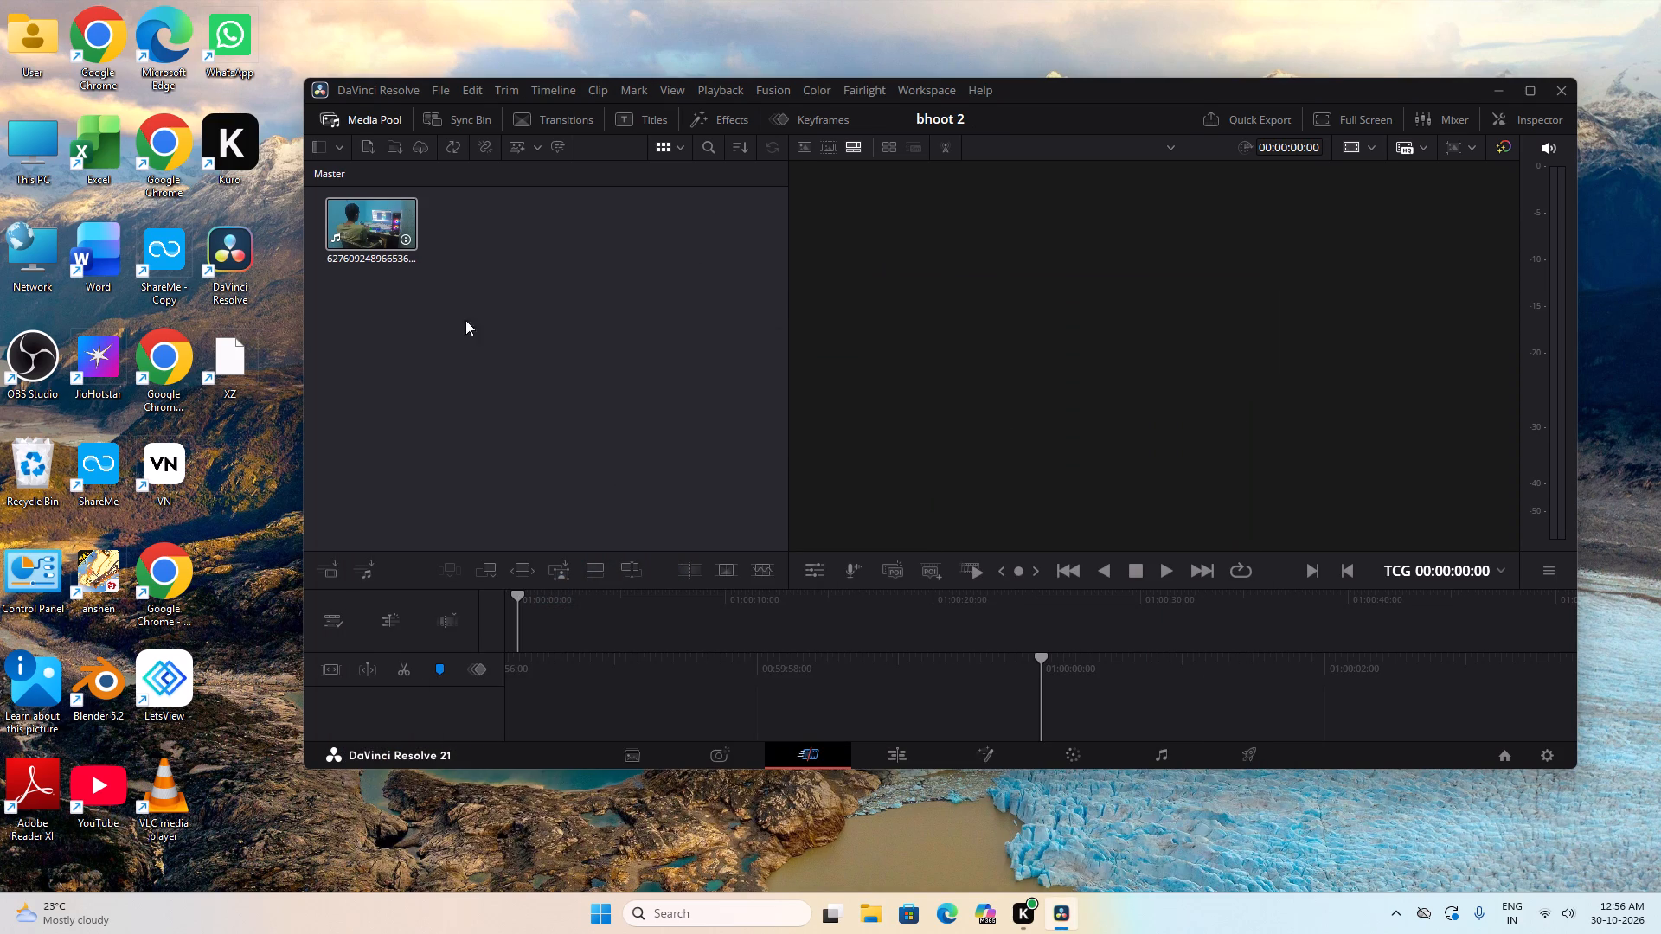
{"action": "left_click_drag", "start_coordinate": [465, 320], "coordinate": [907, 675]}
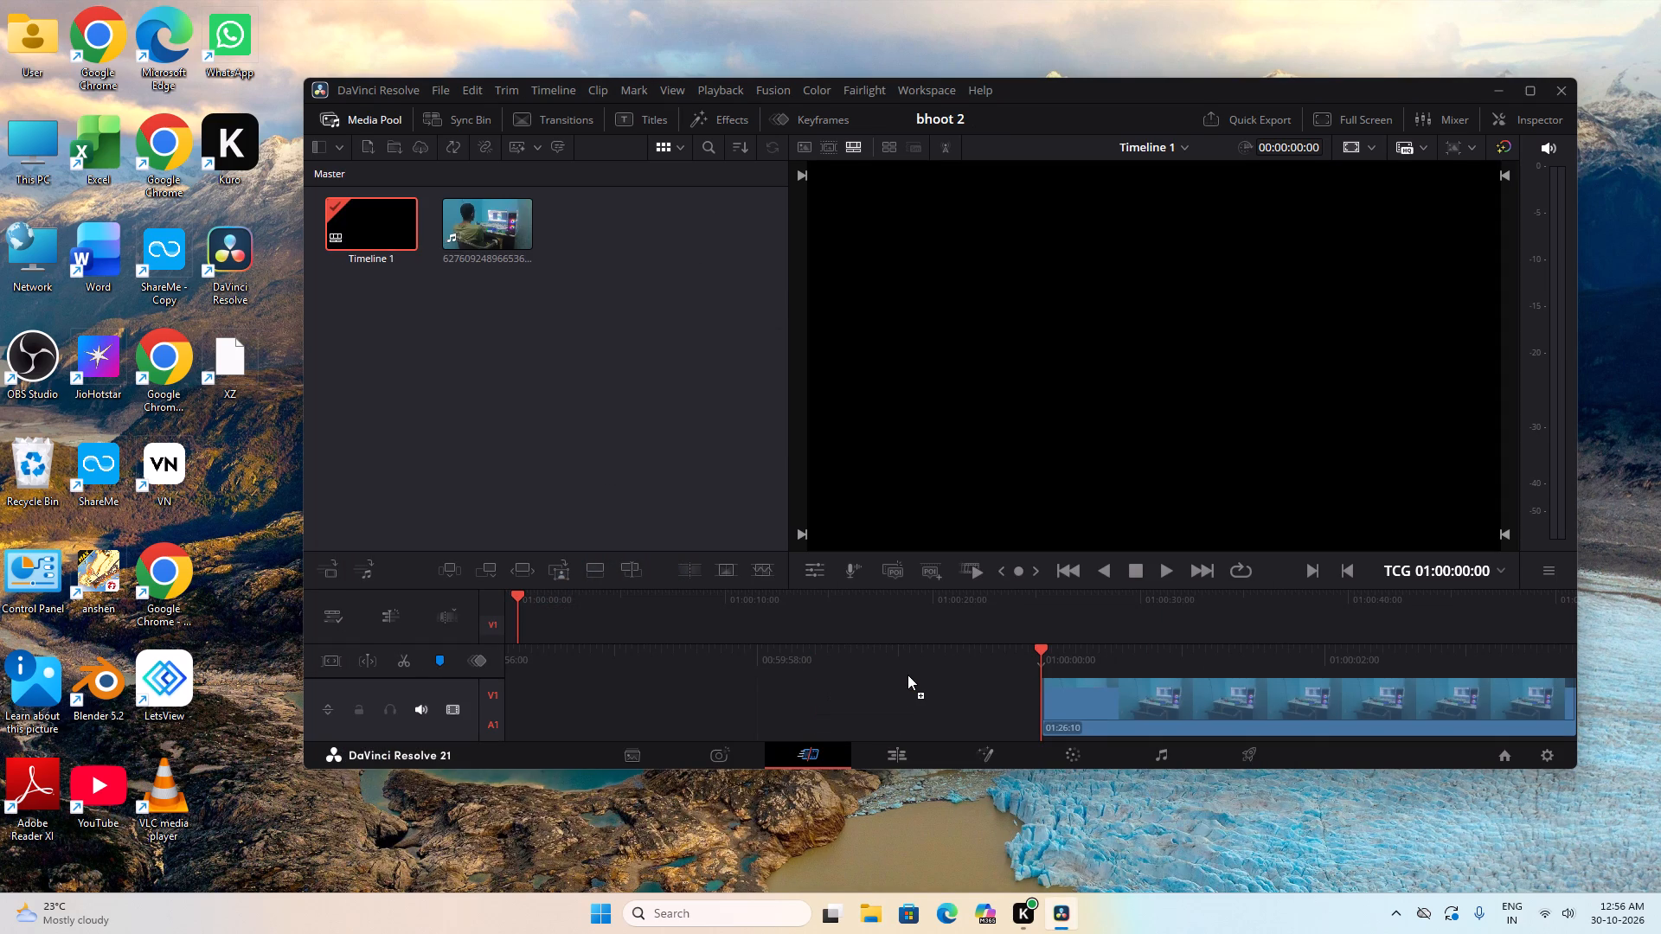
{"action": "left_click_drag", "start_coordinate": [907, 675], "coordinate": [871, 667]}
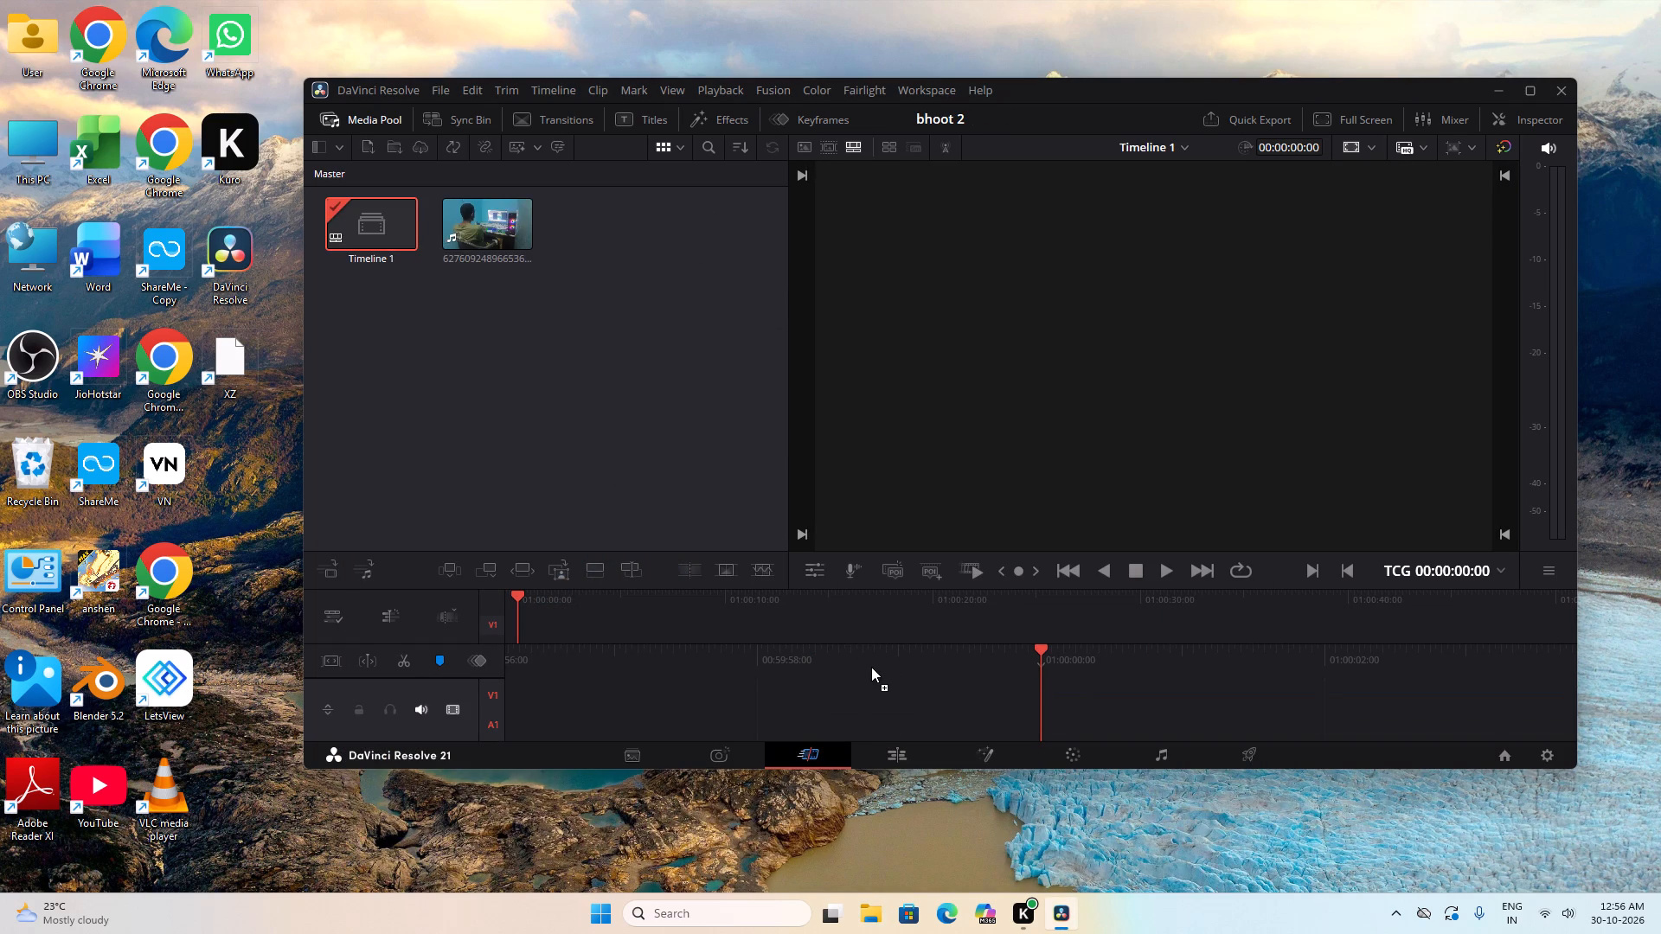
{"action": "left_click_drag", "start_coordinate": [871, 667], "coordinate": [896, 672]}
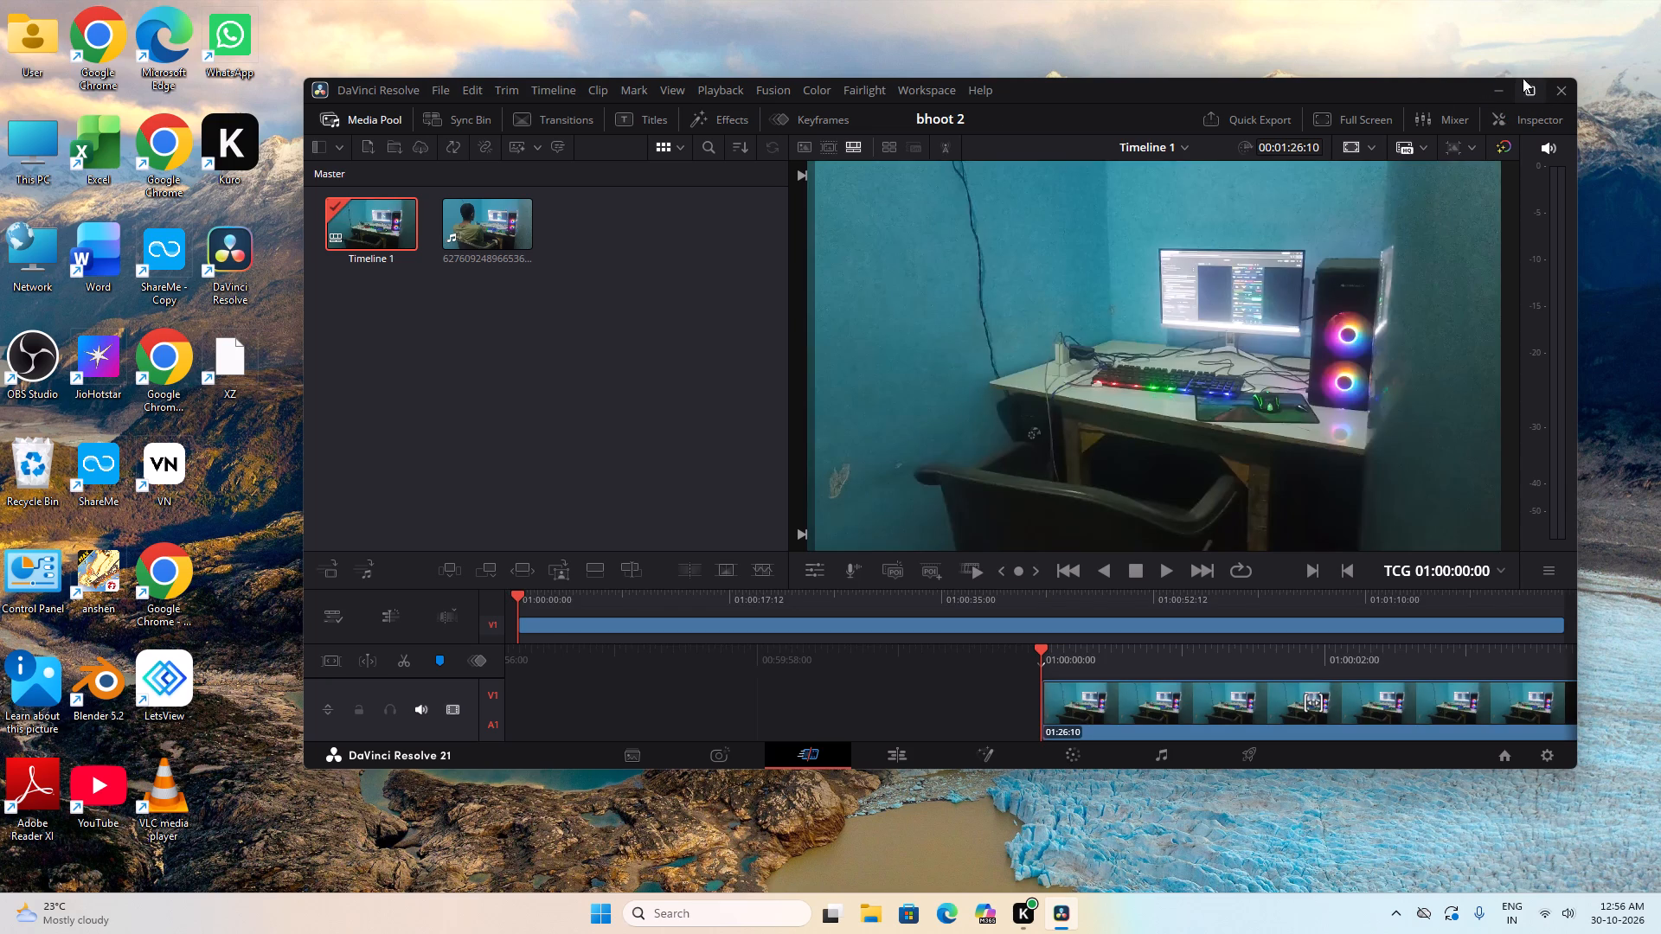
Maximise the editor window and split the clip at 01:00:20:00, after the man has sat down at the computer.
{"action": "left_click", "coordinate": [1533, 86]}
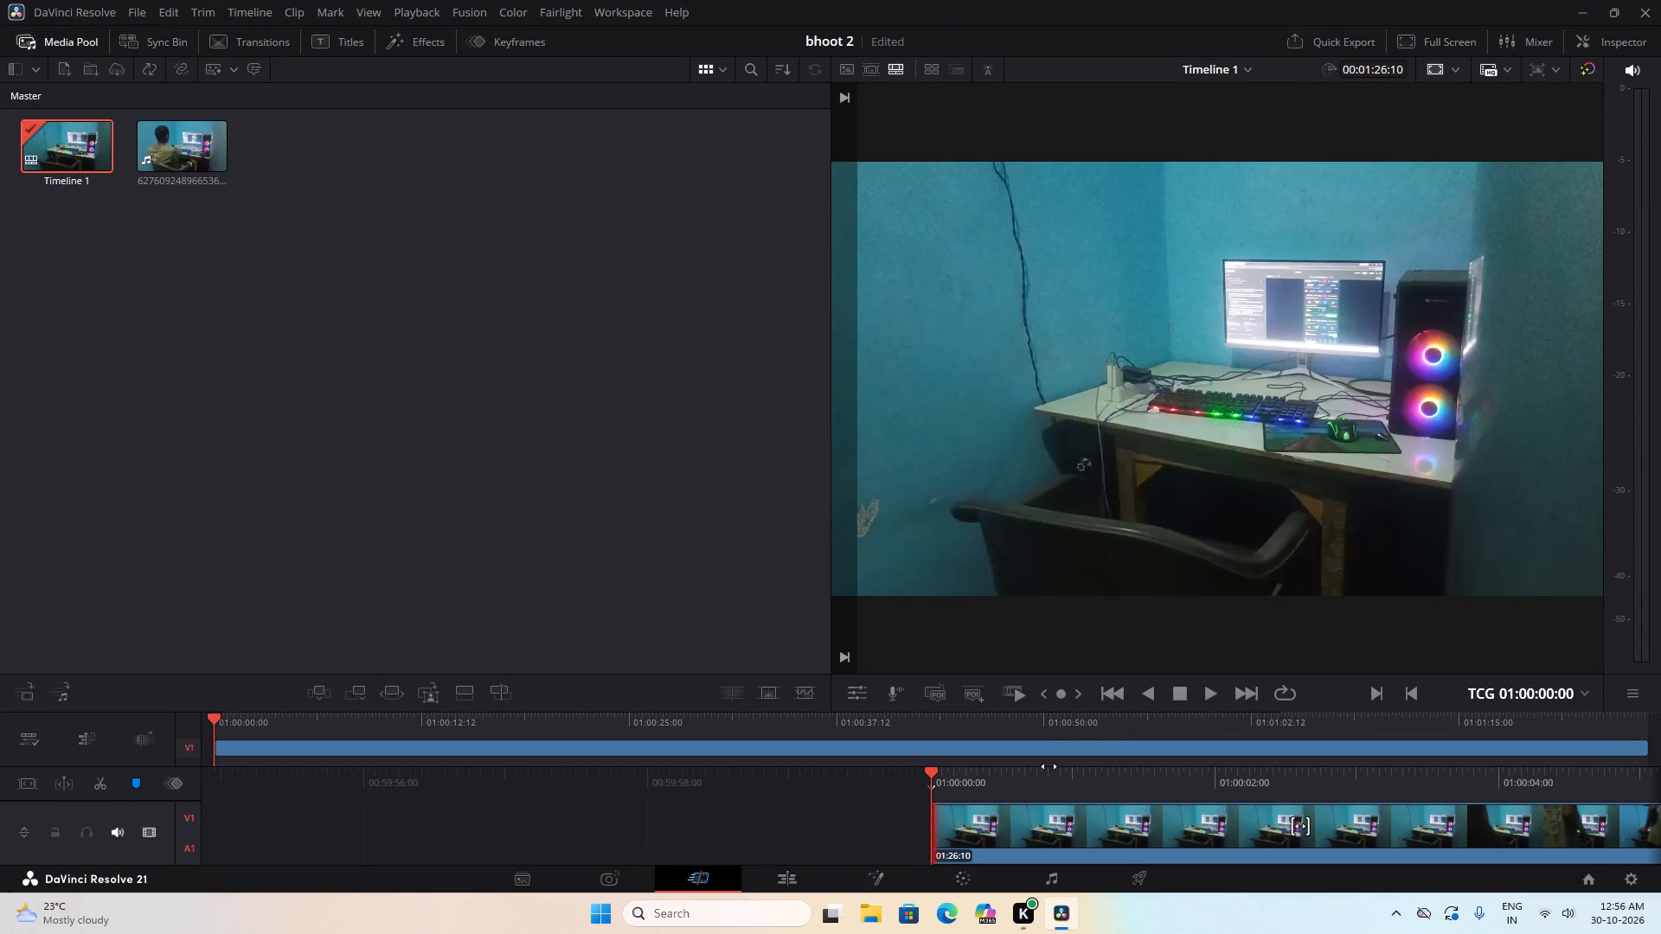
{"action": "left_click_drag", "start_coordinate": [1077, 774], "coordinate": [1036, 784]}
{"action": "left_click_drag", "start_coordinate": [1090, 784], "coordinate": [1028, 784]}
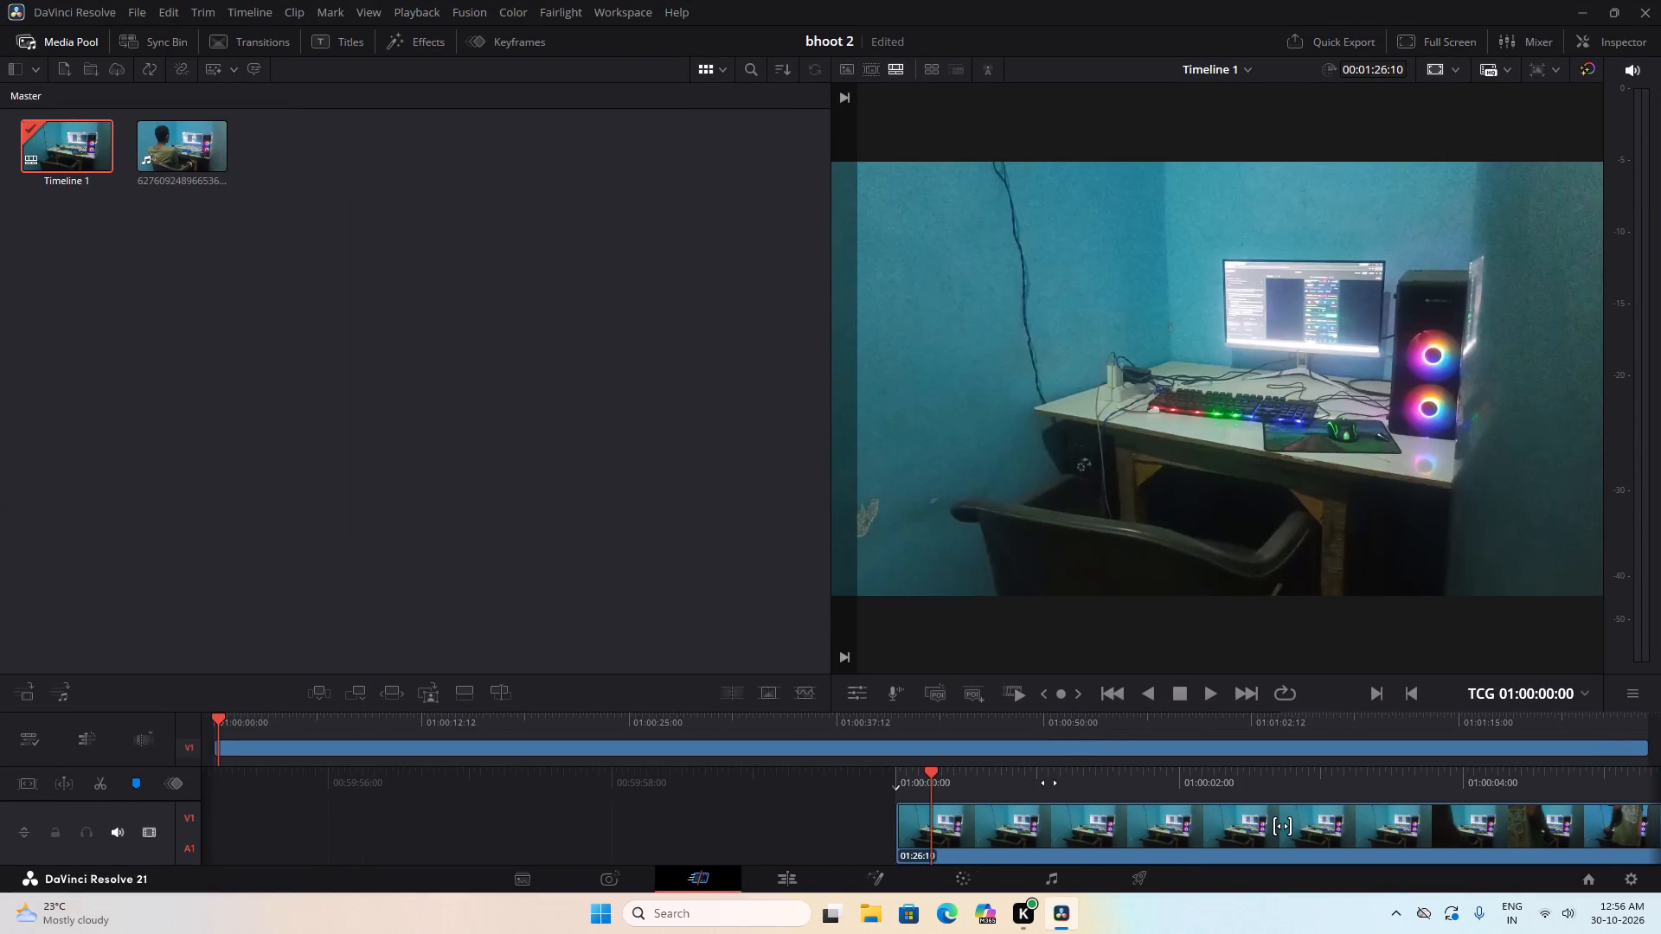
{"action": "left_click_drag", "start_coordinate": [1125, 775], "coordinate": [962, 782]}
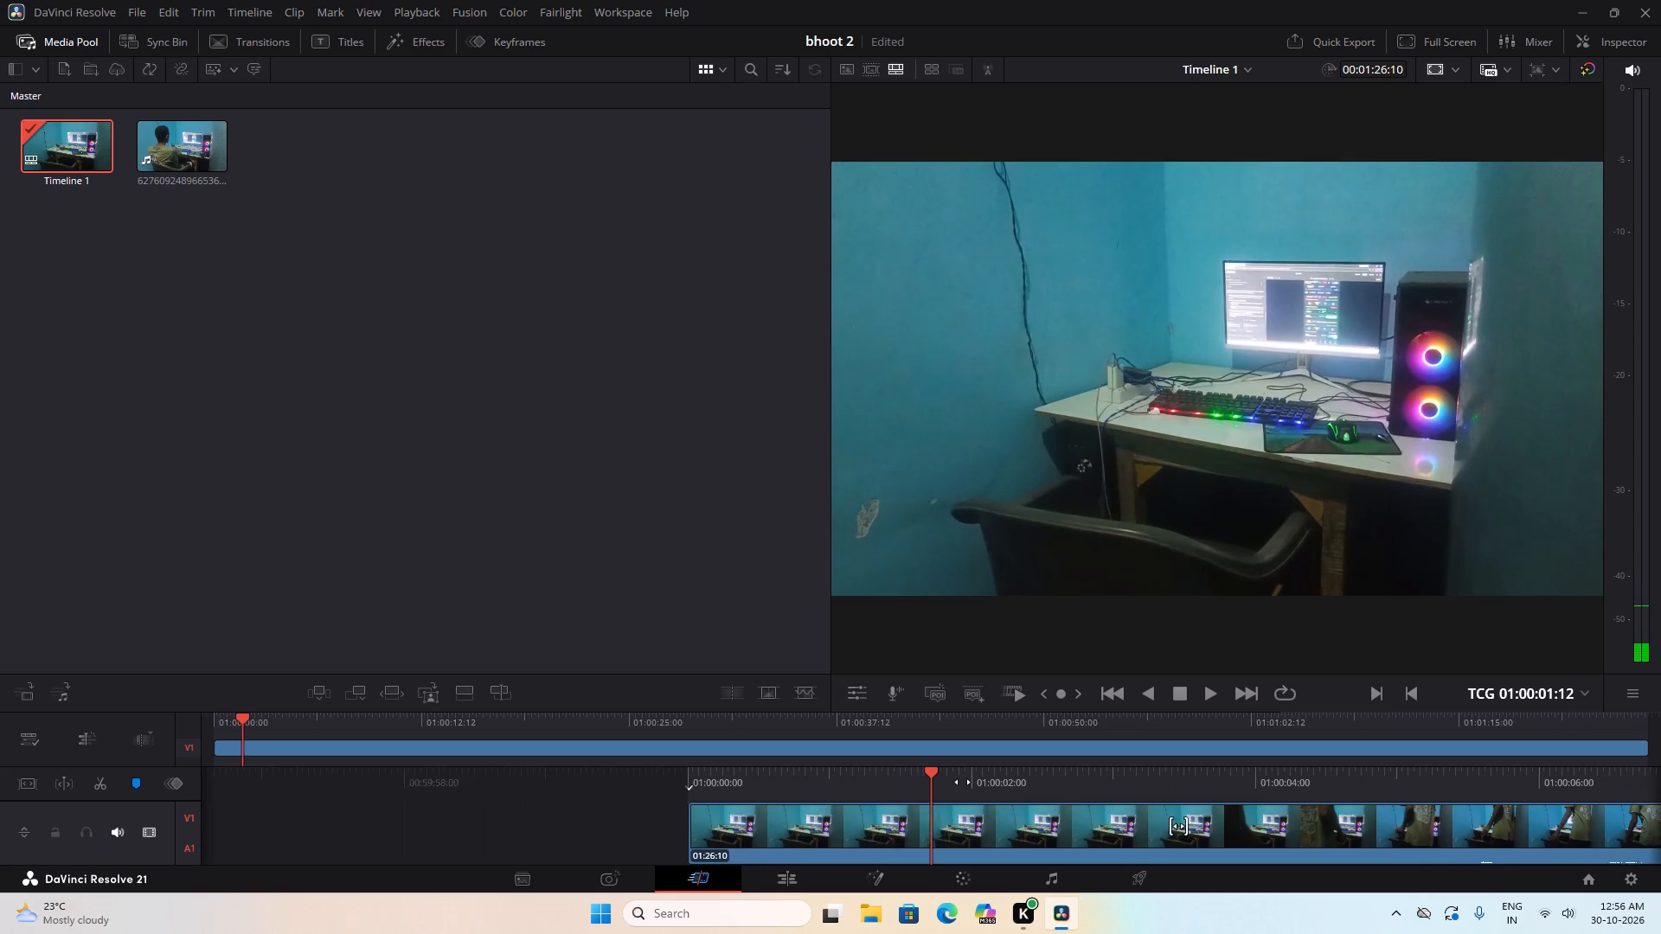
{"action": "left_click_drag", "start_coordinate": [962, 782], "coordinate": [602, 772]}
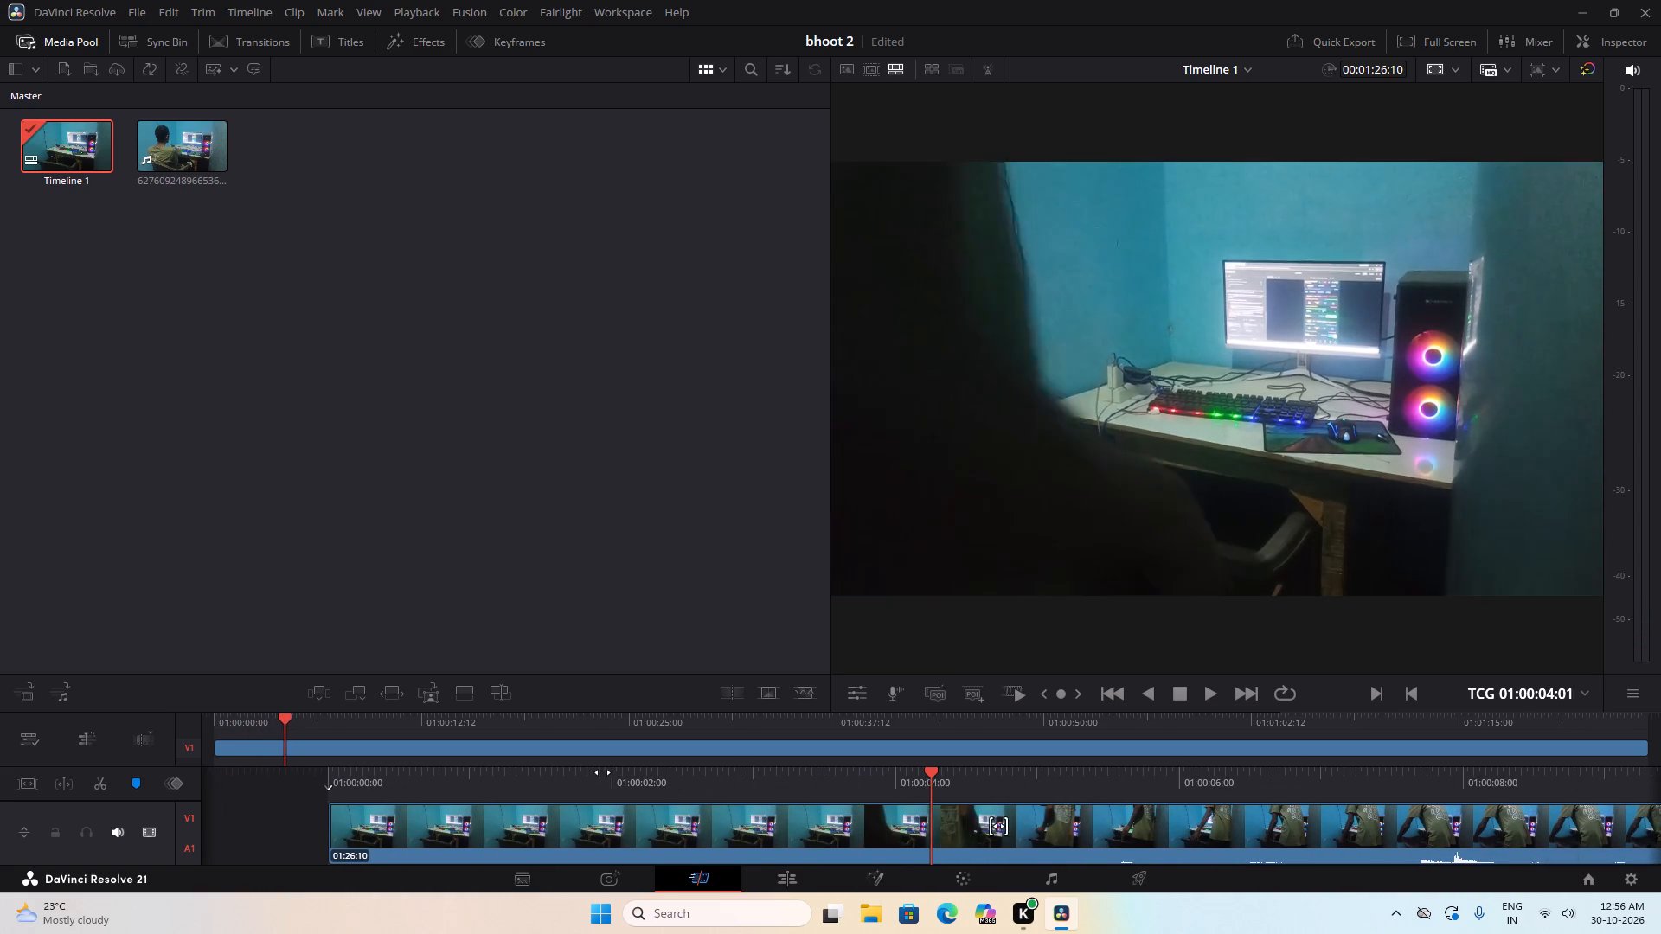
{"action": "left_click_drag", "start_coordinate": [602, 772], "coordinate": [204, 765]}
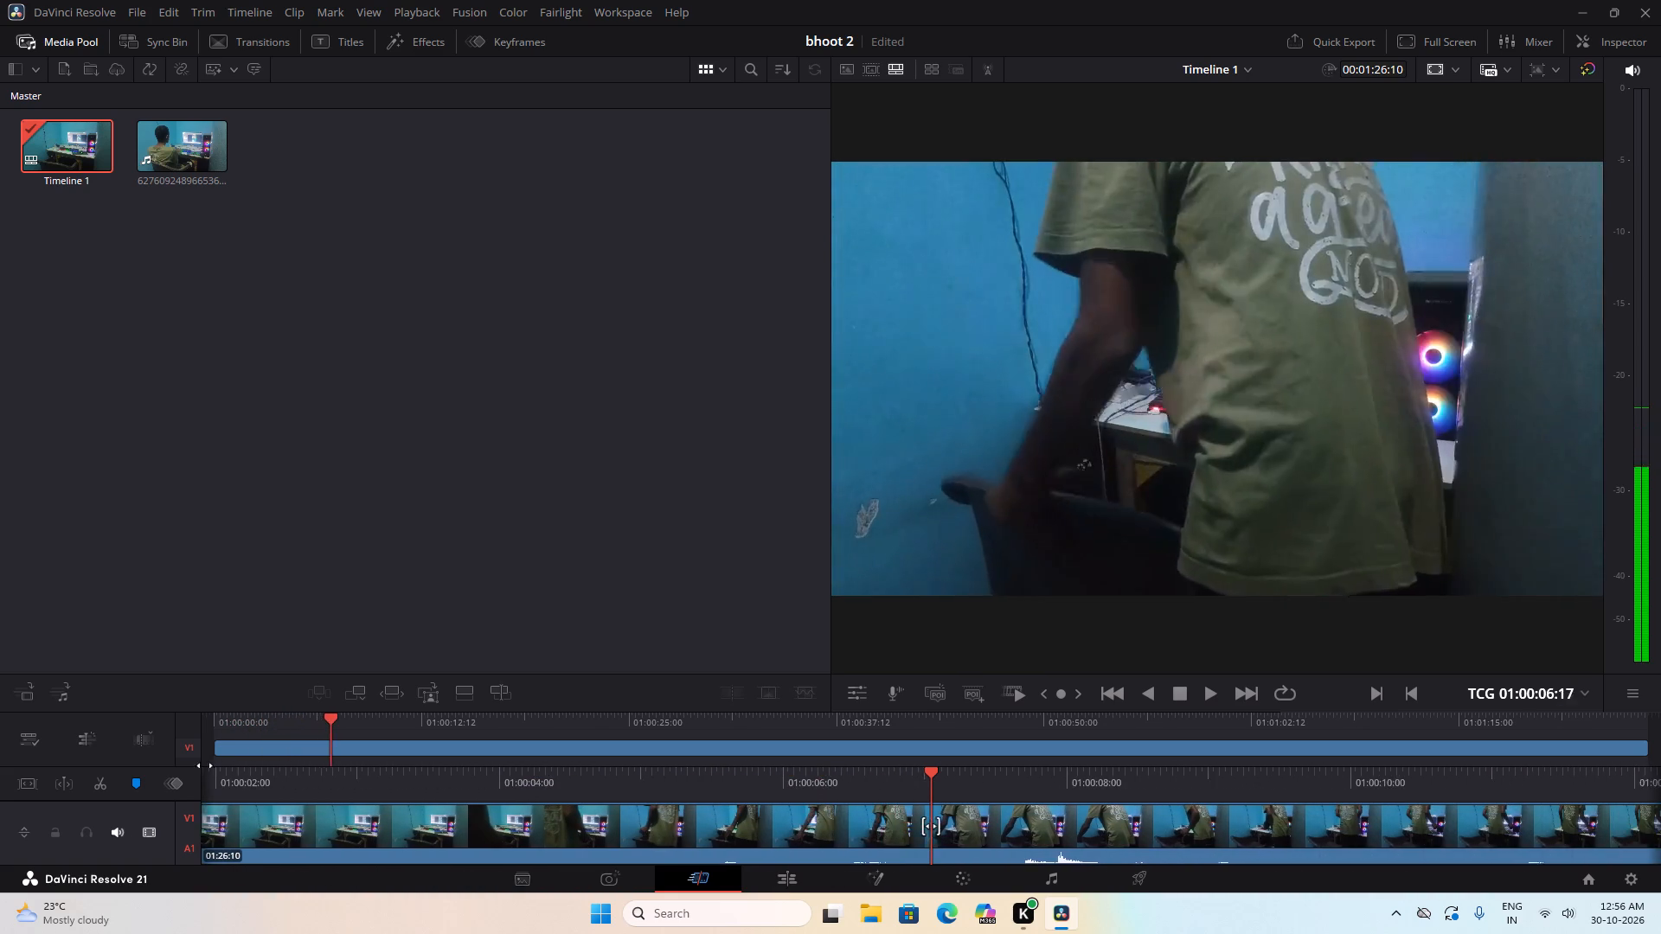
{"action": "left_click_drag", "start_coordinate": [204, 765], "coordinate": [35, 761]}
{"action": "left_click_drag", "start_coordinate": [1103, 789], "coordinate": [980, 795]}
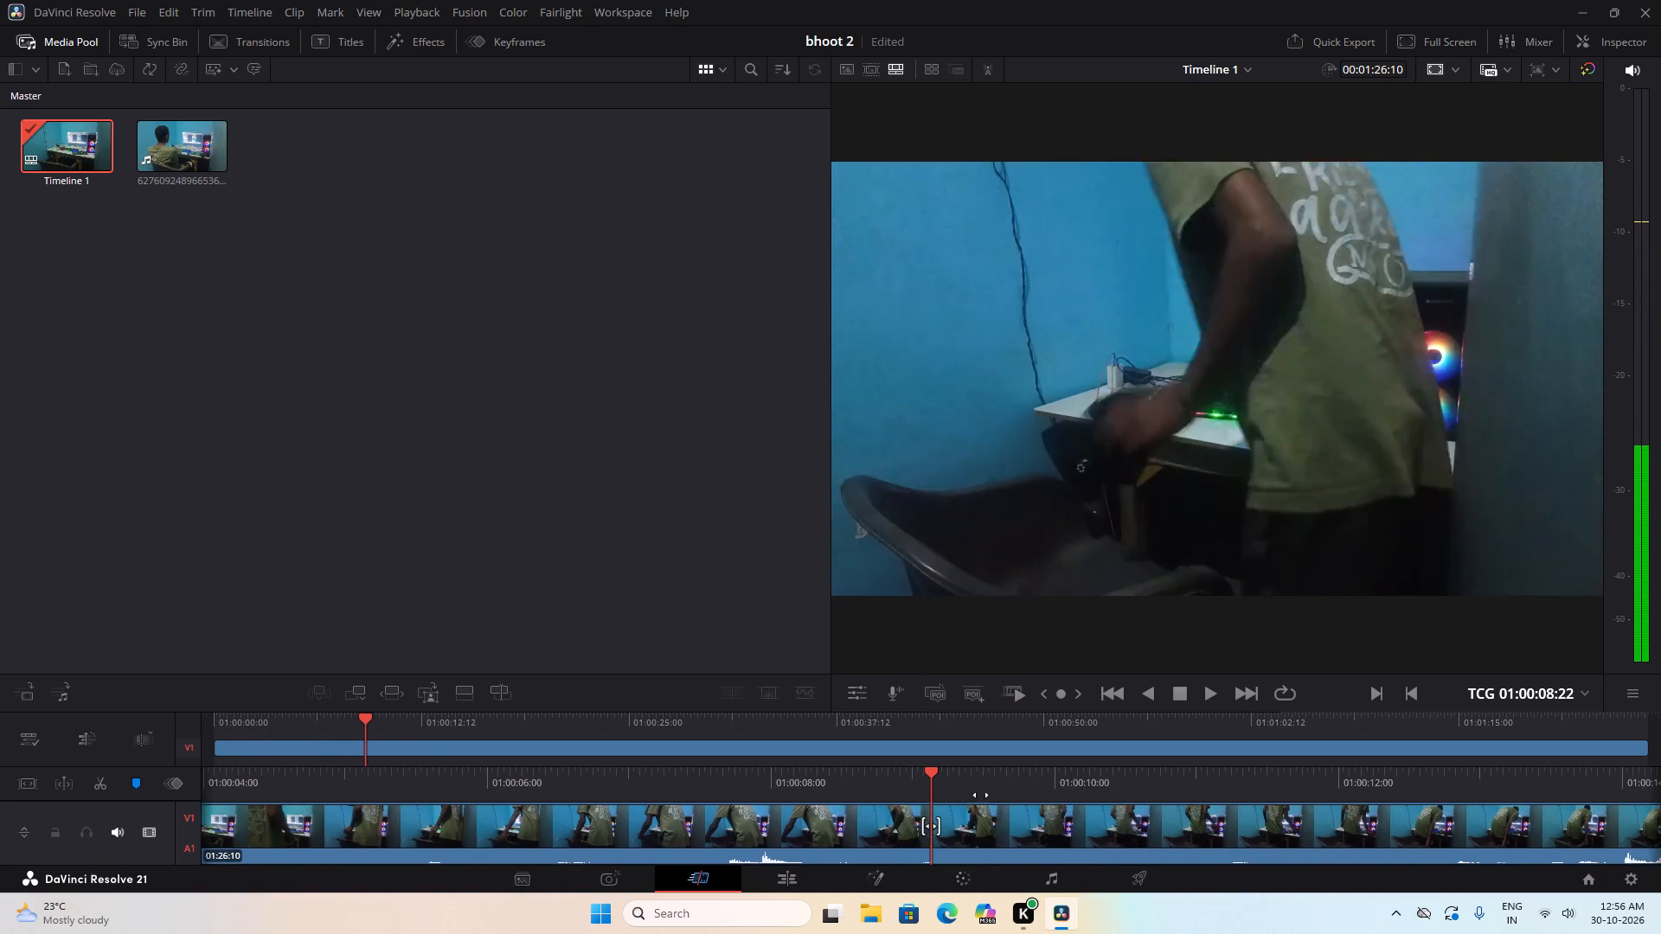
{"action": "left_click_drag", "start_coordinate": [980, 795], "coordinate": [624, 793]}
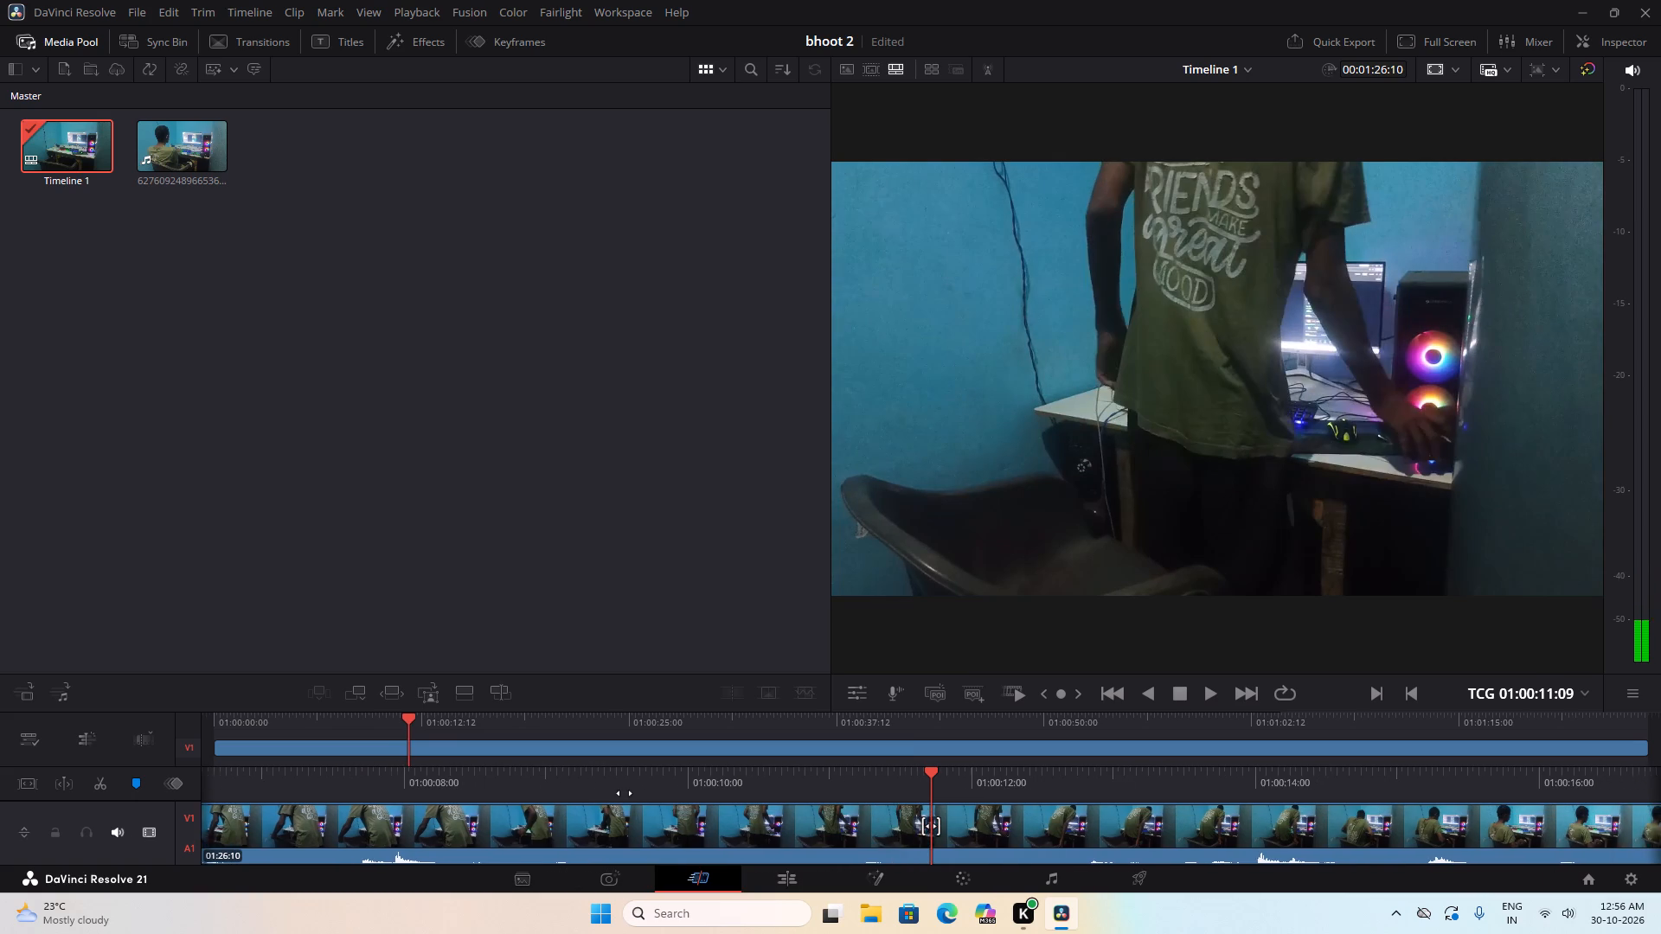
{"action": "left_click_drag", "start_coordinate": [624, 793], "coordinate": [487, 796]}
{"action": "left_click_drag", "start_coordinate": [1109, 788], "coordinate": [880, 788]}
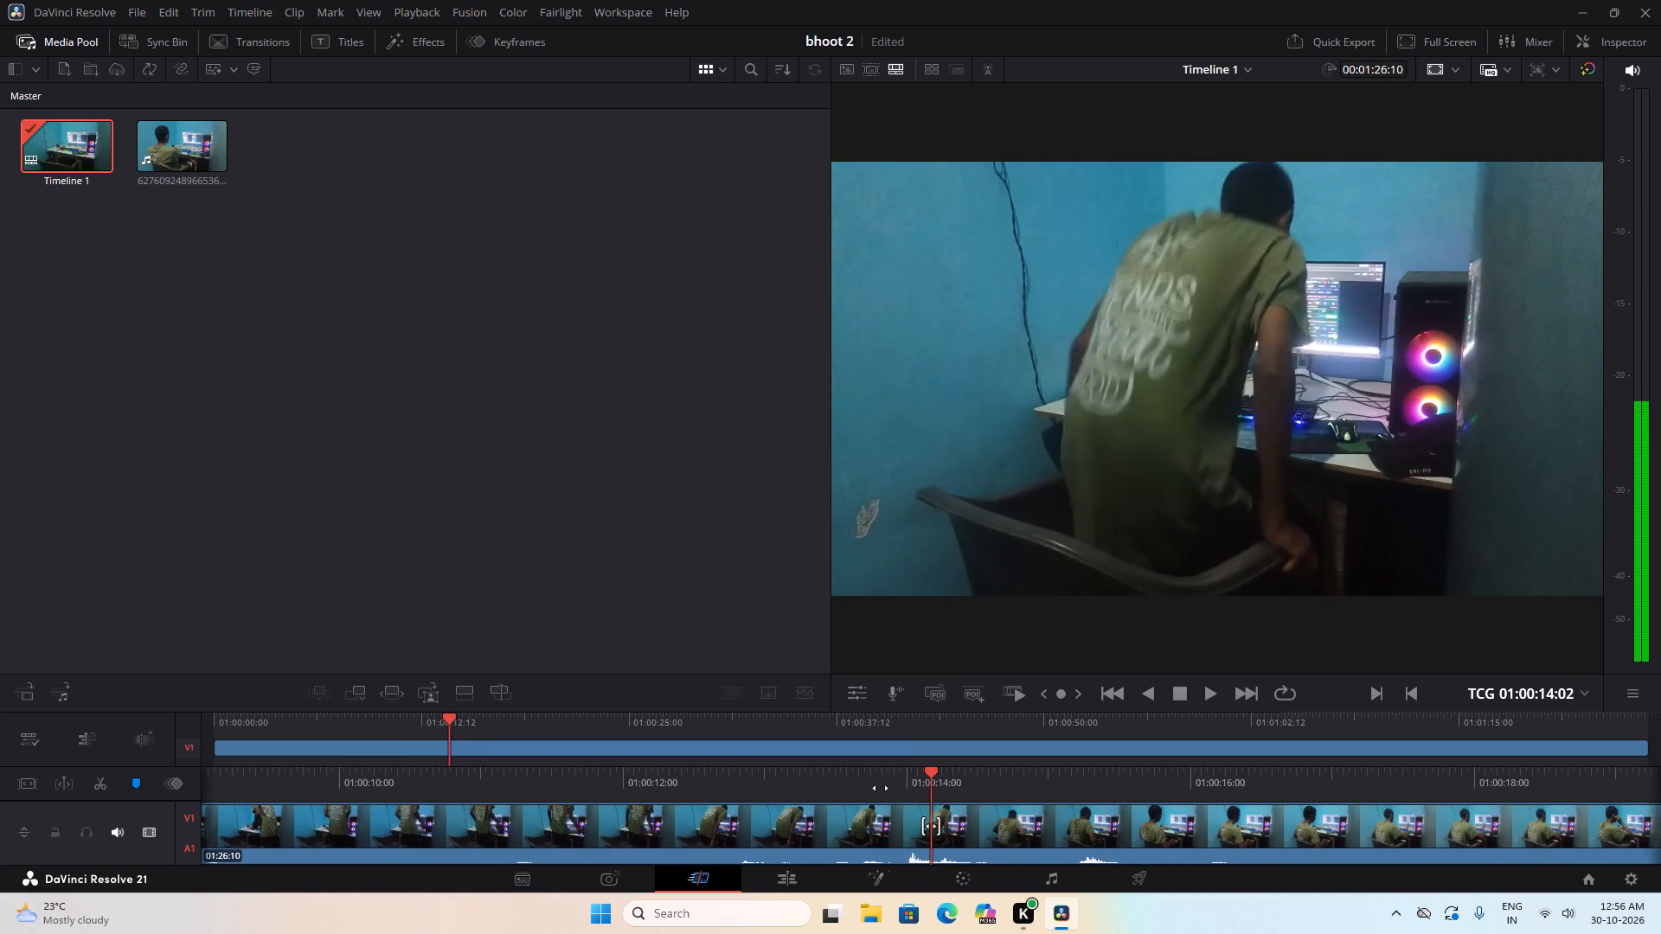
{"action": "left_click_drag", "start_coordinate": [880, 788], "coordinate": [749, 792]}
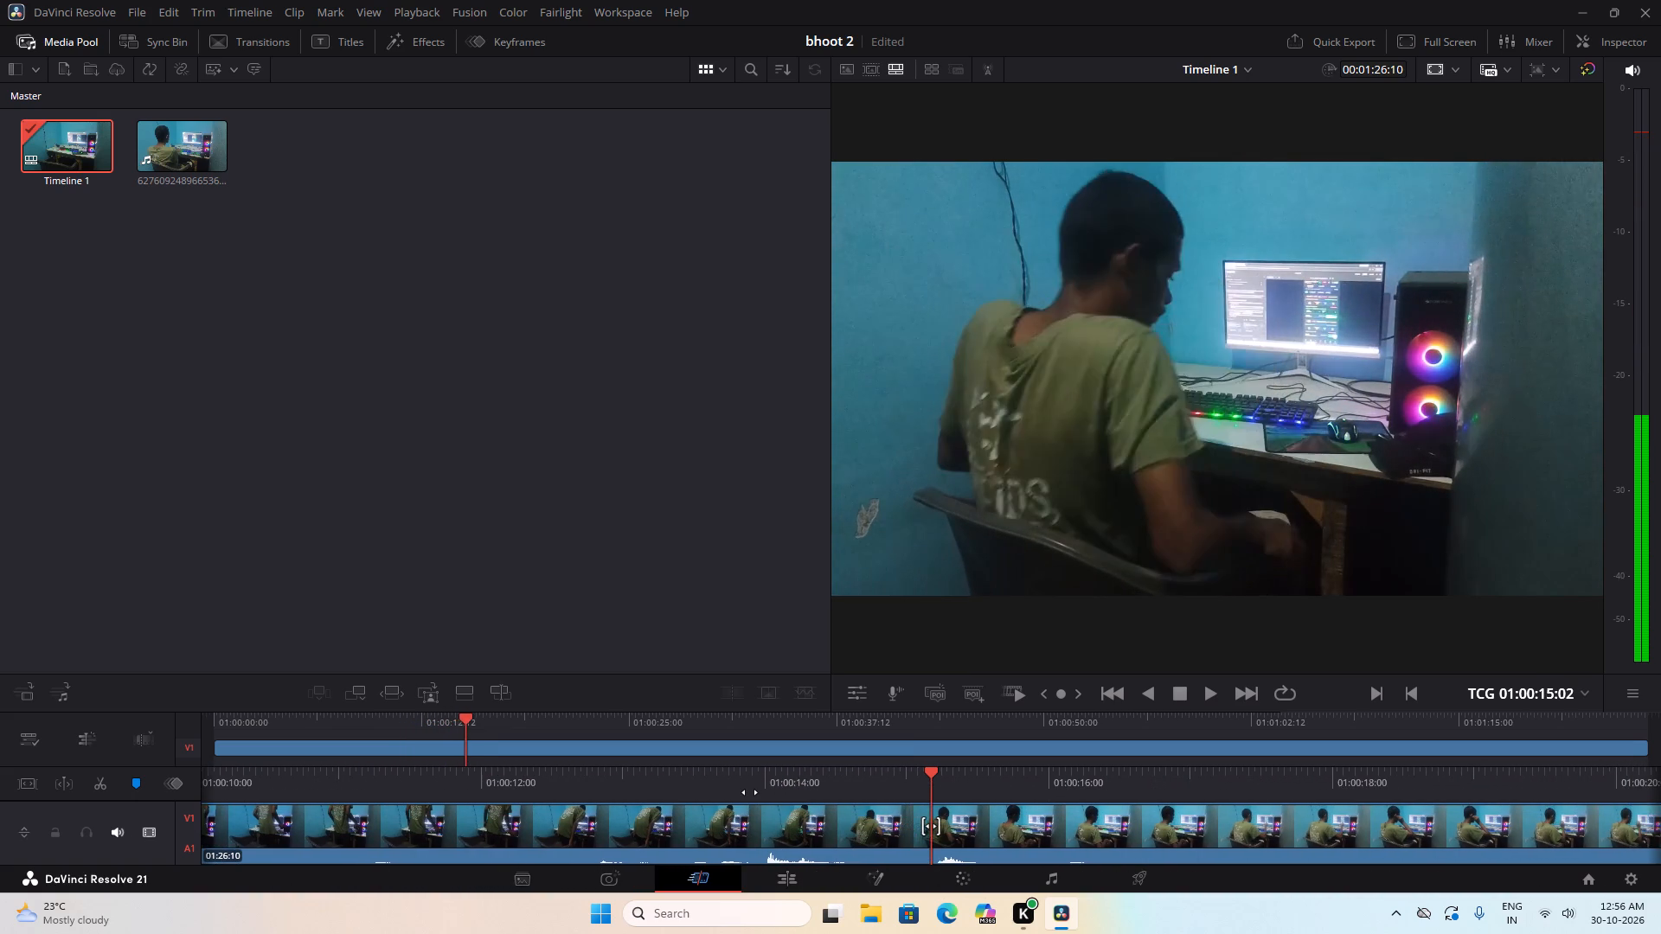
{"action": "left_click_drag", "start_coordinate": [749, 792], "coordinate": [593, 796]}
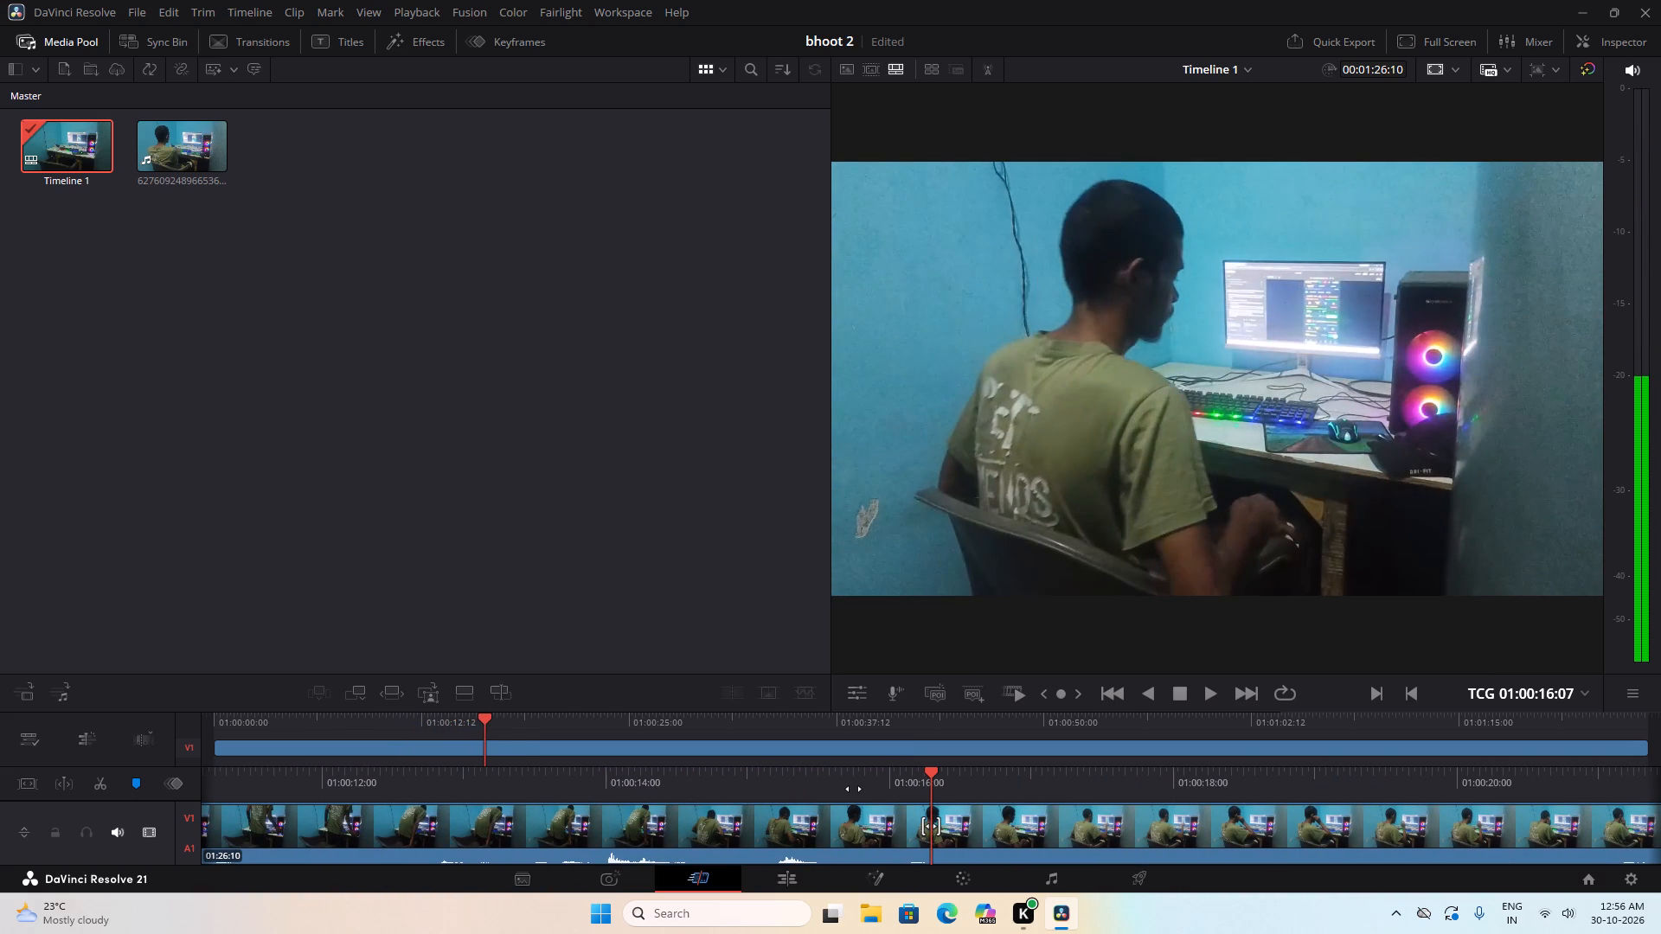
{"action": "left_click_drag", "start_coordinate": [1126, 781], "coordinate": [1006, 793]}
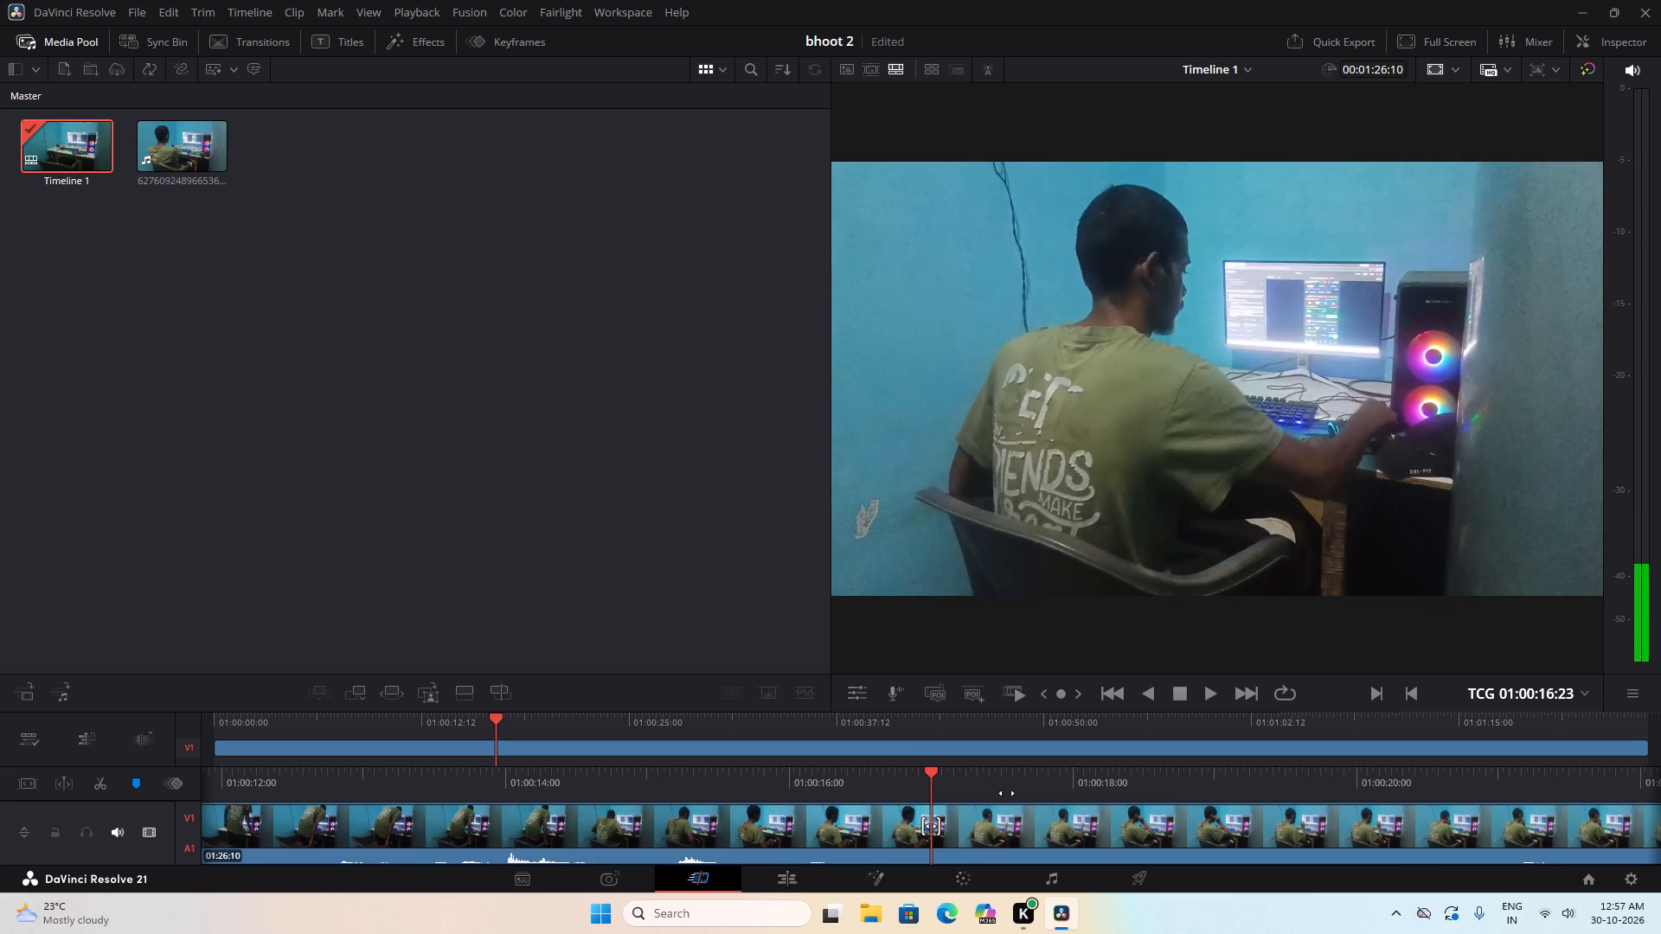
{"action": "left_click_drag", "start_coordinate": [1006, 793], "coordinate": [894, 808]}
{"action": "left_click_drag", "start_coordinate": [1121, 789], "coordinate": [971, 790]}
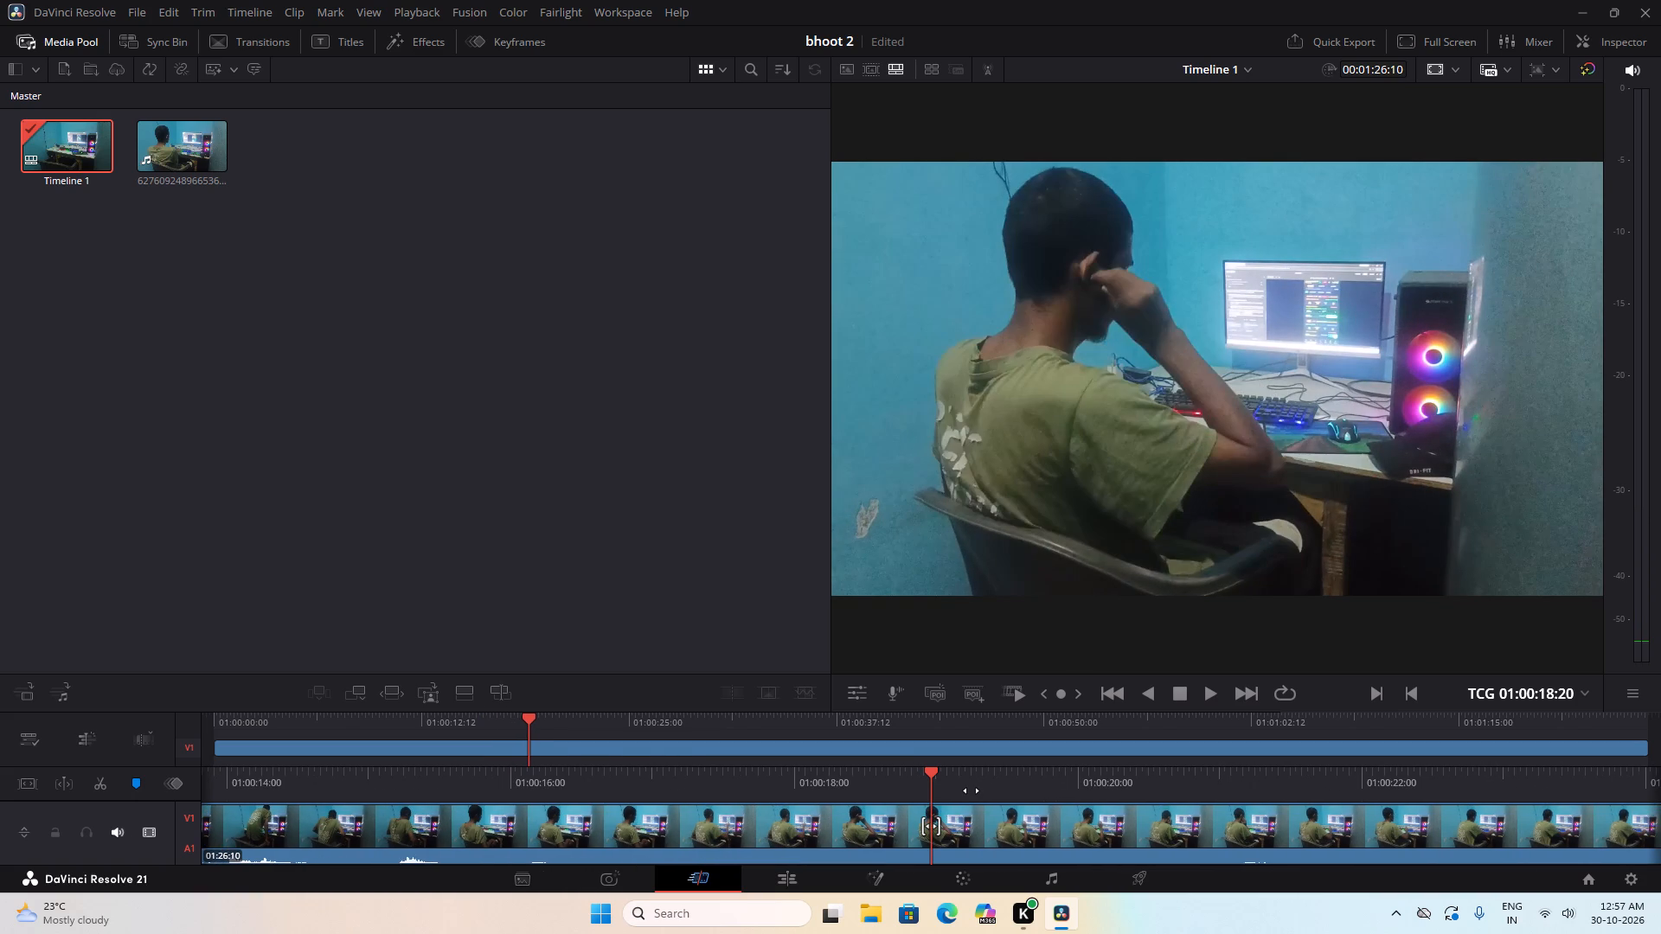
{"action": "left_click_drag", "start_coordinate": [971, 790], "coordinate": [822, 801]}
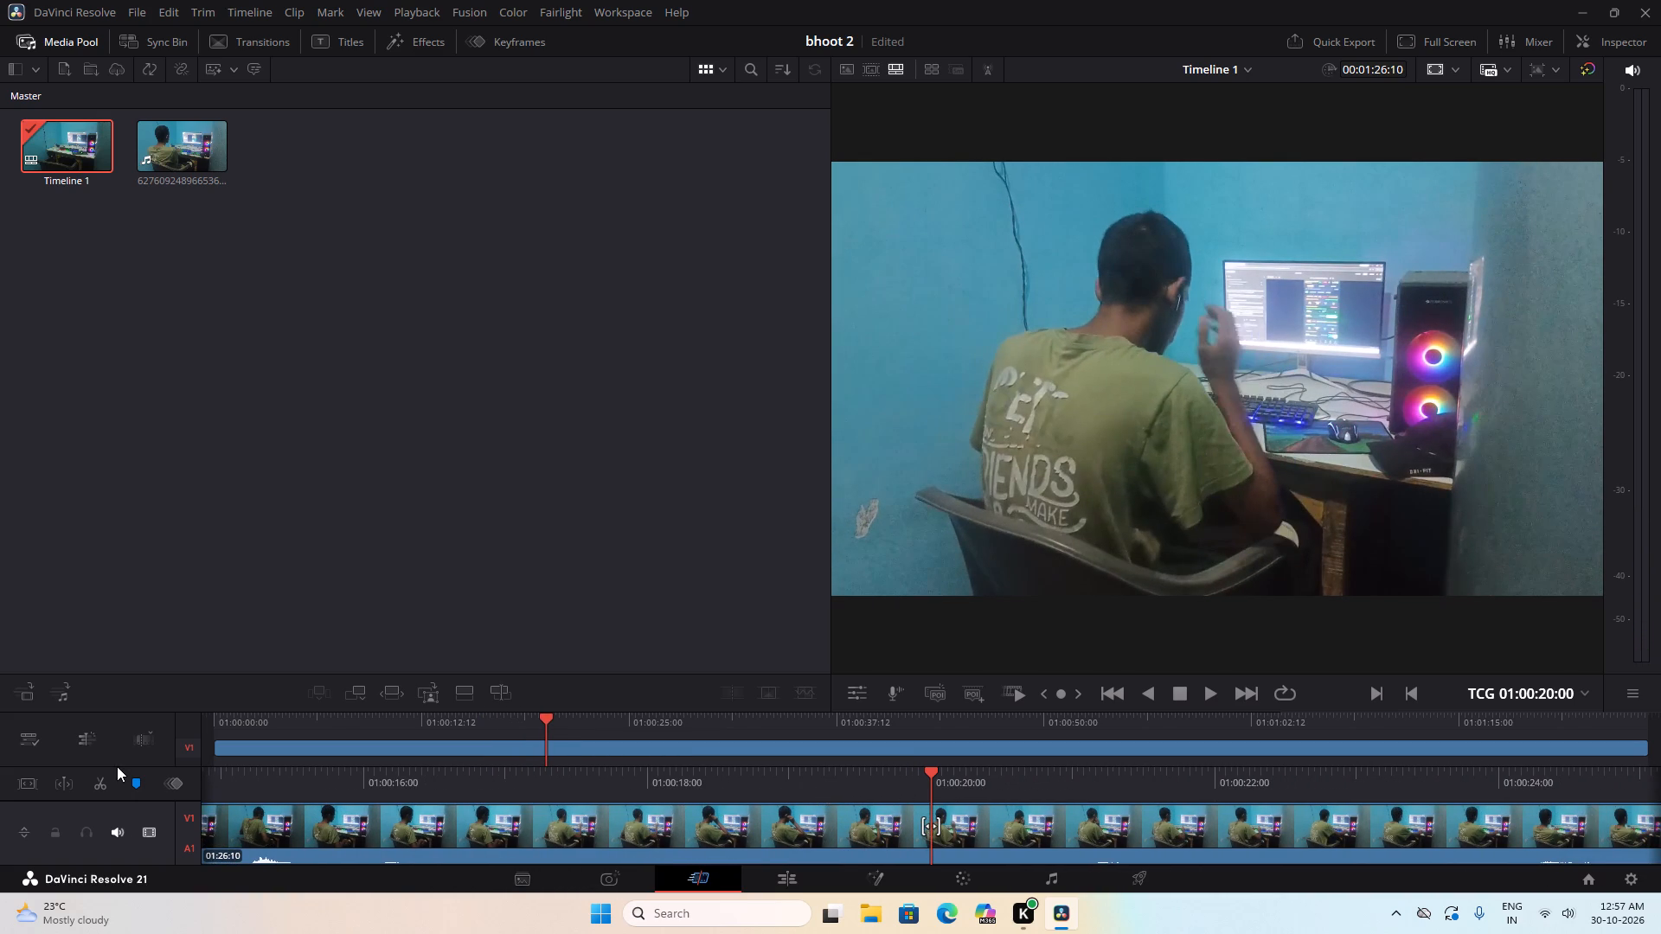
{"action": "left_click", "coordinate": [93, 782]}
Delete the opening section of the clip before the cut at 01:00:20:00.
{"action": "left_click", "coordinate": [577, 809]}
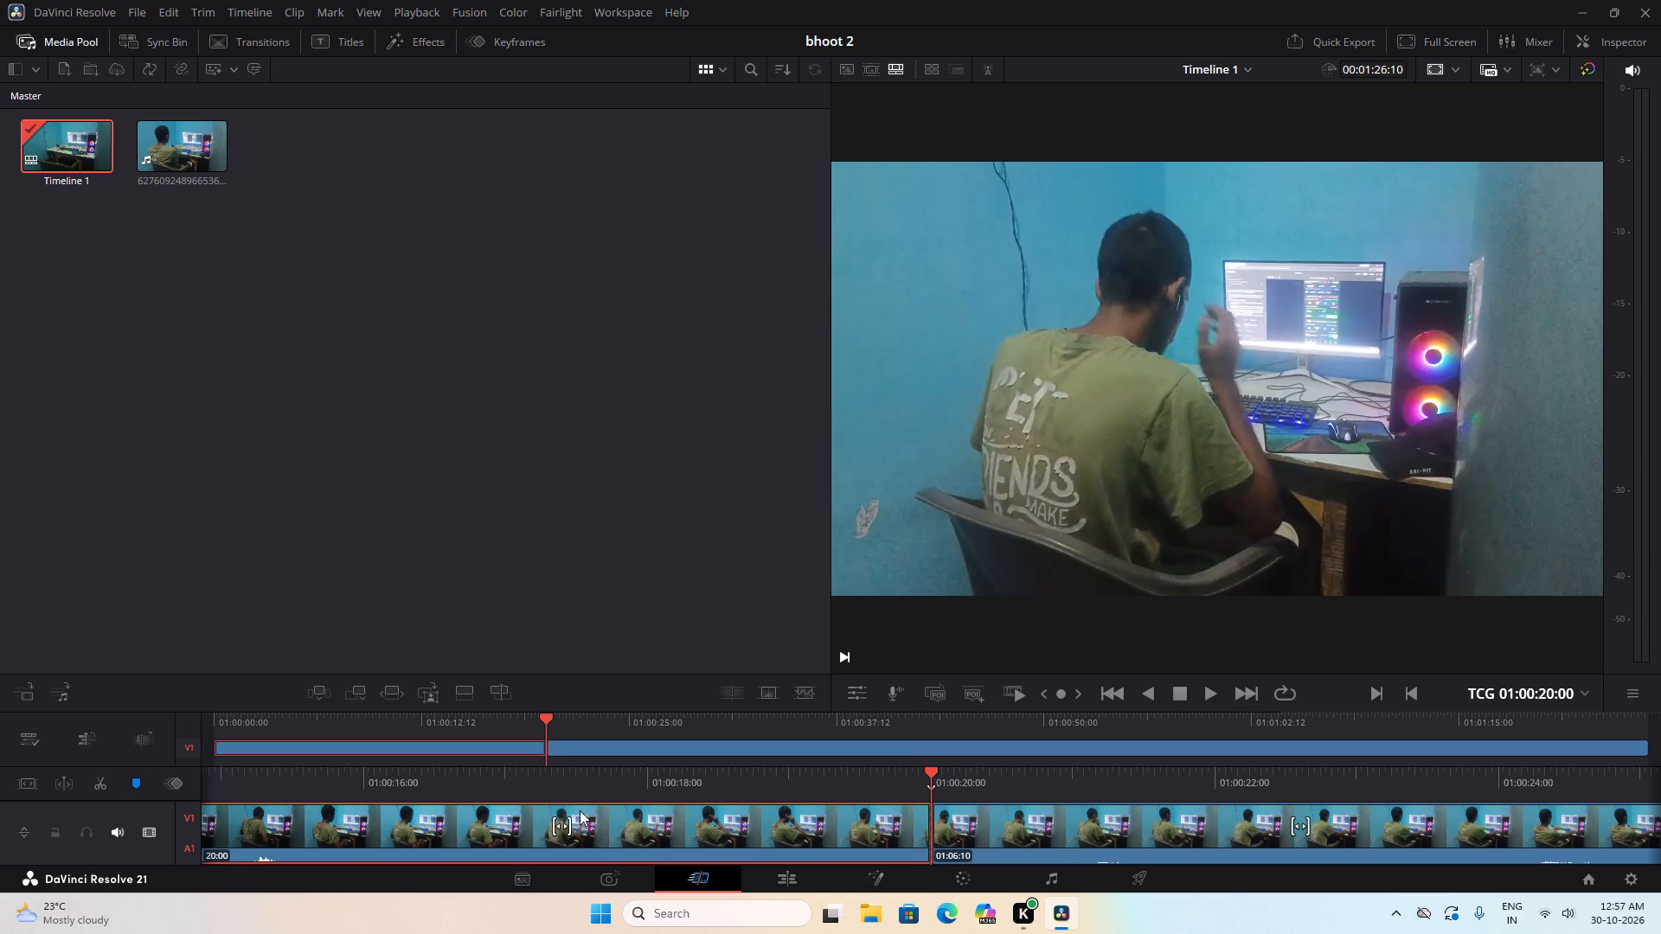
{"action": "key", "text": "Delete"}
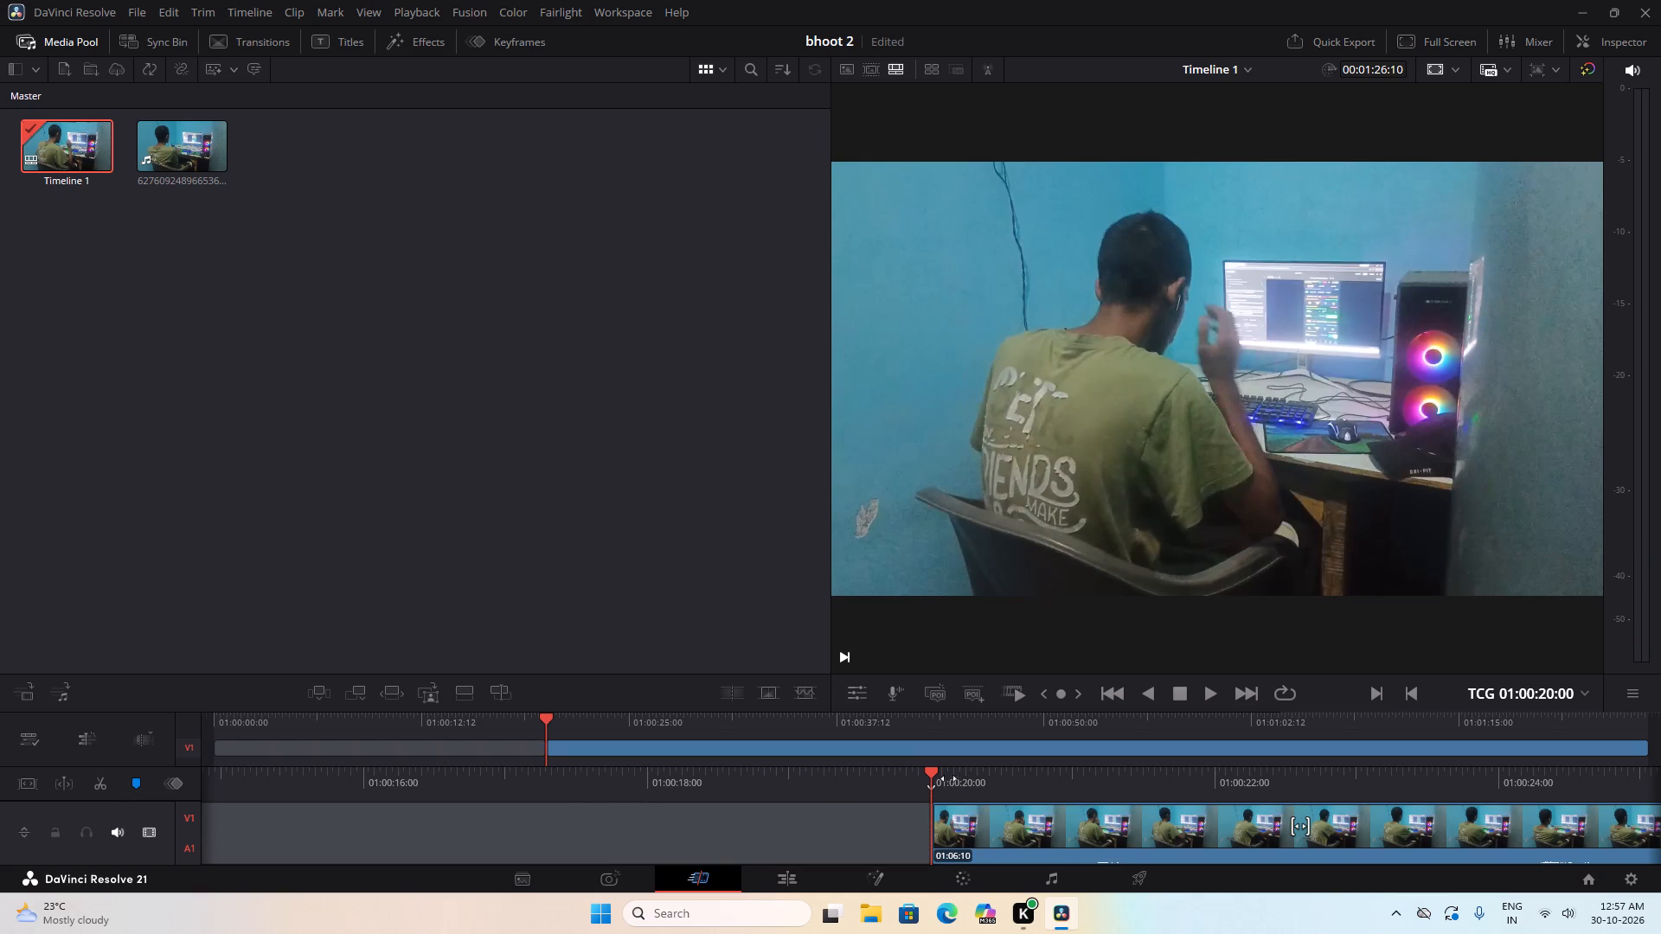
Preview the remaining clip and move it to the start of the timeline, closing the empty gap.
{"action": "key", "text": "space"}
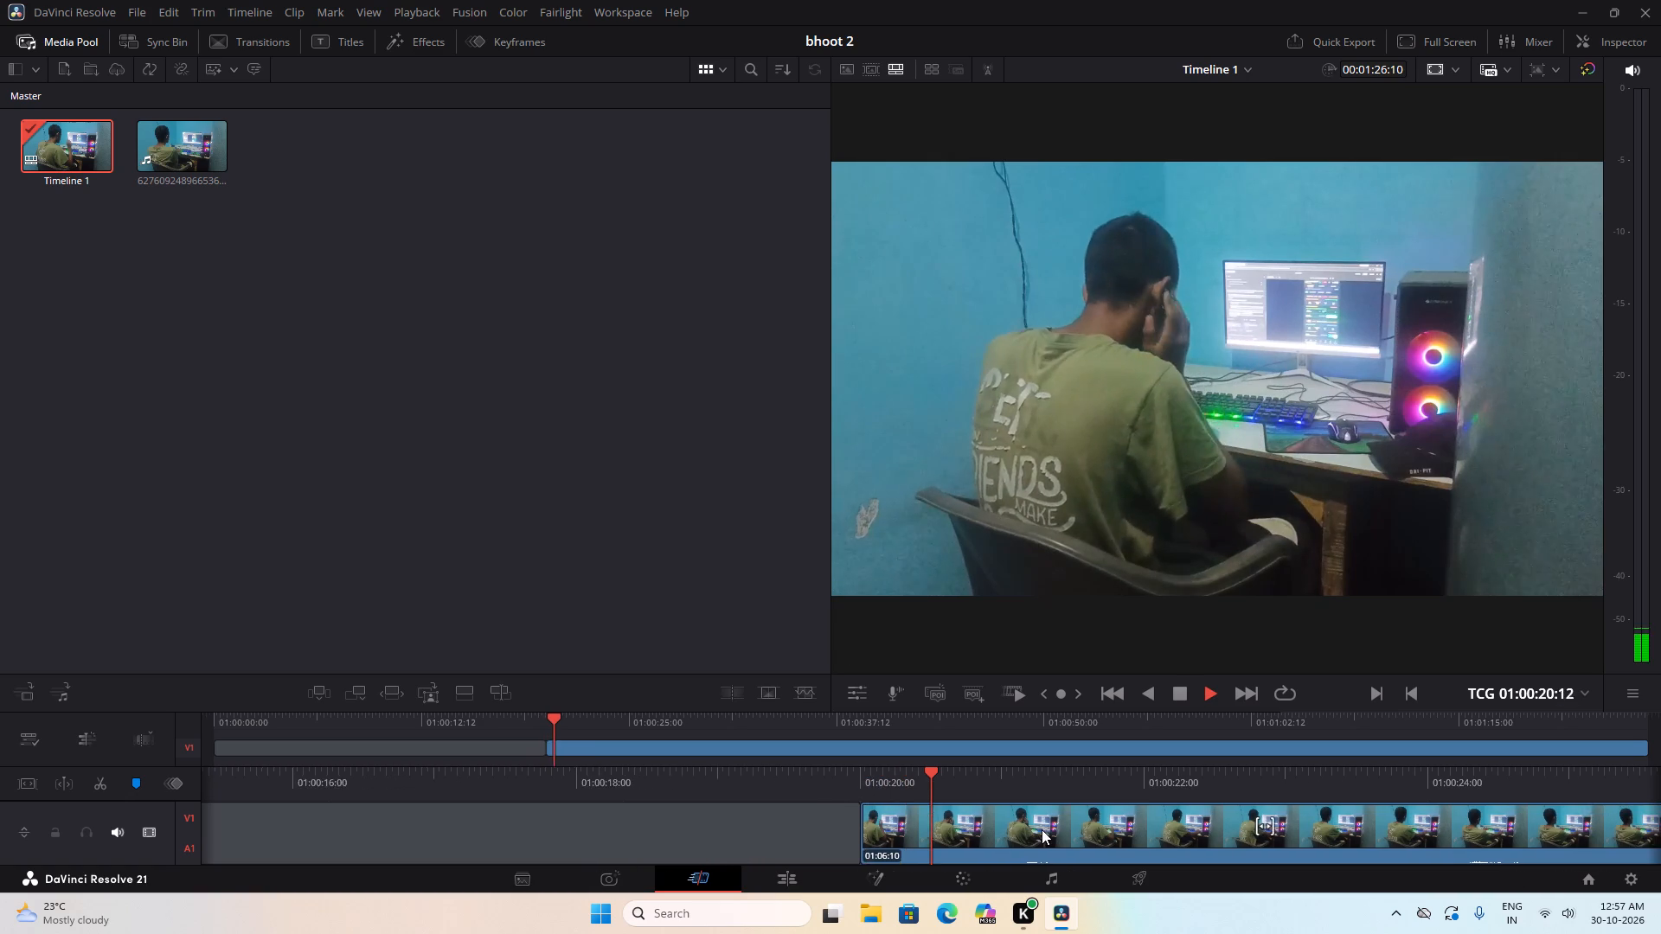
{"action": "left_click_drag", "start_coordinate": [1411, 767], "coordinate": [1311, 789]}
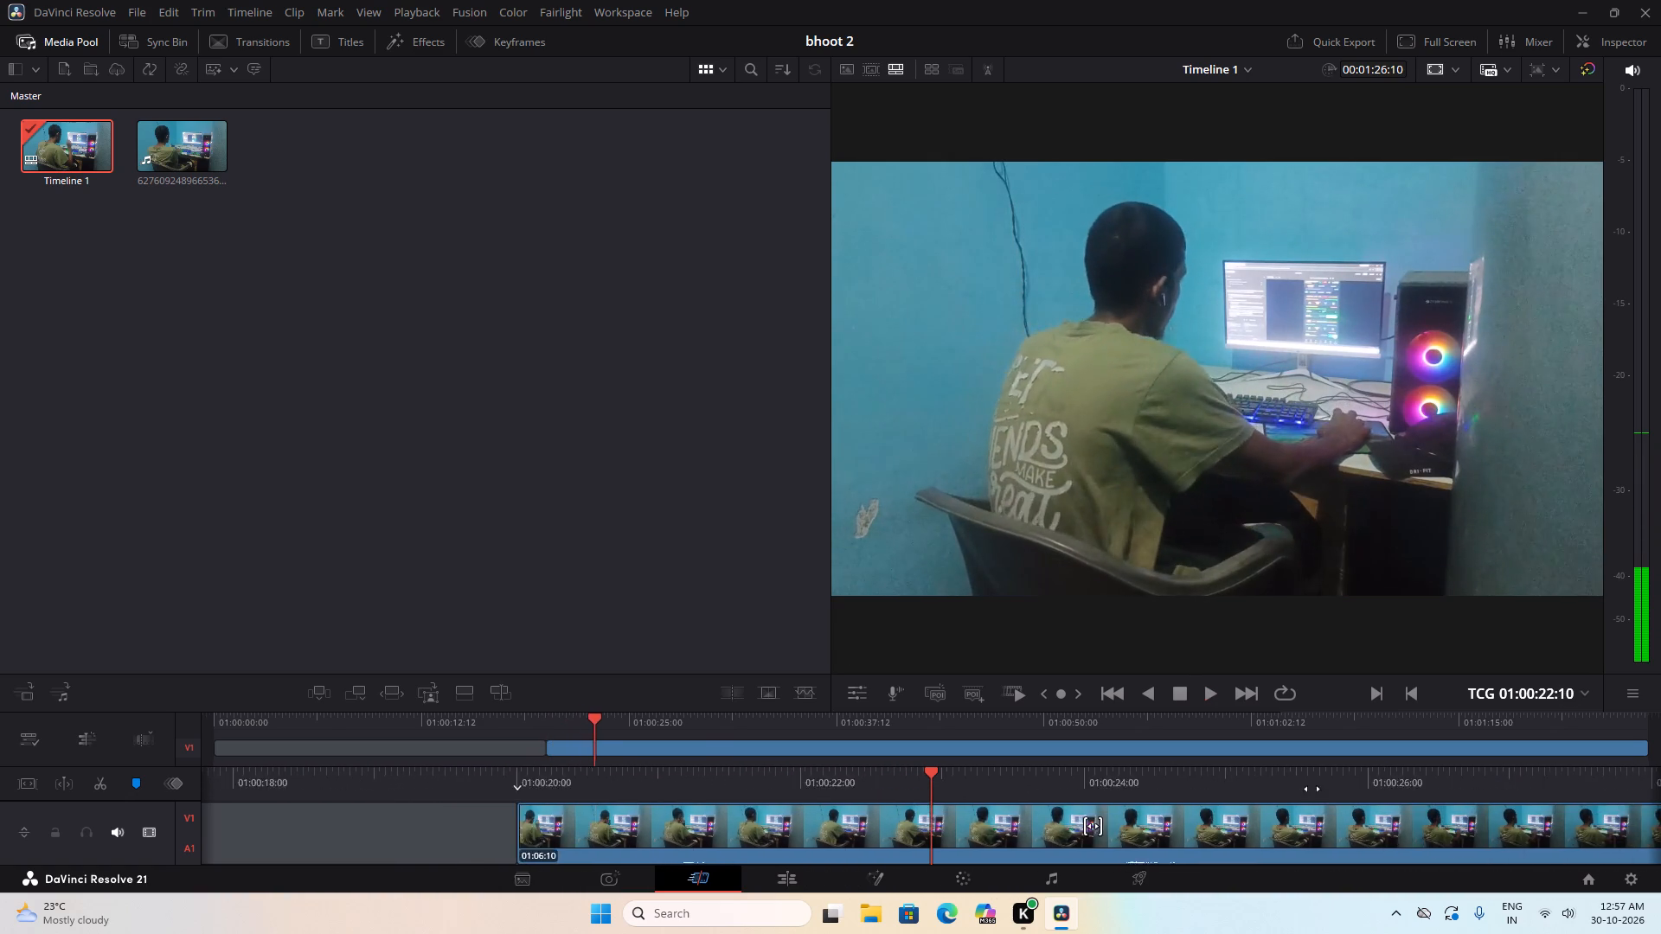
{"action": "left_click_drag", "start_coordinate": [1311, 789], "coordinate": [632, 868]}
{"action": "left_click_drag", "start_coordinate": [1433, 757], "coordinate": [1114, 828]}
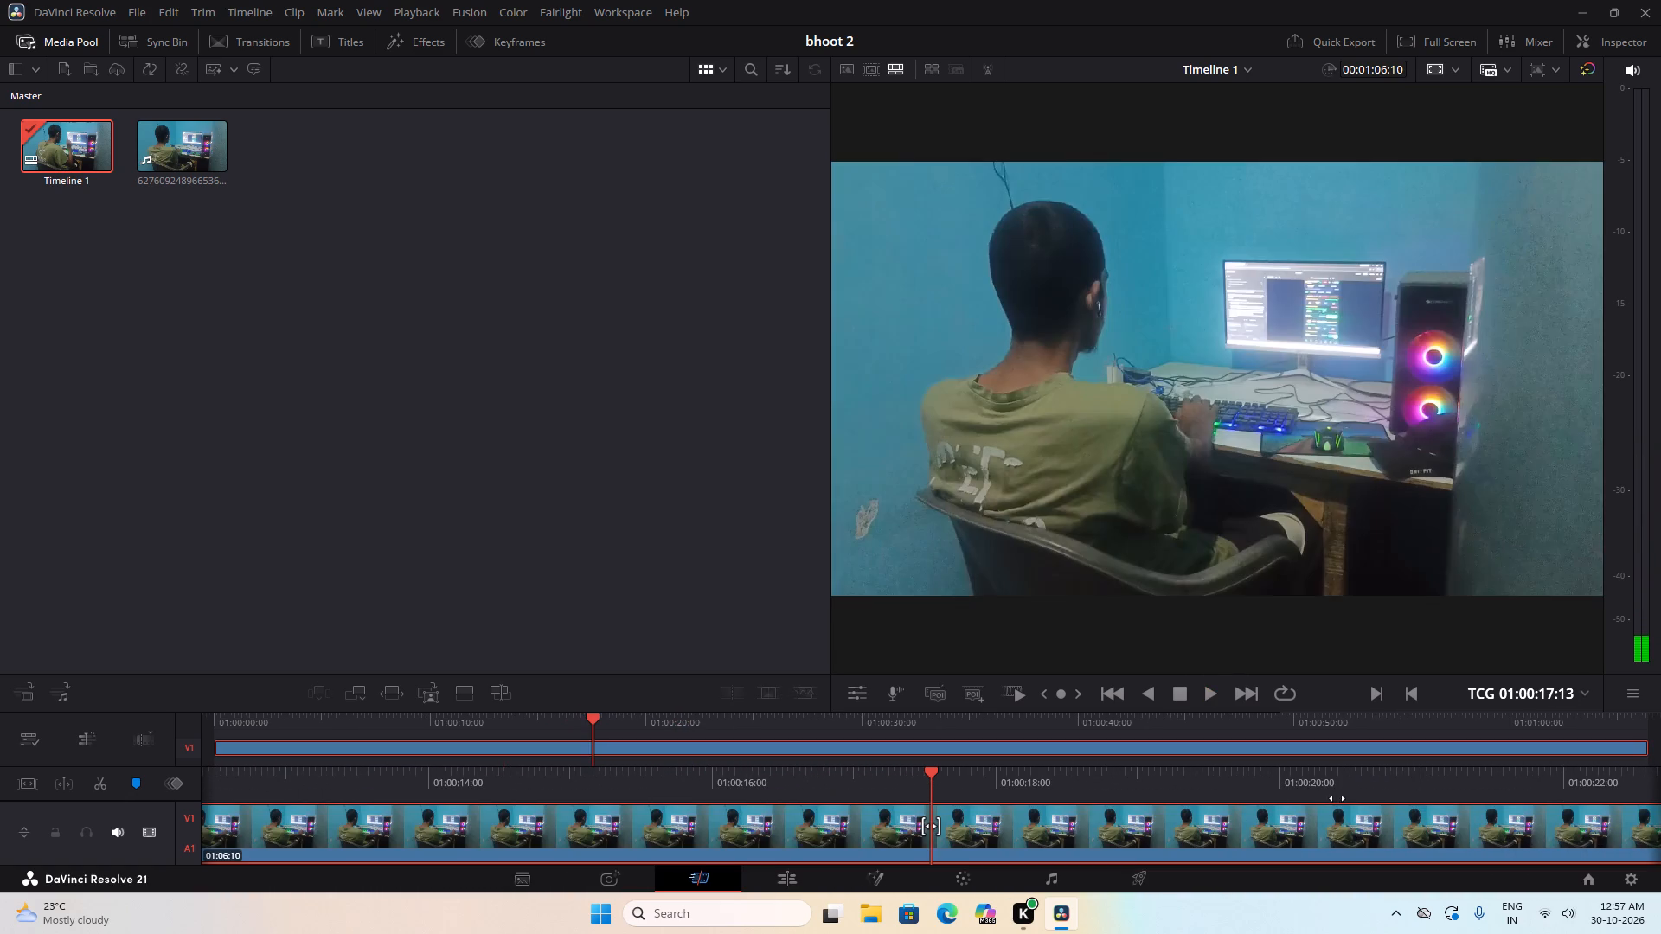
Split the clip at 01:01:02:18, just after the man has walked out of frame and left the empty chair.
{"action": "left_click_drag", "start_coordinate": [1379, 784], "coordinate": [771, 869]}
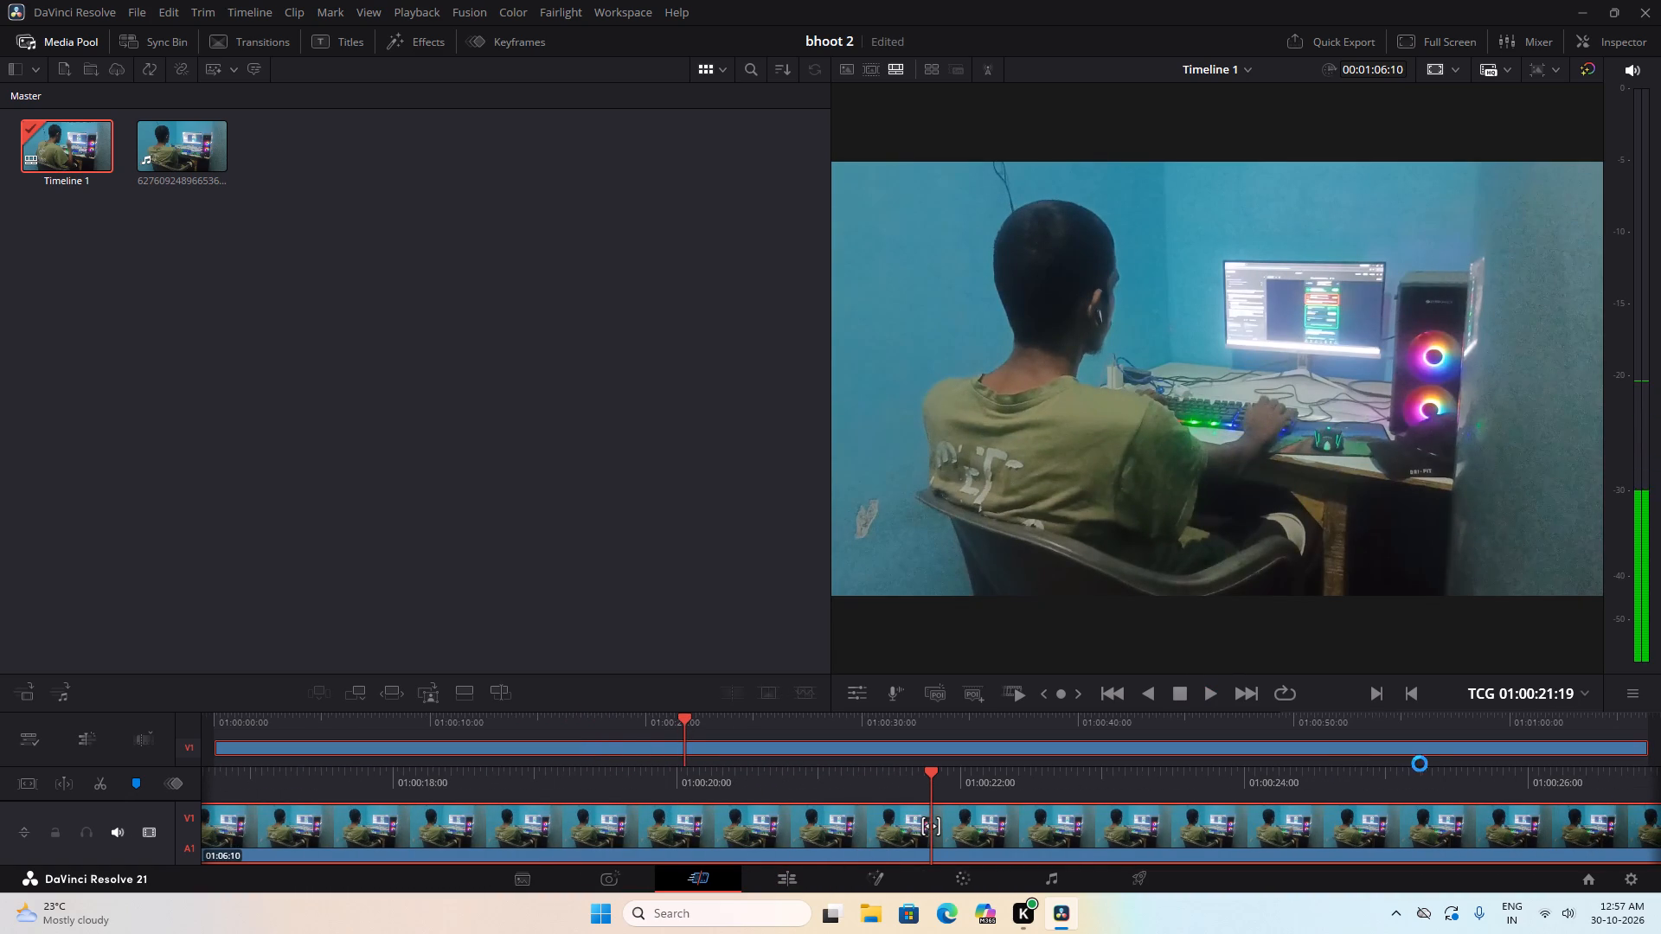
{"action": "left_click_drag", "start_coordinate": [1478, 774], "coordinate": [942, 864]}
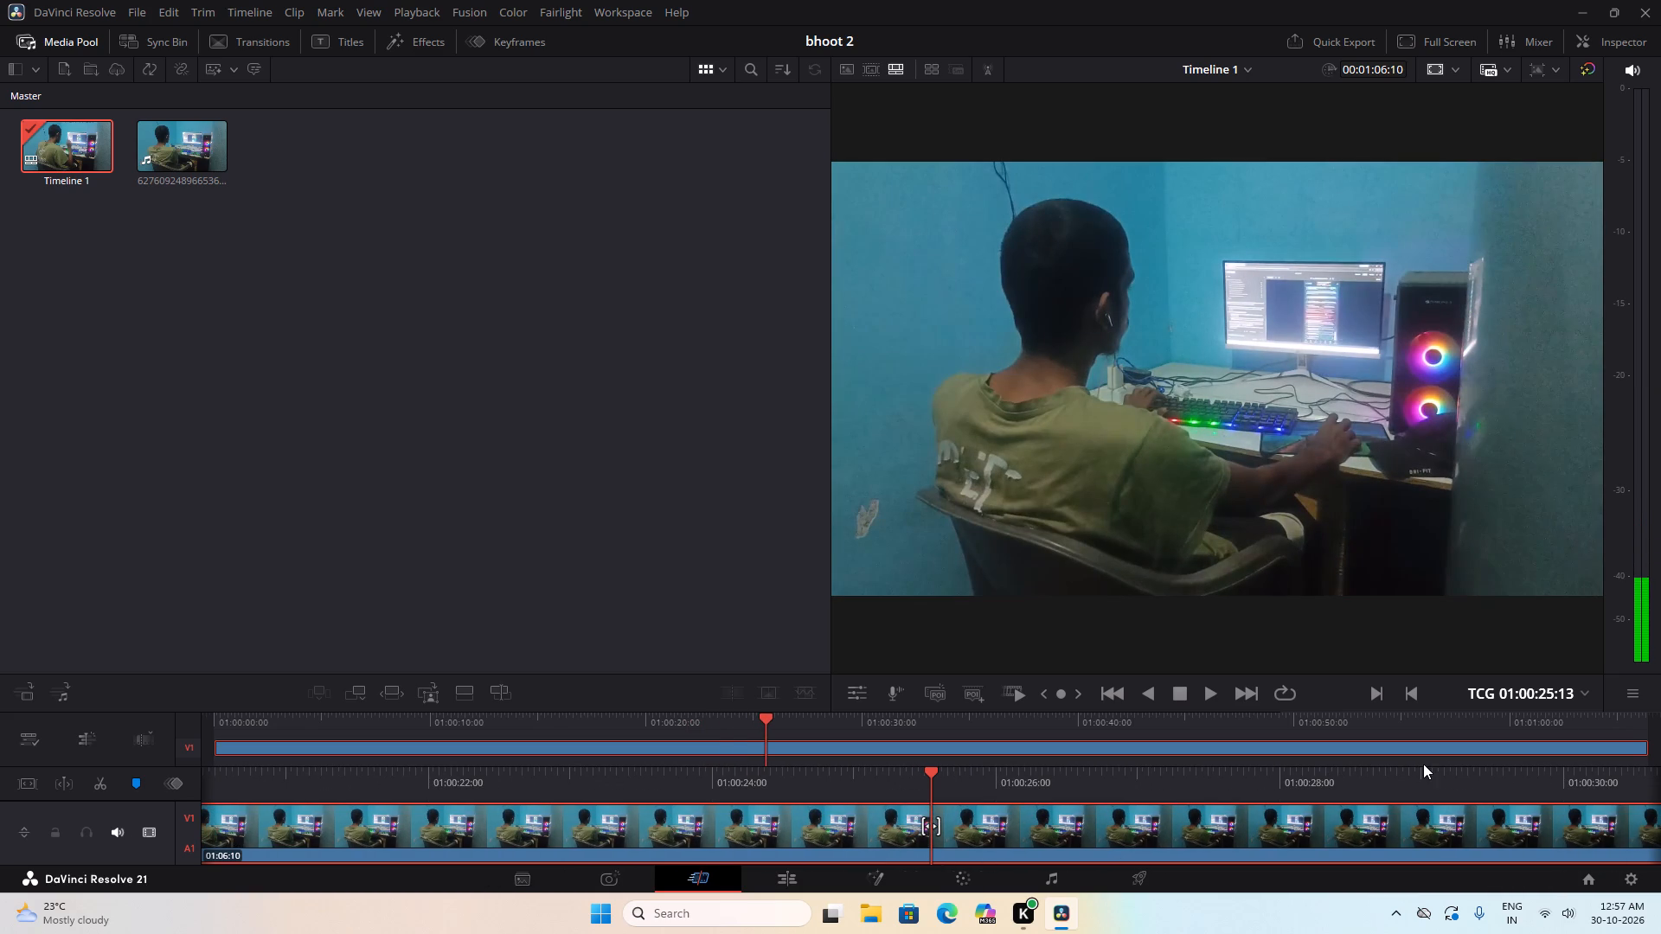
{"action": "left_click_drag", "start_coordinate": [1465, 780], "coordinate": [432, 932]}
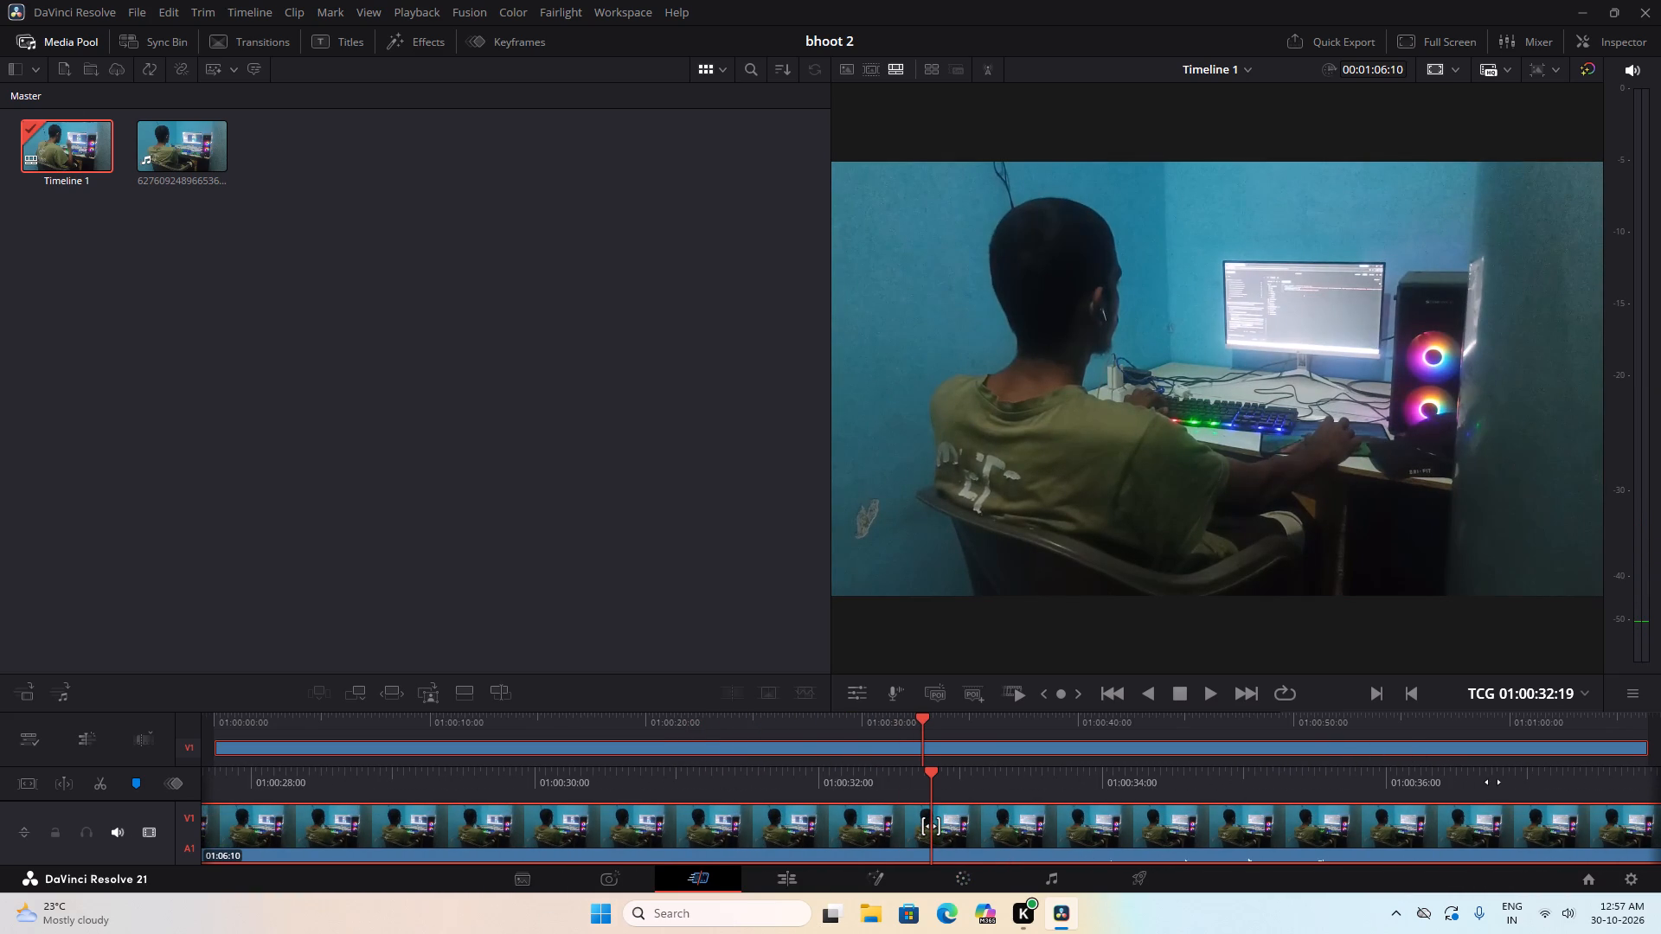
{"action": "left_click_drag", "start_coordinate": [1499, 775], "coordinate": [435, 933]}
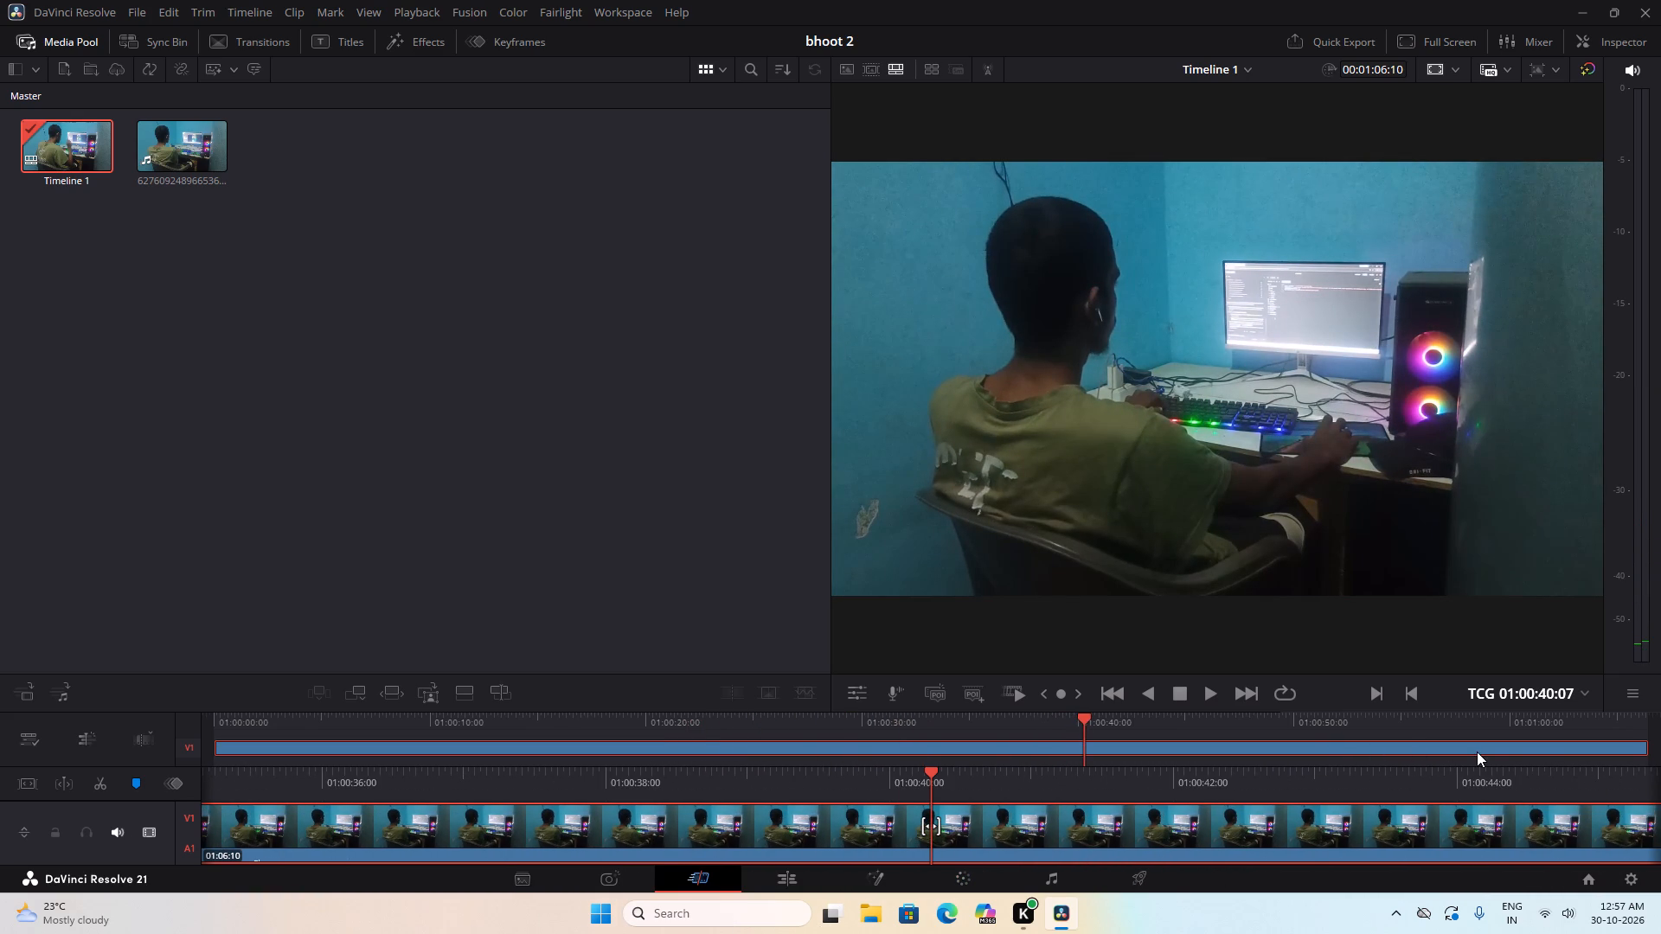
{"action": "left_click_drag", "start_coordinate": [1562, 775], "coordinate": [623, 933]}
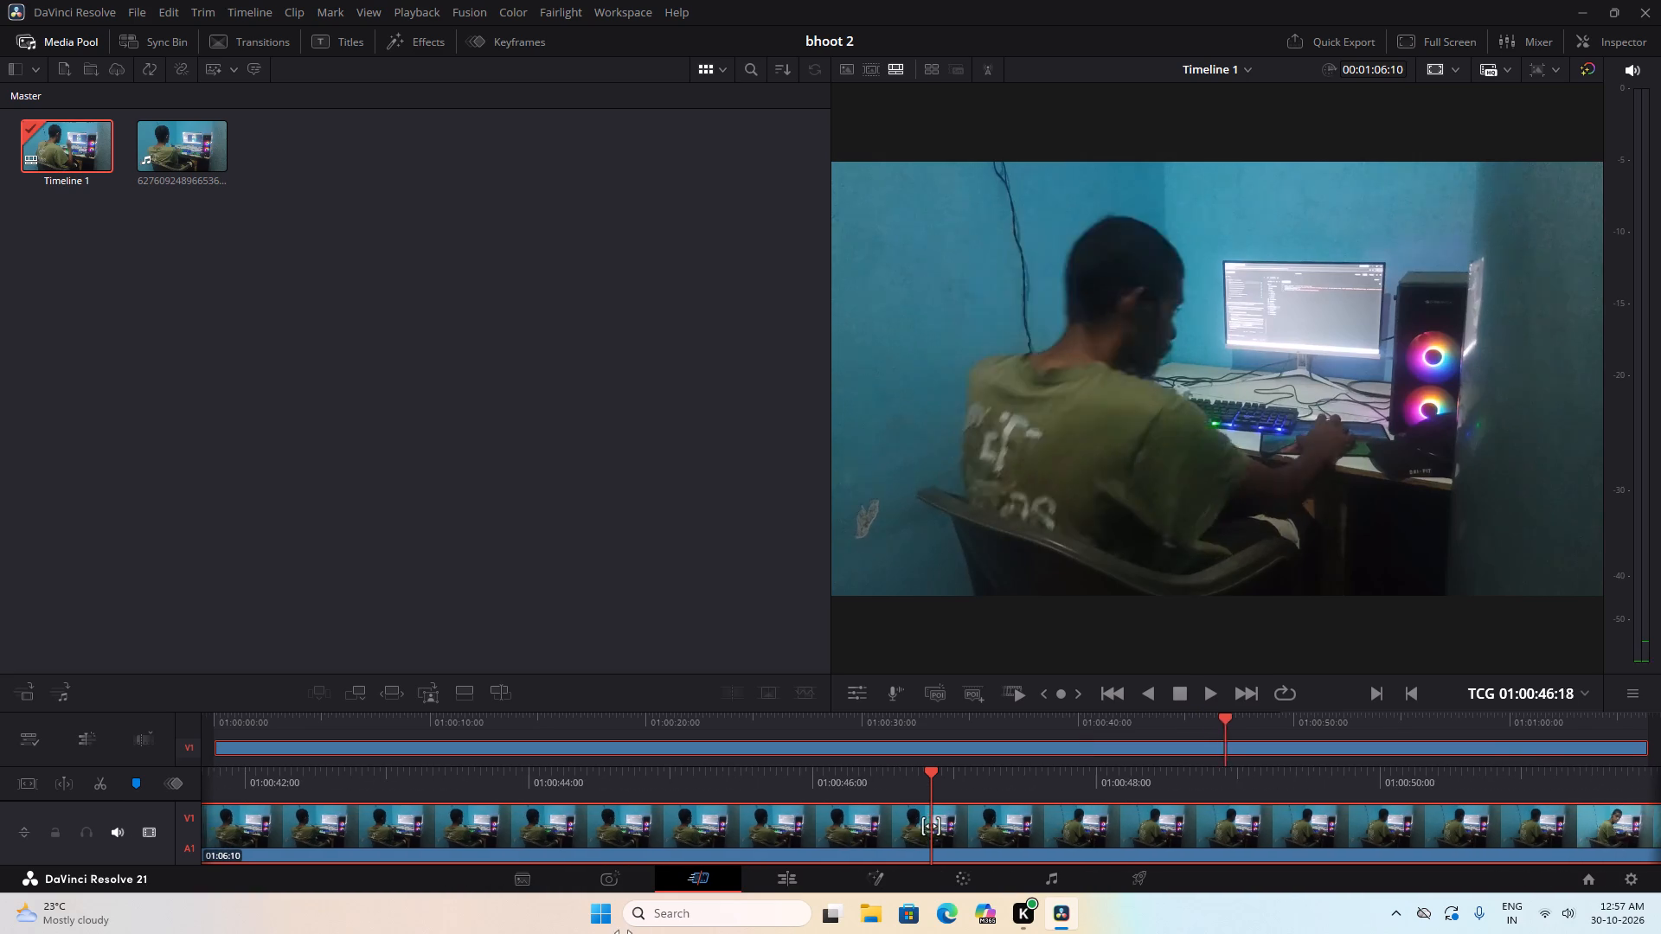
{"action": "left_click_drag", "start_coordinate": [623, 933], "coordinate": [634, 930]}
{"action": "left_click_drag", "start_coordinate": [1529, 768], "coordinate": [343, 895]}
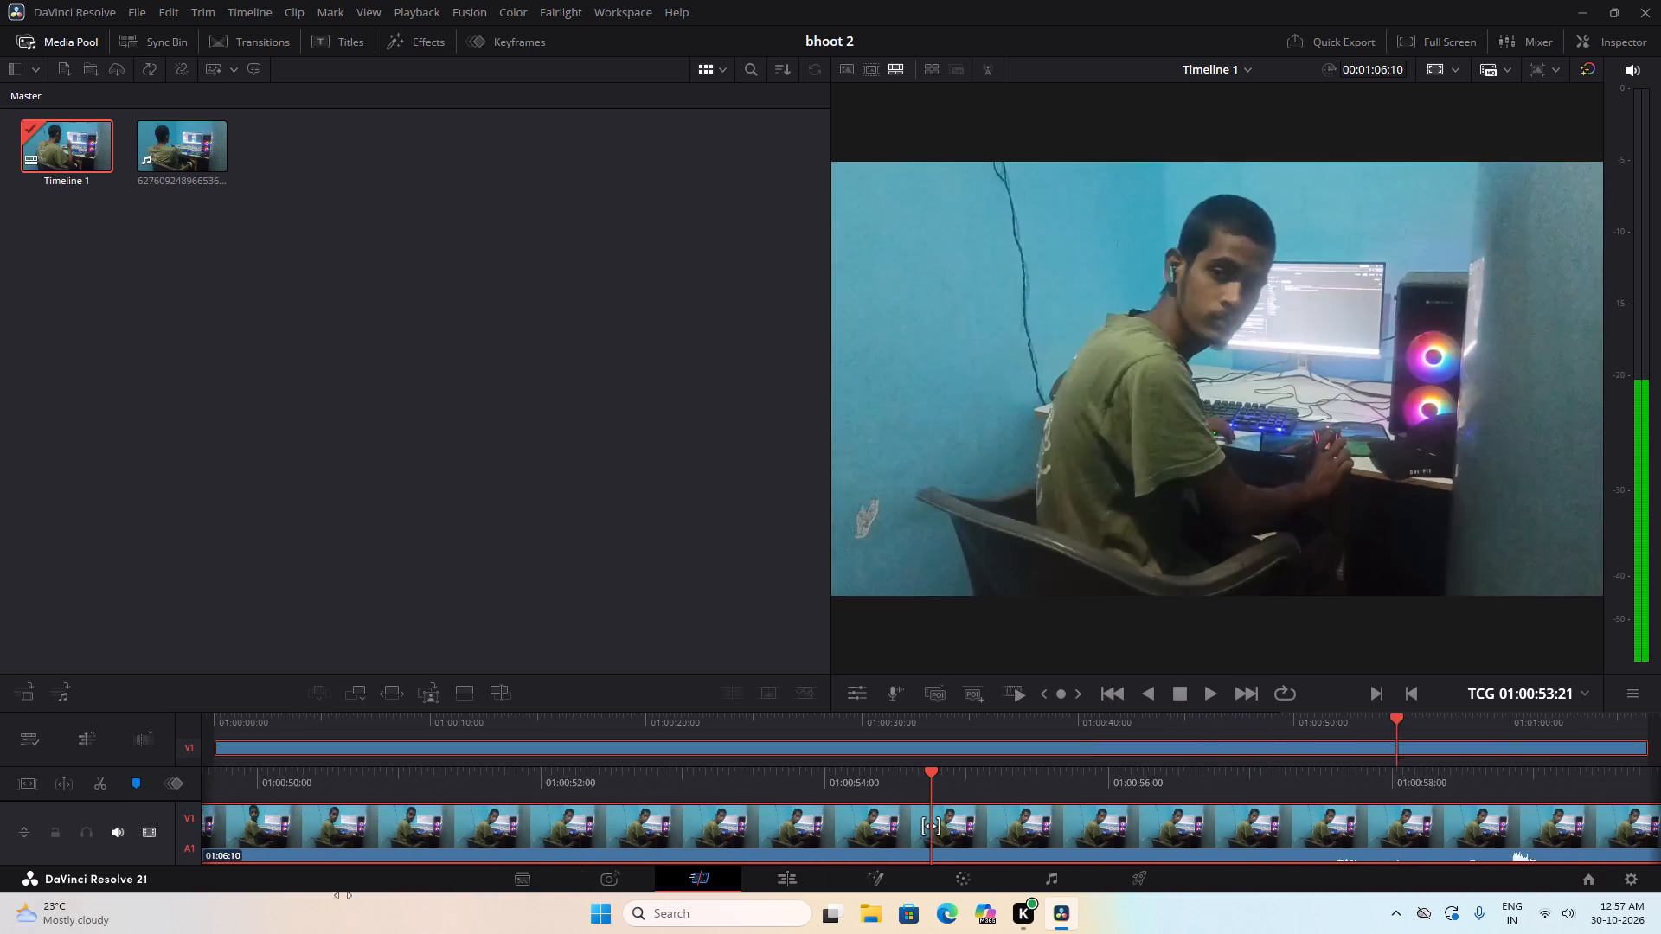
{"action": "left_click_drag", "start_coordinate": [343, 895], "coordinate": [318, 900]}
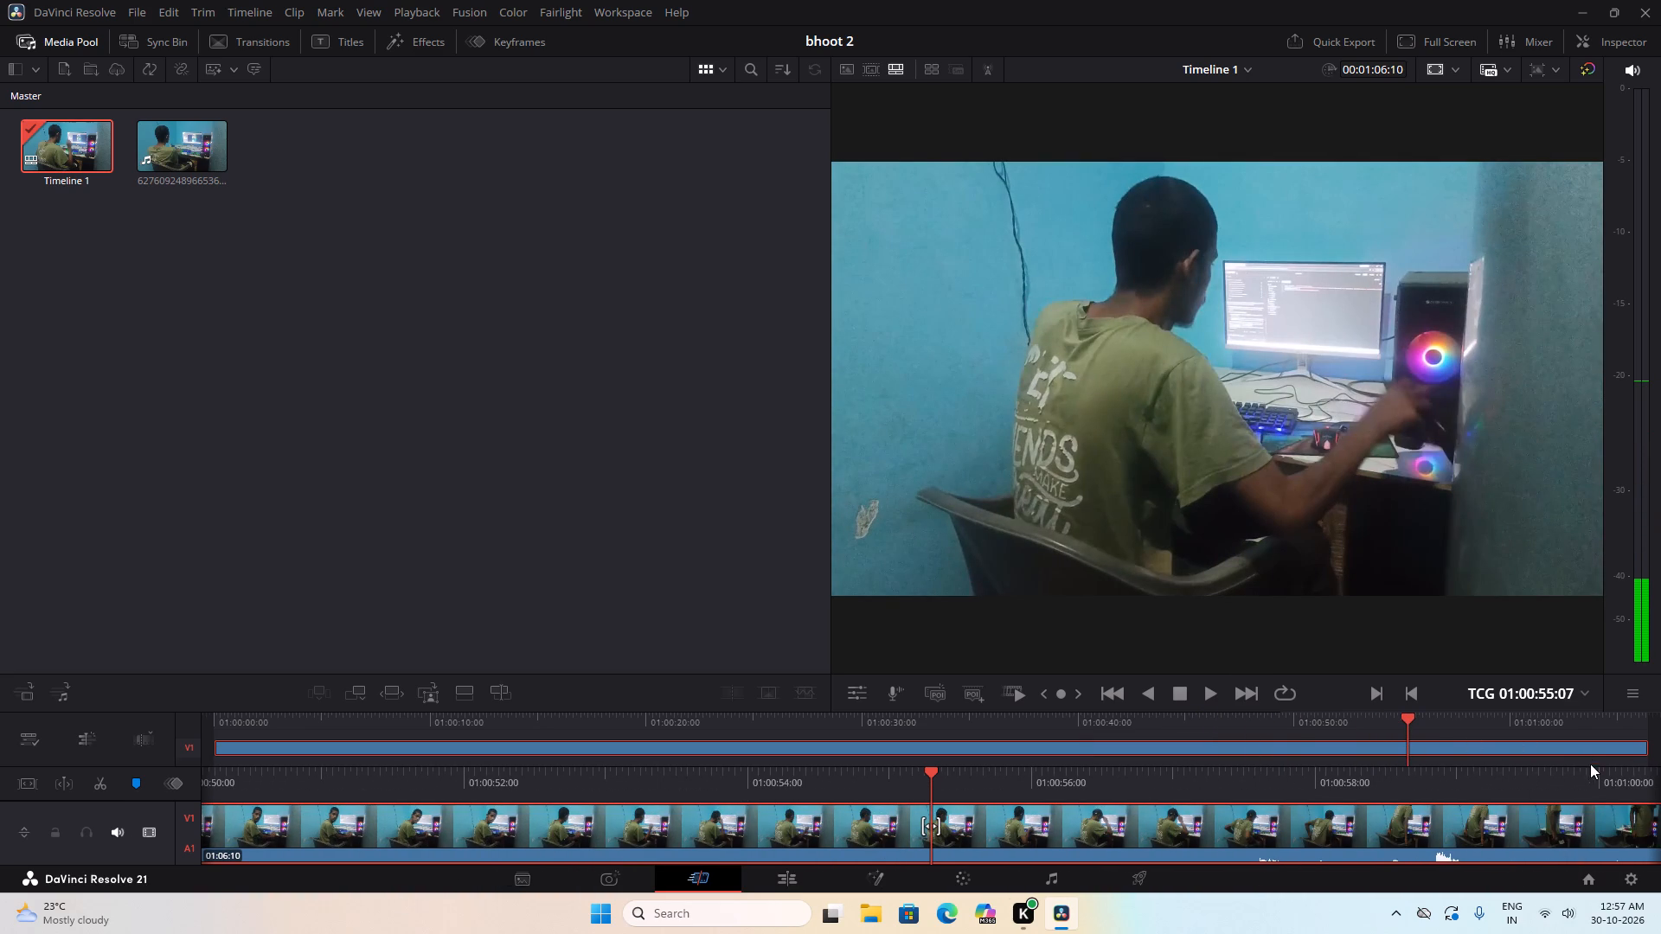
{"action": "left_click_drag", "start_coordinate": [1589, 771], "coordinate": [580, 910]}
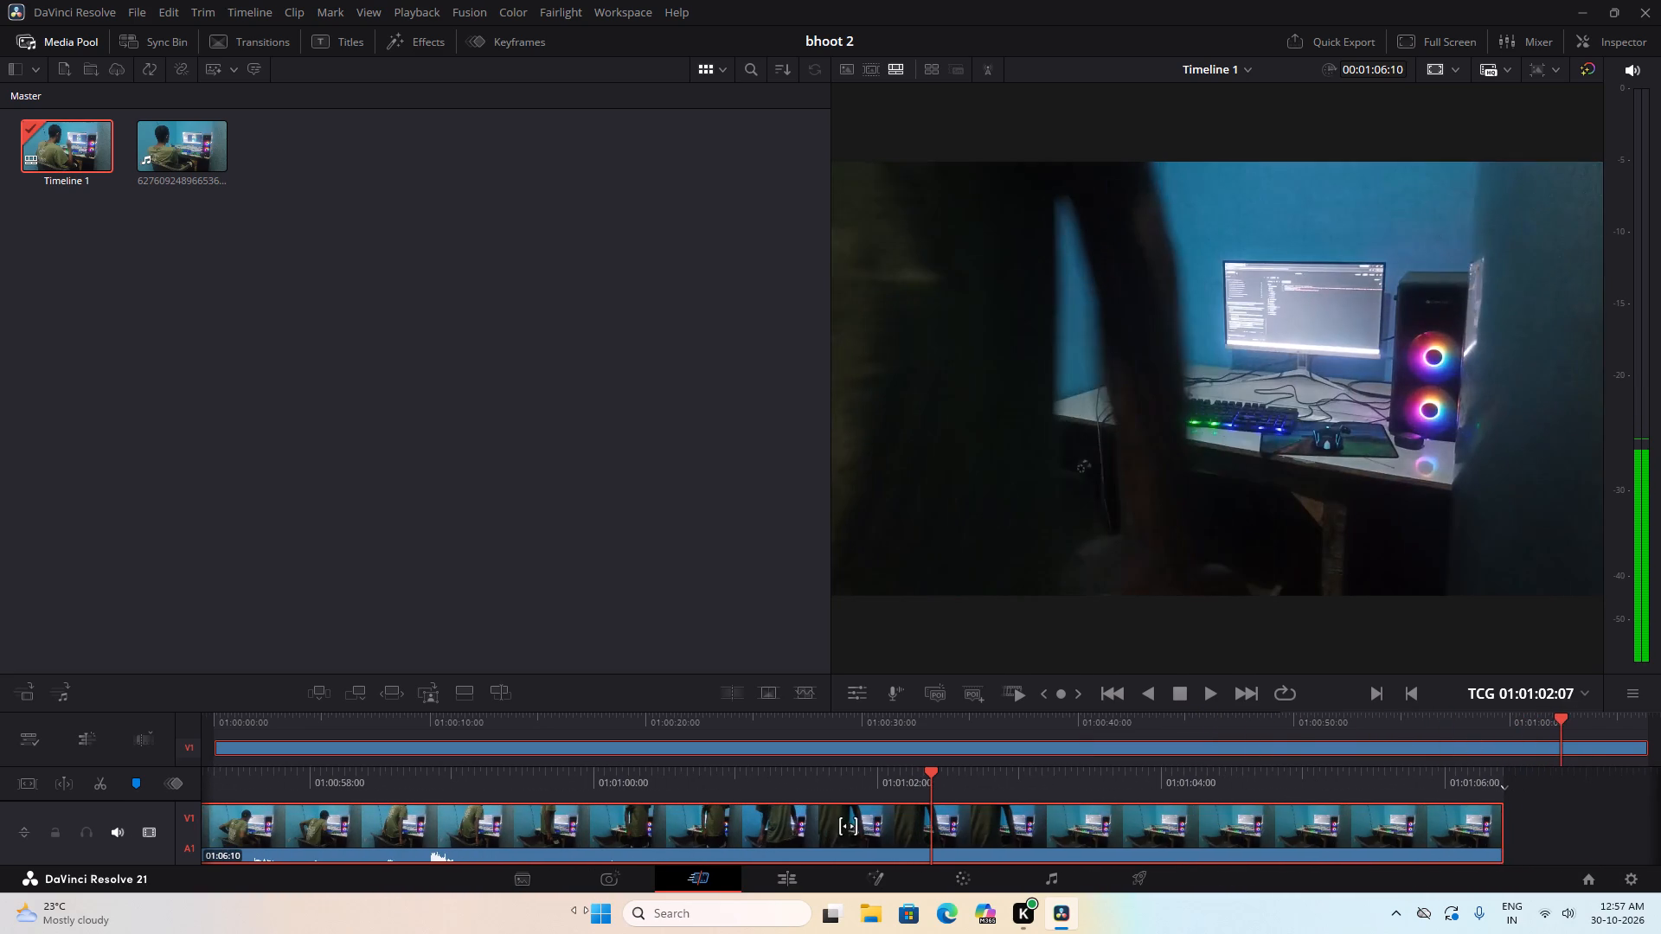
{"action": "left_click_drag", "start_coordinate": [580, 910], "coordinate": [480, 933]}
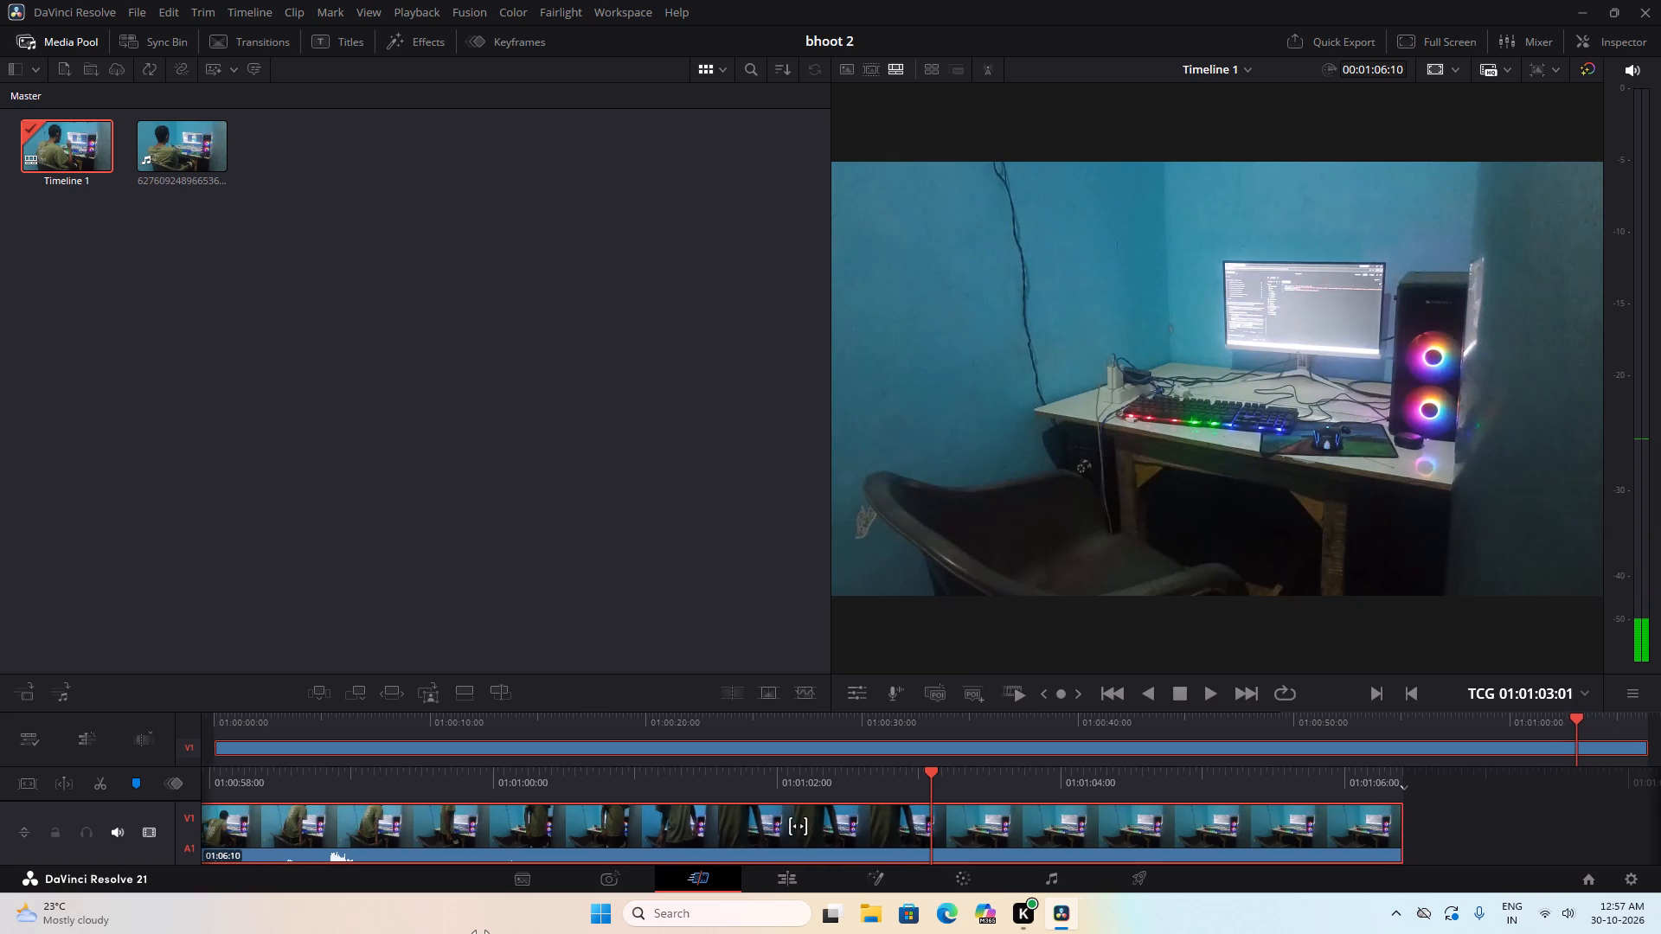
{"action": "left_click_drag", "start_coordinate": [480, 933], "coordinate": [445, 933]}
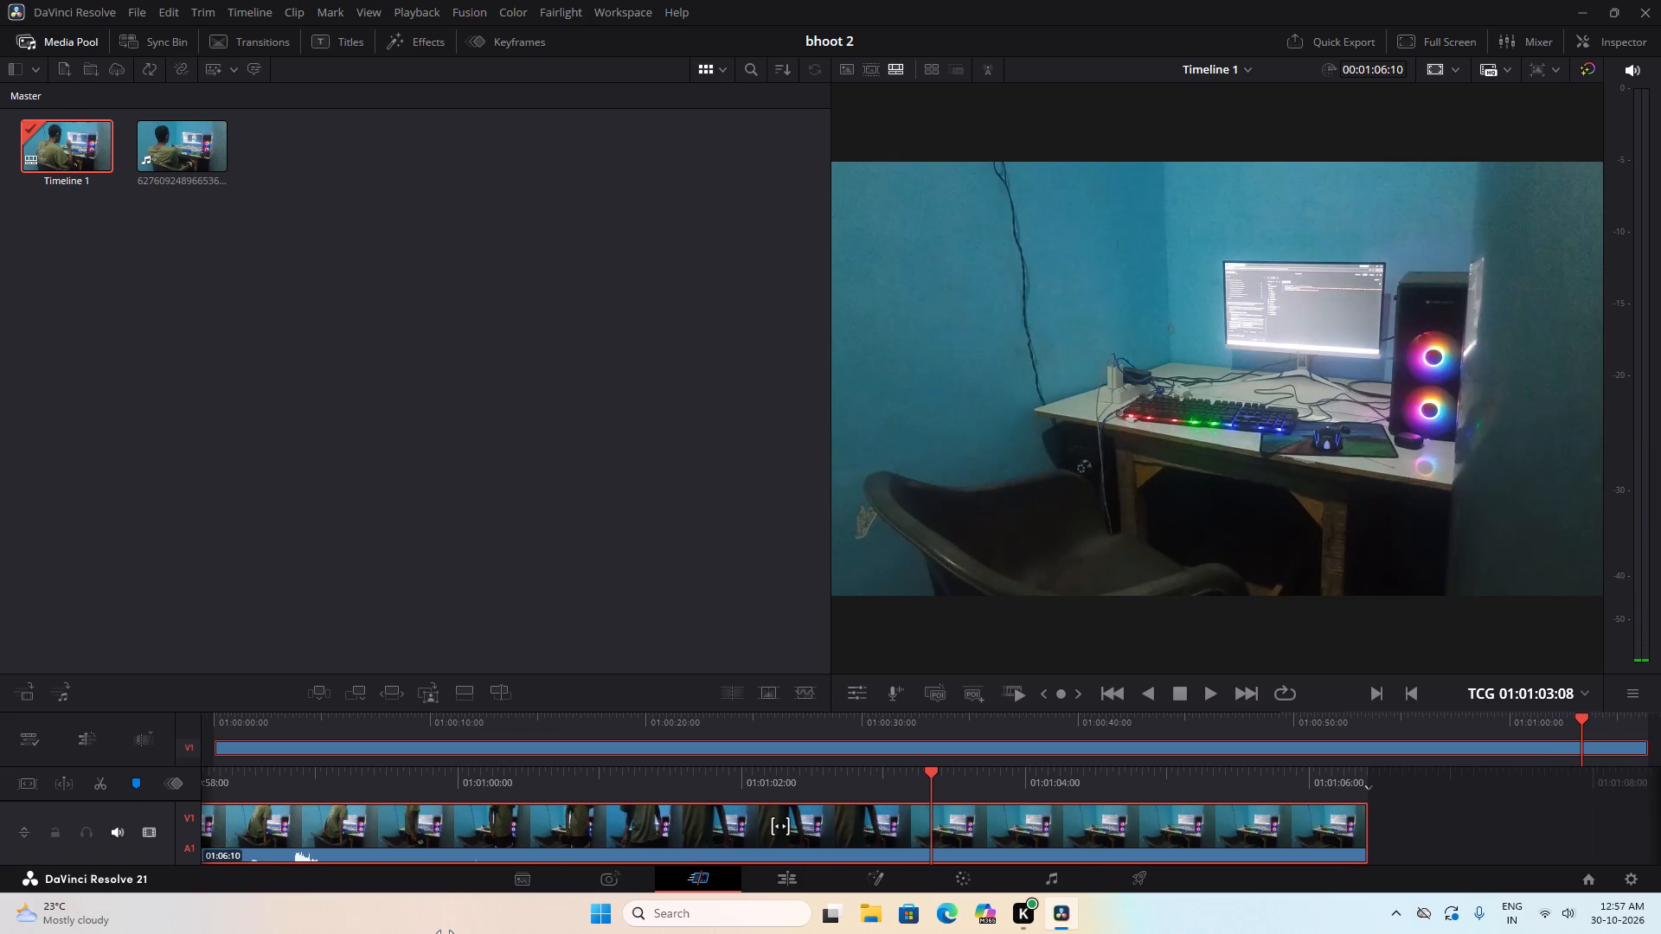
{"action": "left_click_drag", "start_coordinate": [445, 933], "coordinate": [418, 933]}
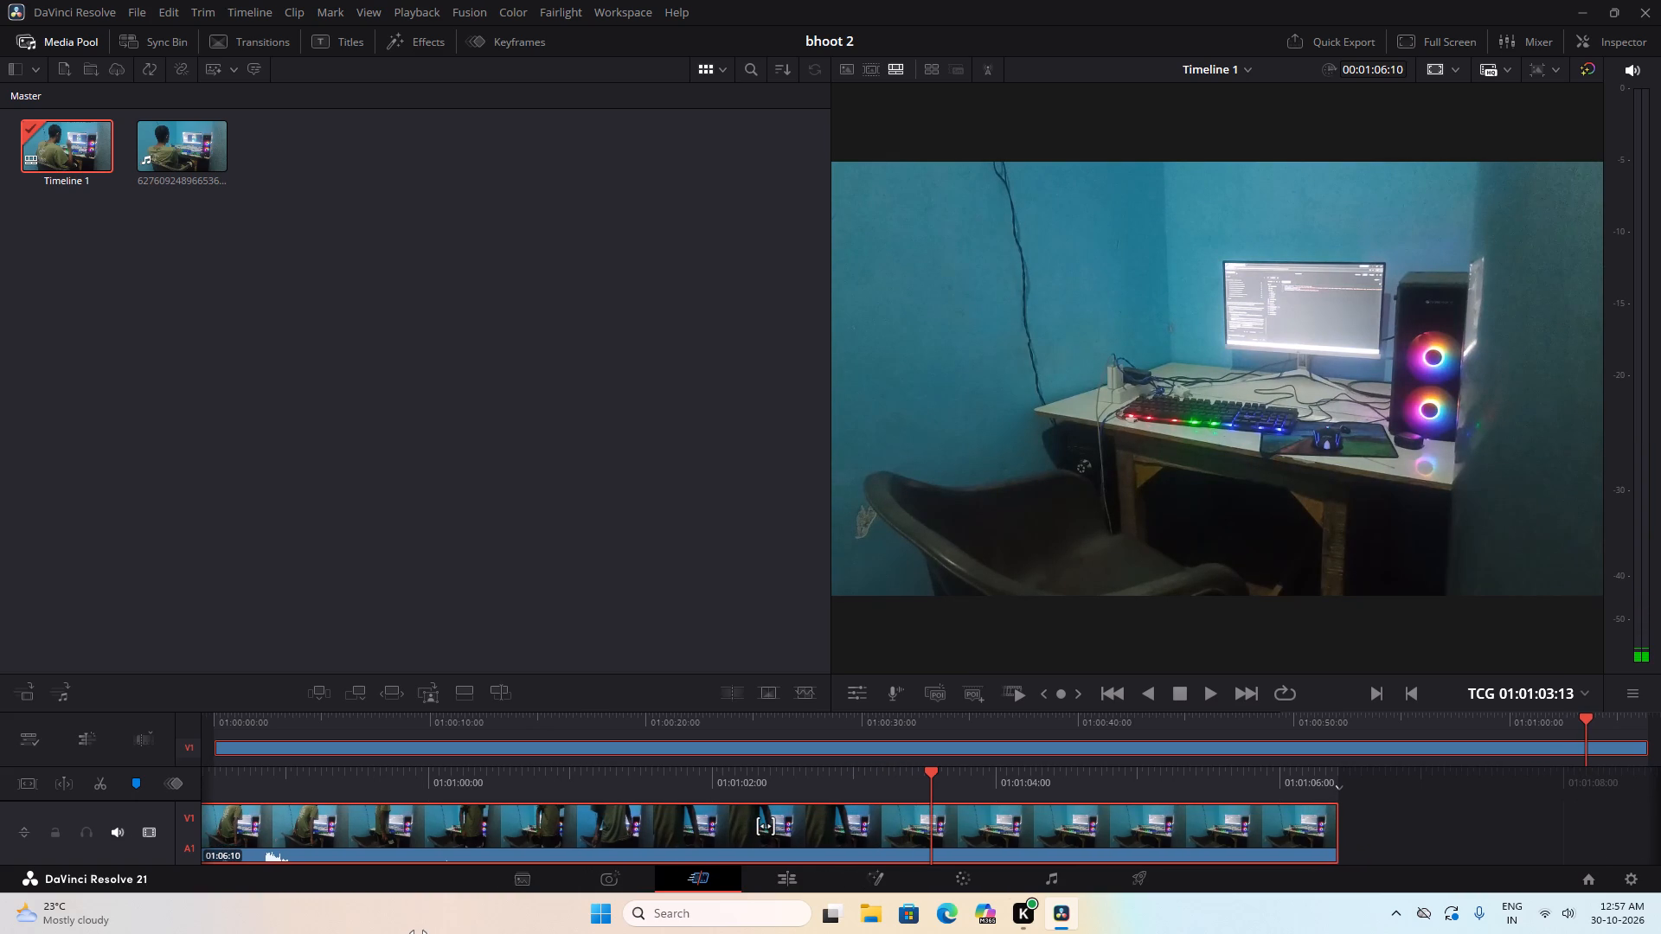
{"action": "left_click_drag", "start_coordinate": [418, 933], "coordinate": [536, 933]}
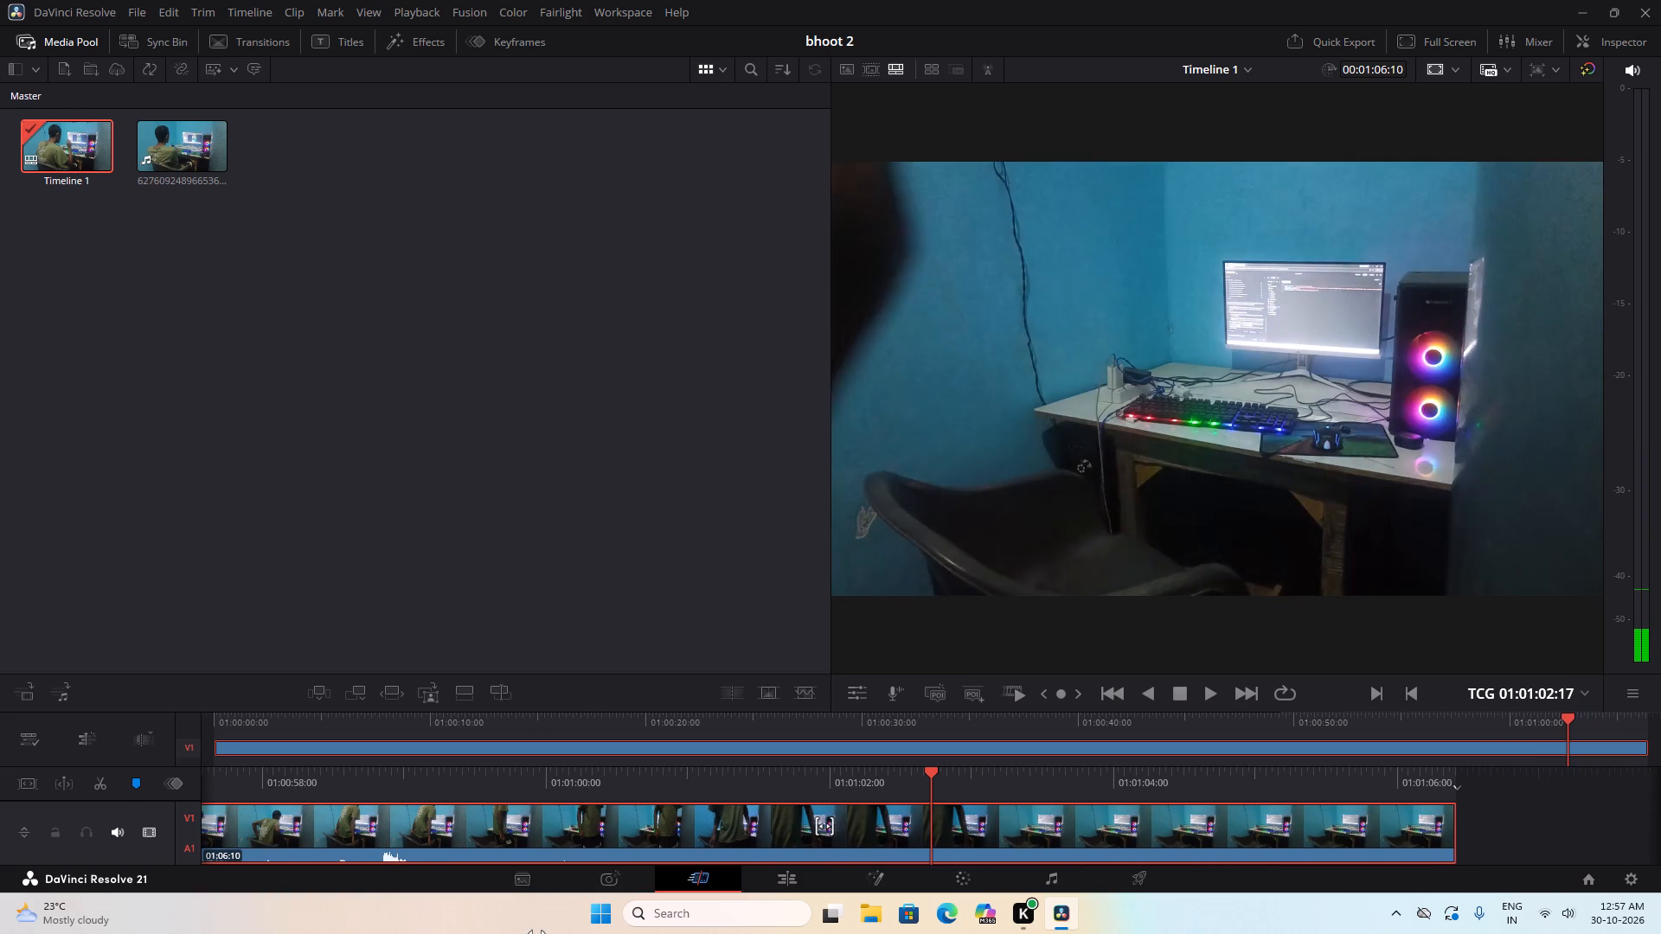
{"action": "left_click_drag", "start_coordinate": [536, 933], "coordinate": [527, 933]}
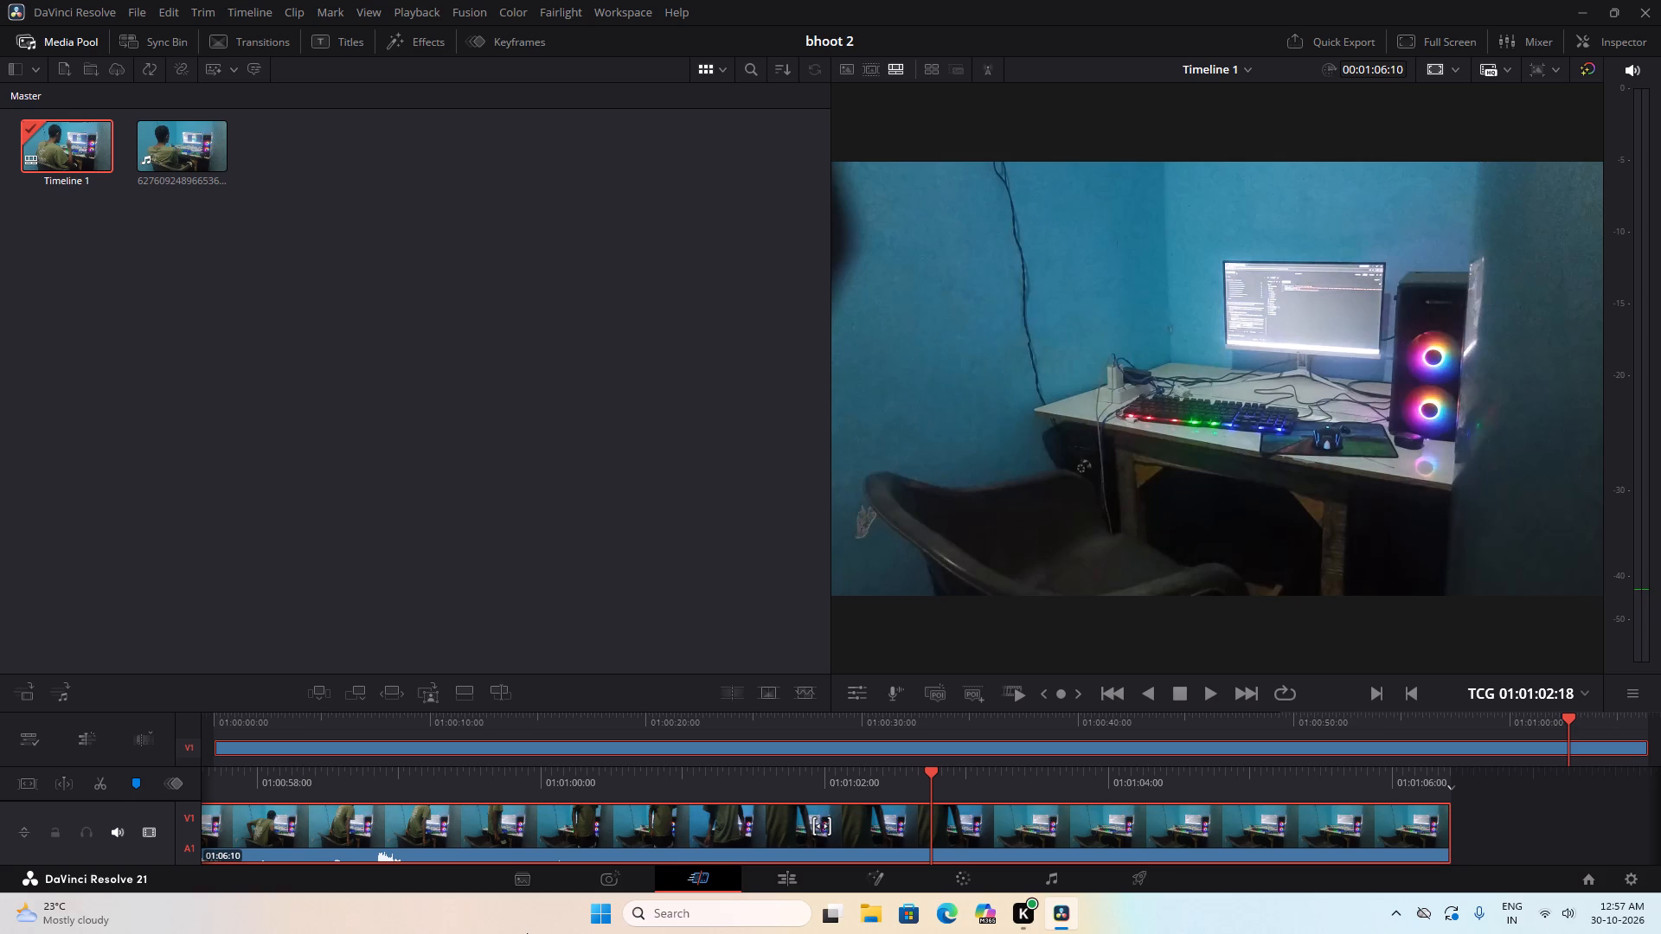
{"action": "left_click", "coordinate": [90, 790]}
Delete the closing section of the clip after the cut at 01:01:02:18.
{"action": "left_click", "coordinate": [979, 818]}
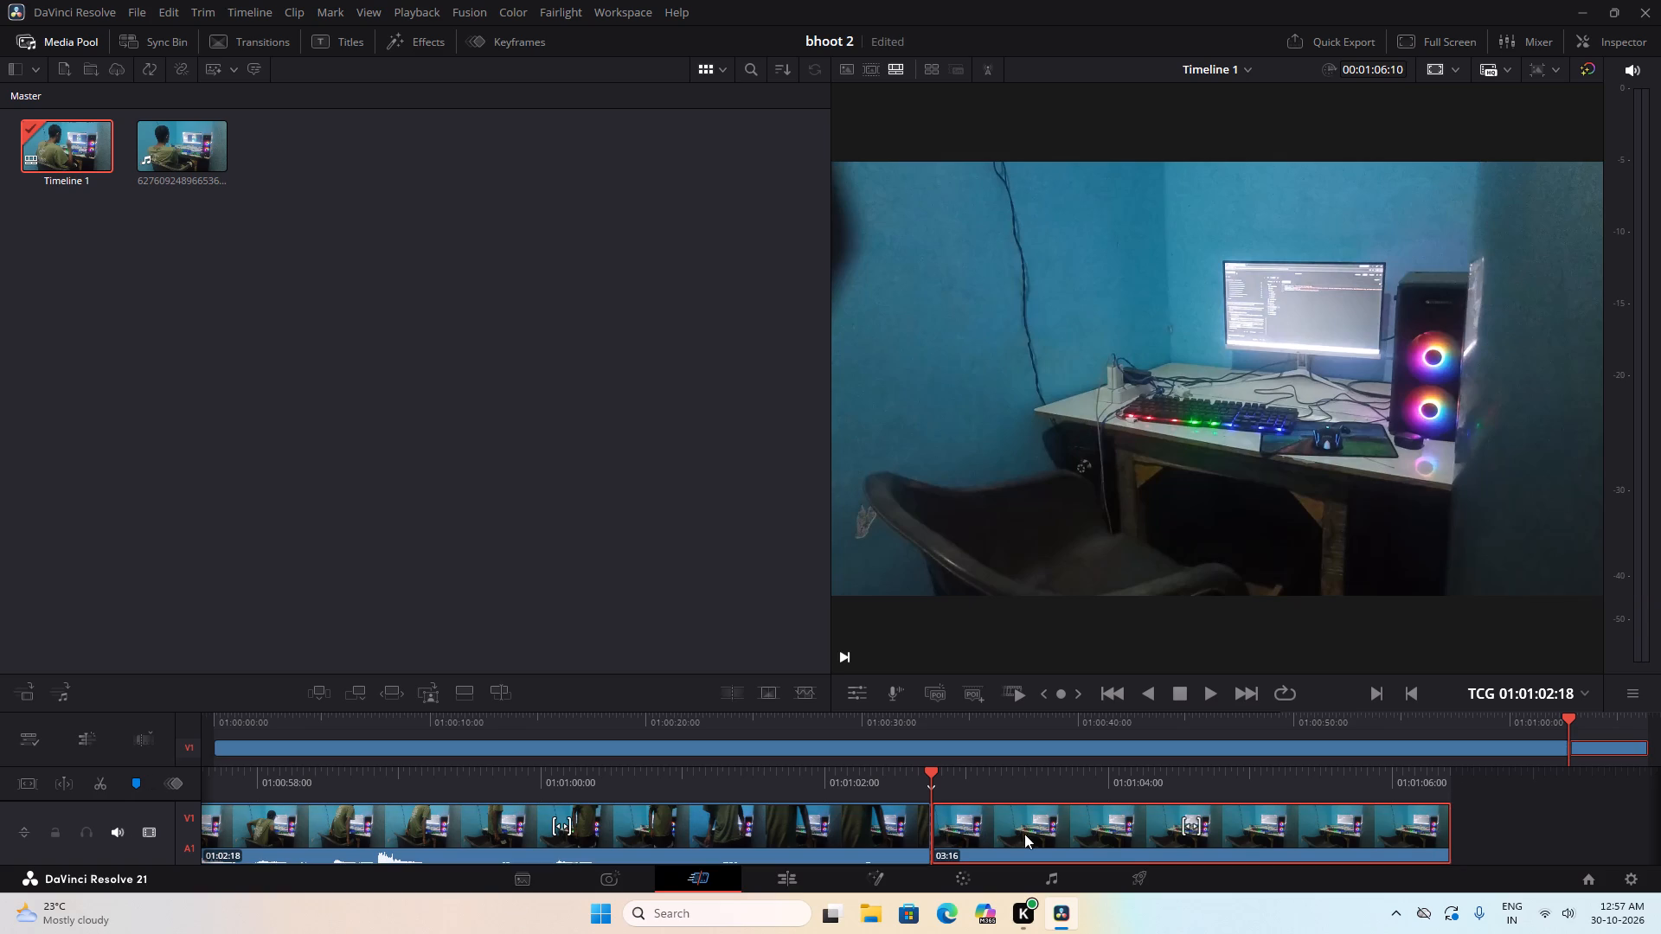
{"action": "key", "text": "Delete"}
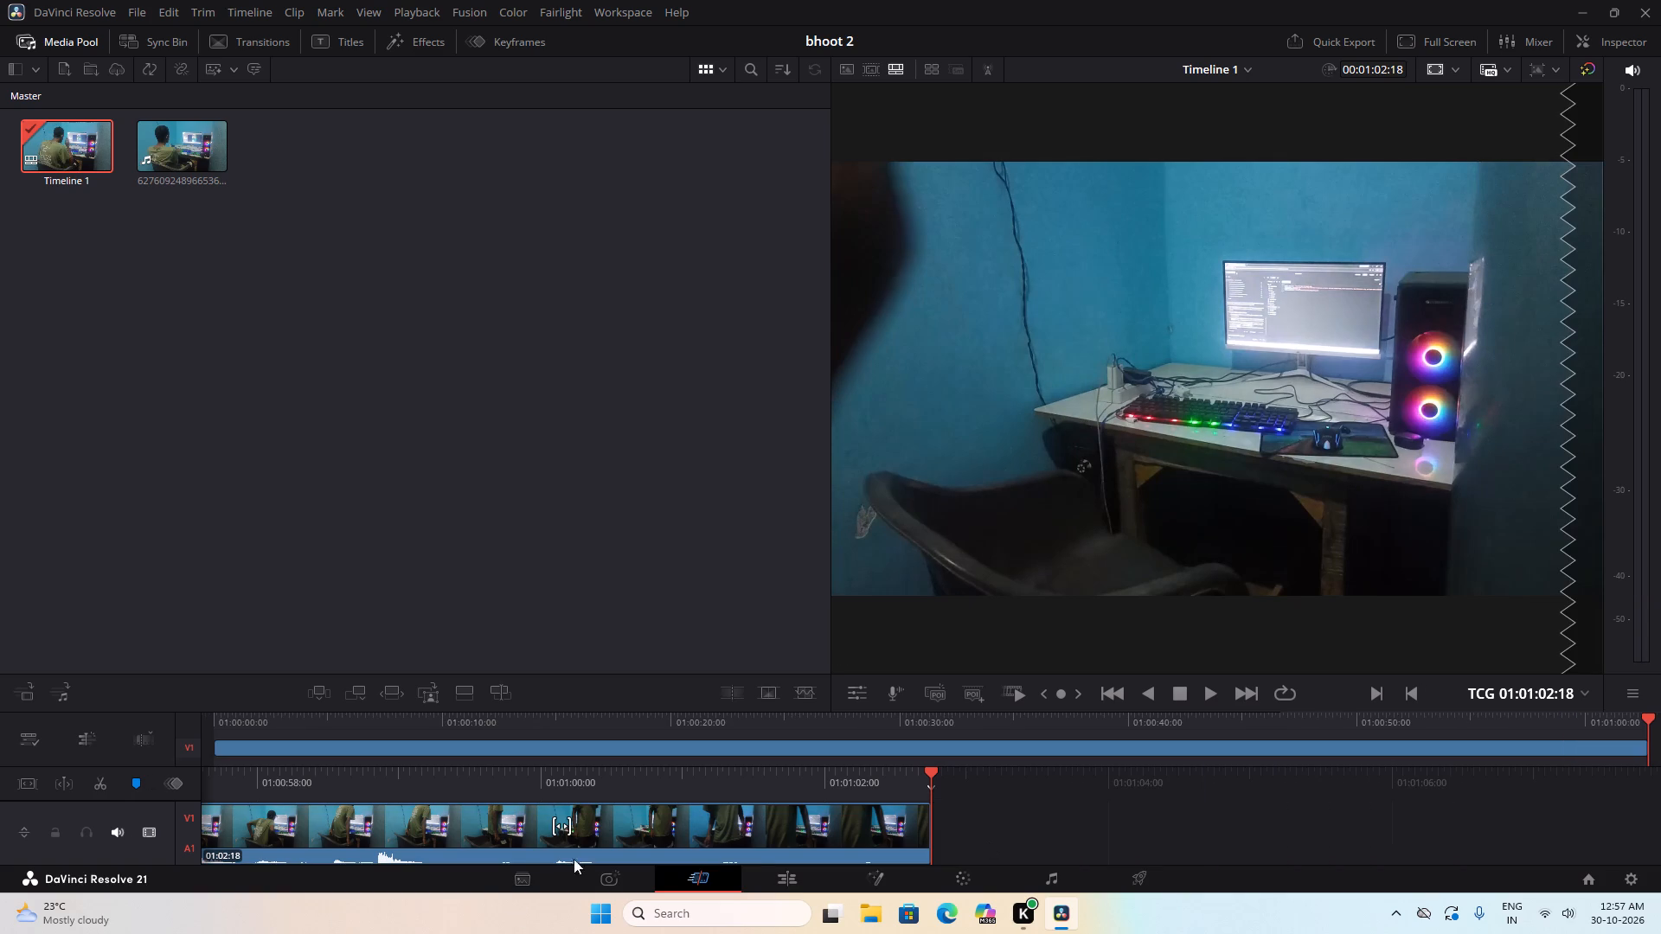
Review the trimmed clip backwards from its end to the timeline start at 01:00:00:00.
{"action": "scroll", "coordinate": [706, 816], "scroll_direction": "down", "scroll_amount": 9}
{"action": "scroll", "coordinate": [731, 778], "scroll_direction": "up", "scroll_amount": 4}
{"action": "scroll", "coordinate": [731, 778], "scroll_direction": "down", "scroll_amount": 2}
{"action": "scroll", "coordinate": [731, 777], "scroll_direction": "up", "scroll_amount": 1}
{"action": "left_click_drag", "start_coordinate": [692, 777], "coordinate": [931, 760]}
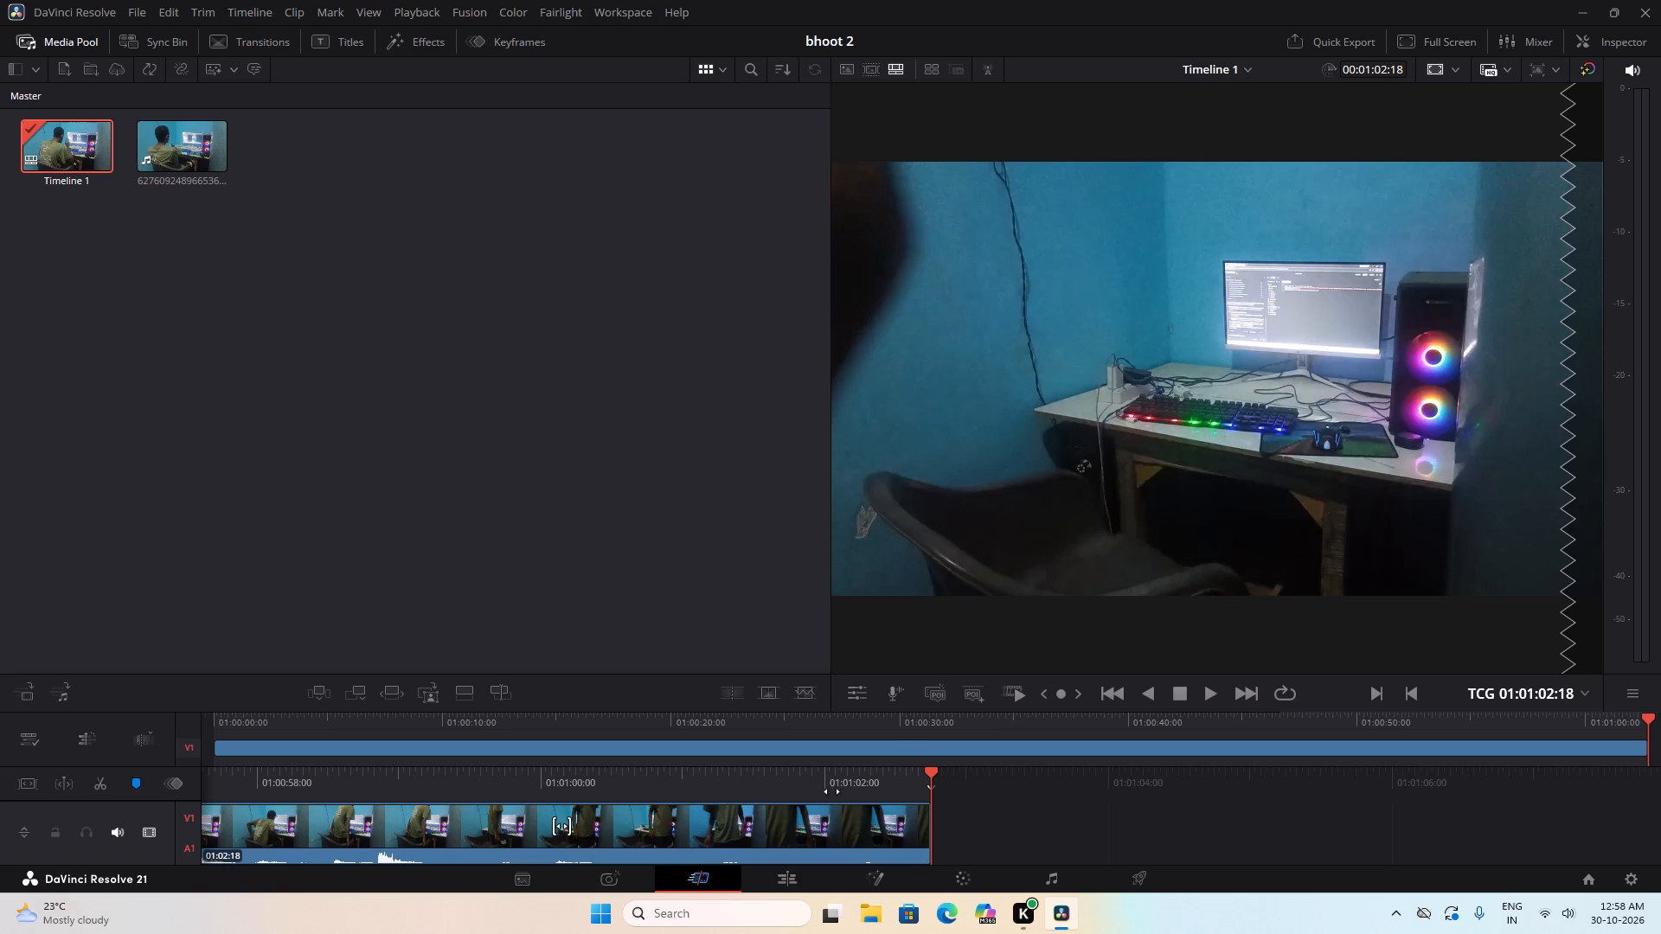
{"action": "left_click_drag", "start_coordinate": [771, 777], "coordinate": [1222, 778]}
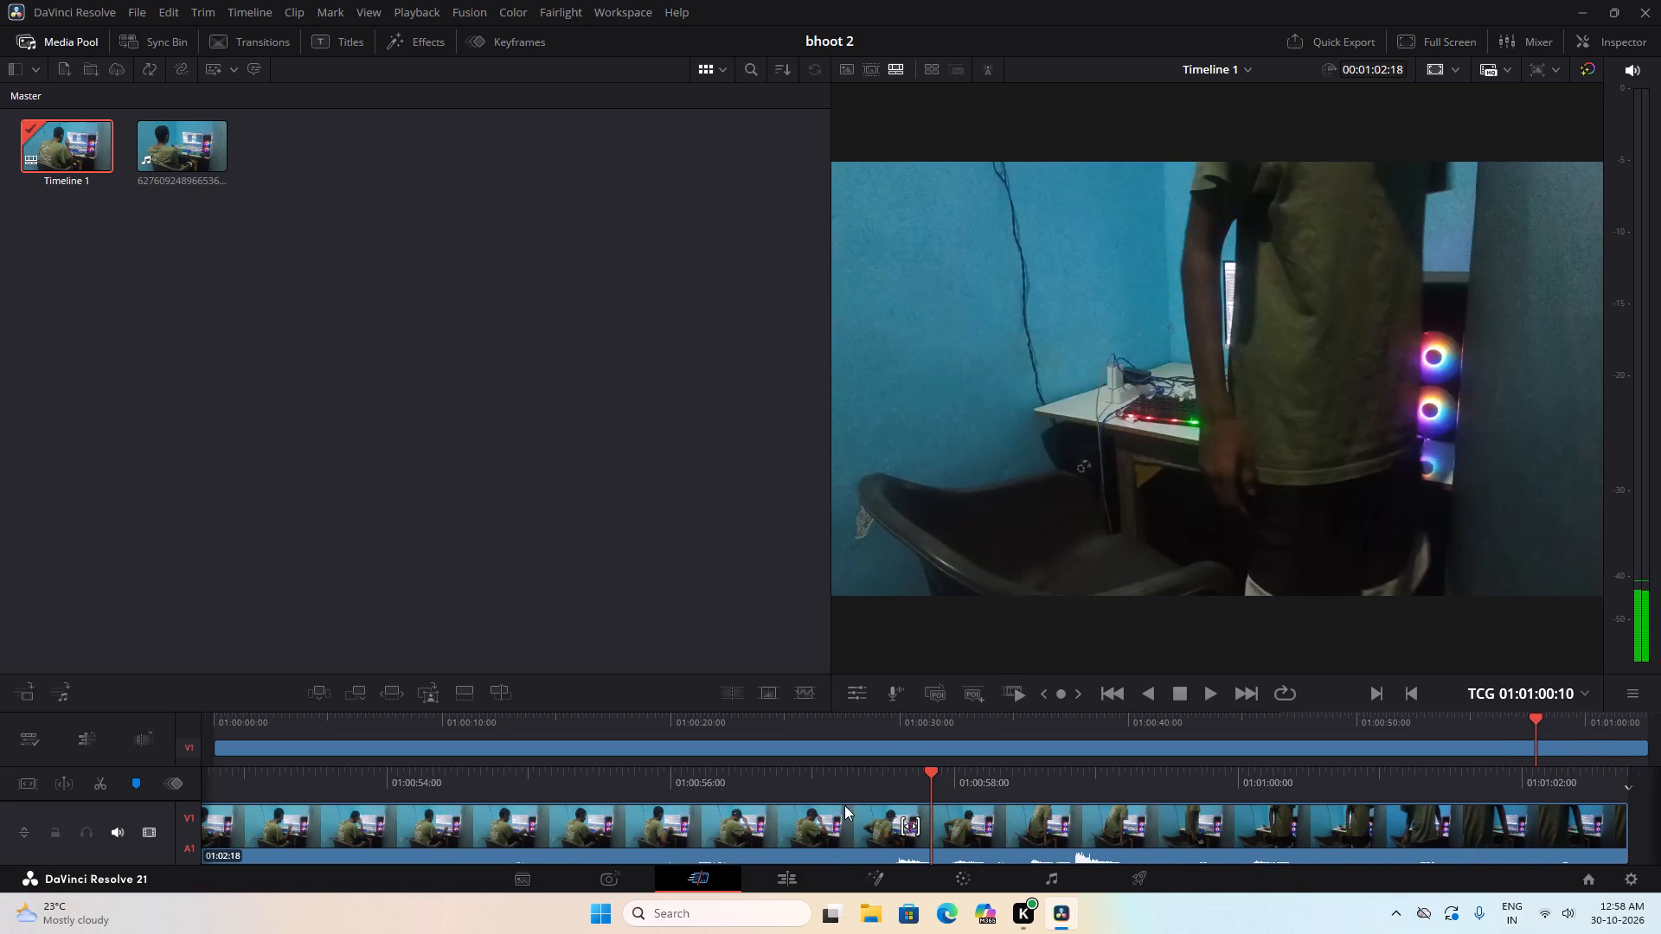
{"action": "left_click_drag", "start_coordinate": [650, 787], "coordinate": [1337, 767]}
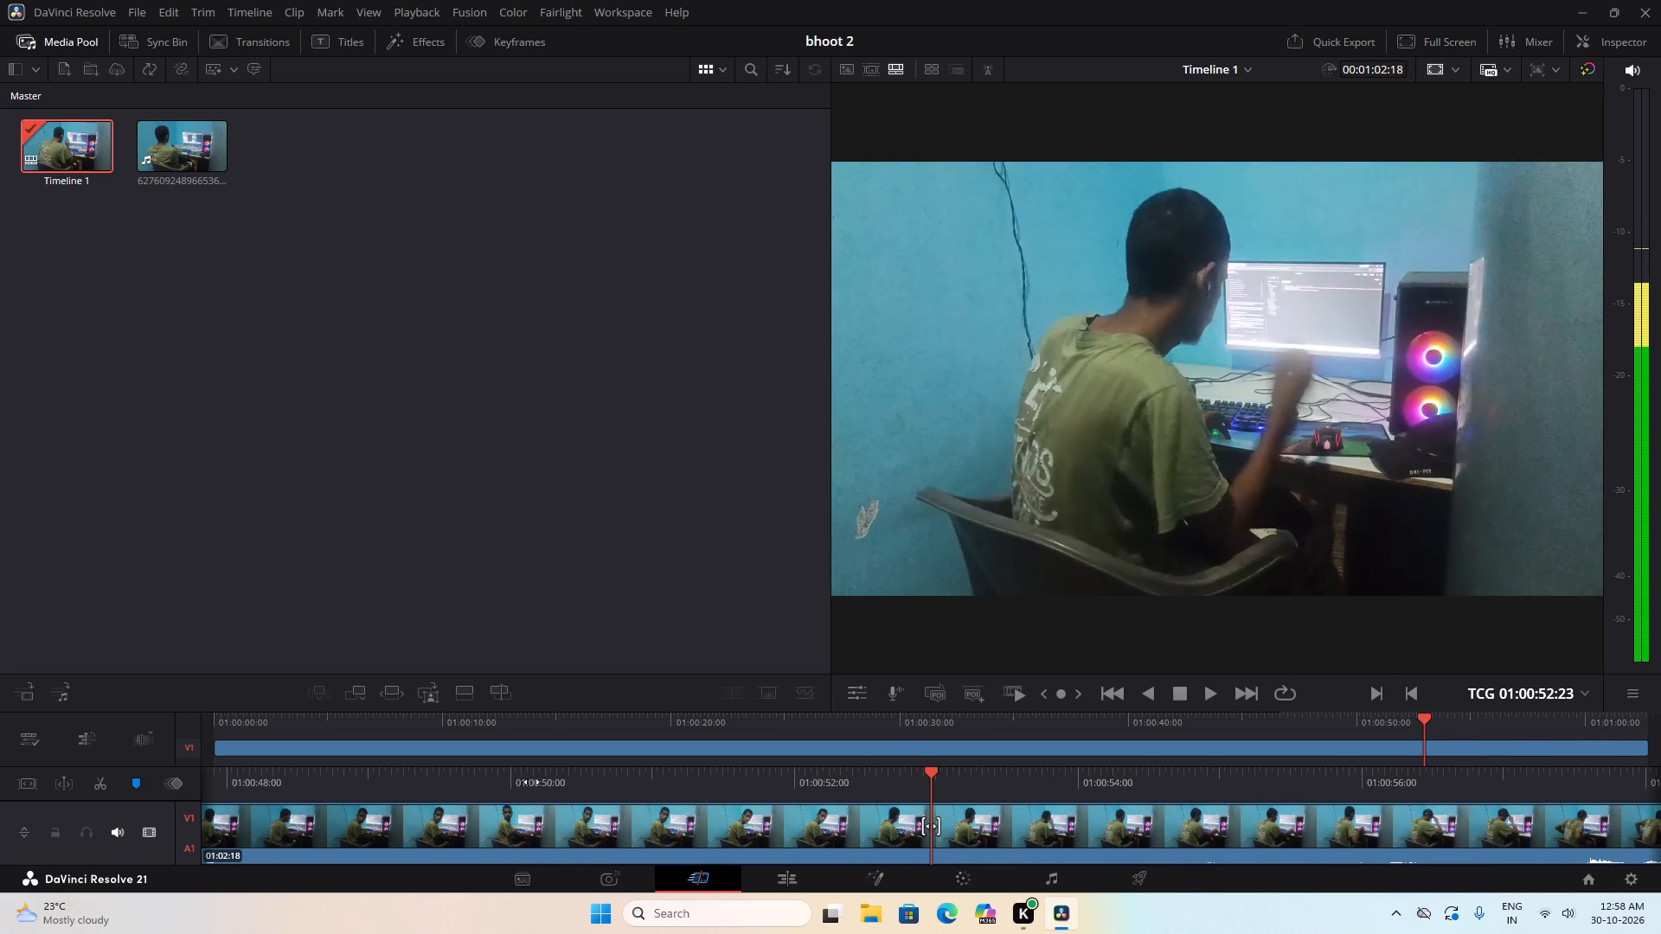
{"action": "left_click_drag", "start_coordinate": [497, 782], "coordinate": [1158, 768]}
{"action": "left_click_drag", "start_coordinate": [377, 793], "coordinate": [1336, 785]}
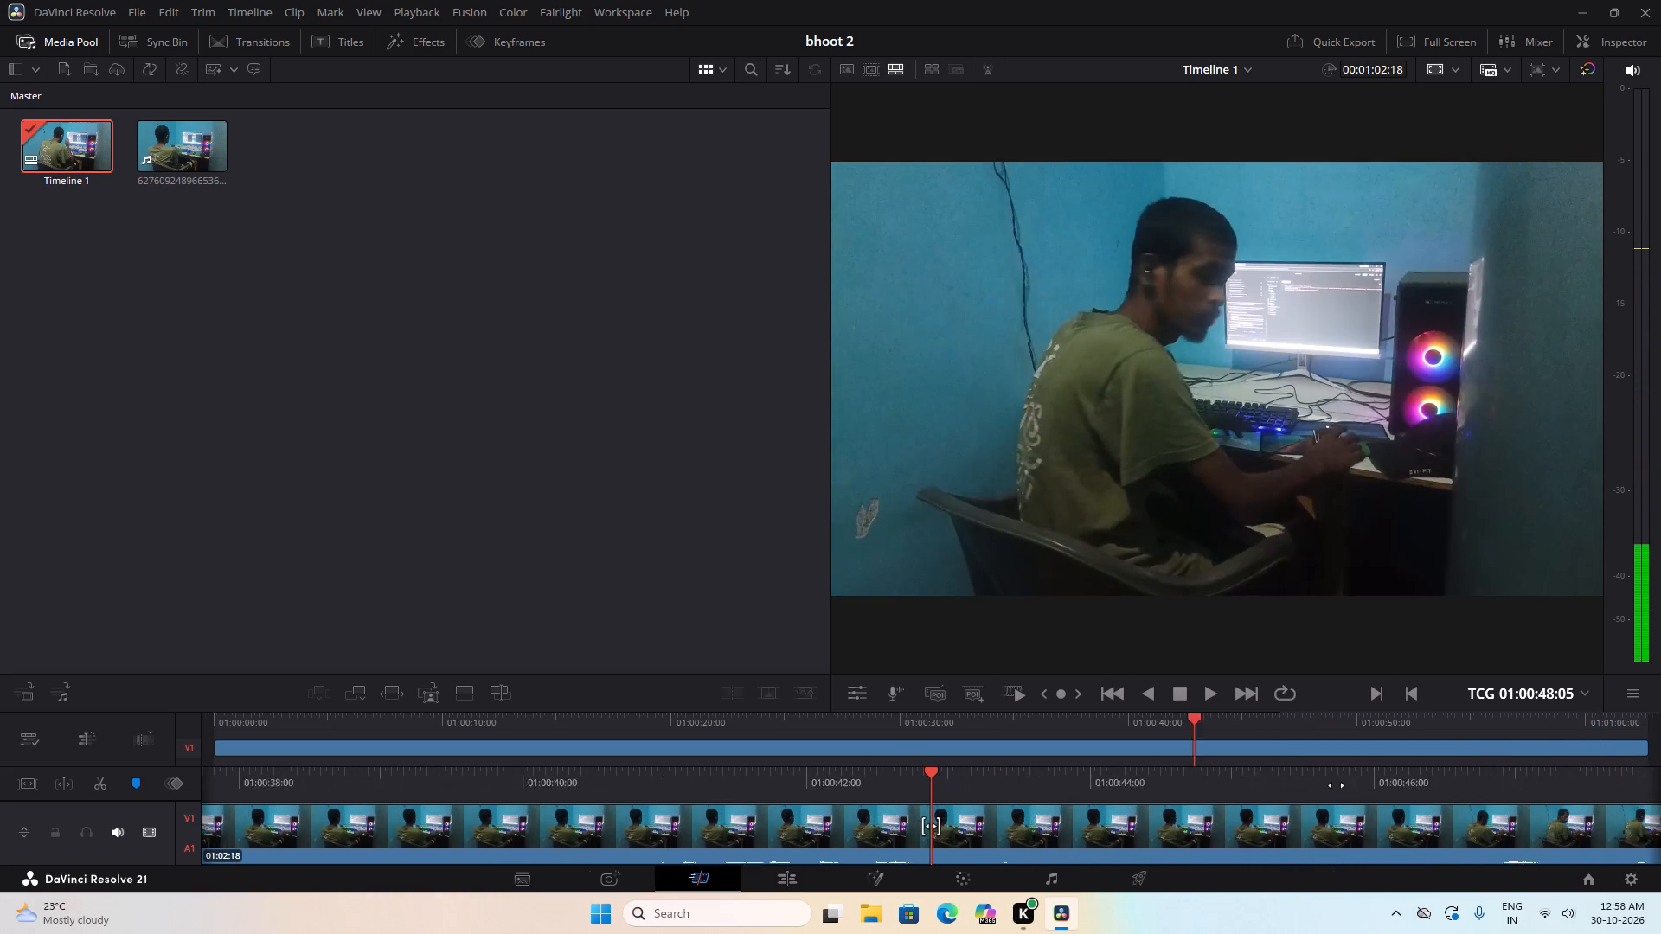
{"action": "left_click_drag", "start_coordinate": [1336, 785], "coordinate": [1363, 785]}
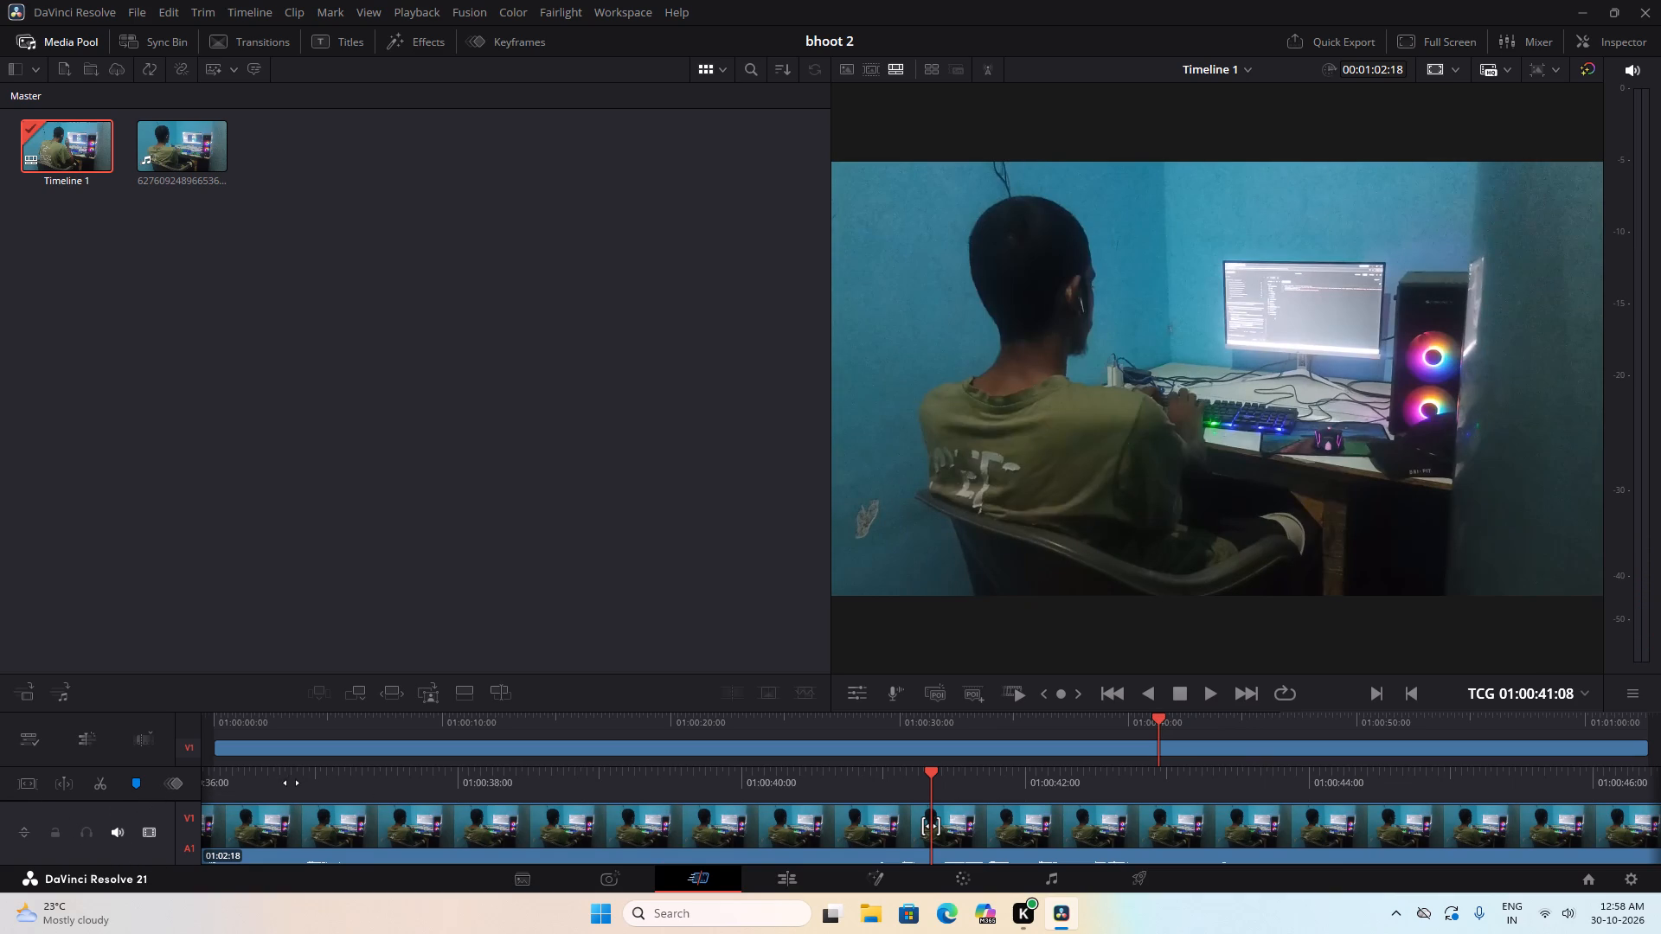
{"action": "left_click_drag", "start_coordinate": [295, 781], "coordinate": [1154, 764]}
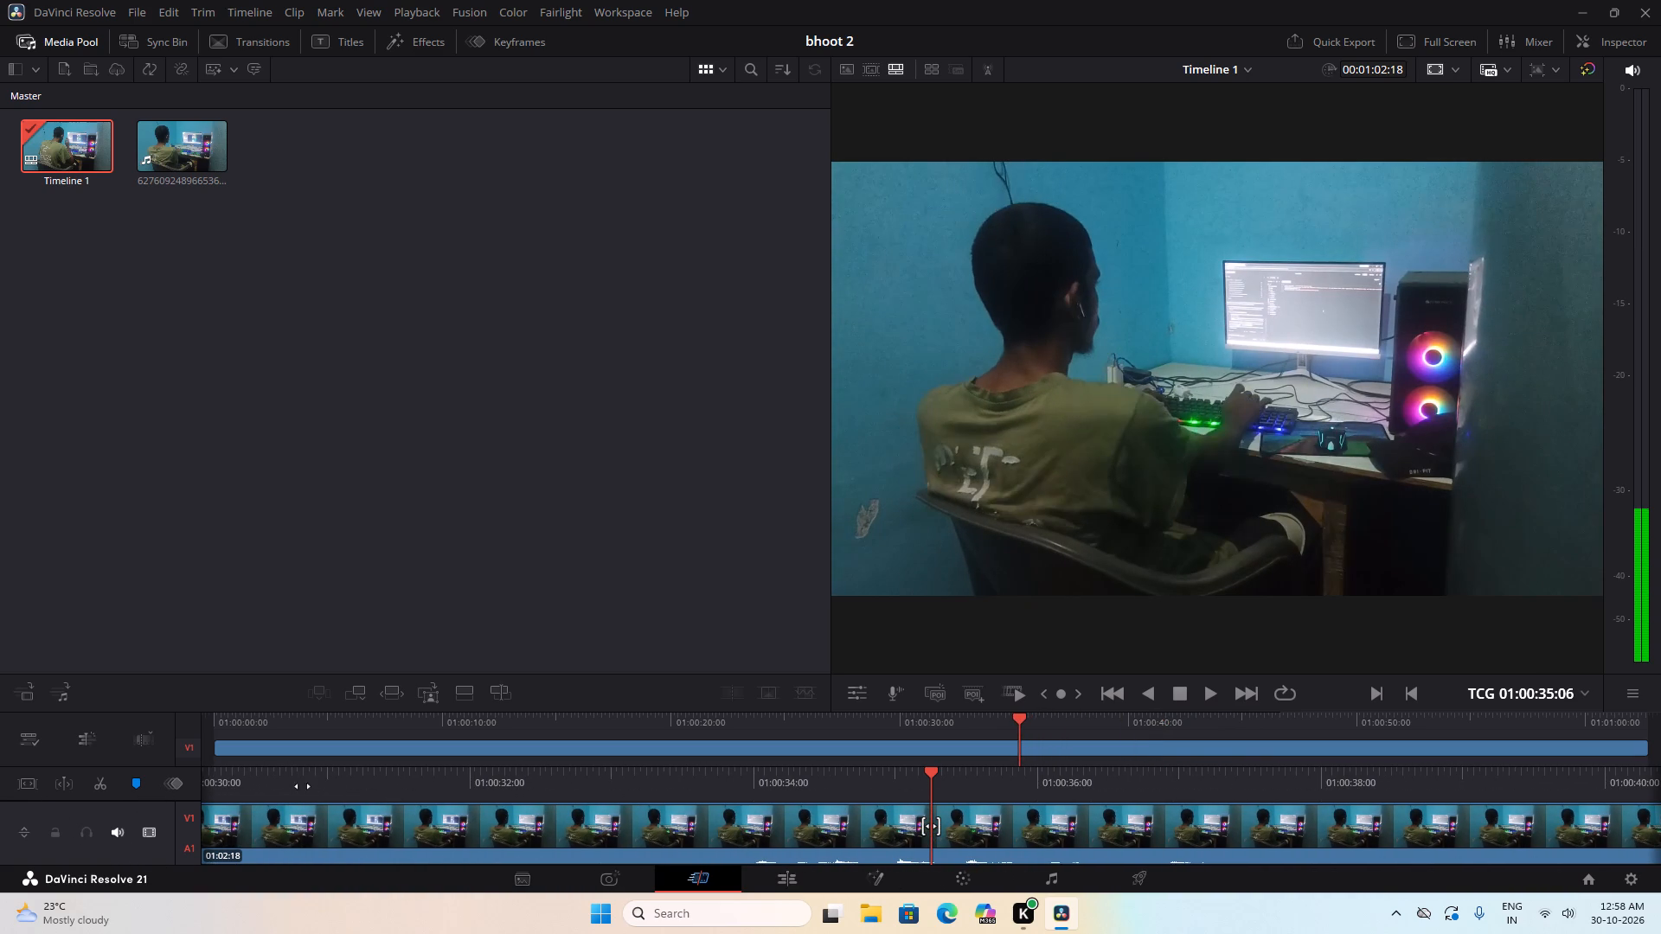
{"action": "left_click_drag", "start_coordinate": [295, 786], "coordinate": [1444, 787]}
{"action": "left_click_drag", "start_coordinate": [324, 792], "coordinate": [1131, 795]}
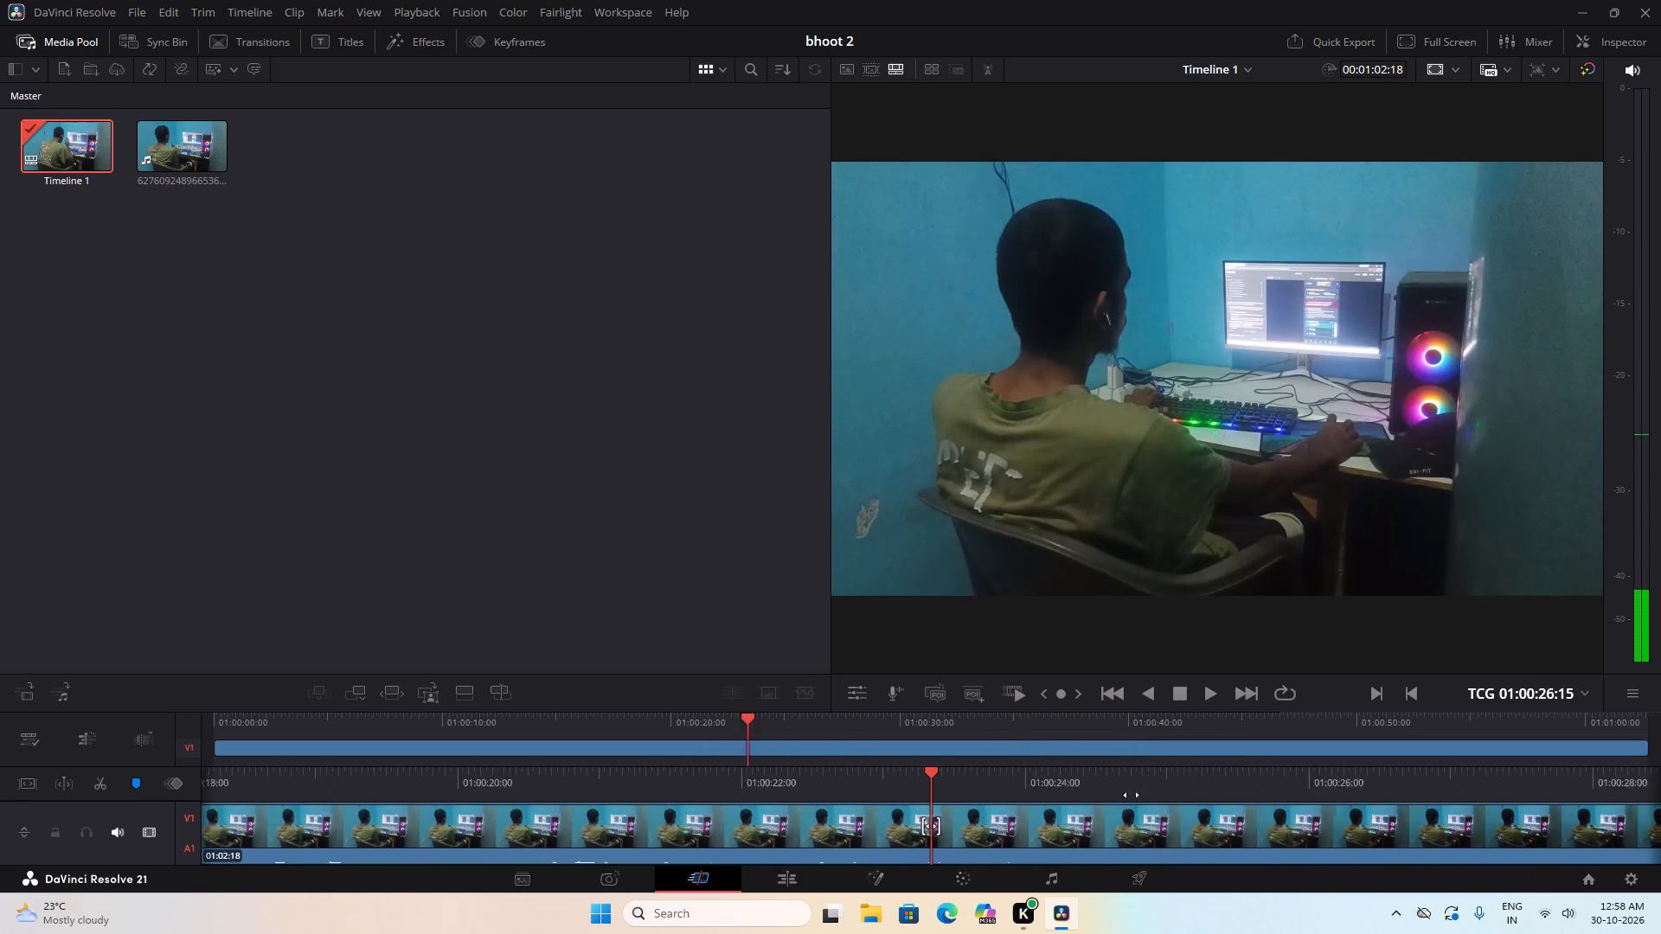
{"action": "left_click_drag", "start_coordinate": [1131, 795], "coordinate": [1630, 780]}
{"action": "left_click_drag", "start_coordinate": [333, 795], "coordinate": [1416, 806]}
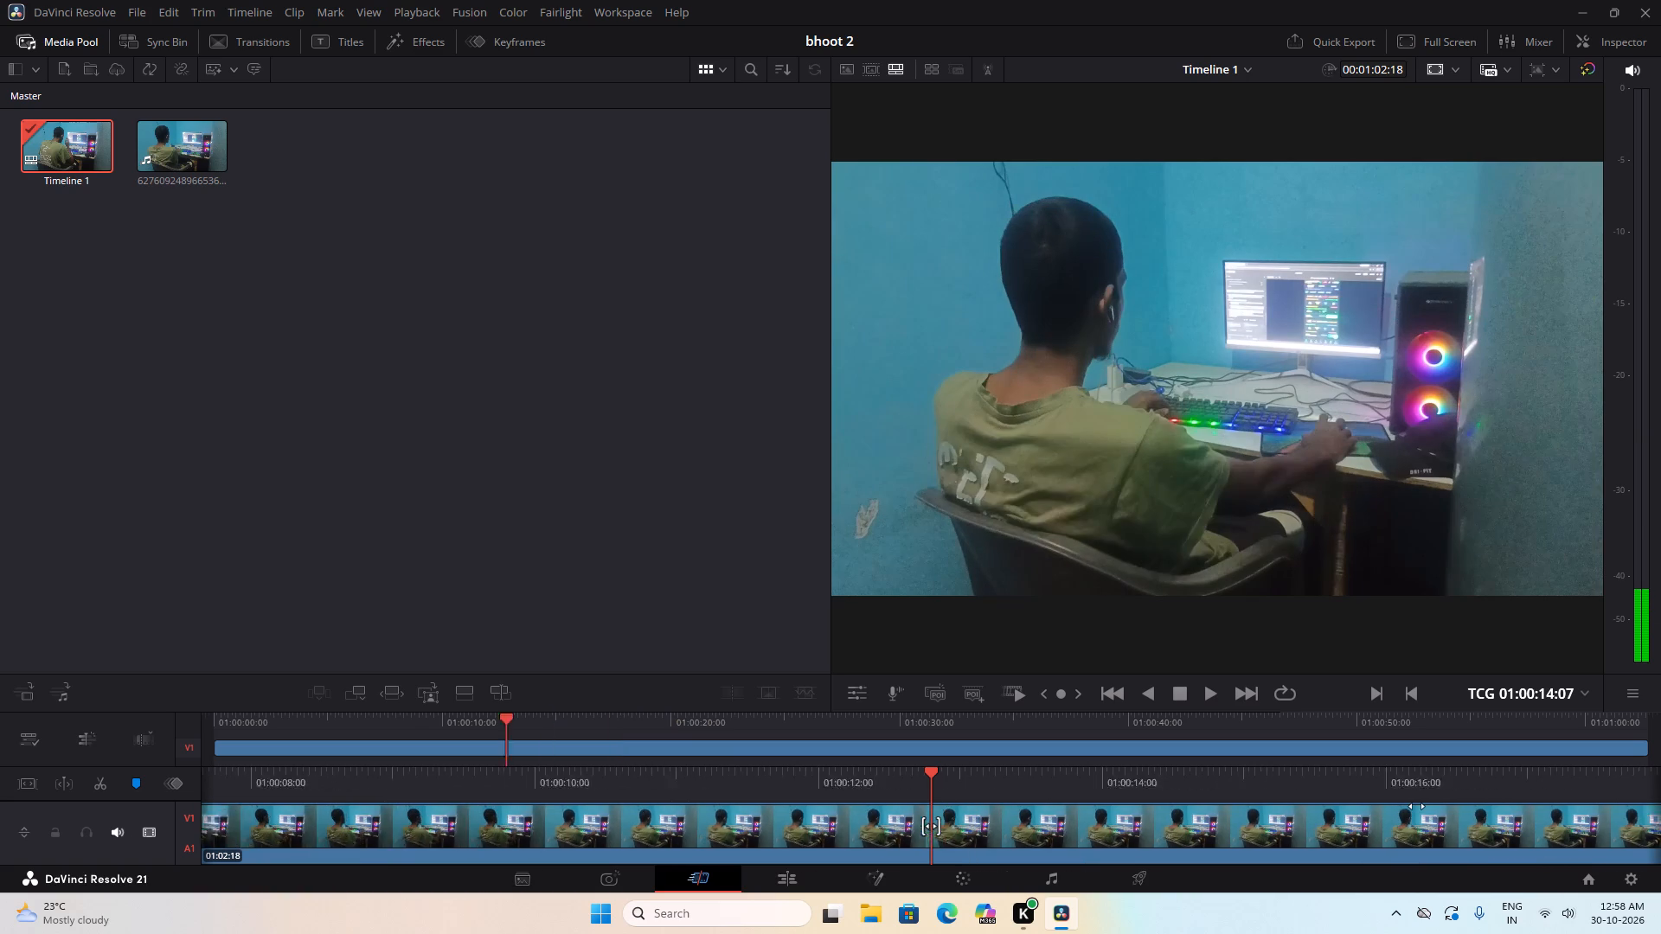
{"action": "left_click_drag", "start_coordinate": [1416, 806], "coordinate": [1660, 806]}
{"action": "left_click_drag", "start_coordinate": [249, 777], "coordinate": [1660, 753]}
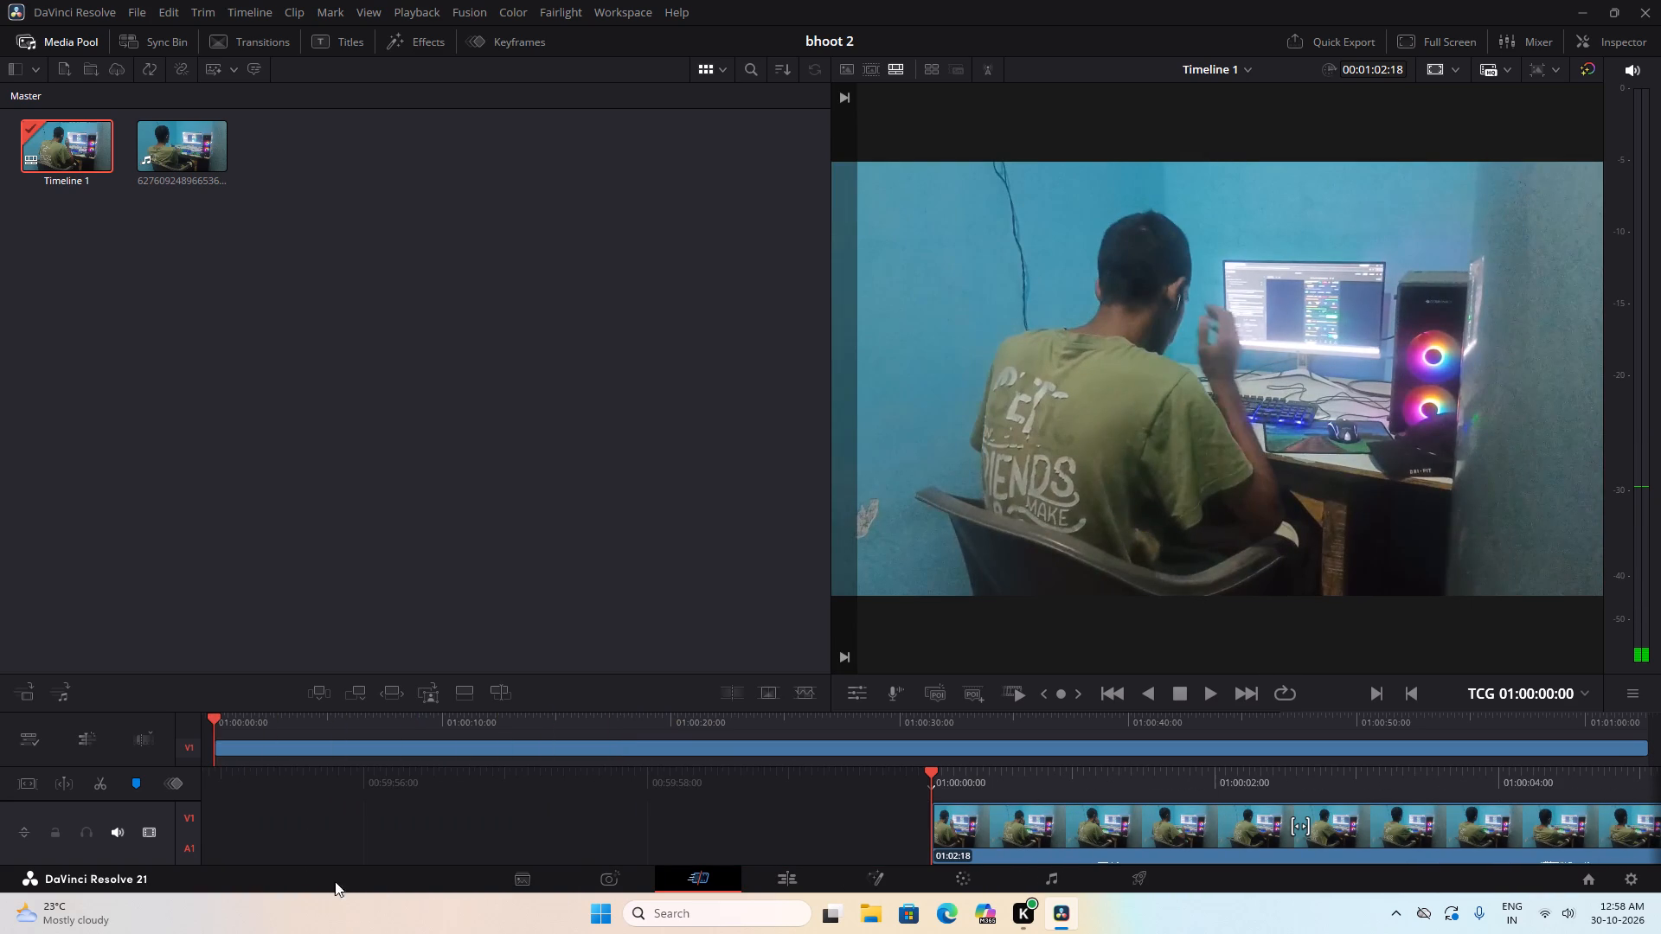
Mute the audio of the timeline's only track.
{"action": "left_click", "coordinate": [111, 829]}
Play the opening of the muted clip and return the playhead to the start of the timeline.
{"action": "key", "text": "space"}
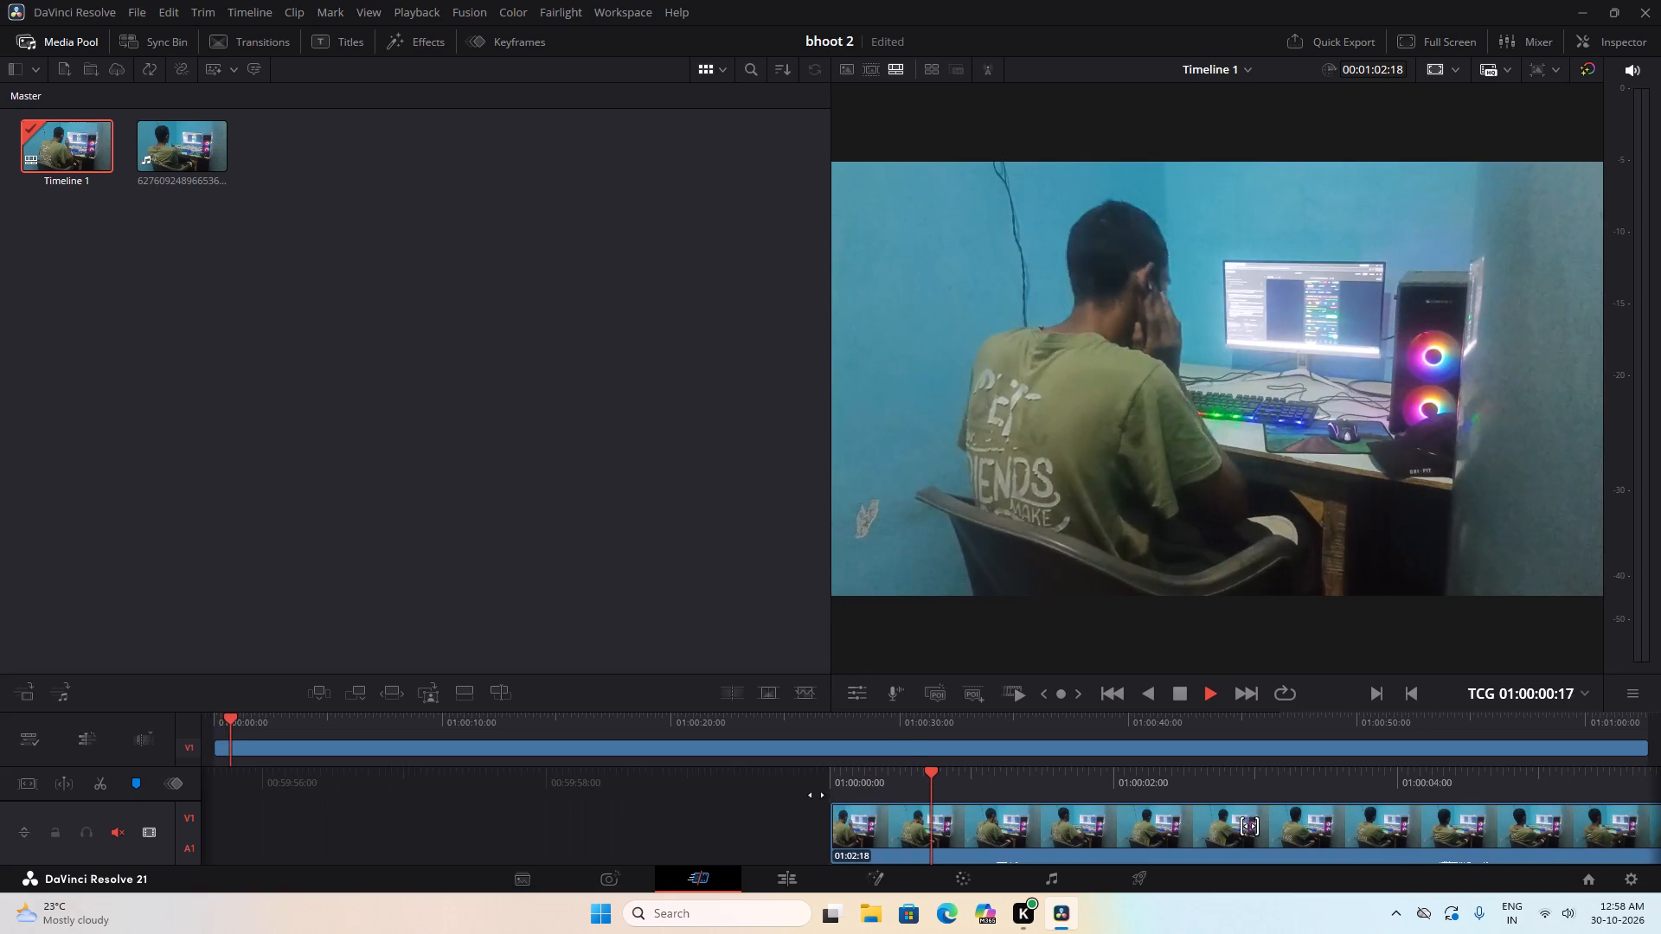
{"action": "left_click", "coordinate": [792, 794]}
{"action": "left_click_drag", "start_coordinate": [796, 791], "coordinate": [1046, 777]}
{"action": "left_click_drag", "start_coordinate": [1051, 778], "coordinate": [1227, 760]}
{"action": "key", "text": "space"}
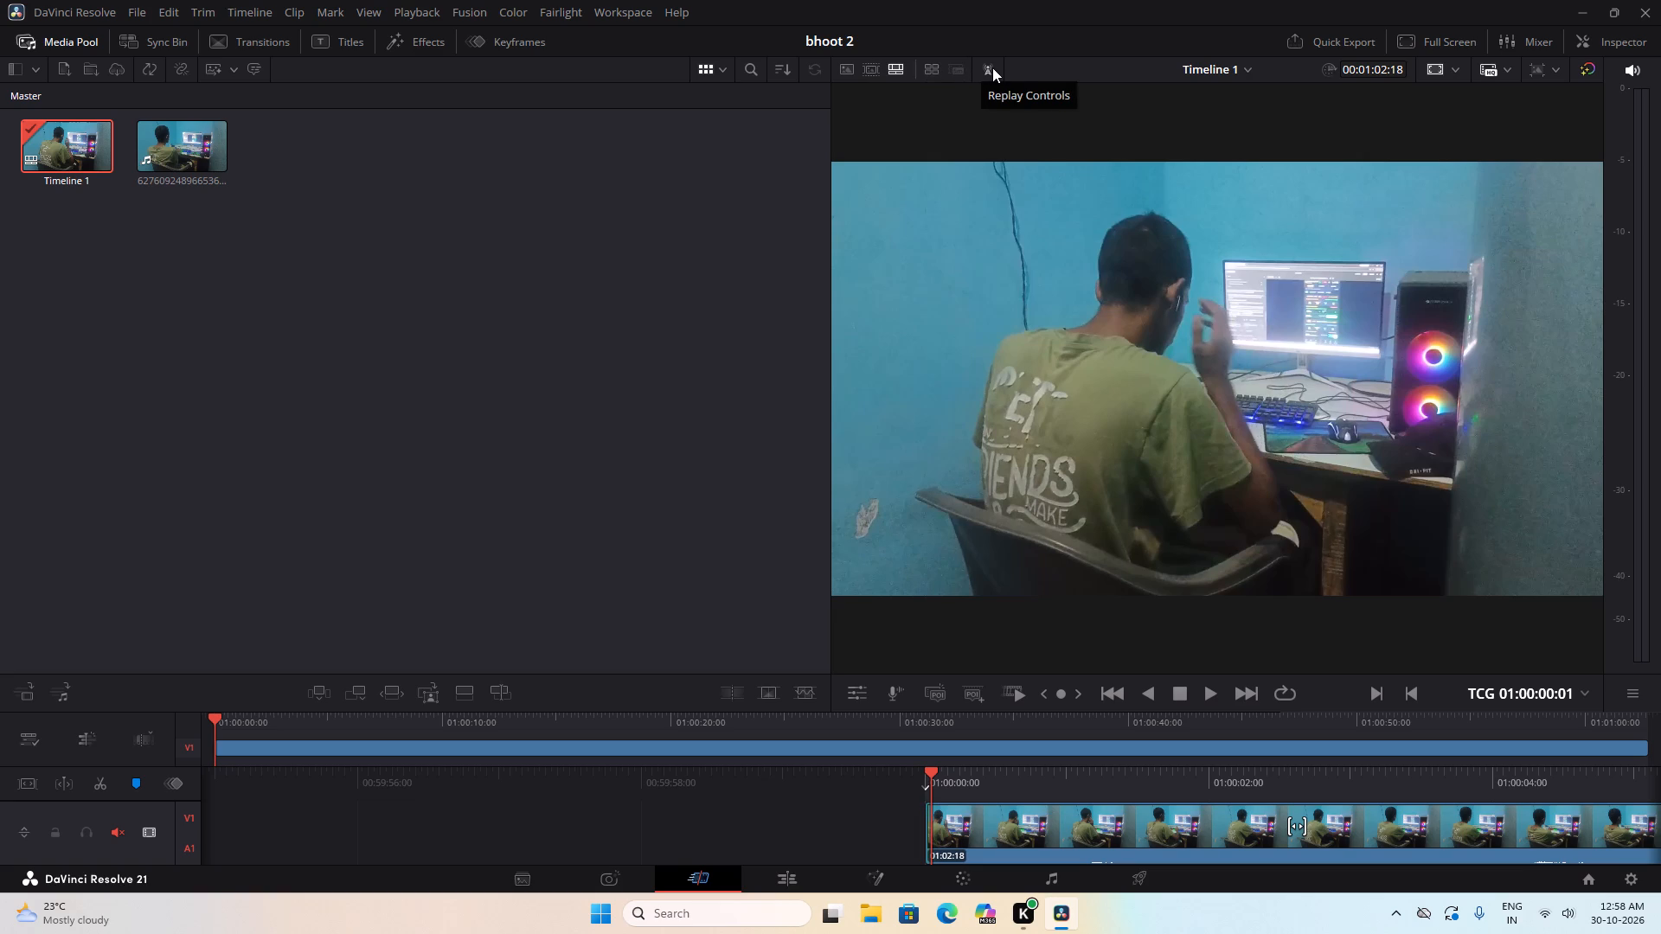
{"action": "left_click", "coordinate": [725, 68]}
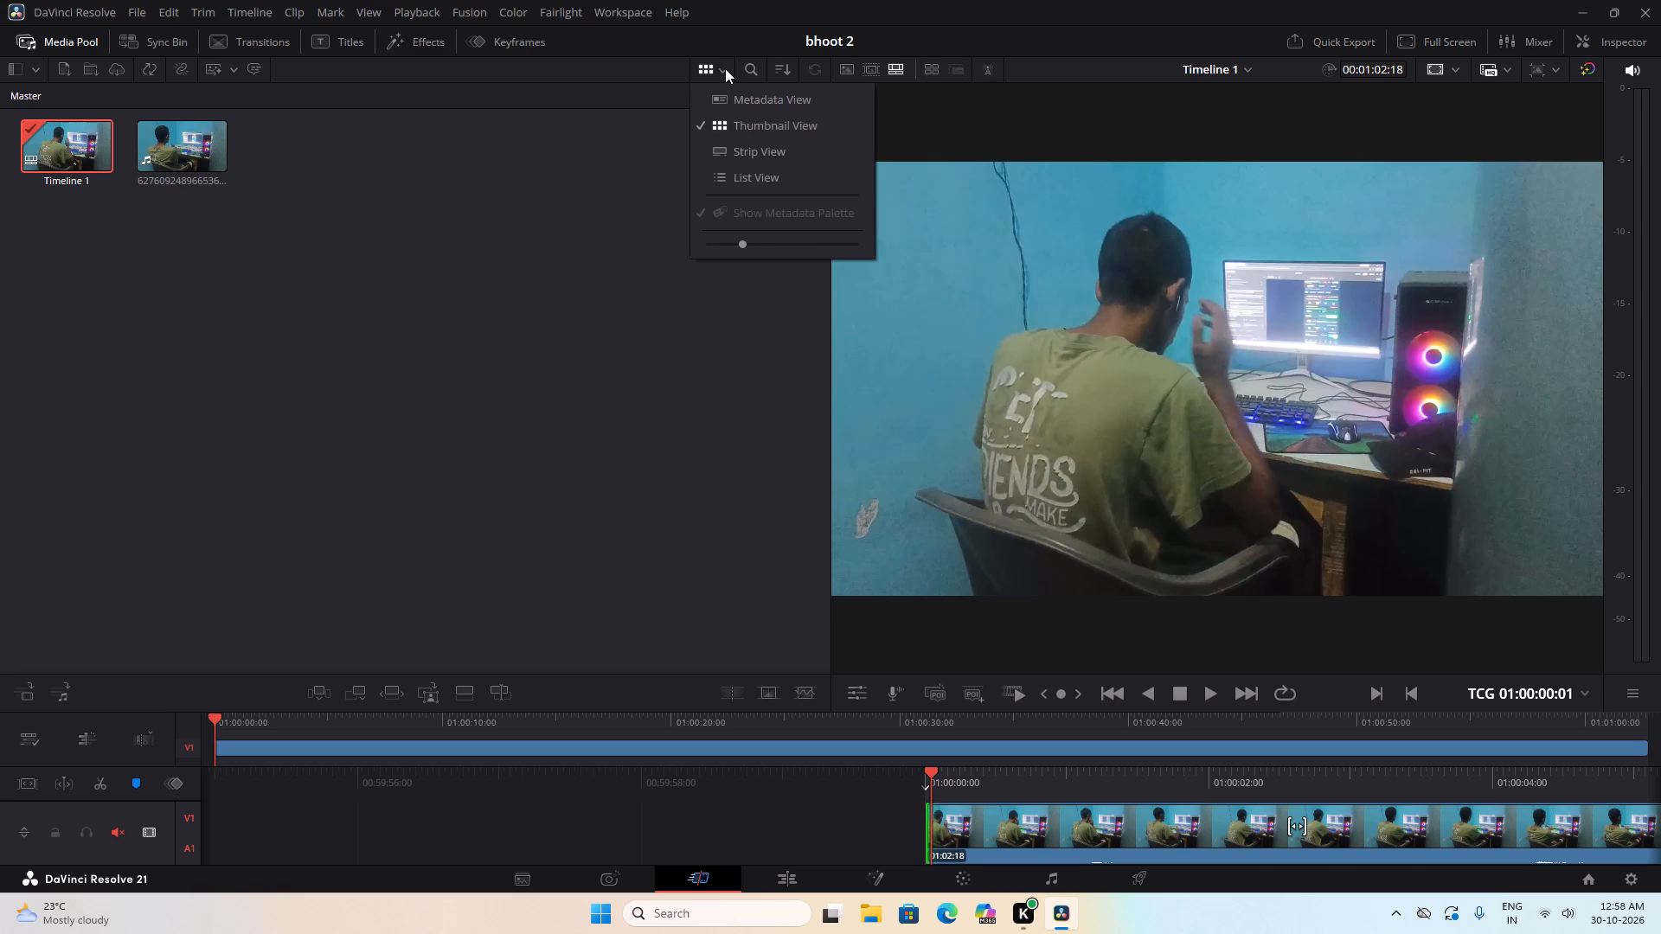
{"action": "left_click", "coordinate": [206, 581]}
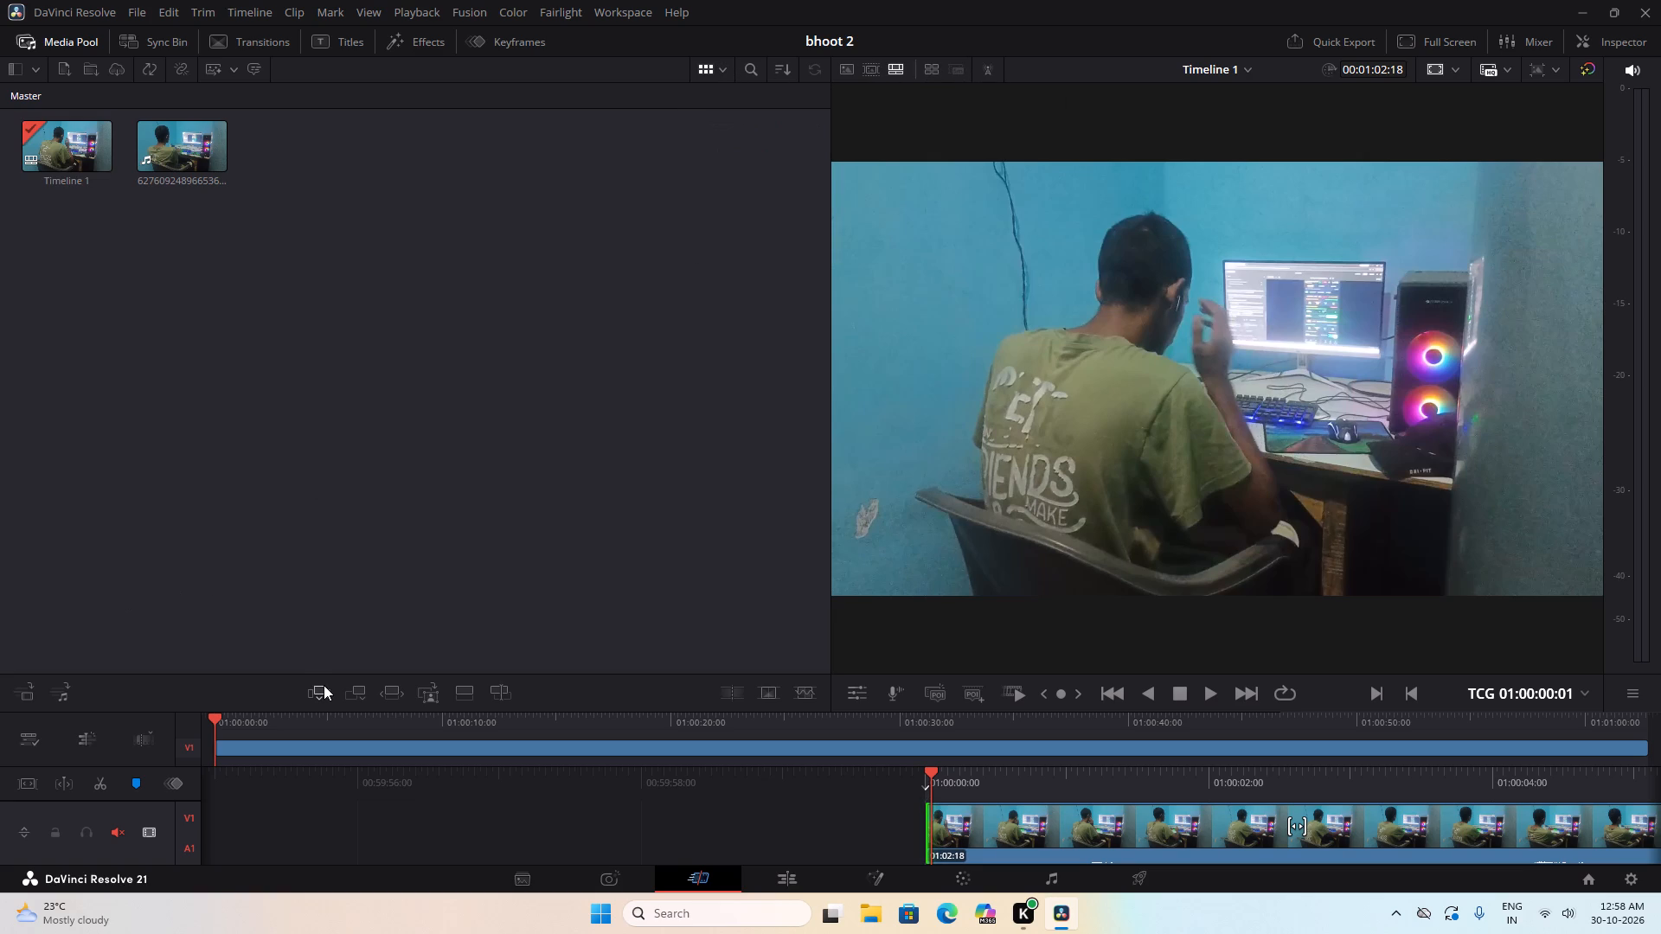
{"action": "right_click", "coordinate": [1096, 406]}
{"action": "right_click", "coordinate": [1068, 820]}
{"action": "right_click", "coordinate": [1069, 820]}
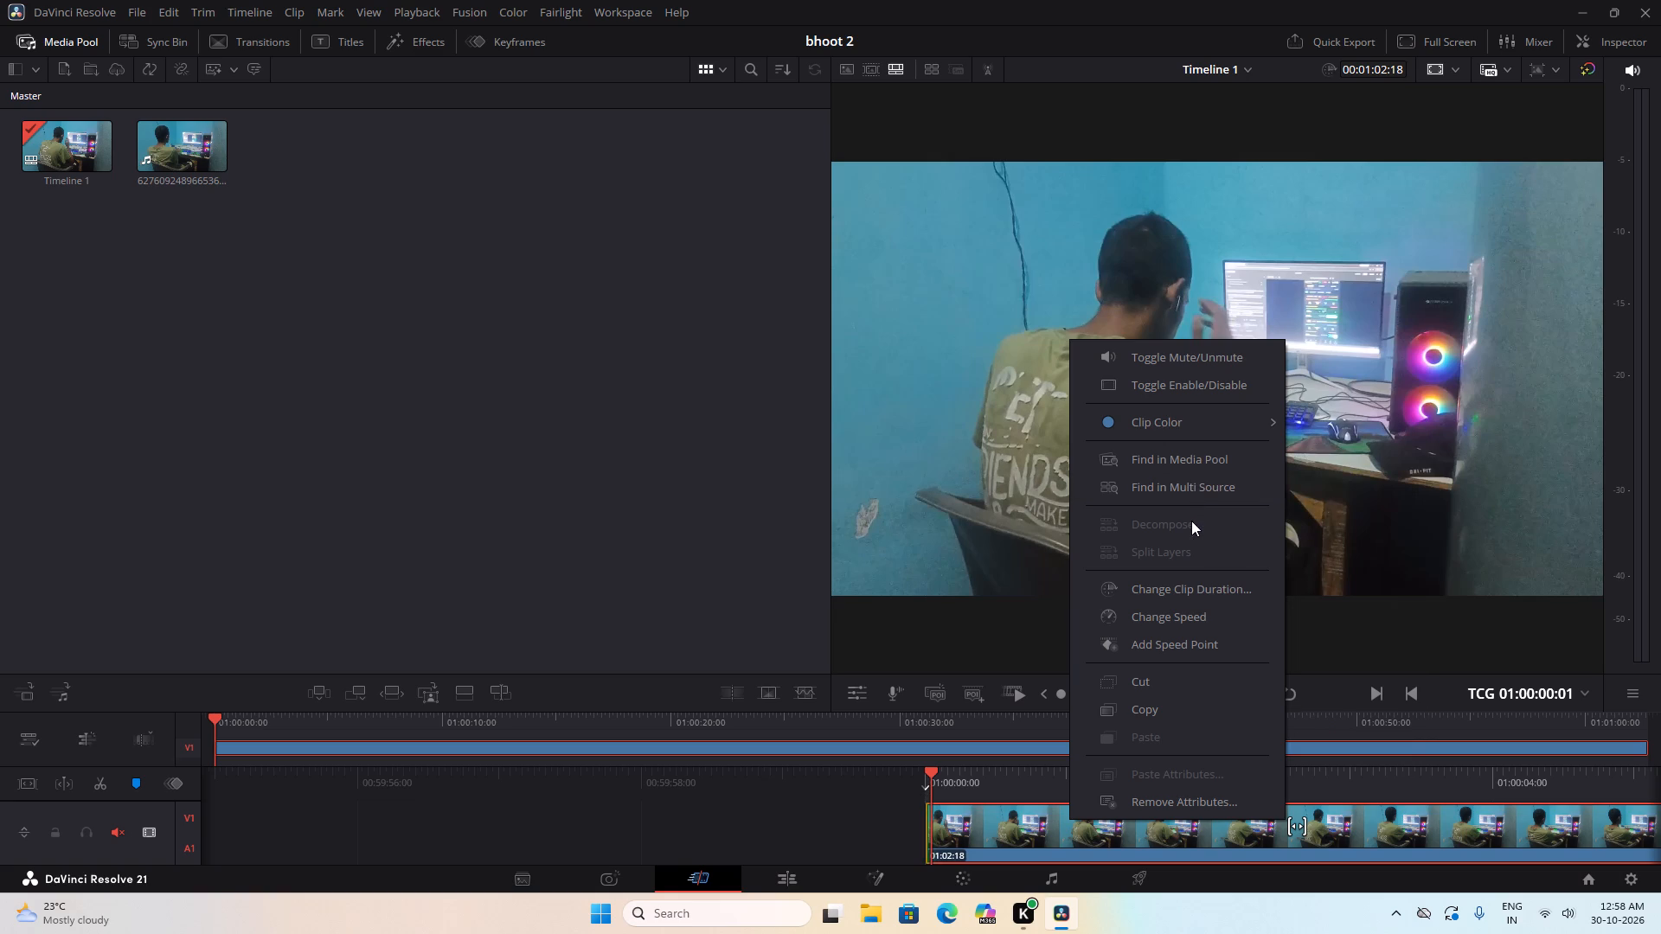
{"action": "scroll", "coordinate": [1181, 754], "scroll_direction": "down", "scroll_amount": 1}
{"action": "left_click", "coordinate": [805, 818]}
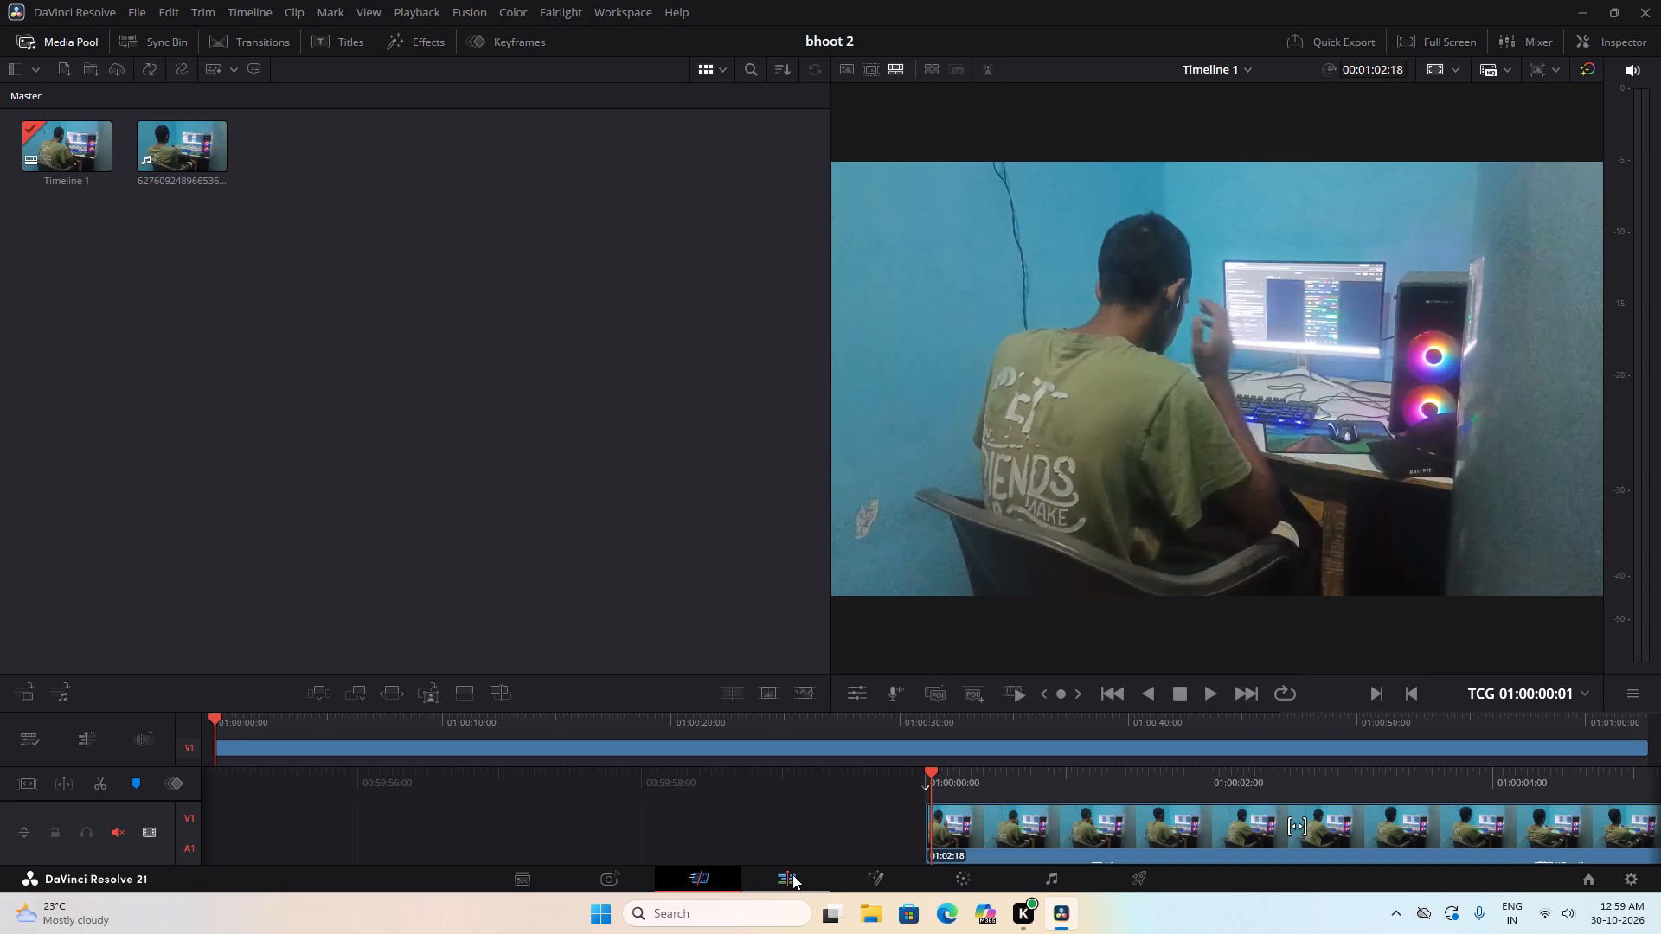
Switch from the Cut page to the Edit page with Timeline 1 open.
{"action": "left_click", "coordinate": [792, 874]}
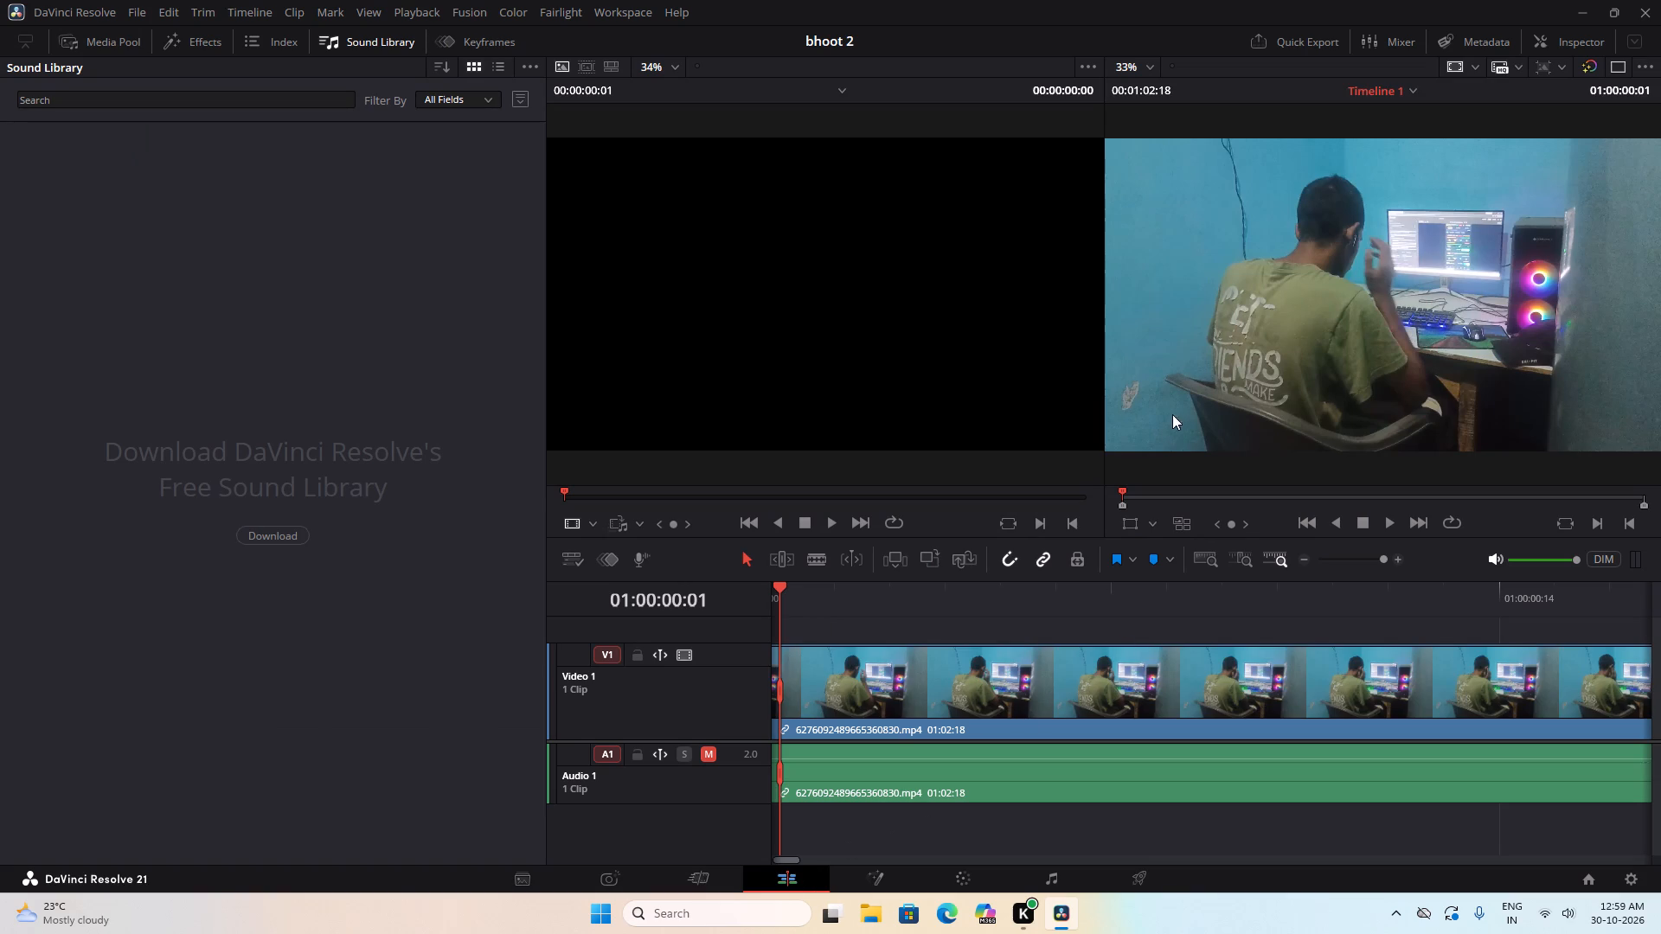
{"action": "left_click", "coordinate": [1241, 354]}
Play the muted clip from the timeline start to about 01:00:10:10 with the whole clip fitted in the timeline.
{"action": "key", "text": "1"}
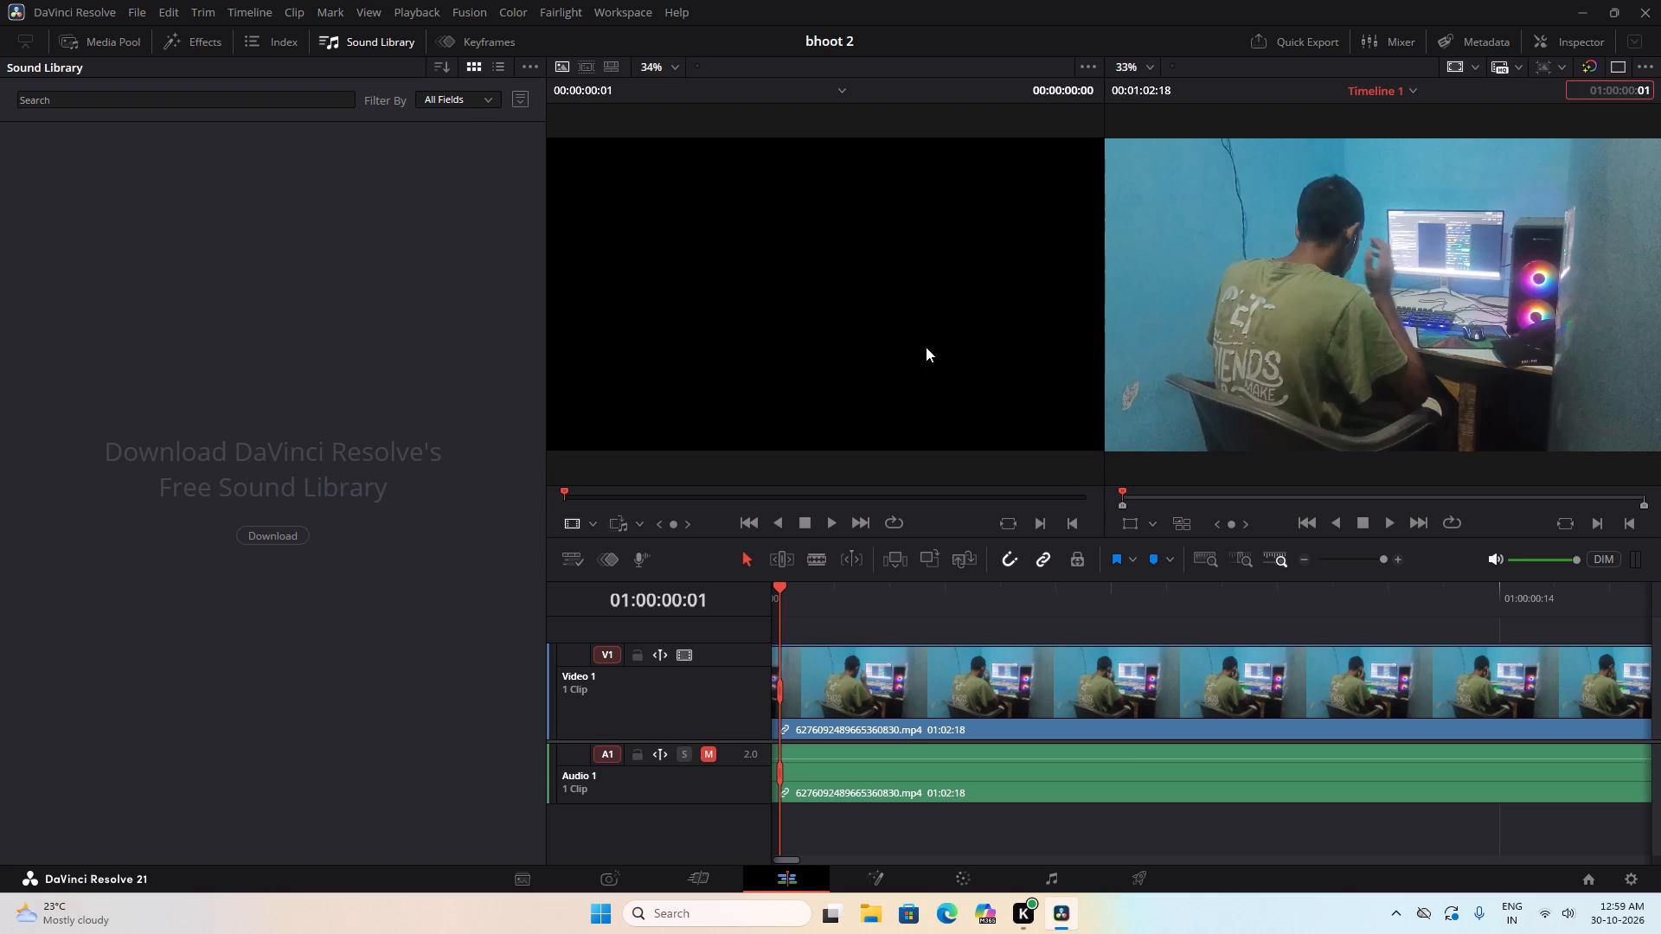
{"action": "key", "text": "space"}
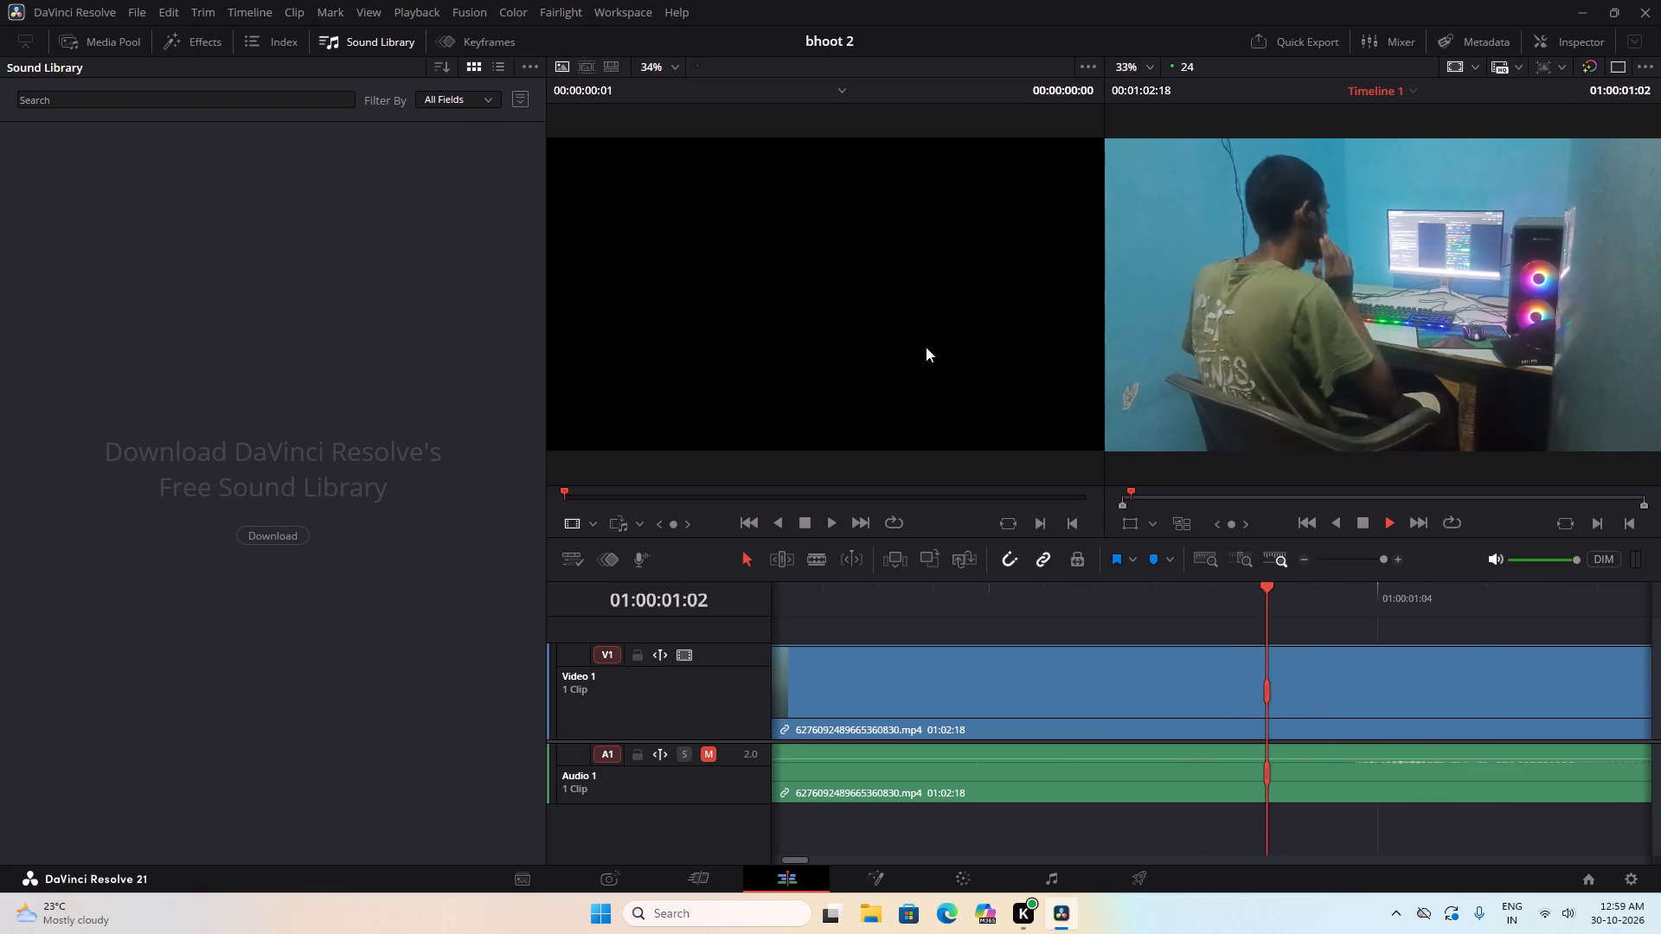
{"action": "key", "text": "1"}
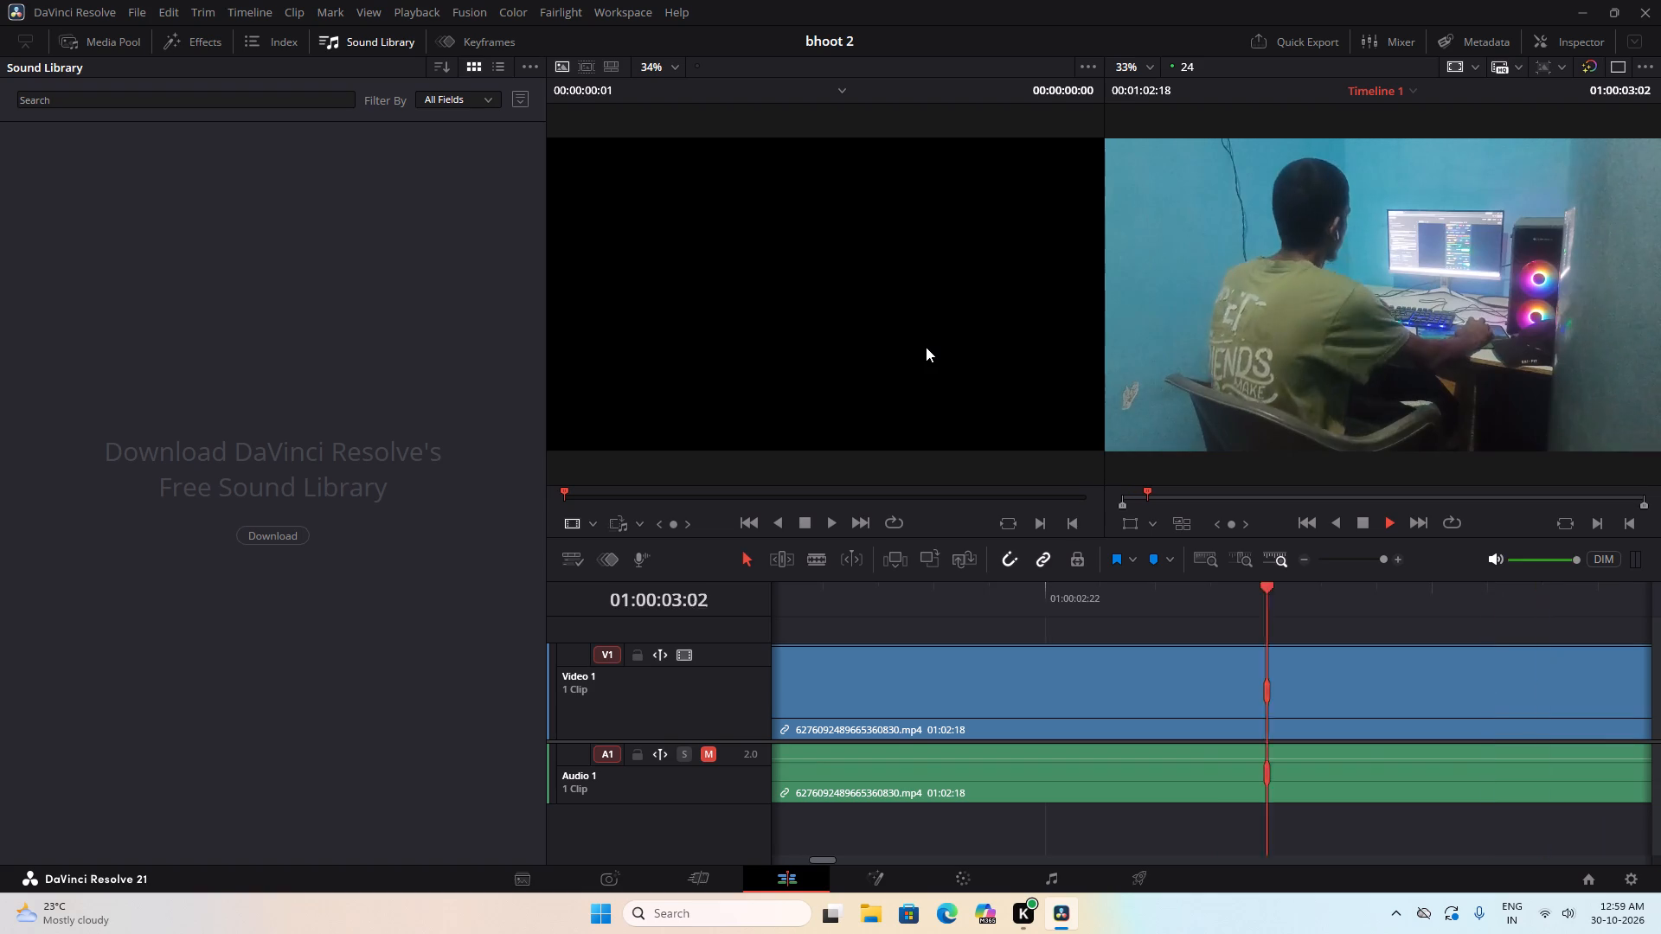
{"action": "key", "text": "space"}
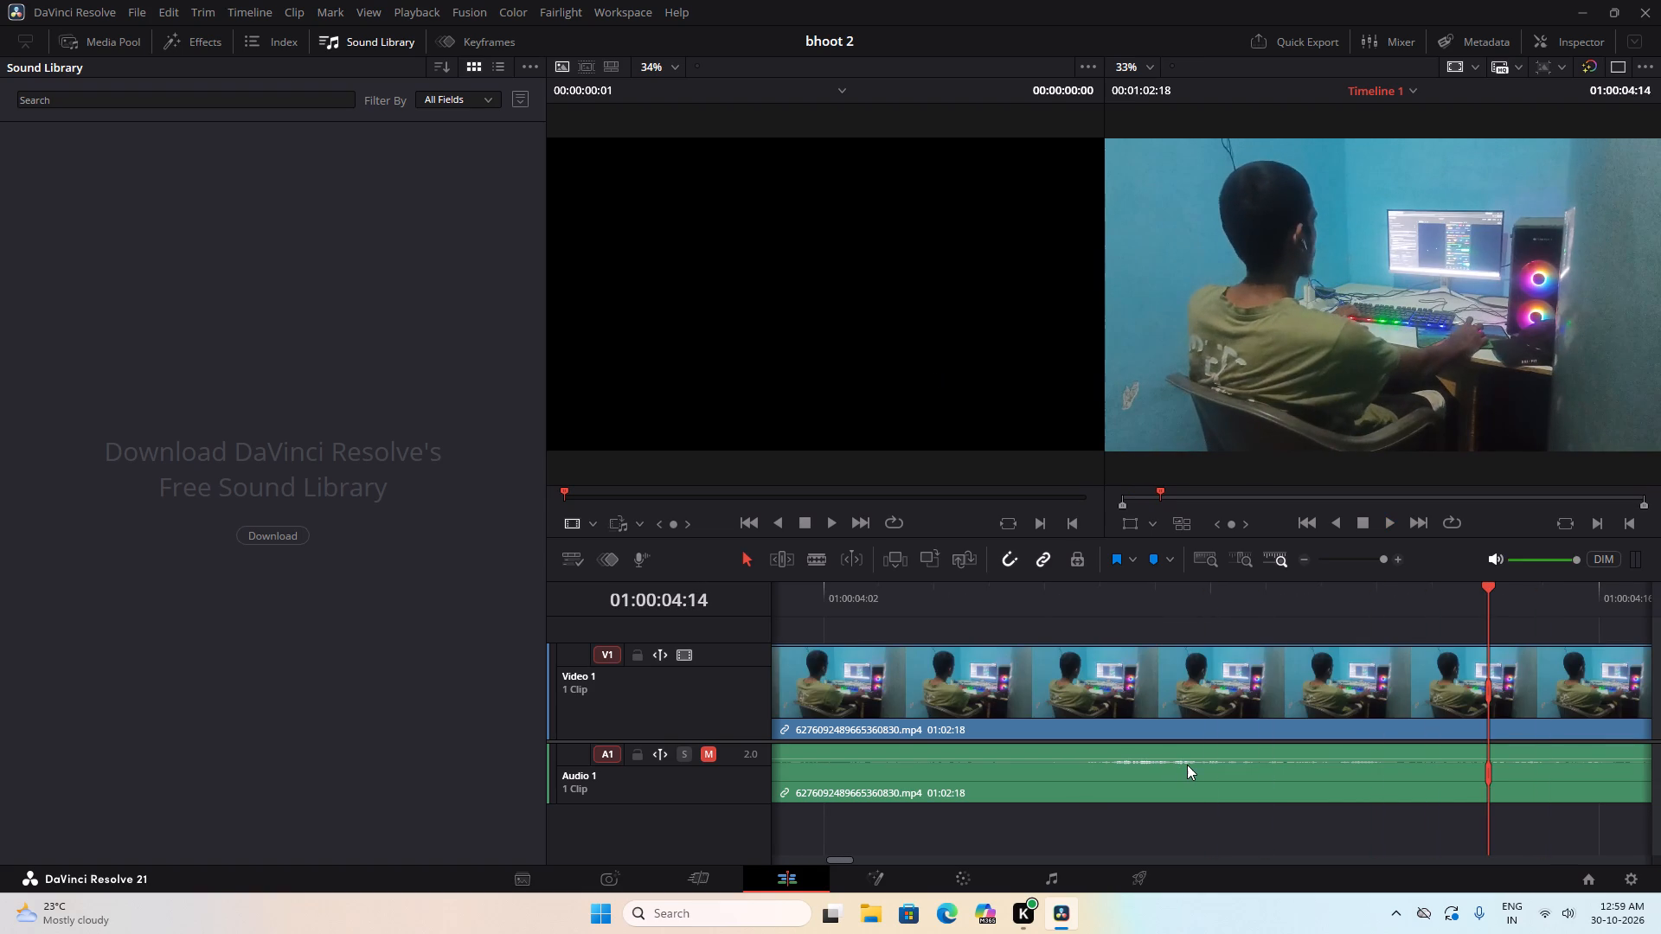
{"action": "key", "text": "space"}
{"action": "key", "text": "space"}
{"action": "key", "text": "space"}
{"action": "key", "text": "space"}
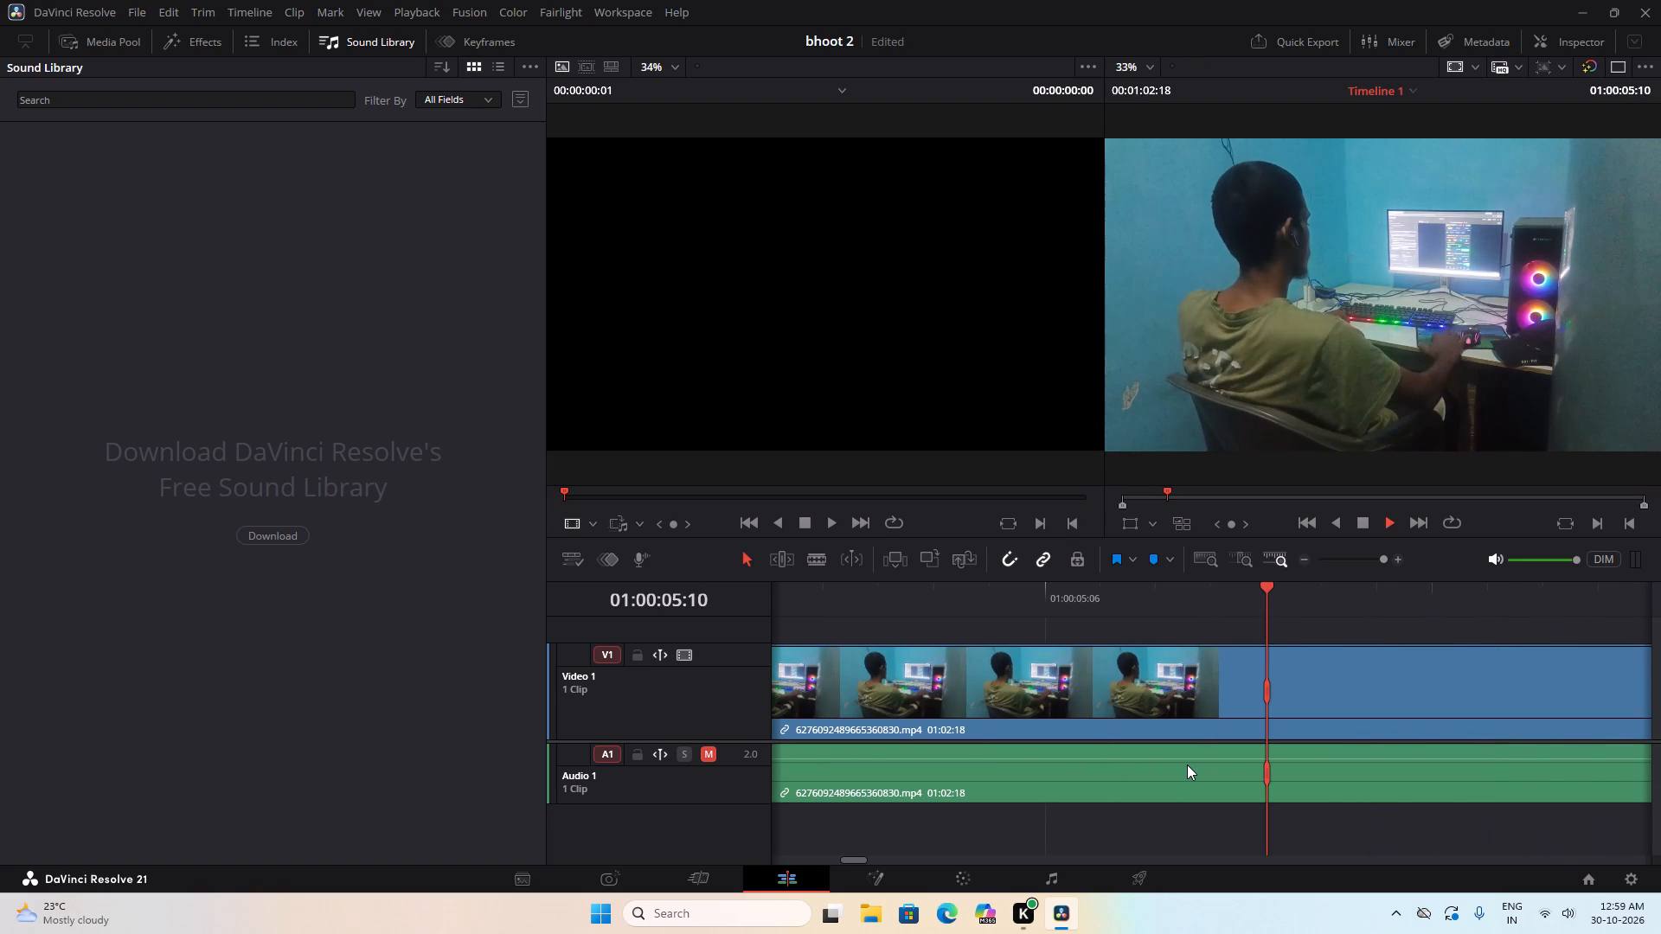
{"action": "key", "text": "space"}
{"action": "key", "text": "space"}
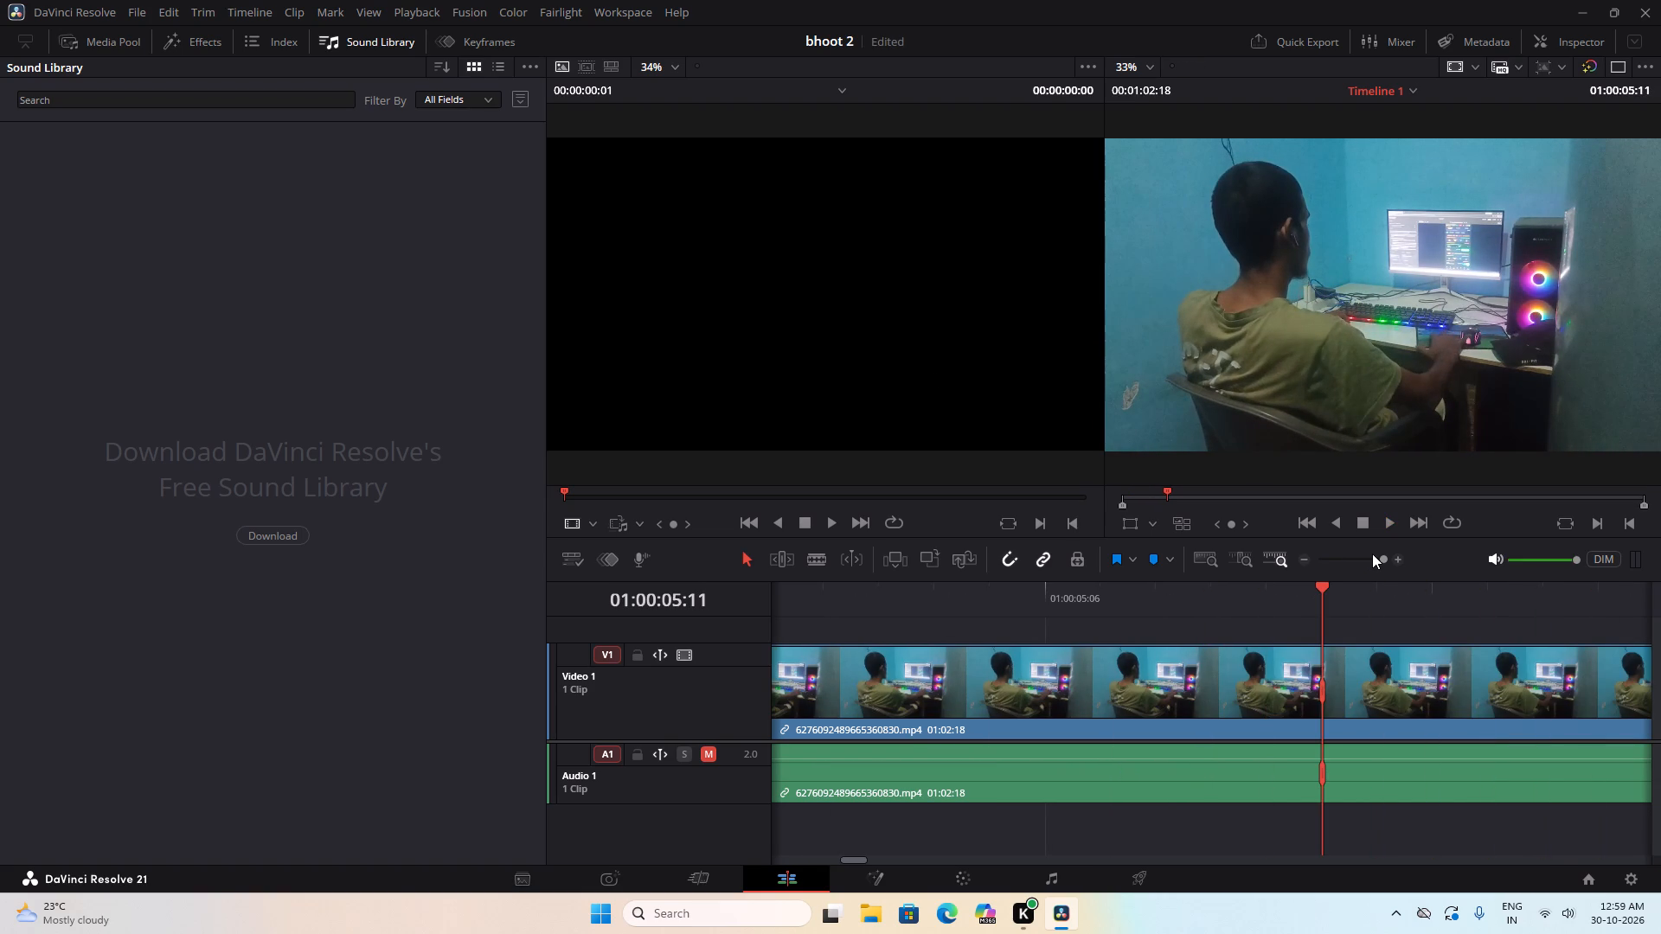
{"action": "left_click_drag", "start_coordinate": [1384, 558], "coordinate": [1373, 562]}
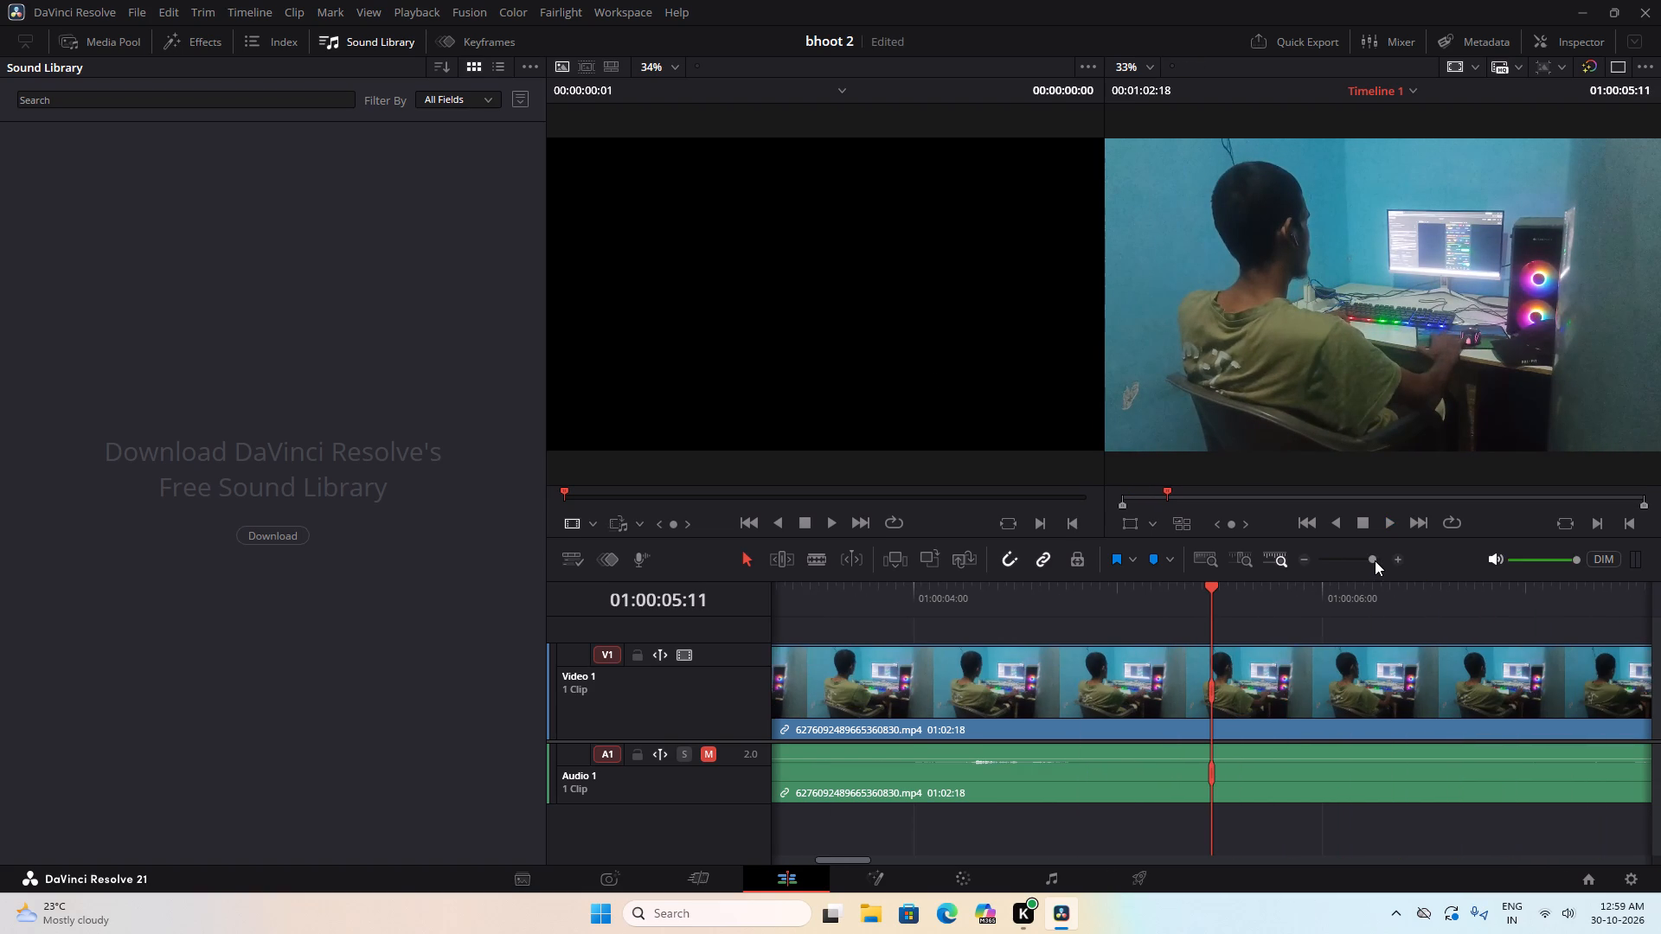
{"action": "left_click_drag", "start_coordinate": [1374, 555], "coordinate": [1333, 565]}
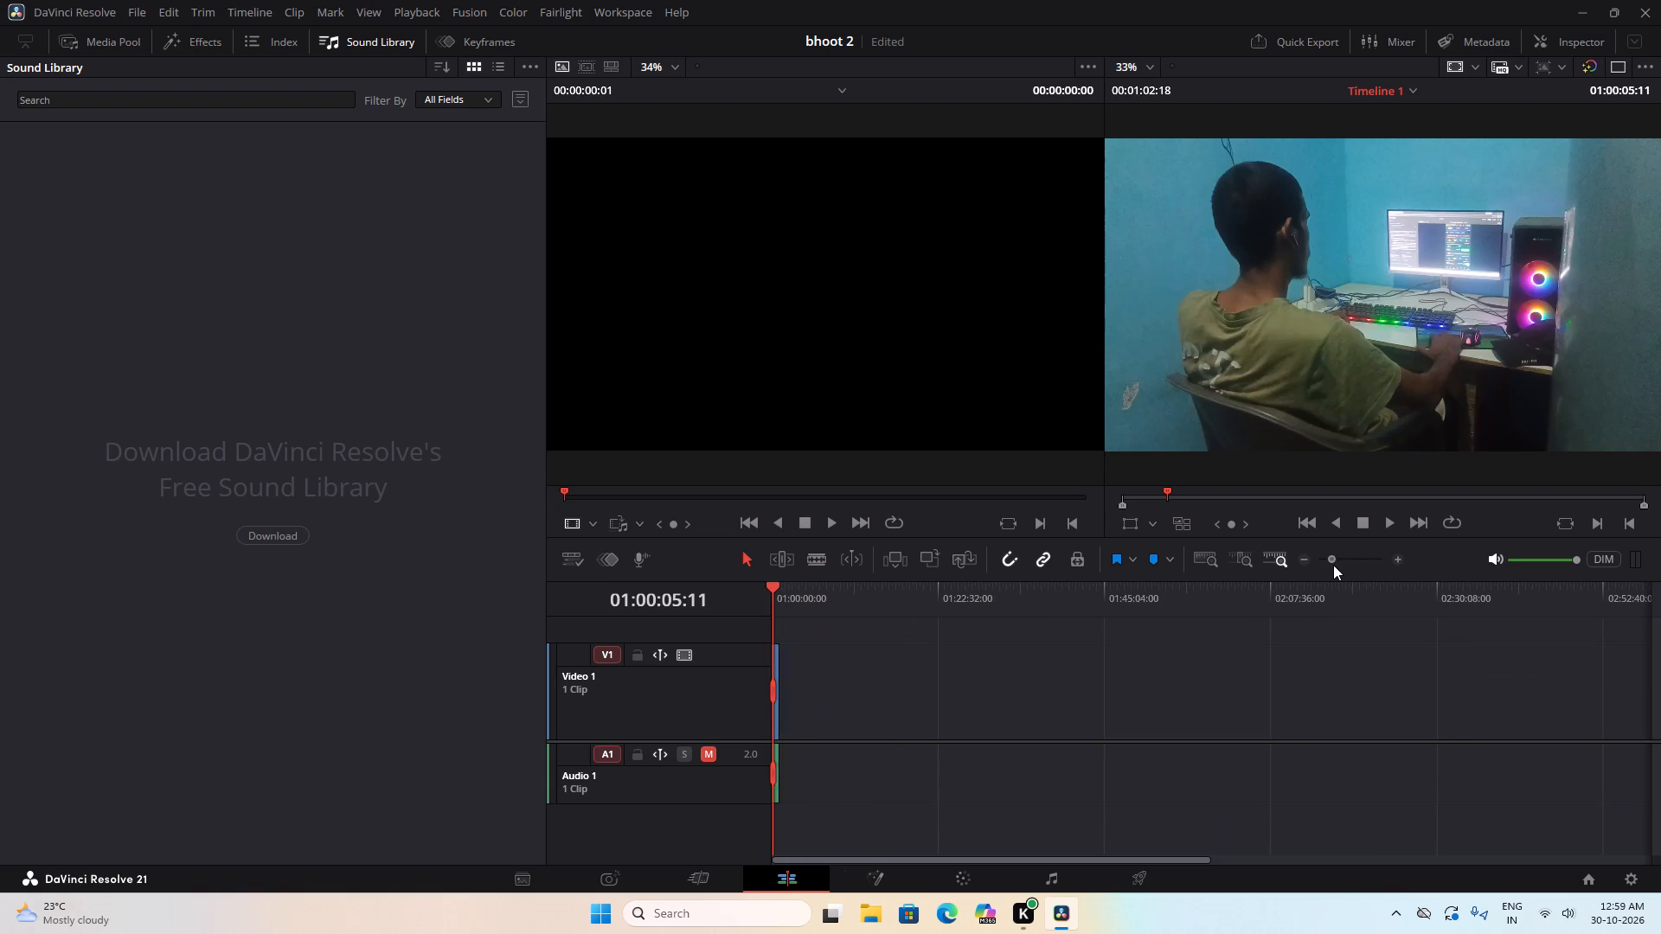
{"action": "left_click_drag", "start_coordinate": [1333, 565], "coordinate": [1356, 561]}
{"action": "key", "text": "space"}
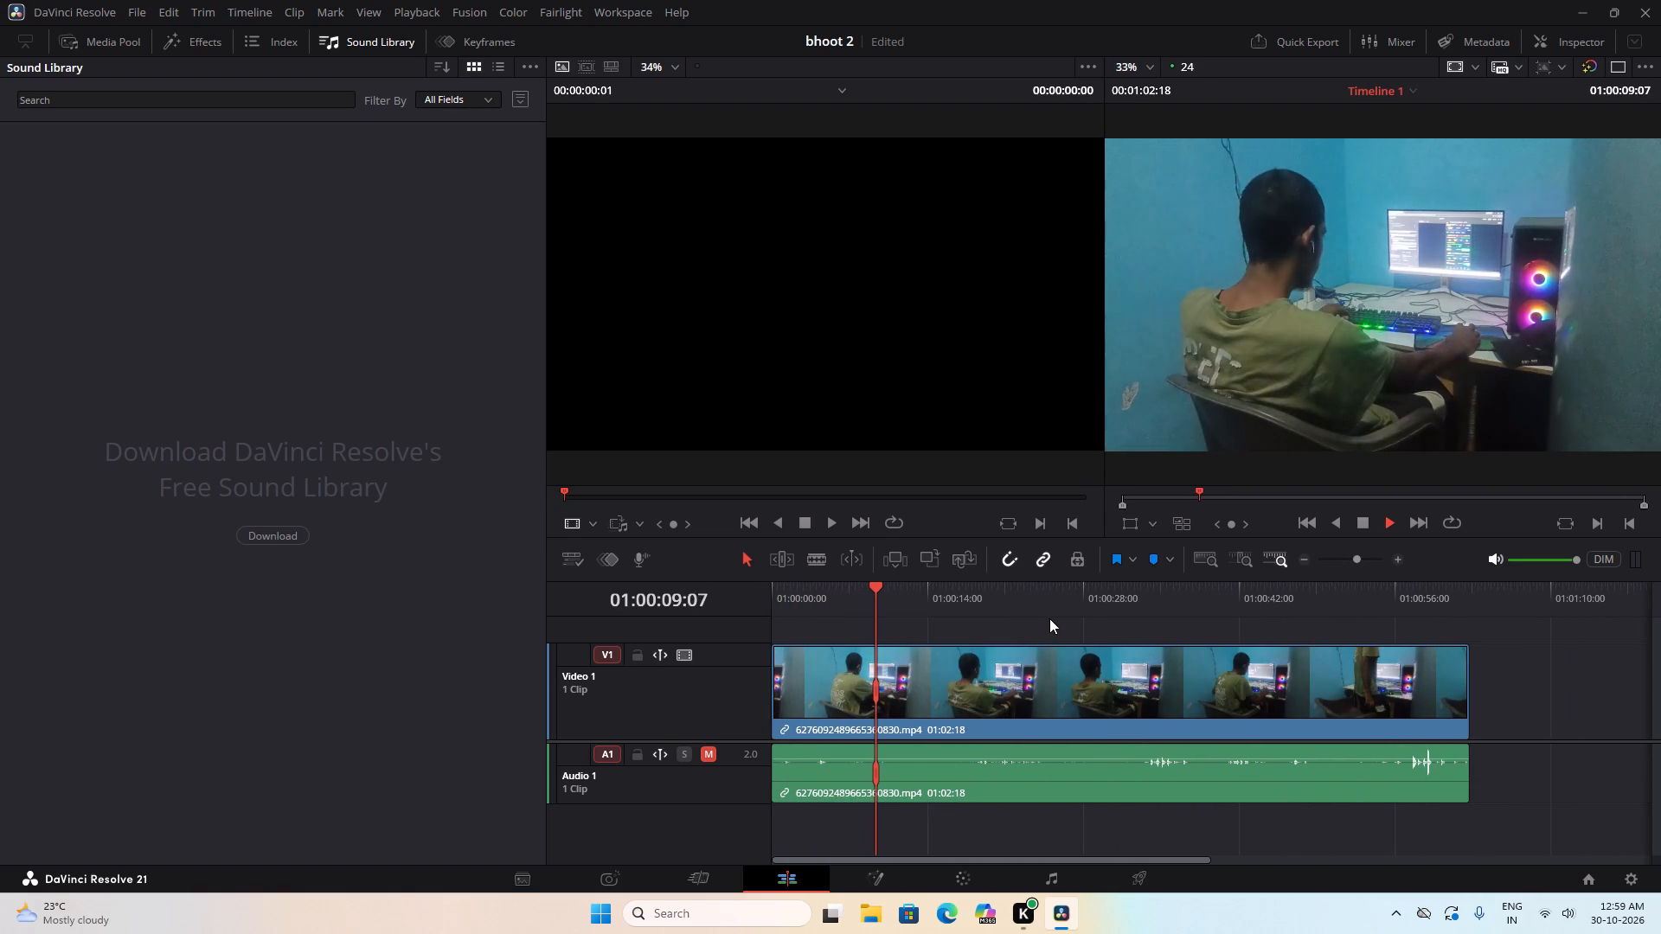
{"action": "key", "text": "space"}
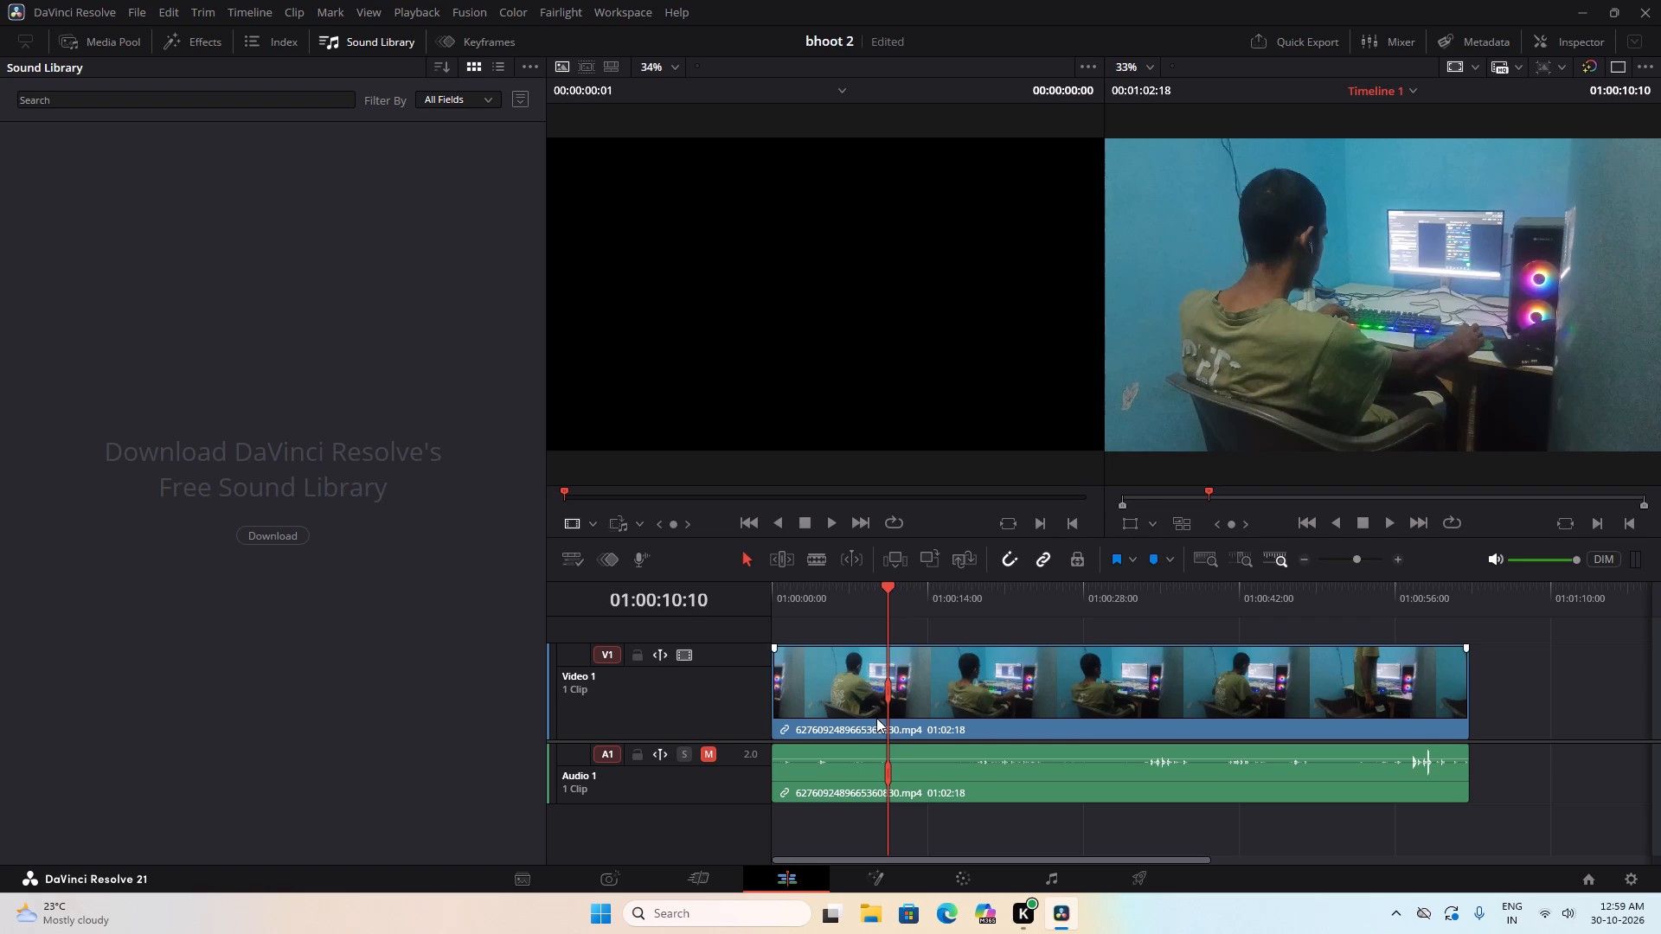
Select the clip's video and audio and activate the Crop overlay on its picture.
{"action": "left_click_drag", "start_coordinate": [817, 837], "coordinate": [791, 739]}
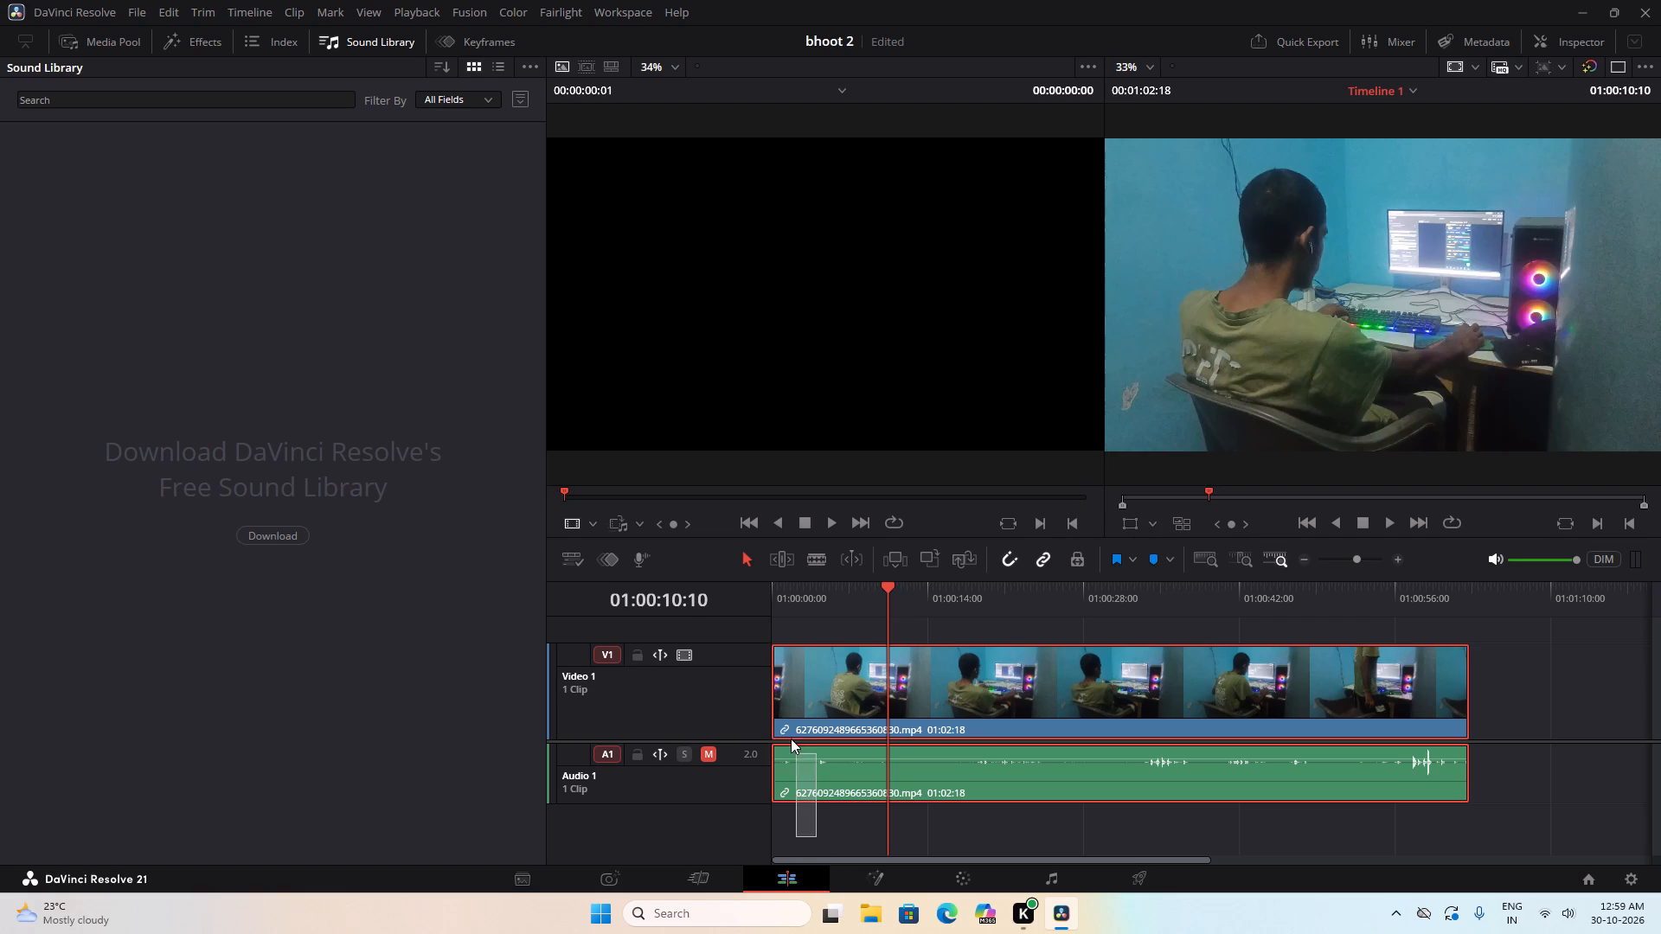
{"action": "left_click_drag", "start_coordinate": [791, 739], "coordinate": [1472, 626]}
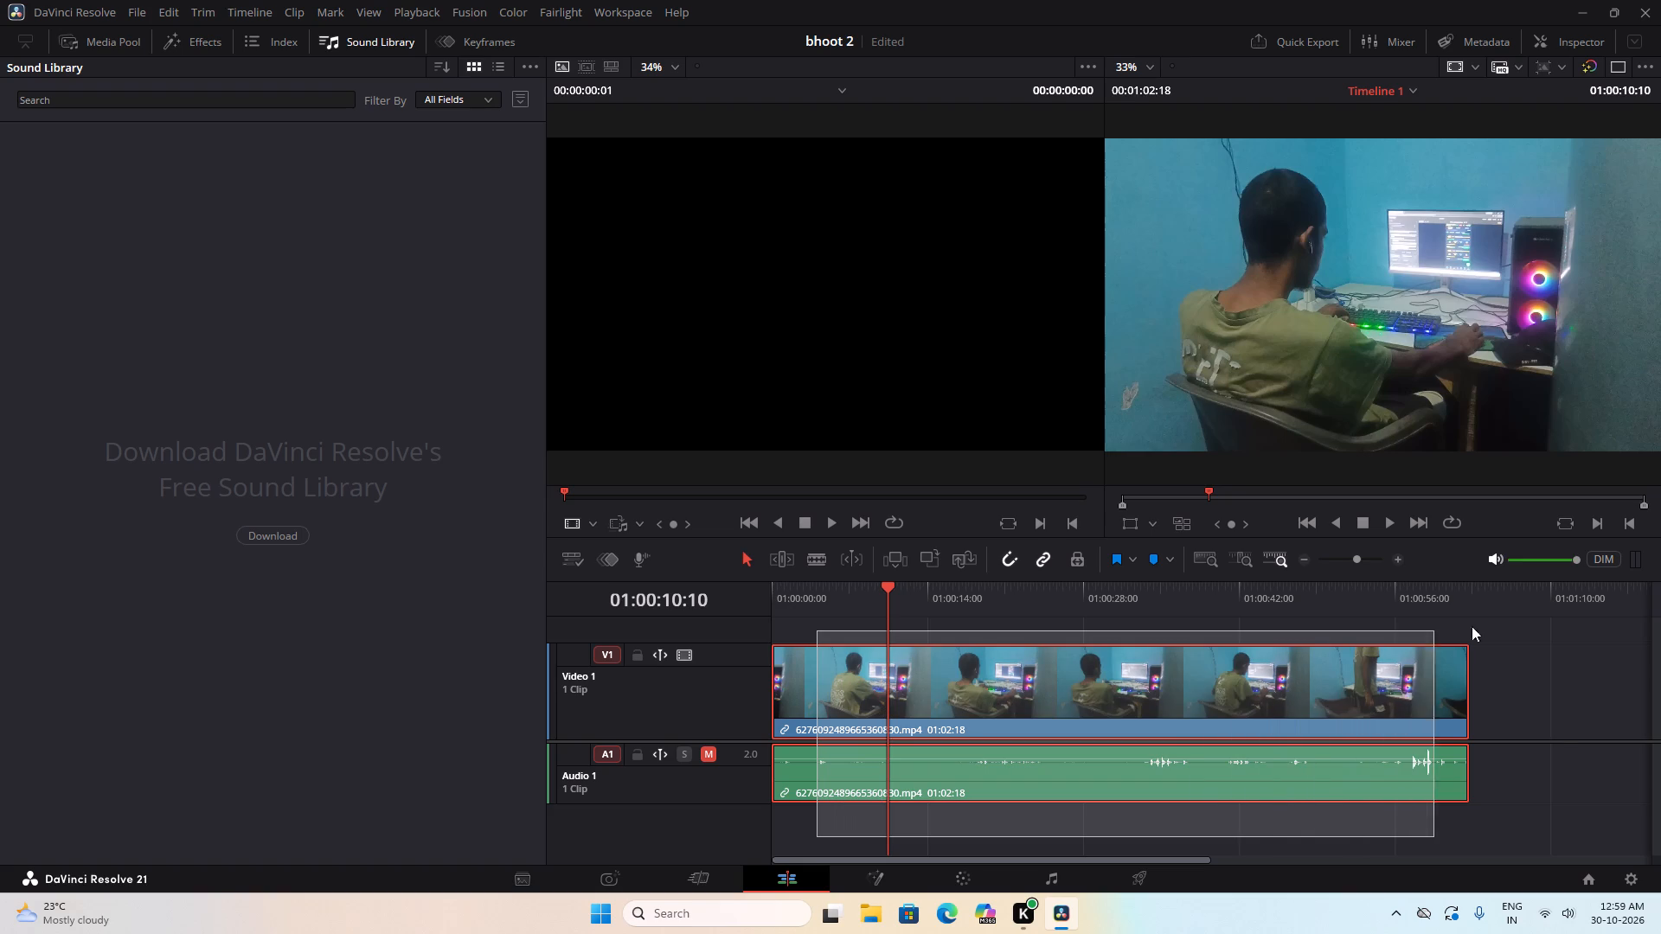
{"action": "left_click_drag", "start_coordinate": [1472, 626], "coordinate": [1568, 625]}
{"action": "key", "text": "1"}
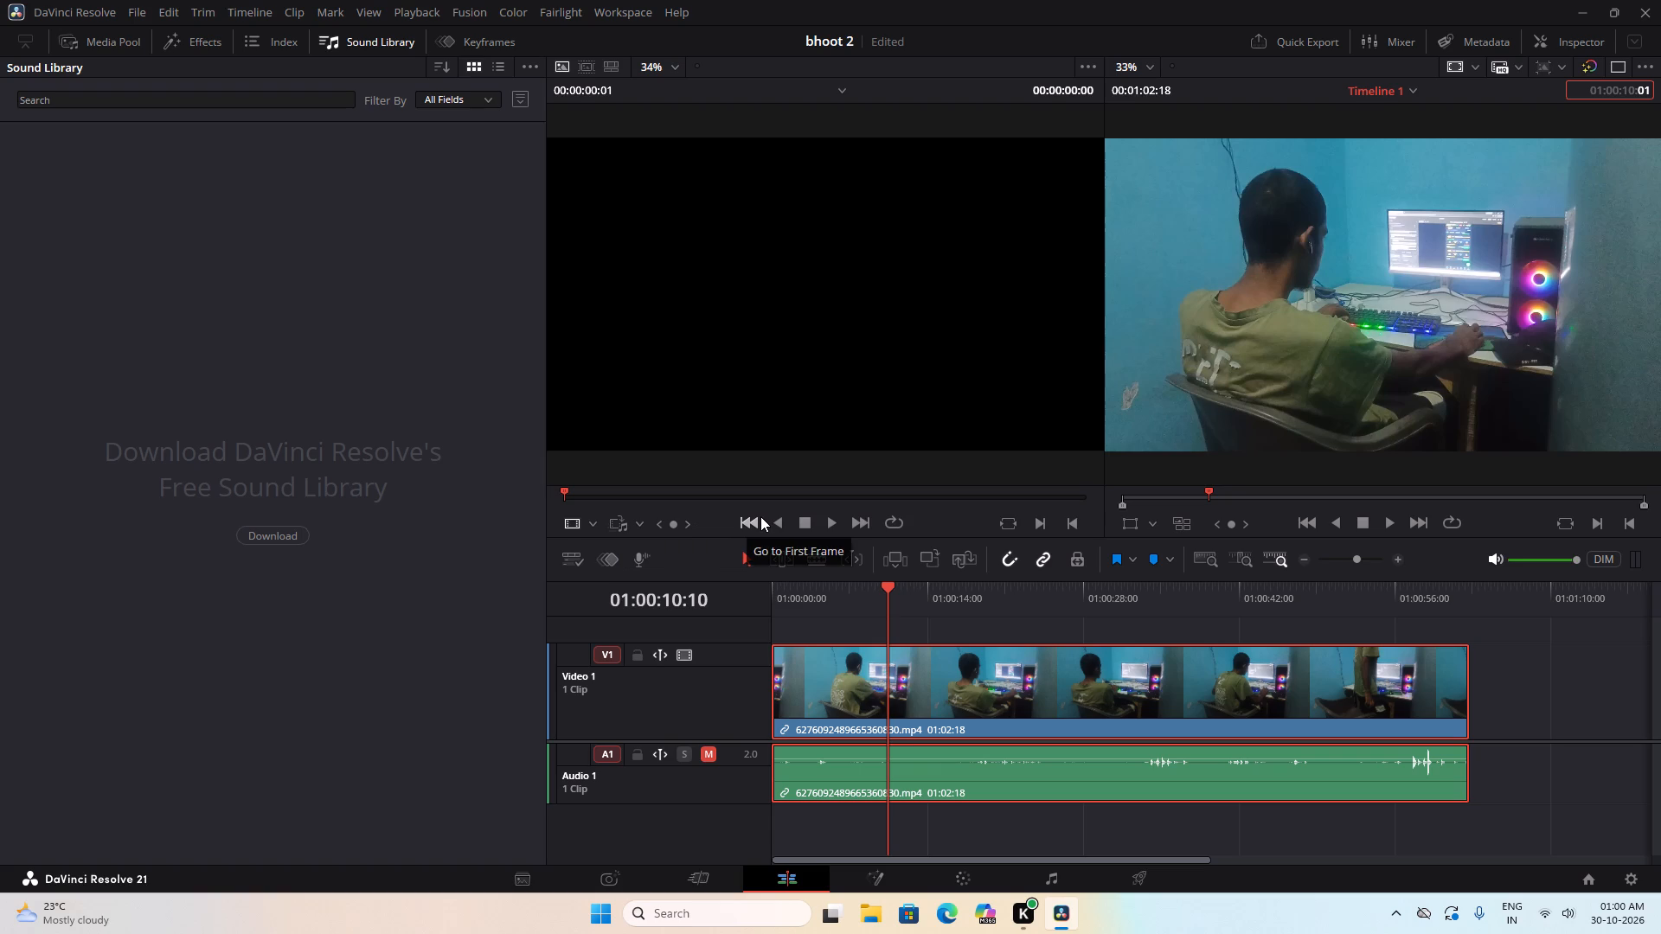
{"action": "left_click", "coordinate": [1151, 522]}
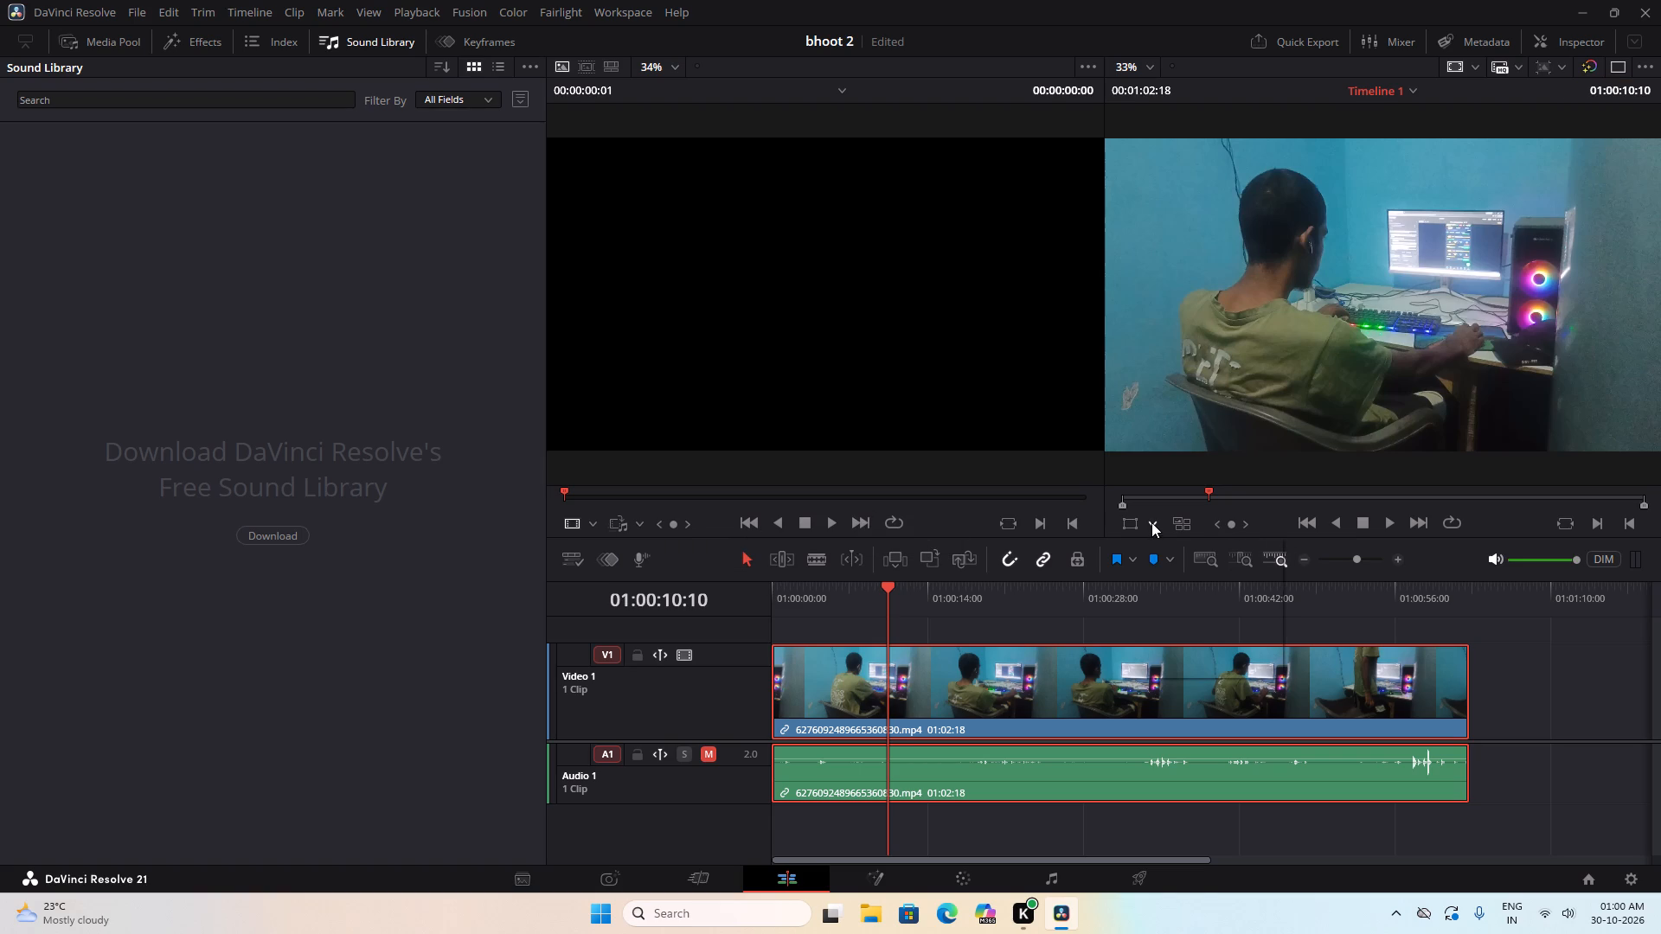
{"action": "left_click", "coordinate": [1165, 566]}
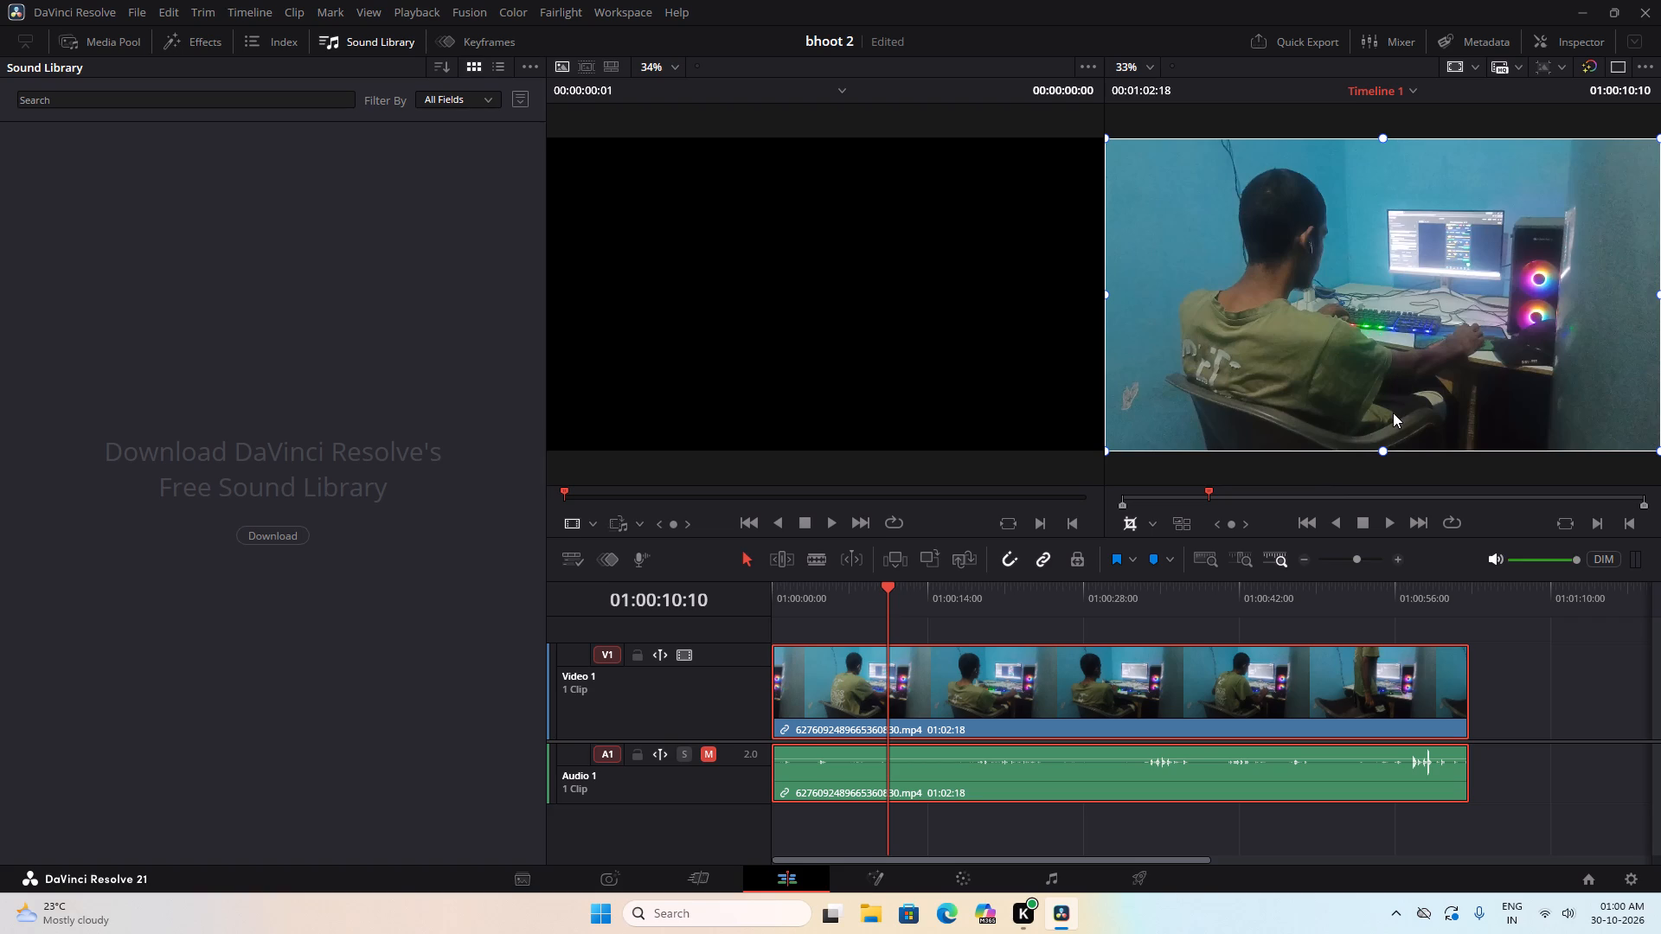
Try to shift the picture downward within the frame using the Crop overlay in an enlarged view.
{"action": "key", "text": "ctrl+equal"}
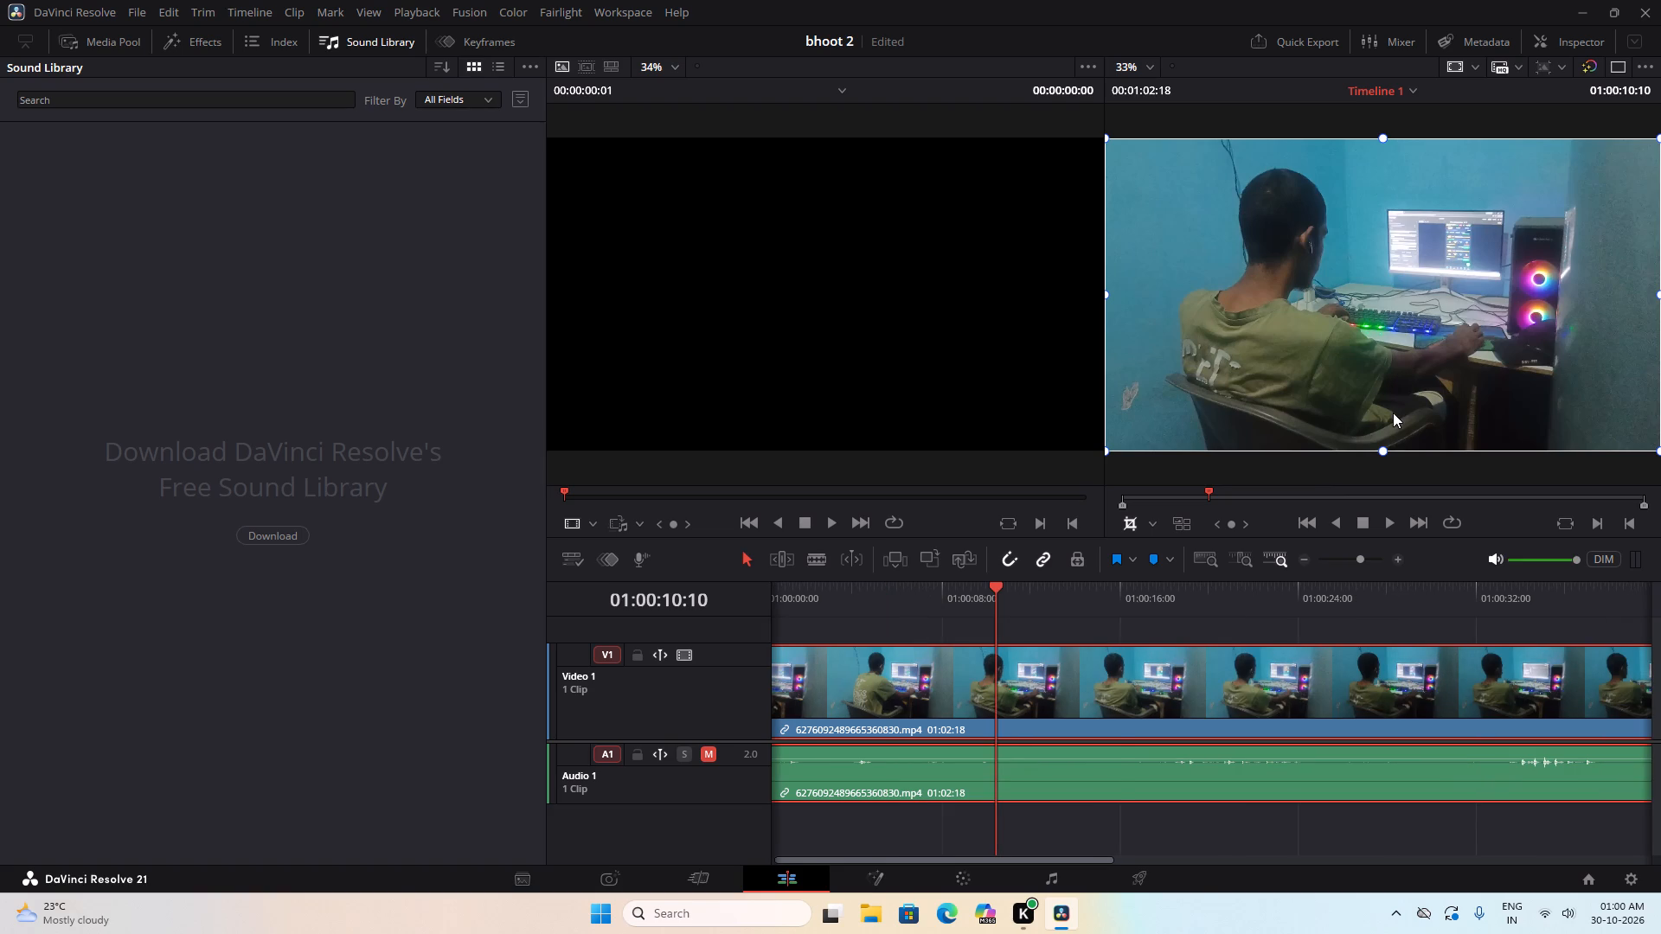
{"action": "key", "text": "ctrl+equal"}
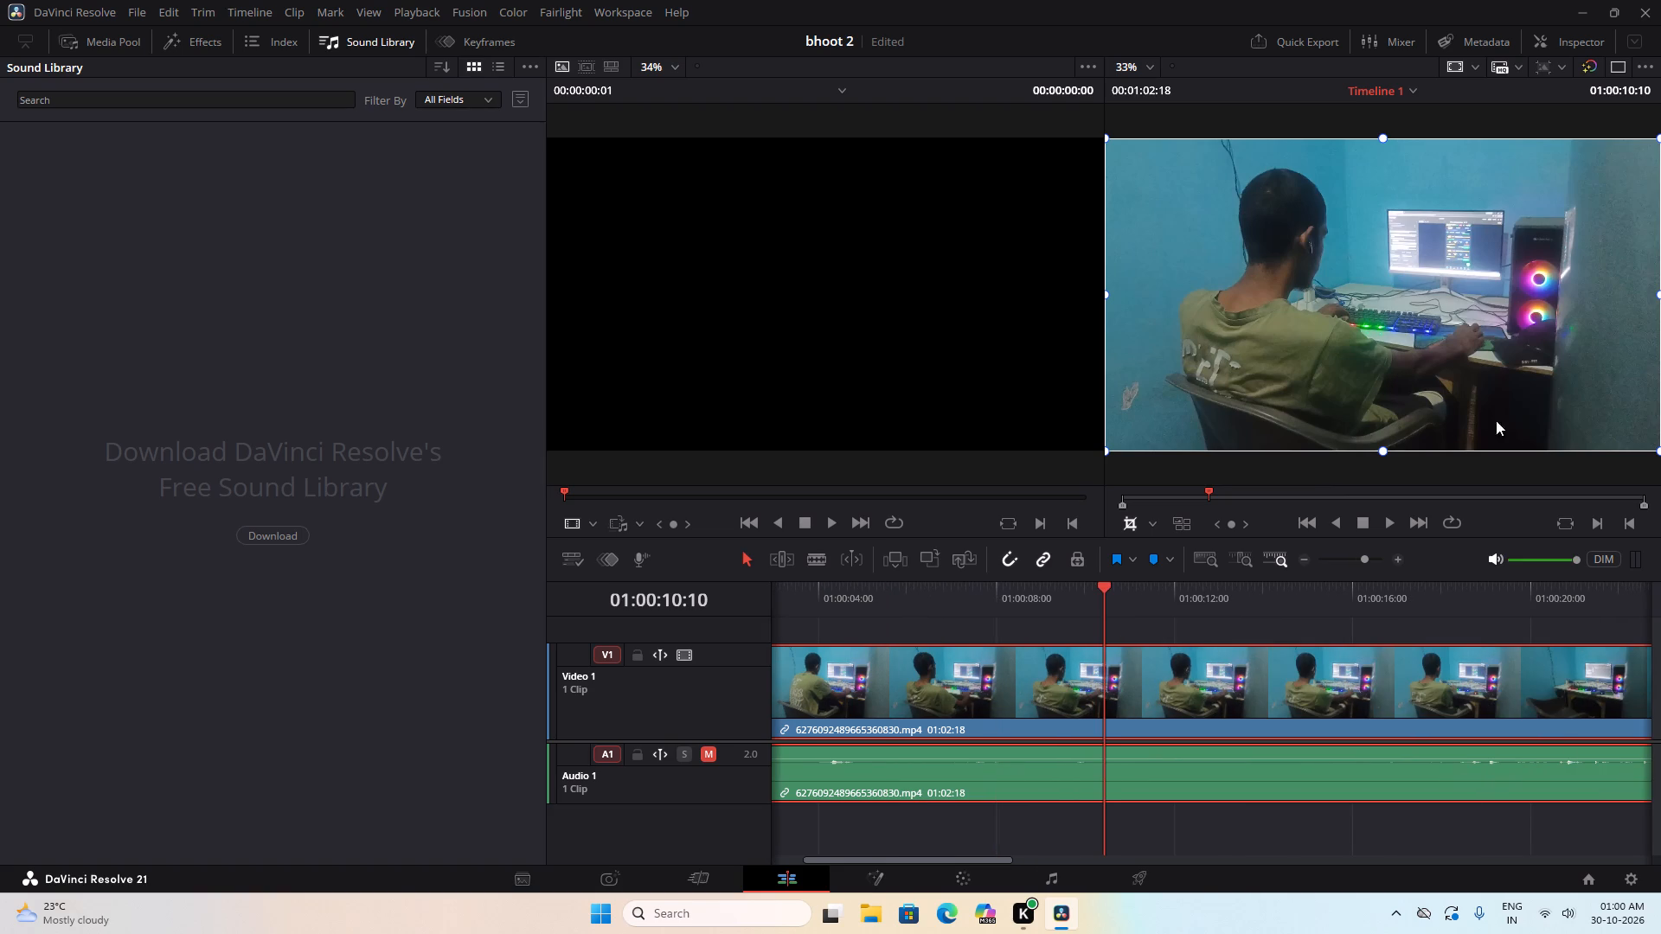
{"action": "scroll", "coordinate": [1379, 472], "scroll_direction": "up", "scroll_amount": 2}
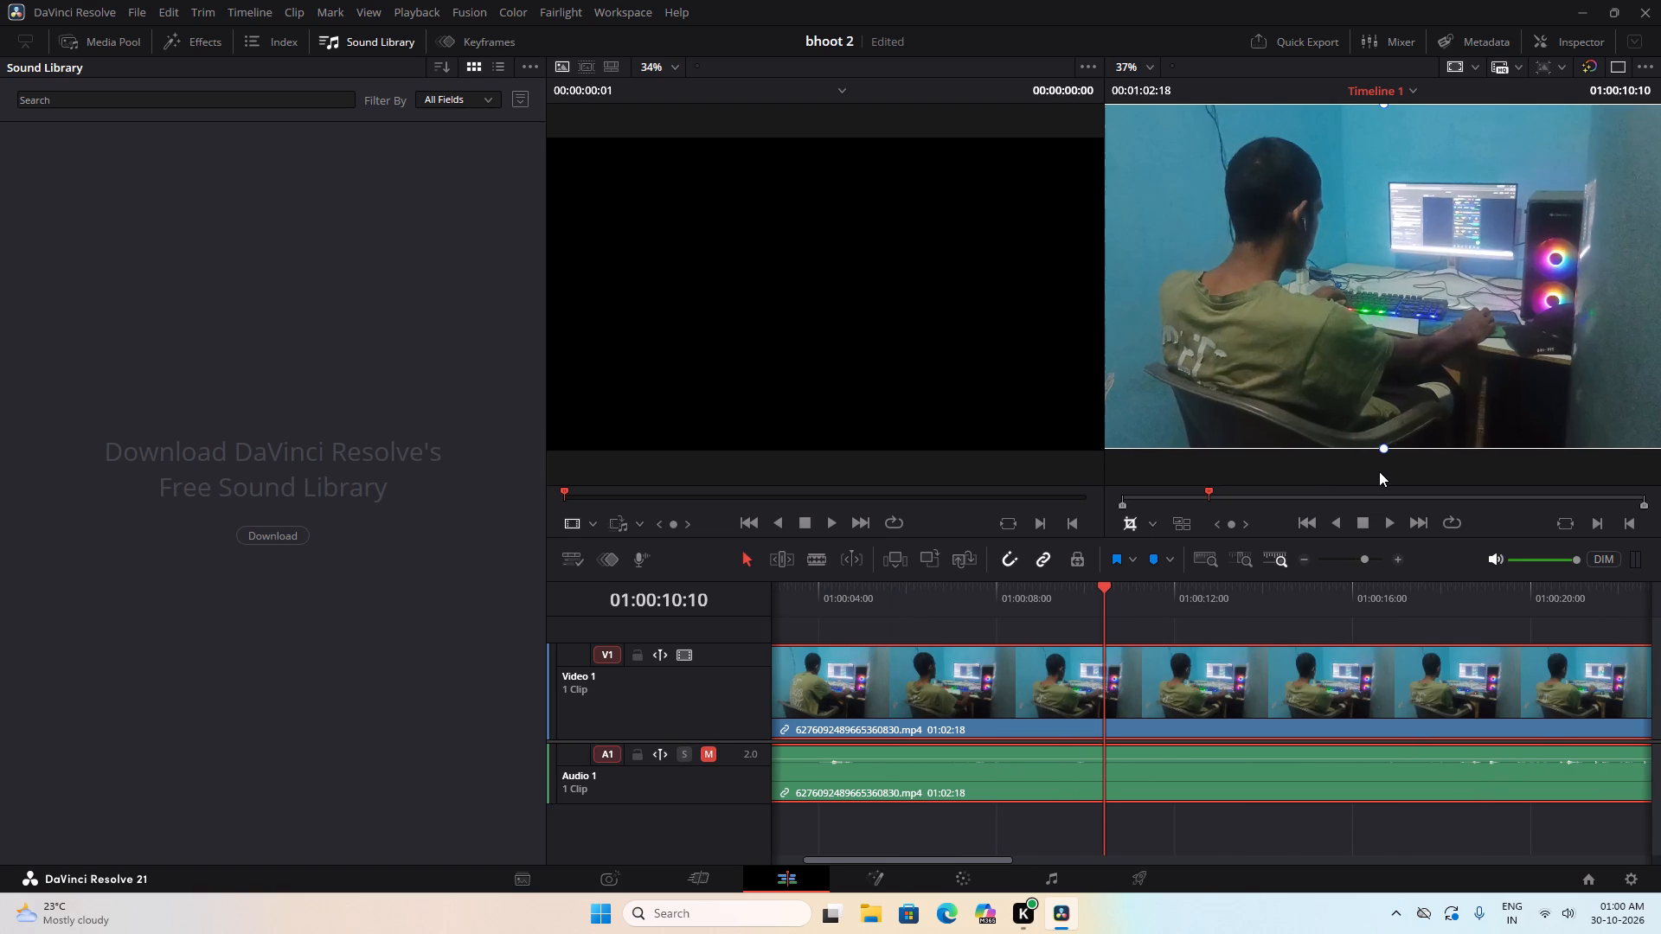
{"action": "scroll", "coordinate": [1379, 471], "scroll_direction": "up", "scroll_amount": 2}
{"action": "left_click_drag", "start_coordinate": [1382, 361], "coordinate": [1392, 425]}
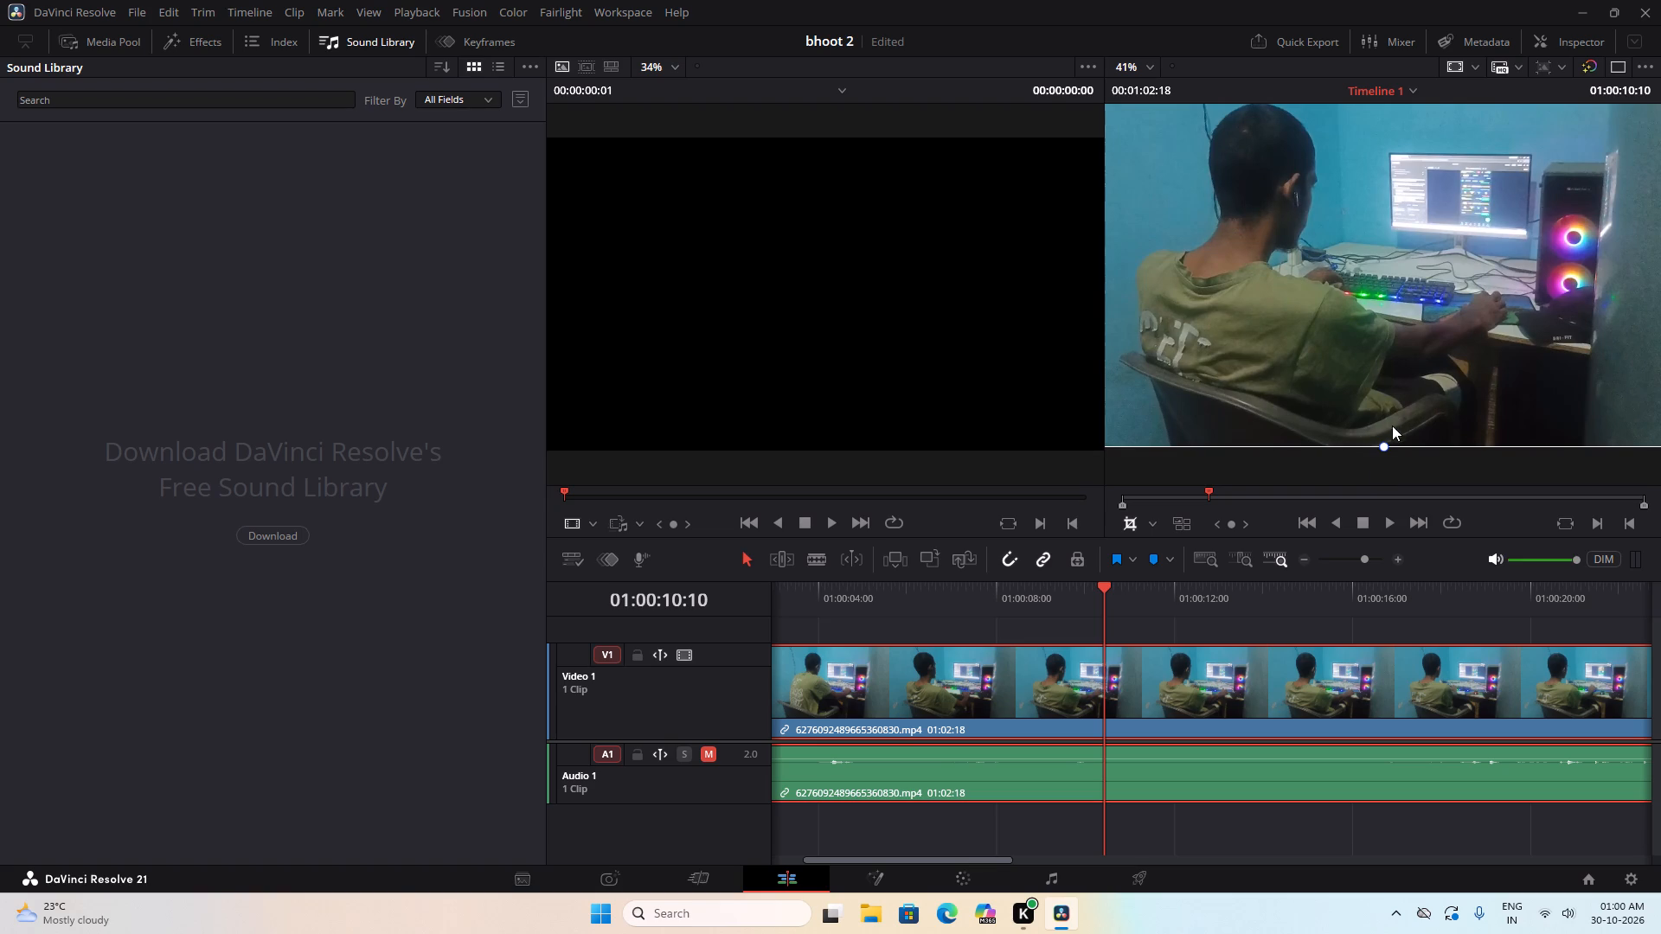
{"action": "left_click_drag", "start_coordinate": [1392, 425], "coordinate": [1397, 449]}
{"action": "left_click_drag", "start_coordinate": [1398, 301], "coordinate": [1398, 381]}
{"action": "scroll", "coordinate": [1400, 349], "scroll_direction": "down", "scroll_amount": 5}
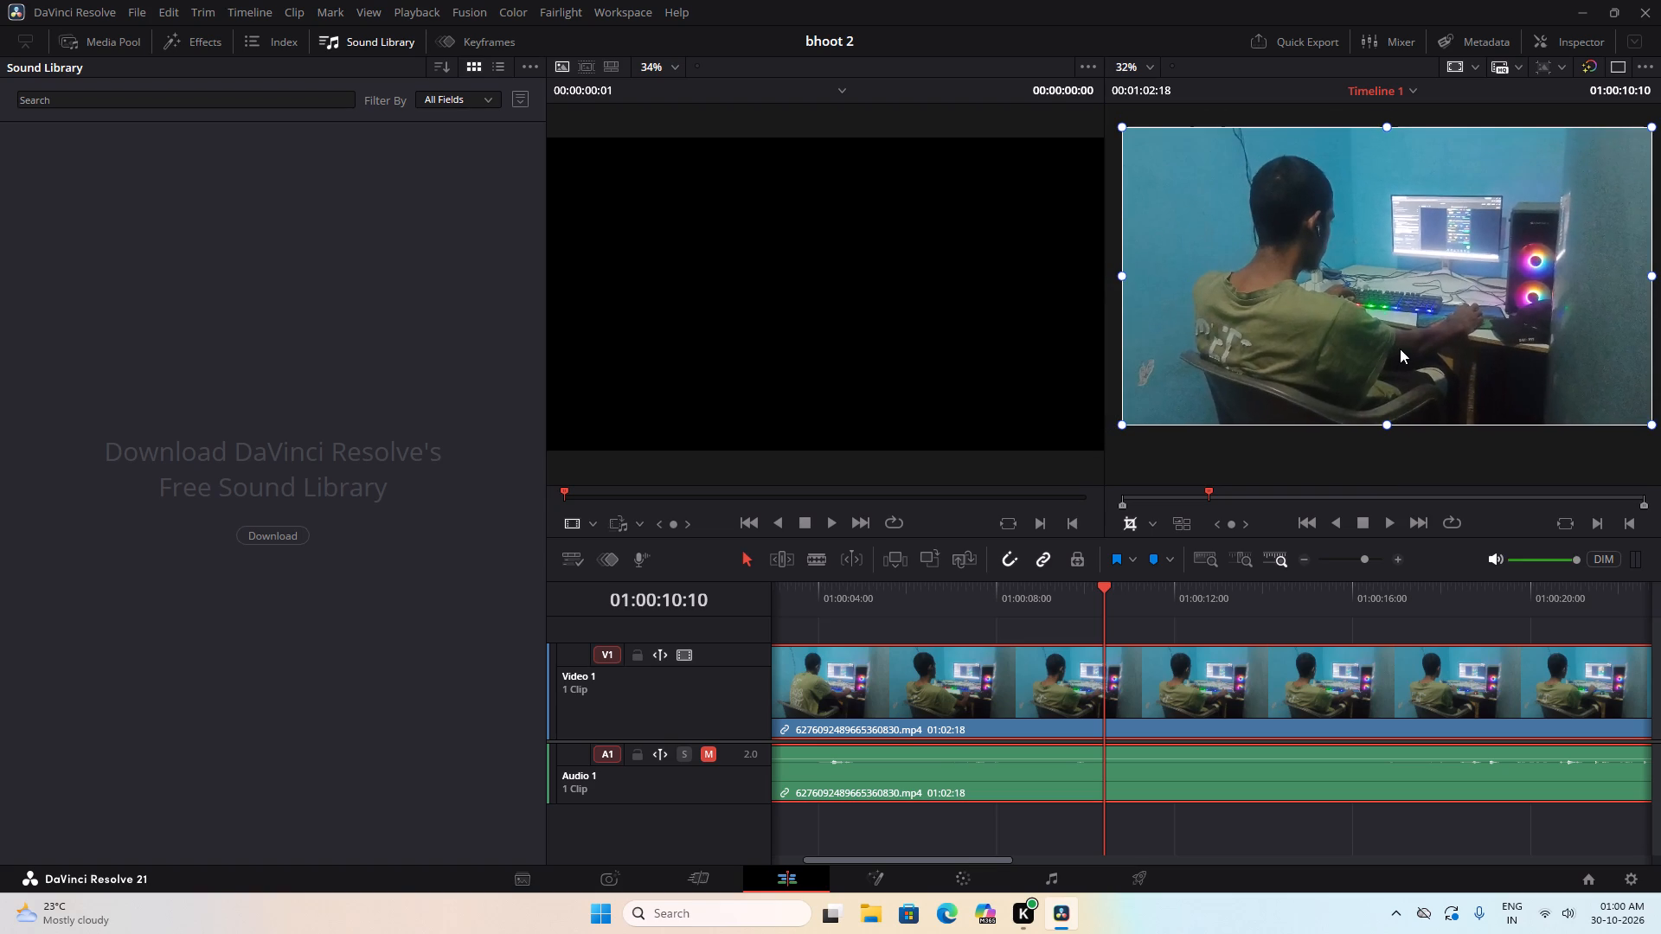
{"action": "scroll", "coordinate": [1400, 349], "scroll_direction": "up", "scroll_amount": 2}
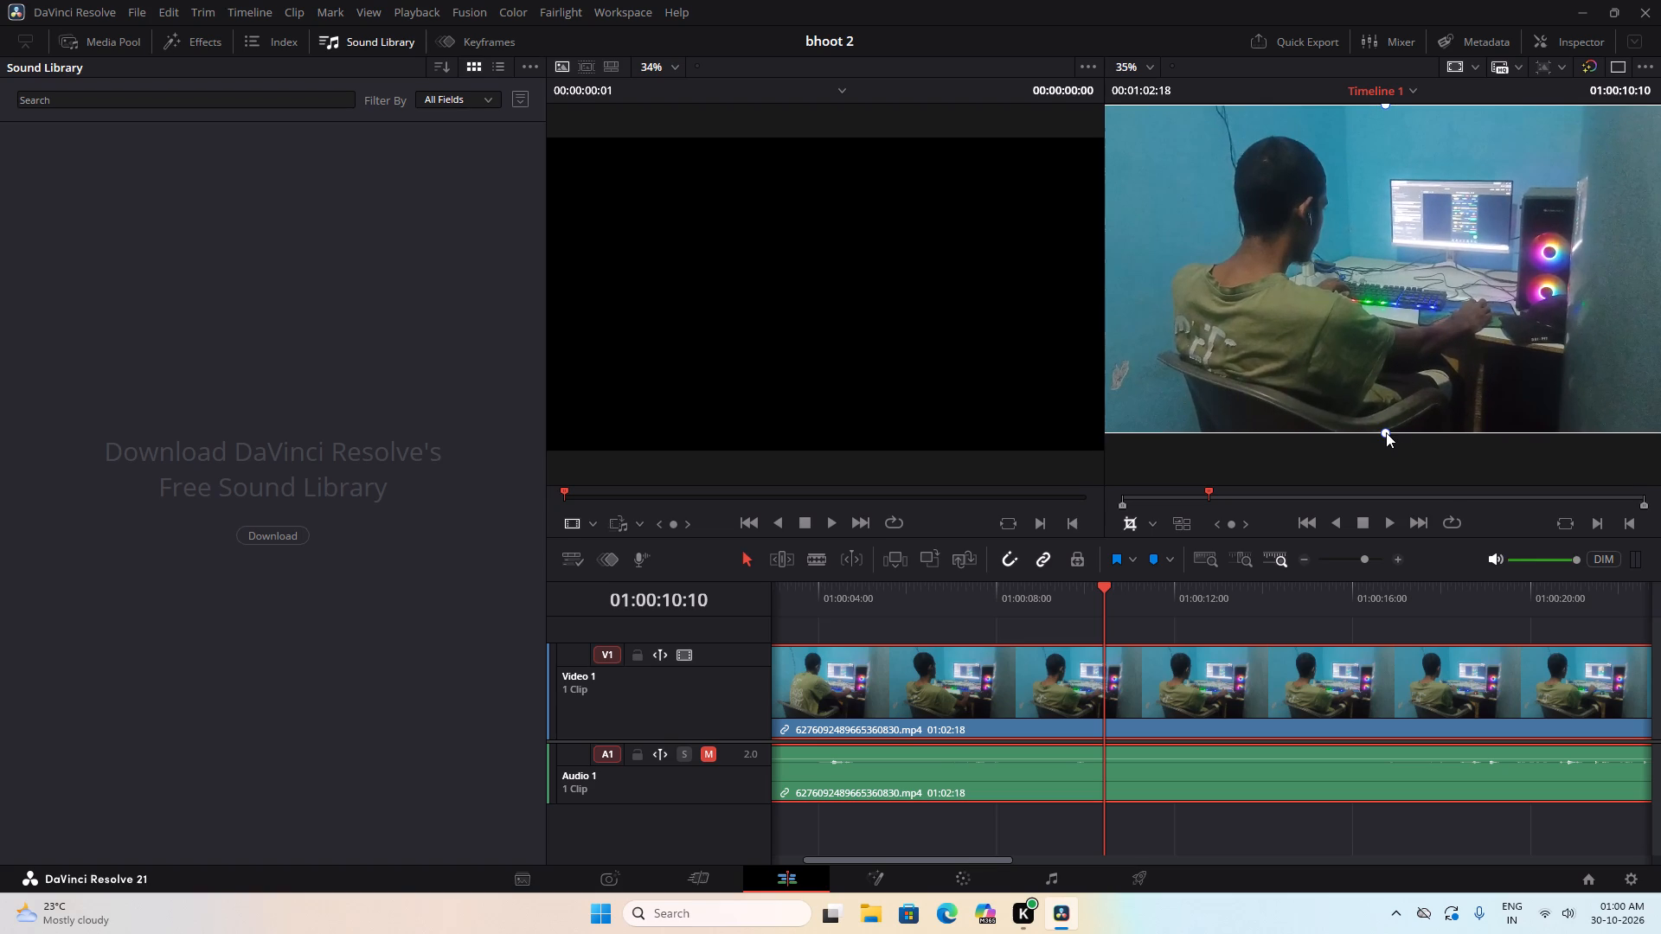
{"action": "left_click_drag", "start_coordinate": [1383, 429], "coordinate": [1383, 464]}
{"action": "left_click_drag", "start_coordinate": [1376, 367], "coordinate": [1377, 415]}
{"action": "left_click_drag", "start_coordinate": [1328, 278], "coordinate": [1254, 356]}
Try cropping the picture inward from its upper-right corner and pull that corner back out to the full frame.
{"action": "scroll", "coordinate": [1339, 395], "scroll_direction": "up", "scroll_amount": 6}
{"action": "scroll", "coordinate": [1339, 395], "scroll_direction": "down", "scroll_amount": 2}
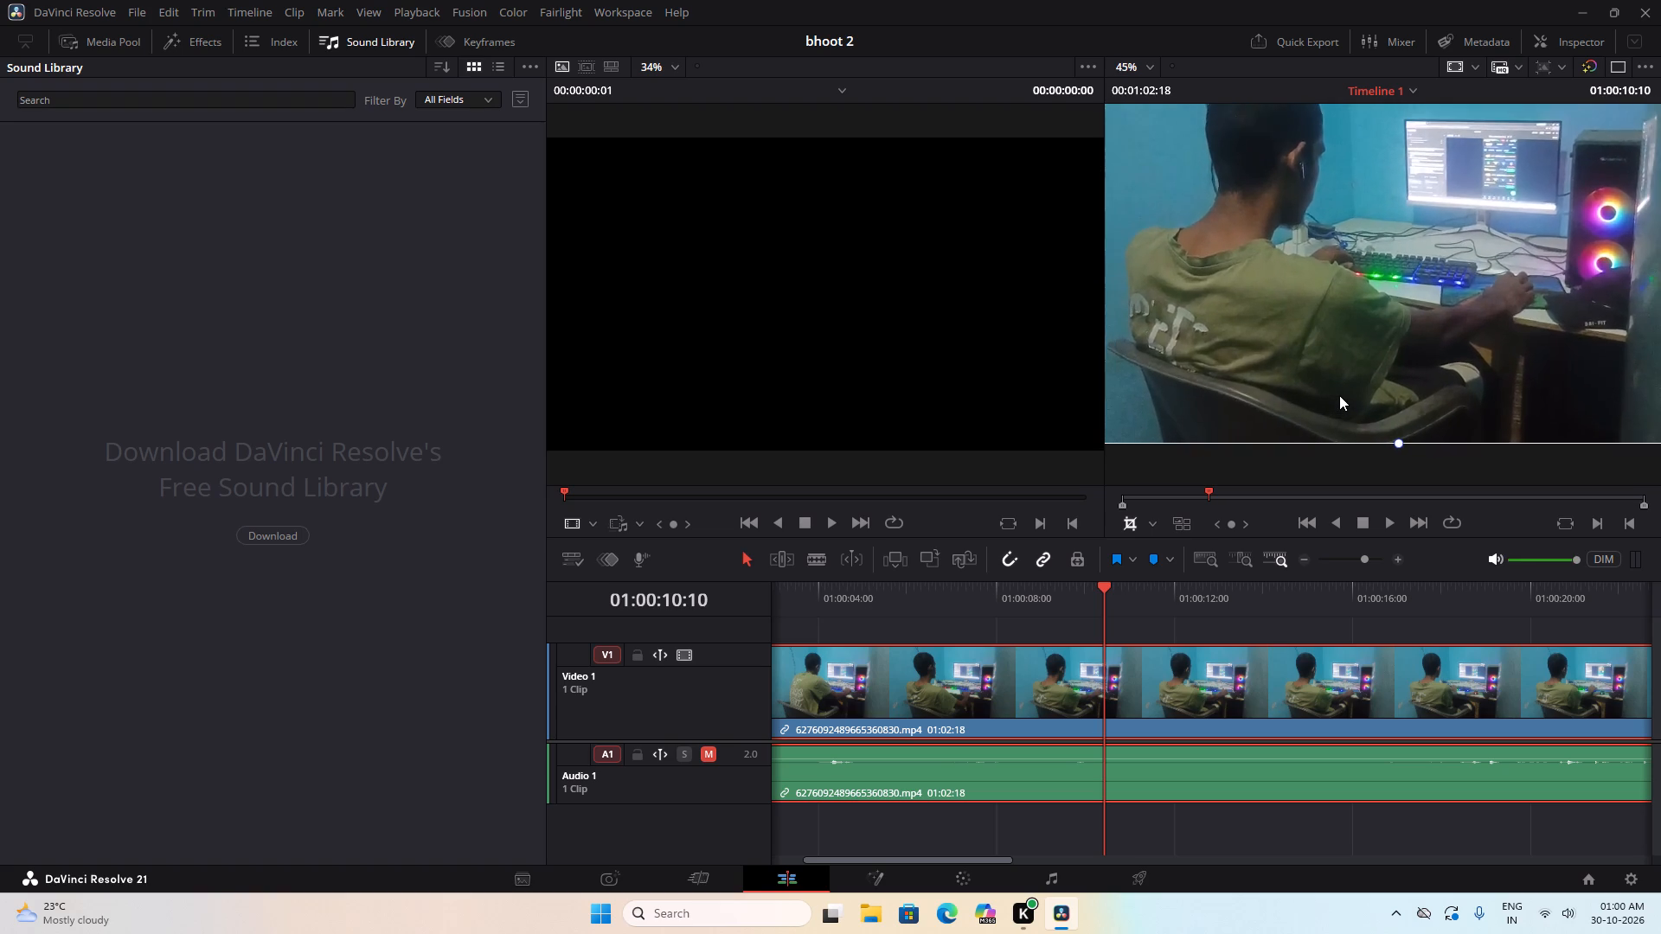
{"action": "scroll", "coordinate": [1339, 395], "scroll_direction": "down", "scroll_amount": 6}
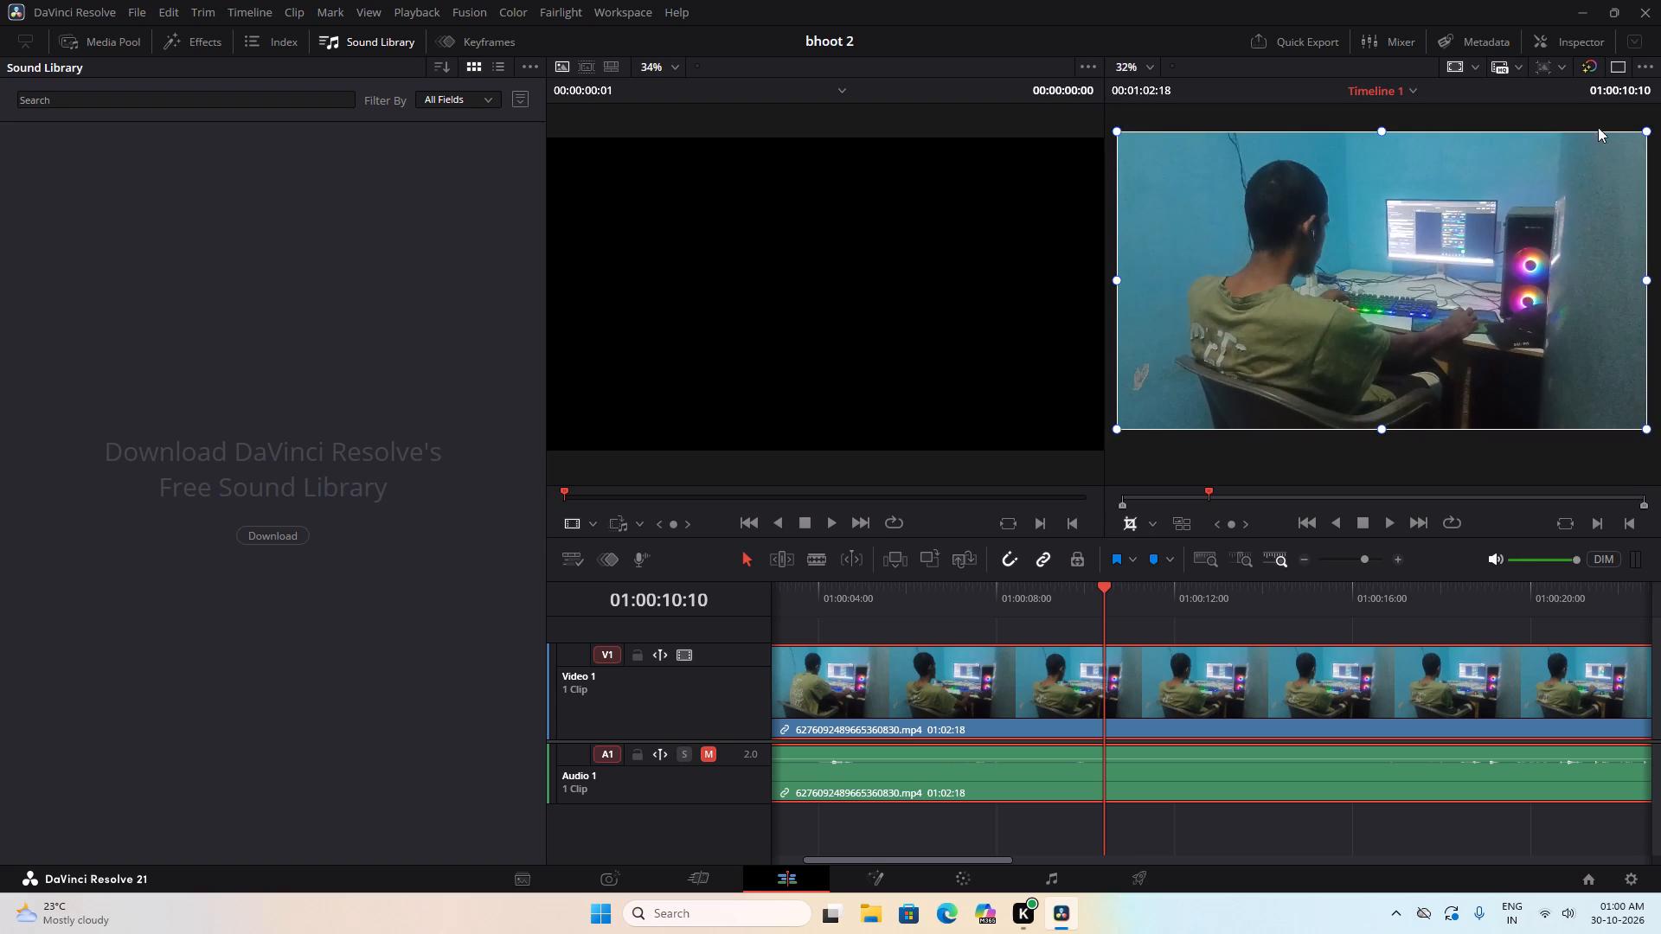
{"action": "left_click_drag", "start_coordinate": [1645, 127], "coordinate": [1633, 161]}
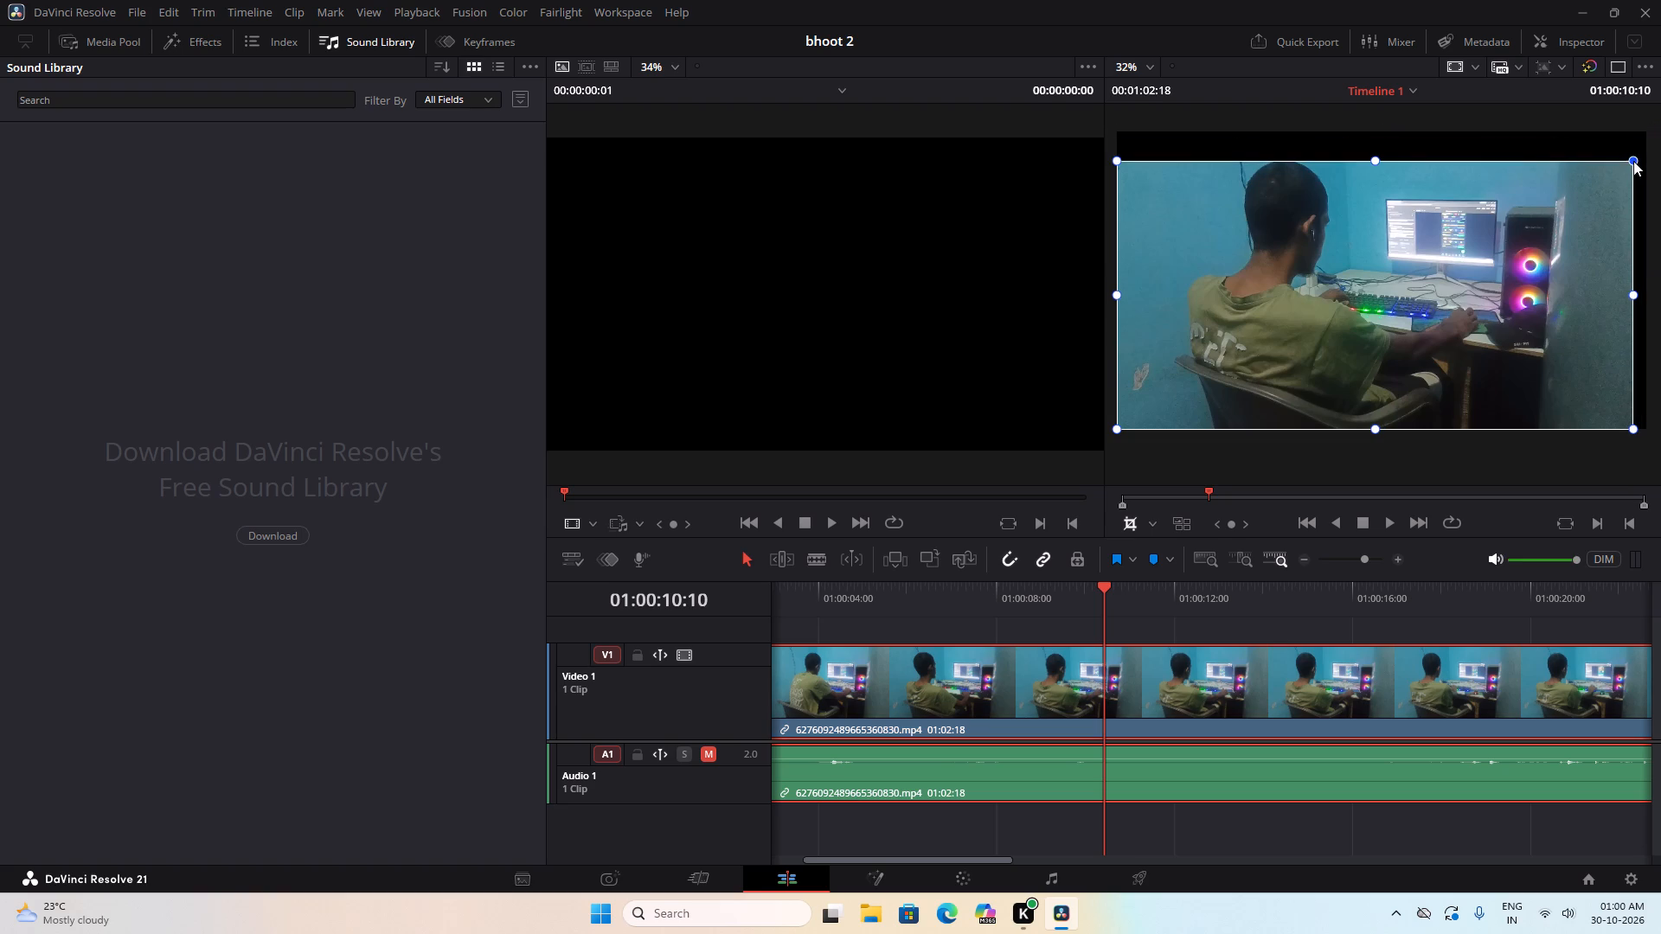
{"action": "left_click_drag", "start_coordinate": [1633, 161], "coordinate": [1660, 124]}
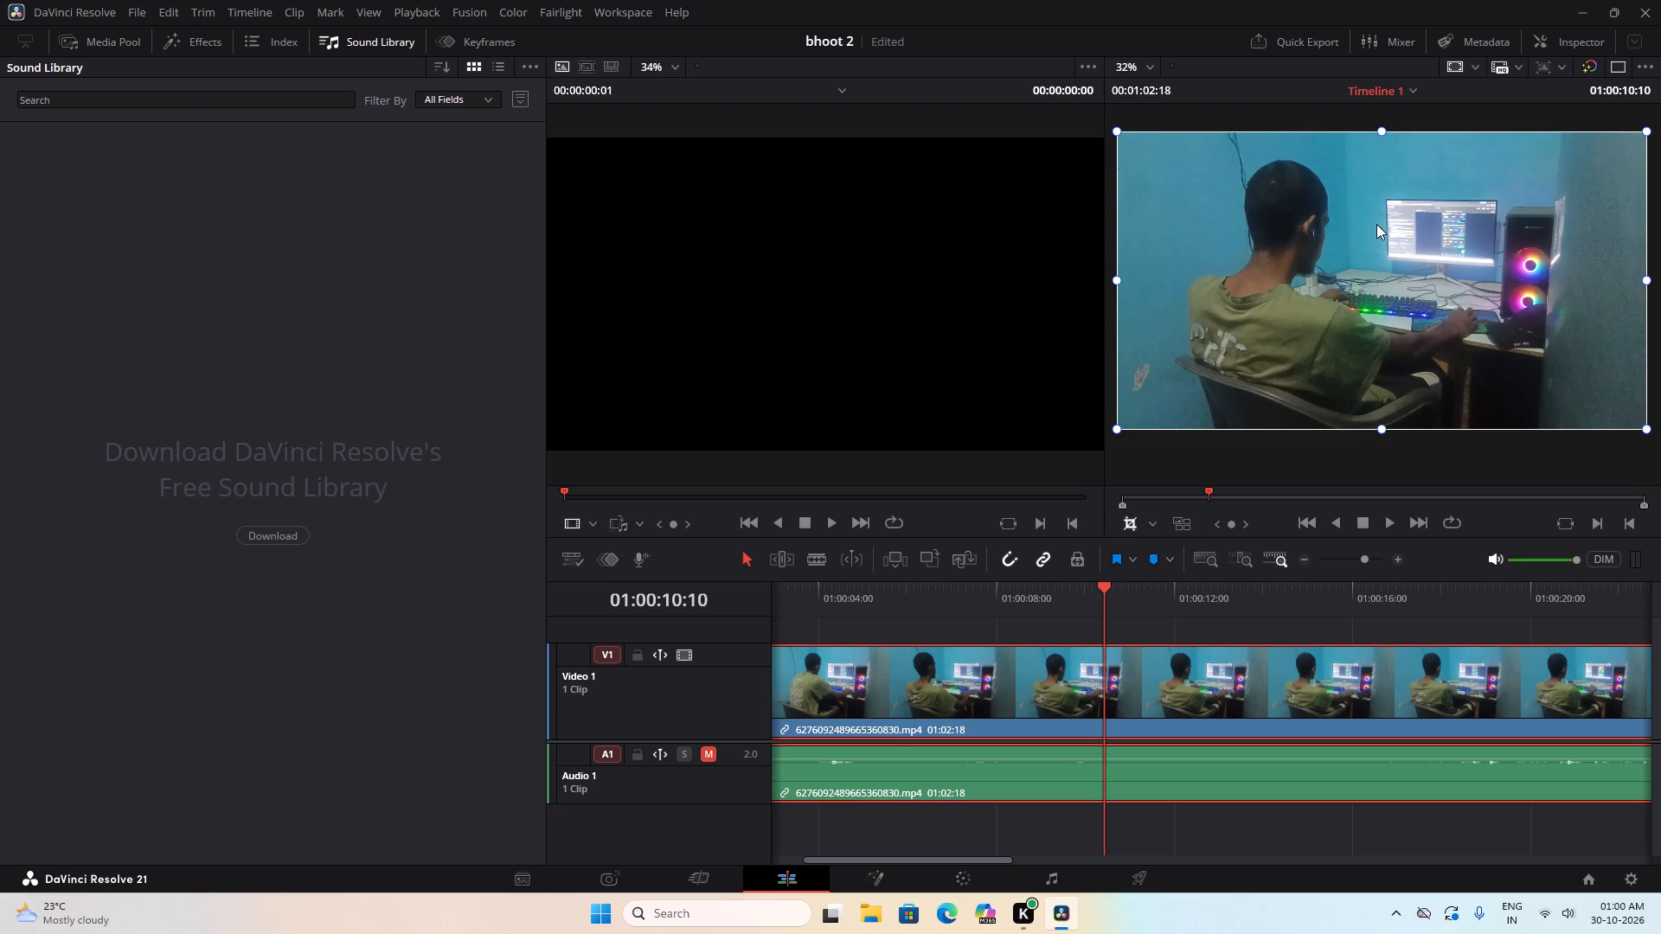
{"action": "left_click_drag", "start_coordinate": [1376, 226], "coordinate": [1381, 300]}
Switch to the Transform overlay and move the anchor point near the picture's left edge, slightly above mid-height.
{"action": "left_click", "coordinate": [1155, 525]}
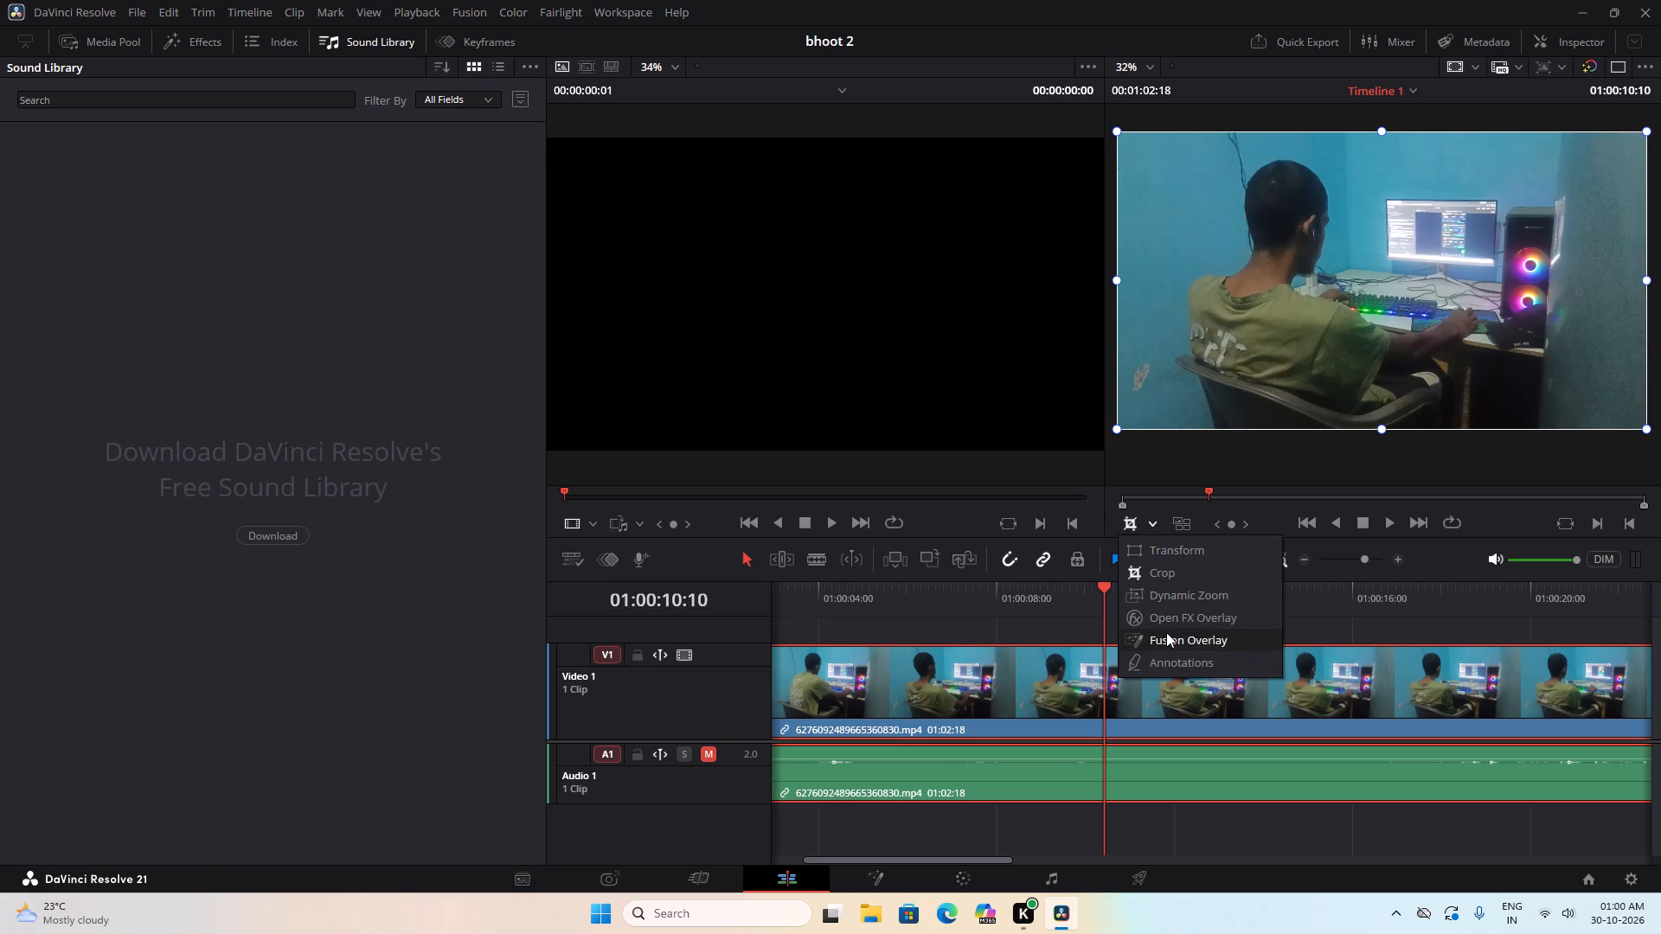
{"action": "left_click", "coordinate": [1147, 547]}
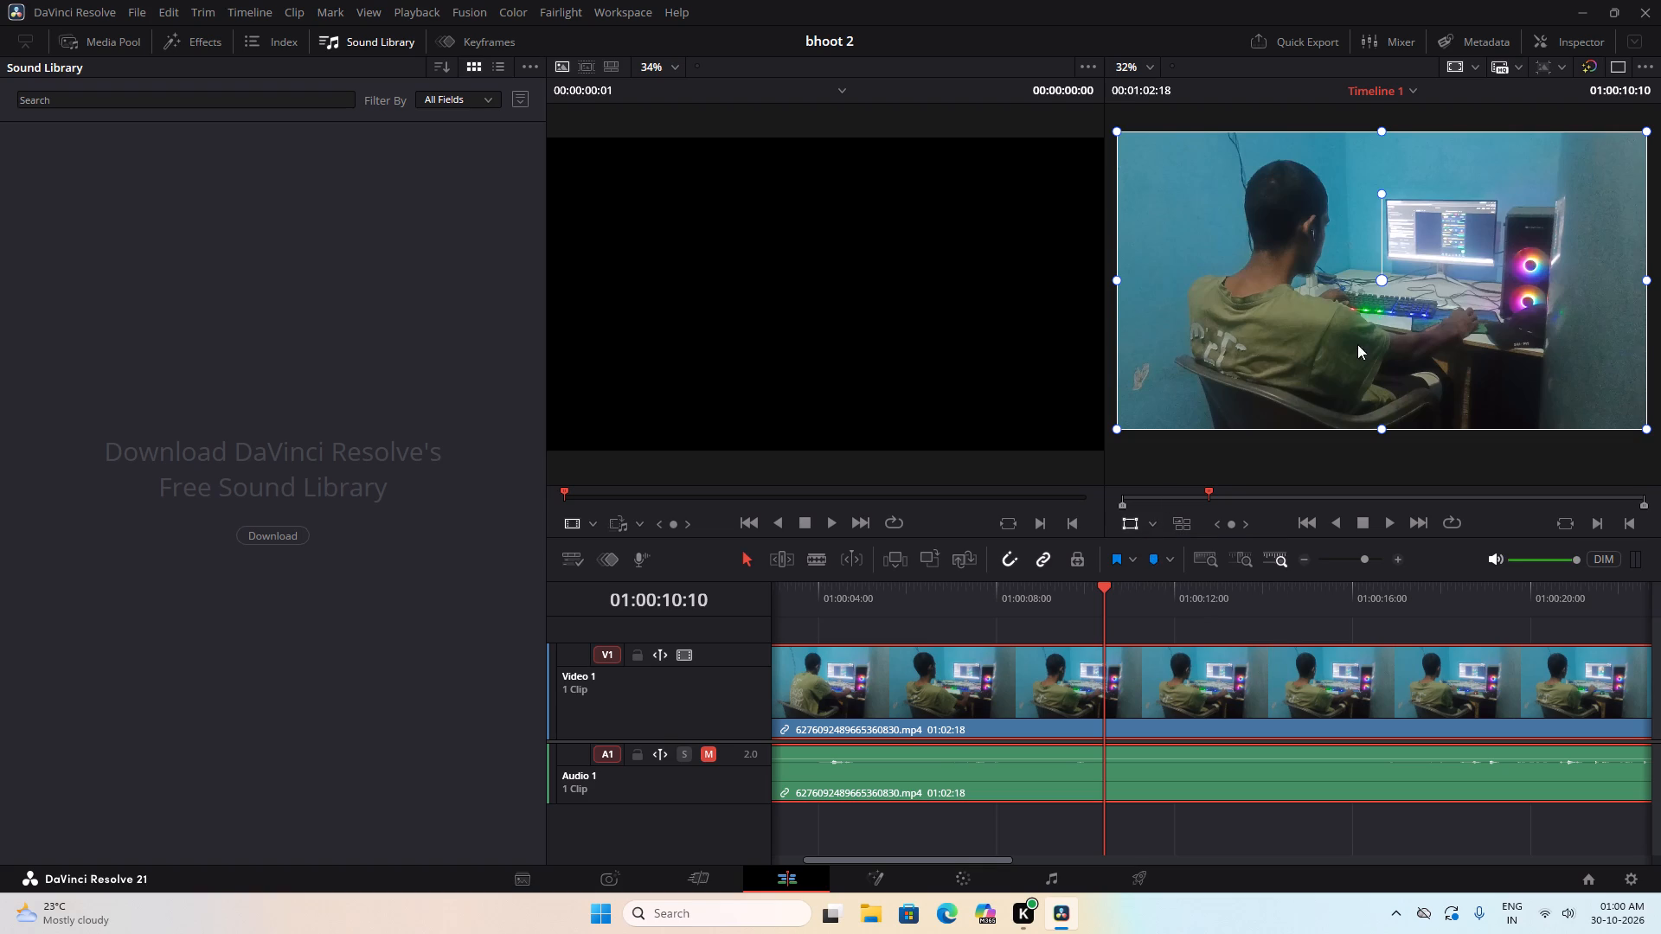
{"action": "left_click_drag", "start_coordinate": [1379, 276], "coordinate": [1150, 252]}
{"action": "left_click_drag", "start_coordinate": [1150, 252], "coordinate": [1163, 246]}
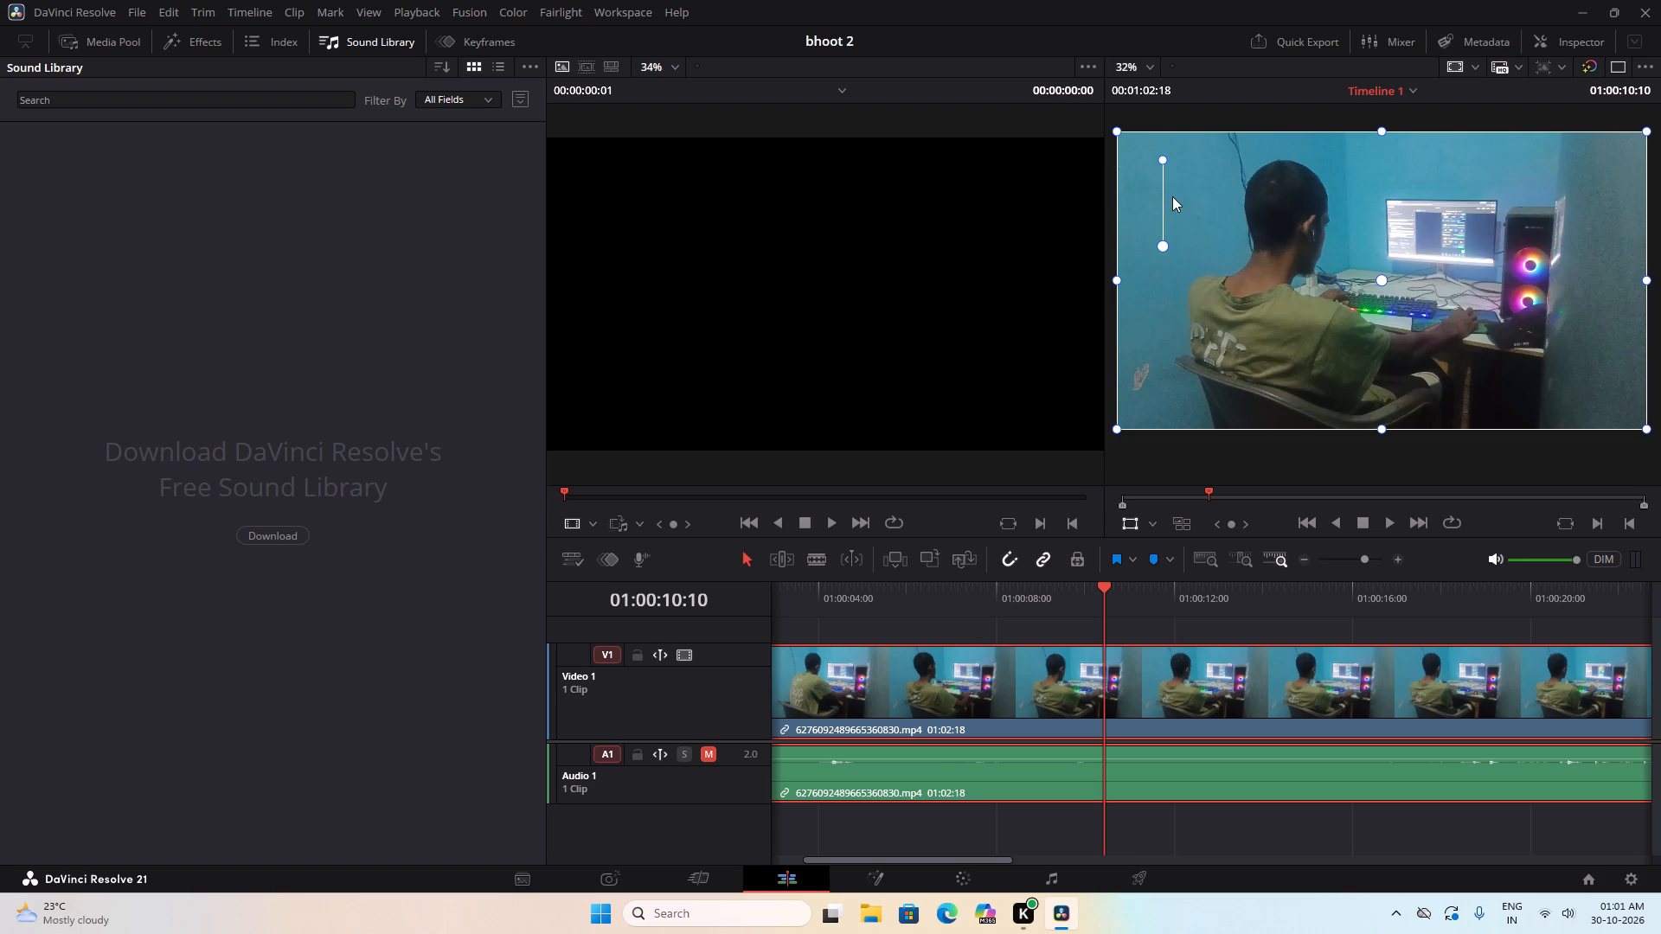
Switch the viewer overlay back to Crop and try to shift the picture downward within the frame.
{"action": "left_click", "coordinate": [1145, 519]}
{"action": "left_click", "coordinate": [1152, 520]}
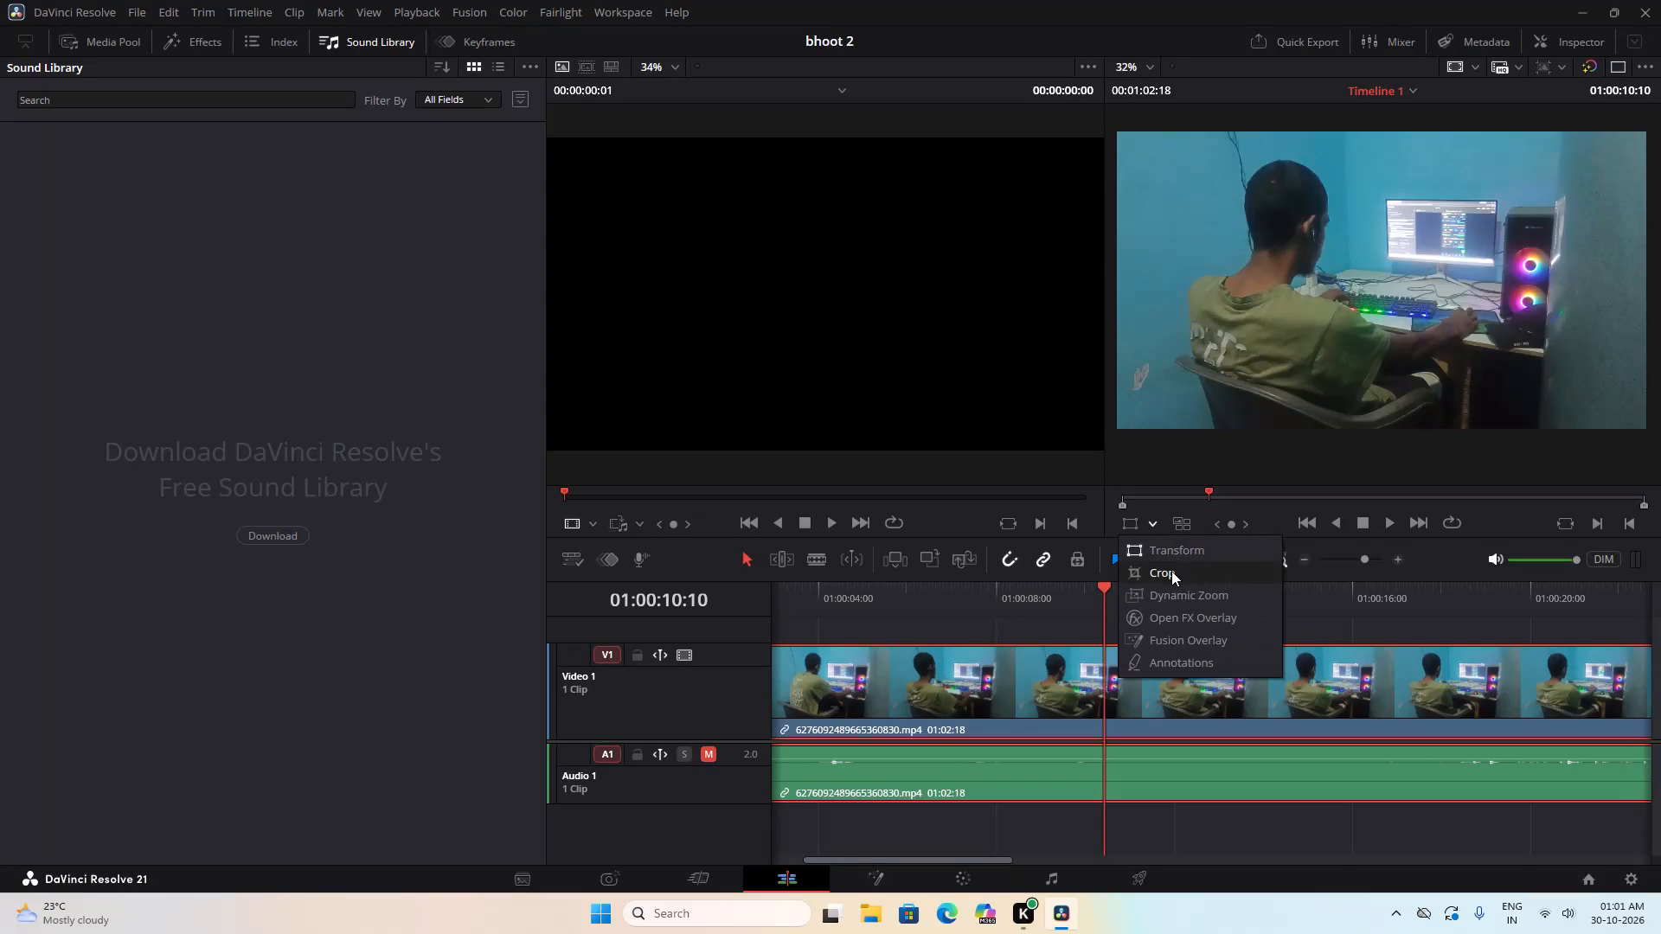
{"action": "left_click", "coordinate": [1171, 571]}
{"action": "left_click_drag", "start_coordinate": [1412, 374], "coordinate": [1412, 387]}
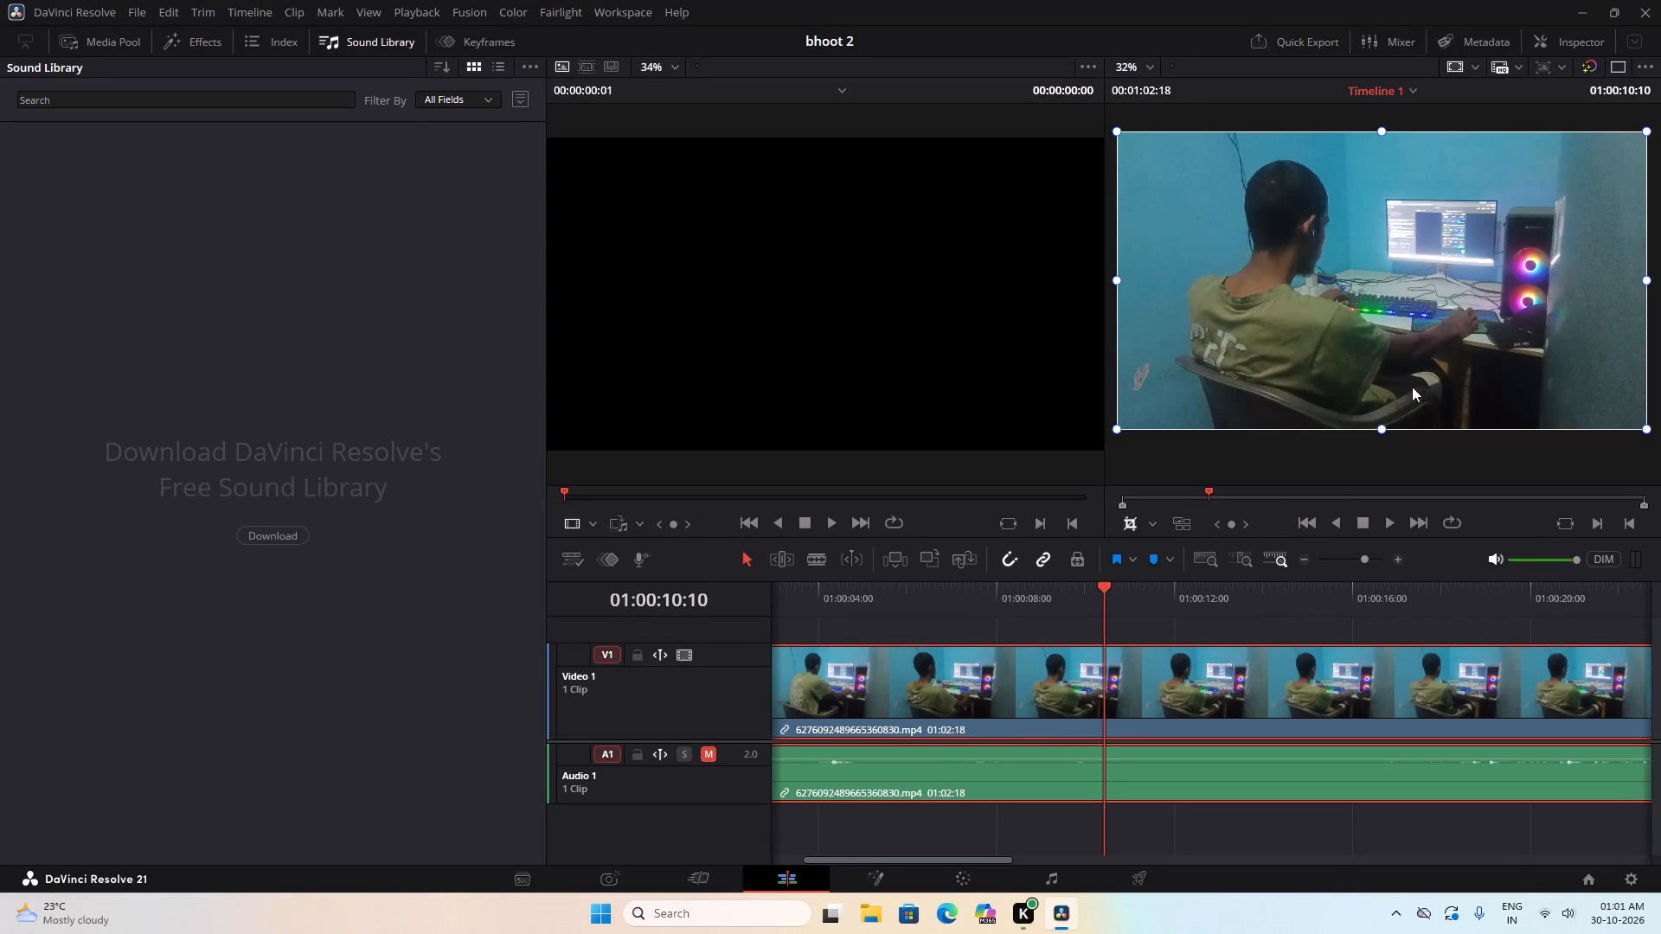
{"action": "left_click_drag", "start_coordinate": [1412, 387], "coordinate": [1412, 431]}
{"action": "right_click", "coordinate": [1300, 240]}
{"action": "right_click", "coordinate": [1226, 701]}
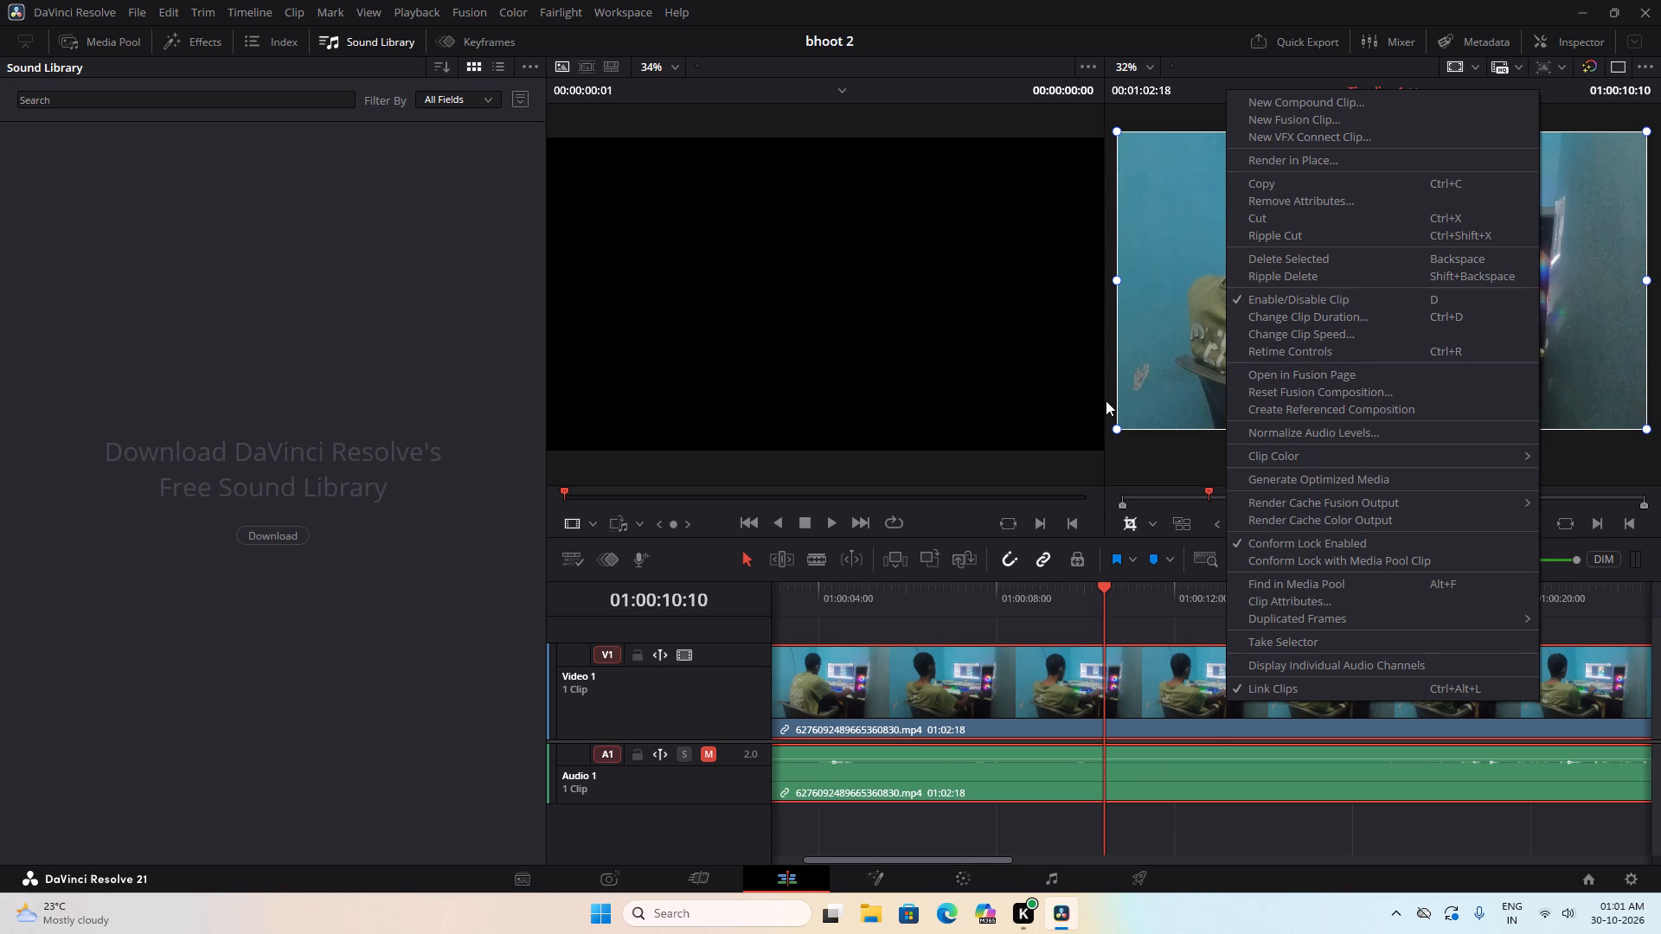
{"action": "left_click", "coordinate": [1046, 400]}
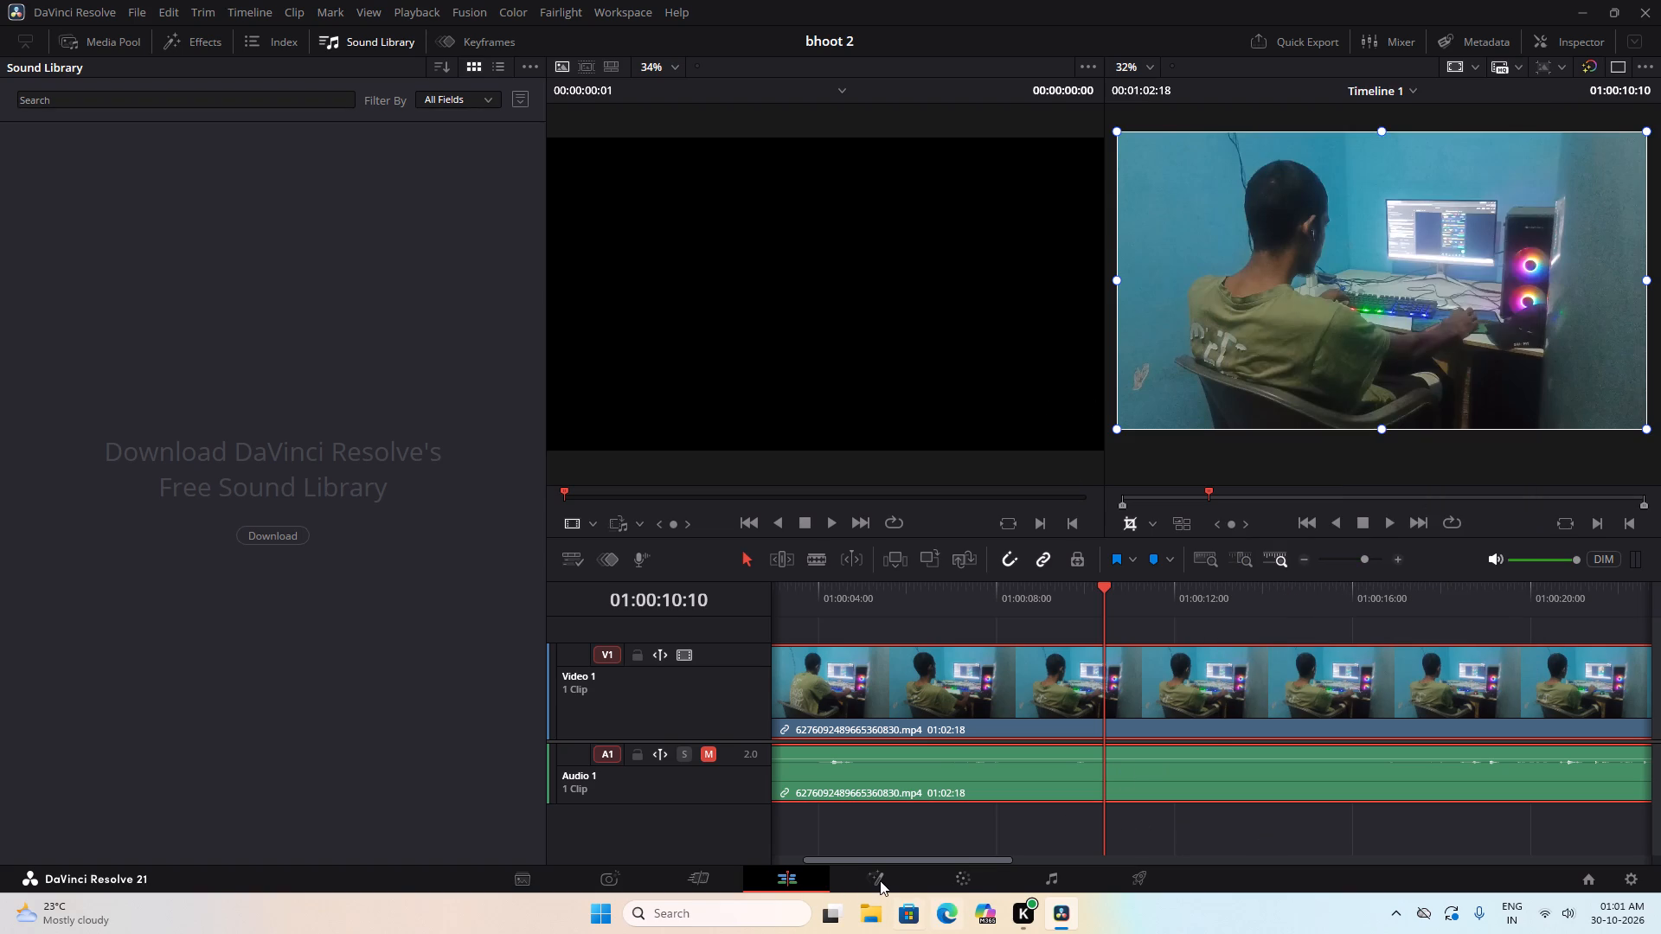
Pass through the Fusion page and open the clip on the Color page.
{"action": "left_click", "coordinate": [883, 876]}
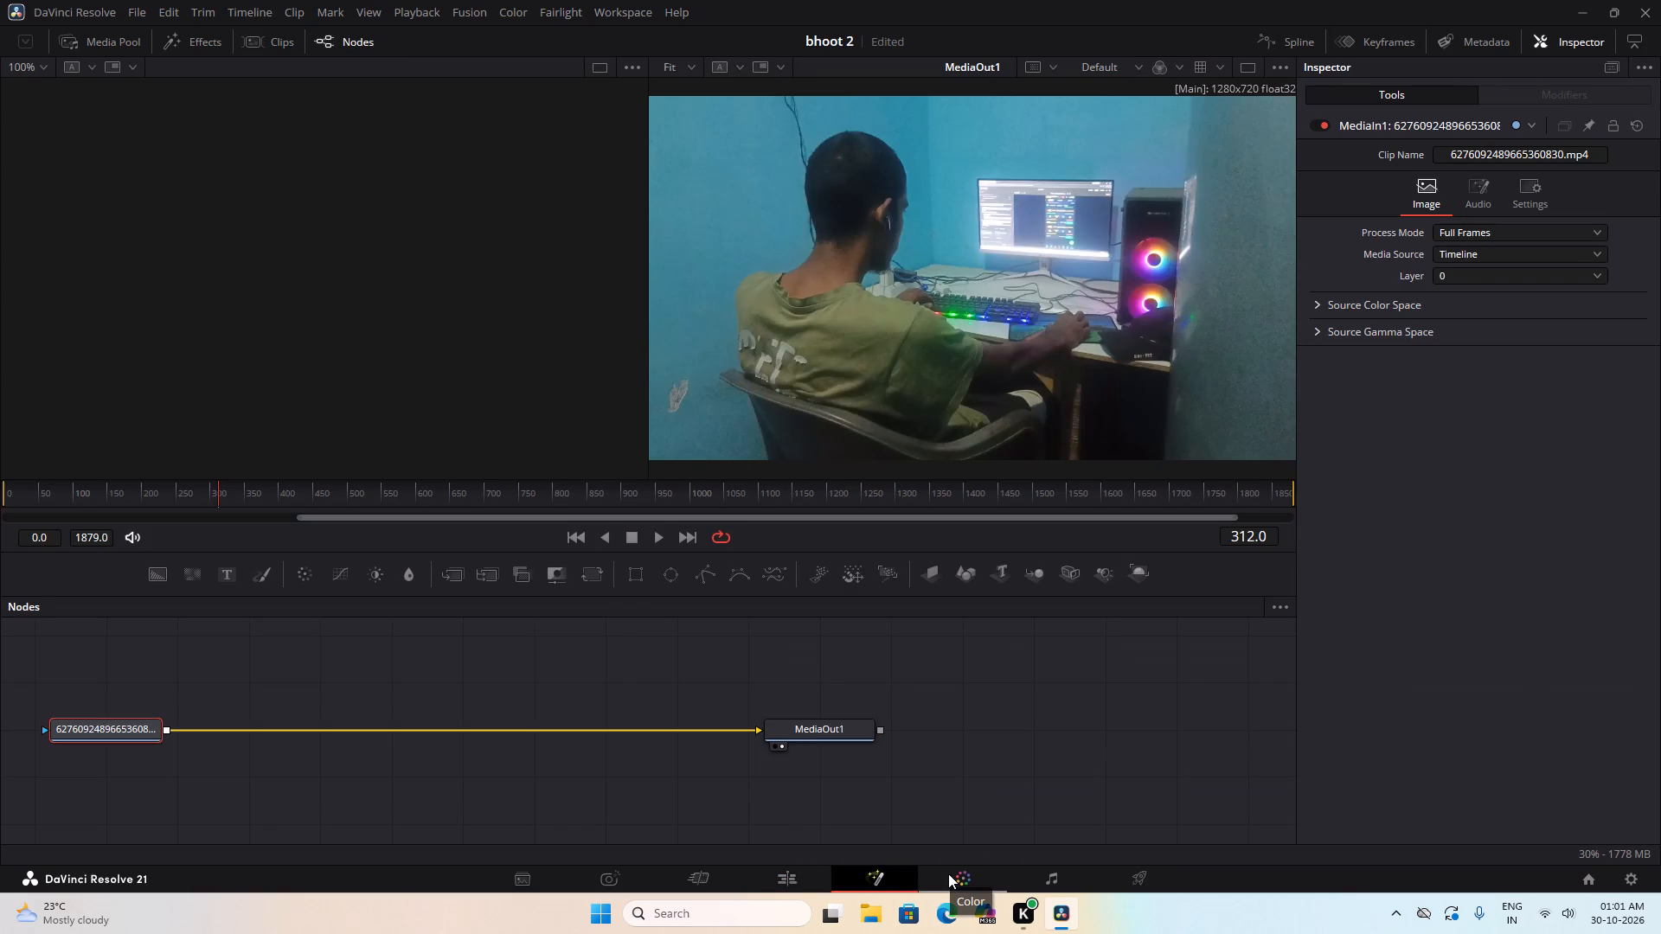
{"action": "left_click", "coordinate": [948, 873]}
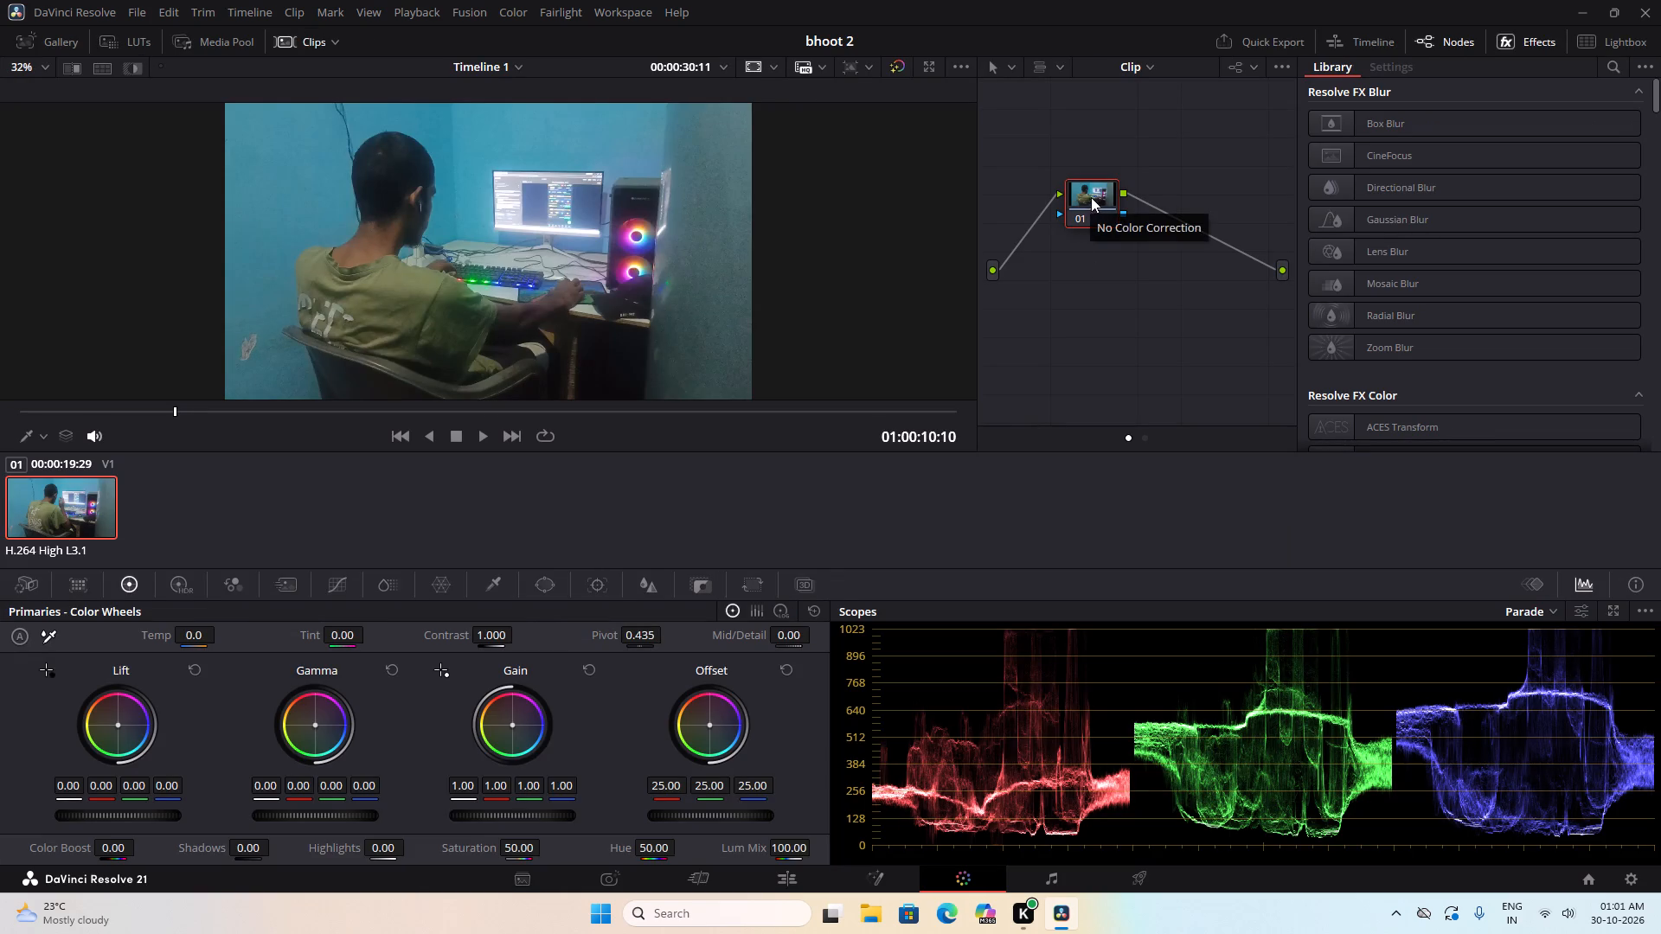
Search the effects library for "del", clear the search and close the library.
{"action": "left_click", "coordinate": [1615, 64]}
{"action": "type", "text": "de"}
{"action": "key", "text": "l"}
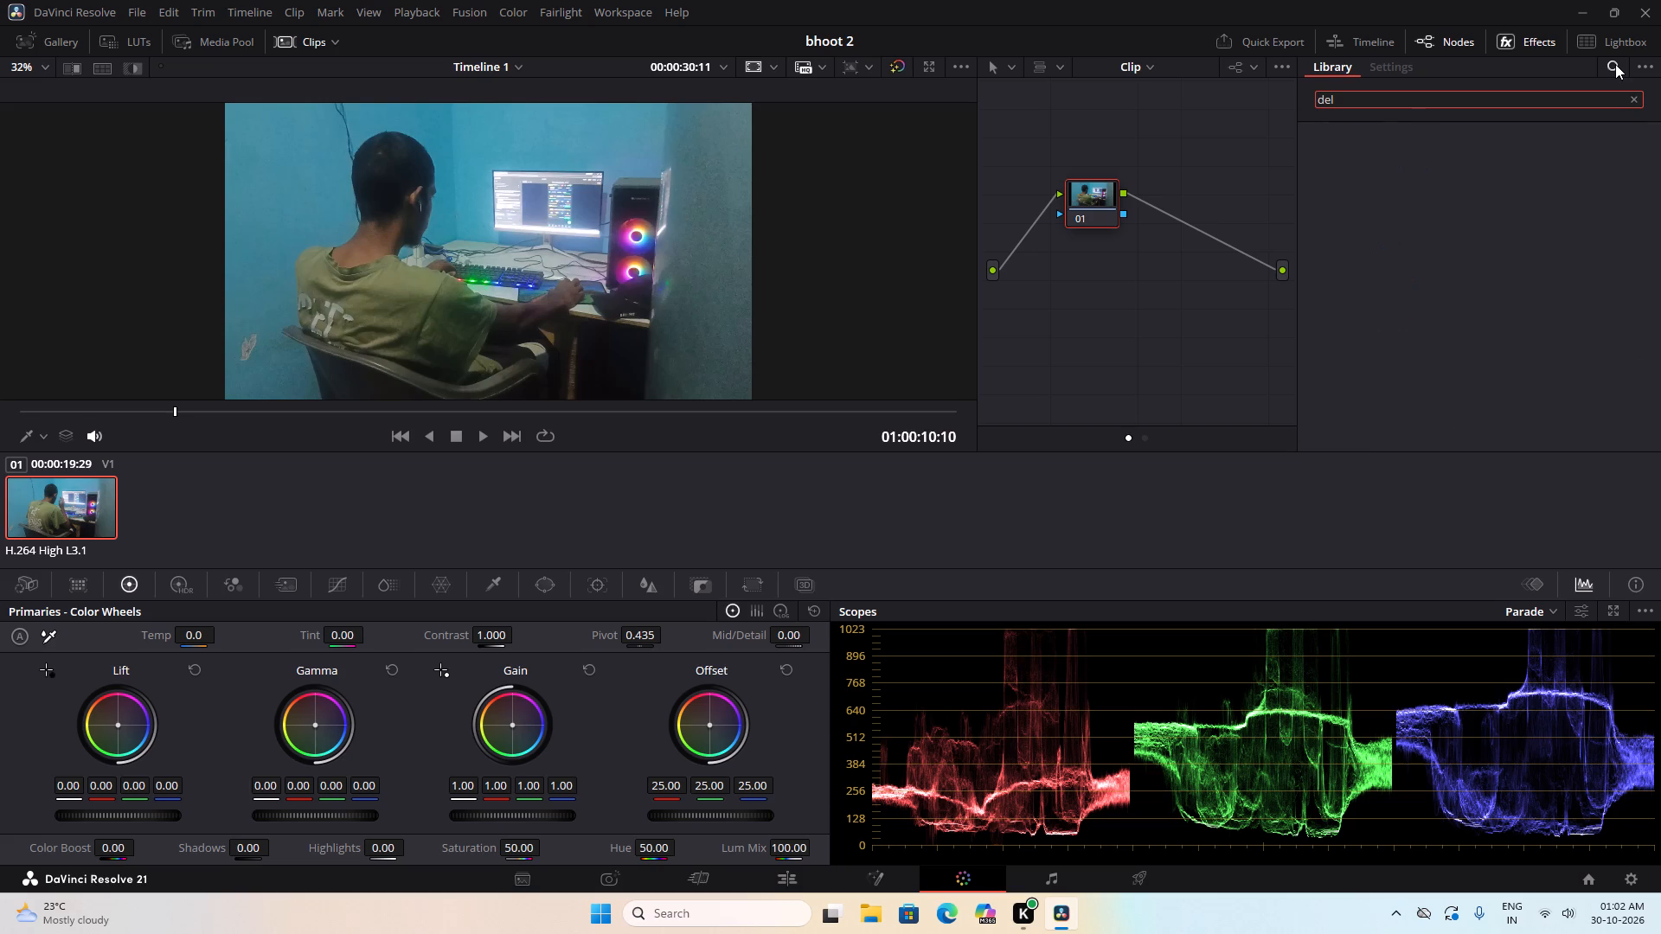
{"action": "key", "text": "BackSpace"}
{"action": "key", "text": "BackSpace"}
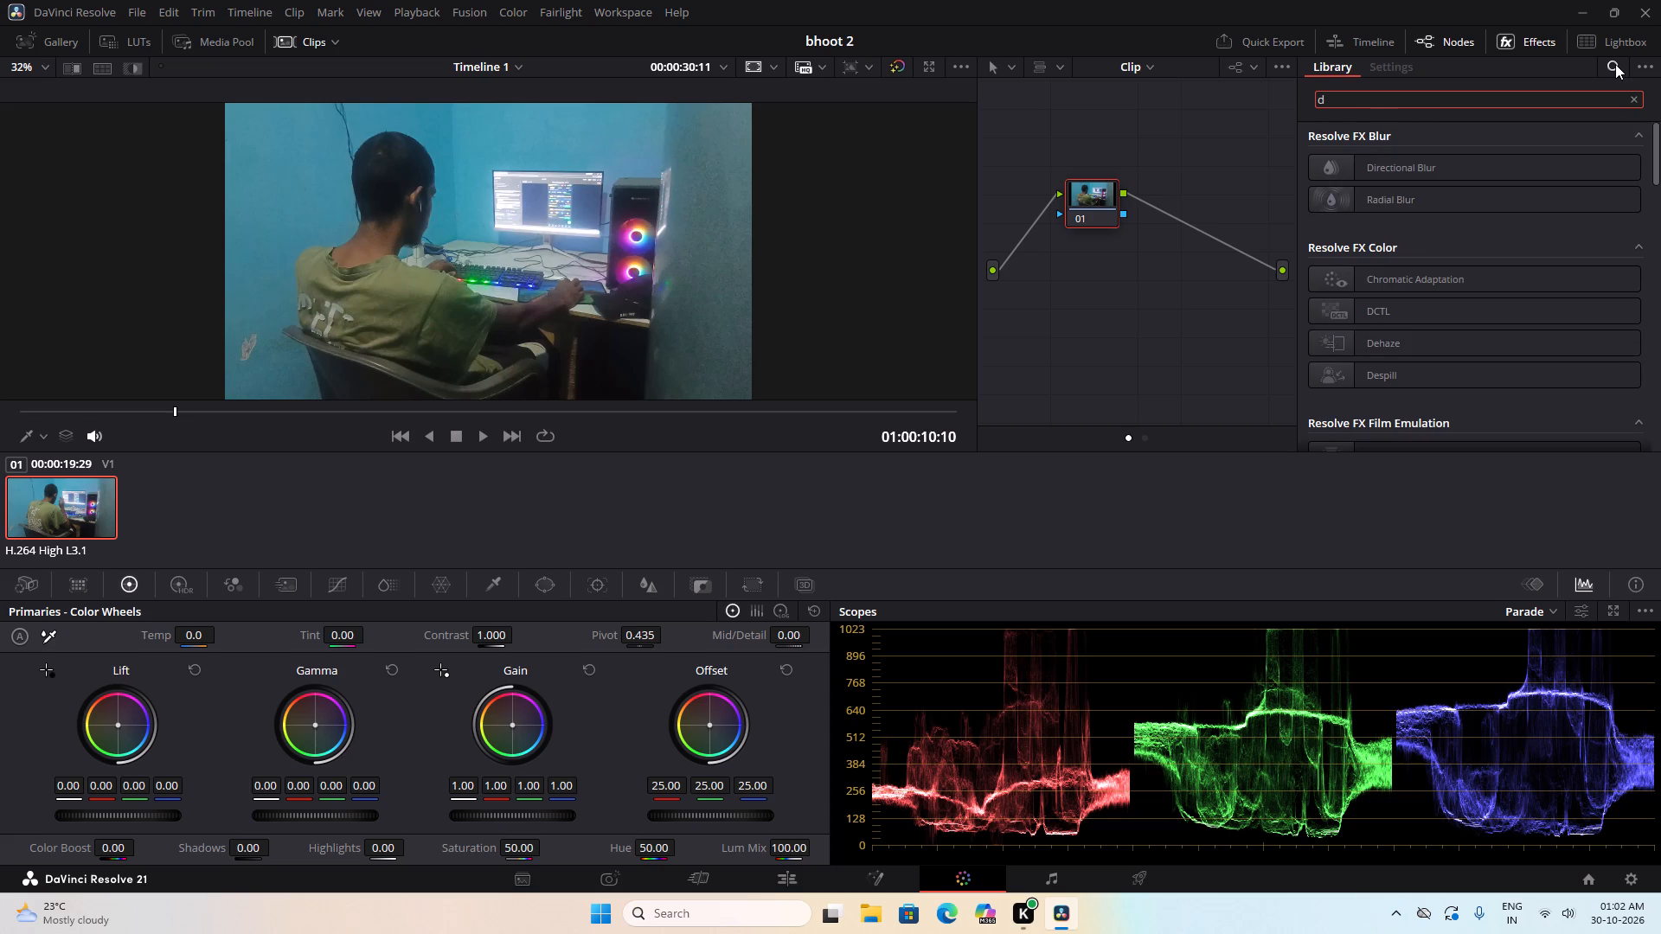
{"action": "key", "text": "BackSpace"}
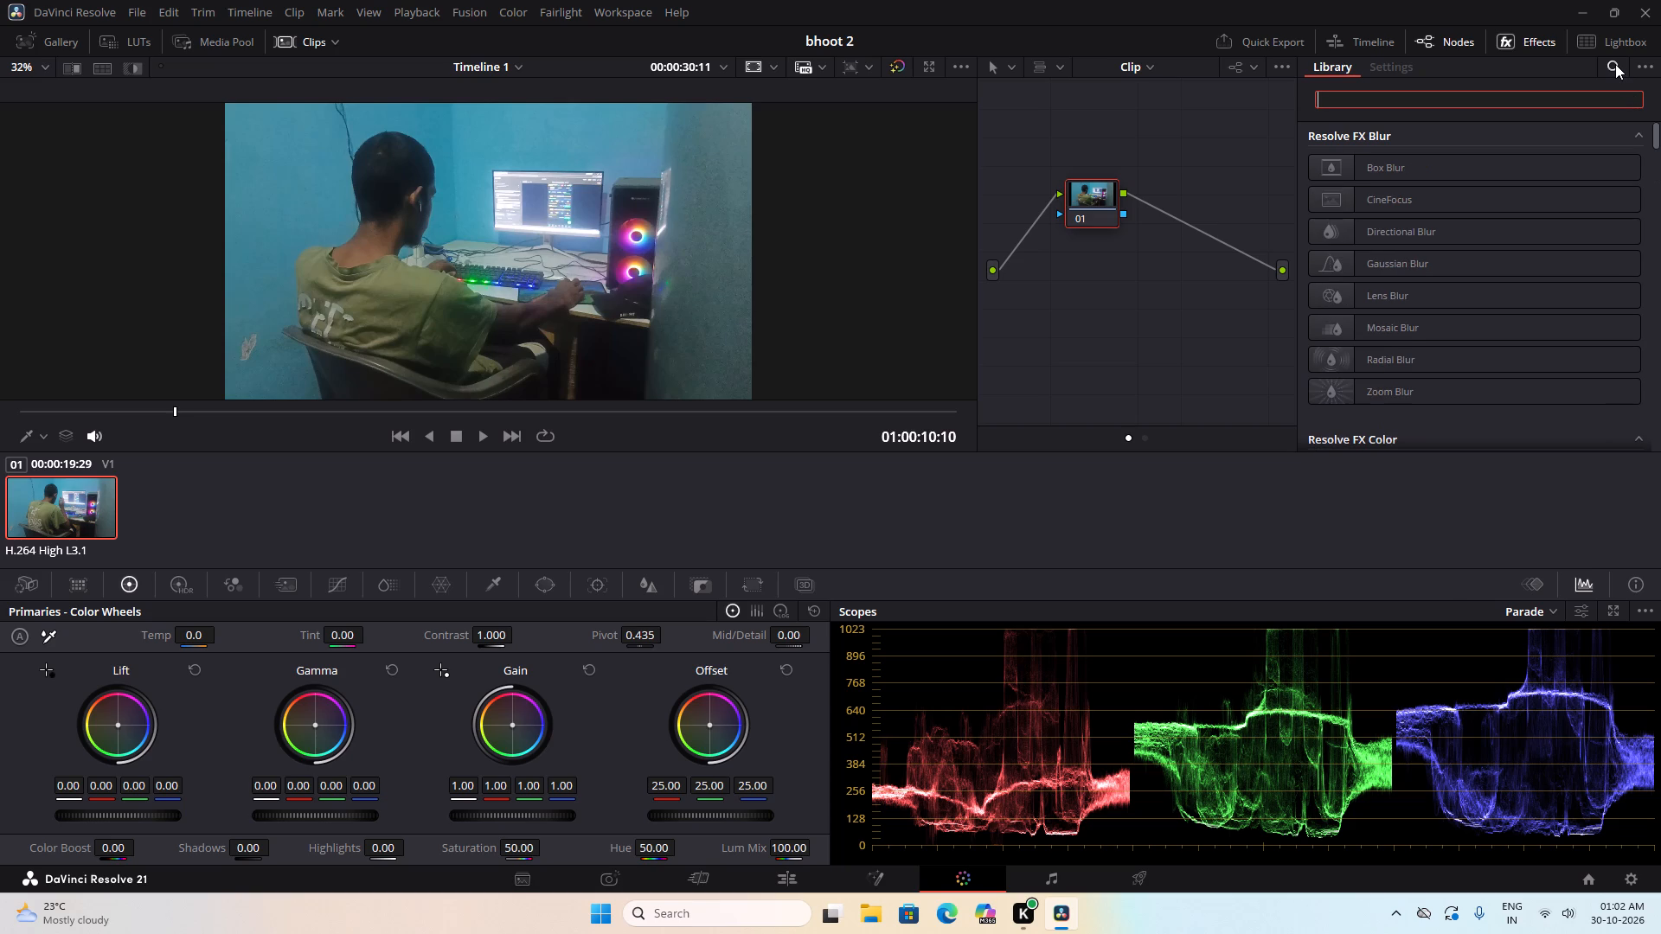
{"action": "left_click", "coordinate": [1521, 33]}
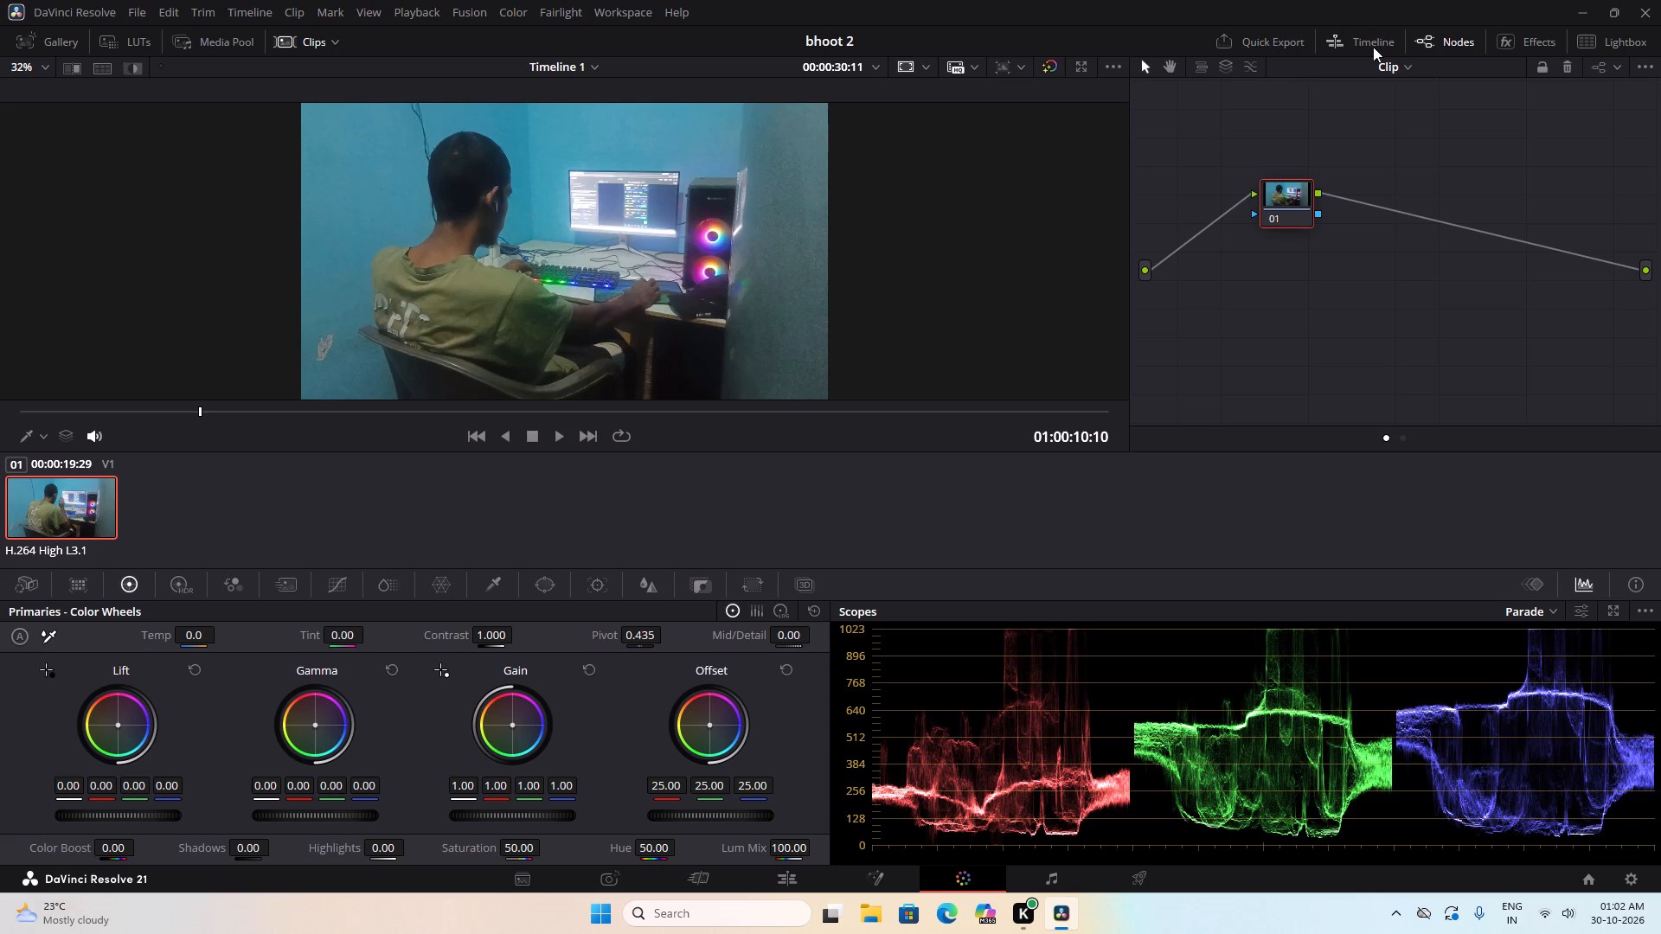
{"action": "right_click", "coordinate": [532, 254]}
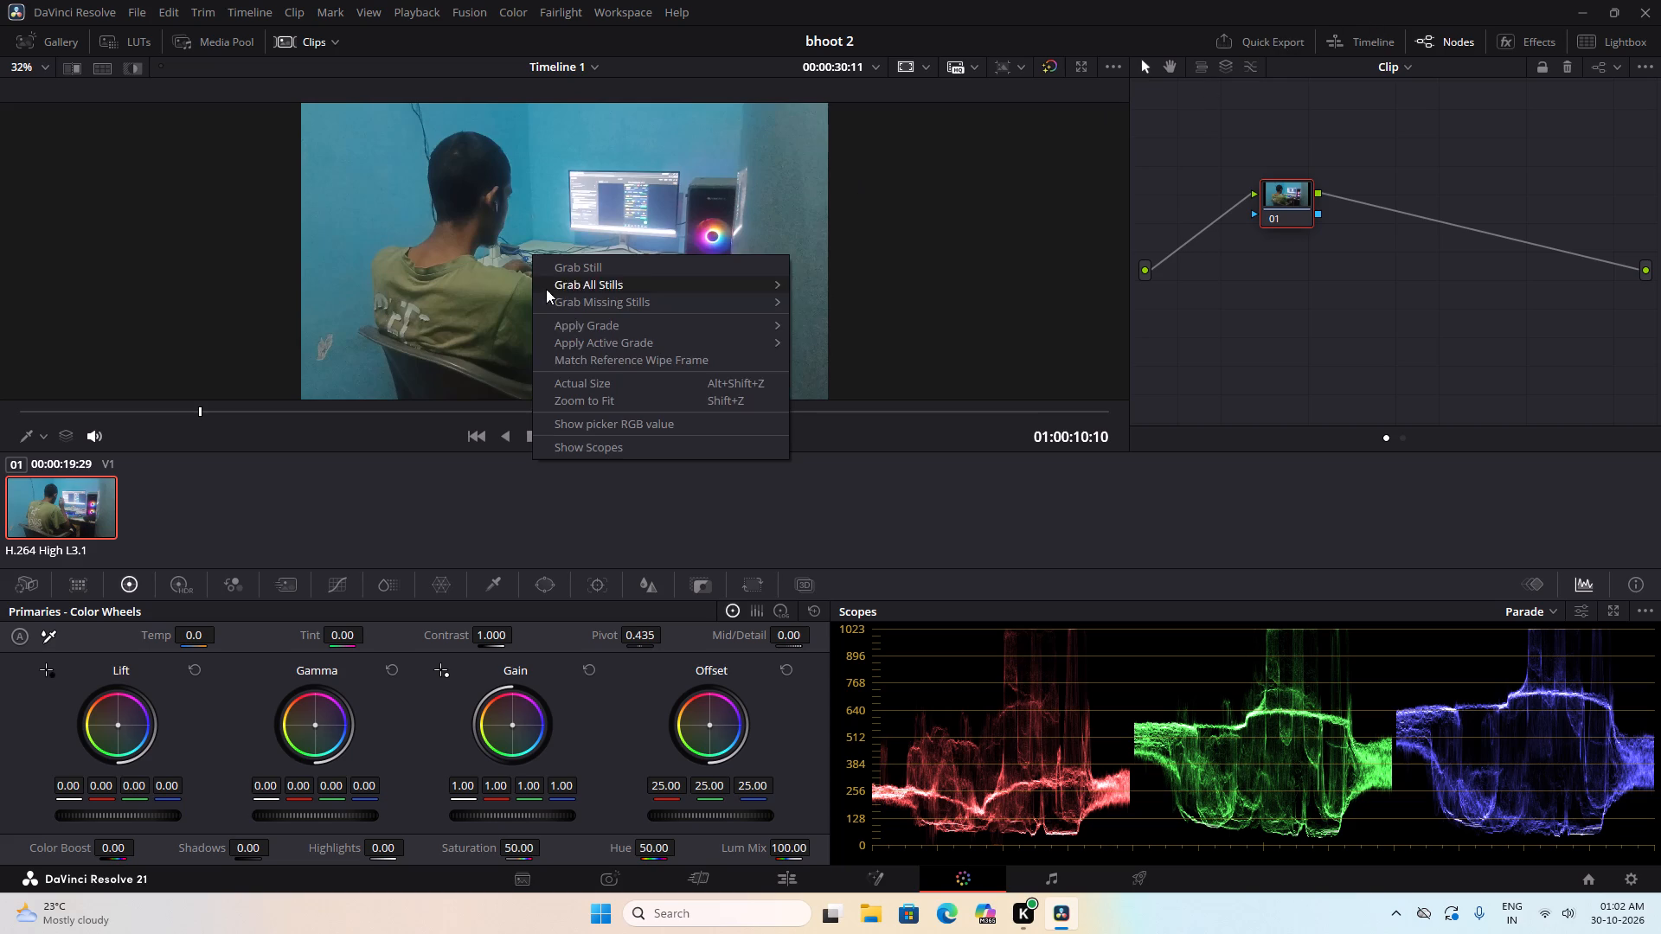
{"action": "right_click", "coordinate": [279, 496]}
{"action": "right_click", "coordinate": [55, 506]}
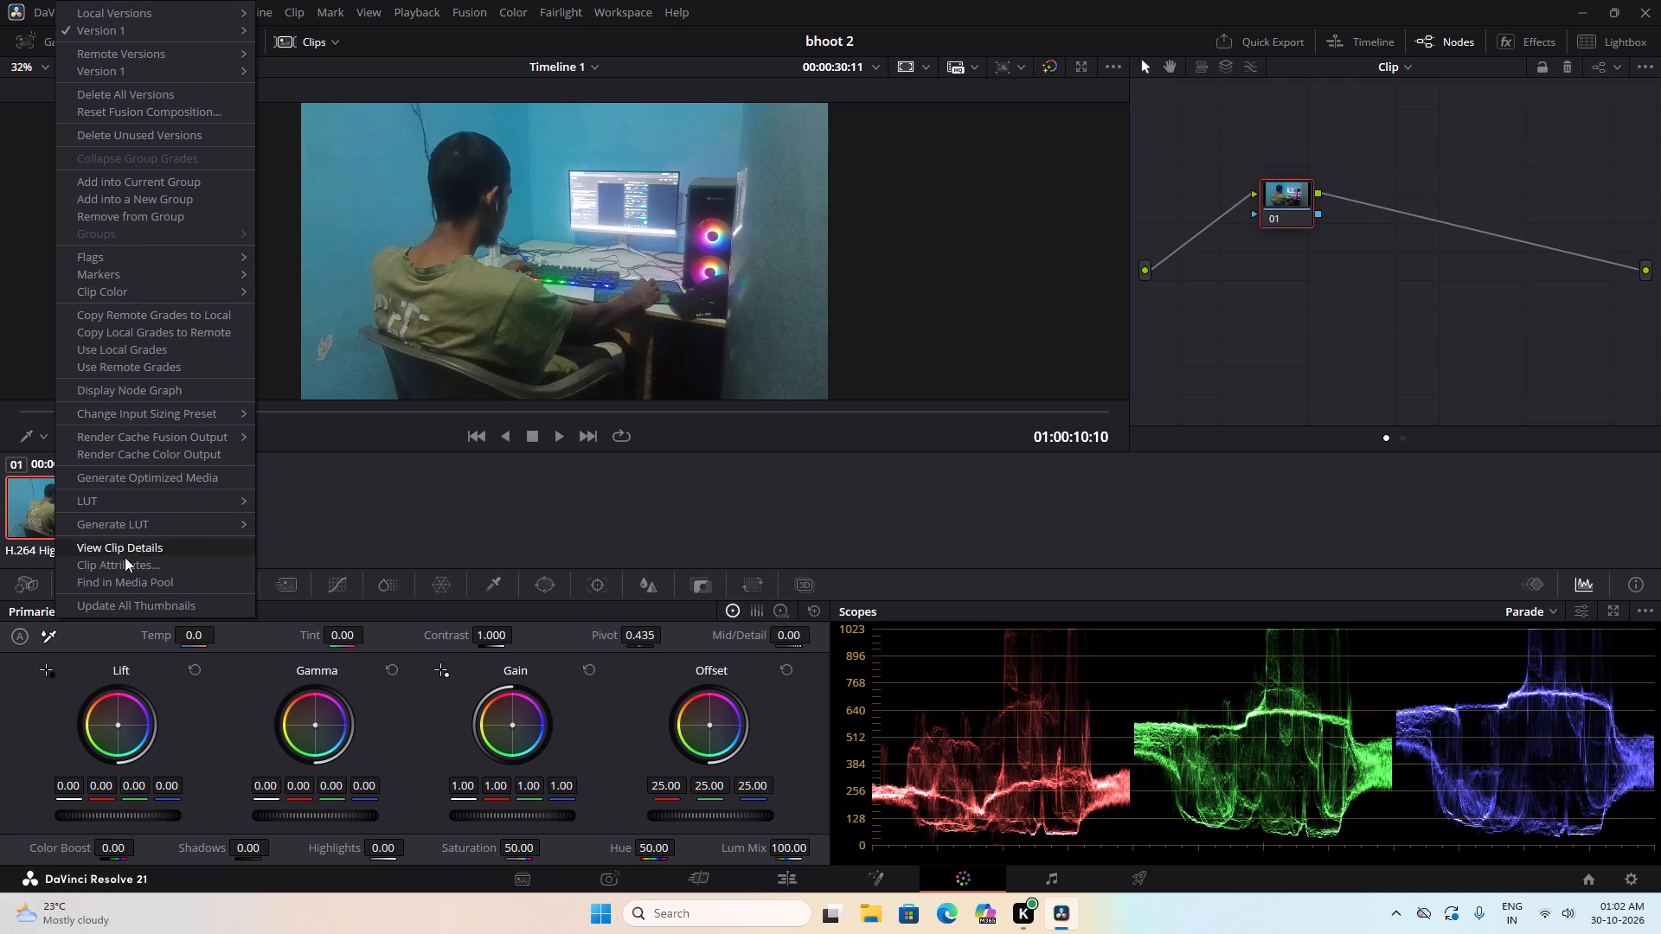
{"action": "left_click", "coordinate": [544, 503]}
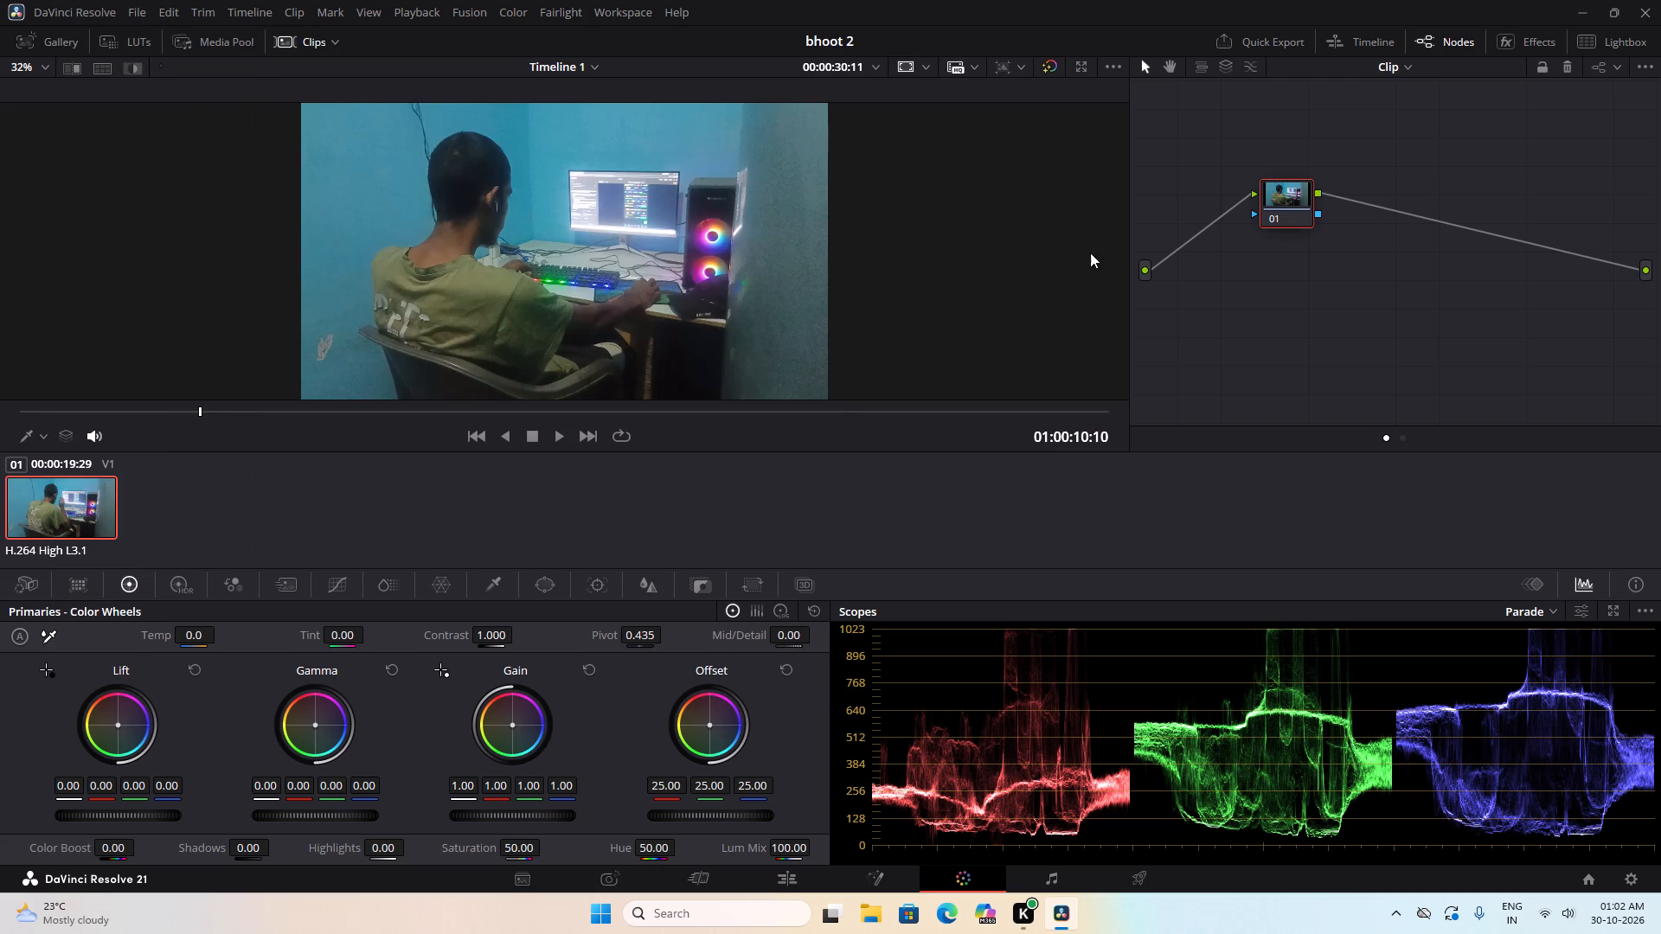
Select node 01 in the clip's node graph, save the project, and select the node's output connection.
{"action": "left_click", "coordinate": [1295, 211]}
{"action": "key", "text": "ctrl+s"}
{"action": "left_click", "coordinate": [1427, 221]}
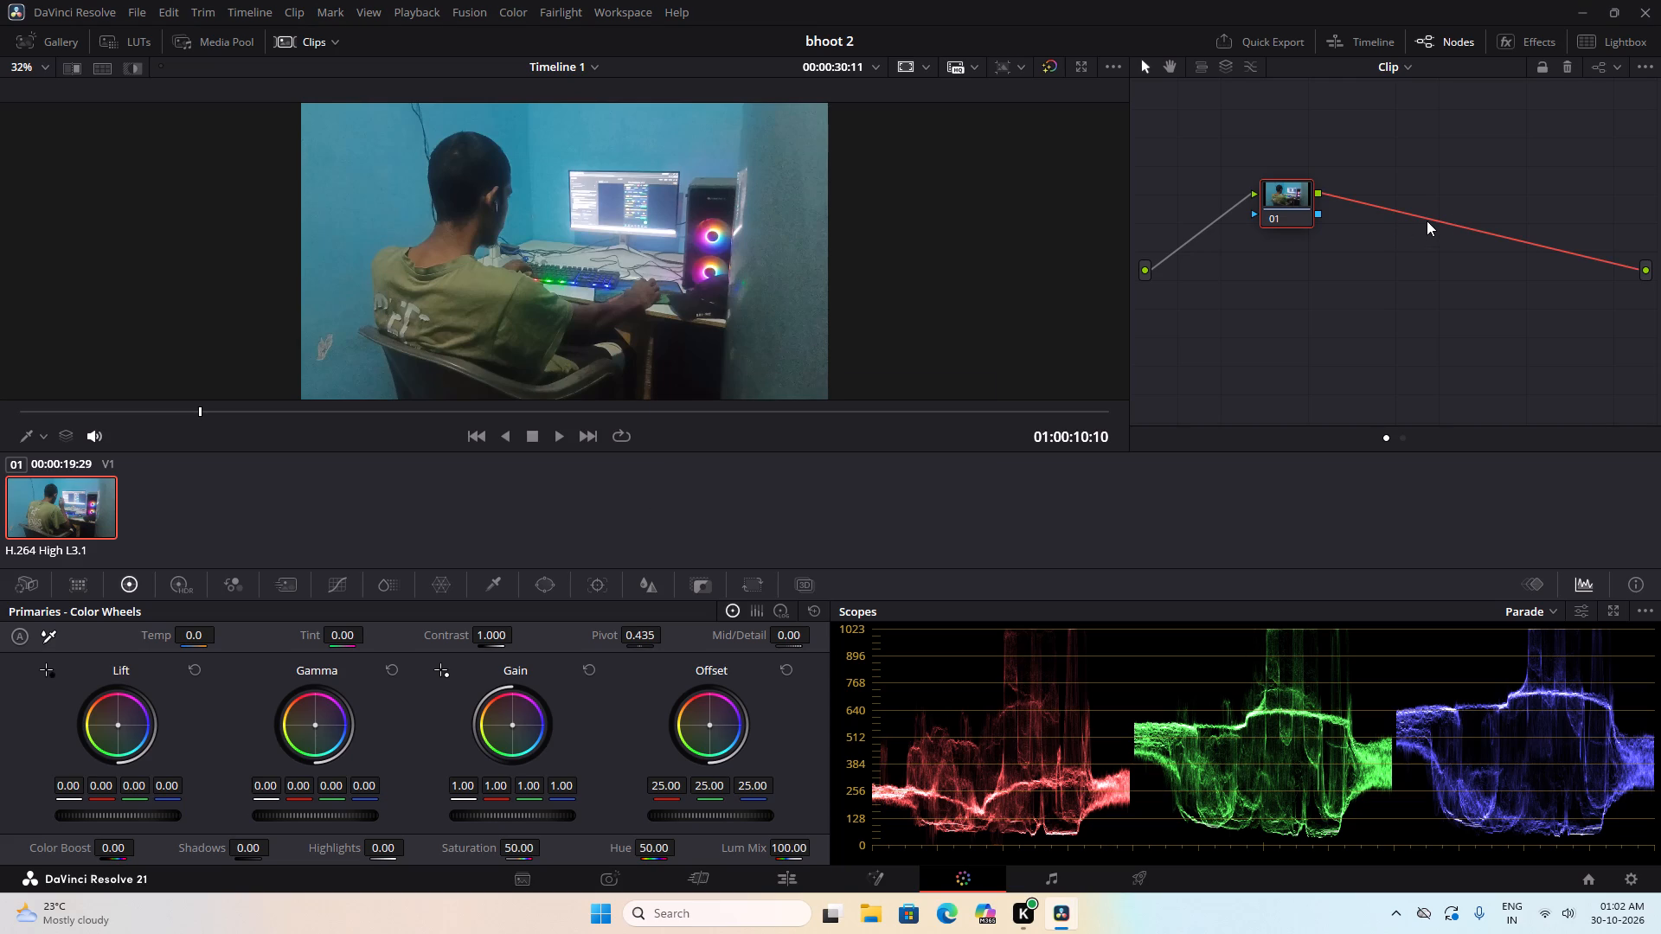
{"action": "key", "text": "ctrl+s"}
{"action": "type", "text": "sss"}
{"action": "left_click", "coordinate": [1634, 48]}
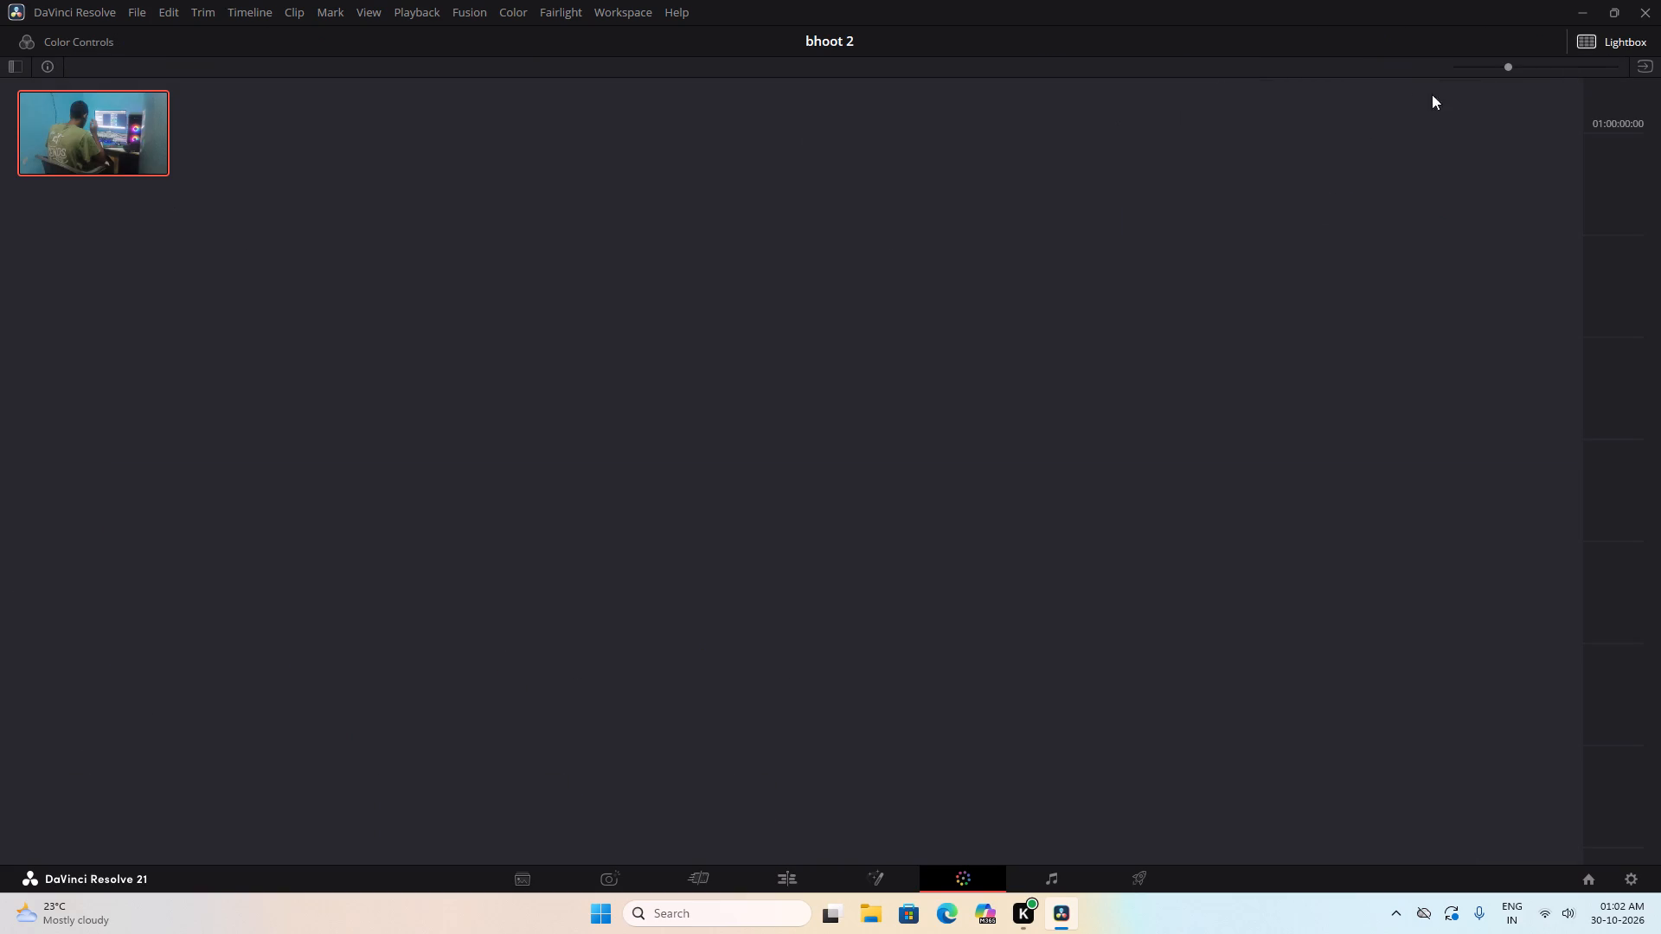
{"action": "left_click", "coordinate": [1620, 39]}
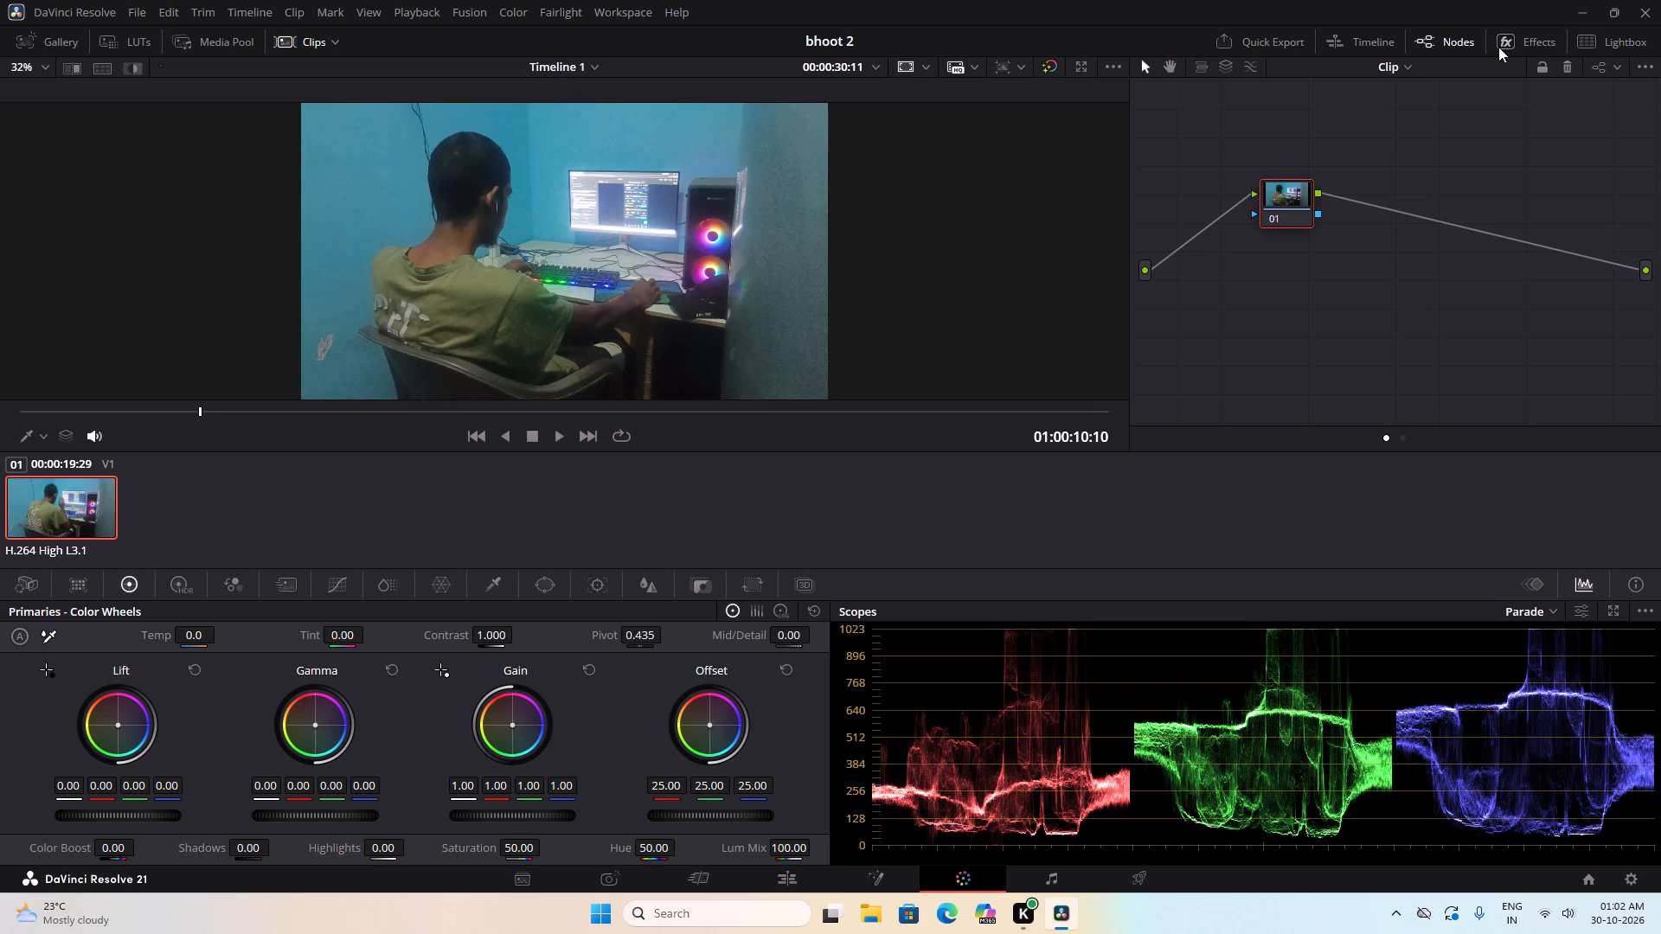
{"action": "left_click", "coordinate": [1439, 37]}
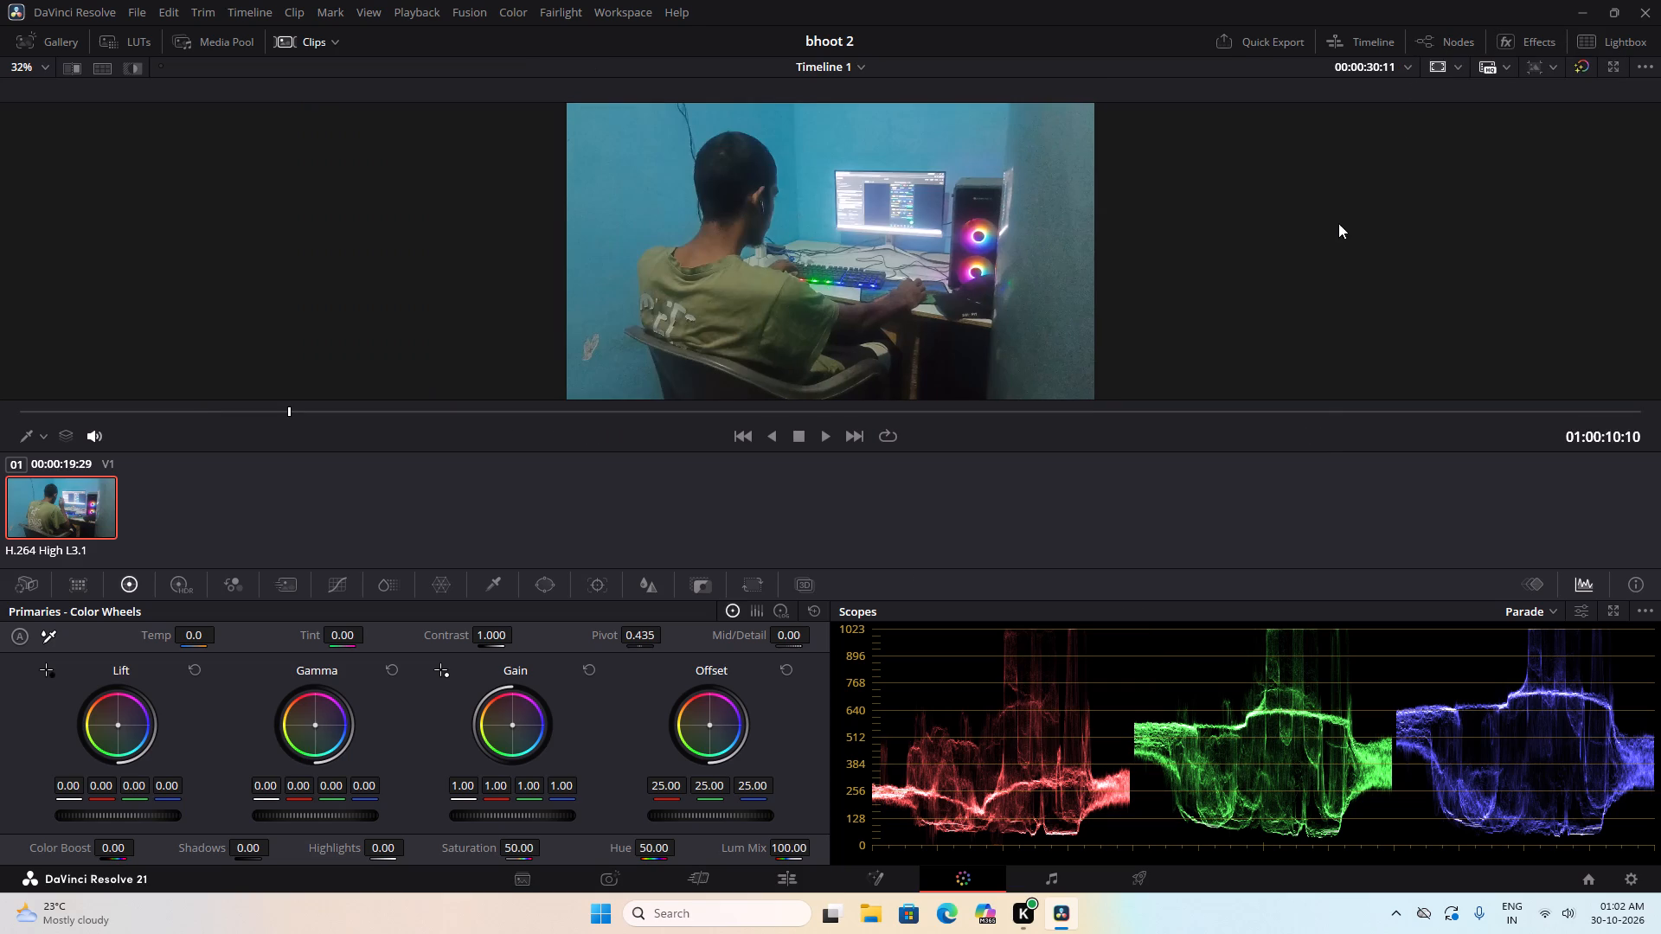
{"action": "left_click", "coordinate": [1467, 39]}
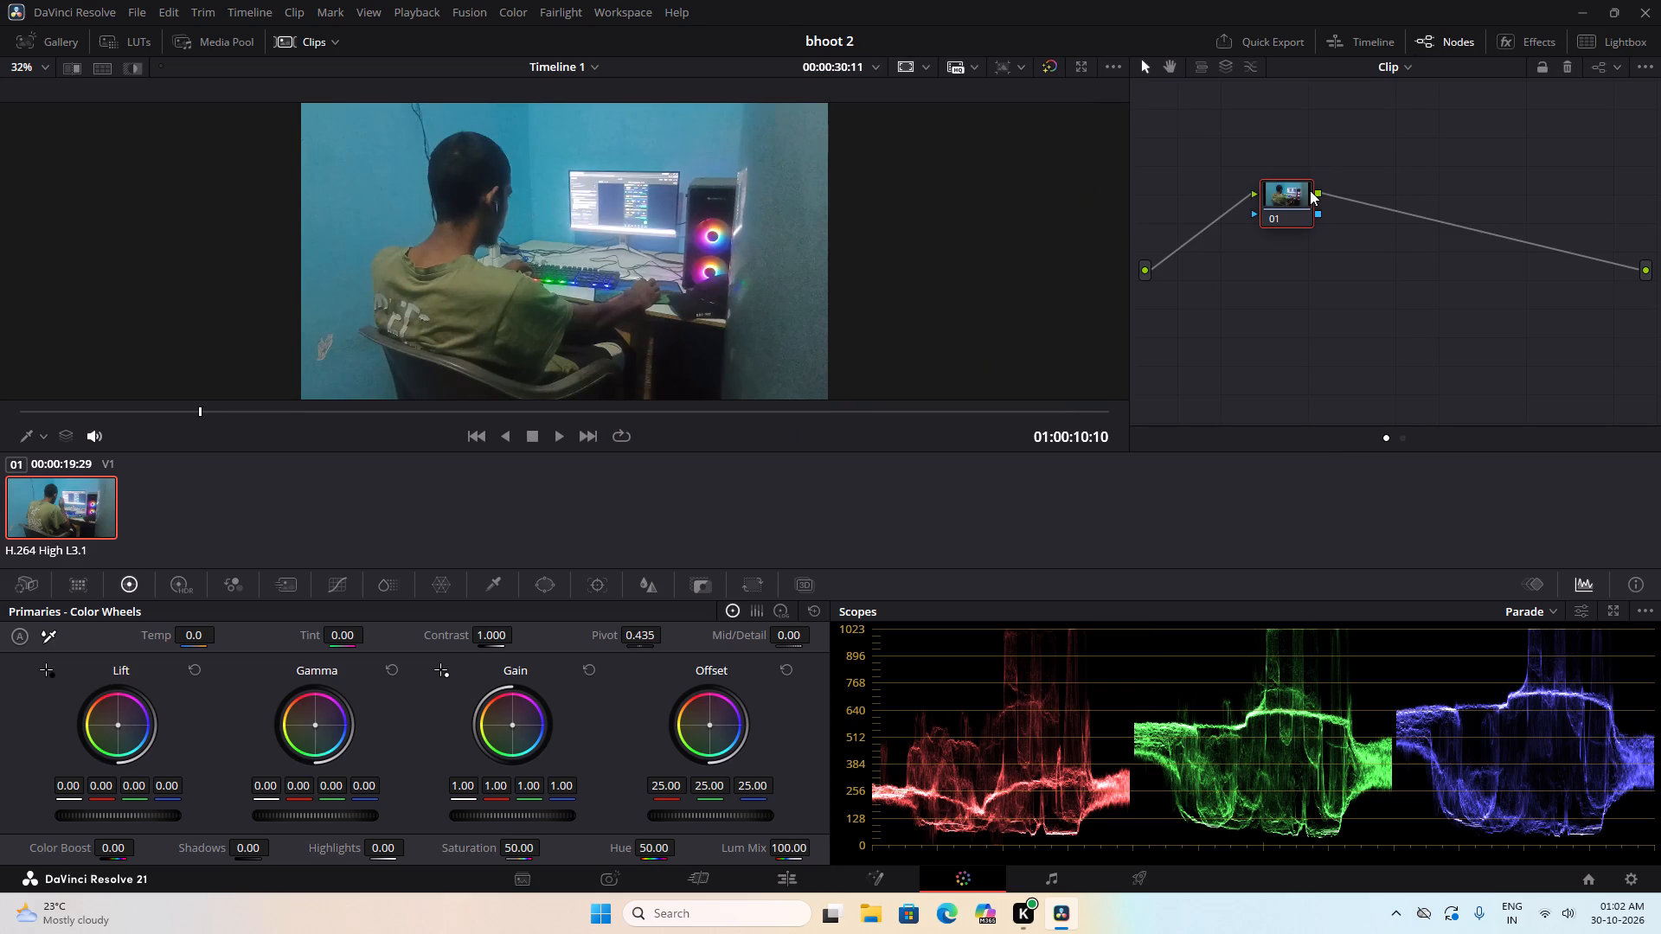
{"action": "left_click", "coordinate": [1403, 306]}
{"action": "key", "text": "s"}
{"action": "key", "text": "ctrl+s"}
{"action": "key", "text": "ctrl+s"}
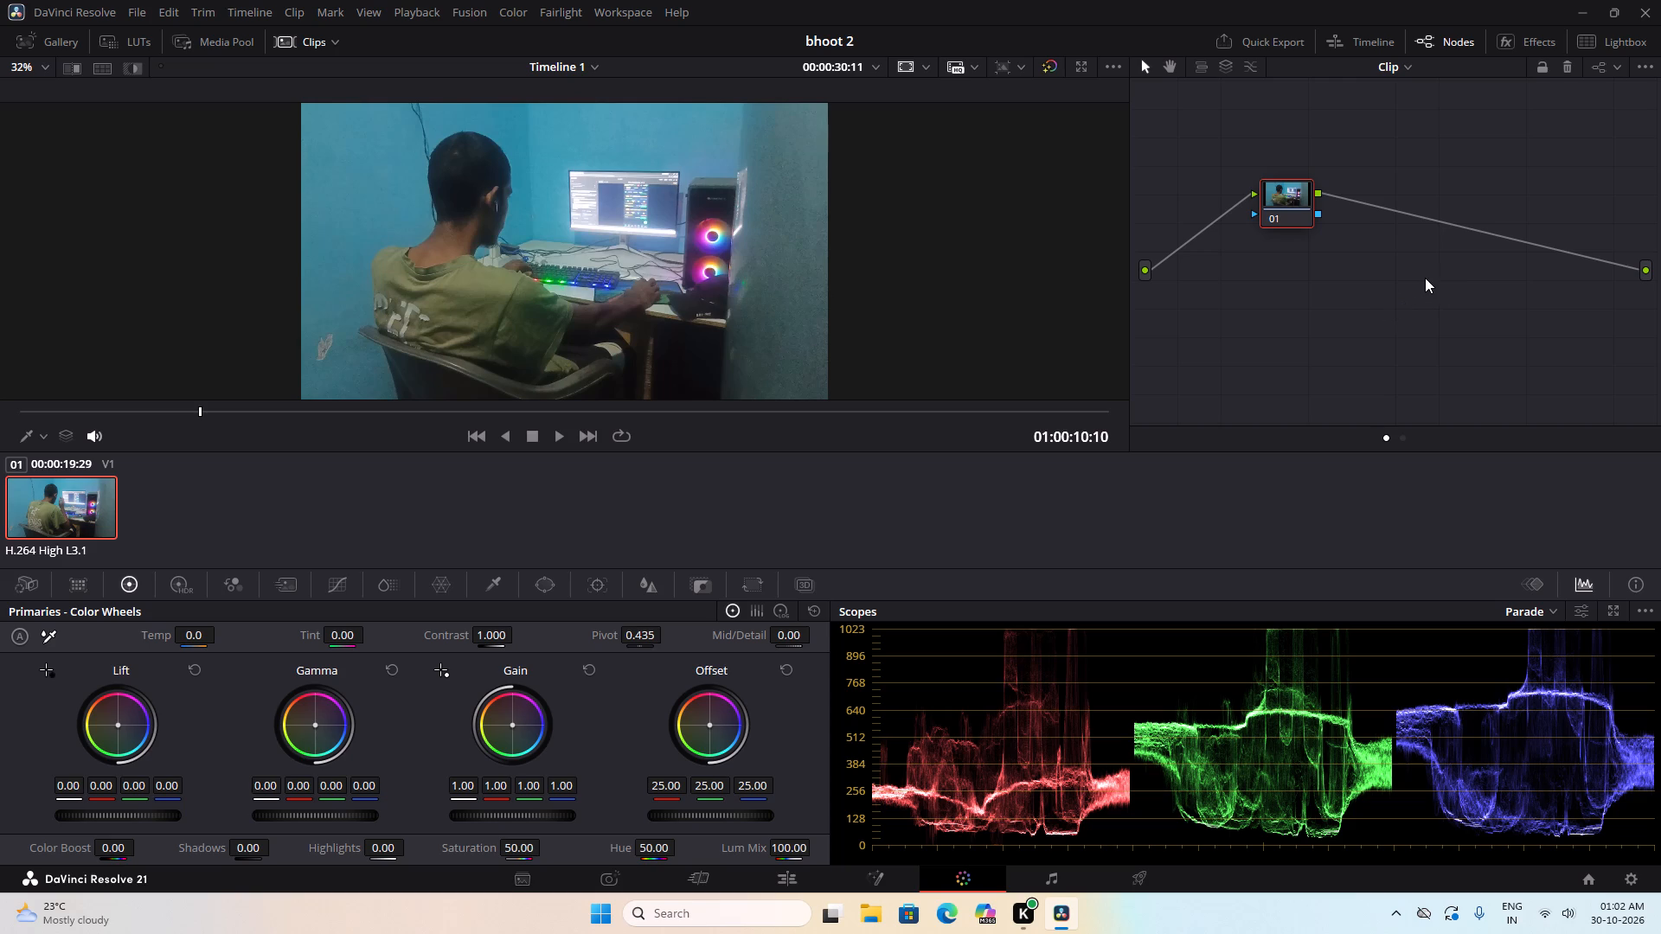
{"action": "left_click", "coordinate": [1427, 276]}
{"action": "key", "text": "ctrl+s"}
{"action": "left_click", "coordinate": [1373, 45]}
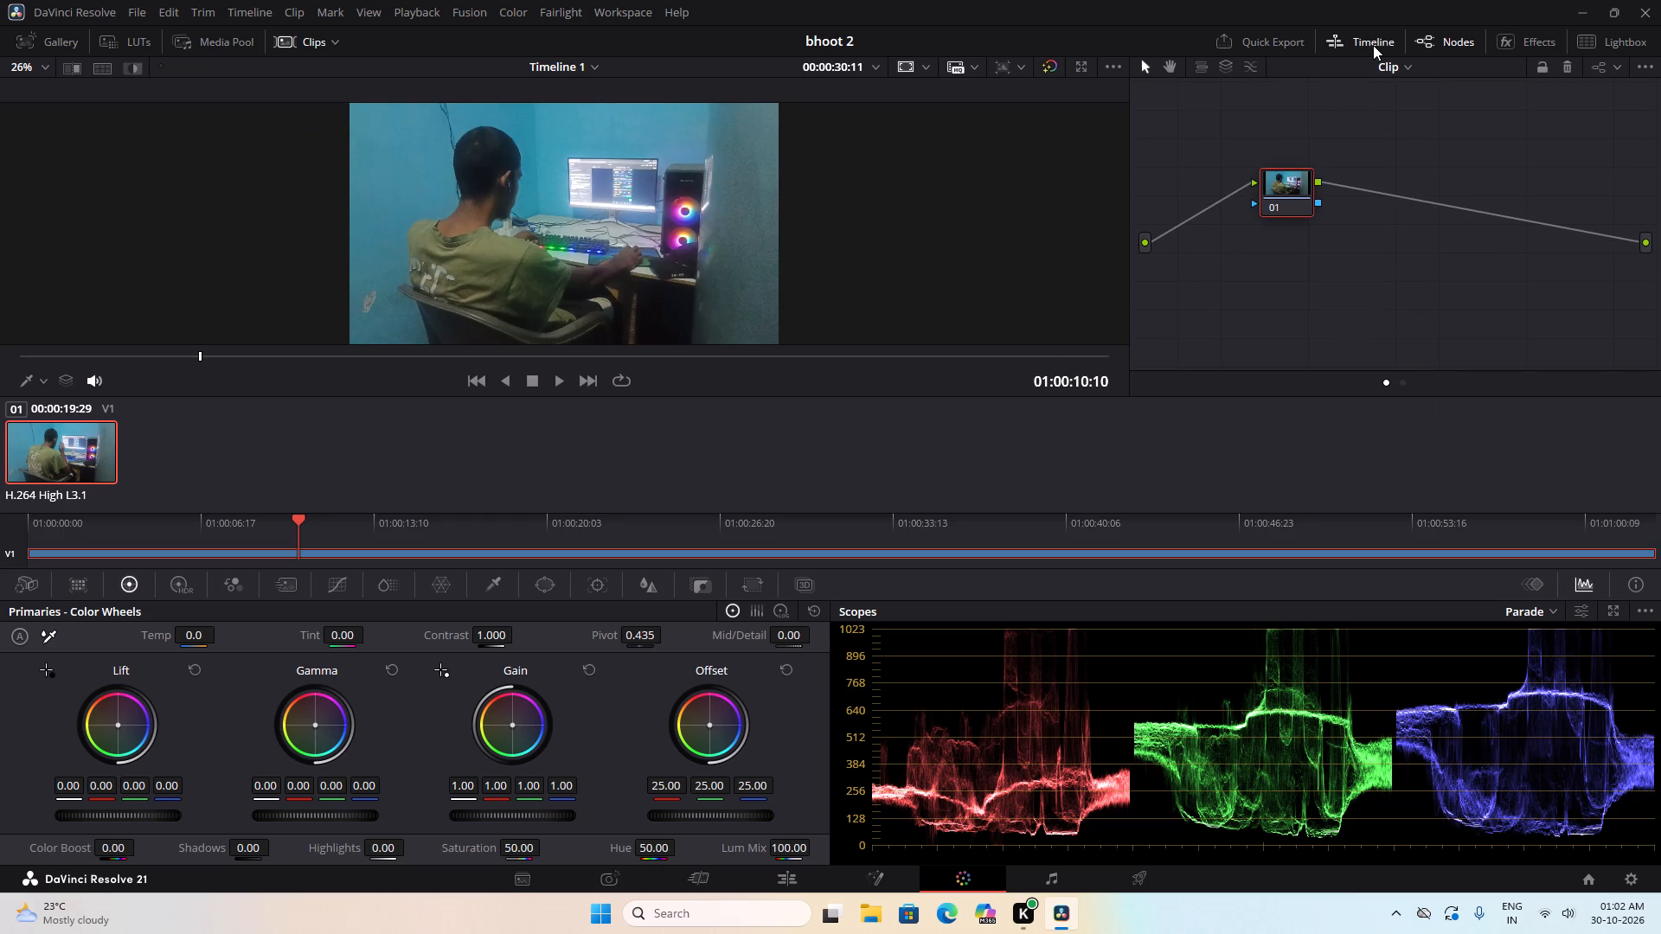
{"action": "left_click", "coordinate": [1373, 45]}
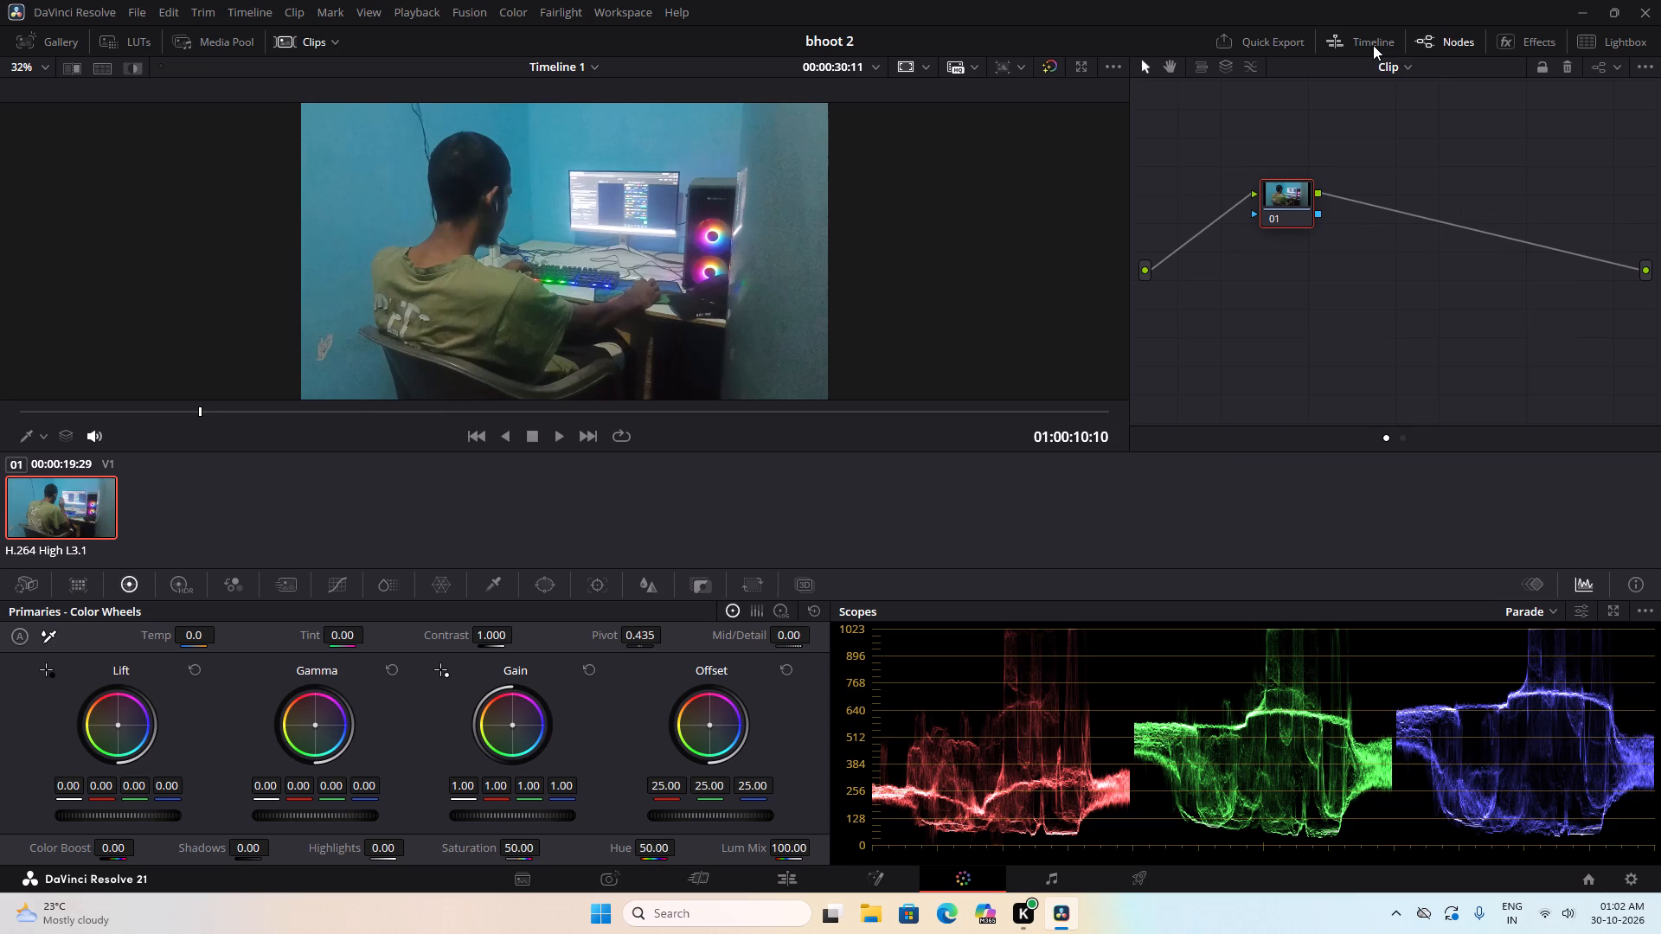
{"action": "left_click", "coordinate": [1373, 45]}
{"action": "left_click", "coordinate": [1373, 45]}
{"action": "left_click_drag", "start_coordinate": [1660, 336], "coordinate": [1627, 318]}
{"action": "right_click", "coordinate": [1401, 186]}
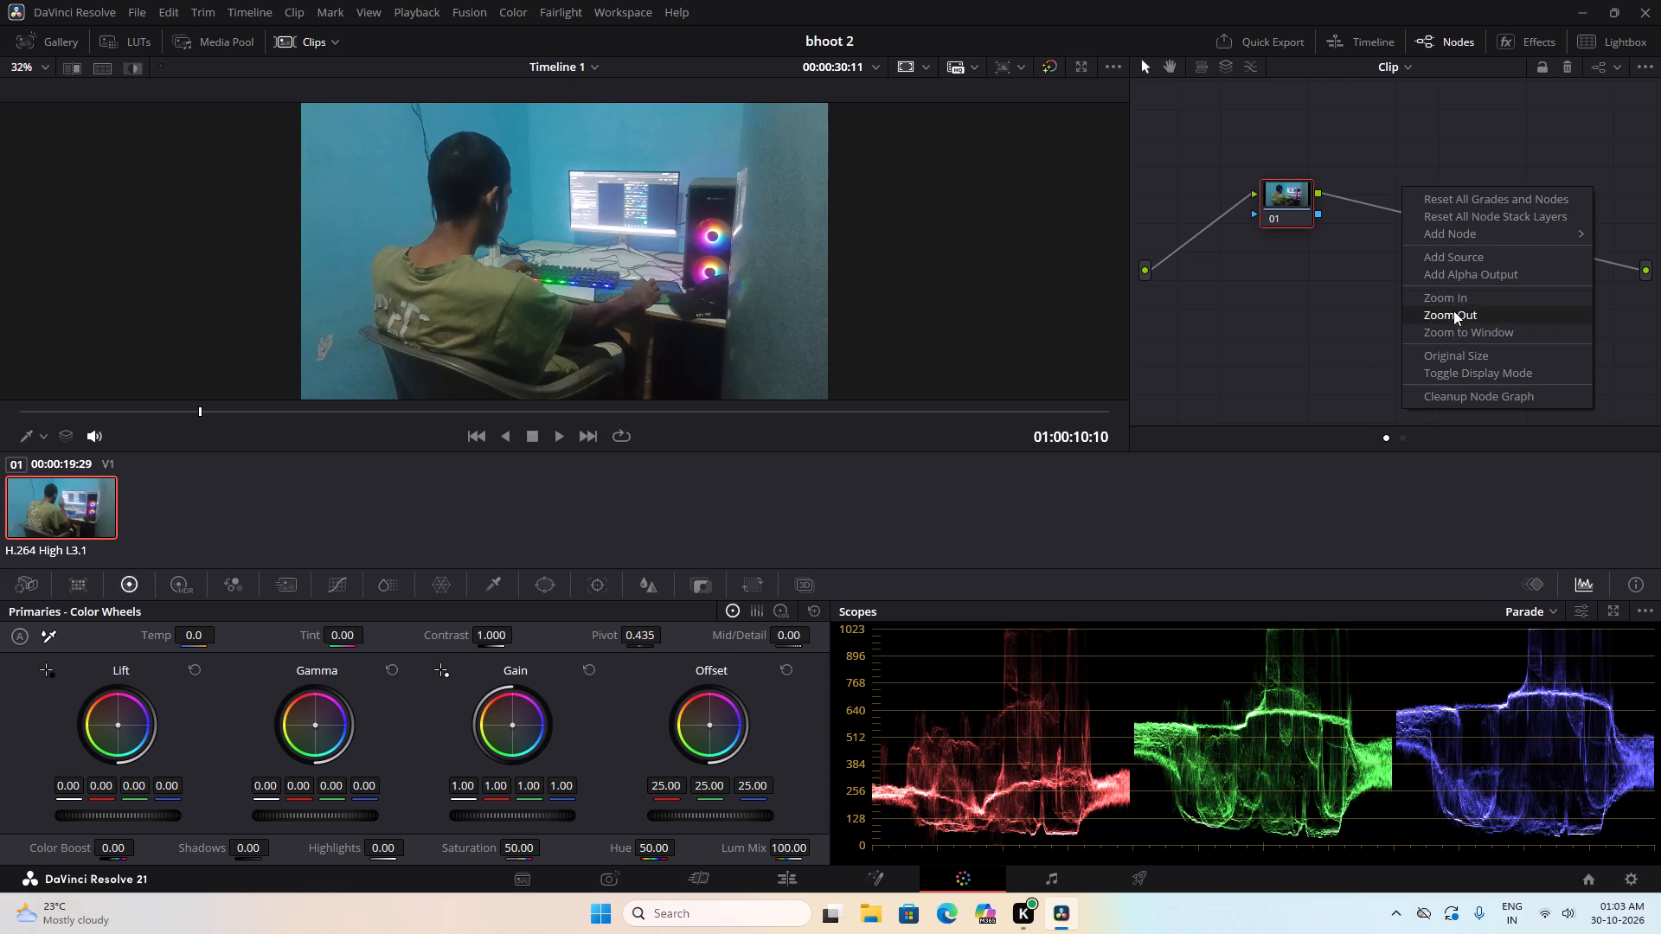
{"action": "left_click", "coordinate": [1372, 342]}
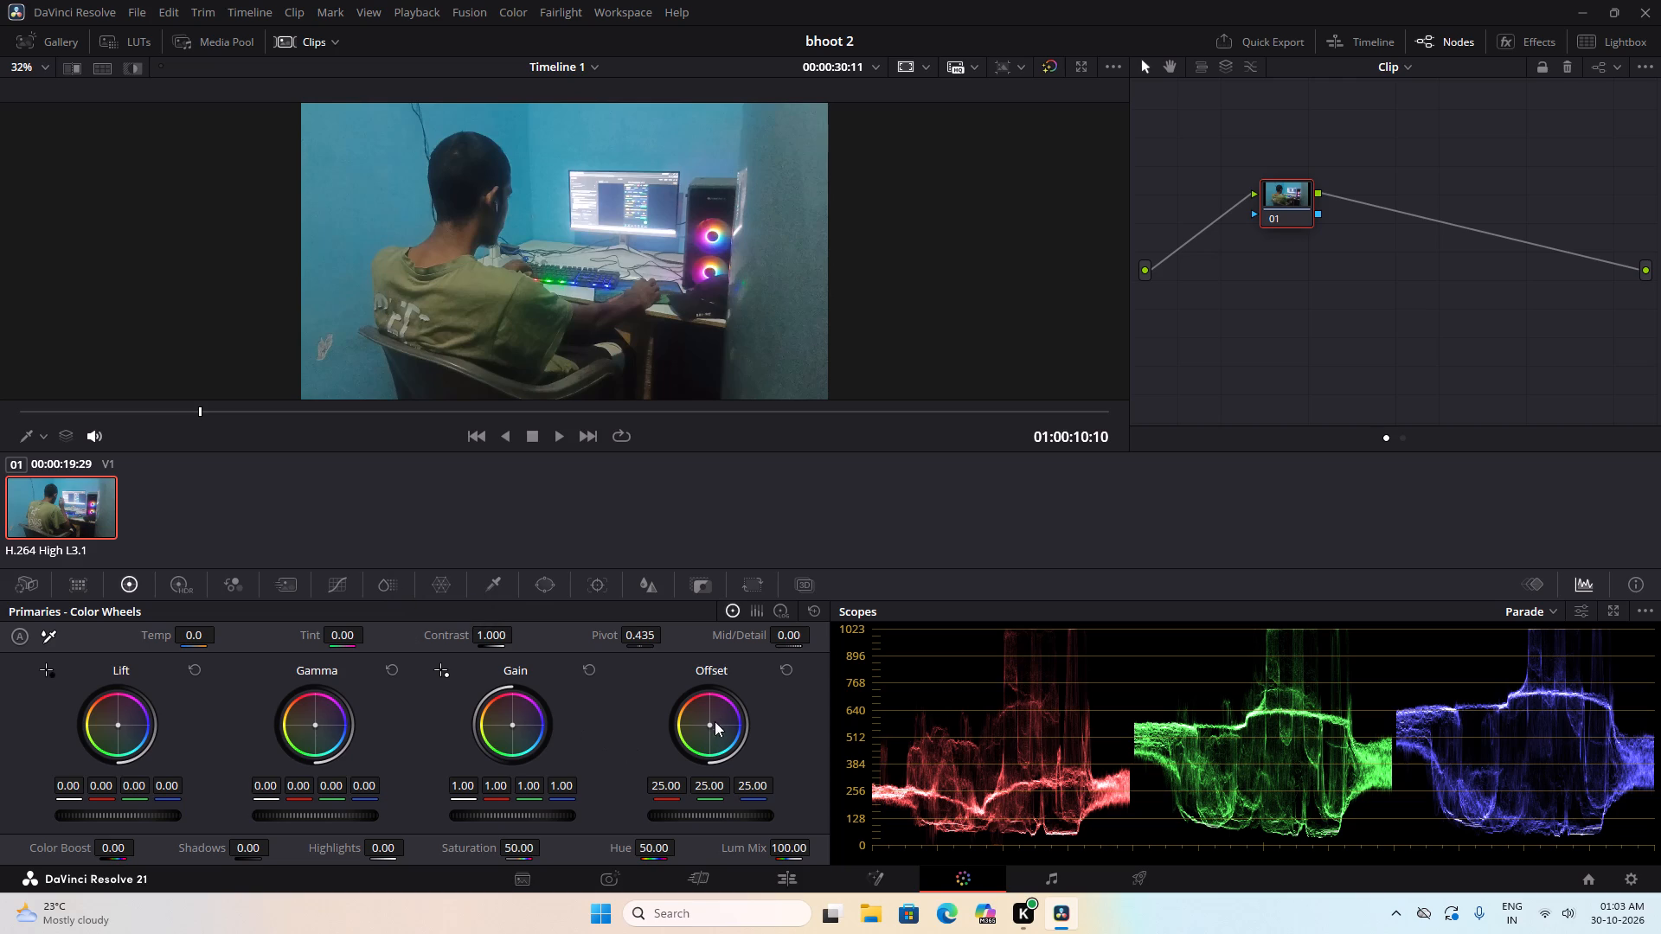
Lower the clip's Mid/Detail value to -39.50 in the primary color wheels.
{"action": "left_click_drag", "start_coordinate": [786, 638], "coordinate": [641, 653]}
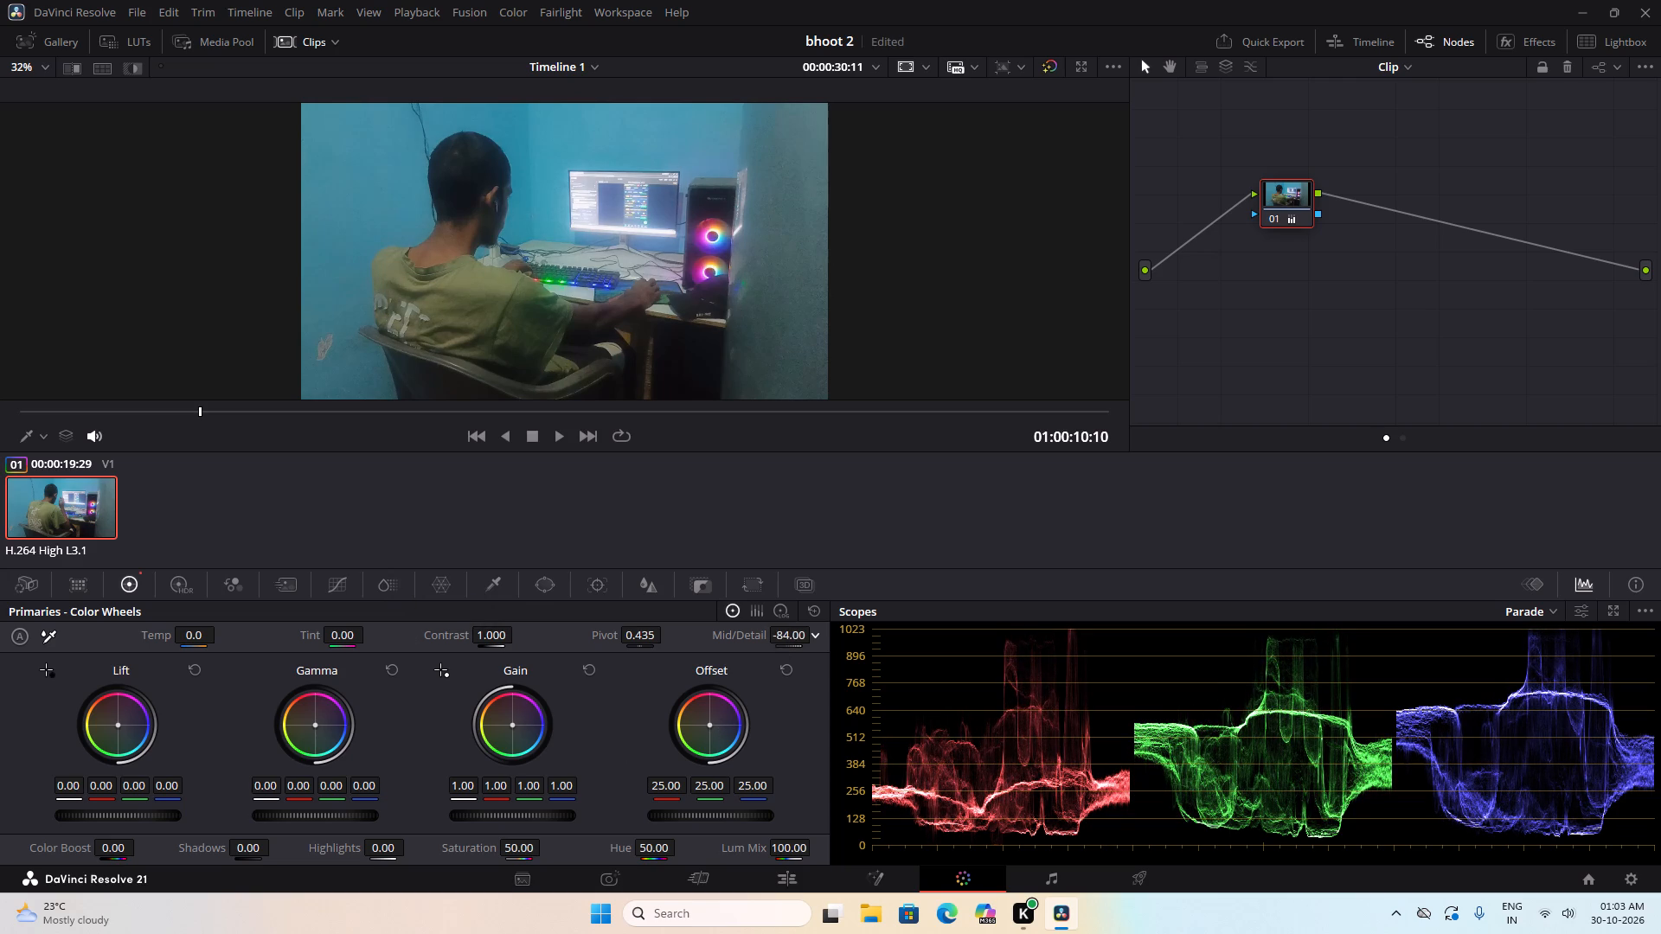
{"action": "left_click_drag", "start_coordinate": [641, 653], "coordinate": [718, 651]}
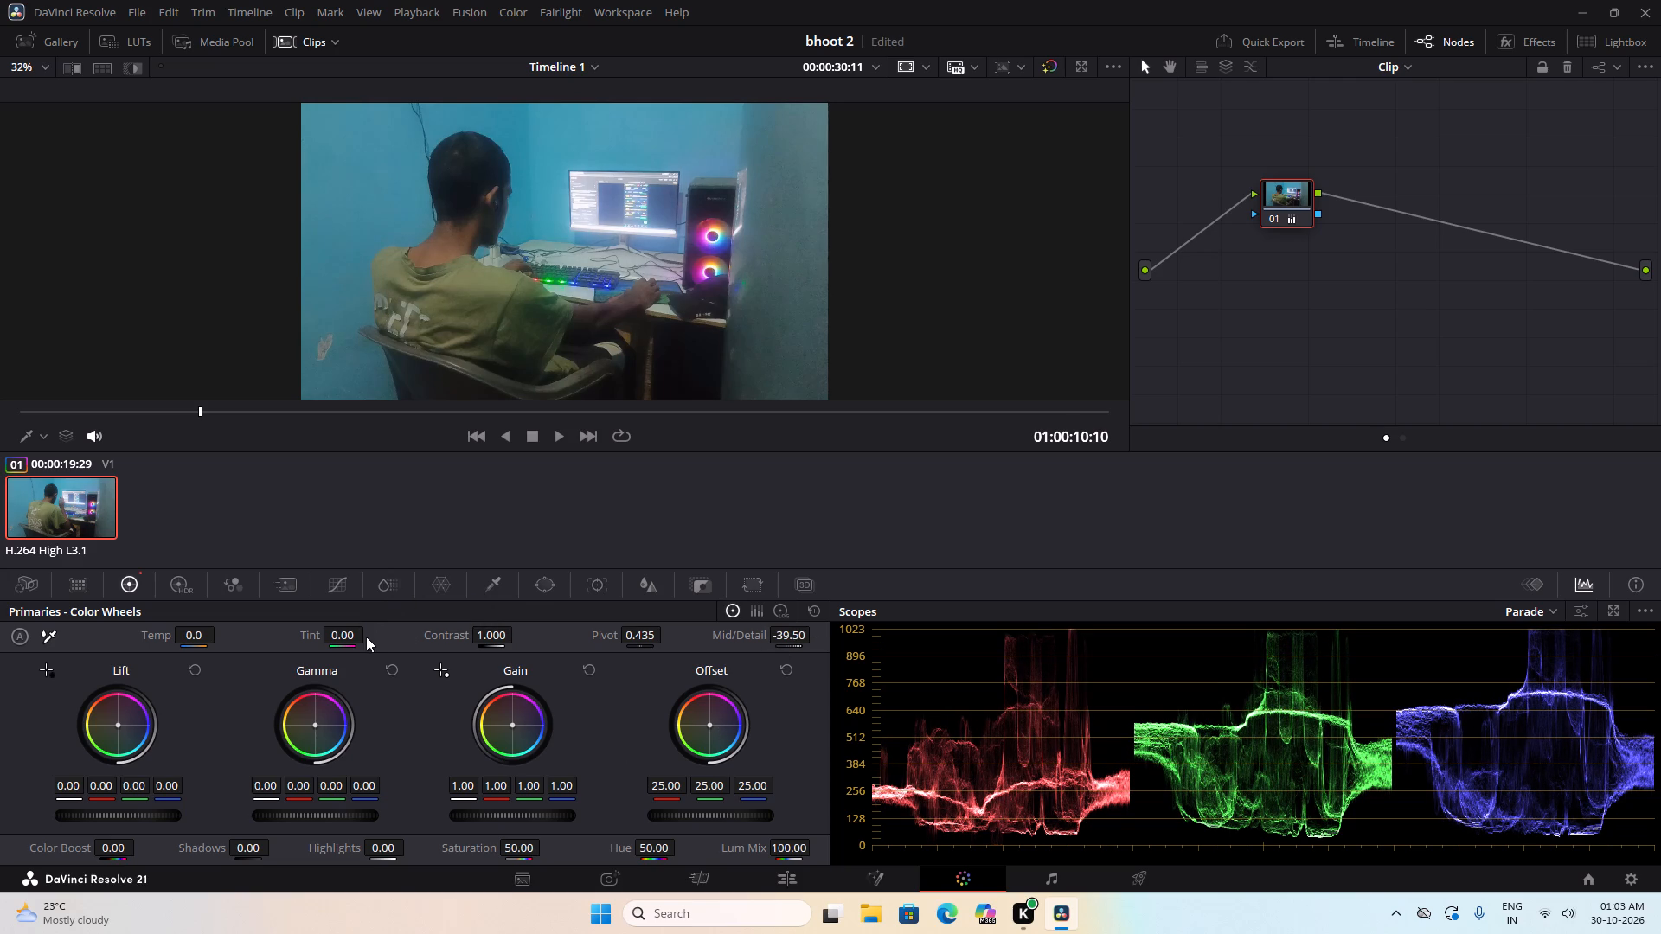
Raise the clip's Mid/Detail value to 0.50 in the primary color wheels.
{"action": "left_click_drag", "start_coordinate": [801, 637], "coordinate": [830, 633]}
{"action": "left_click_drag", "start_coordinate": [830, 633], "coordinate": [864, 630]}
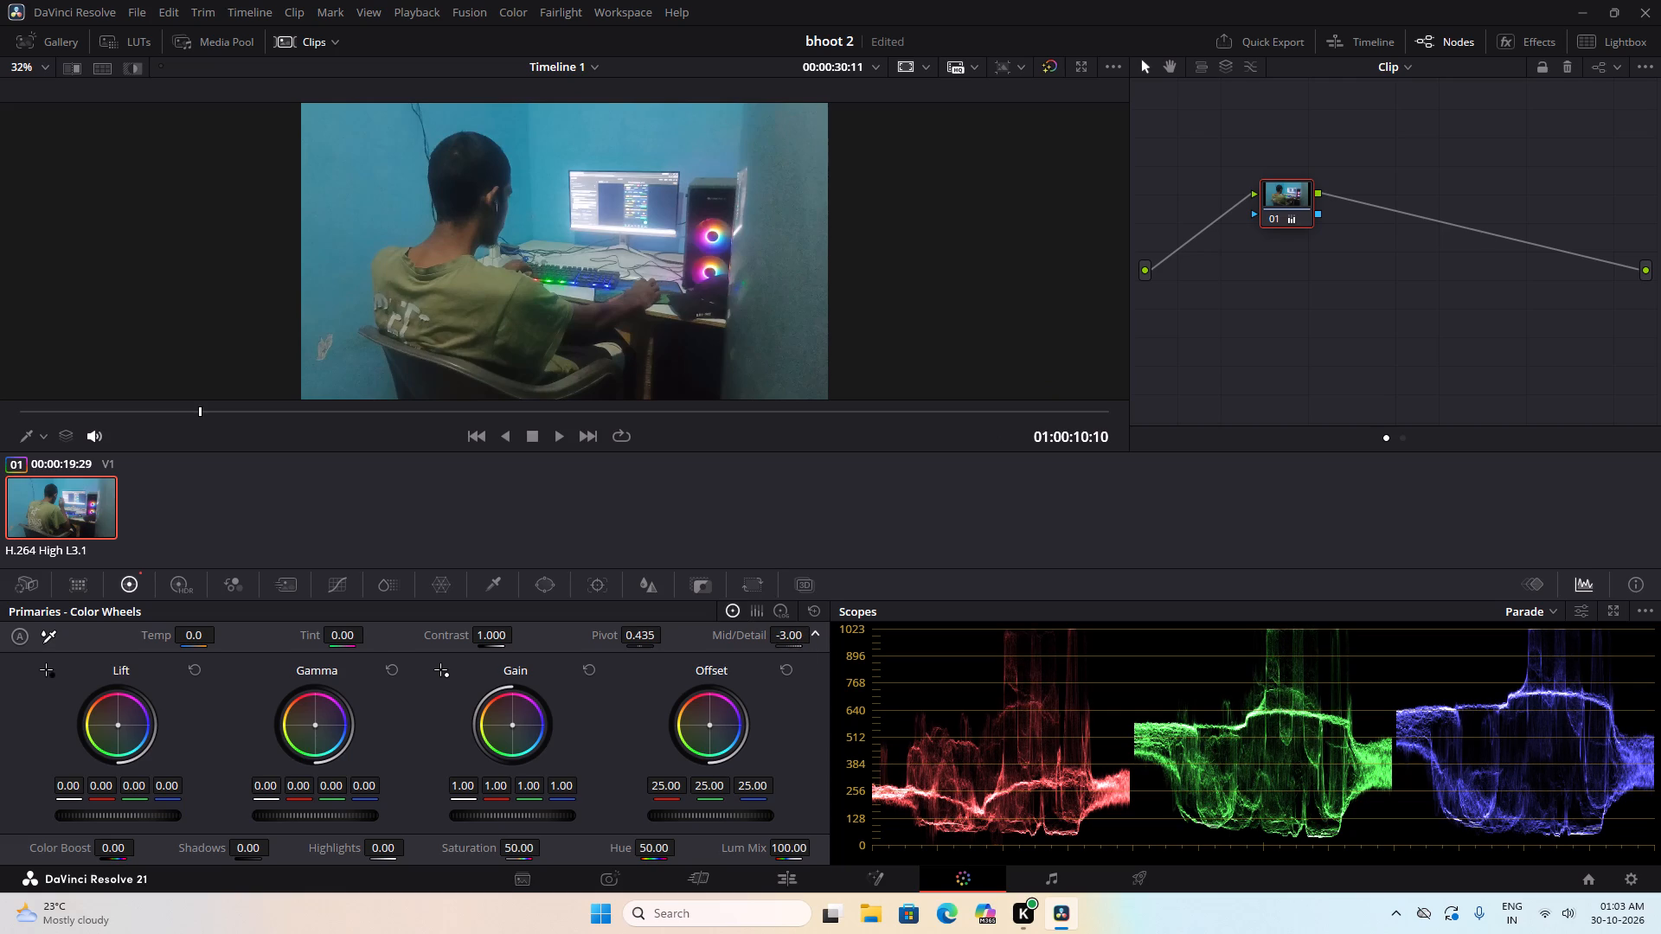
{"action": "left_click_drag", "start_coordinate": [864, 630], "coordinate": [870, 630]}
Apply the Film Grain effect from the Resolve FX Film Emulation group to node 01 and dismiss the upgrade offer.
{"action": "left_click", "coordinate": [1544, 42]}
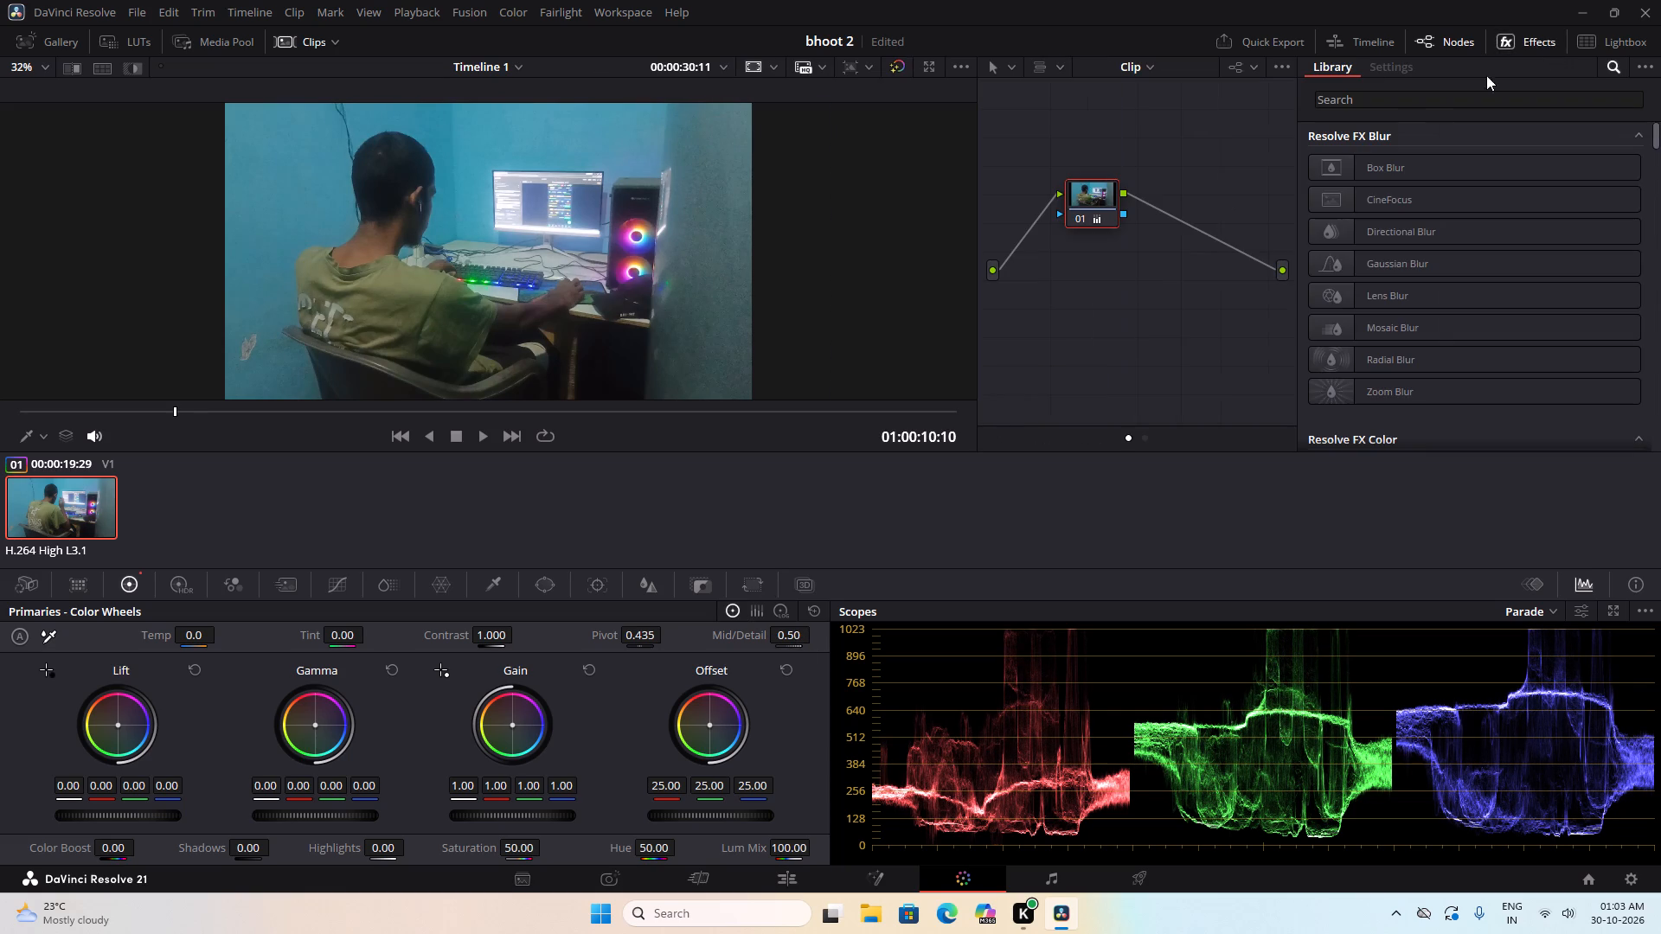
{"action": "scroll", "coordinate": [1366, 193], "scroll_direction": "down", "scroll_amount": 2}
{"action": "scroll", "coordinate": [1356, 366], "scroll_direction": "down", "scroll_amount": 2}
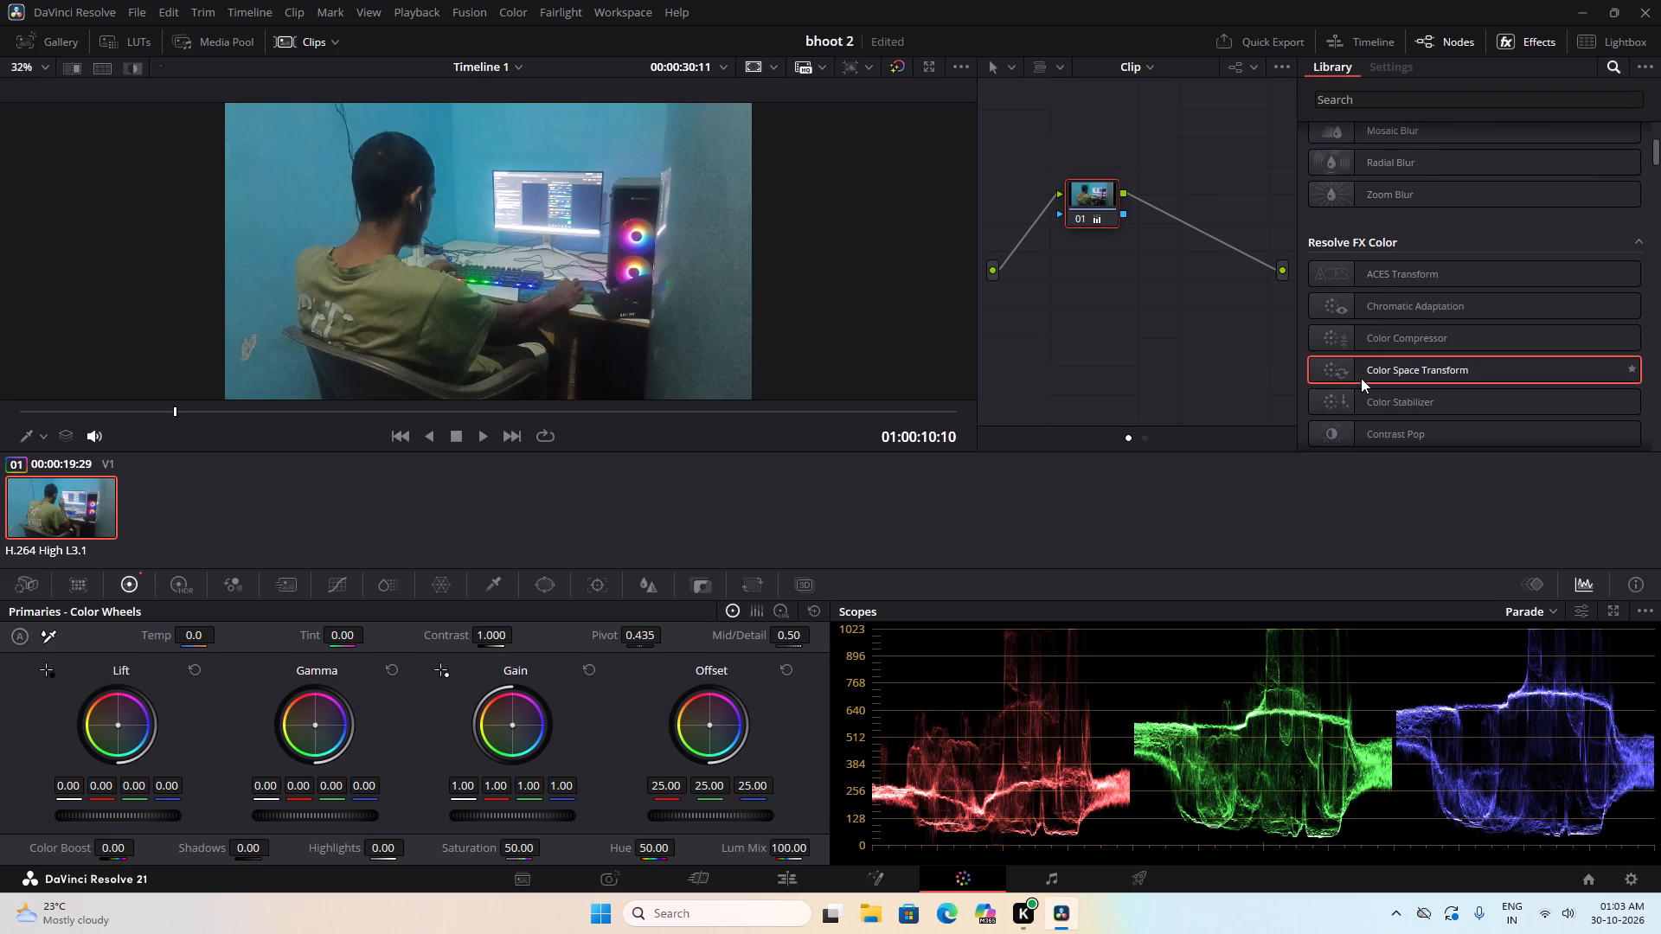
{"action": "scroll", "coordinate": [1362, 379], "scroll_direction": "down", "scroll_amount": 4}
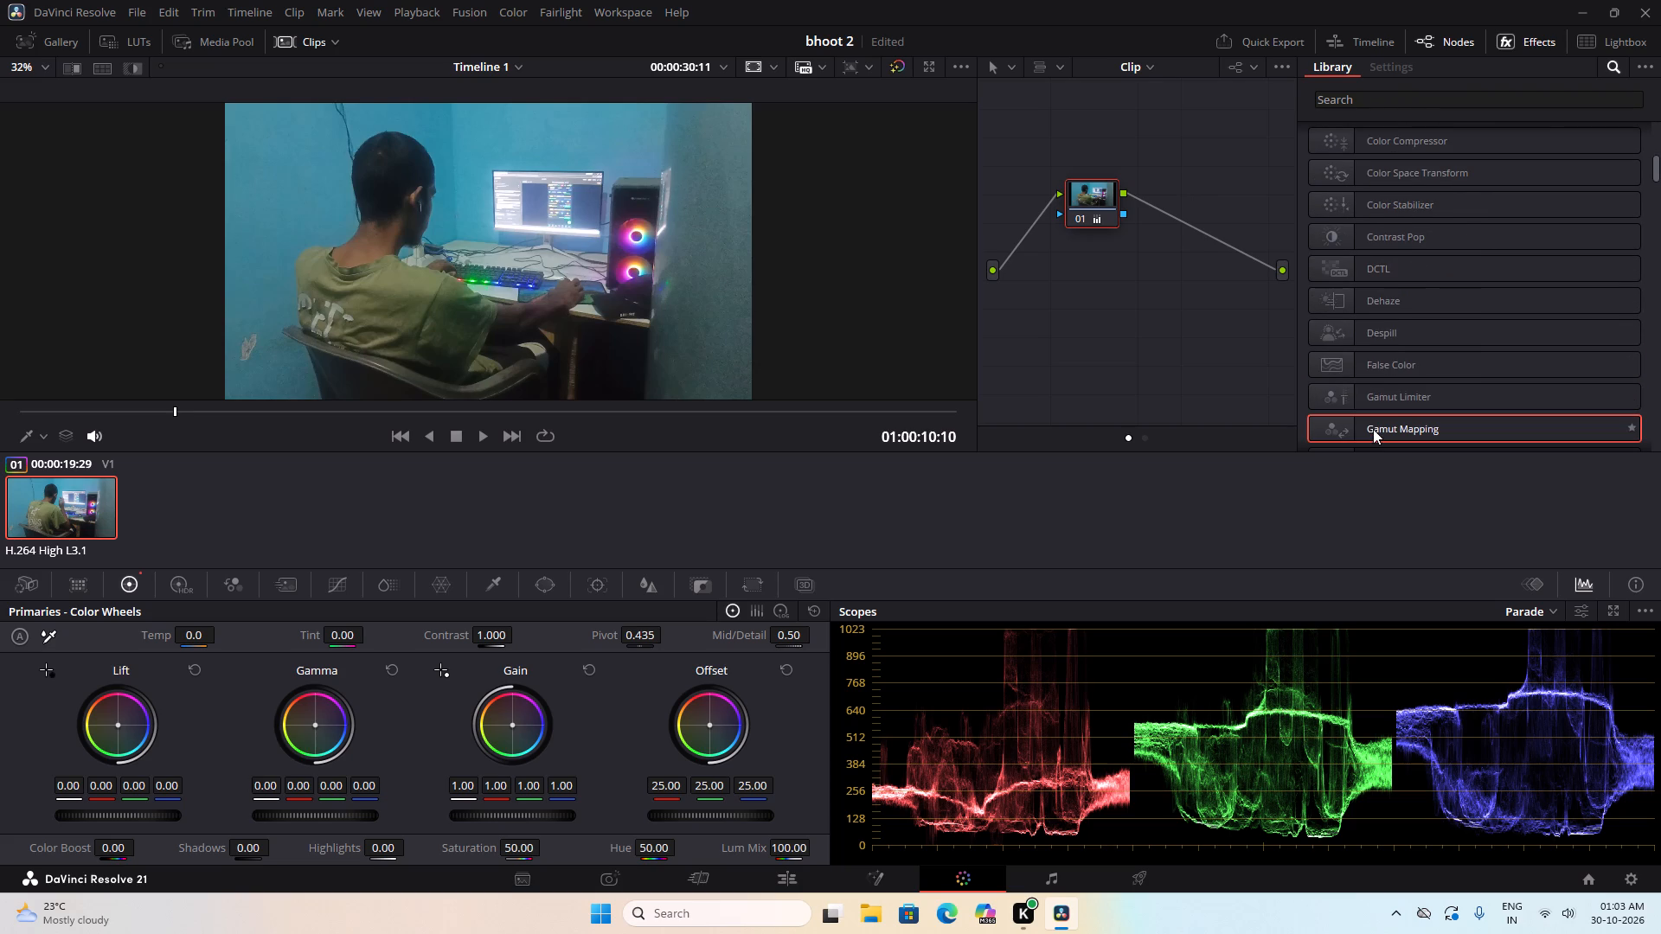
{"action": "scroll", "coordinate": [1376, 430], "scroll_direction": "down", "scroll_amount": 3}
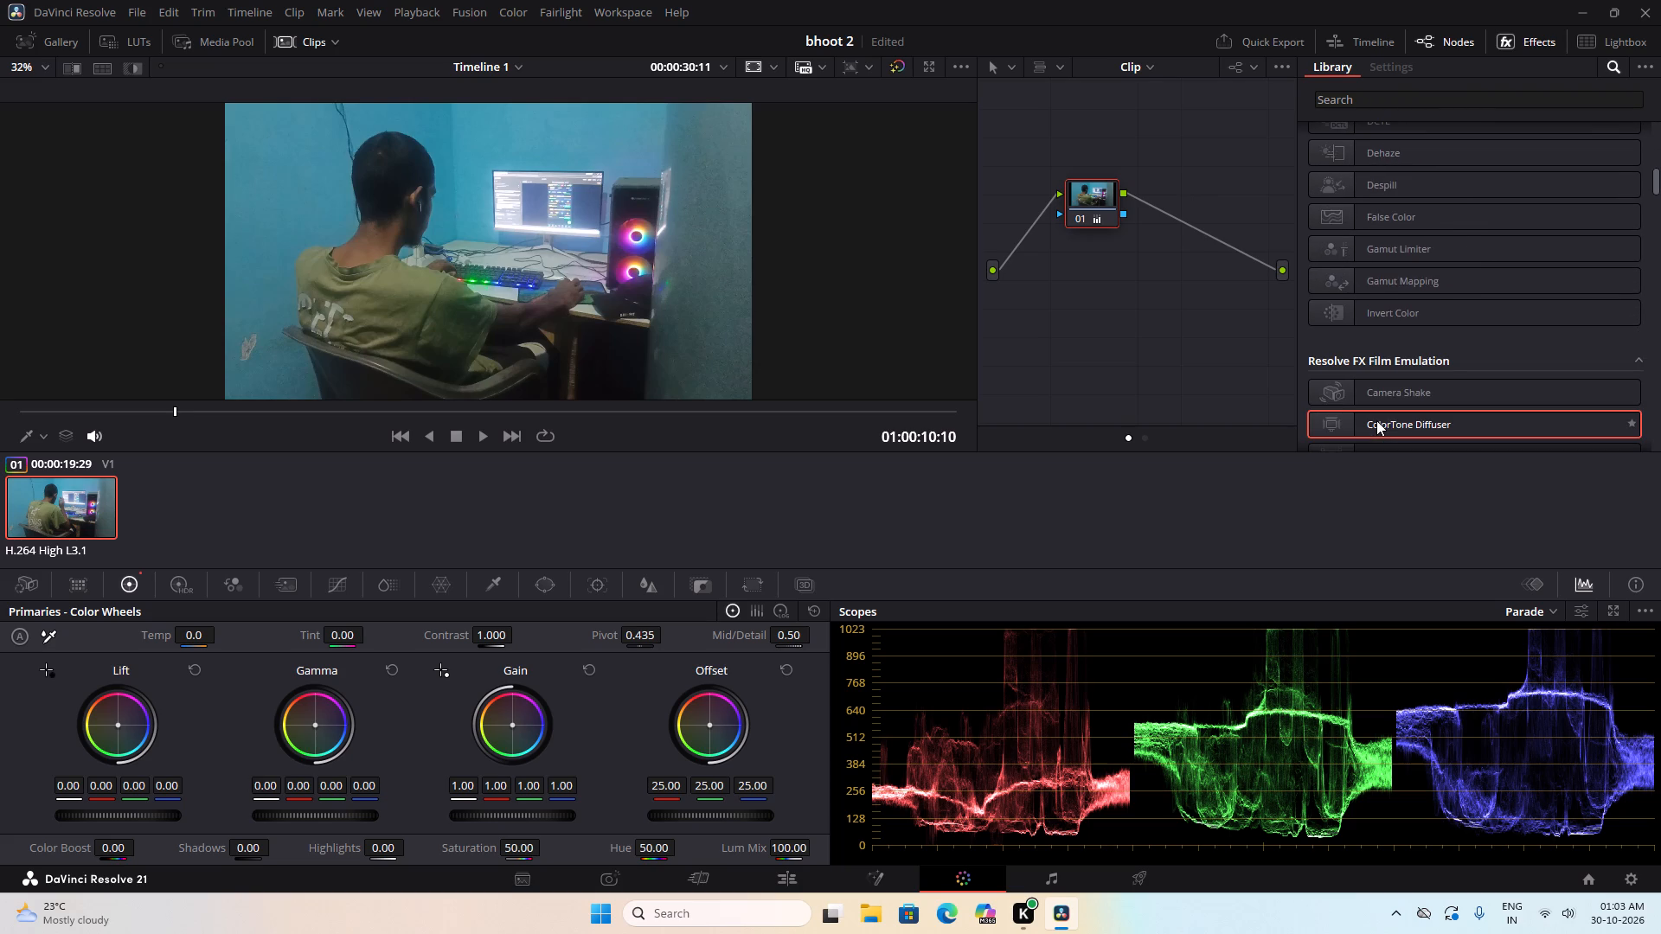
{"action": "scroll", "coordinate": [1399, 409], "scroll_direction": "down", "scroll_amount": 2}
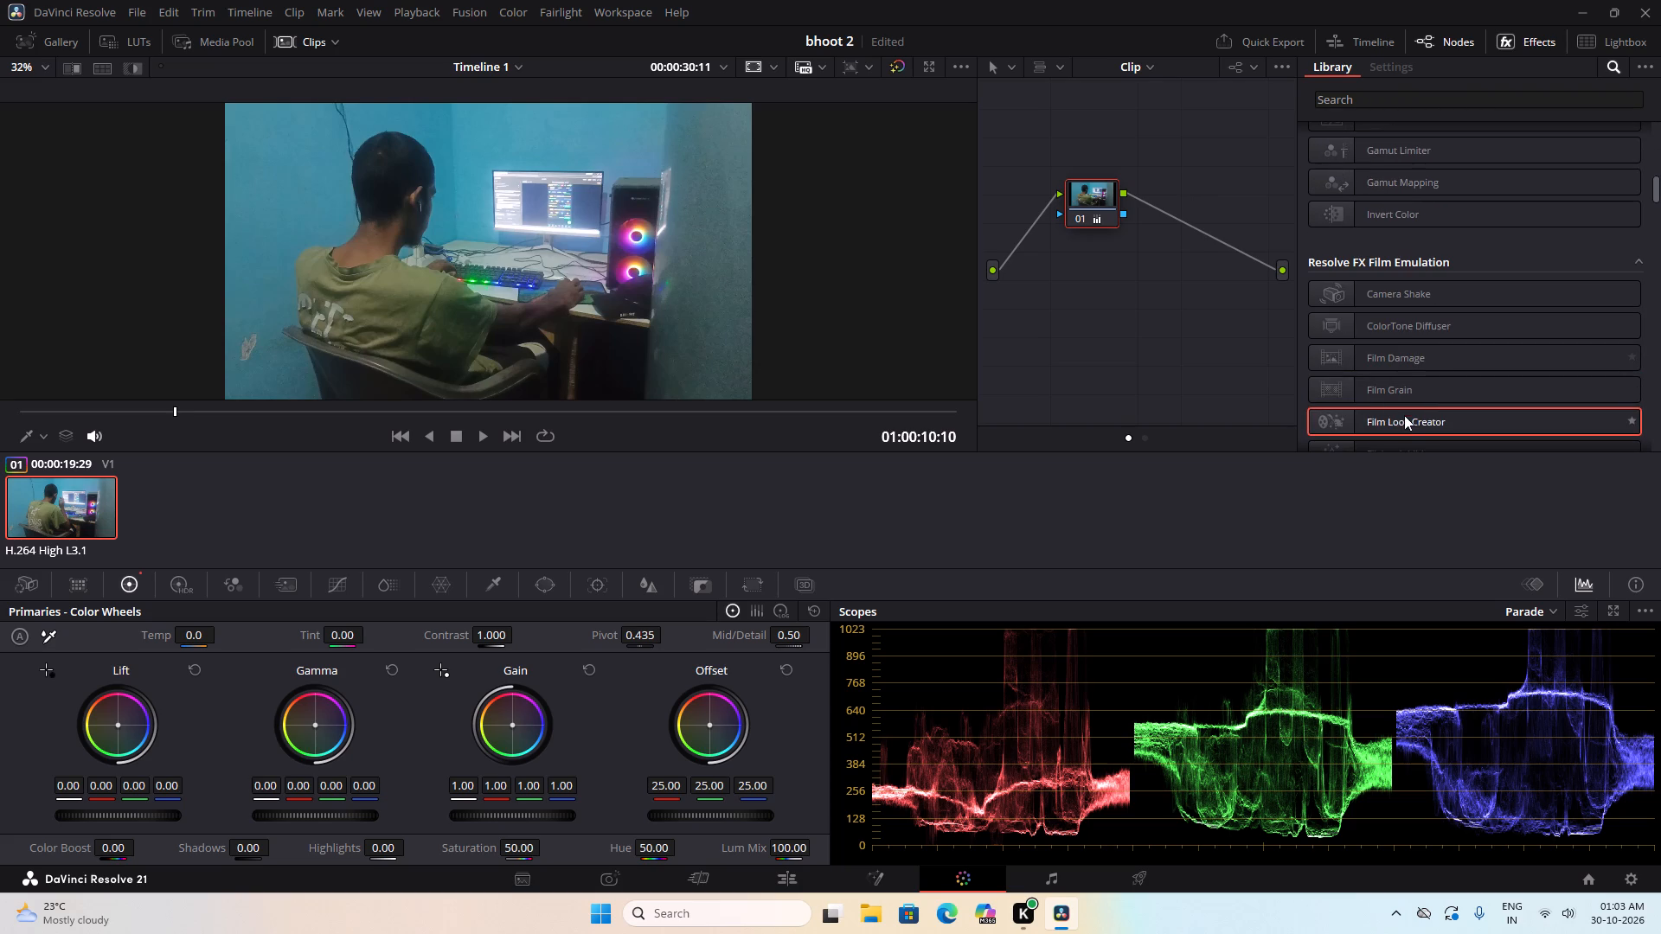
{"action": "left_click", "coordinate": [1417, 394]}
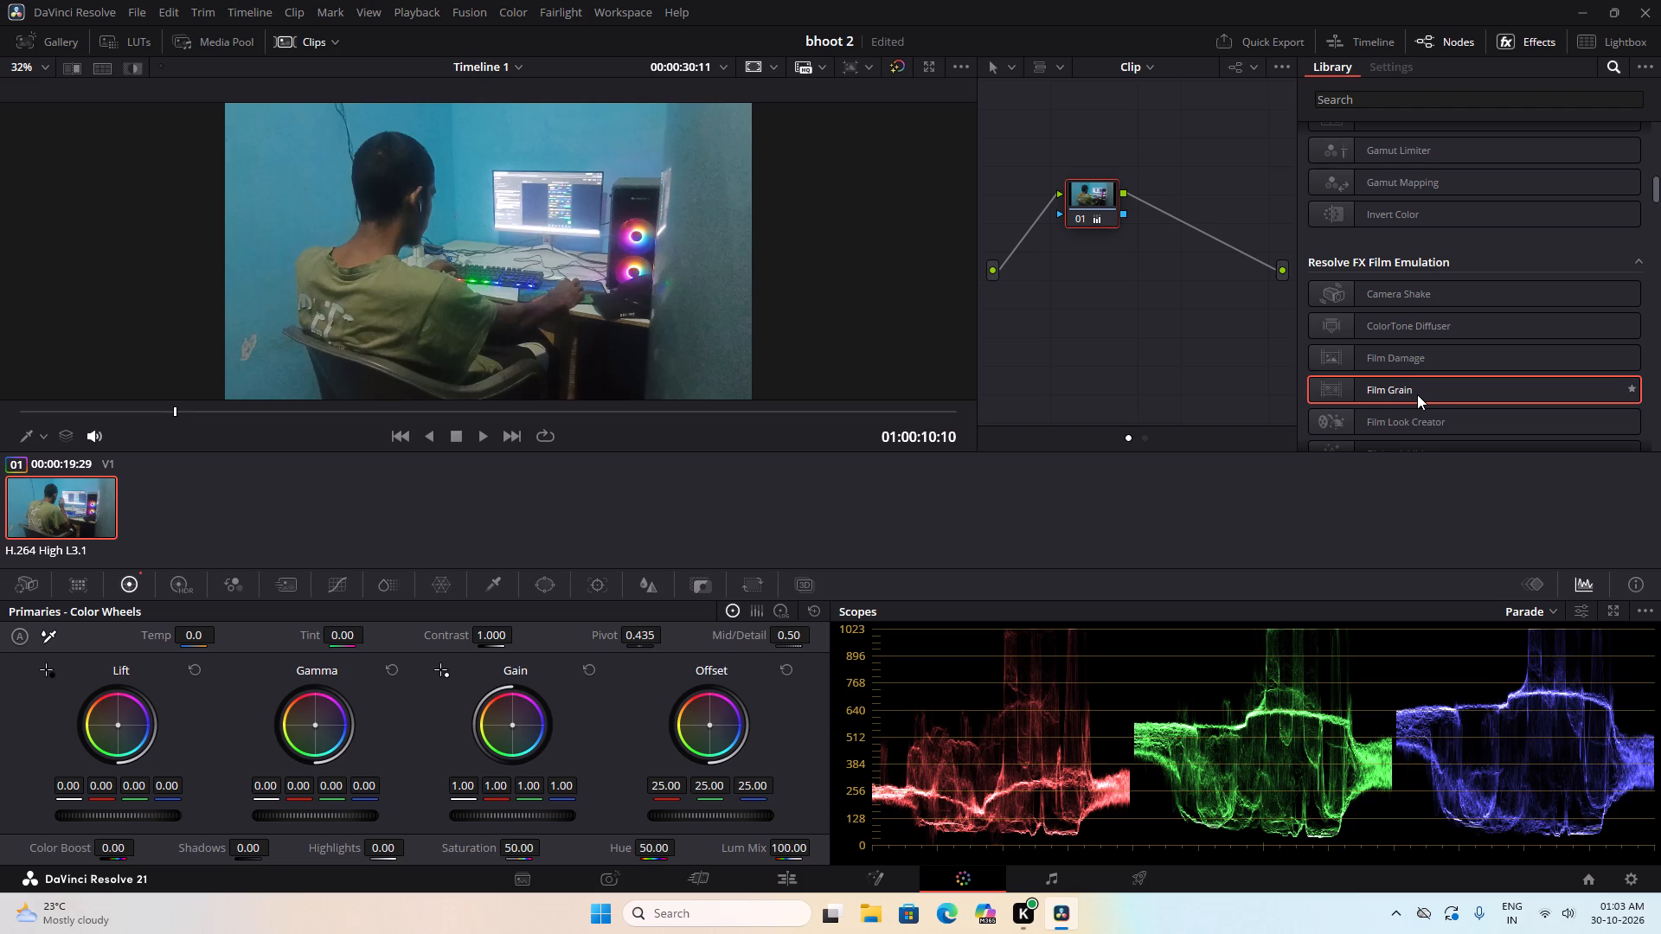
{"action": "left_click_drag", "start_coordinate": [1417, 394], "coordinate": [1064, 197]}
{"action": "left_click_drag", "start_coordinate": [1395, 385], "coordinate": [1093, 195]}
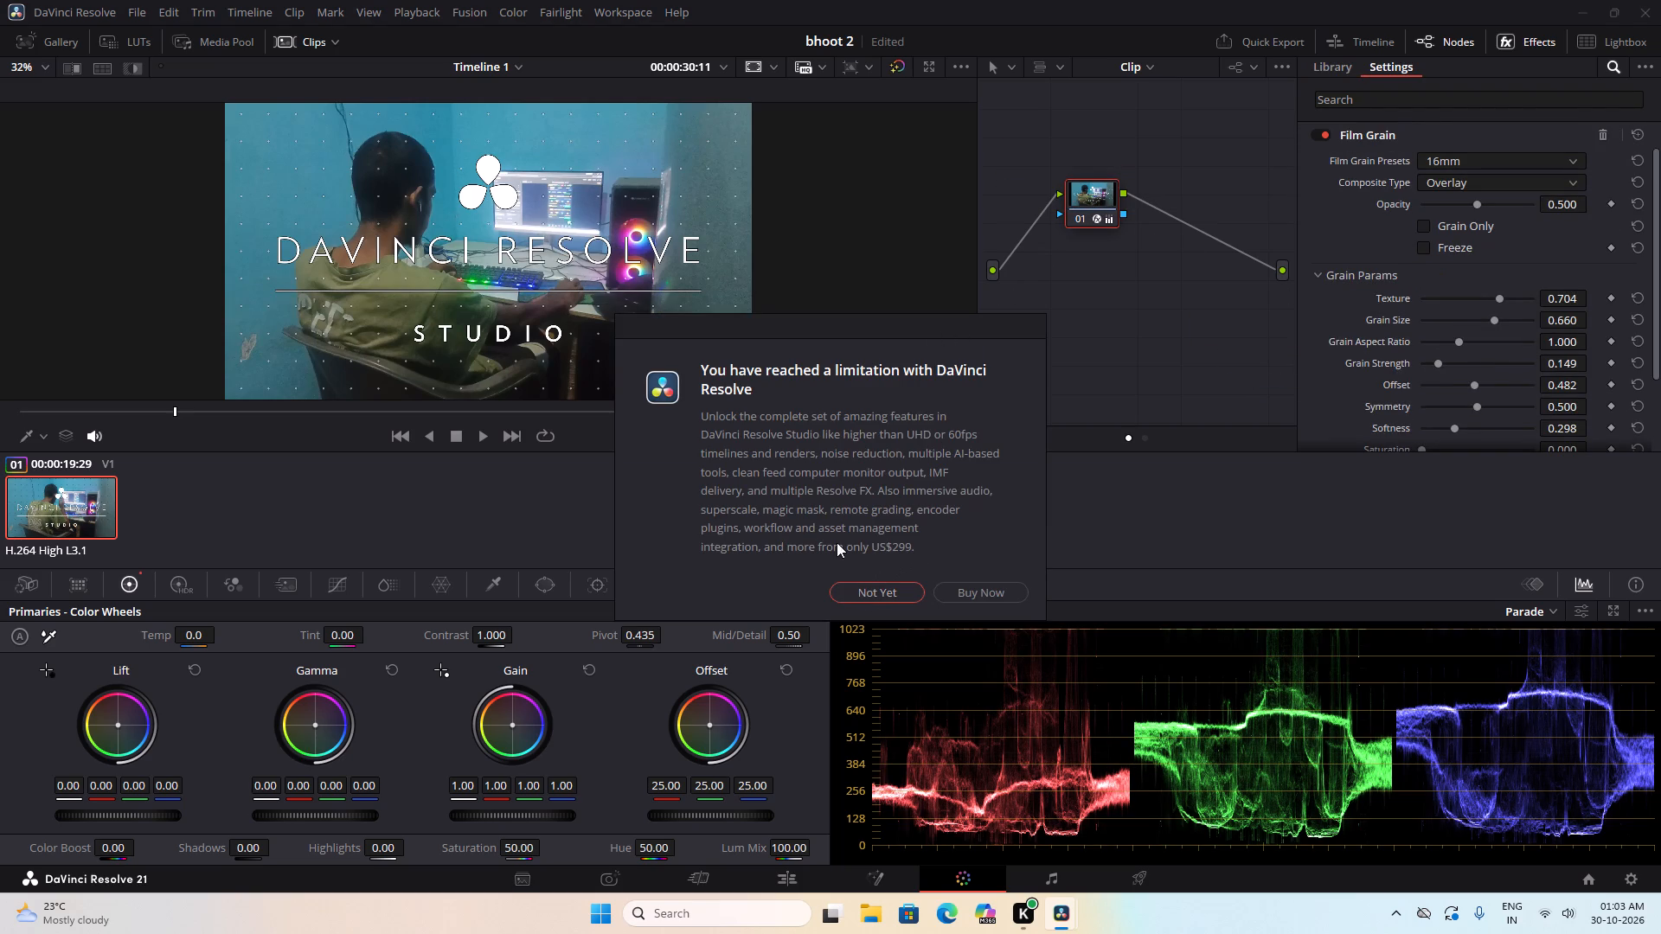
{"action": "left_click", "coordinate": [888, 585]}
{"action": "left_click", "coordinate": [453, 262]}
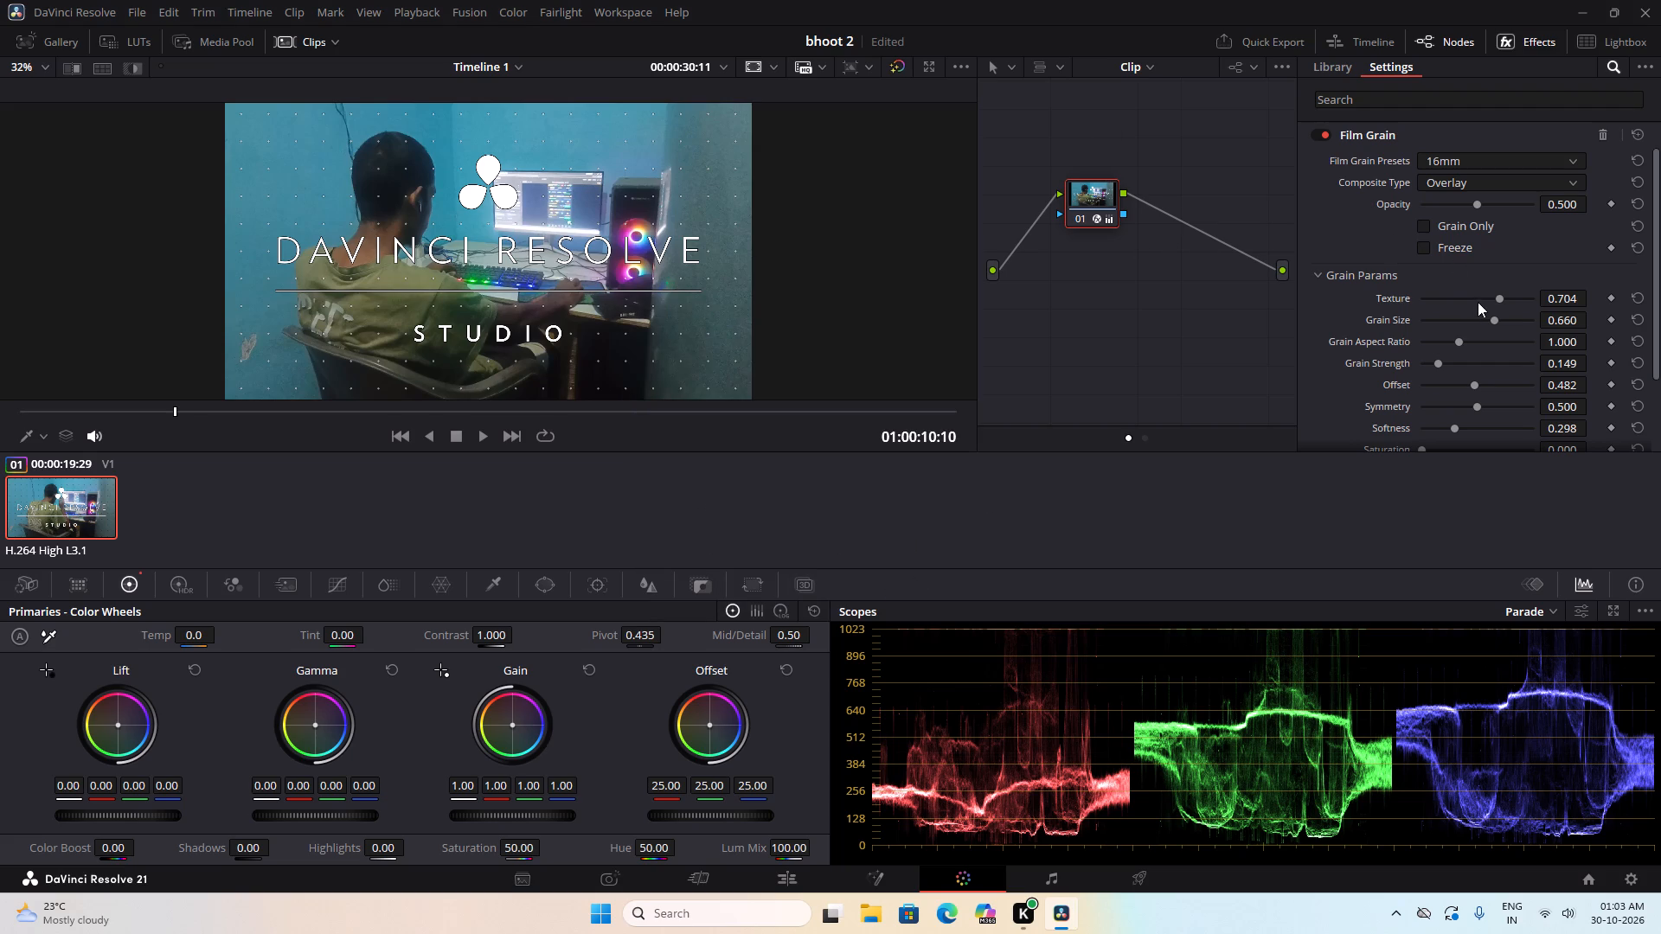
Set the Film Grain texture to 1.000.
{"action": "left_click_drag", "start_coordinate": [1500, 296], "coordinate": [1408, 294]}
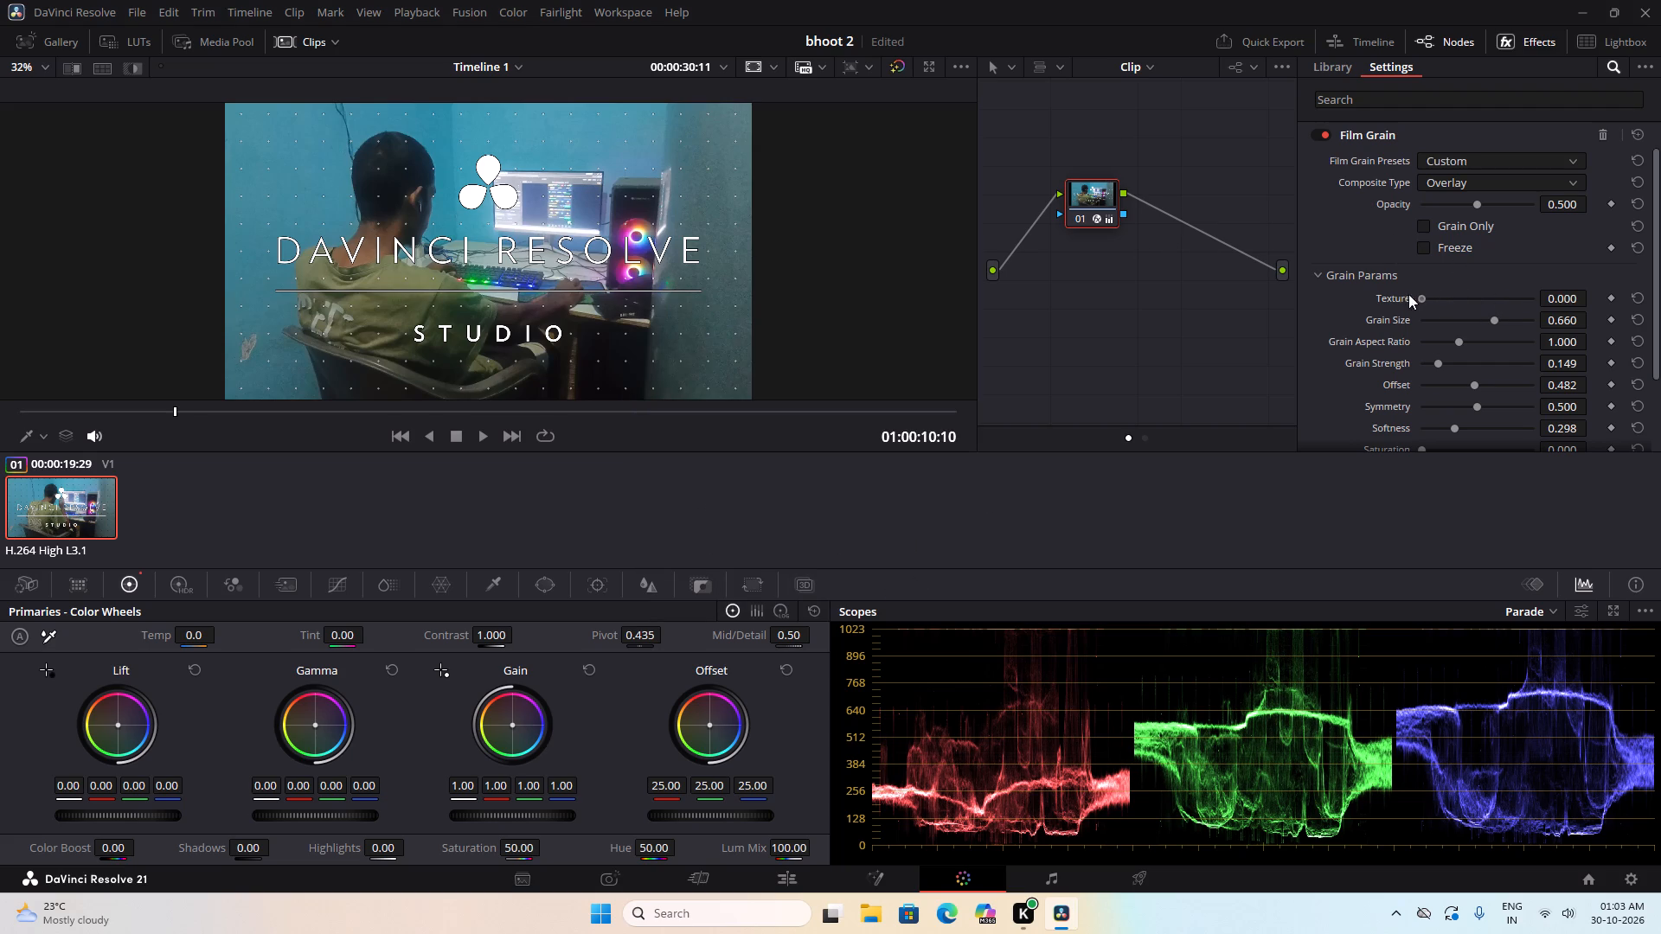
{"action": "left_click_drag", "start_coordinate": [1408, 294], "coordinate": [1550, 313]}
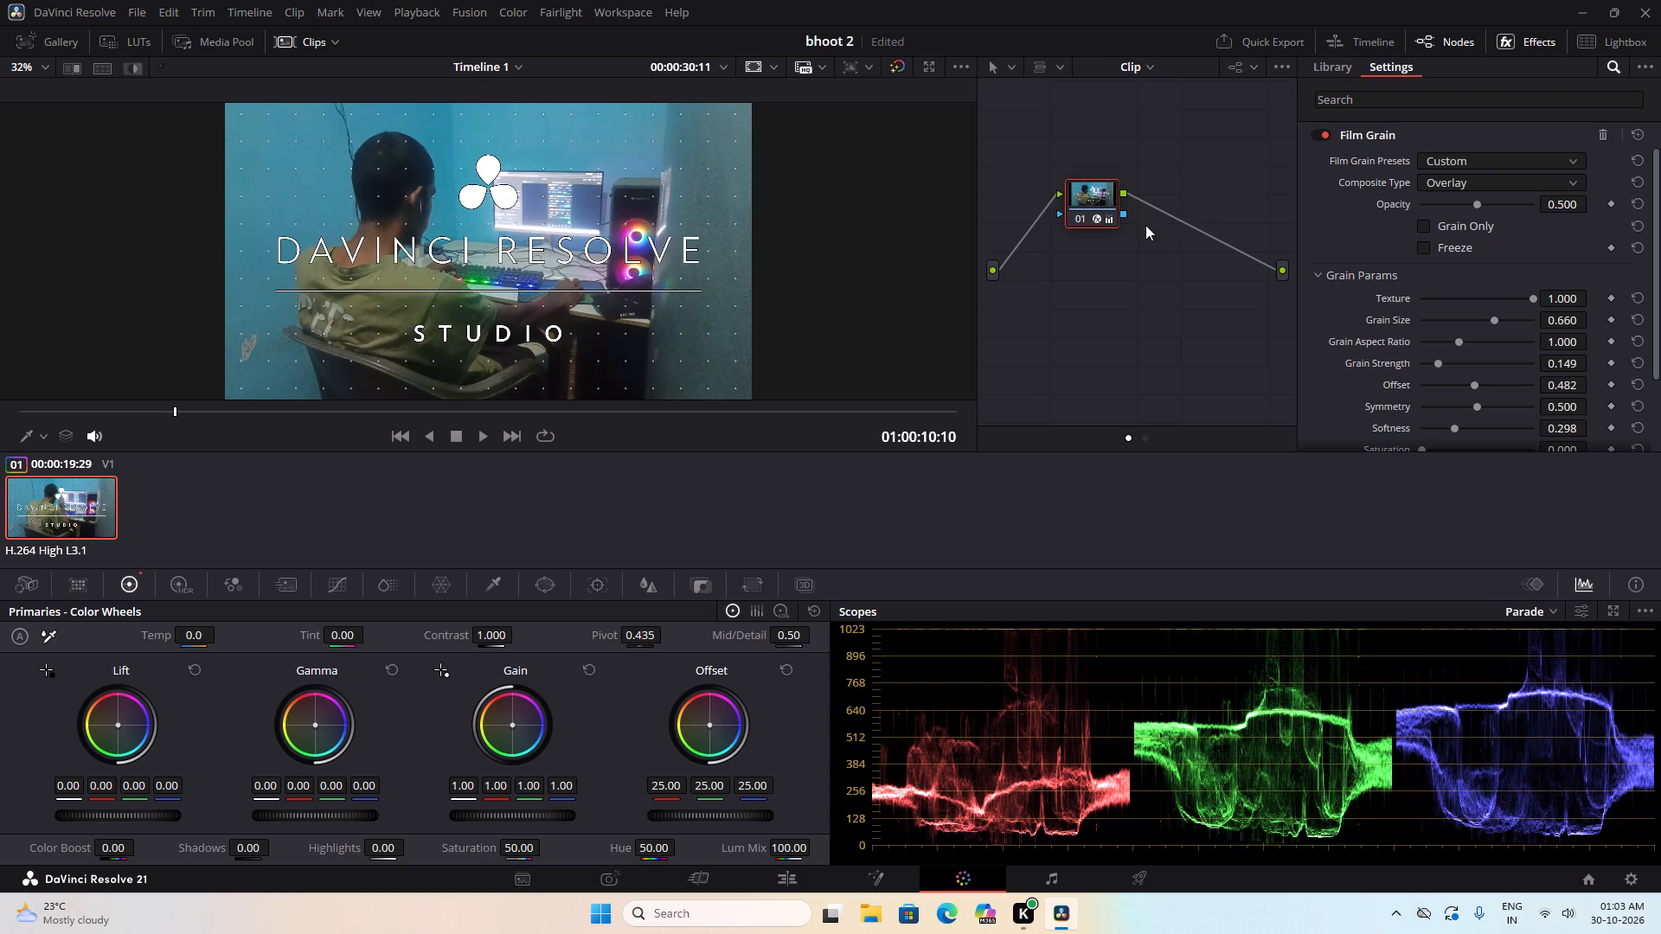
Delete node 01 with its Film Grain effect from the clip's node graph and save the project.
{"action": "key", "text": "ctrl+Delete"}
{"action": "key", "text": "ctrl+Delete"}
{"action": "key", "text": "Delete"}
{"action": "key", "text": "ctrl+Delete"}
{"action": "key", "text": "BackSpace"}
{"action": "key", "text": "BackSpace"}
{"action": "key", "text": "BackSpace"}
{"action": "key", "text": "BackSpace"}
{"action": "left_click", "coordinate": [537, 240]}
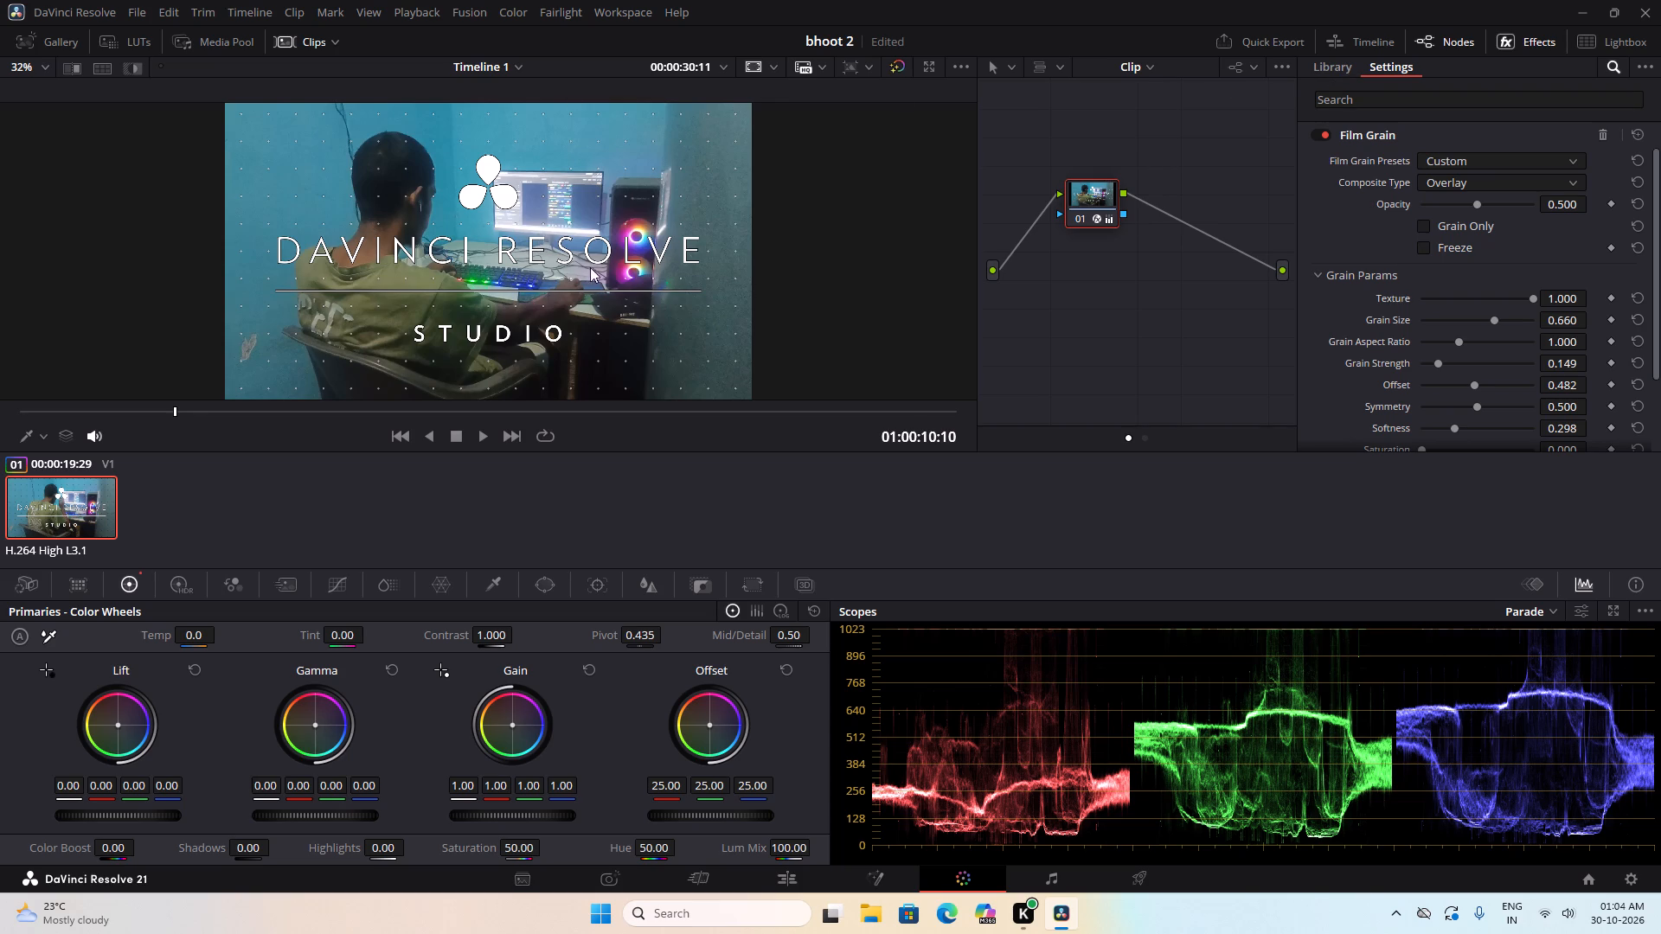
{"action": "left_click", "coordinate": [603, 279]}
{"action": "left_click", "coordinate": [1109, 208]}
{"action": "left_click_drag", "start_coordinate": [1110, 207], "coordinate": [1121, 221]}
{"action": "right_click", "coordinate": [1095, 199]}
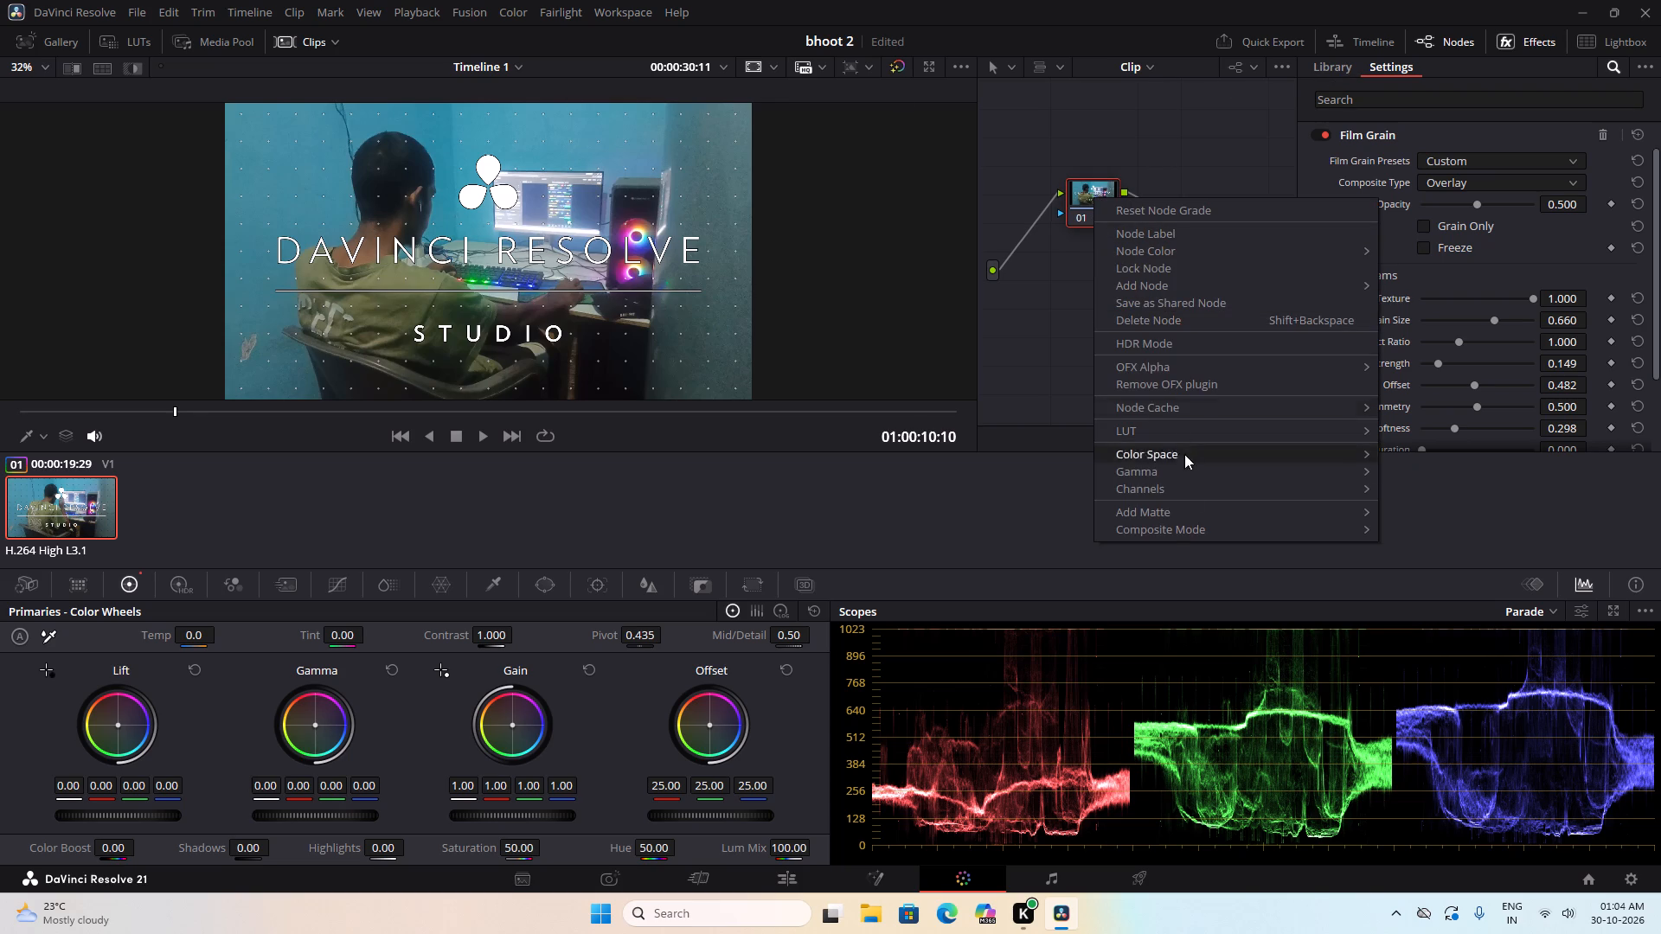
{"action": "key", "text": "Delete"}
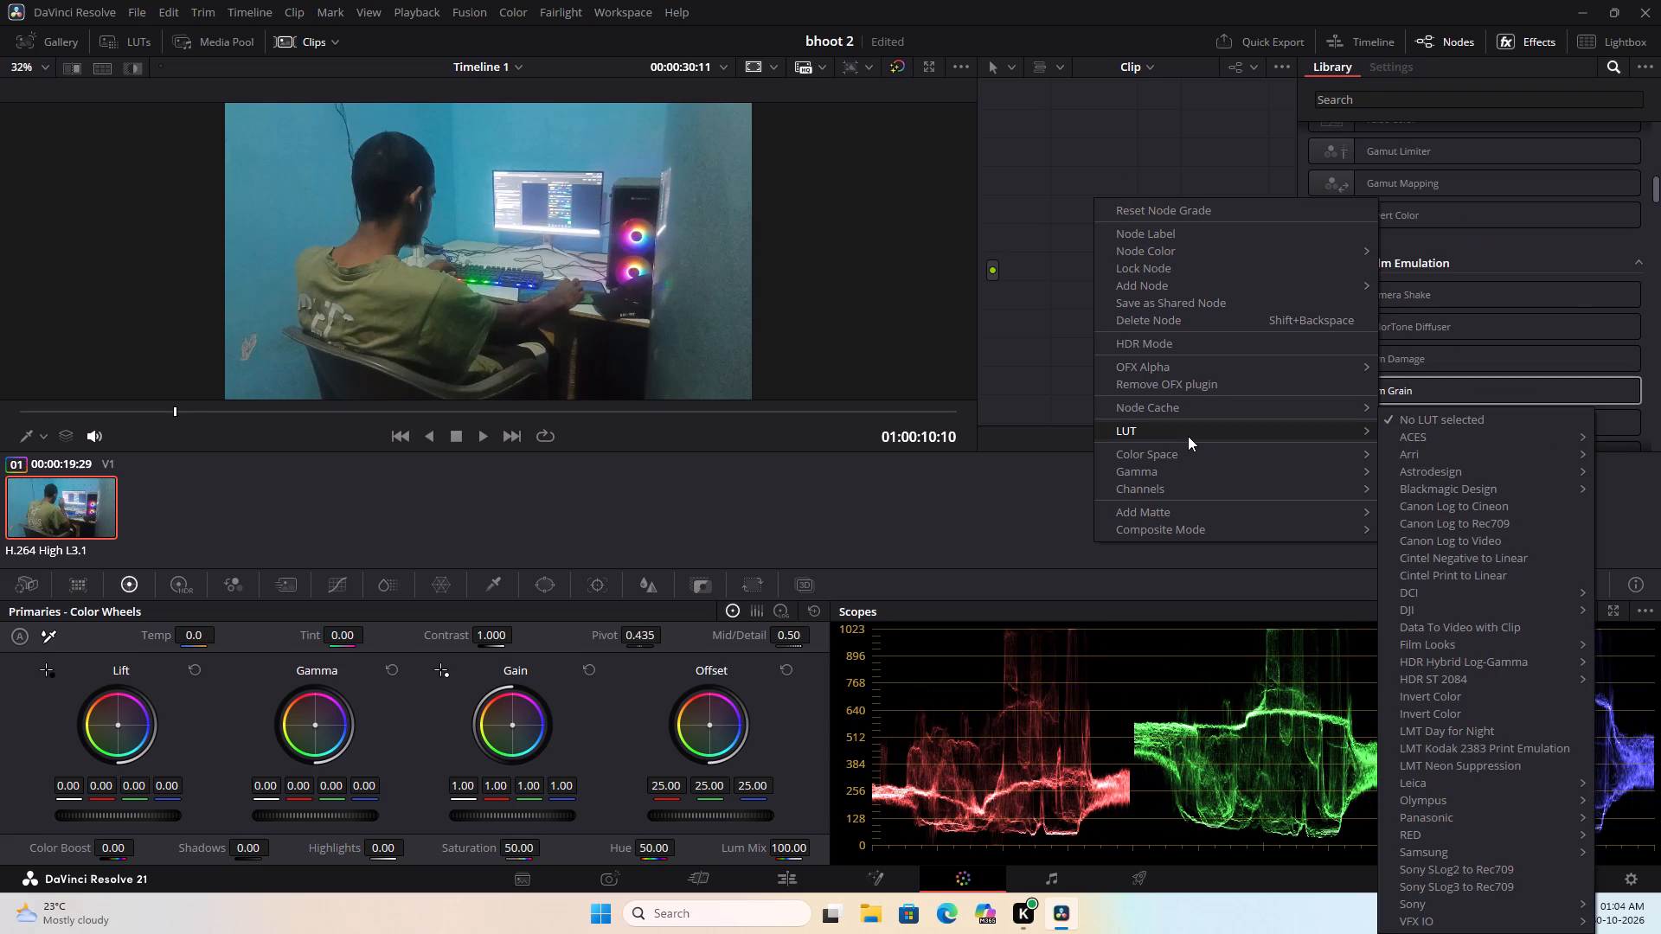
{"action": "left_click", "coordinate": [1043, 247]}
{"action": "left_click", "coordinate": [1064, 235]}
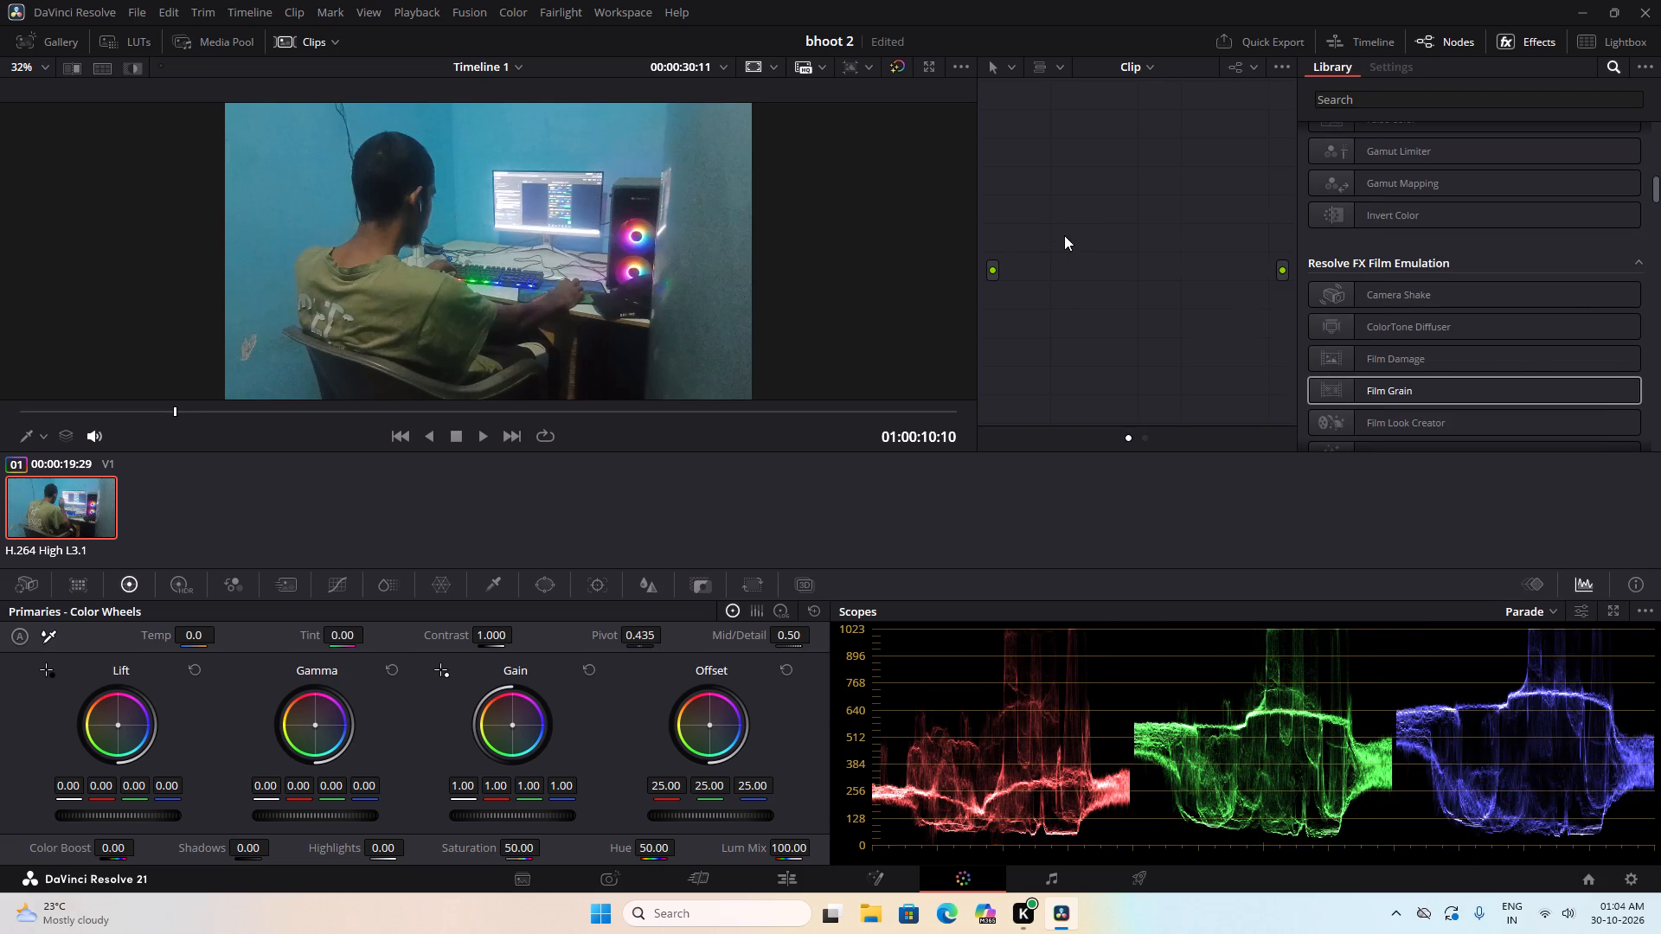
{"action": "key", "text": "ctrl+s"}
Add two new nodes to the empty node graph and move node 01 up and ahead of node 02.
{"action": "key", "text": "shift+s"}
{"action": "type", "text": "sS"}
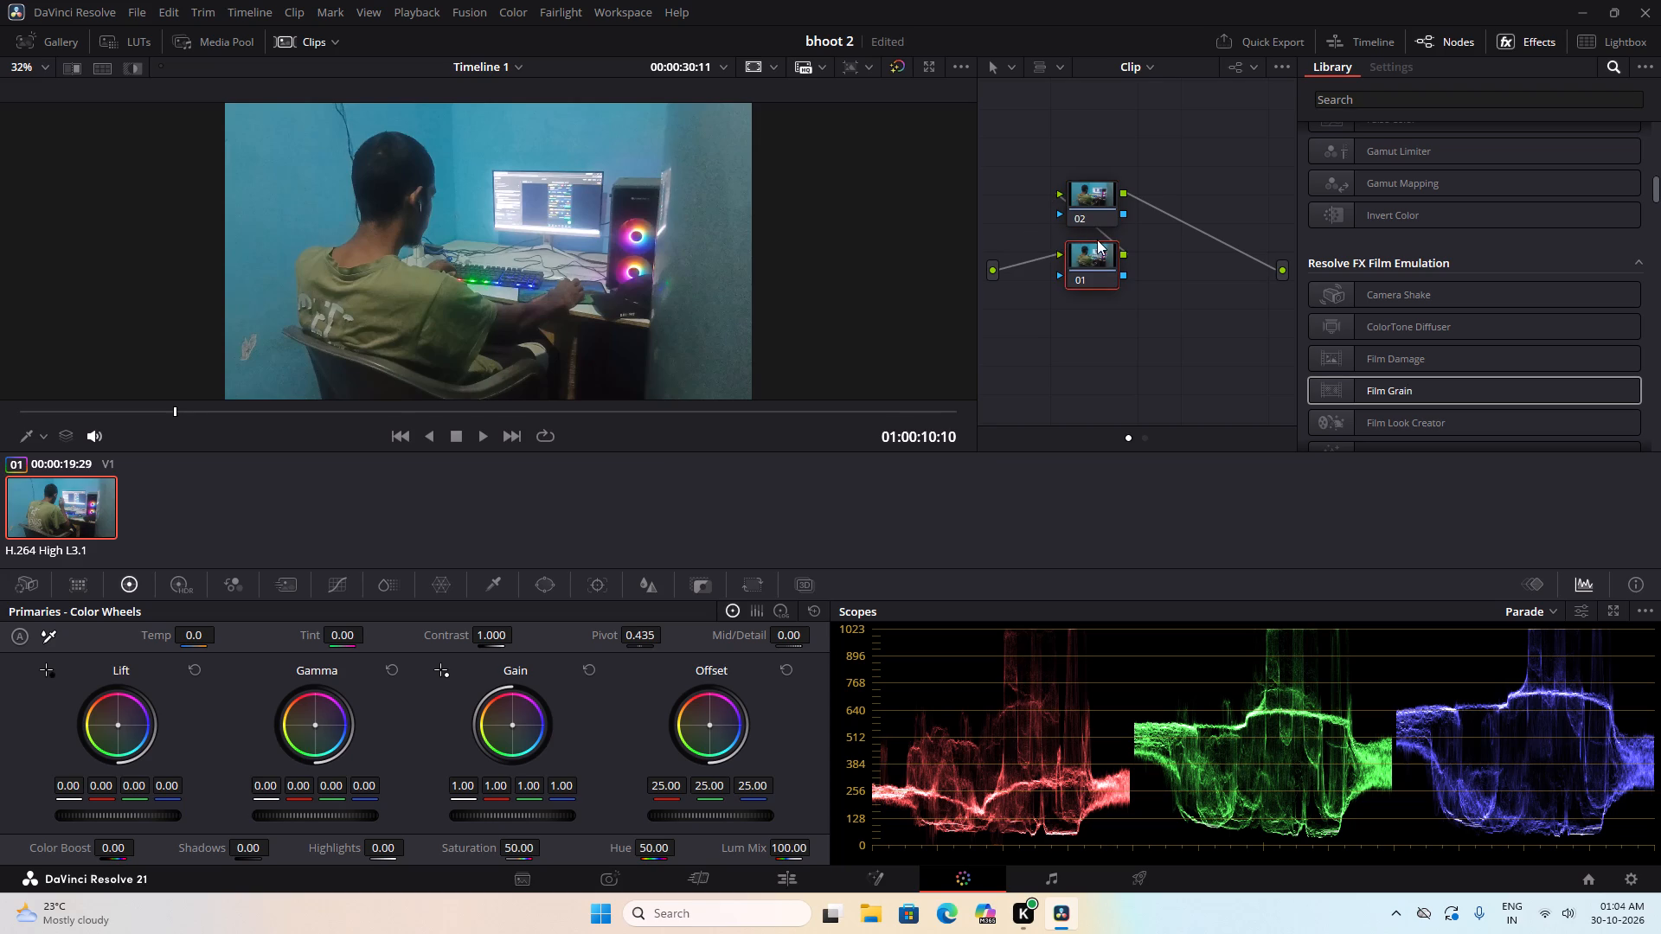
{"action": "left_click_drag", "start_coordinate": [1097, 249], "coordinate": [1030, 121]}
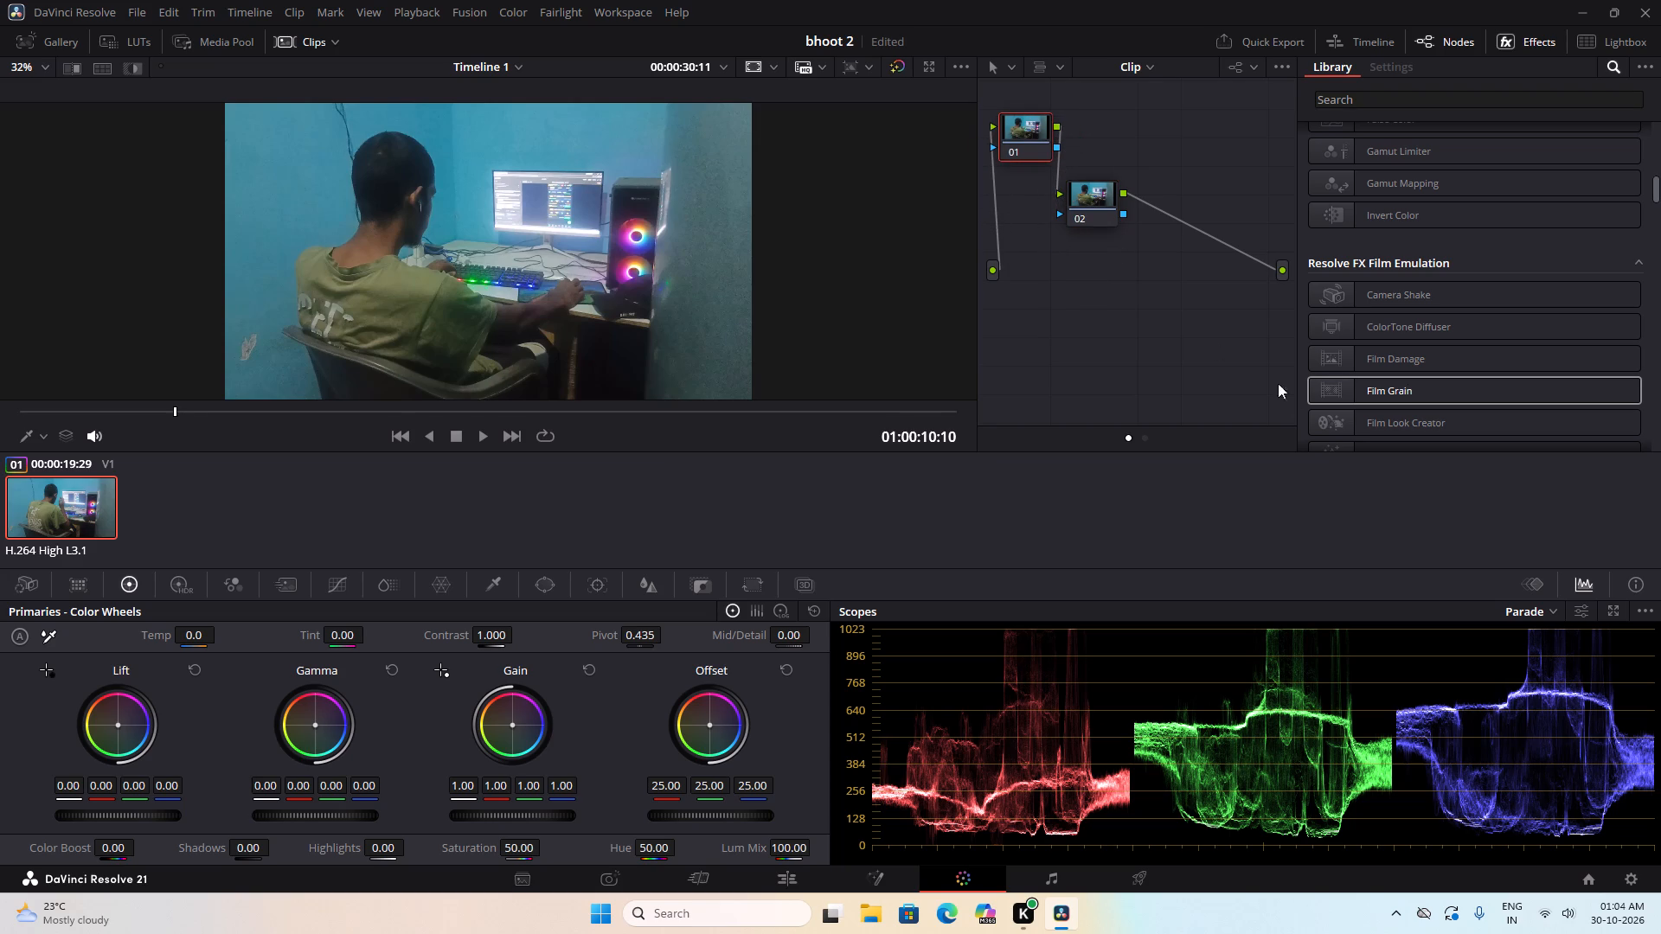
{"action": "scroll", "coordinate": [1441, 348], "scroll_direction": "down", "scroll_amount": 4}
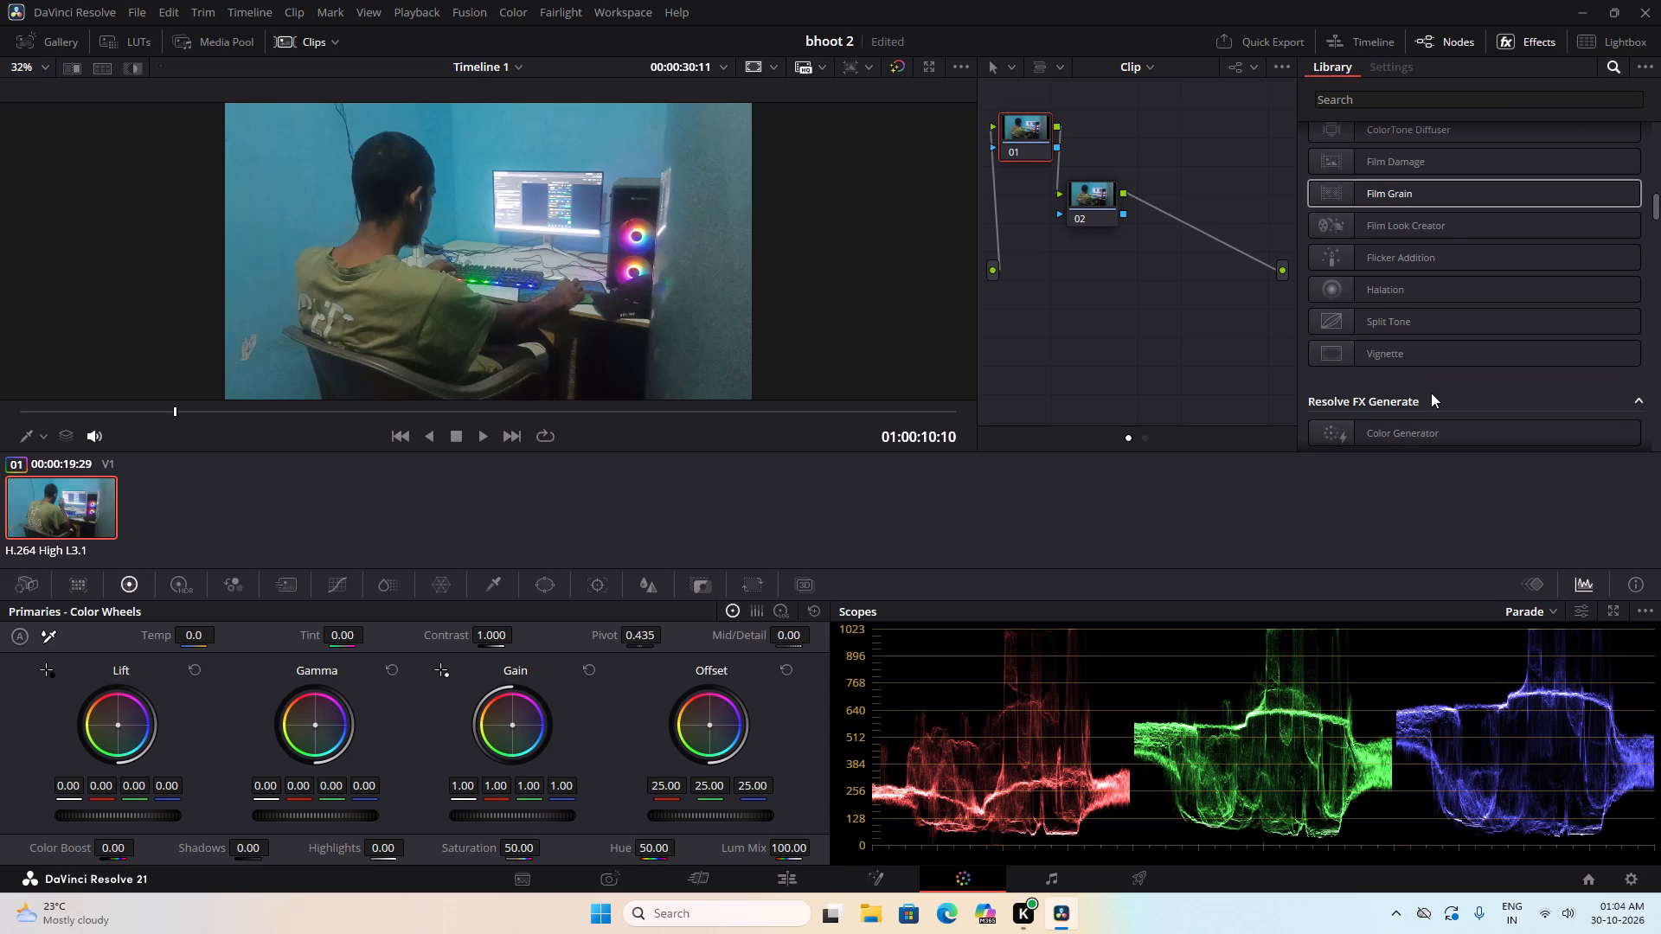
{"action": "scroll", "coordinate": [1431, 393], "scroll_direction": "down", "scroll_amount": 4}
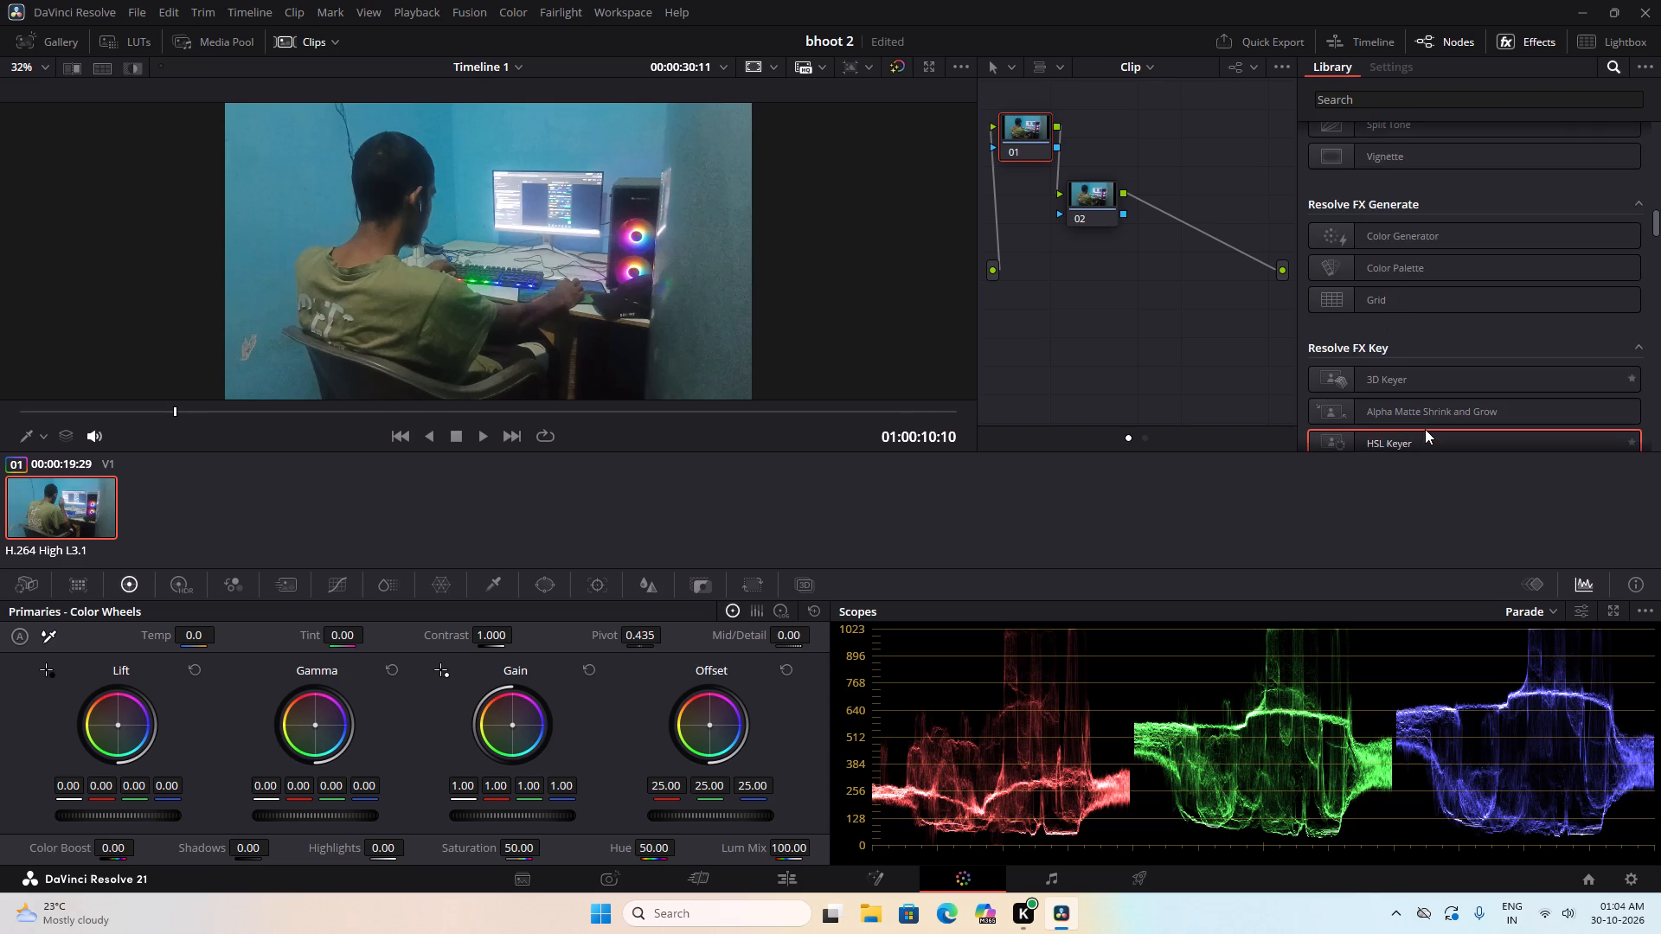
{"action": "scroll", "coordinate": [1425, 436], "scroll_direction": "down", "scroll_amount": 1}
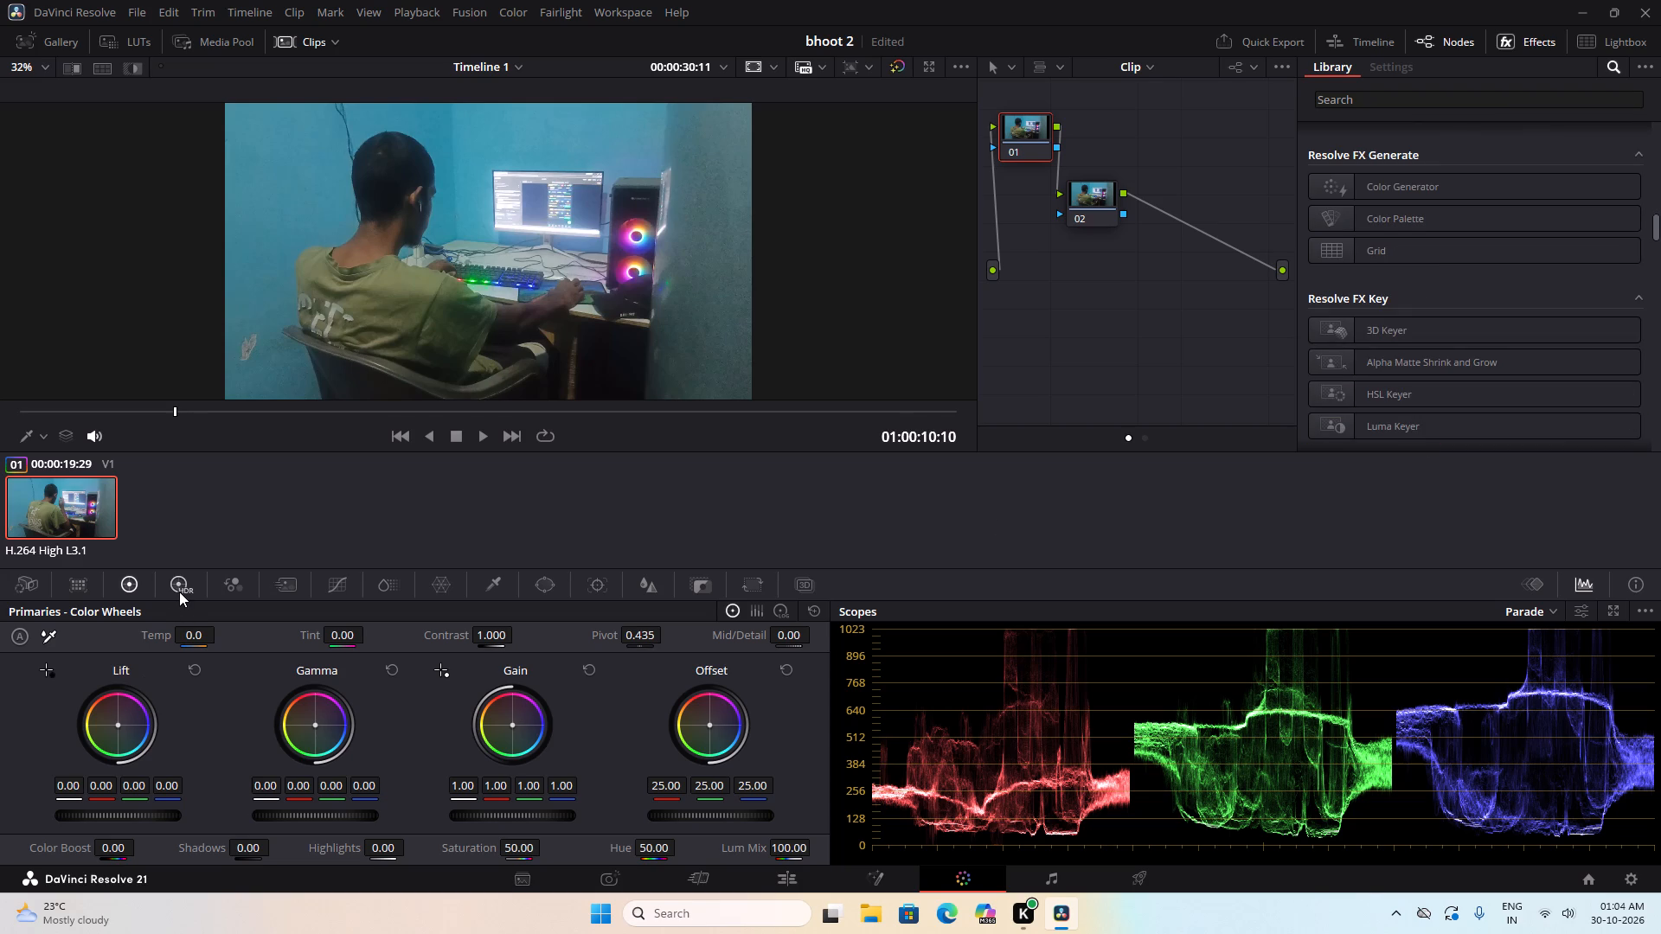
Shift the Dark color balance of node 01 to X -0.02 and Y 0.00 in the HDR color wheels.
{"action": "left_click", "coordinate": [179, 592]}
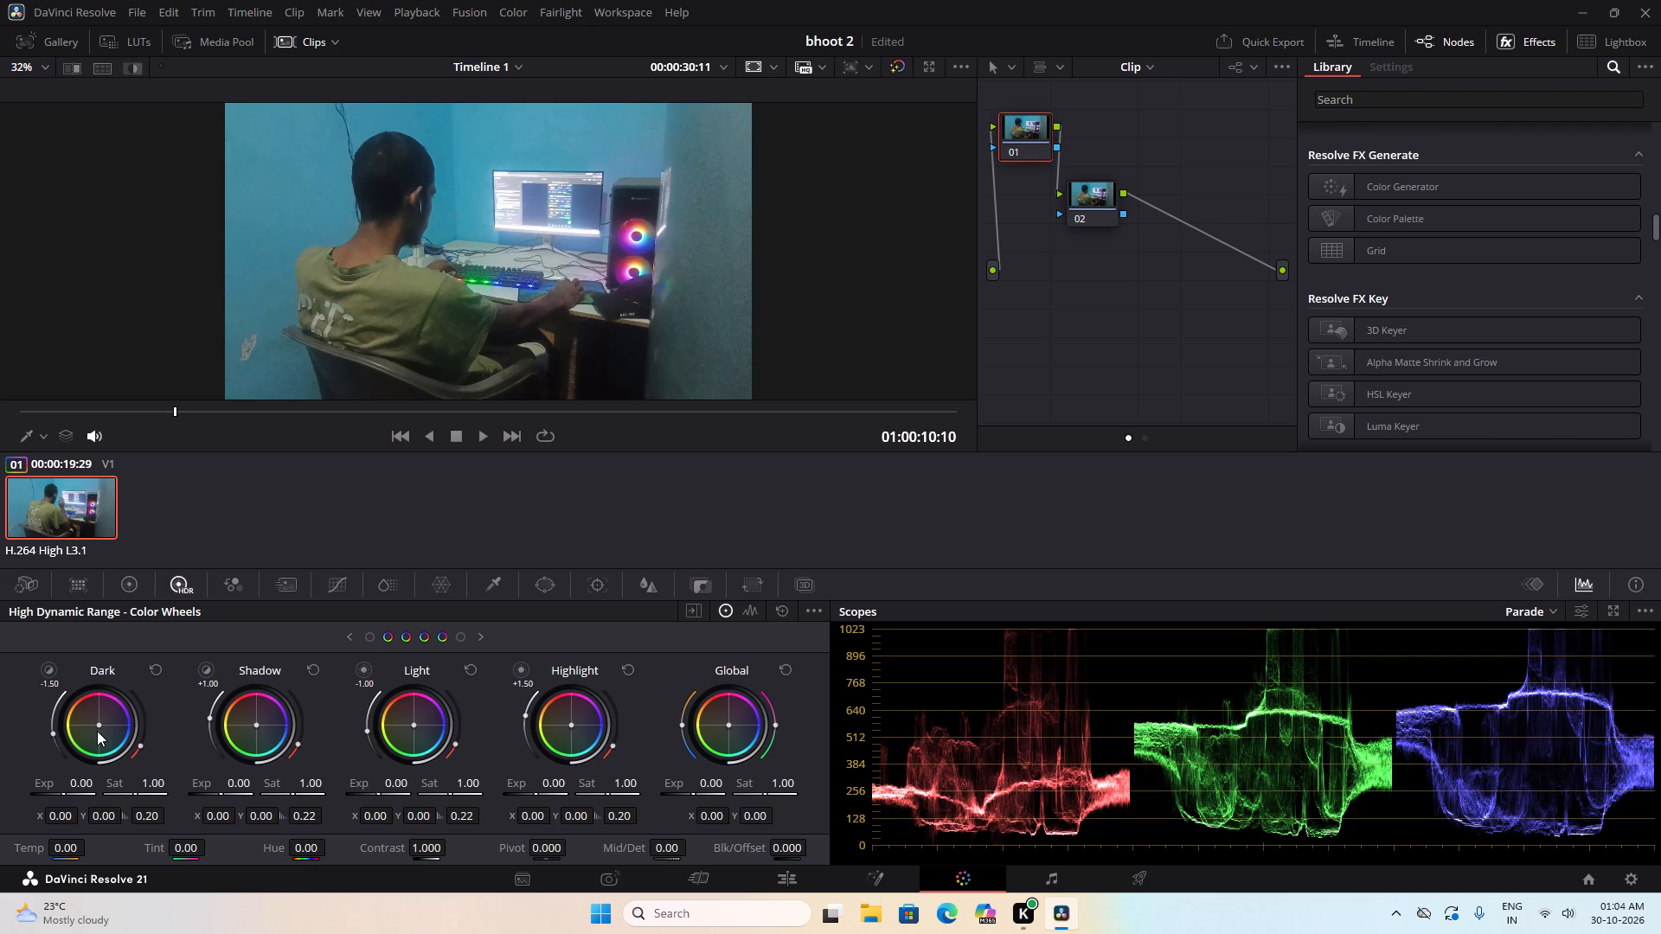
{"action": "left_click_drag", "start_coordinate": [98, 726], "coordinate": [88, 741]}
{"action": "left_click_drag", "start_coordinate": [88, 741], "coordinate": [751, 553]}
{"action": "left_click_drag", "start_coordinate": [751, 553], "coordinate": [959, 192]}
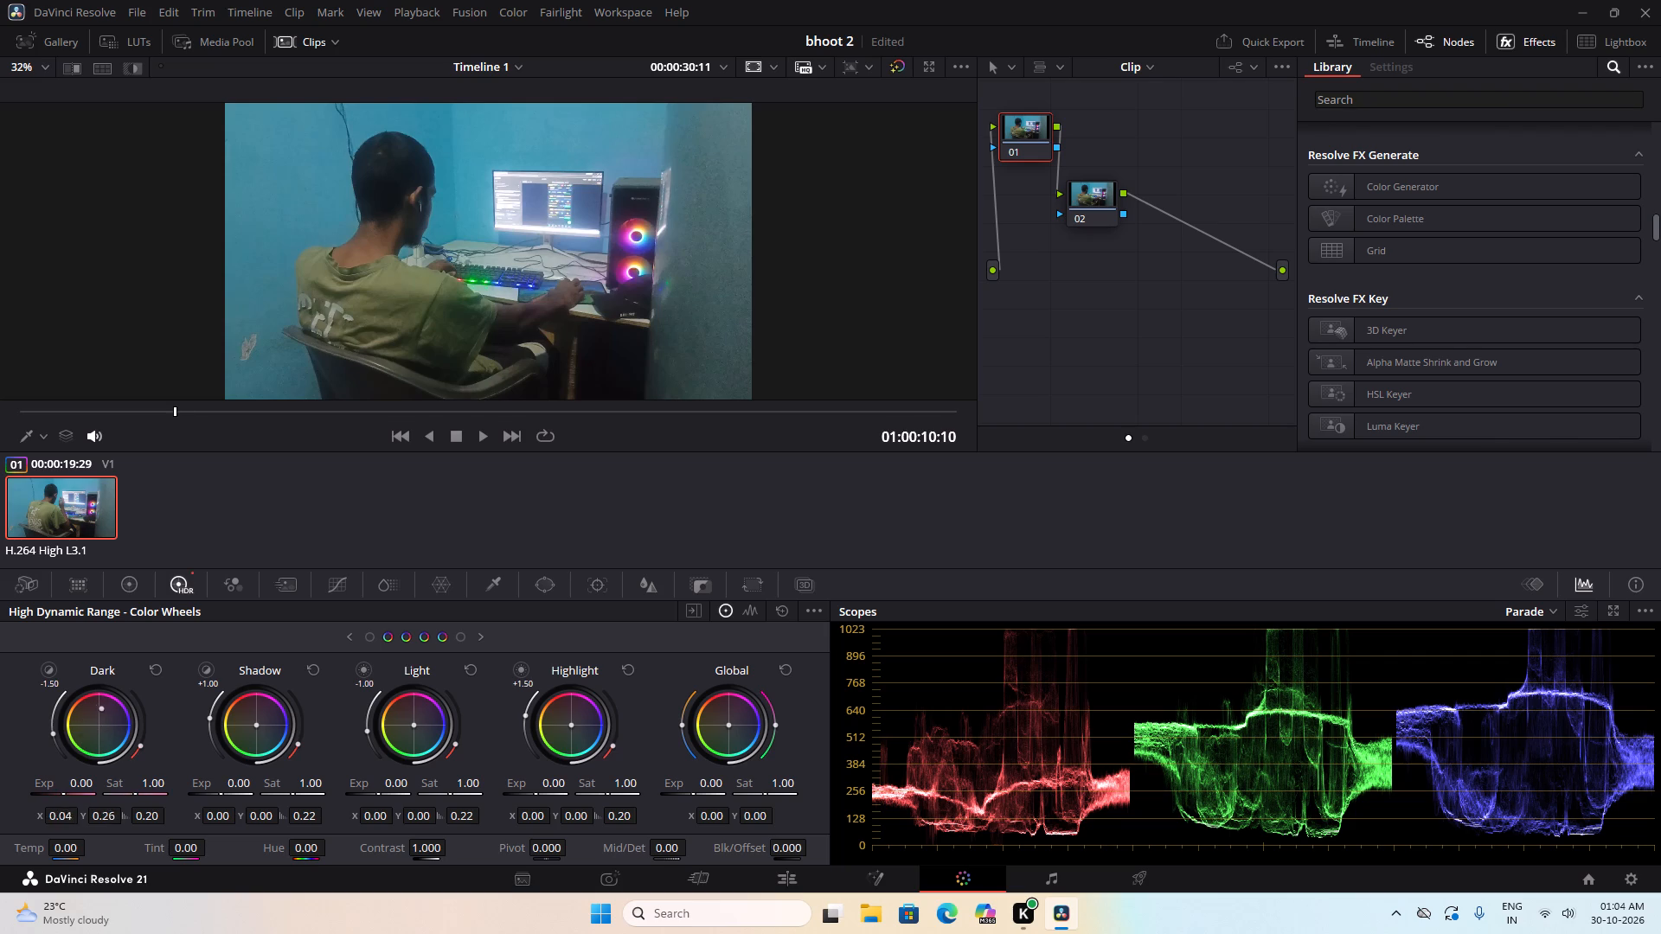
{"action": "left_click_drag", "start_coordinate": [959, 192], "coordinate": [729, 318]}
{"action": "left_click_drag", "start_coordinate": [729, 318], "coordinate": [899, 334]}
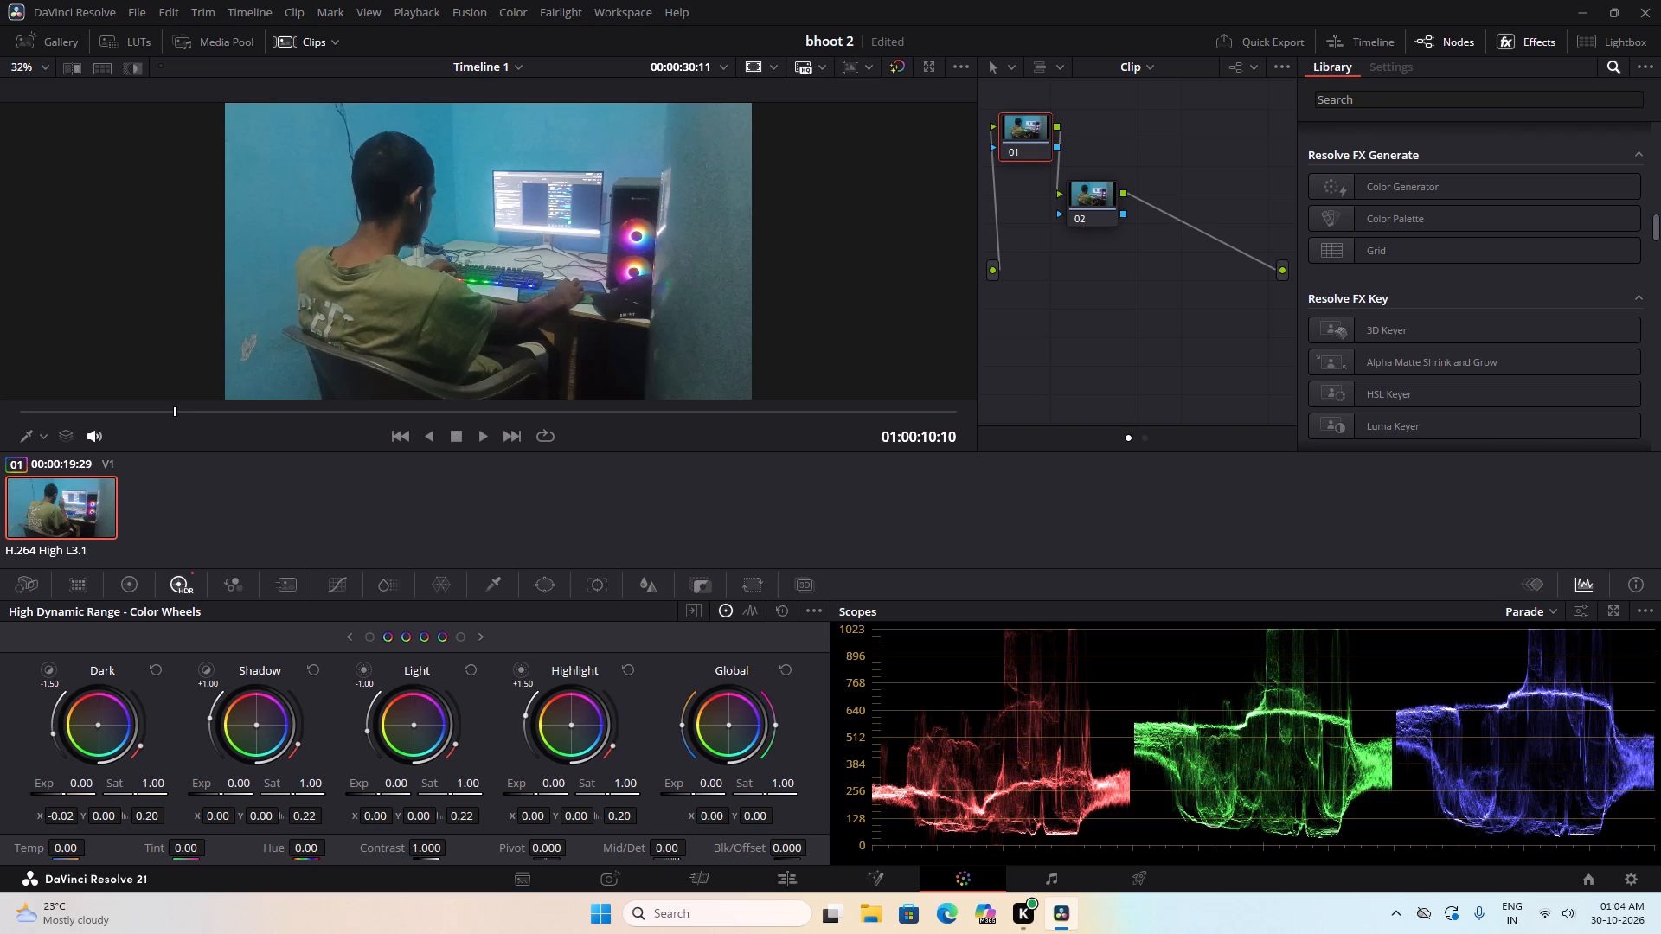
{"action": "left_click_drag", "start_coordinate": [899, 334], "coordinate": [900, 334]}
Look through the grading palettes, including Curves, the HDR color wheels and Camera Raw.
{"action": "left_click", "coordinate": [385, 570]}
{"action": "left_click", "coordinate": [385, 585]}
{"action": "left_click", "coordinate": [315, 589]}
{"action": "left_click", "coordinate": [298, 588]}
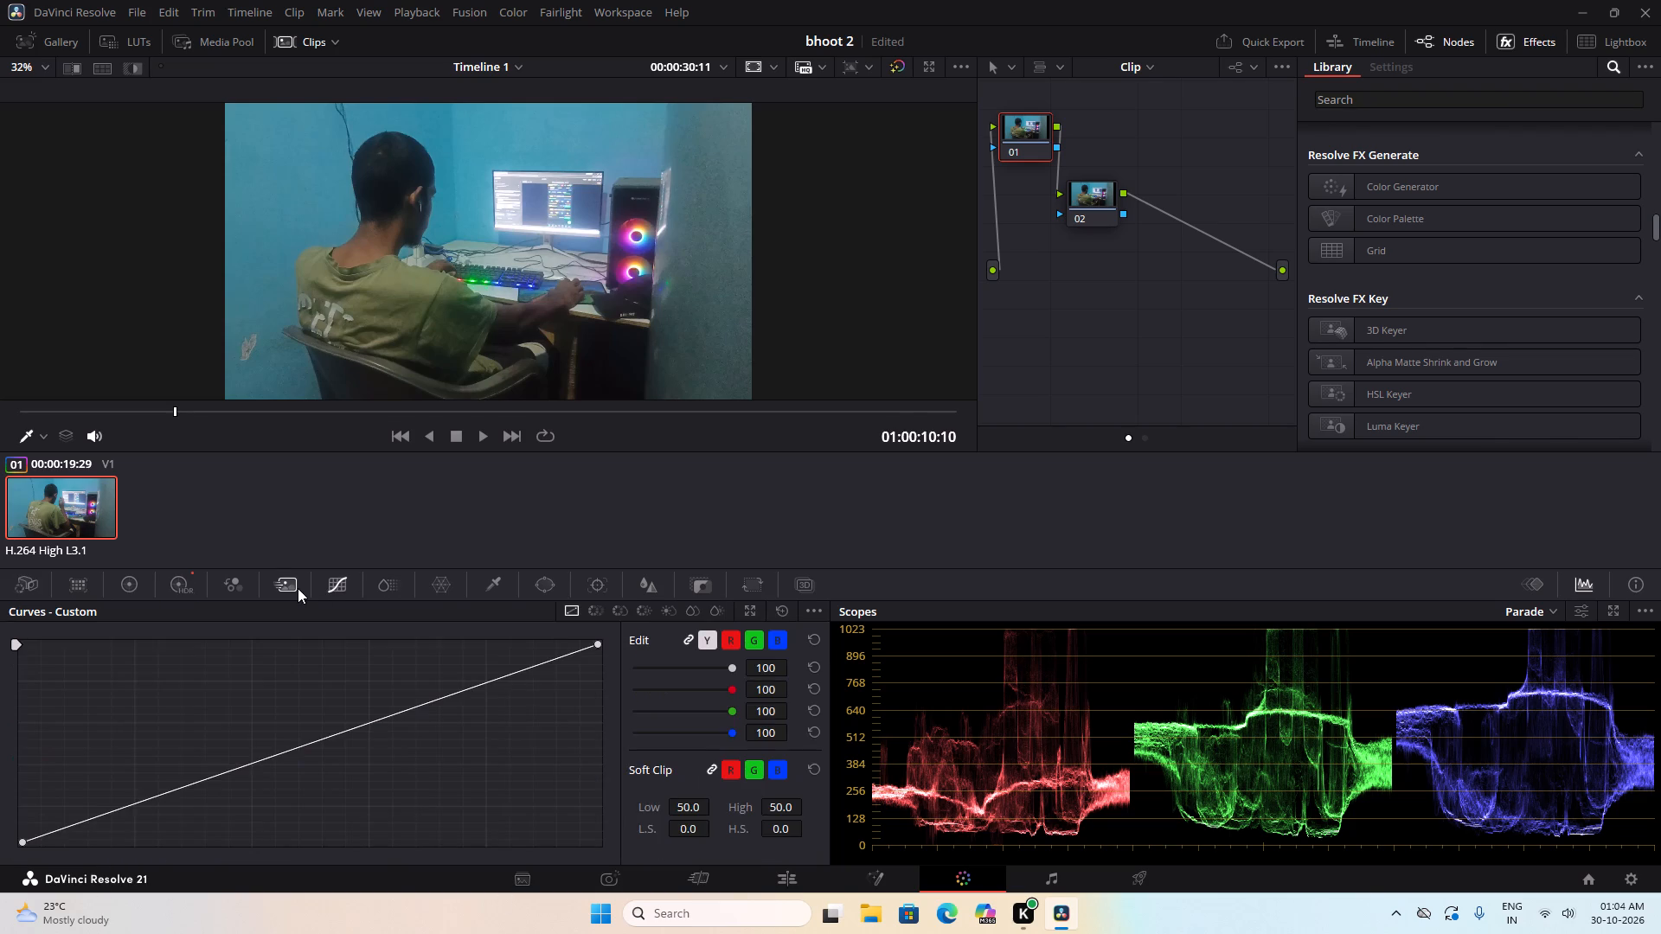
{"action": "left_click", "coordinate": [220, 585]}
{"action": "left_click", "coordinate": [189, 586]}
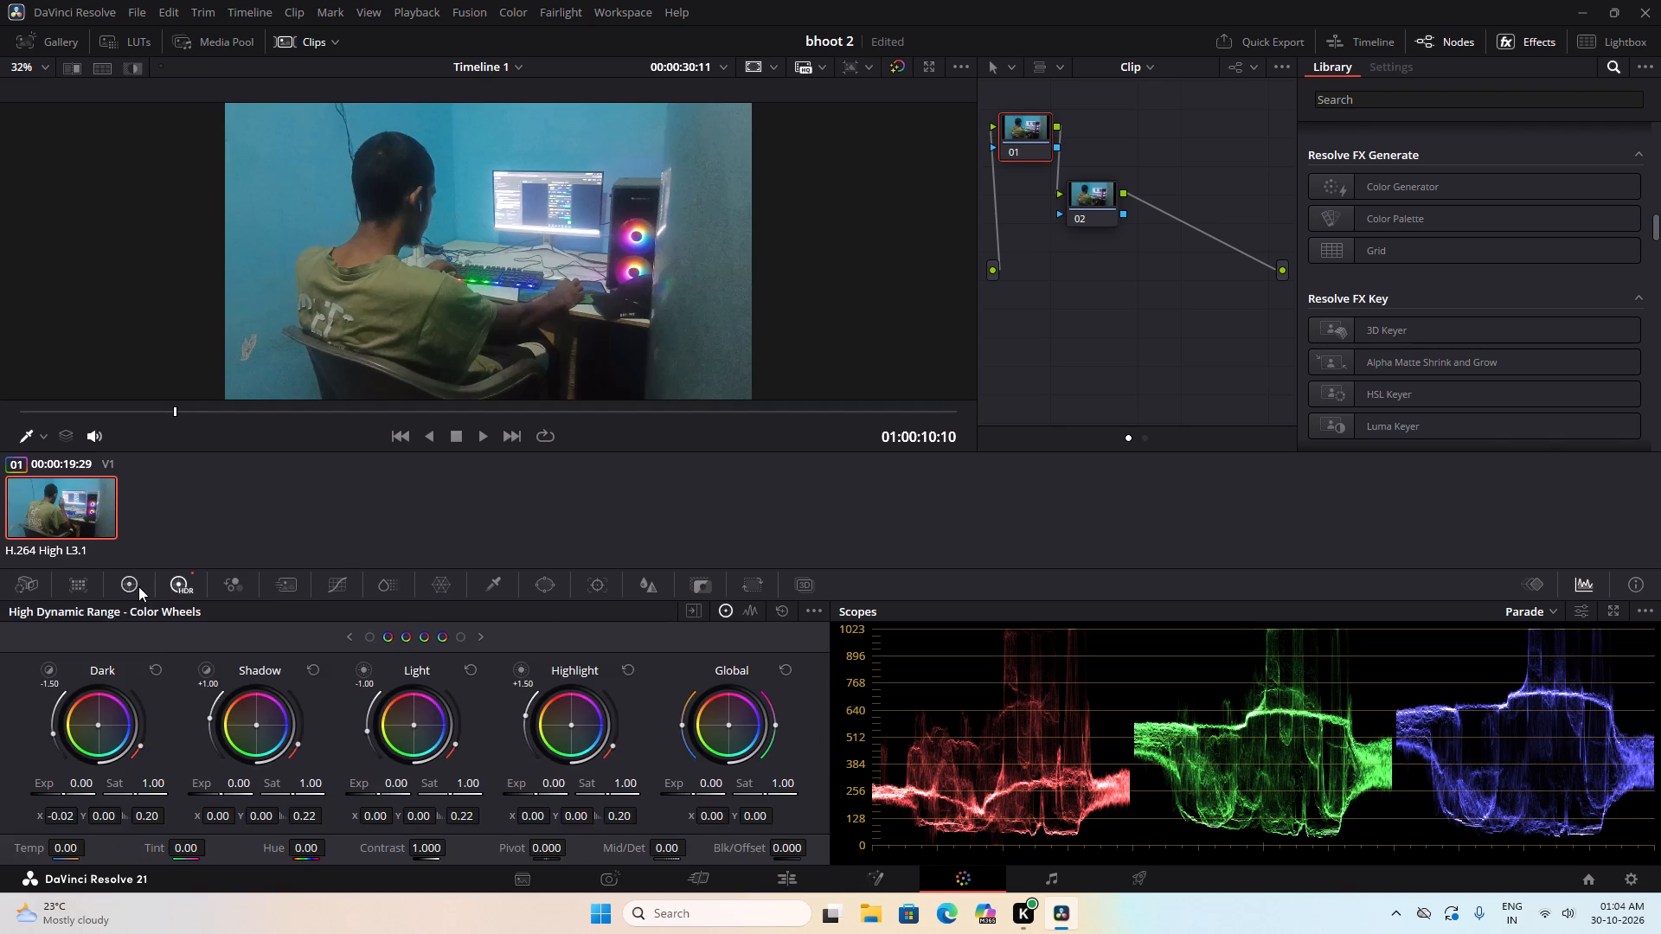
{"action": "left_click", "coordinate": [138, 586]}
{"action": "left_click", "coordinate": [87, 586]}
{"action": "left_click", "coordinate": [23, 590]}
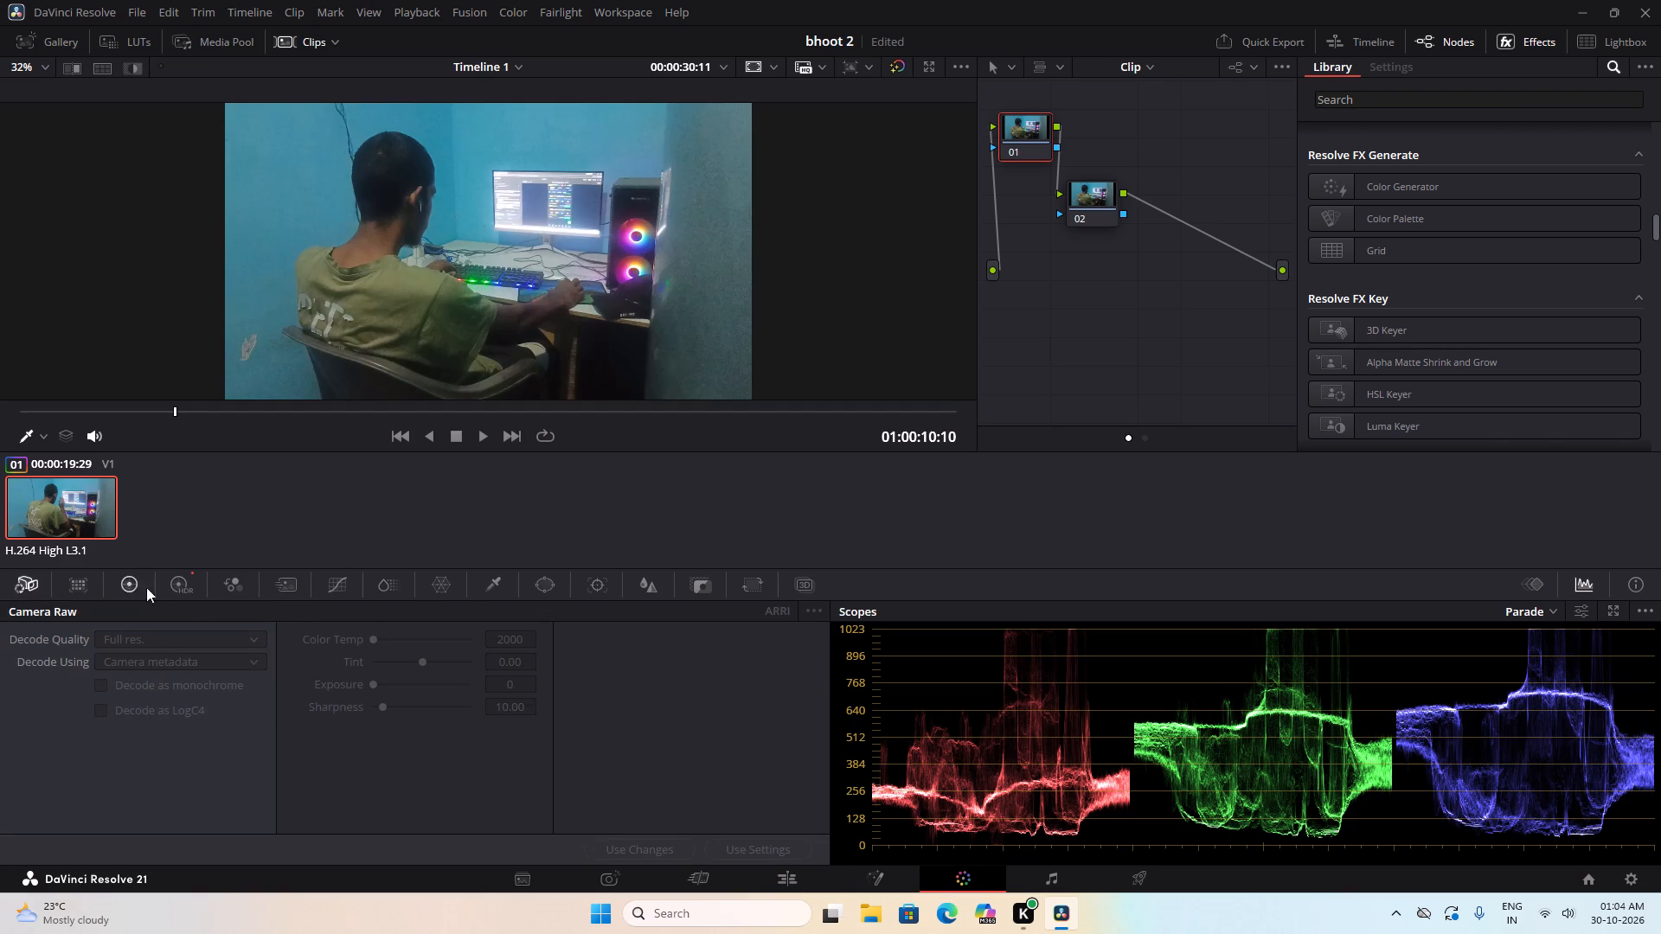
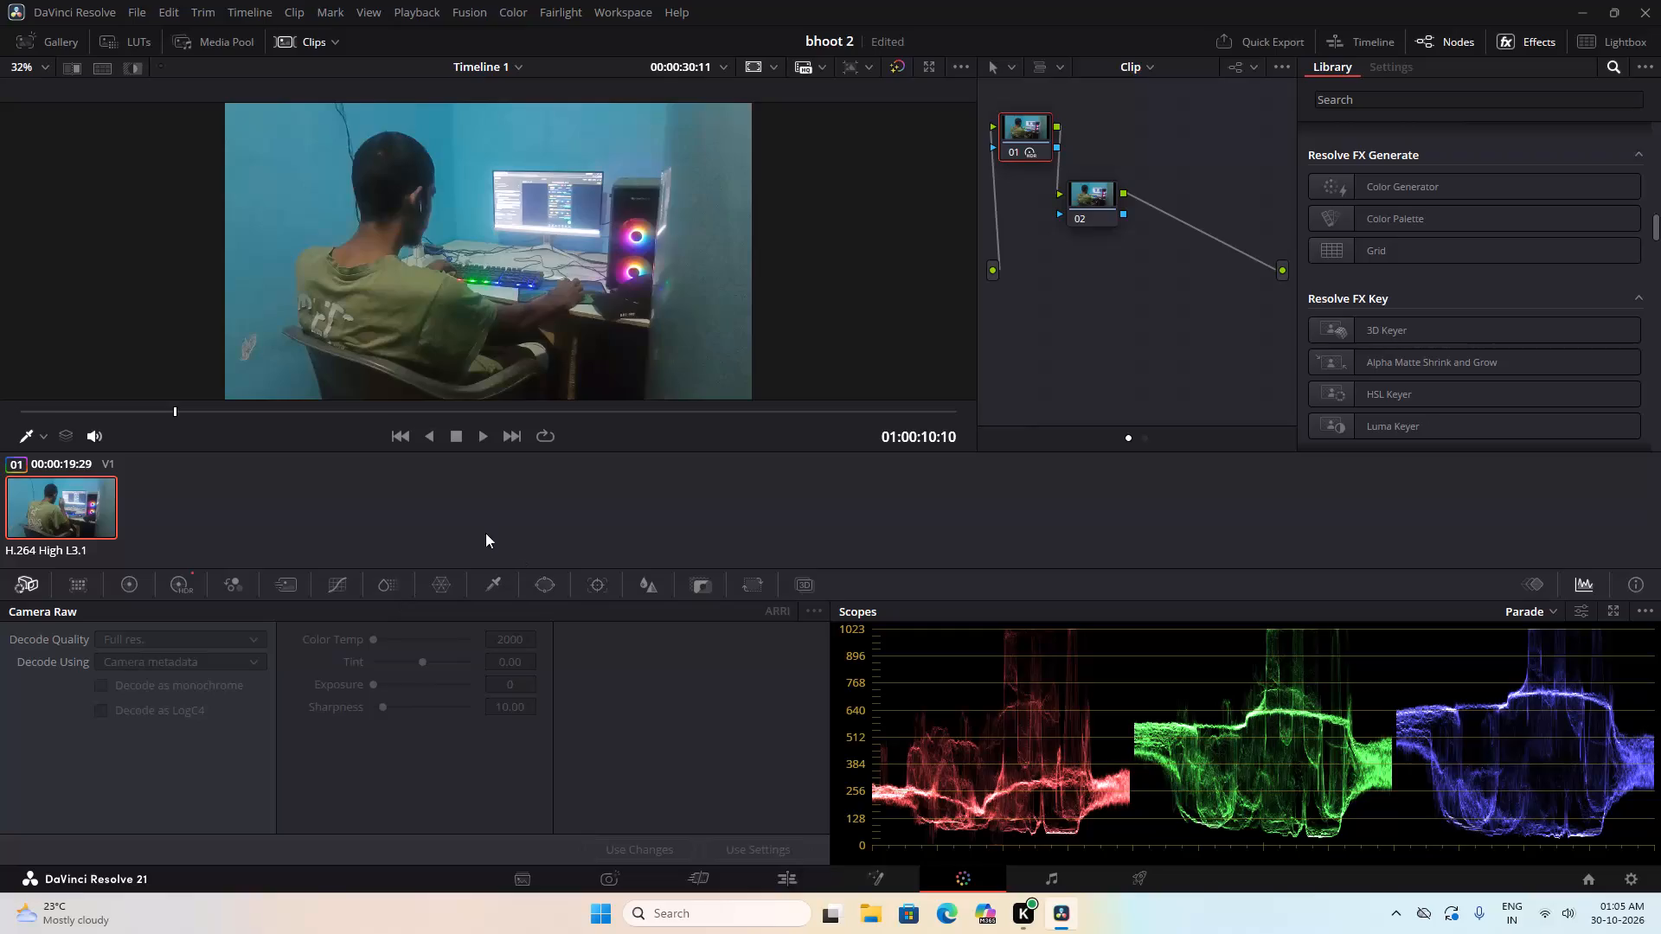
Sample the blue wall in node 01 with the HSL Qualifier, reaching about Hue center 59.0, width 58.7 and Luminance 48.1 to 70.3.
{"action": "left_click", "coordinate": [501, 584]}
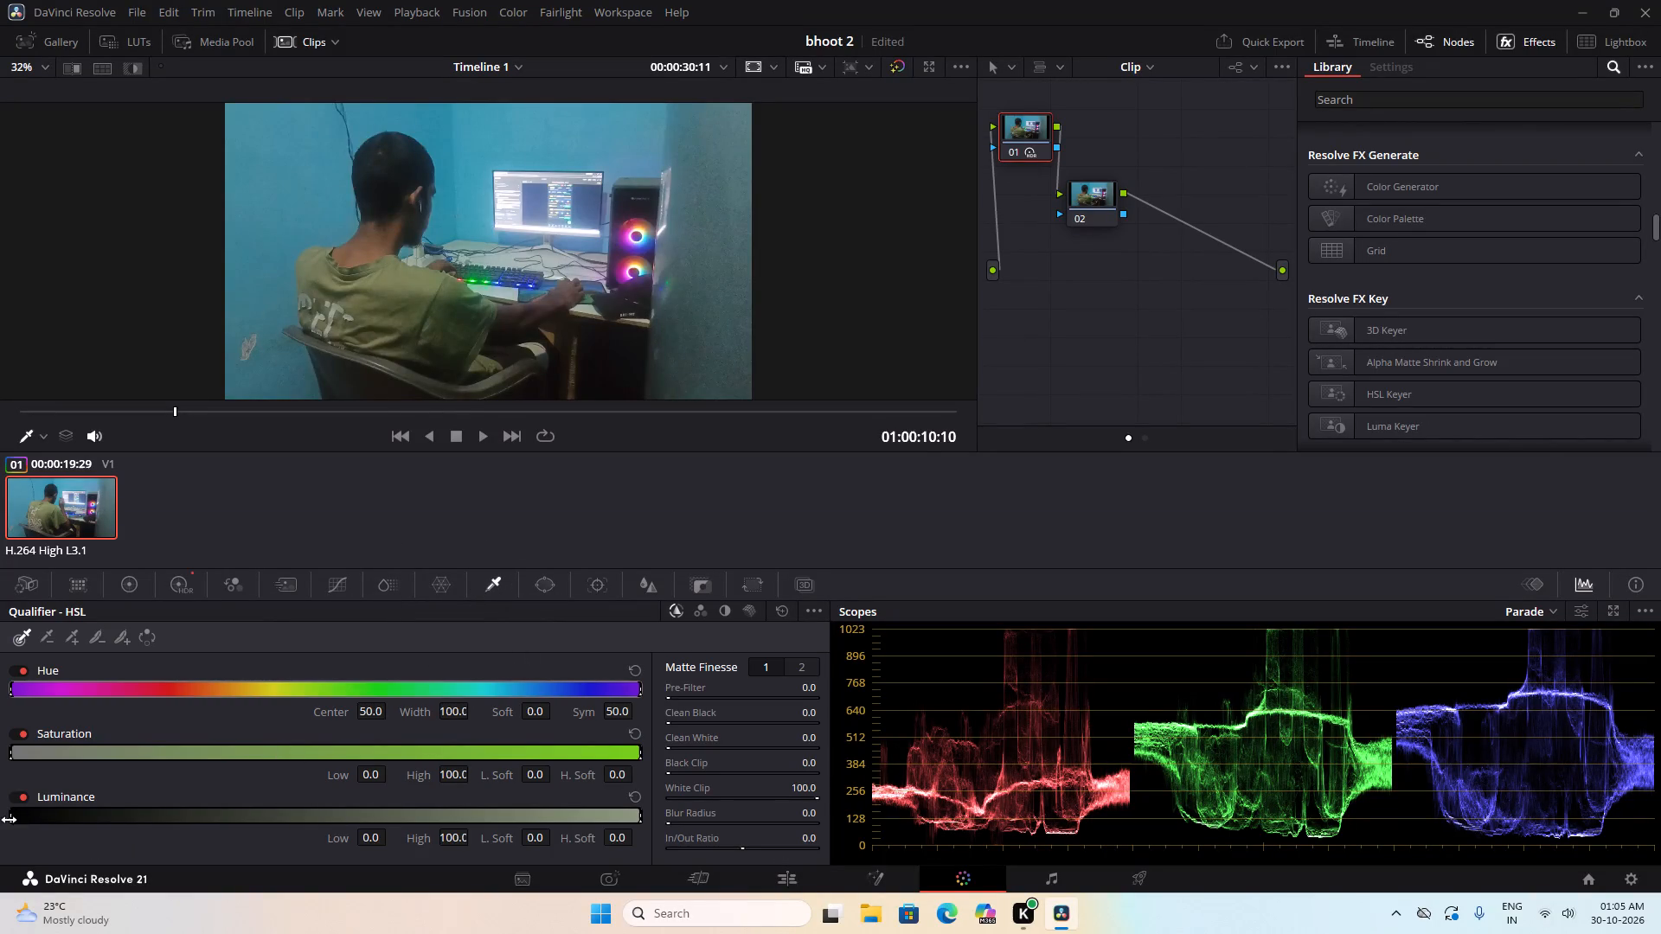
{"action": "left_click_drag", "start_coordinate": [22, 822], "coordinate": [105, 816]}
{"action": "left_click_drag", "start_coordinate": [105, 816], "coordinate": [69, 812]}
{"action": "left_click", "coordinate": [377, 342]}
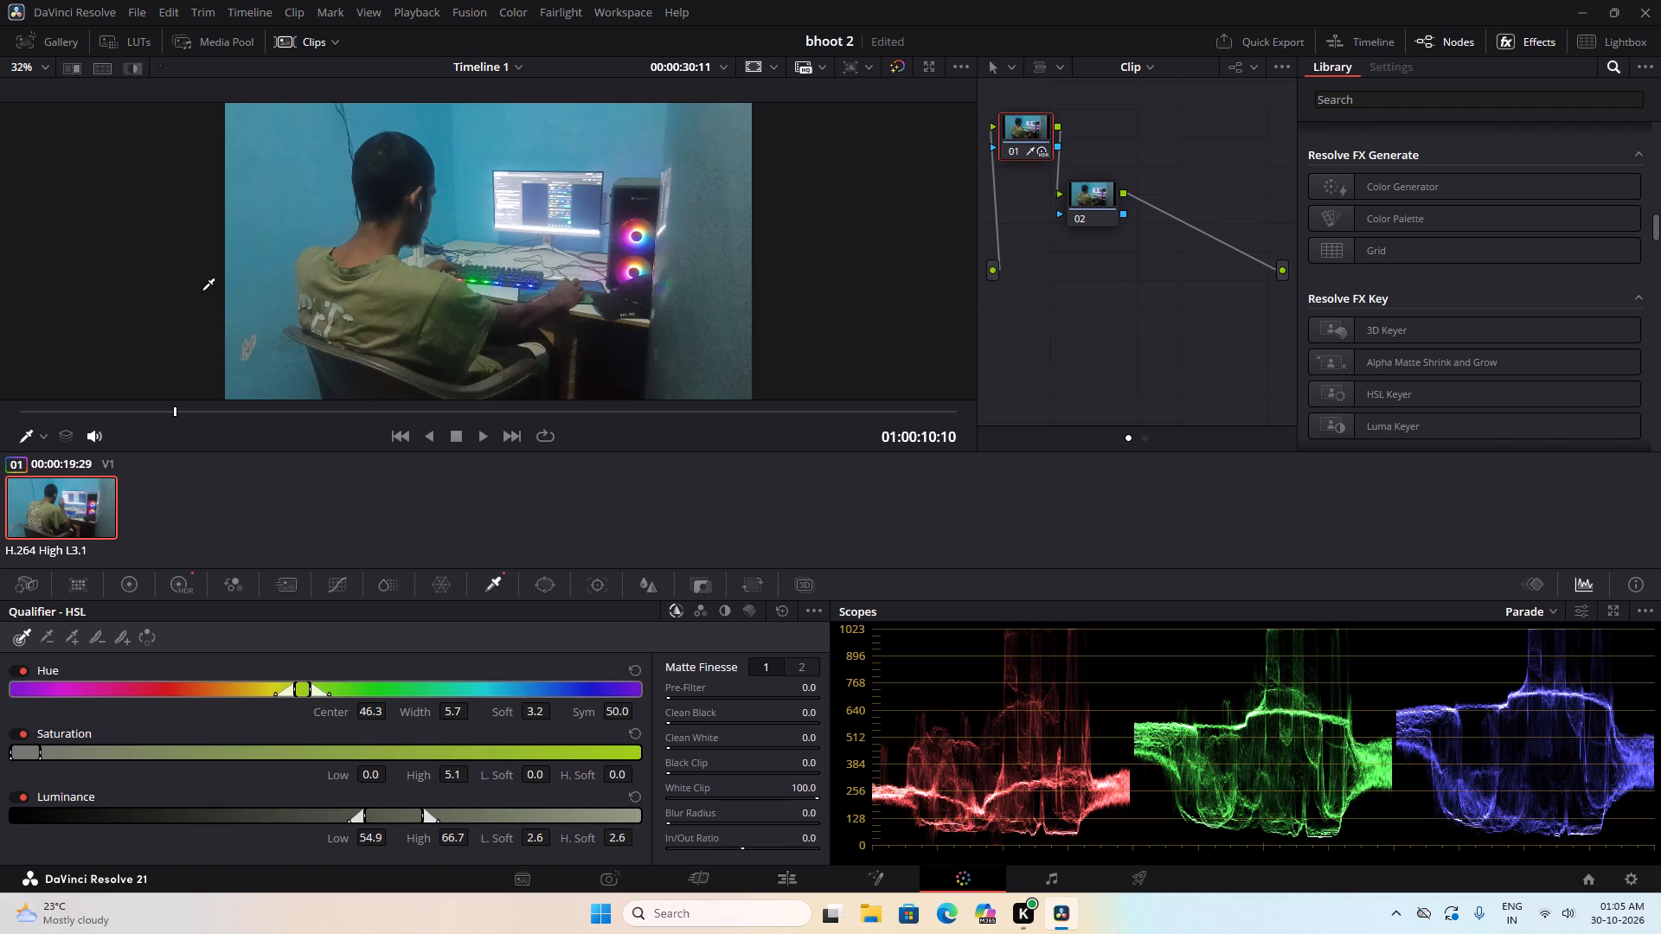
{"action": "left_click_drag", "start_coordinate": [259, 298], "coordinate": [277, 265]}
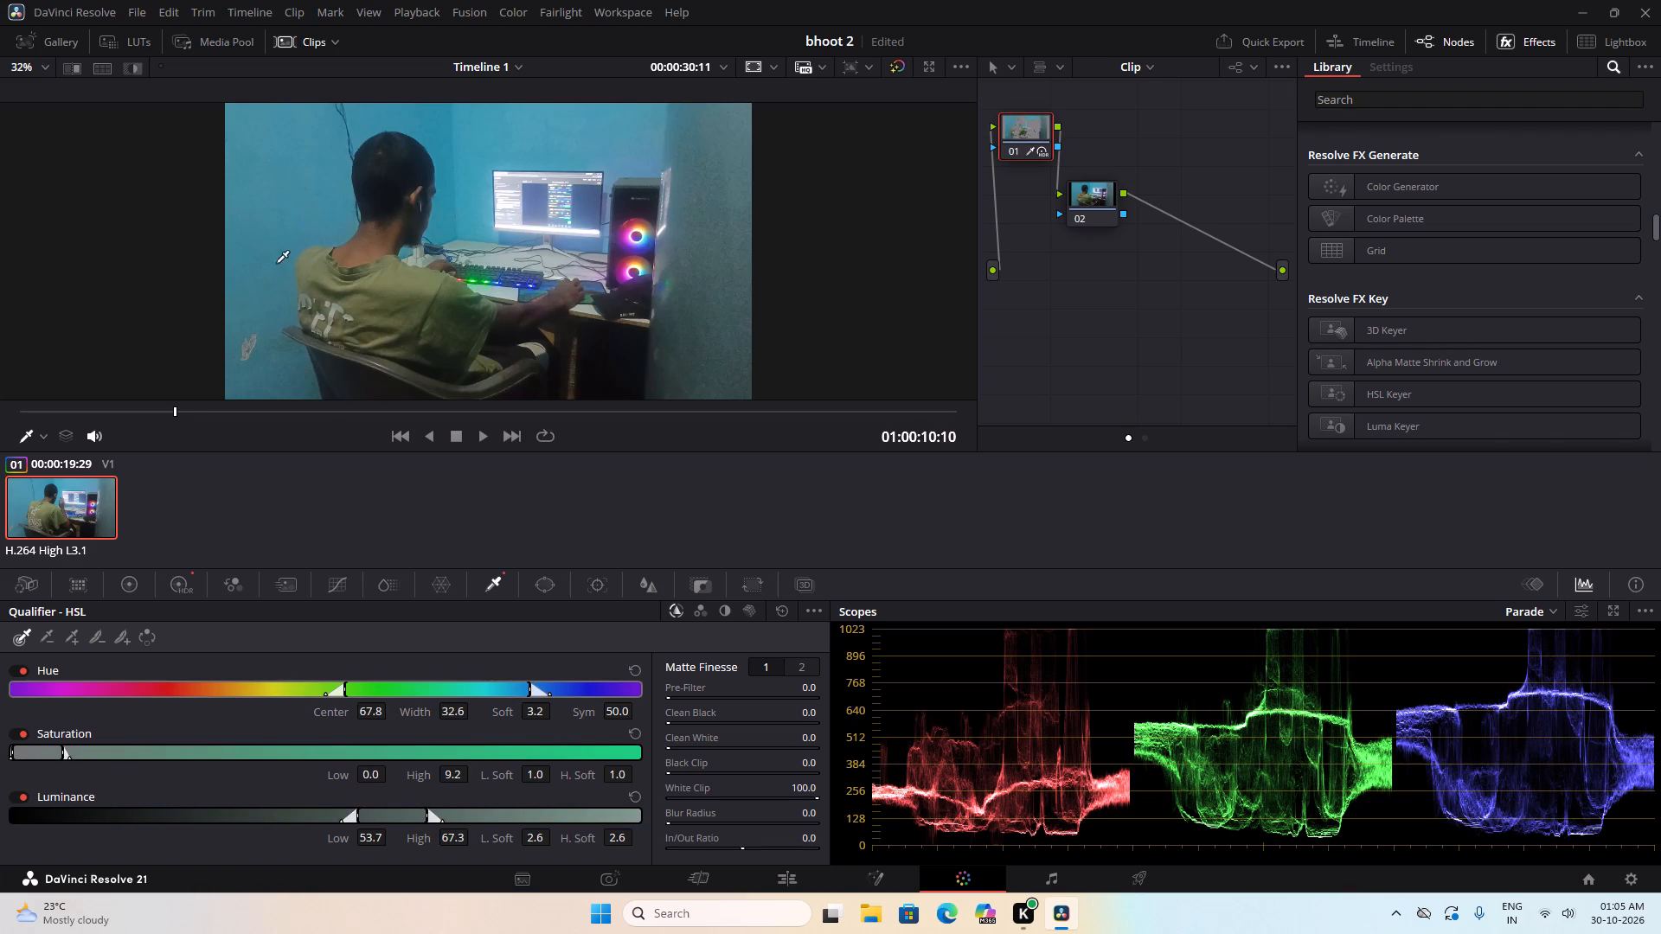
{"action": "left_click_drag", "start_coordinate": [277, 265], "coordinate": [466, 209]}
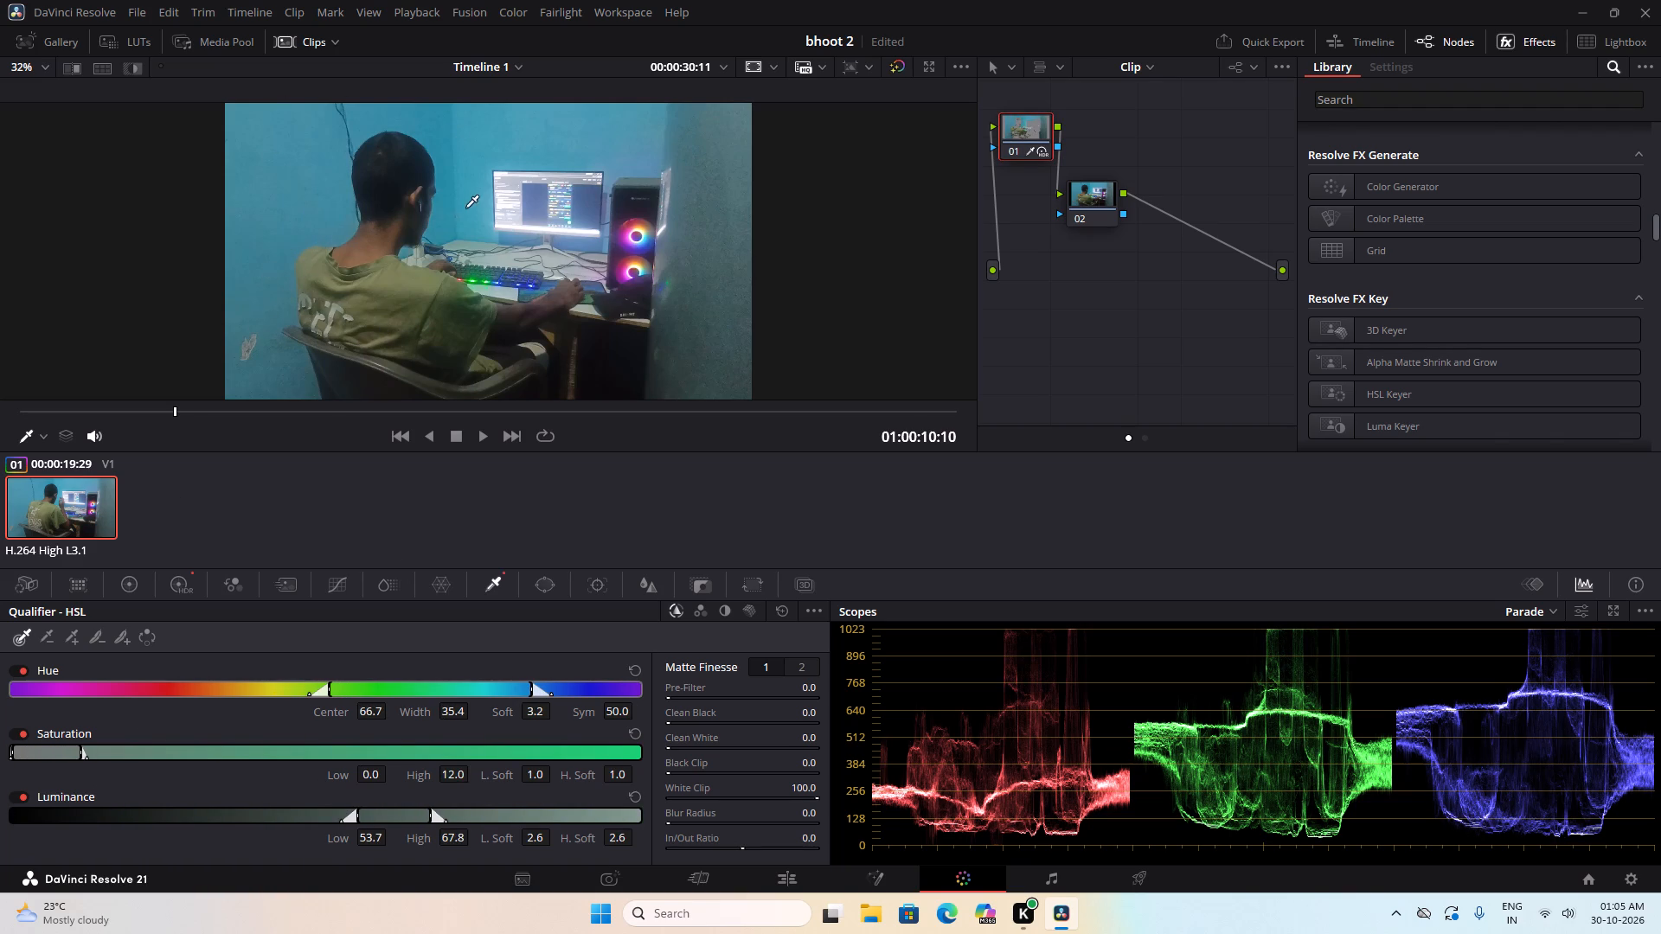
{"action": "left_click_drag", "start_coordinate": [466, 209], "coordinate": [348, 171]}
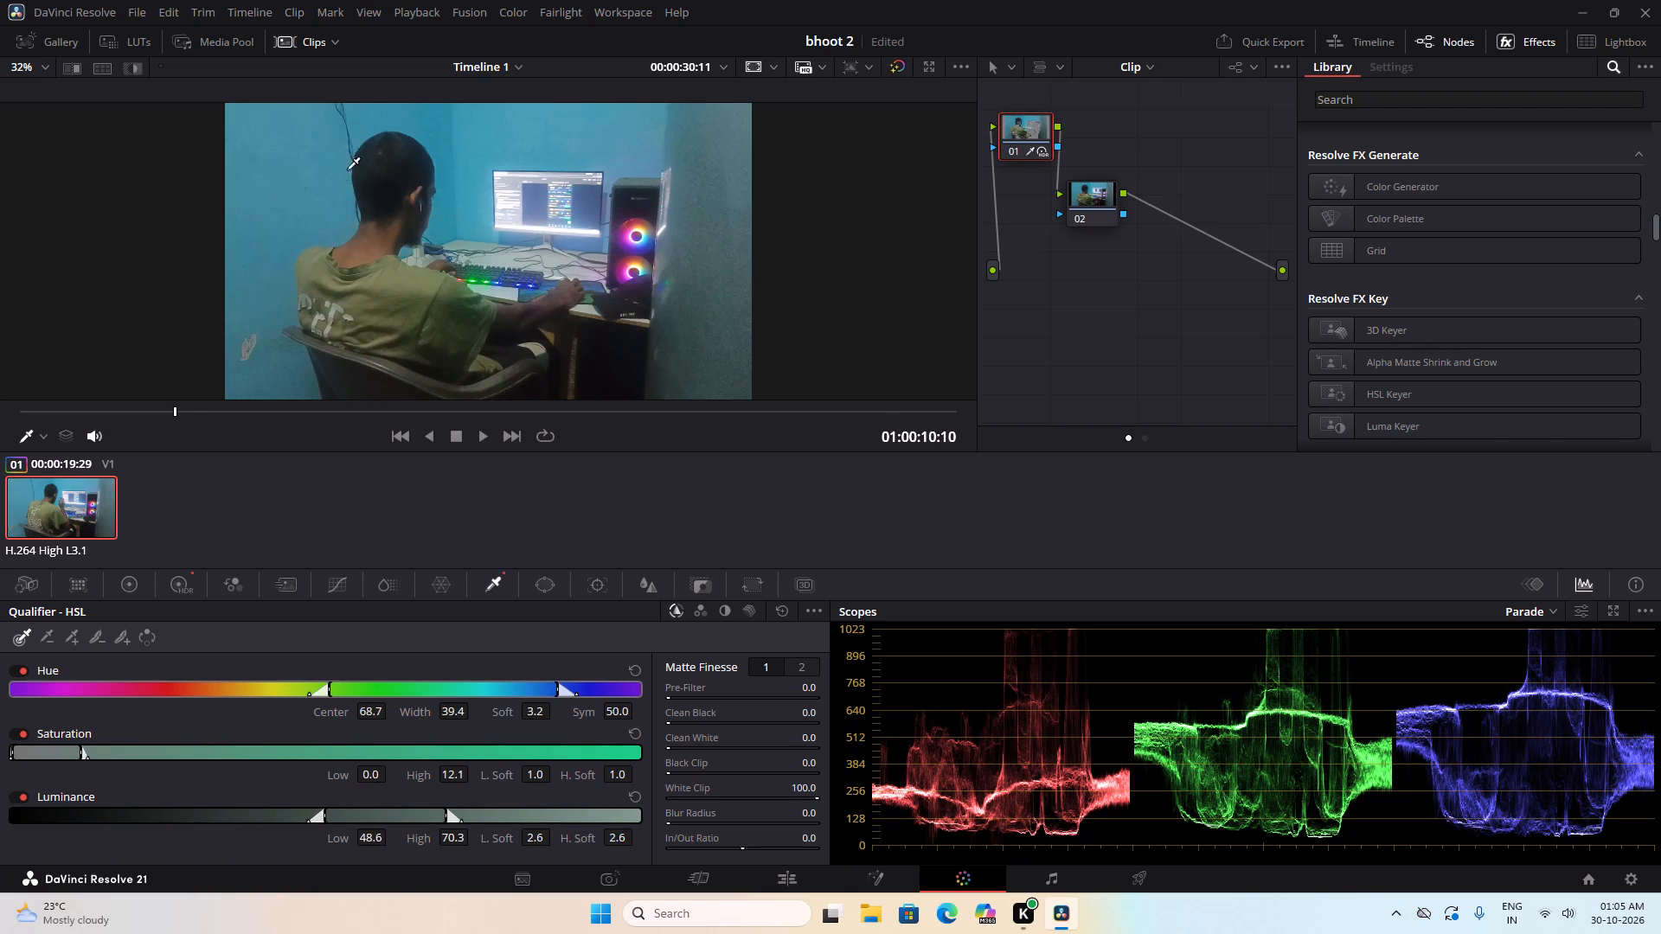
{"action": "left_click_drag", "start_coordinate": [348, 171], "coordinate": [324, 259]}
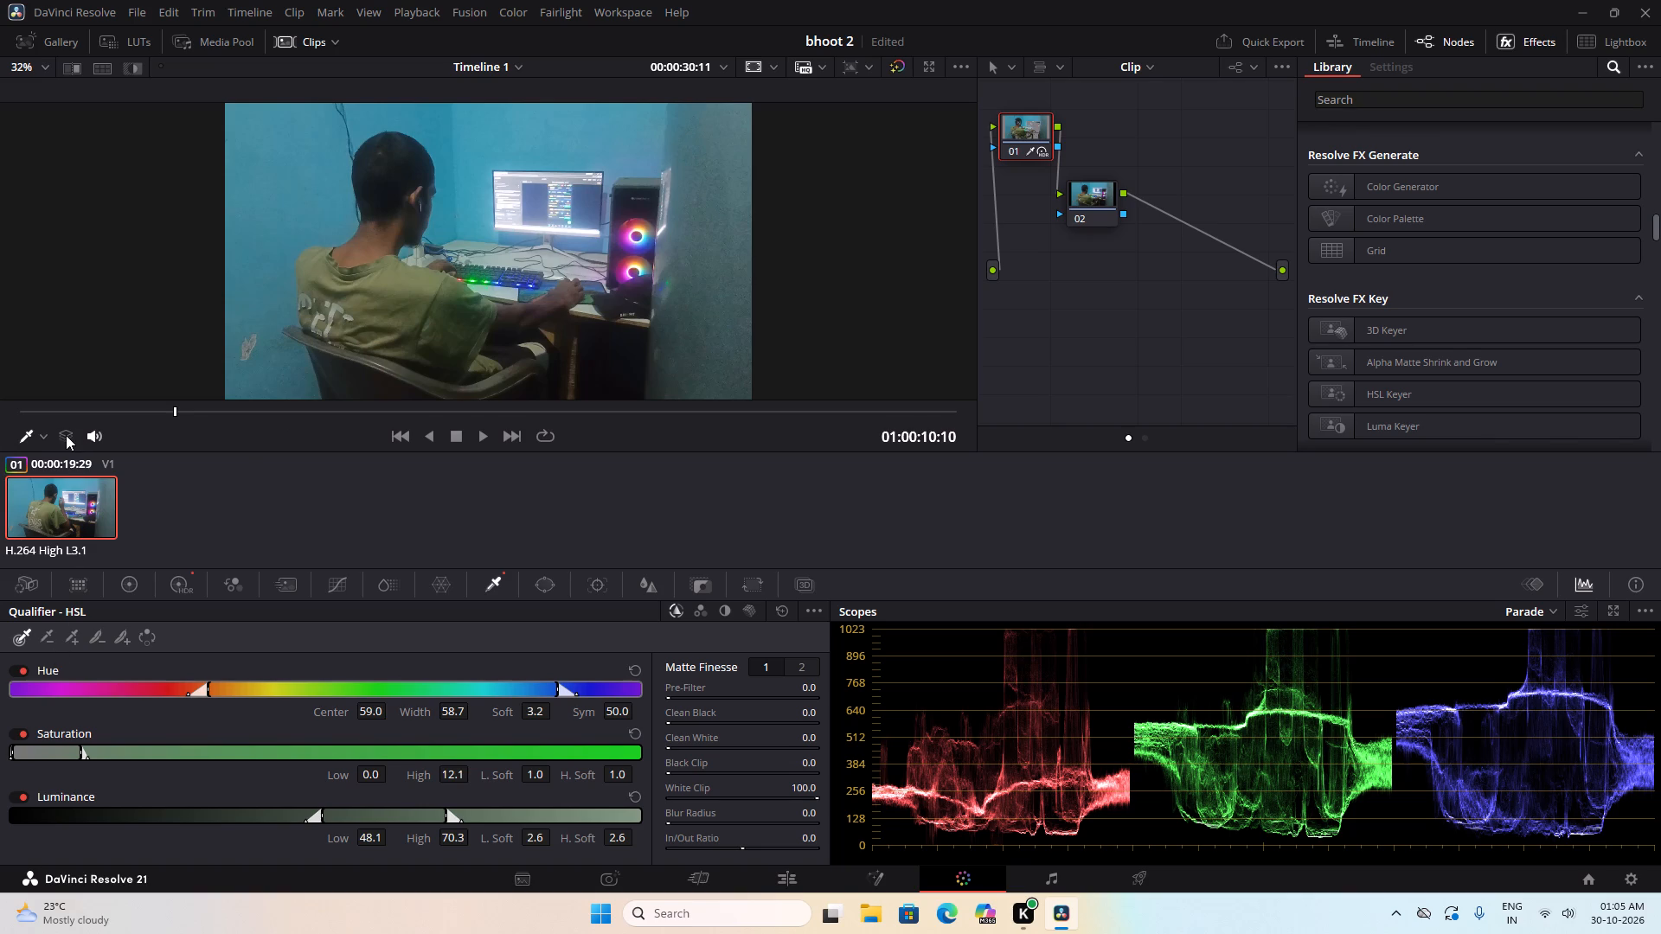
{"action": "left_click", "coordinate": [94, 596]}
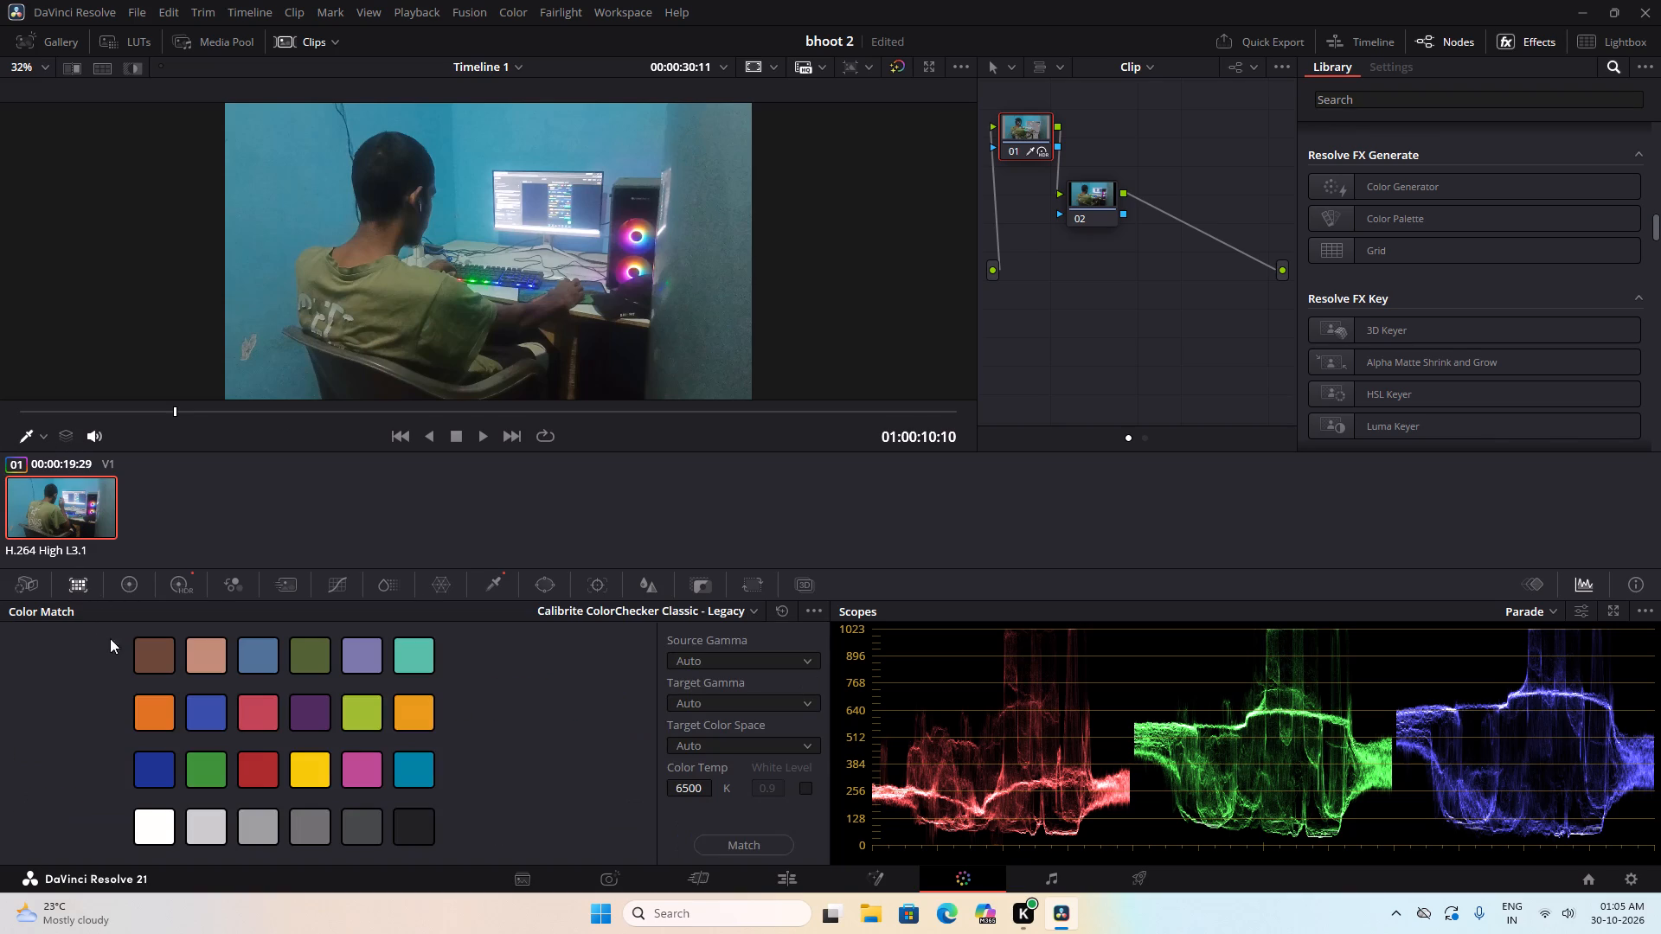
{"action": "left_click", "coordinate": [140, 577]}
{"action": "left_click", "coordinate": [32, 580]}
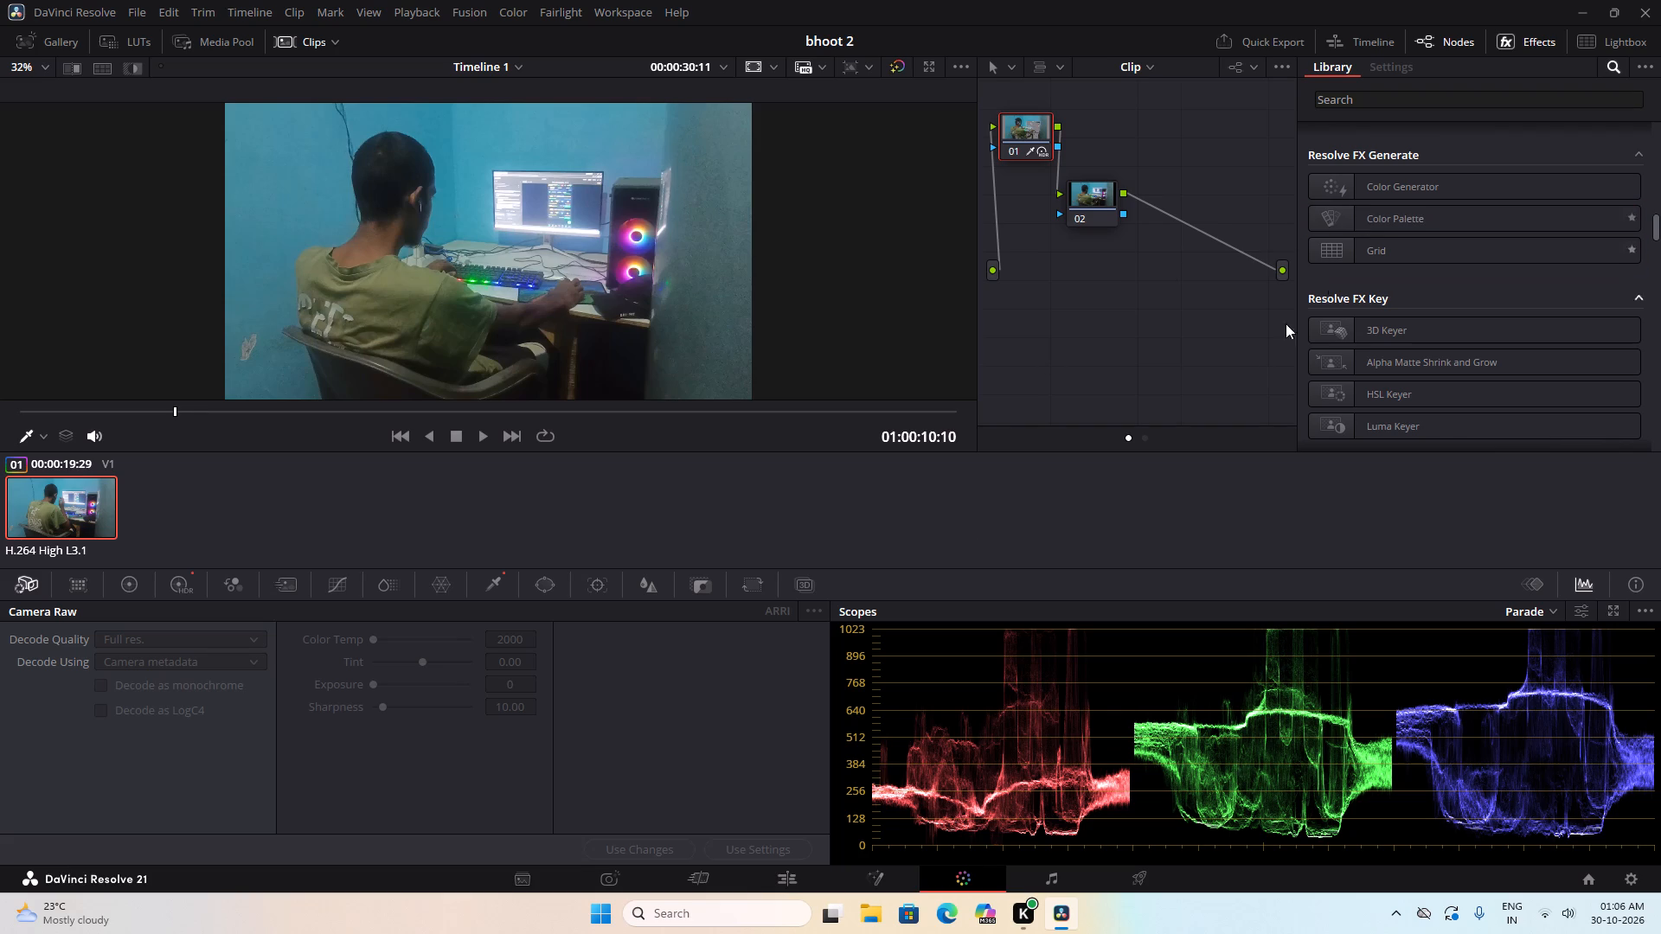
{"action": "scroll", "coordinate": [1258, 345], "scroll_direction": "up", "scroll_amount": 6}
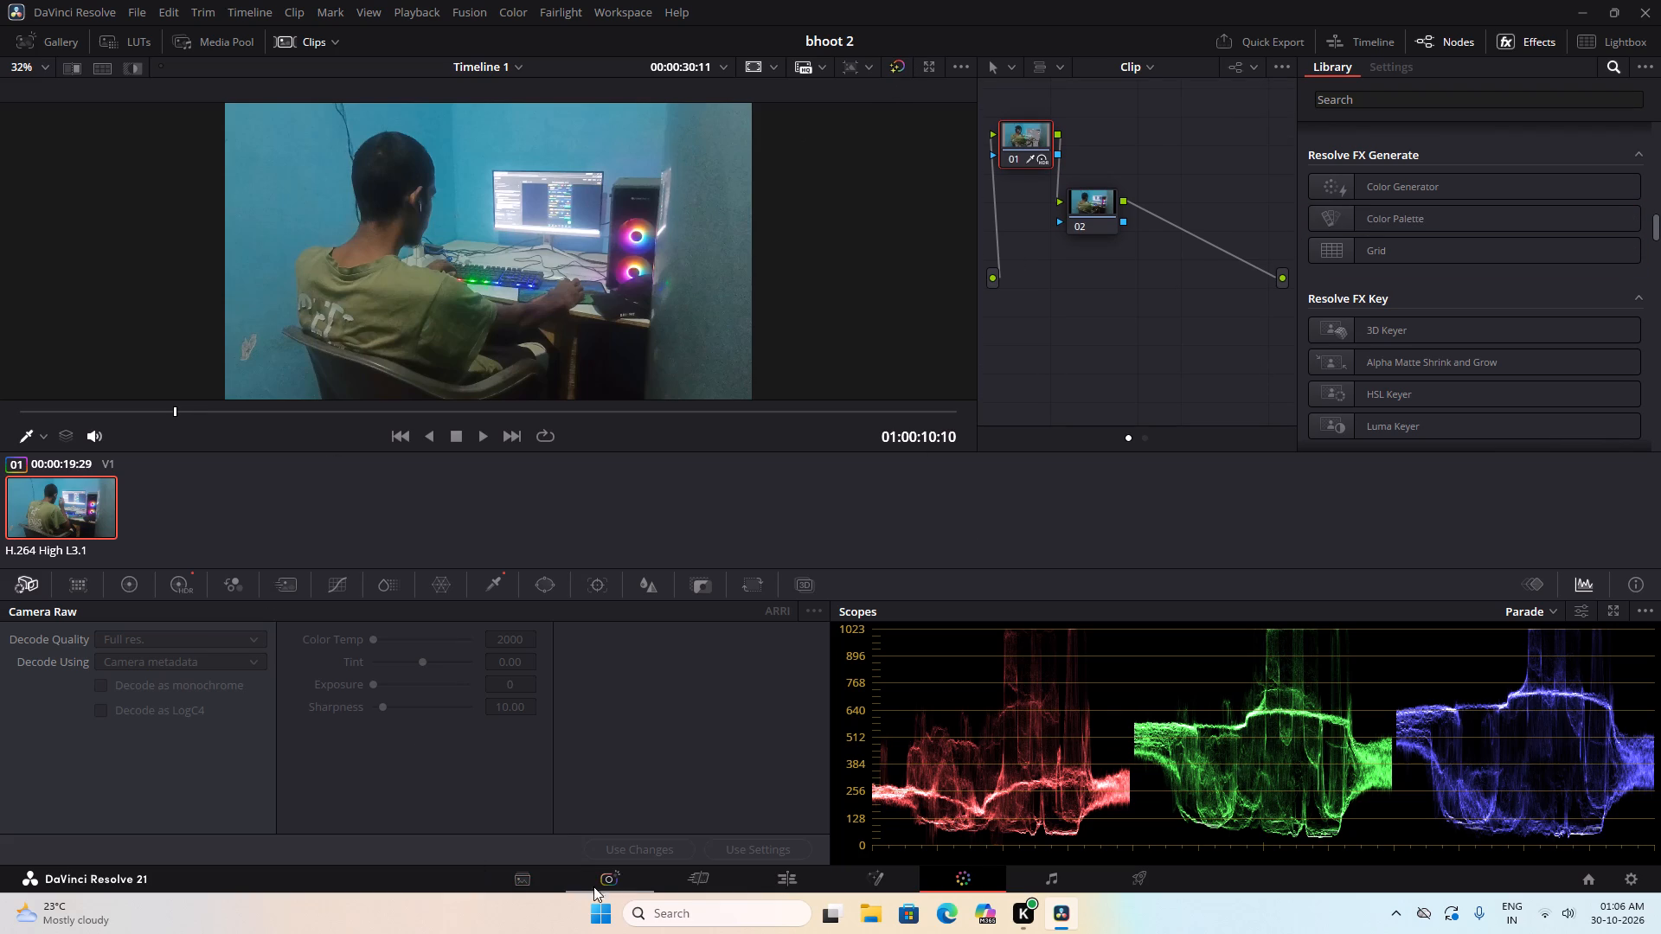
Switch to the Cut page and view the available clip colors for the timeline clip.
{"action": "left_click", "coordinate": [710, 882]}
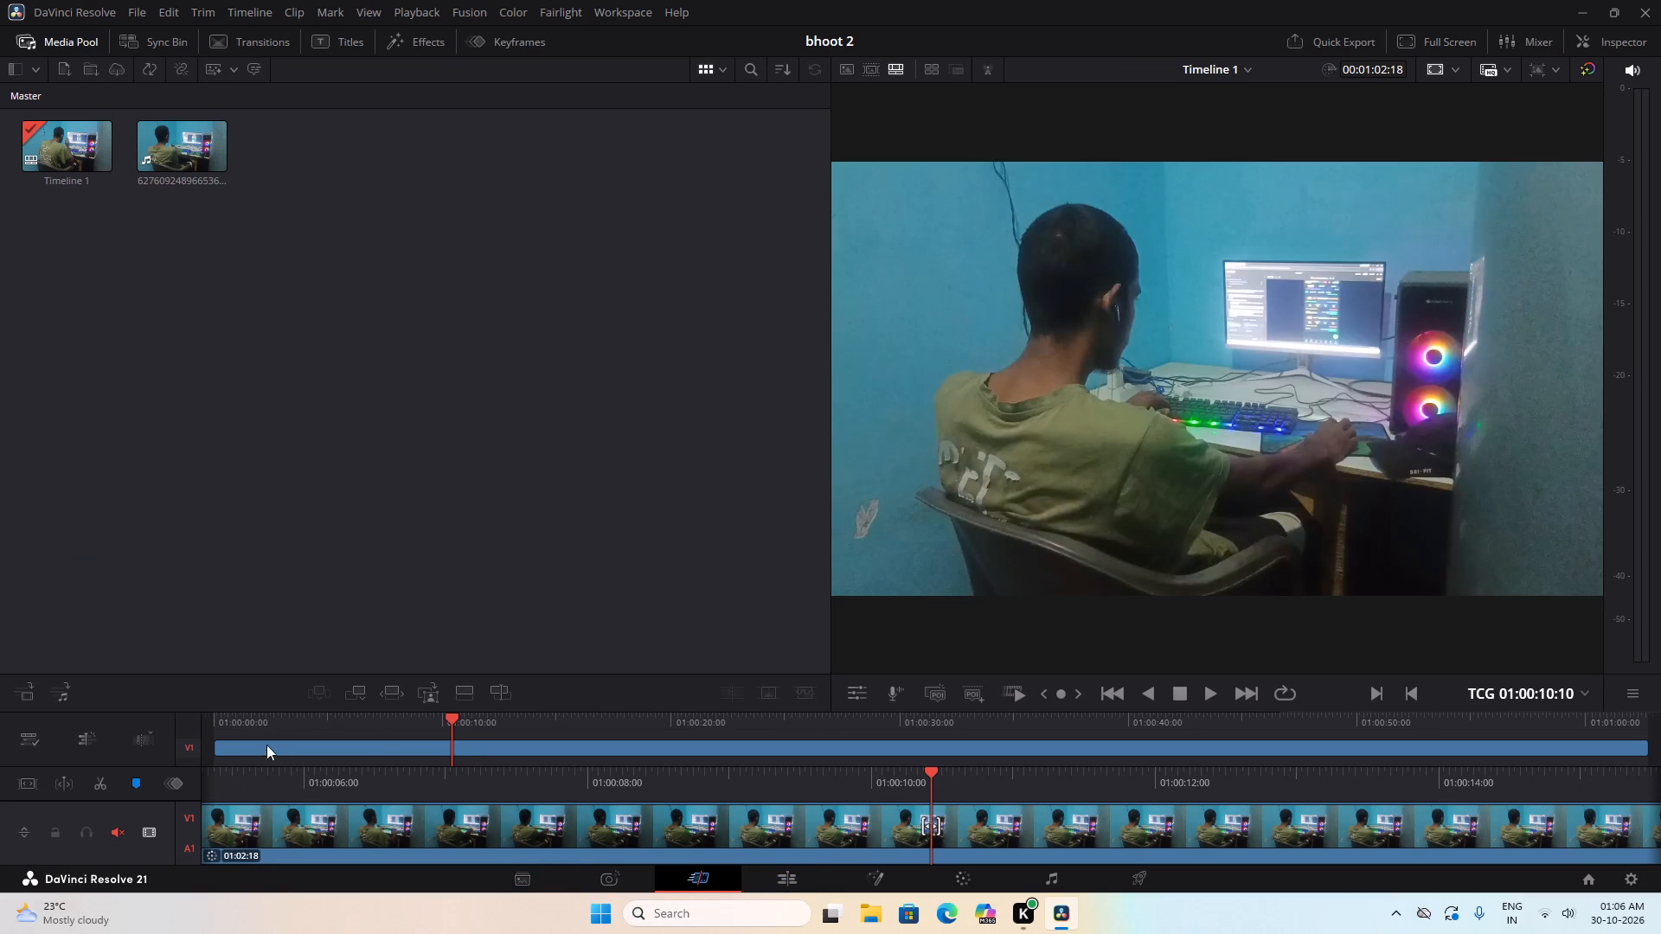
{"action": "right_click", "coordinate": [1016, 431]}
{"action": "right_click", "coordinate": [1005, 820]}
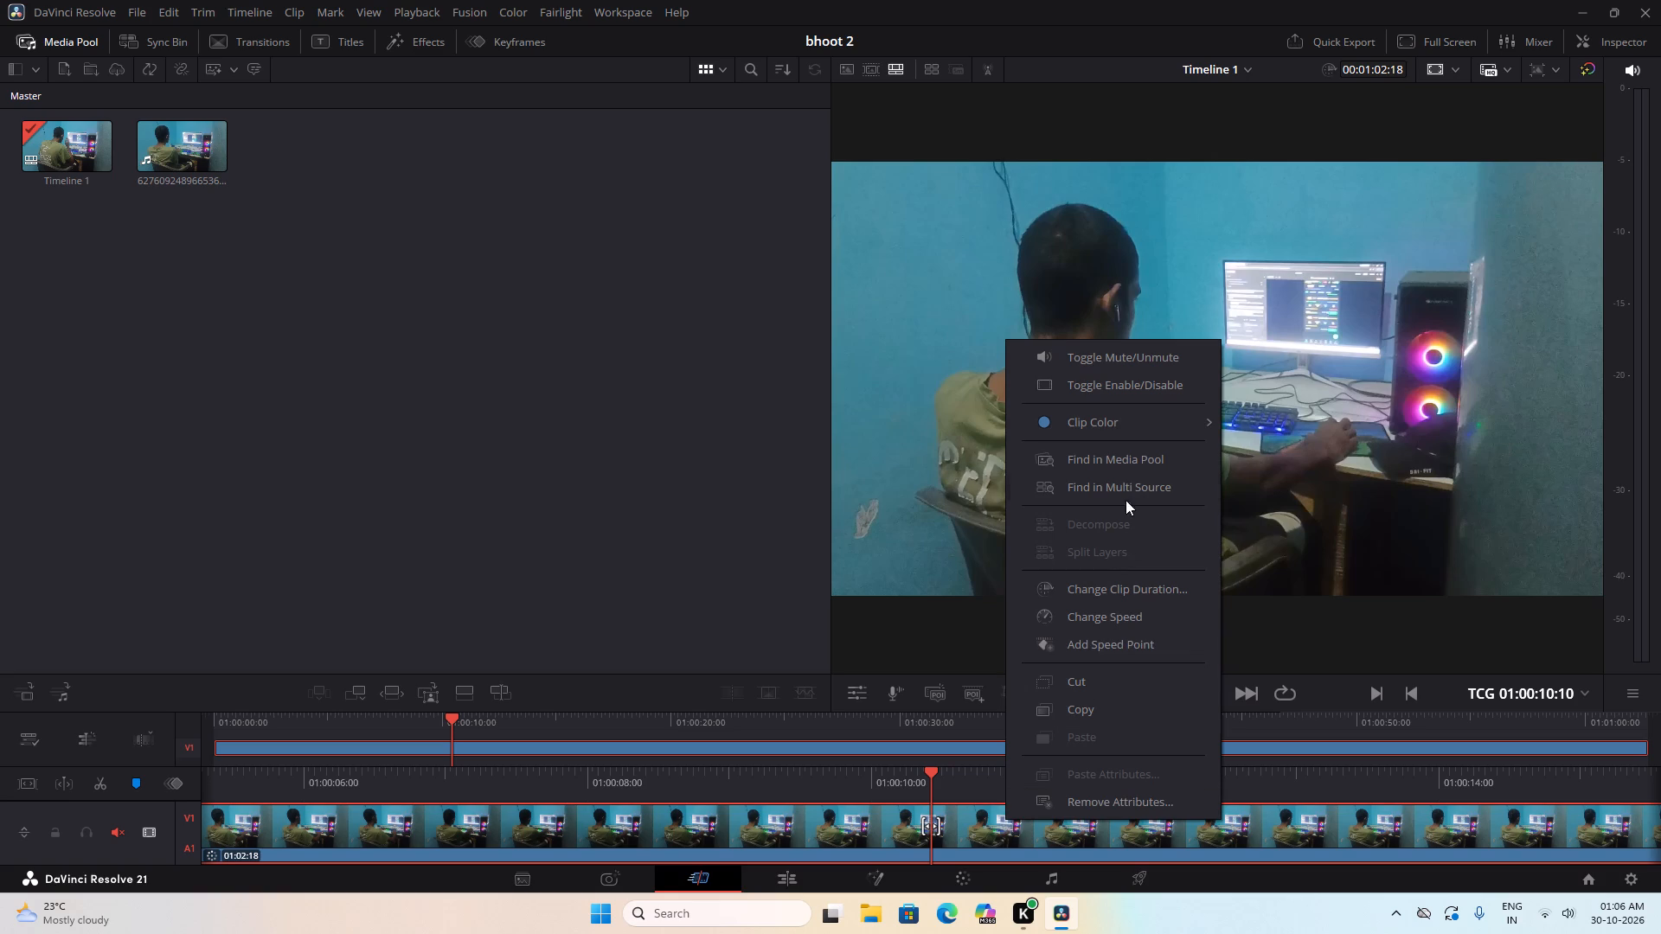
{"action": "left_click", "coordinate": [1121, 431]}
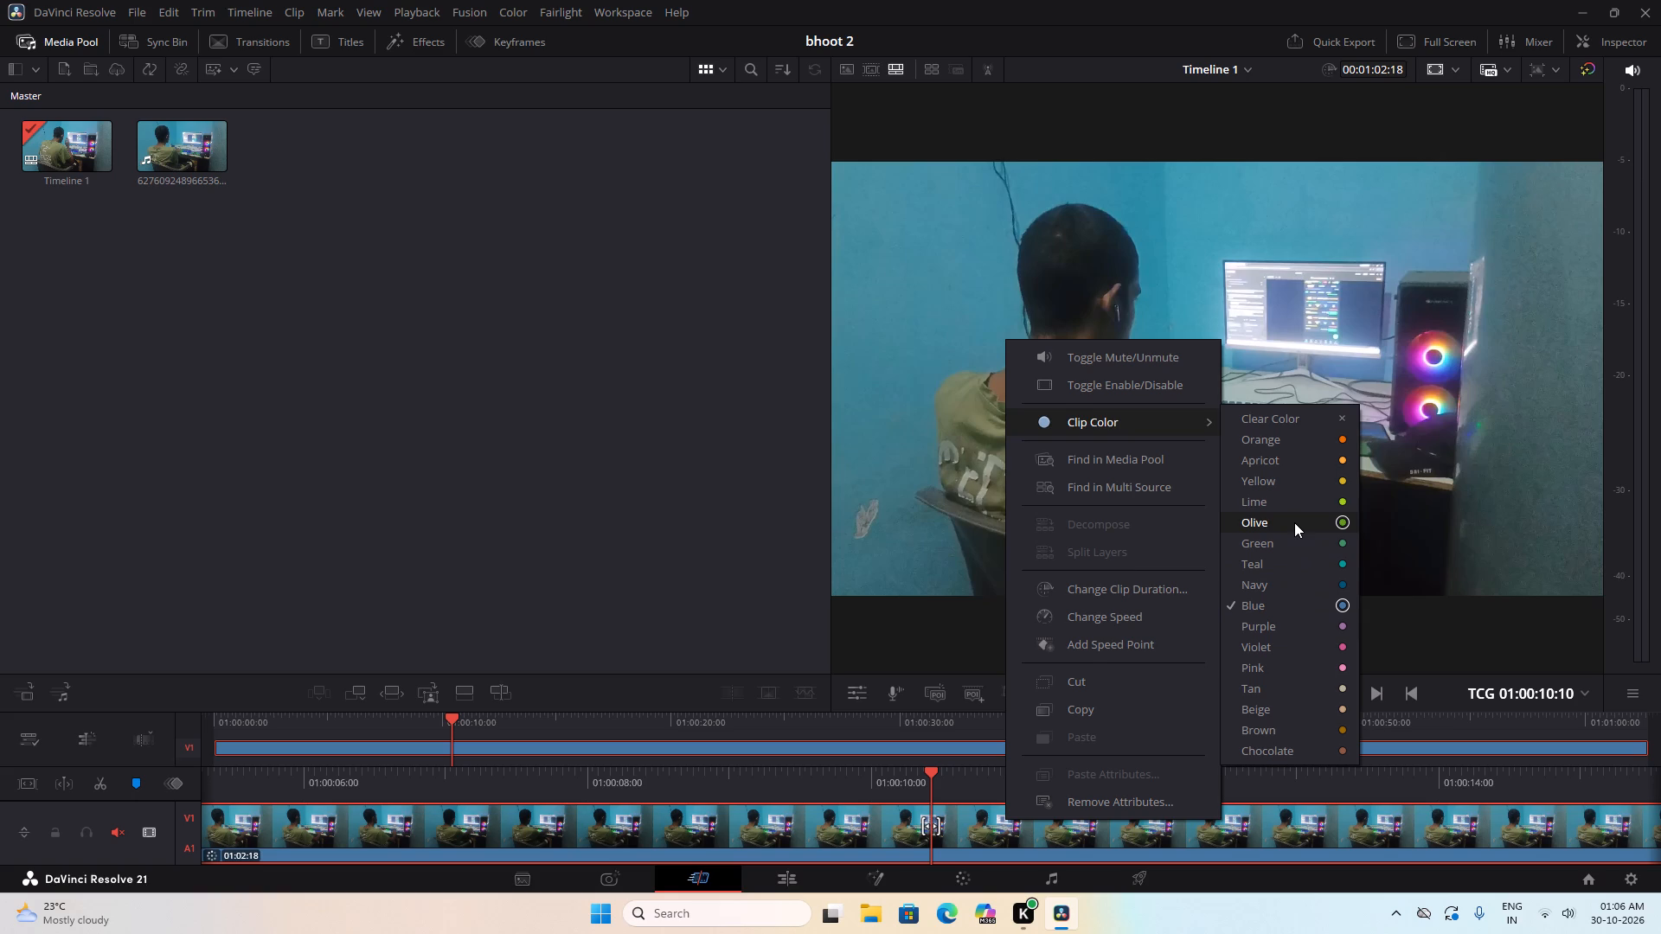
{"action": "left_click", "coordinate": [920, 572]}
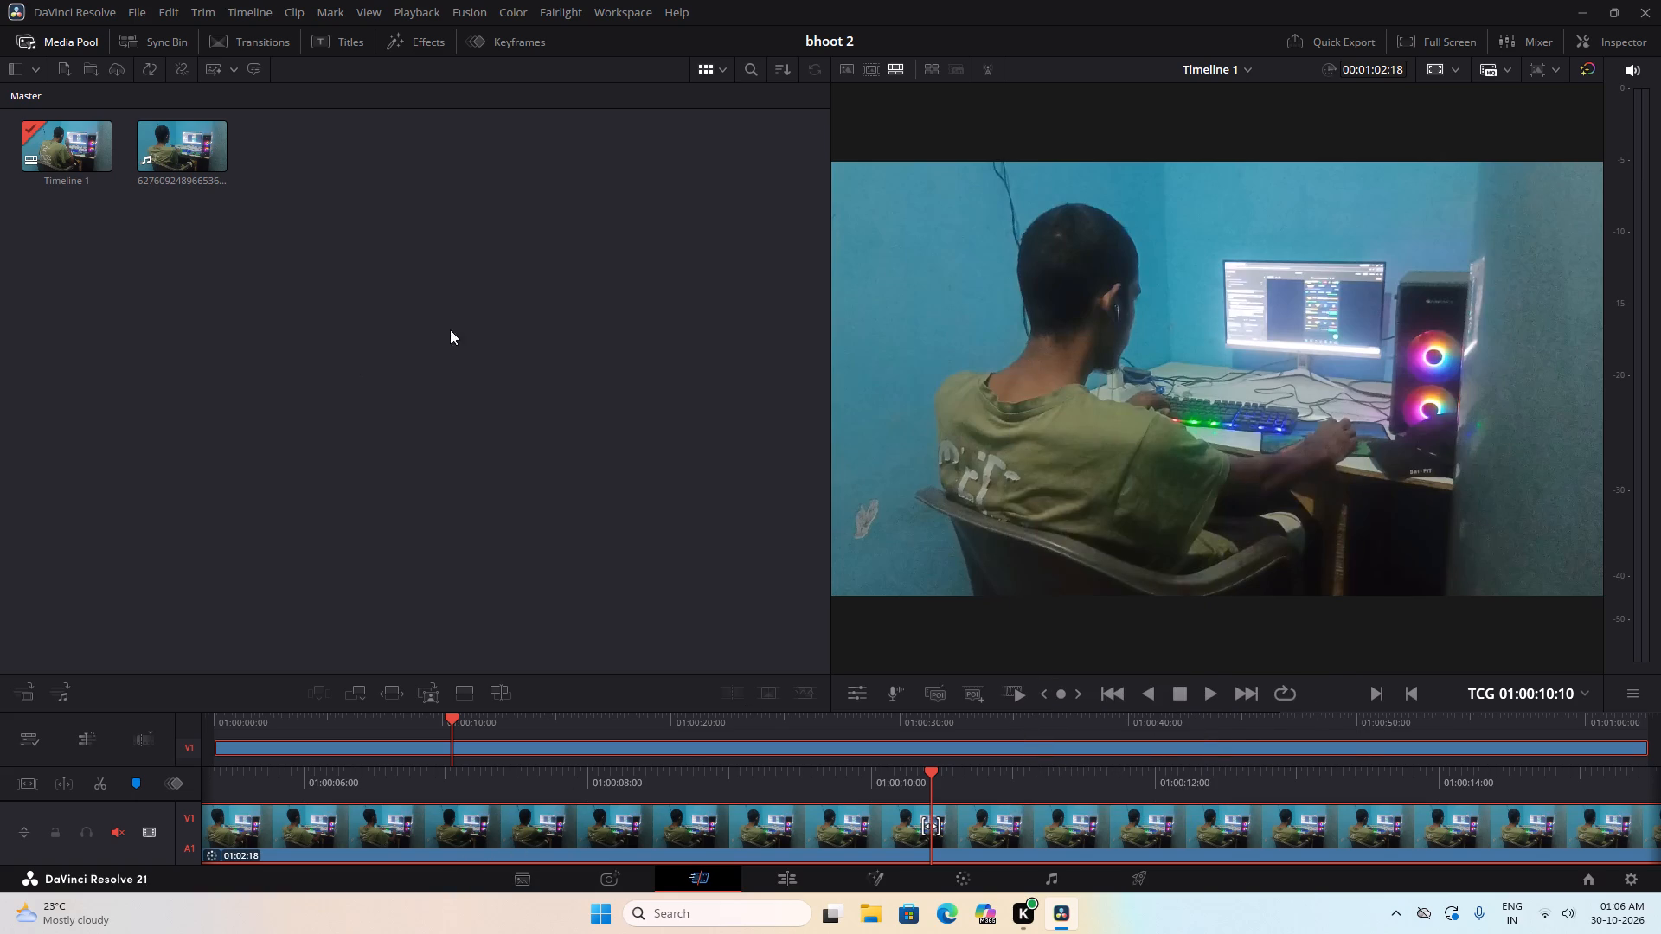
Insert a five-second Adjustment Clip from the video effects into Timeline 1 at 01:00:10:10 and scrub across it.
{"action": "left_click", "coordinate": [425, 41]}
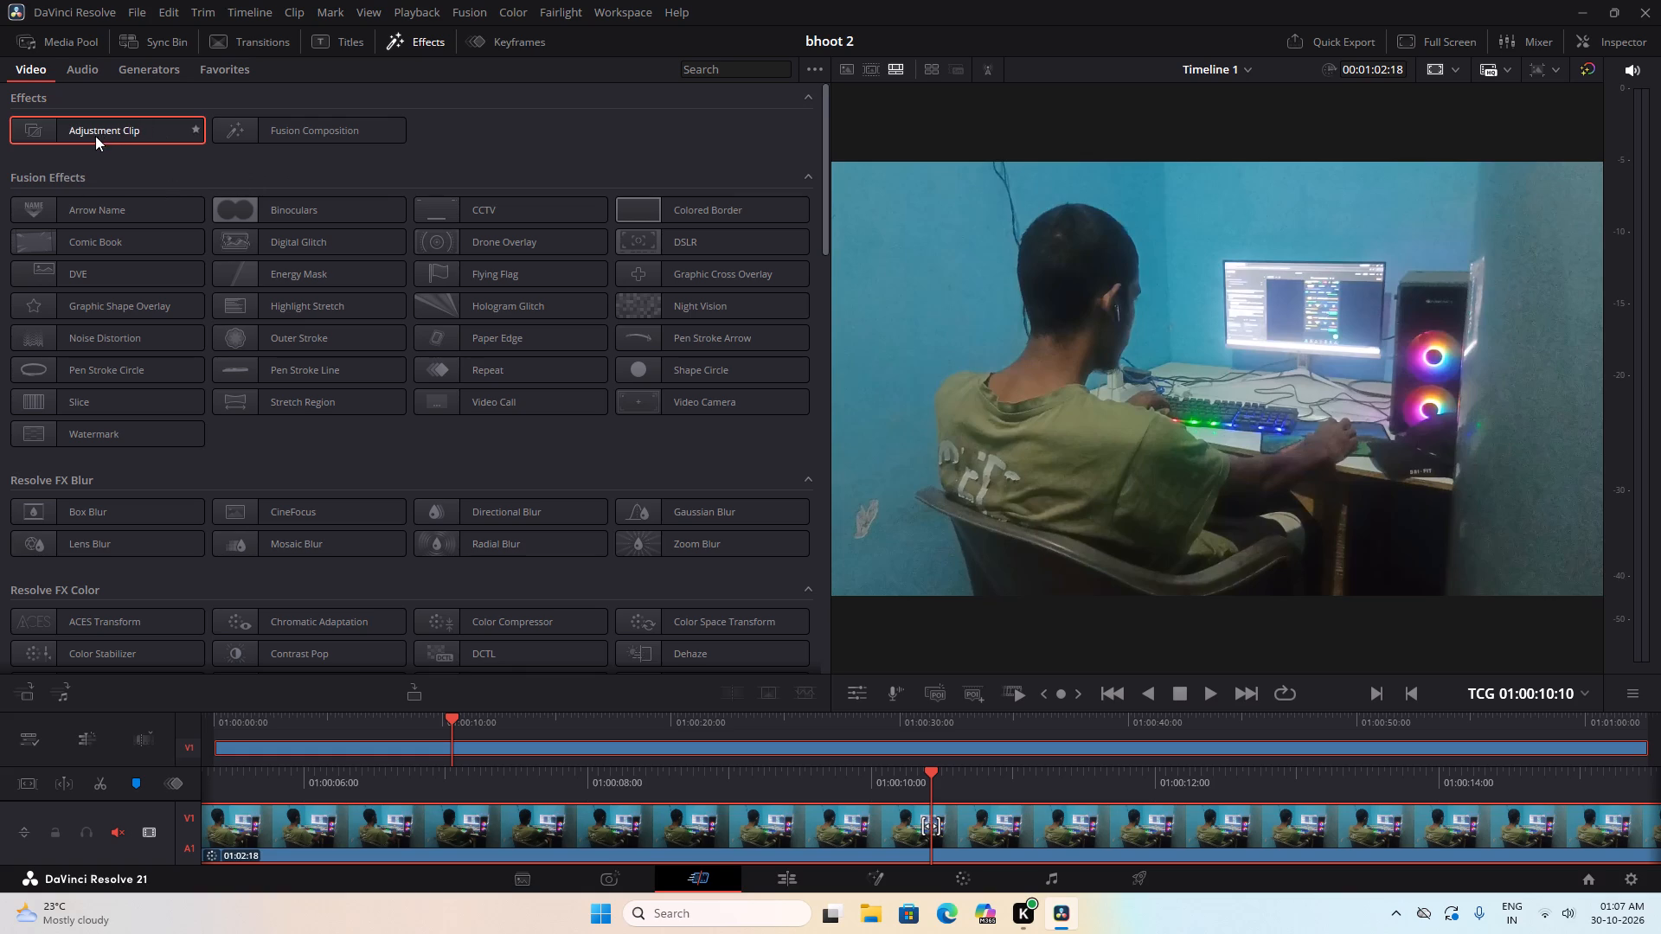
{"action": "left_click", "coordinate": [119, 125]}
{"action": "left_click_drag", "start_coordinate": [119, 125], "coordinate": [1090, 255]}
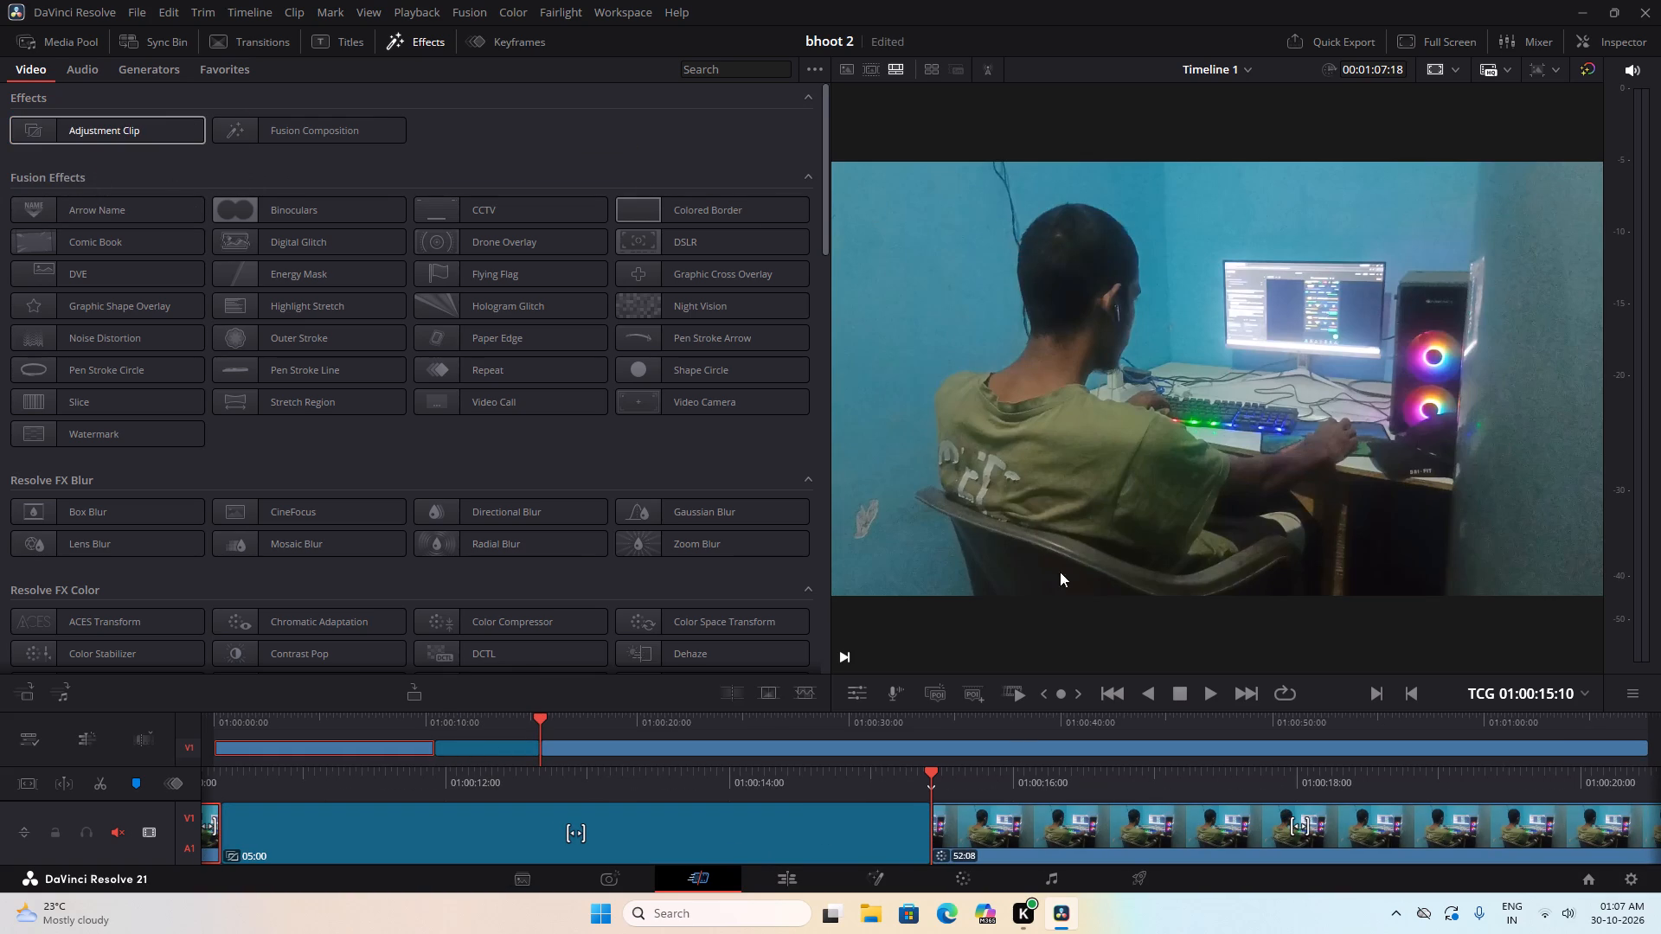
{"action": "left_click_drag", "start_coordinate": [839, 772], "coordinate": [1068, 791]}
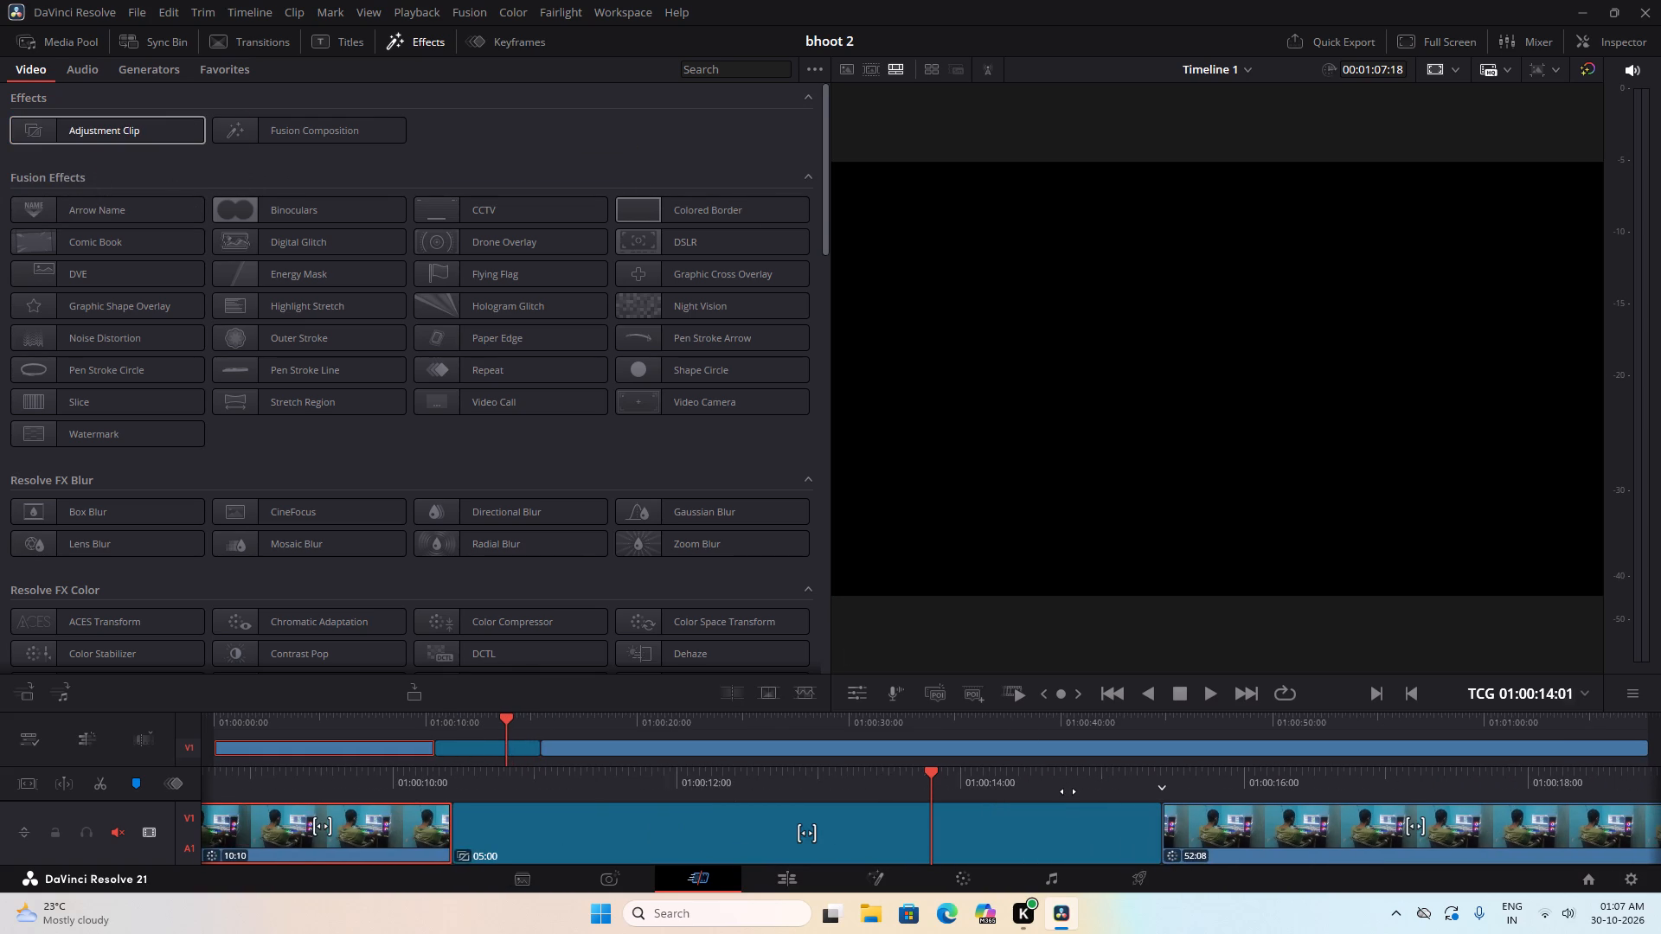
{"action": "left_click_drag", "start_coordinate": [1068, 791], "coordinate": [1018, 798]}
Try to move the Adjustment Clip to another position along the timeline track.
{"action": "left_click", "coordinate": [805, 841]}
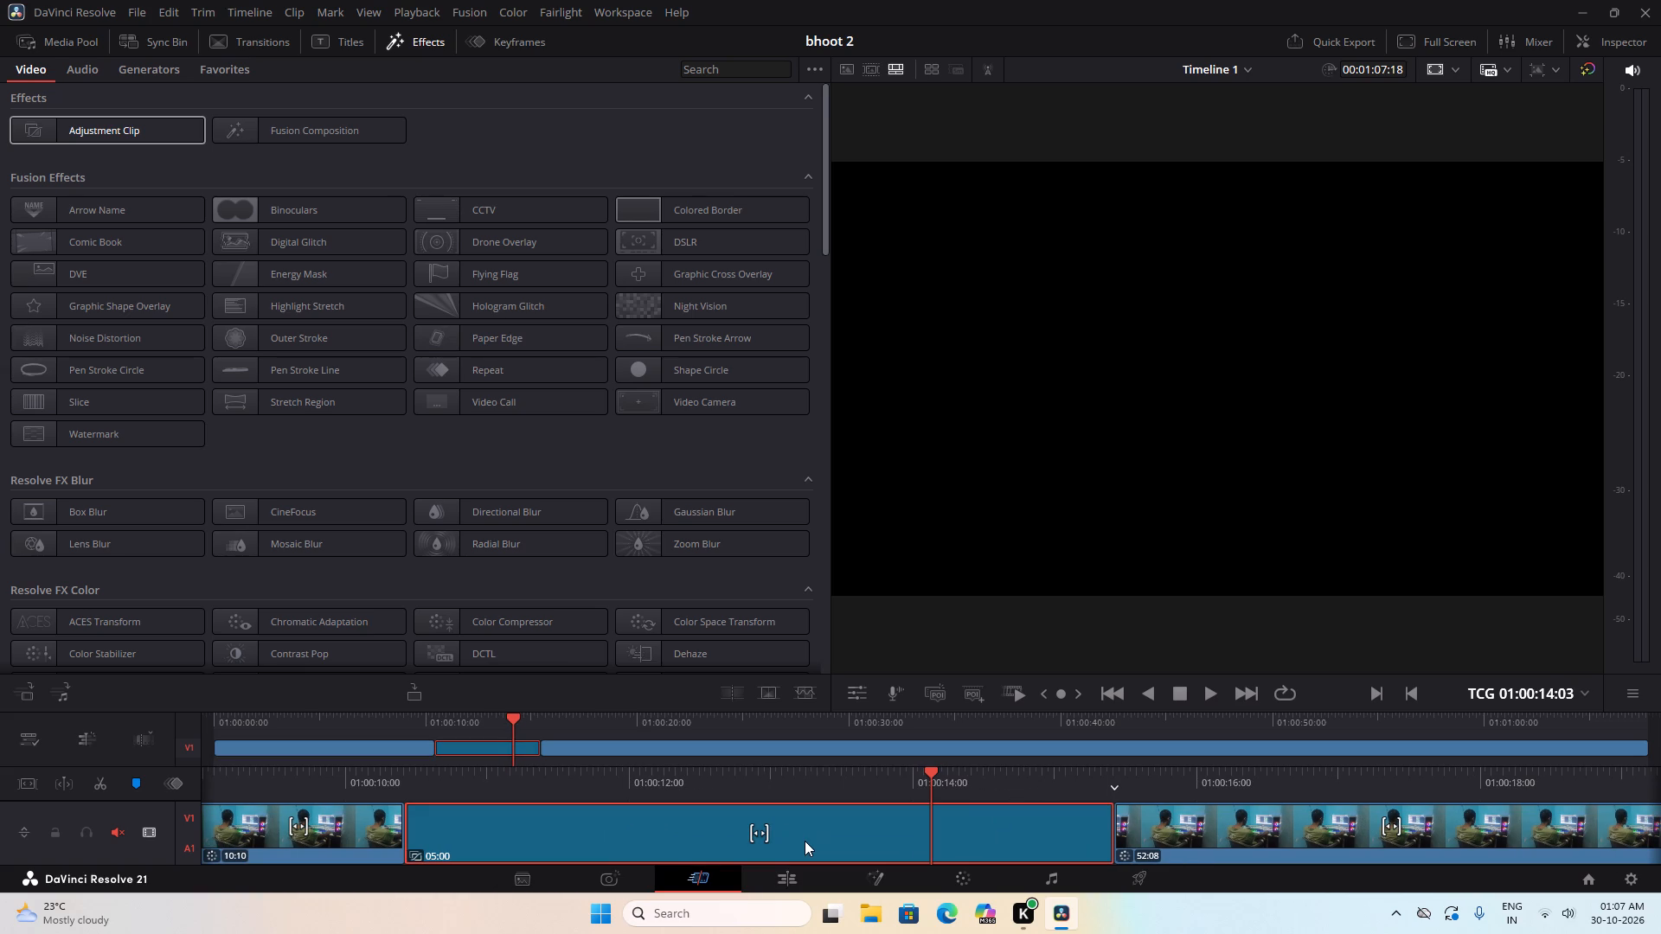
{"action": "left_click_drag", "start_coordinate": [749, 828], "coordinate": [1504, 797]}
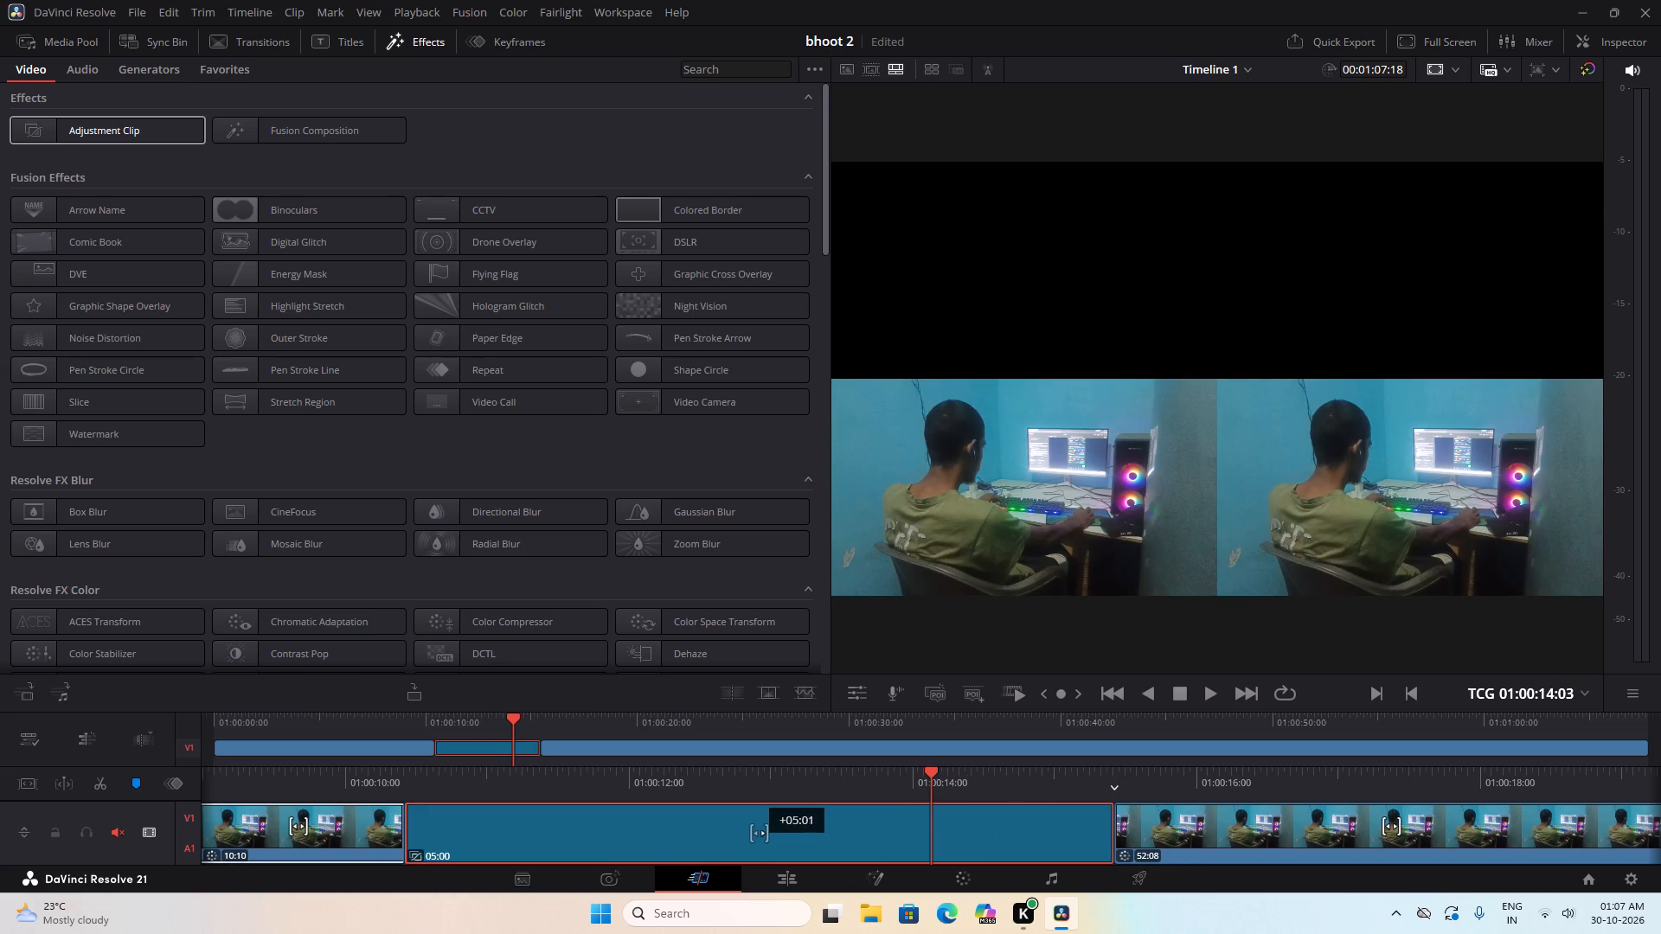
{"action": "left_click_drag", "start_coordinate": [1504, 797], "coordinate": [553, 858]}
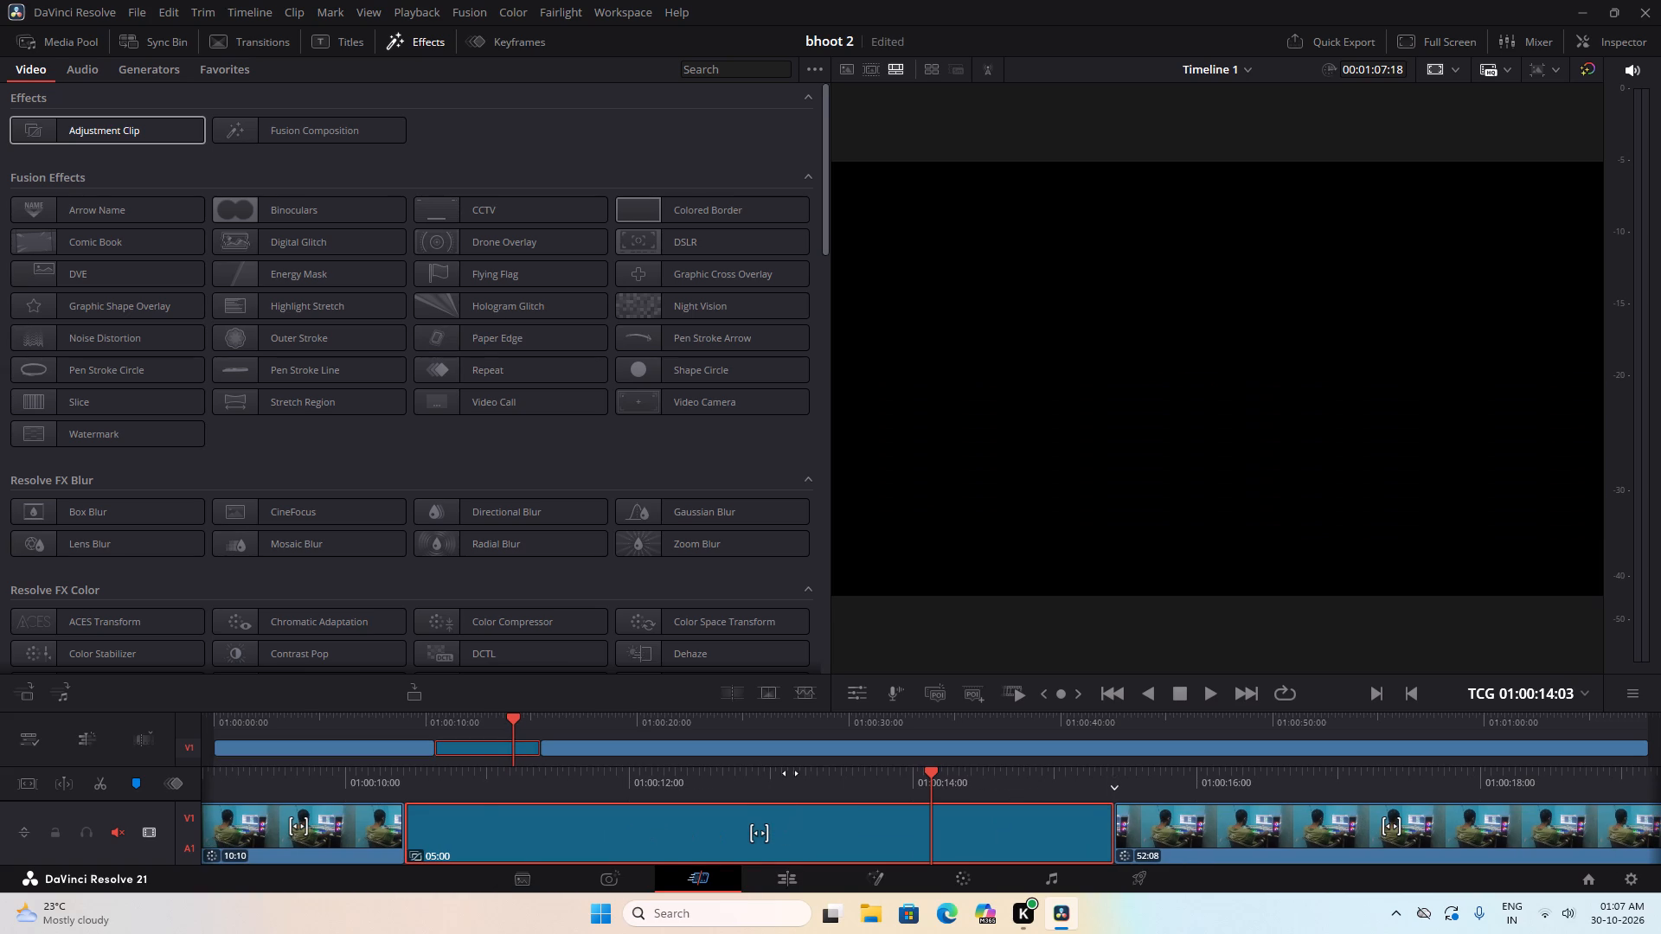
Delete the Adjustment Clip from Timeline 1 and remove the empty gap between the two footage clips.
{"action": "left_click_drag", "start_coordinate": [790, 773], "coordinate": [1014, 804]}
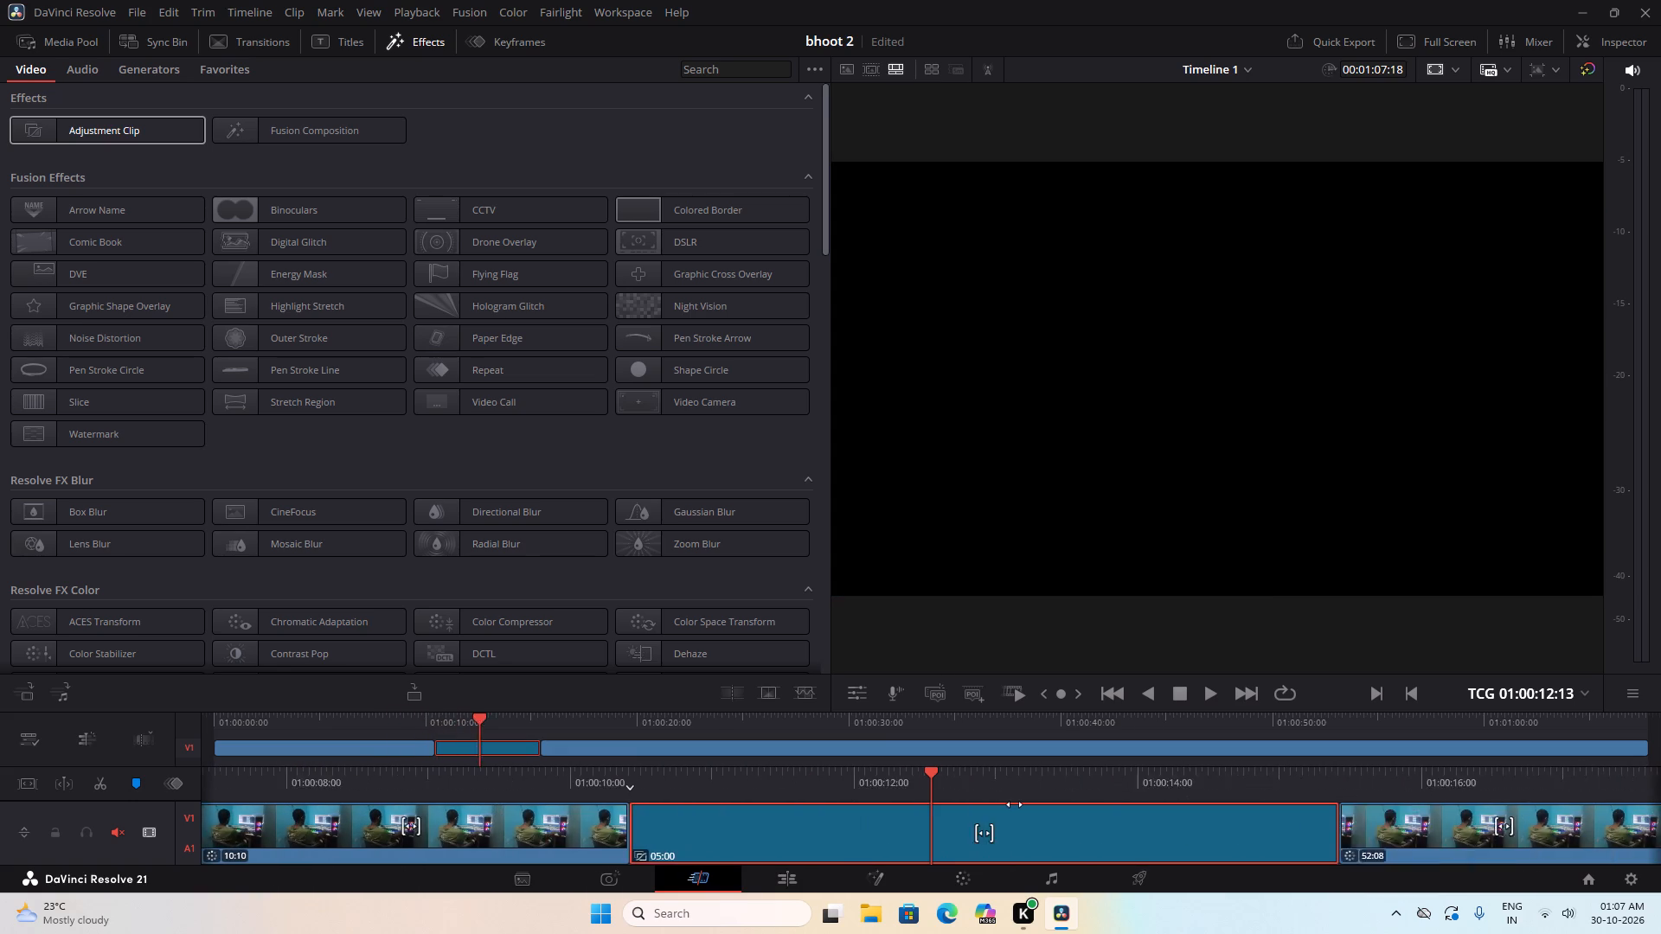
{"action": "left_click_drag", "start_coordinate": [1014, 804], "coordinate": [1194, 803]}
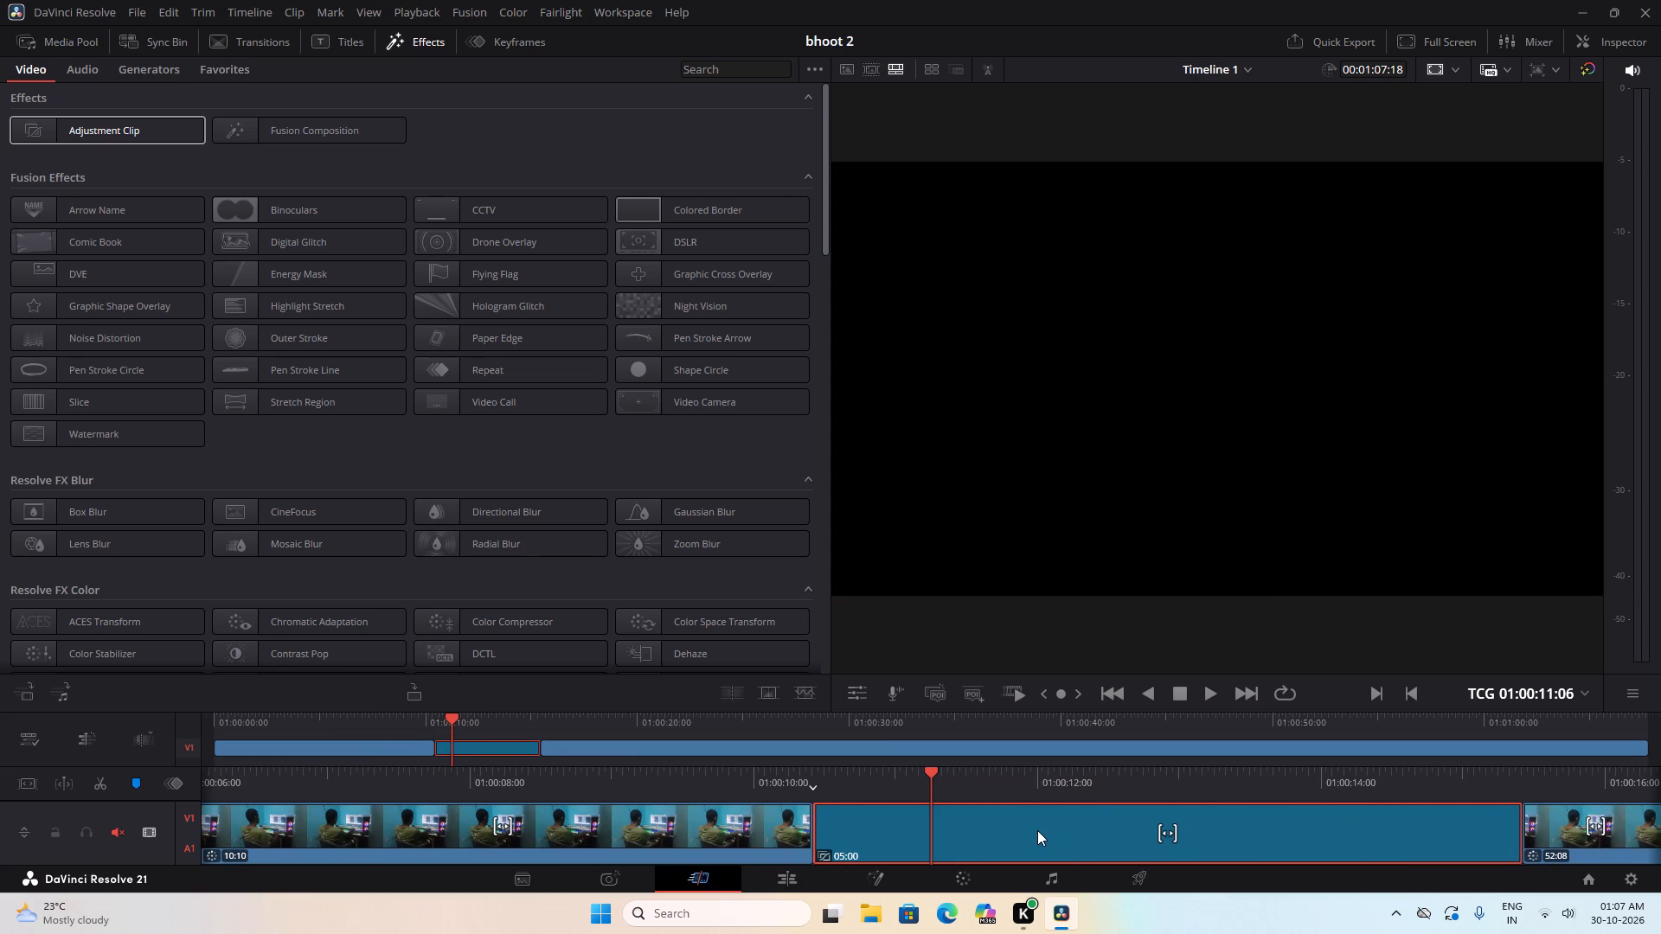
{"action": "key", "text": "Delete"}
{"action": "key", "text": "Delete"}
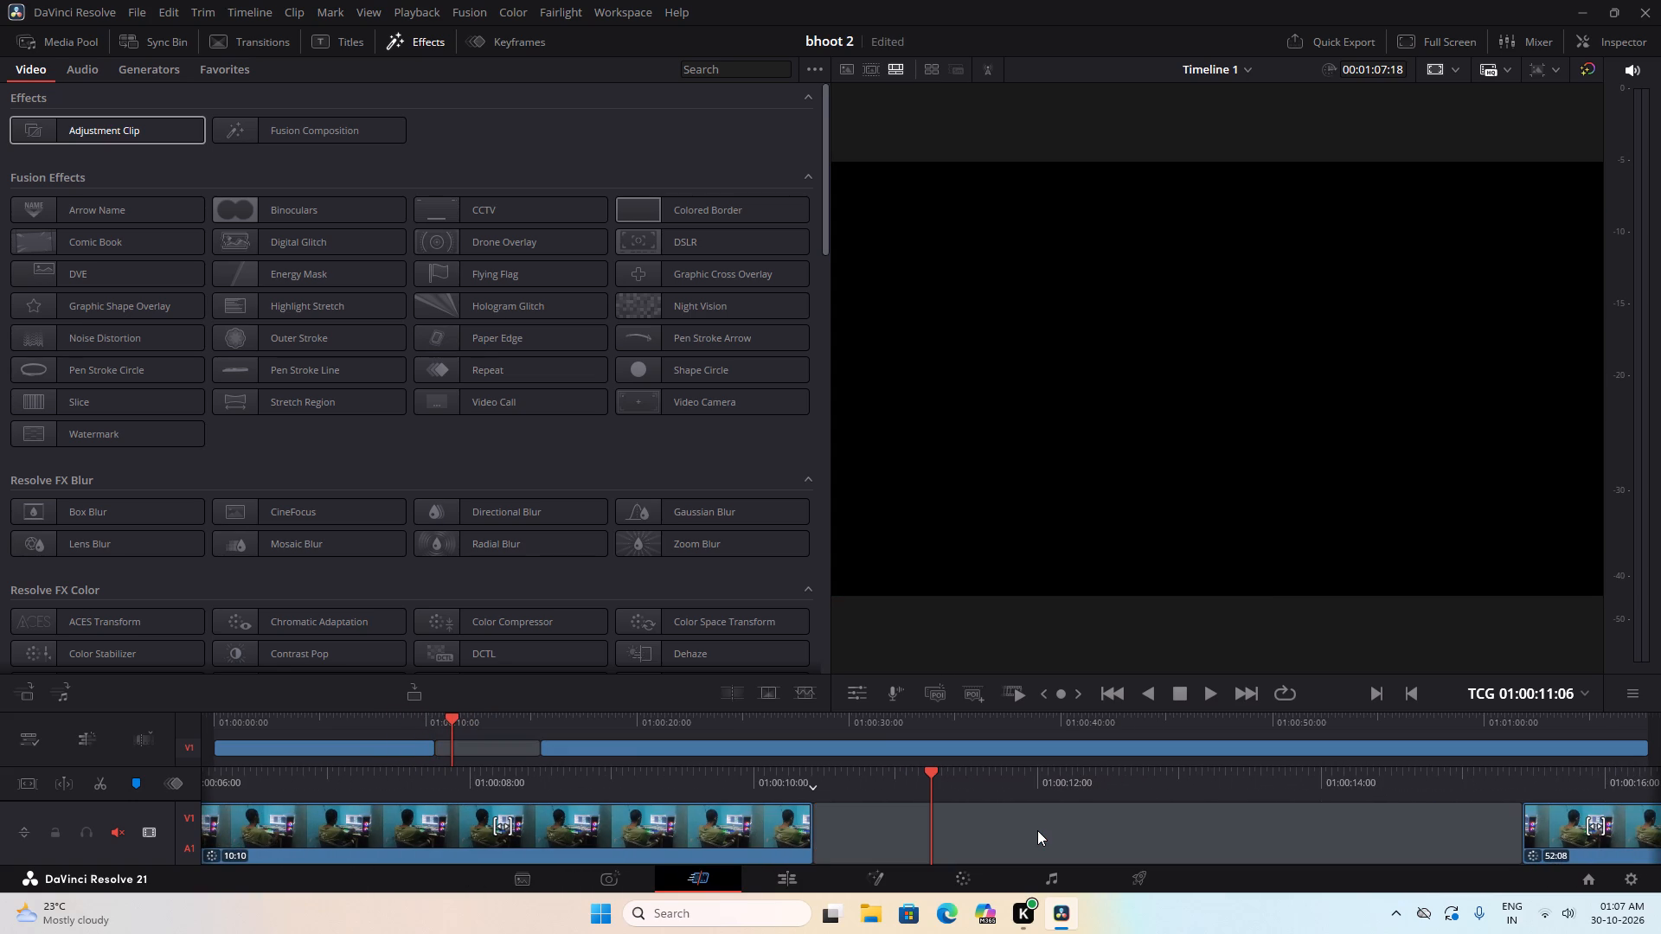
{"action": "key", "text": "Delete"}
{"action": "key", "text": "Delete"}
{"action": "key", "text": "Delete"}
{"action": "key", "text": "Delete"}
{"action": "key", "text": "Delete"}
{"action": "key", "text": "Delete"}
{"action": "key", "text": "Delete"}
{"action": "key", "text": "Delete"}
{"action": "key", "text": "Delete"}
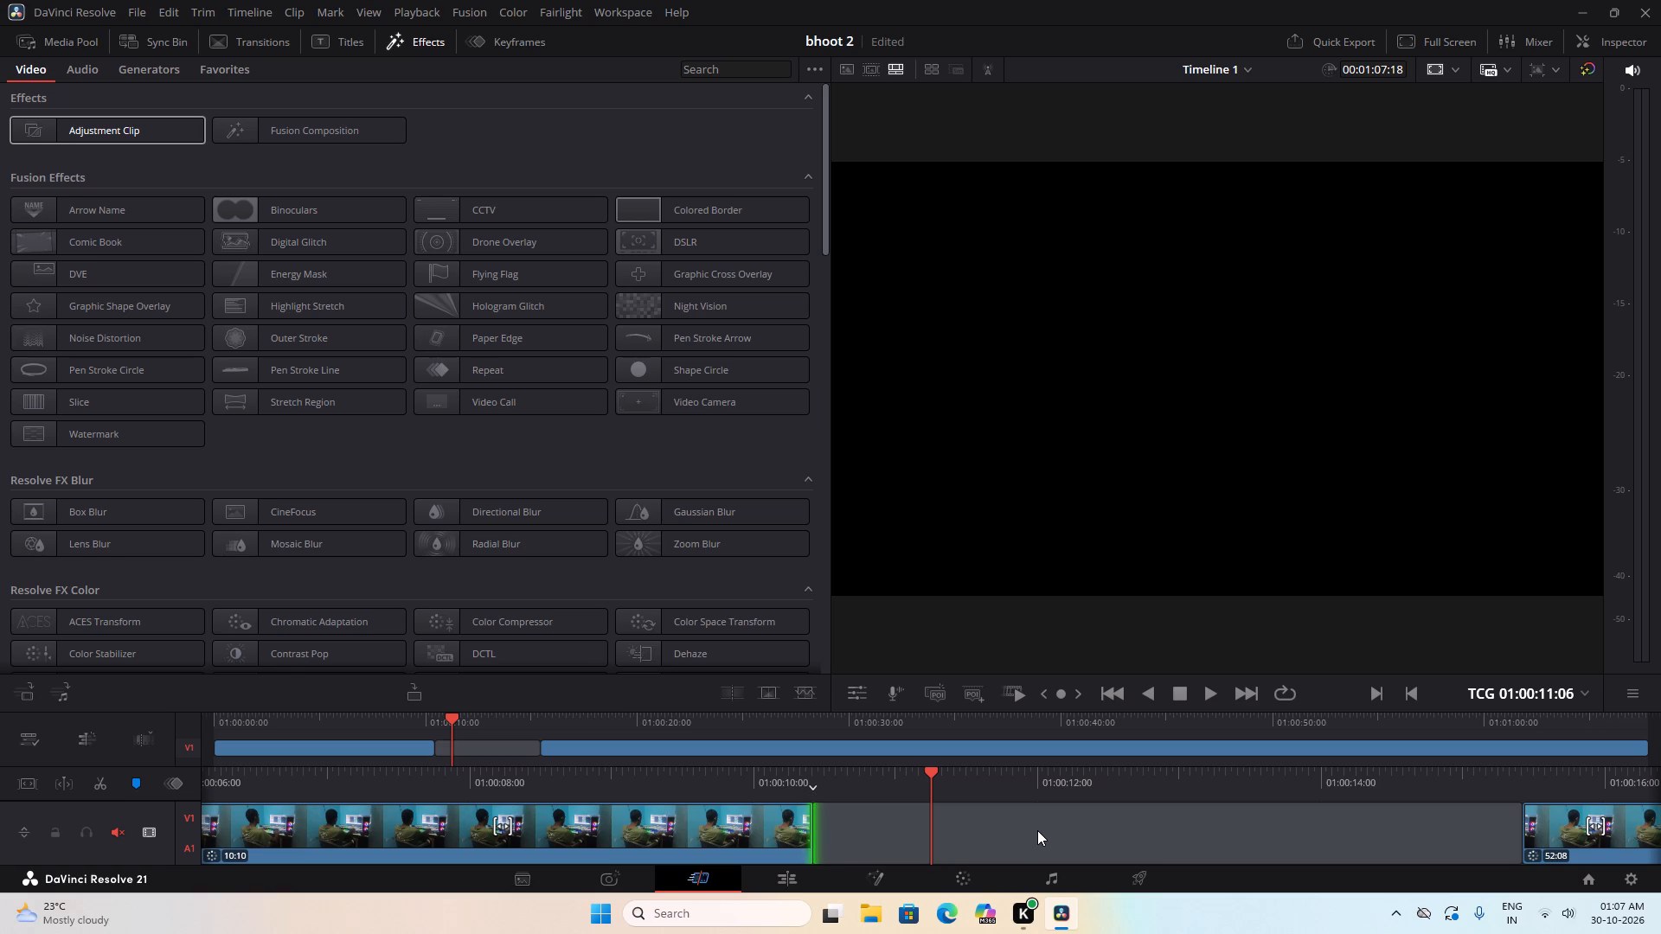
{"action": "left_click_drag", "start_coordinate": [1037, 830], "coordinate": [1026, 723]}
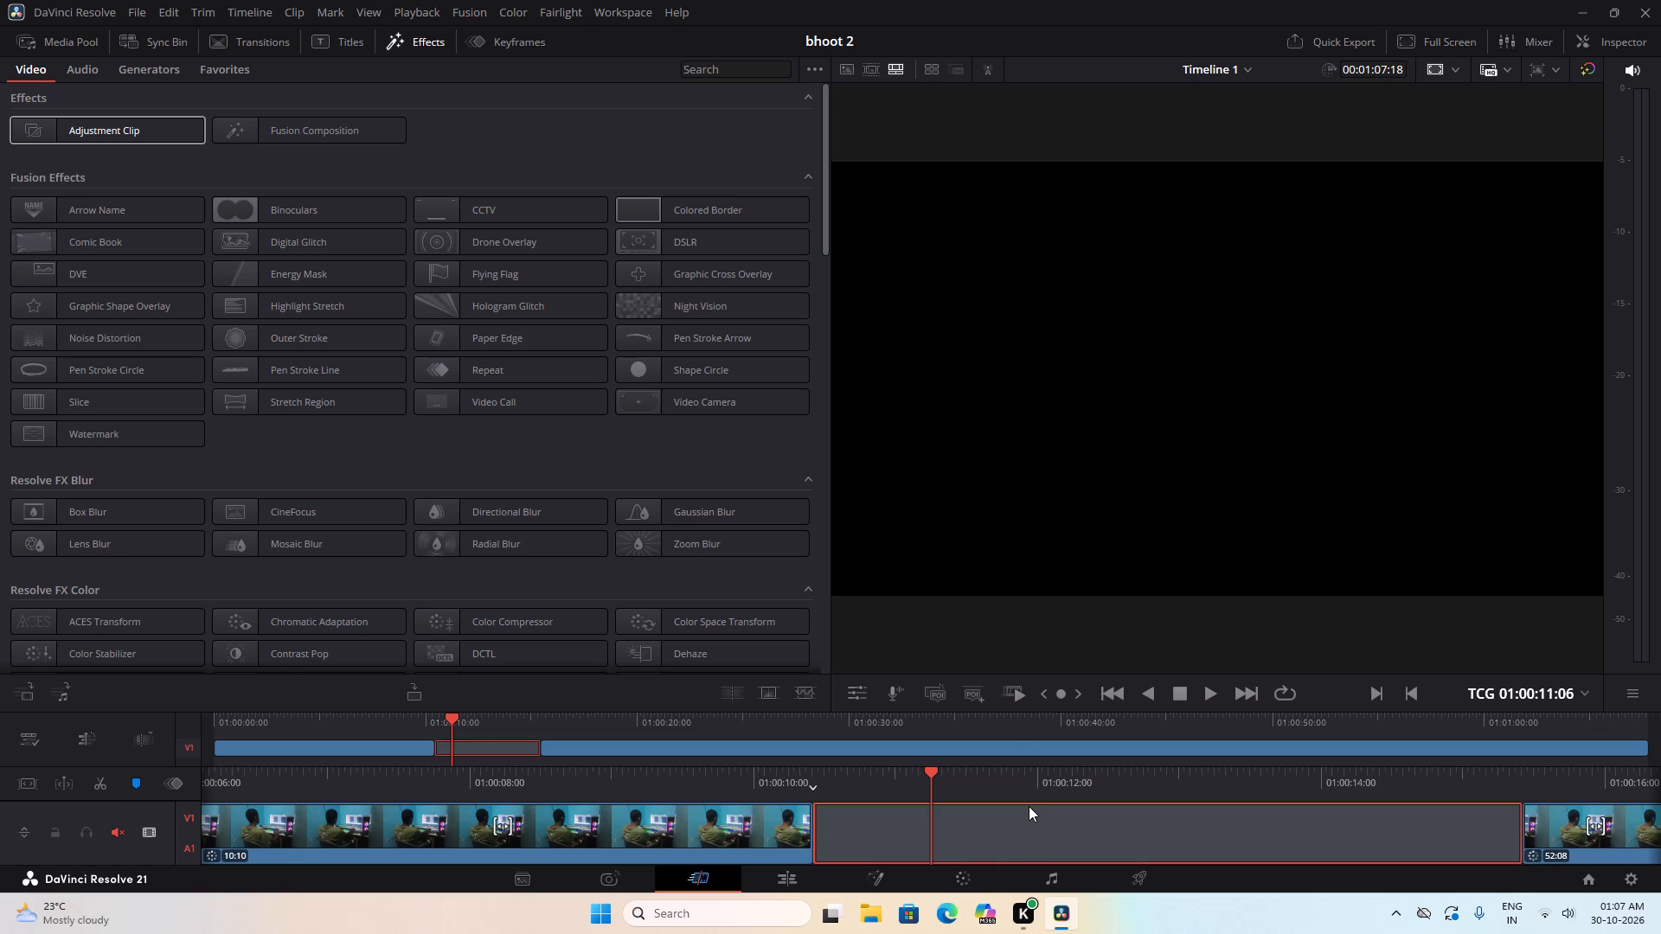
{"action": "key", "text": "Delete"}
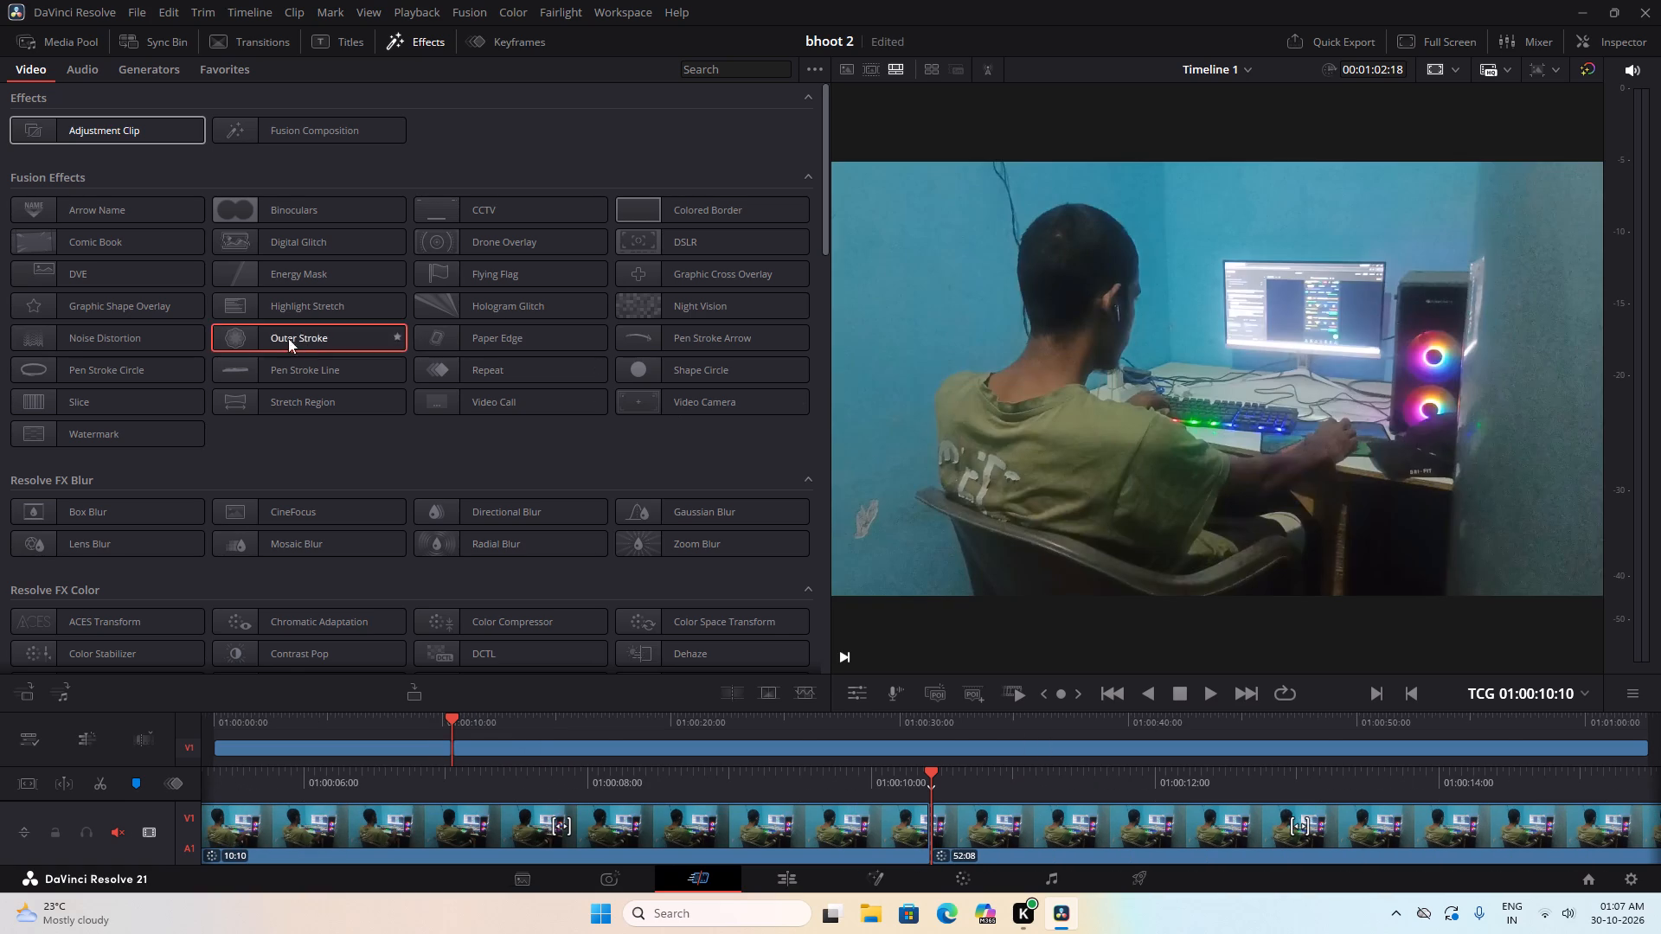
Browse the video effects library from Fusion Effects through the Resolve FX categories for an effect suited to the horror footage.
{"action": "scroll", "coordinate": [119, 535], "scroll_direction": "down", "scroll_amount": 3}
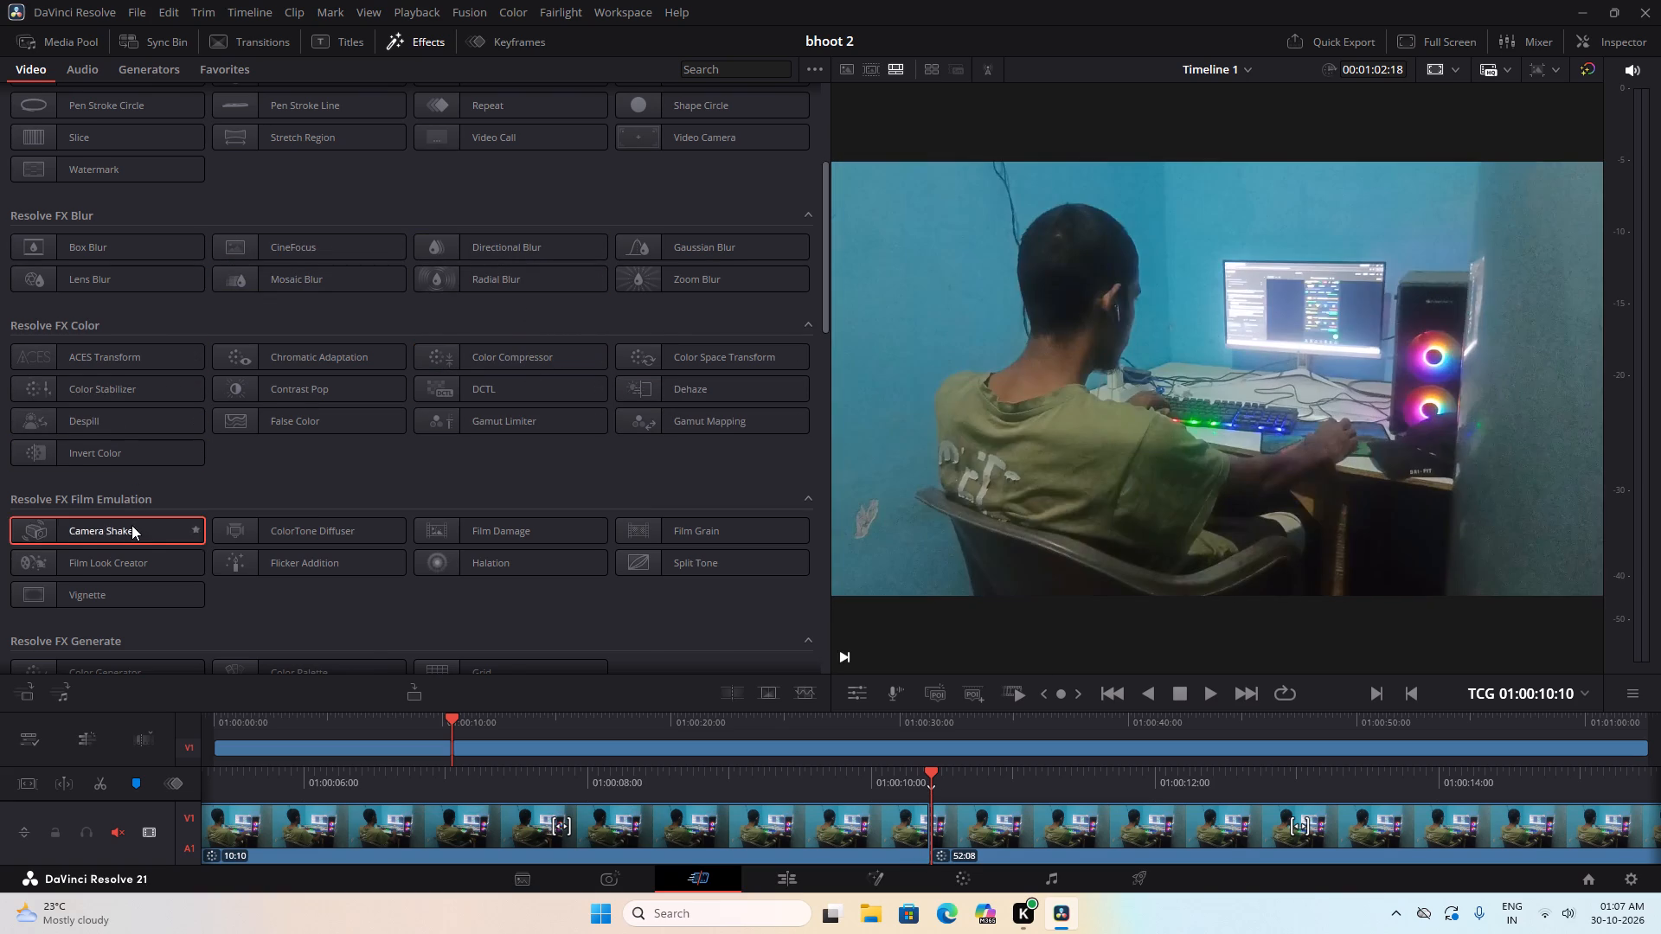
{"action": "scroll", "coordinate": [131, 525], "scroll_direction": "down", "scroll_amount": 1}
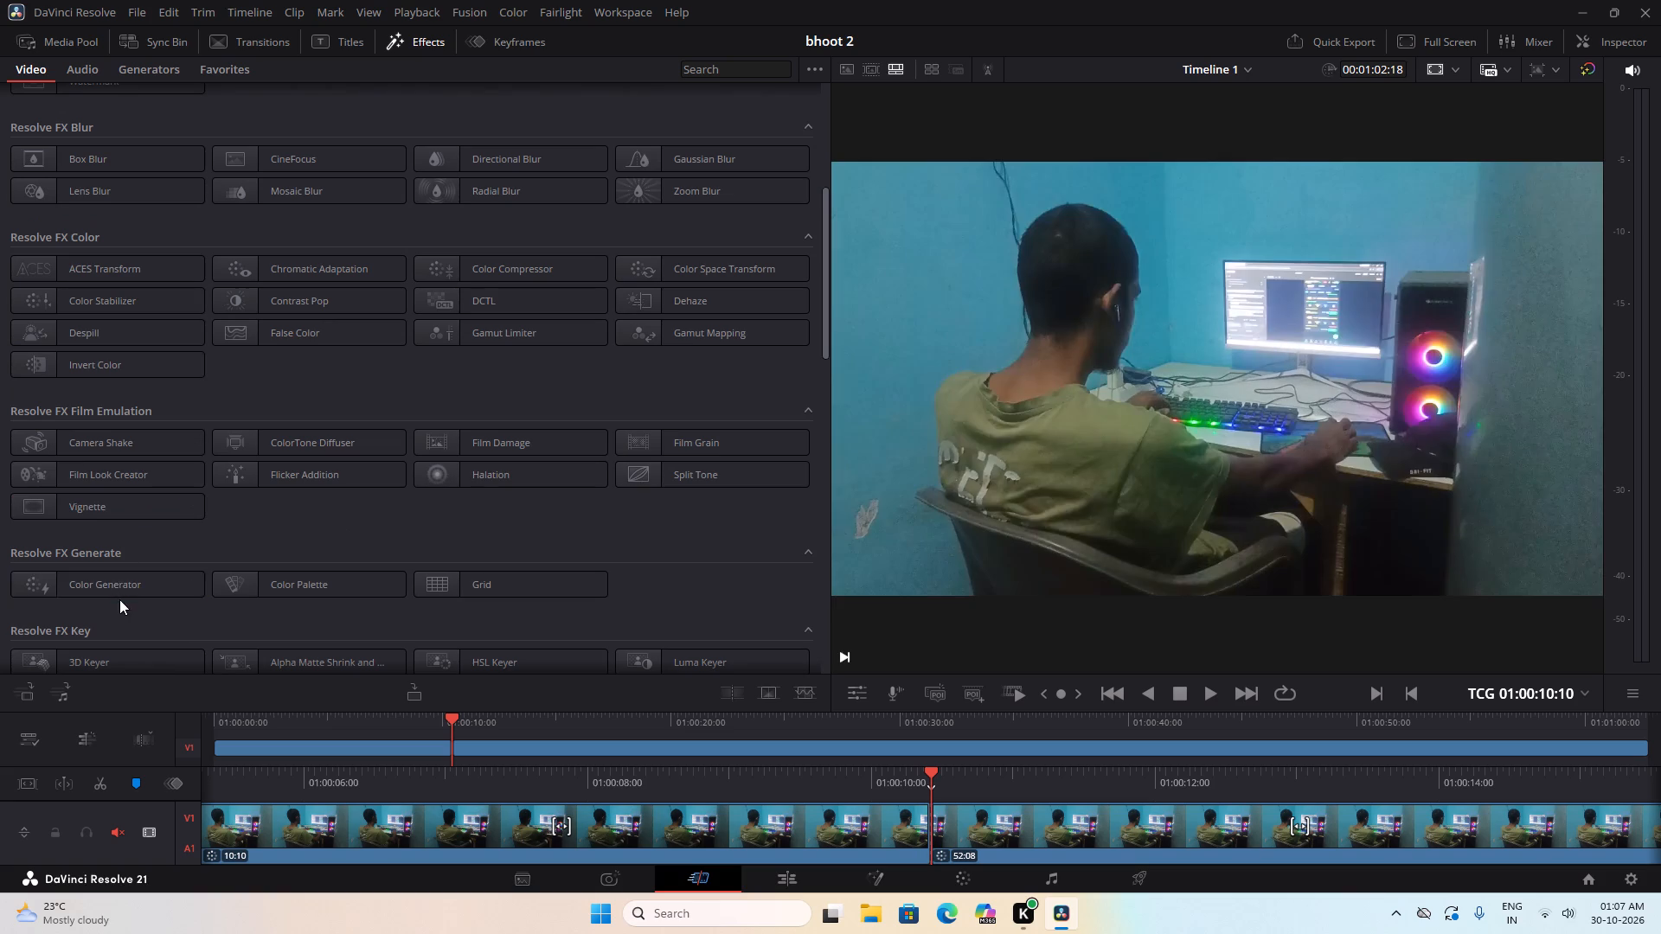
{"action": "scroll", "coordinate": [116, 579], "scroll_direction": "down", "scroll_amount": 1}
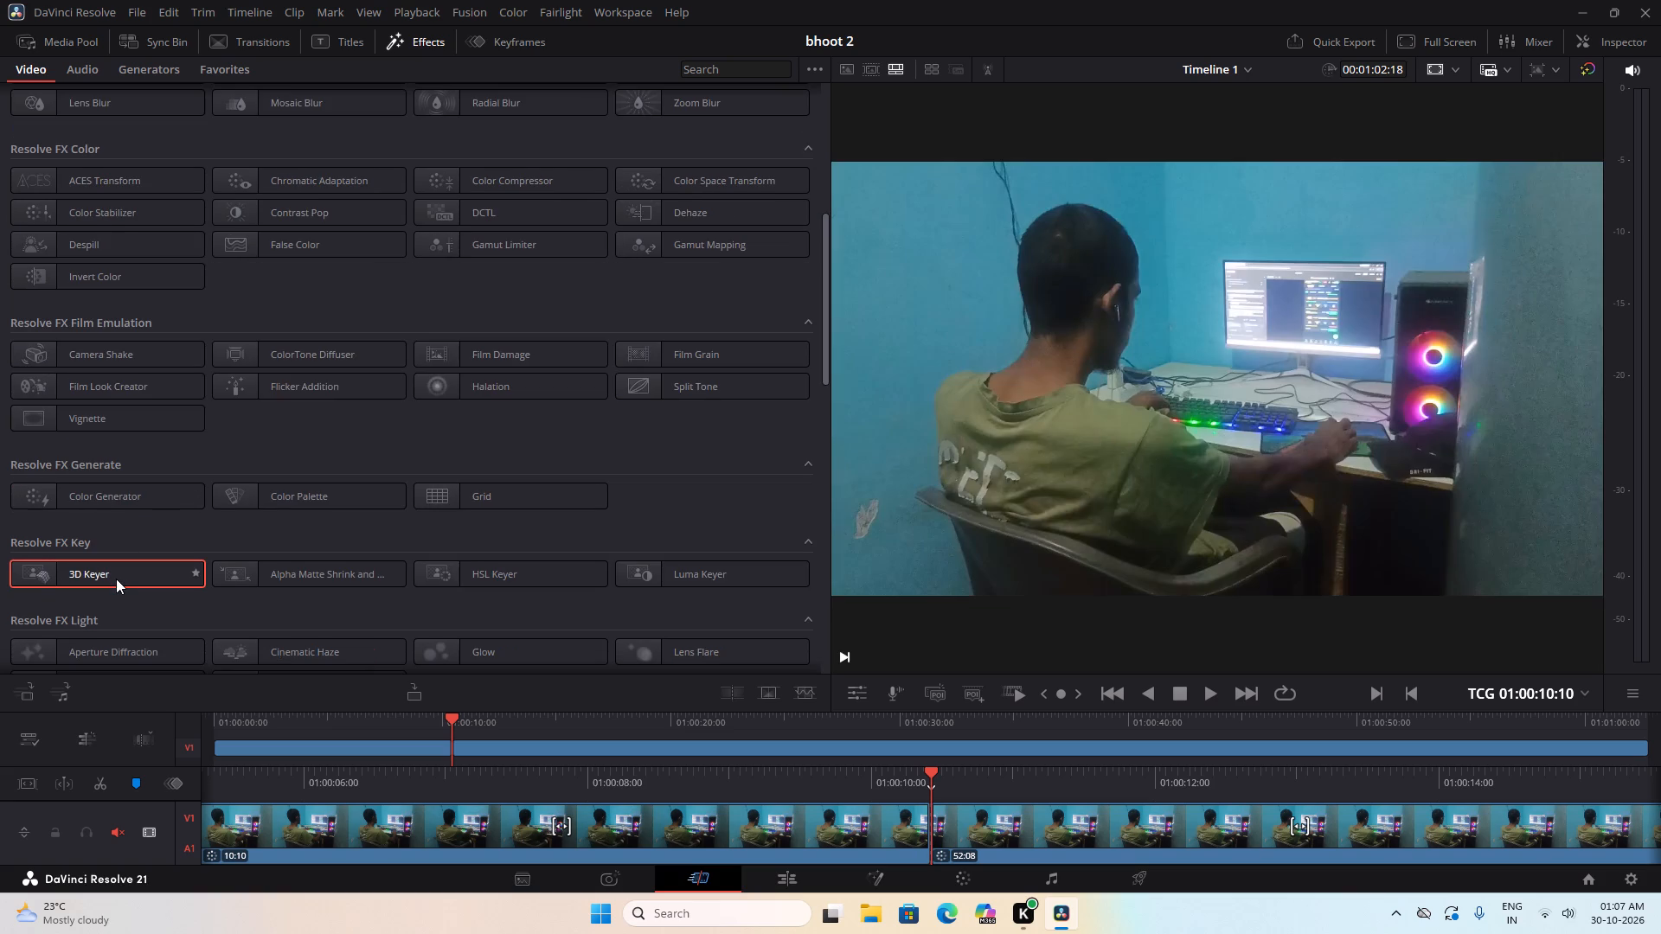
{"action": "scroll", "coordinate": [116, 579], "scroll_direction": "down", "scroll_amount": 1}
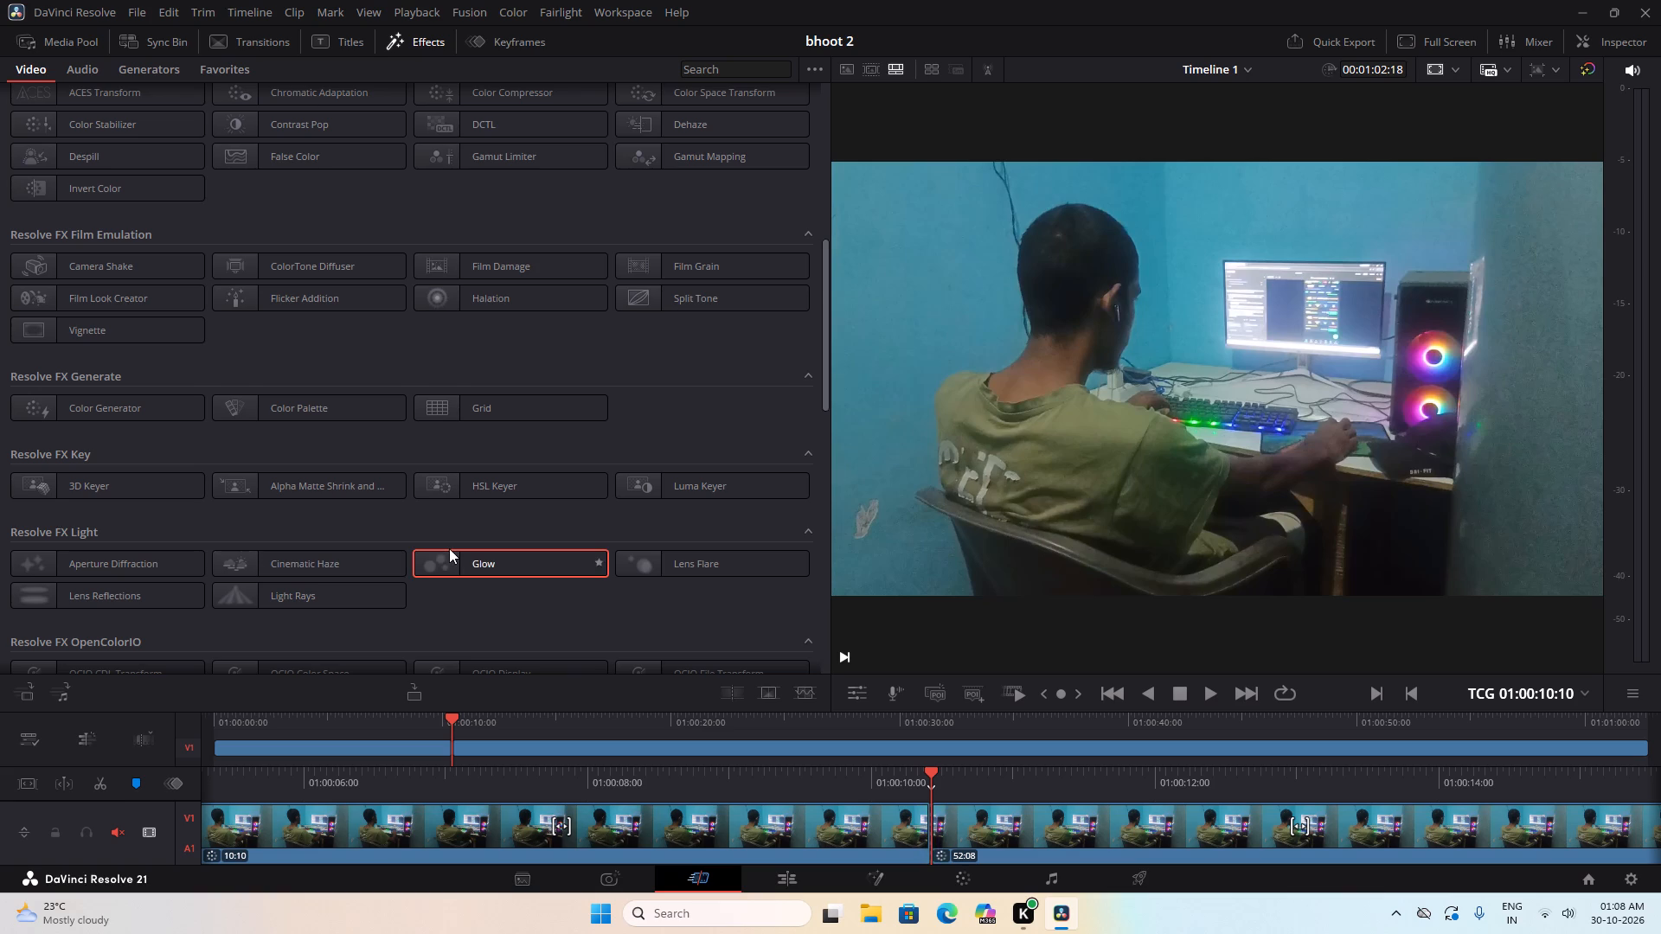
{"action": "scroll", "coordinate": [449, 548], "scroll_direction": "down", "scroll_amount": 2}
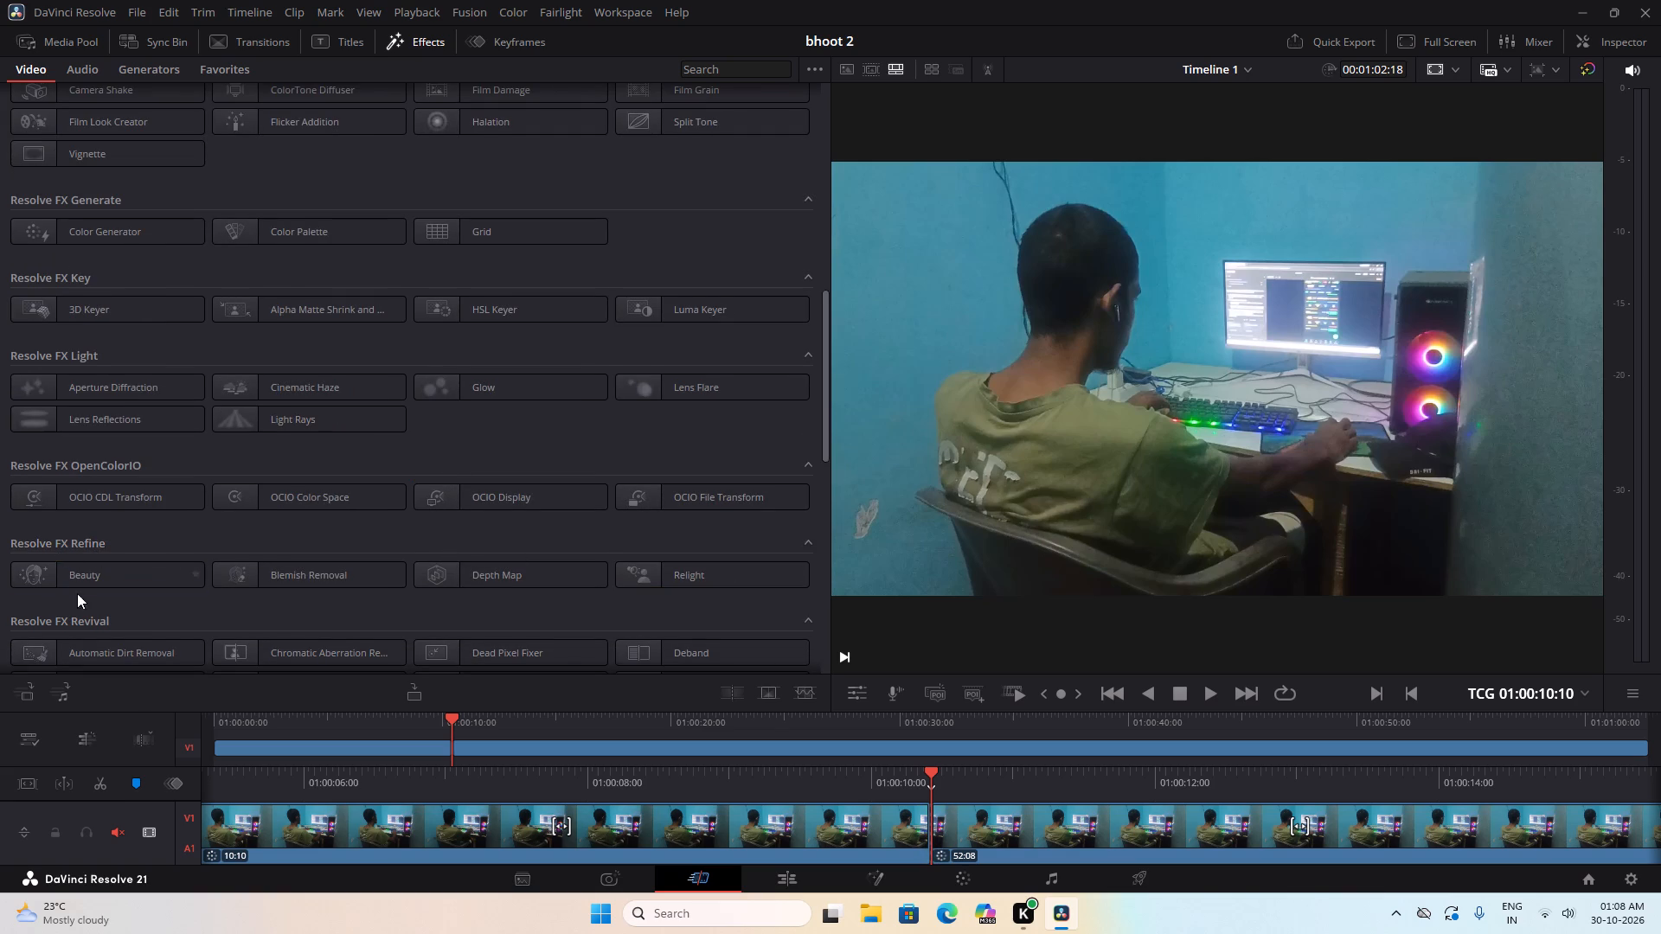
{"action": "scroll", "coordinate": [87, 582], "scroll_direction": "down", "scroll_amount": 3}
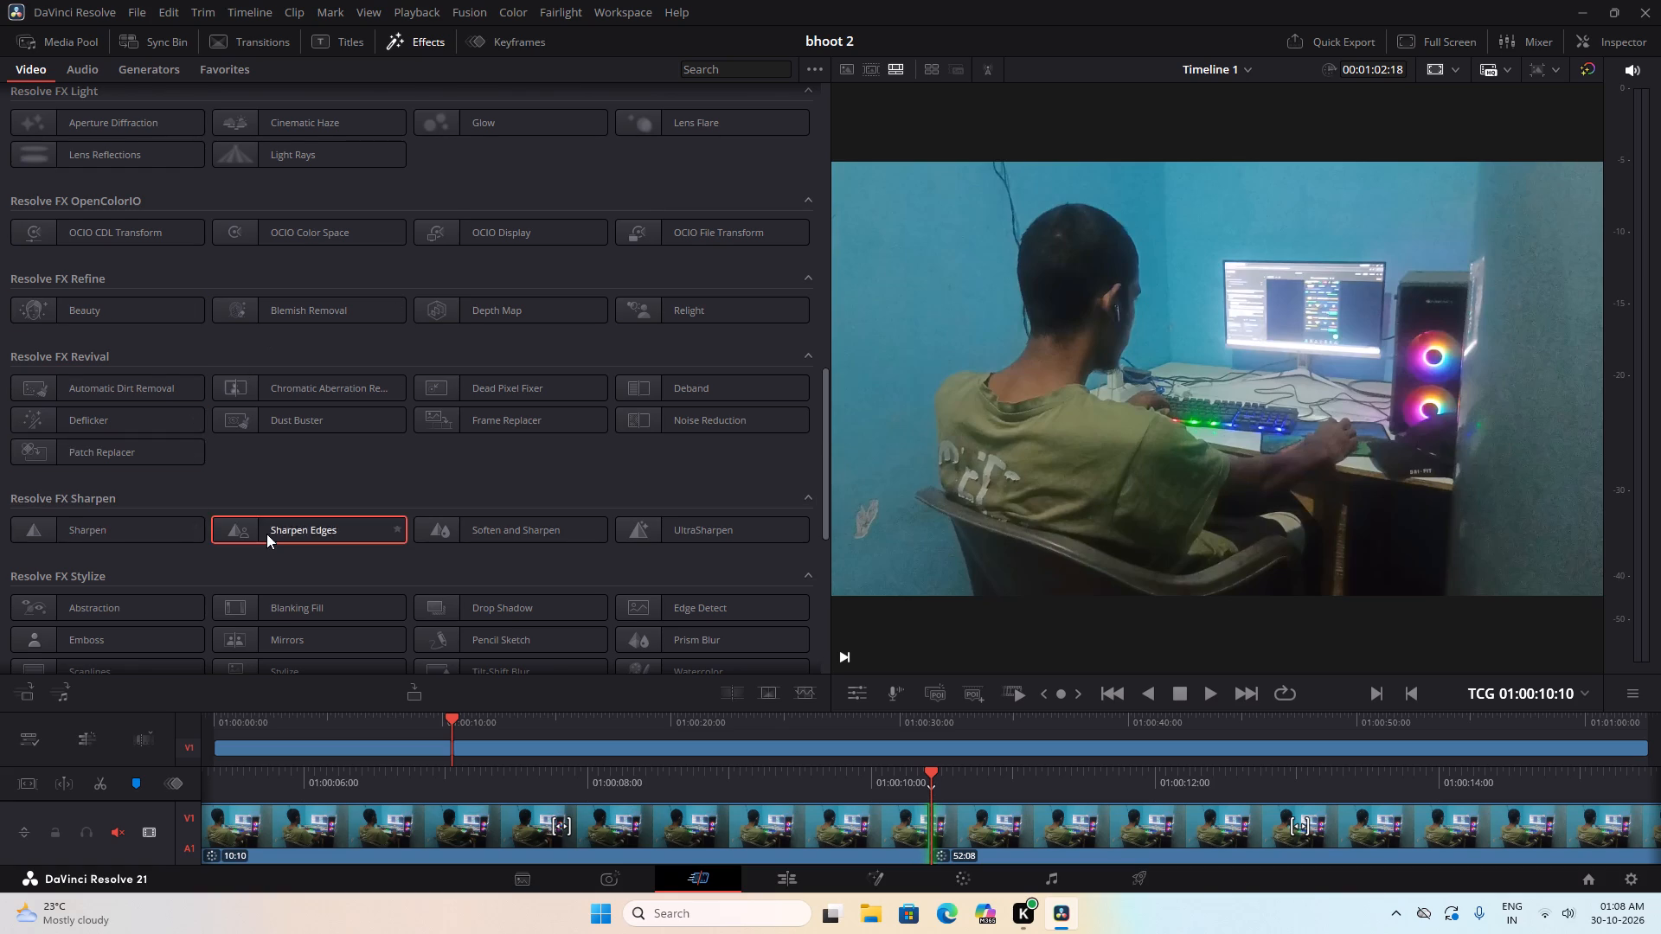
{"action": "scroll", "coordinate": [287, 489], "scroll_direction": "down", "scroll_amount": 4}
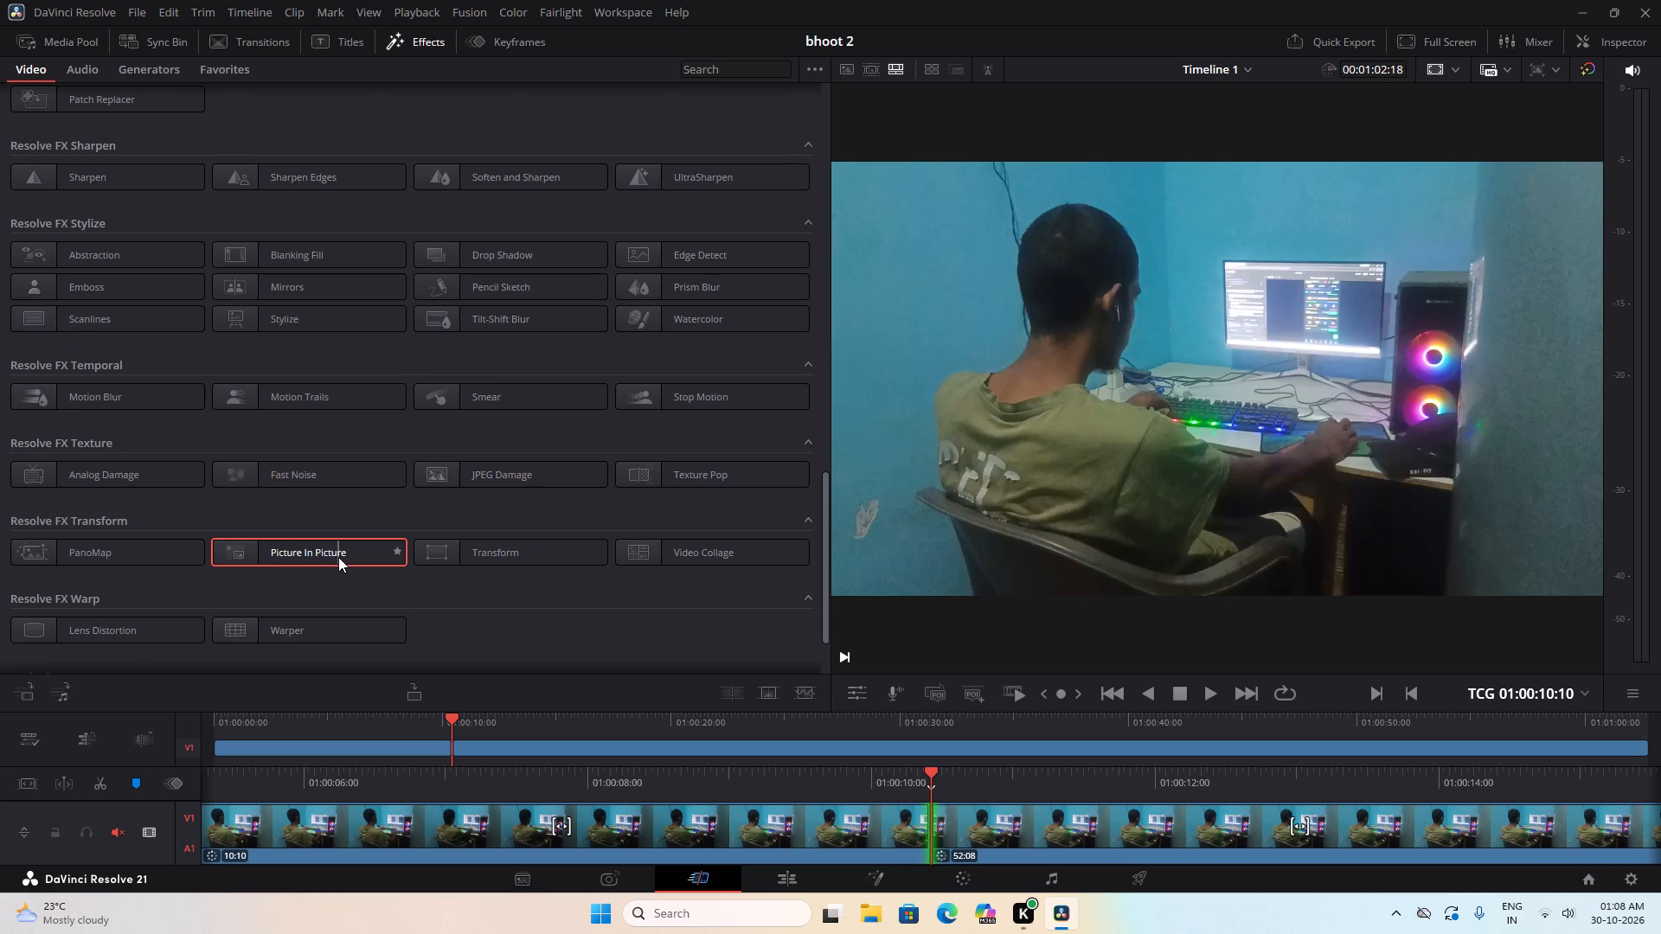
{"action": "scroll", "coordinate": [390, 489], "scroll_direction": "up", "scroll_amount": 11}
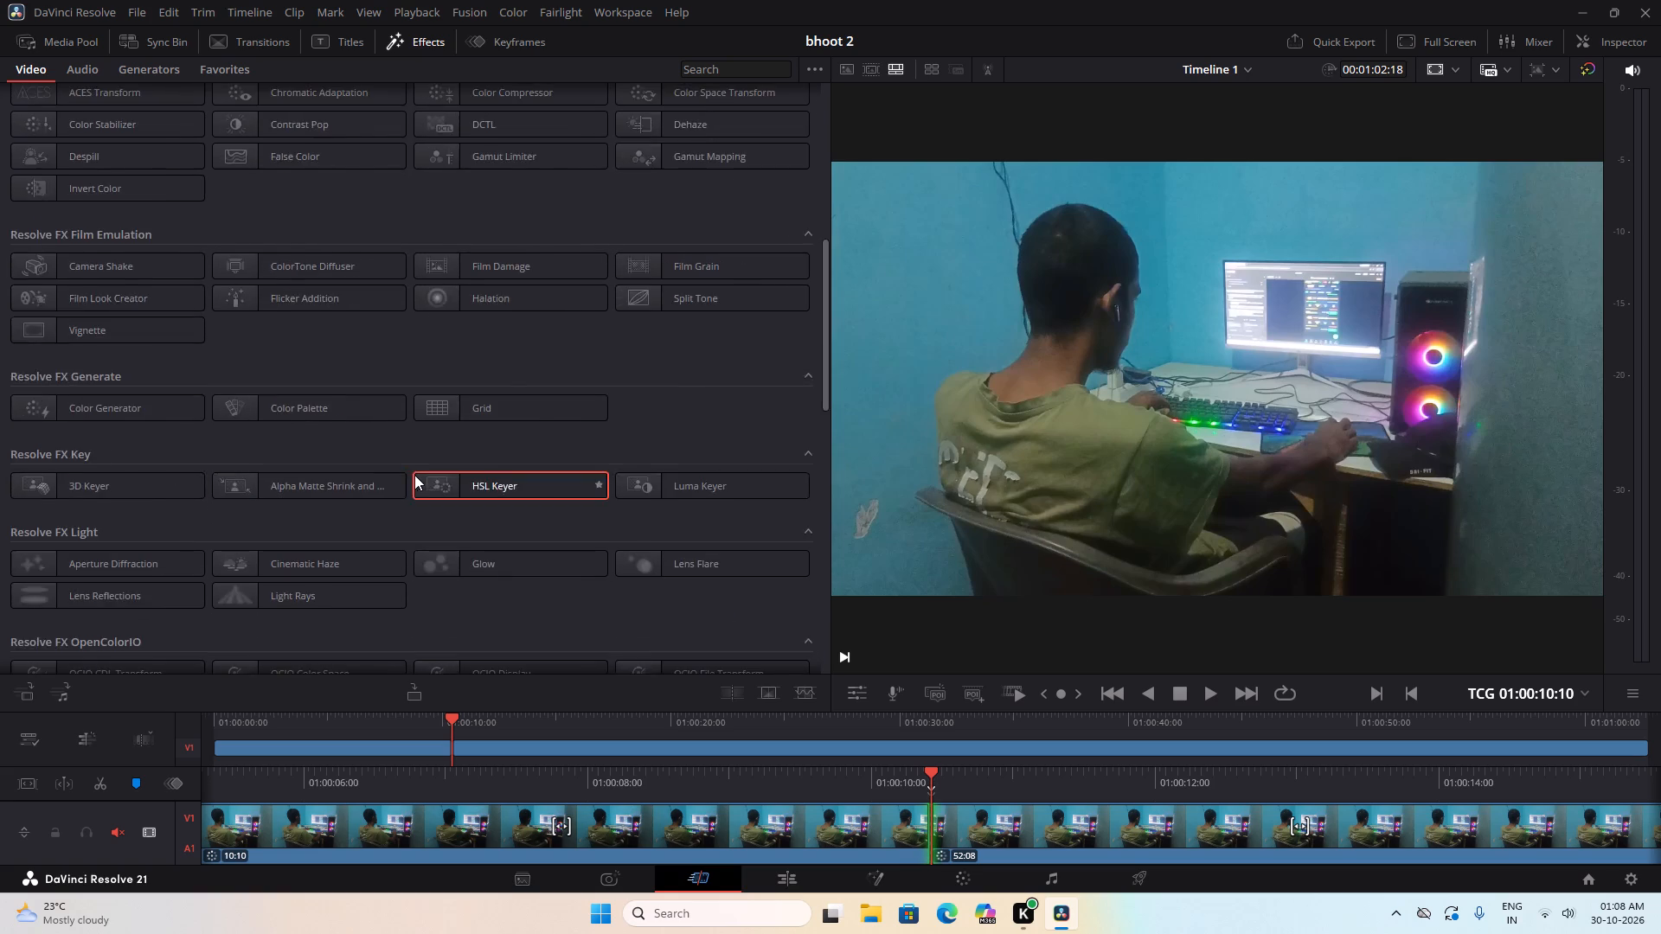
{"action": "scroll", "coordinate": [414, 475], "scroll_direction": "up", "scroll_amount": 13}
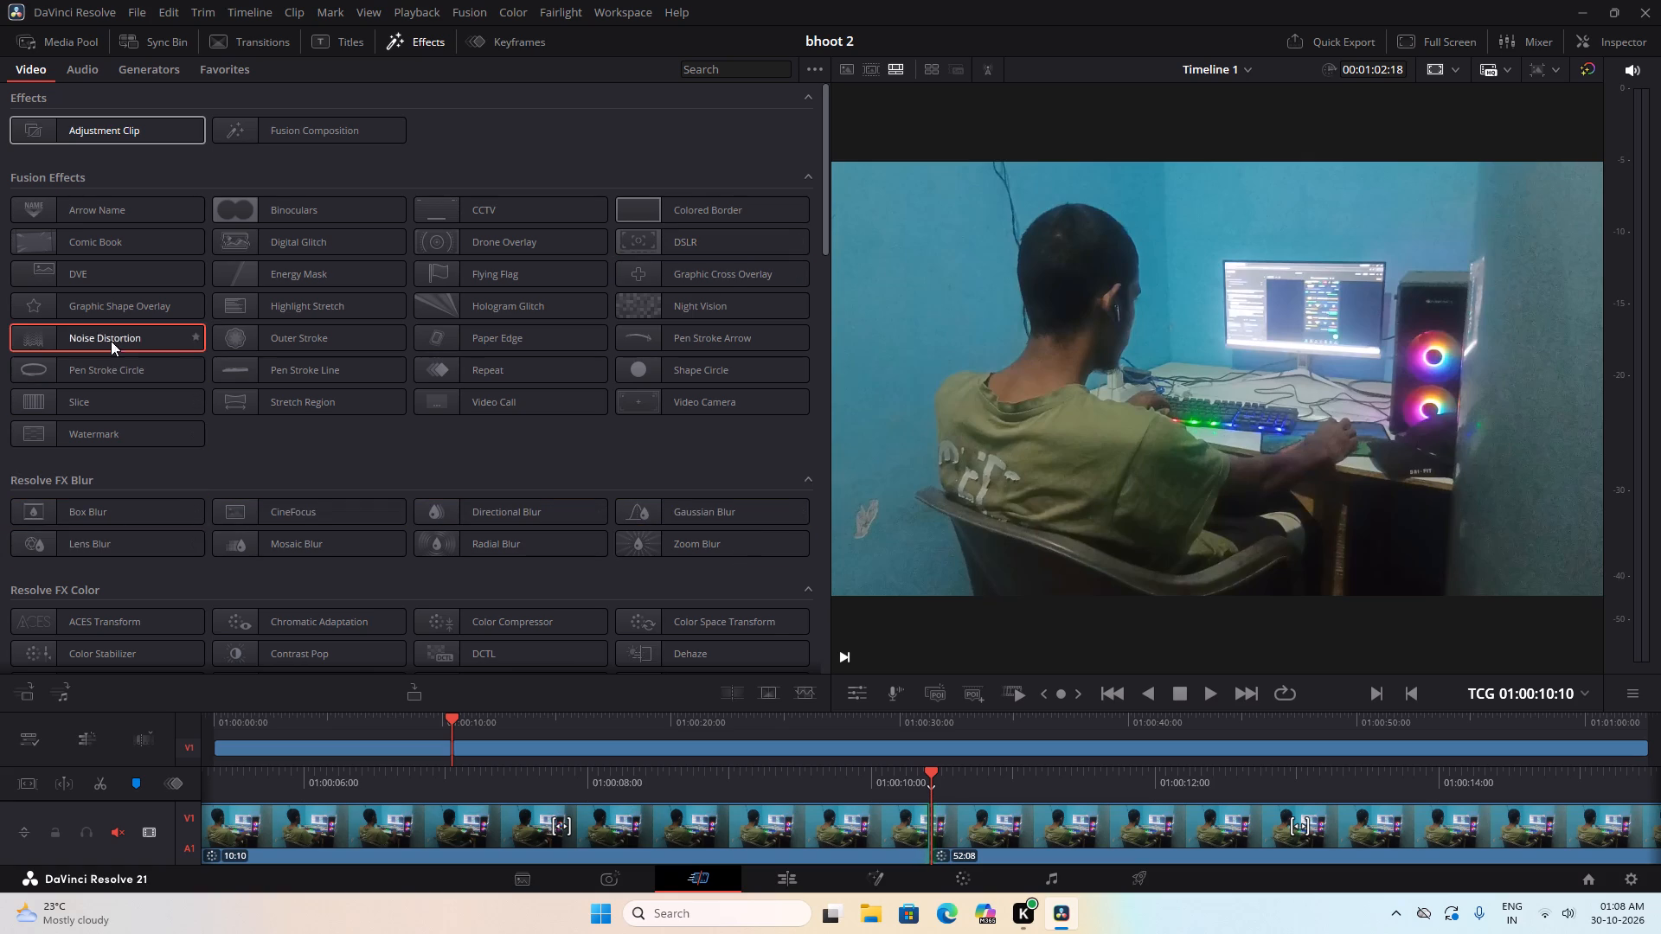
{"action": "scroll", "coordinate": [386, 649], "scroll_direction": "down", "scroll_amount": 3}
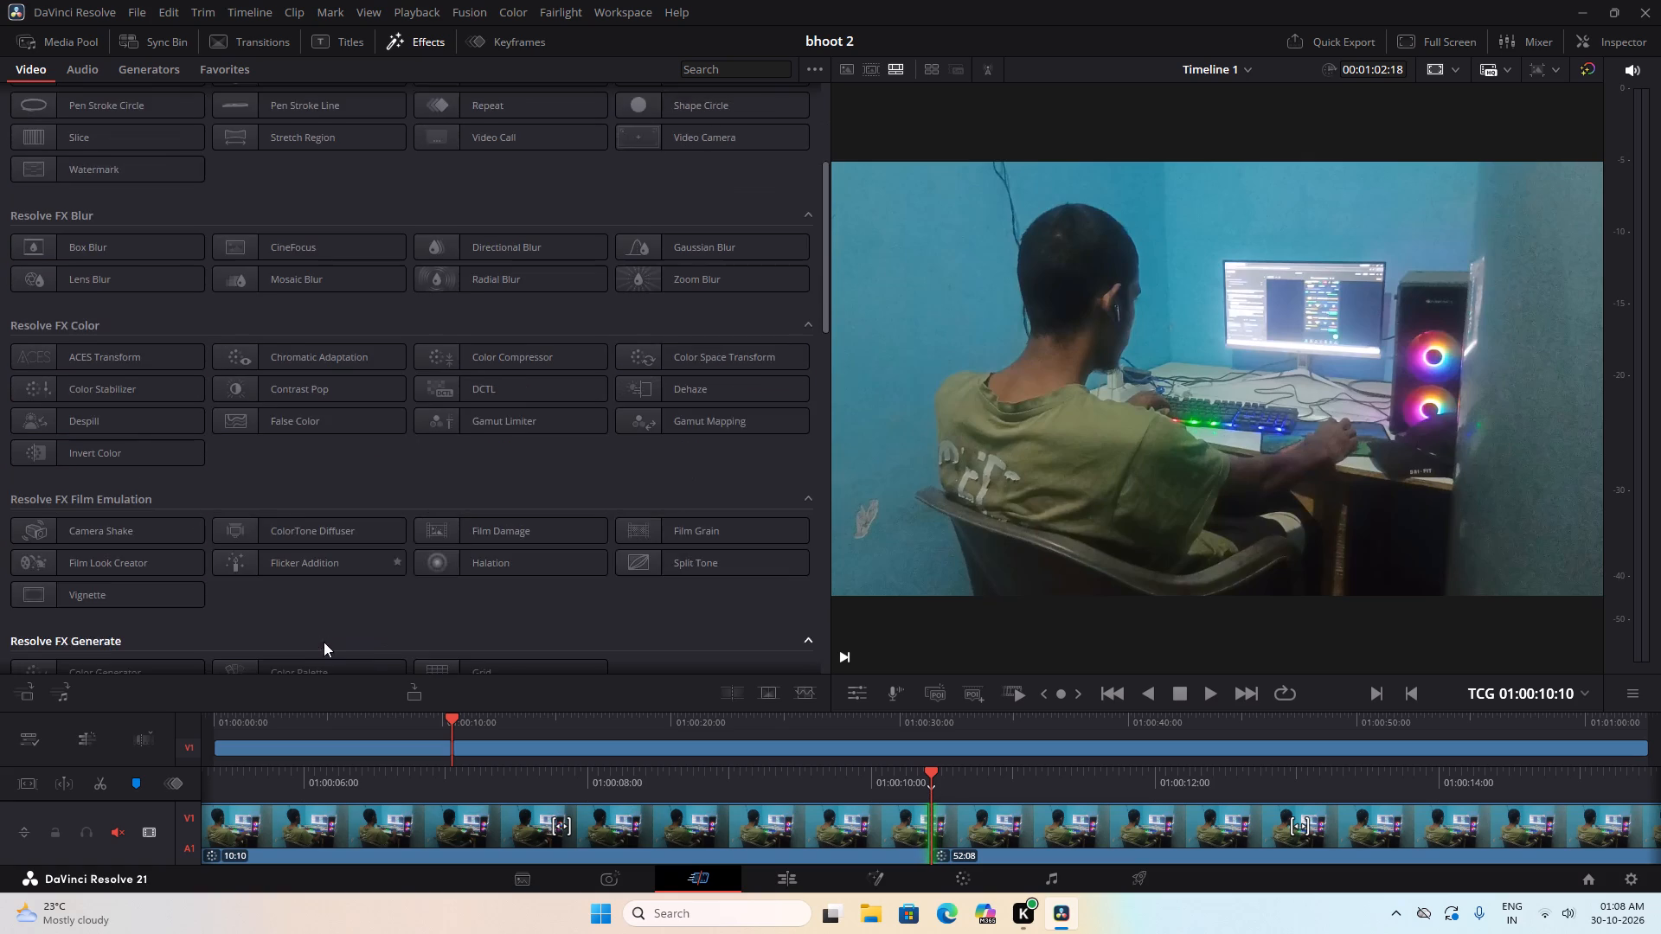
{"action": "scroll", "coordinate": [253, 626], "scroll_direction": "down", "scroll_amount": 2}
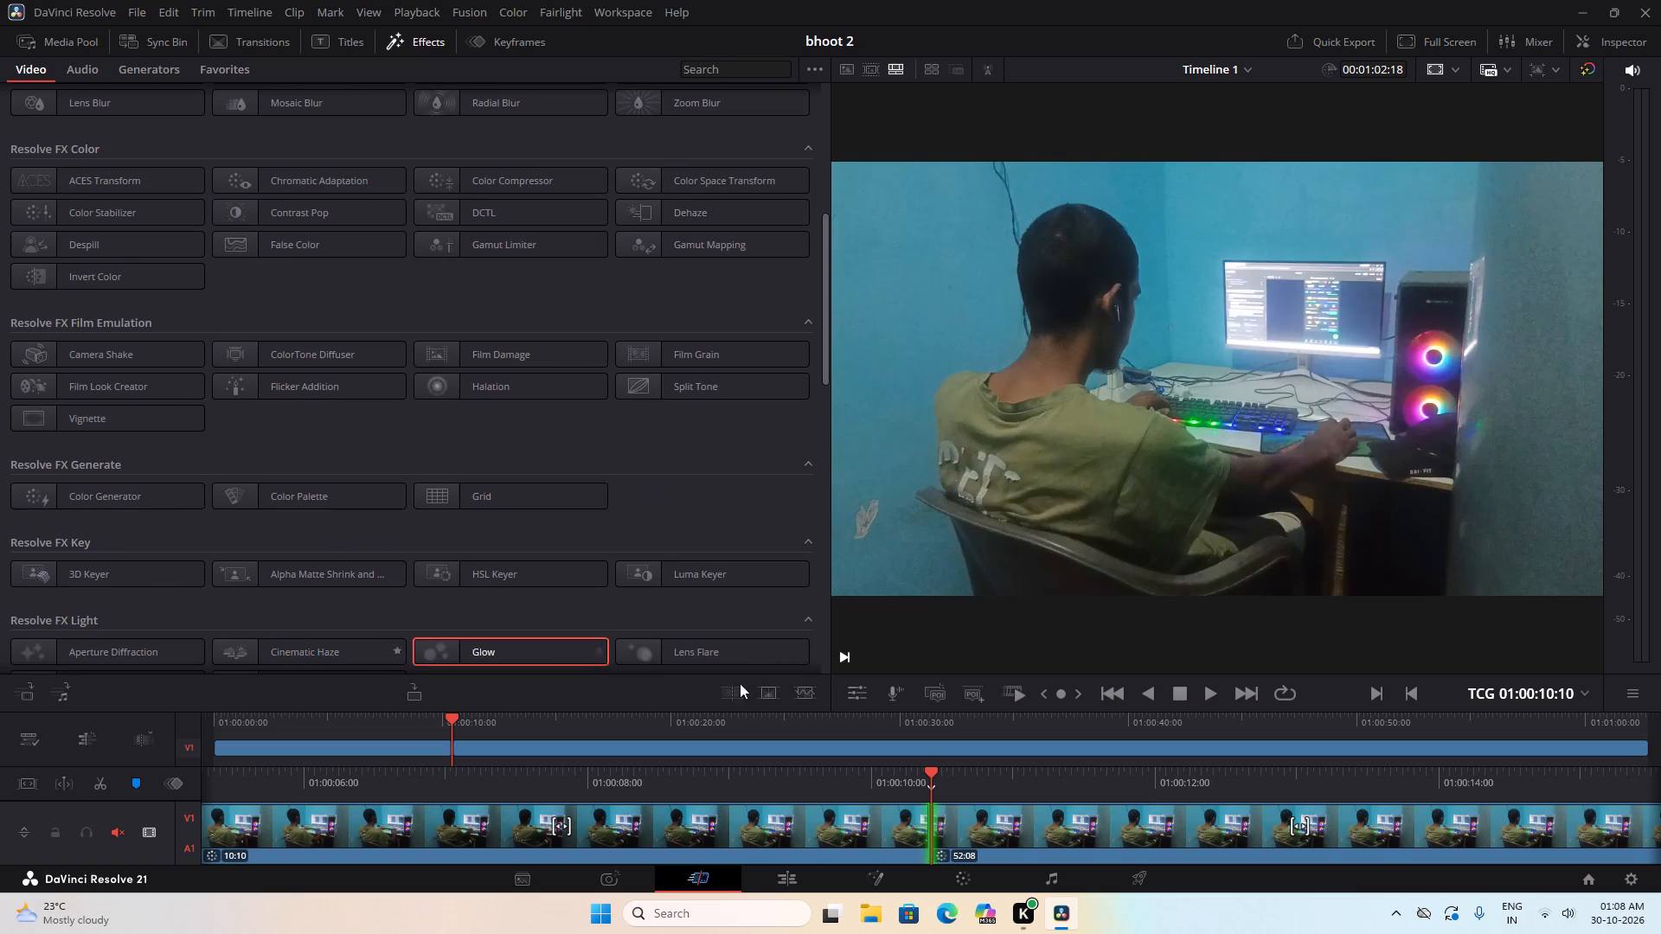
Move the Timeline 1 playhead back to 01:00:06:22 and try to play the footage from there.
{"action": "left_click_drag", "start_coordinate": [888, 777], "coordinate": [1202, 824]}
{"action": "left_click_drag", "start_coordinate": [926, 782], "coordinate": [1099, 803]}
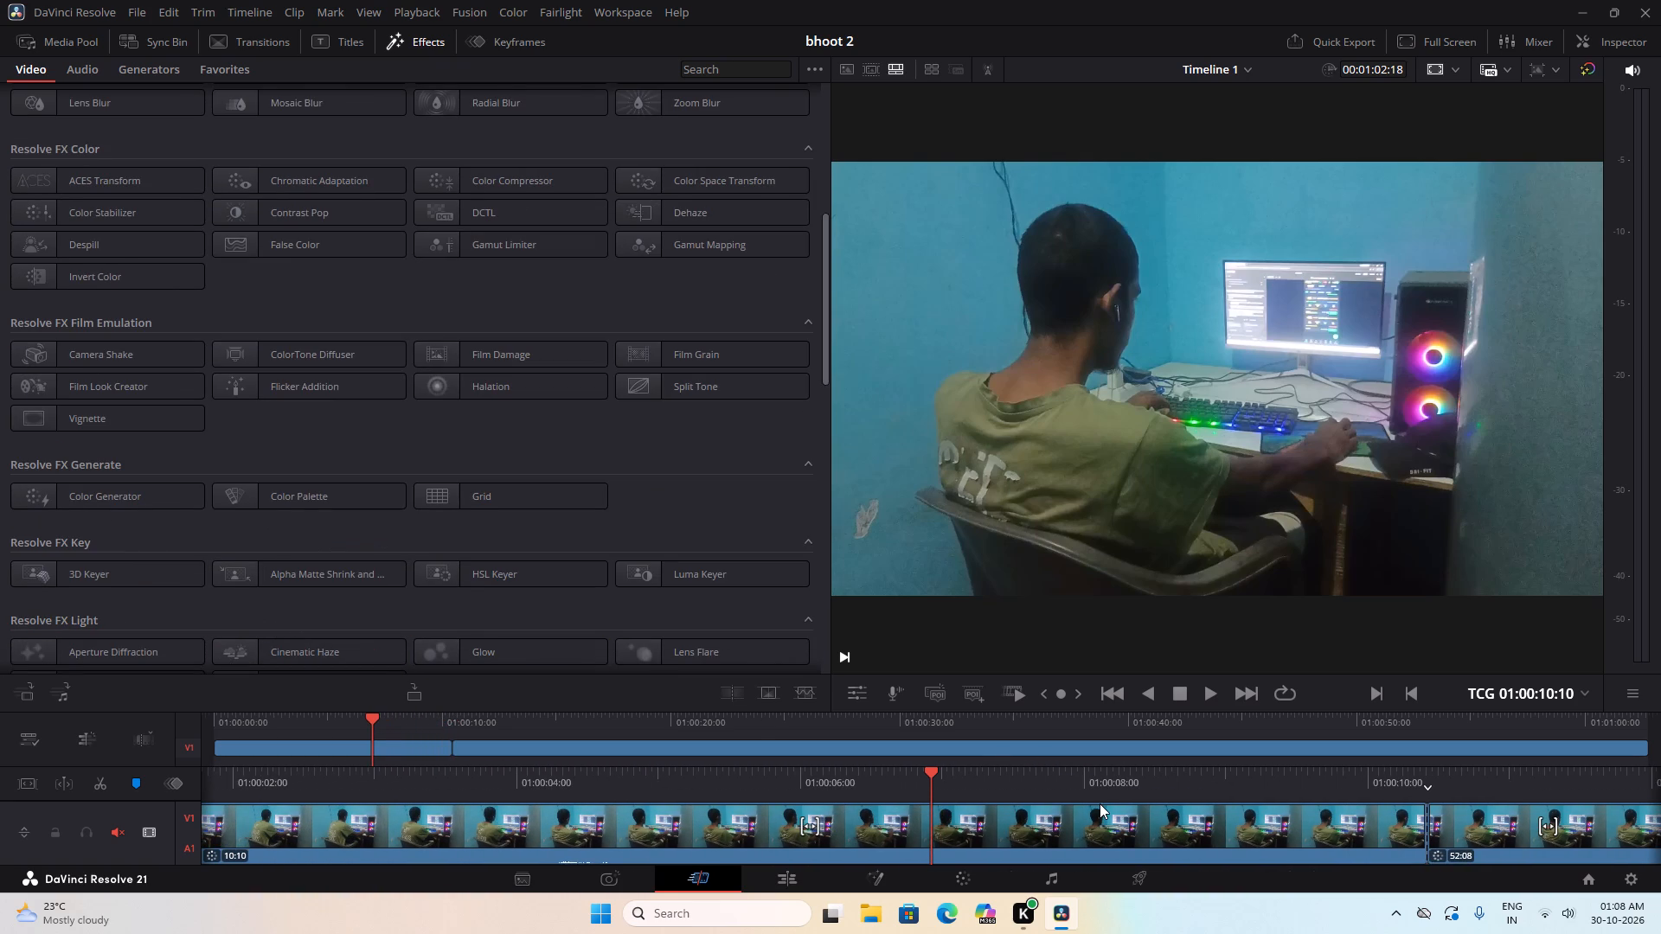
{"action": "key", "text": "space"}
{"action": "key", "text": "space"}
{"action": "key", "text": "space"}
{"action": "key", "text": "space"}
{"action": "key", "text": "space"}
{"action": "key", "text": "space"}
{"action": "key", "text": "space"}
Move the playhead near the start of Timeline 1, to 01:00:00:09, and try to play the footage.
{"action": "left_click_drag", "start_coordinate": [715, 772], "coordinate": [741, 775]}
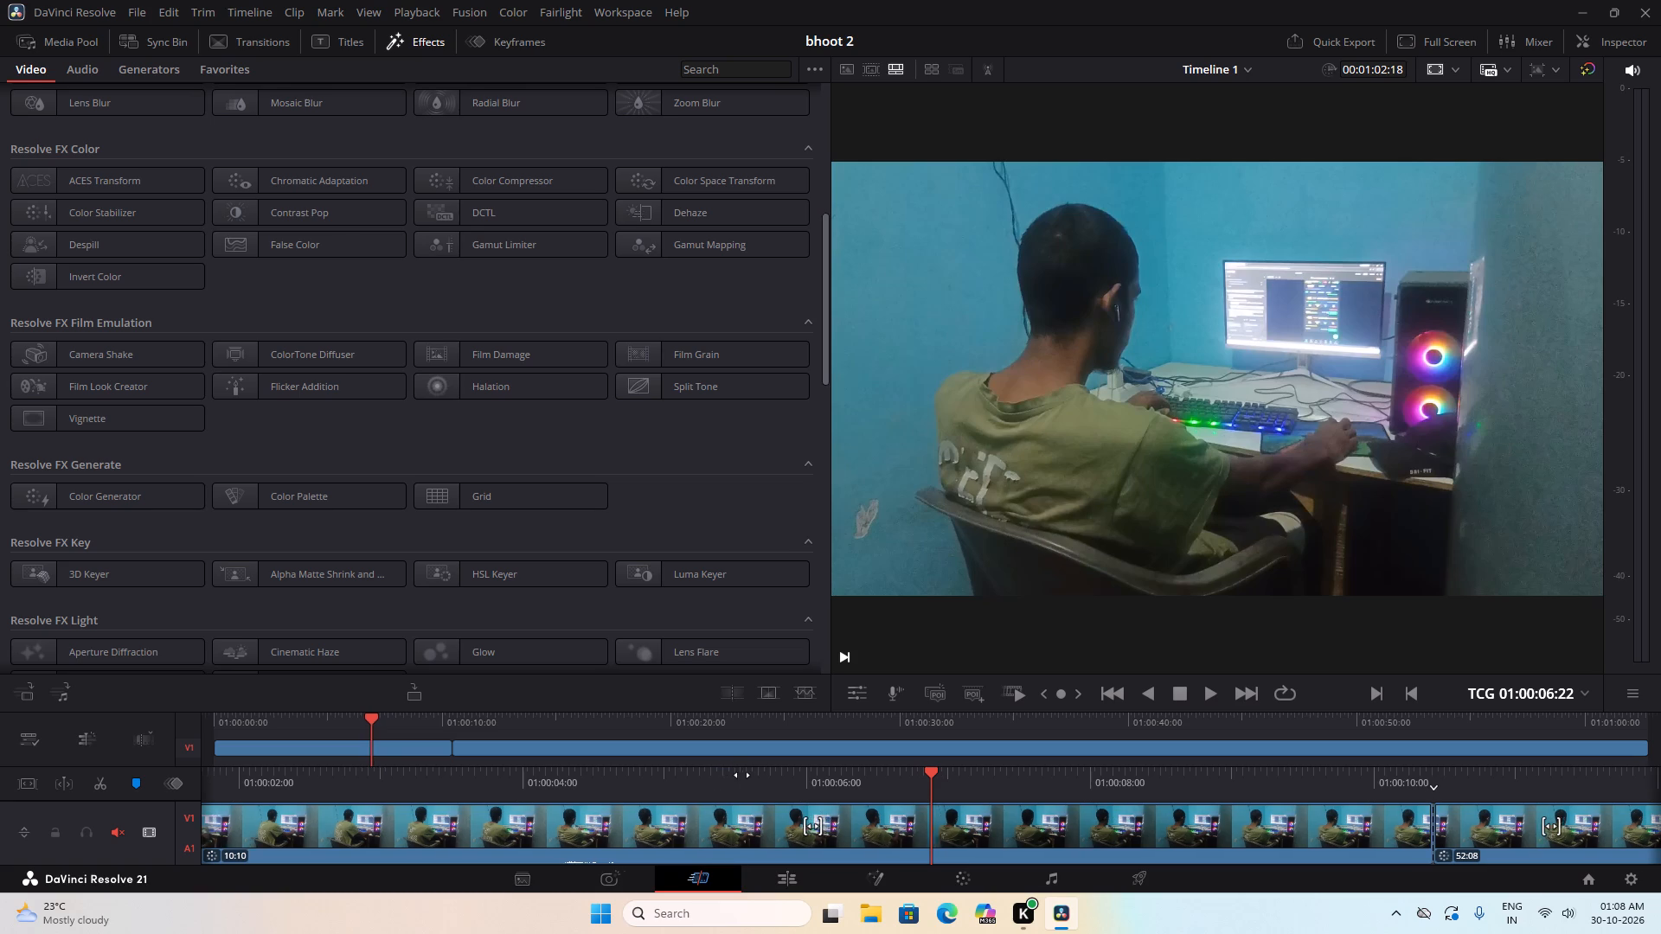
{"action": "left_click_drag", "start_coordinate": [741, 775], "coordinate": [1642, 833]}
{"action": "key", "text": "space"}
{"action": "key", "text": "space"}
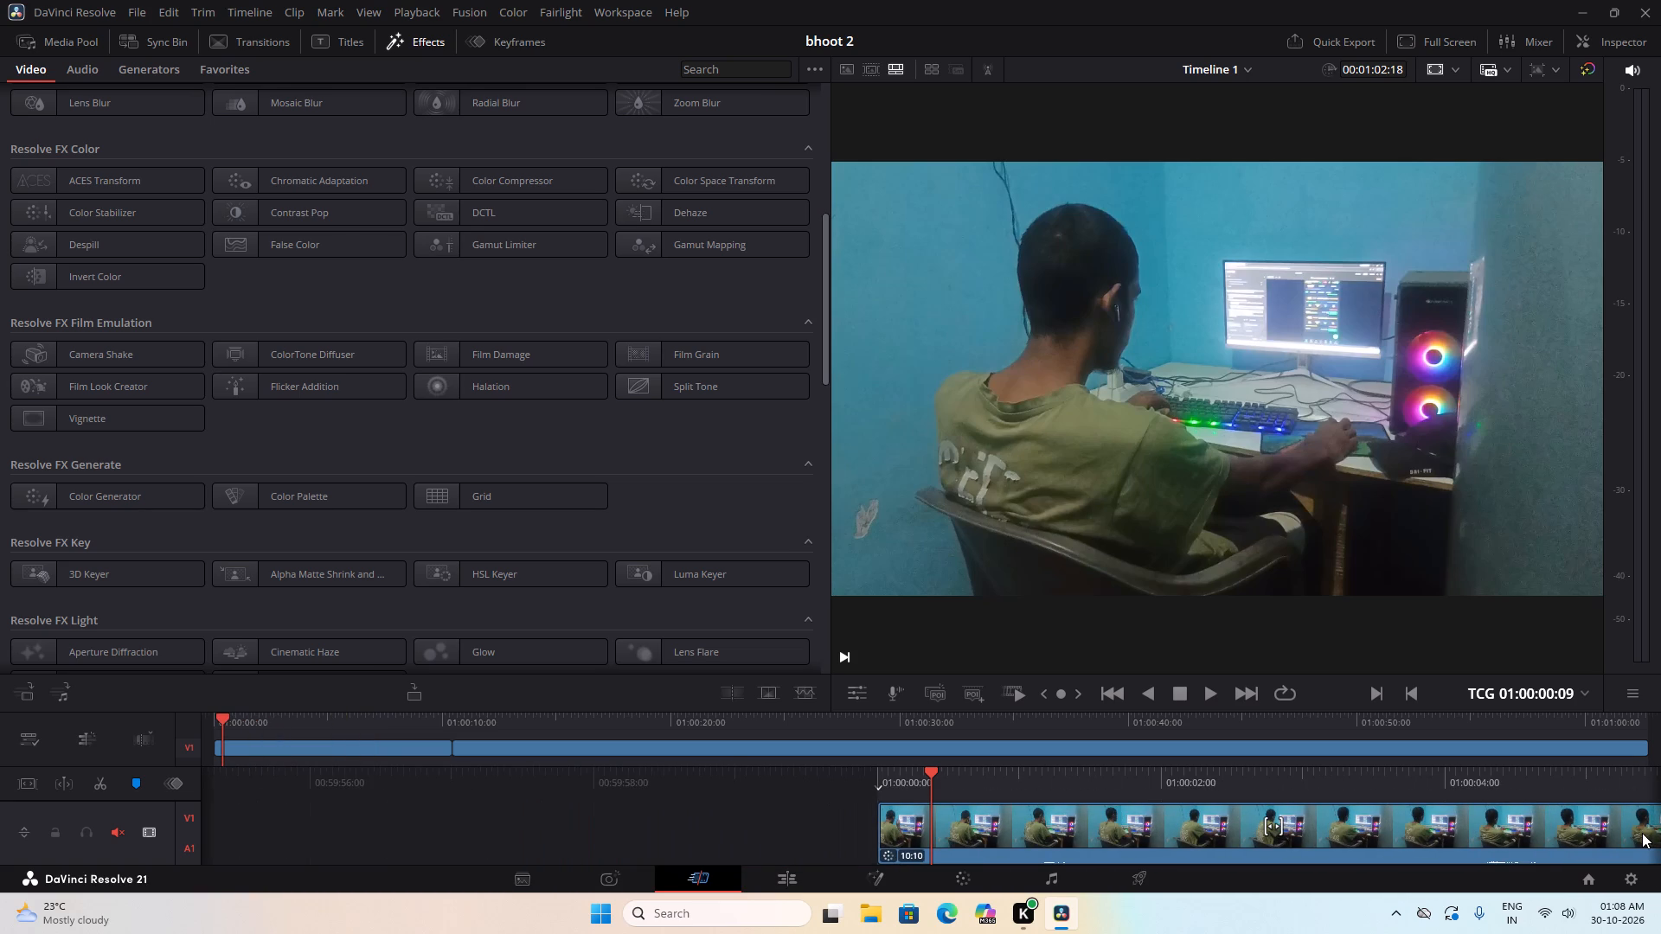
{"action": "key", "text": "space"}
{"action": "key", "text": "space"}
{"action": "key", "text": "space"}
{"action": "key", "text": "space"}
Close the DaVinci Resolve window containing the bhoot 2 project.
{"action": "left_click", "coordinate": [1649, 6]}
{"action": "left_click", "coordinate": [996, 125]}
{"action": "scroll", "coordinate": [712, 336], "scroll_direction": "up", "scroll_amount": 3}
{"action": "scroll", "coordinate": [712, 336], "scroll_direction": "down", "scroll_amount": 5}
{"action": "scroll", "coordinate": [712, 336], "scroll_direction": "up", "scroll_amount": 4}
{"action": "scroll", "coordinate": [712, 336], "scroll_direction": "down", "scroll_amount": 3}
{"action": "left_click", "coordinate": [1649, 10]}
{"action": "left_click_drag", "start_coordinate": [1062, 913], "coordinate": [1061, 865]}
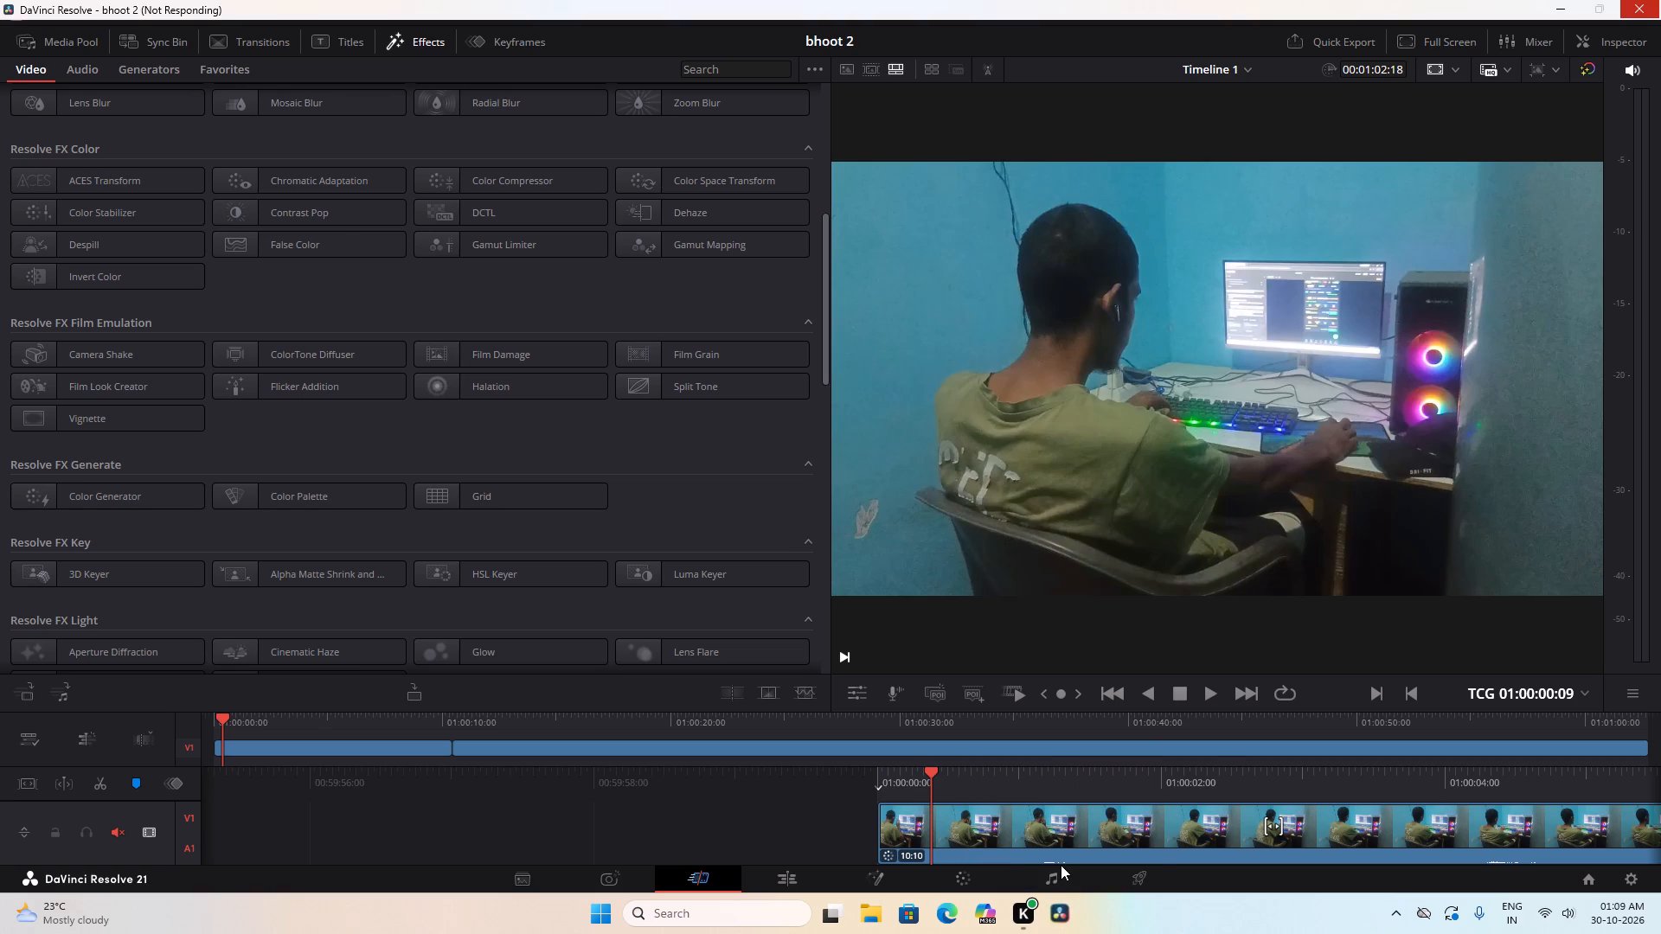
{"action": "left_click_drag", "start_coordinate": [1061, 865], "coordinate": [1053, 902]}
{"action": "right_click", "coordinate": [1052, 903]}
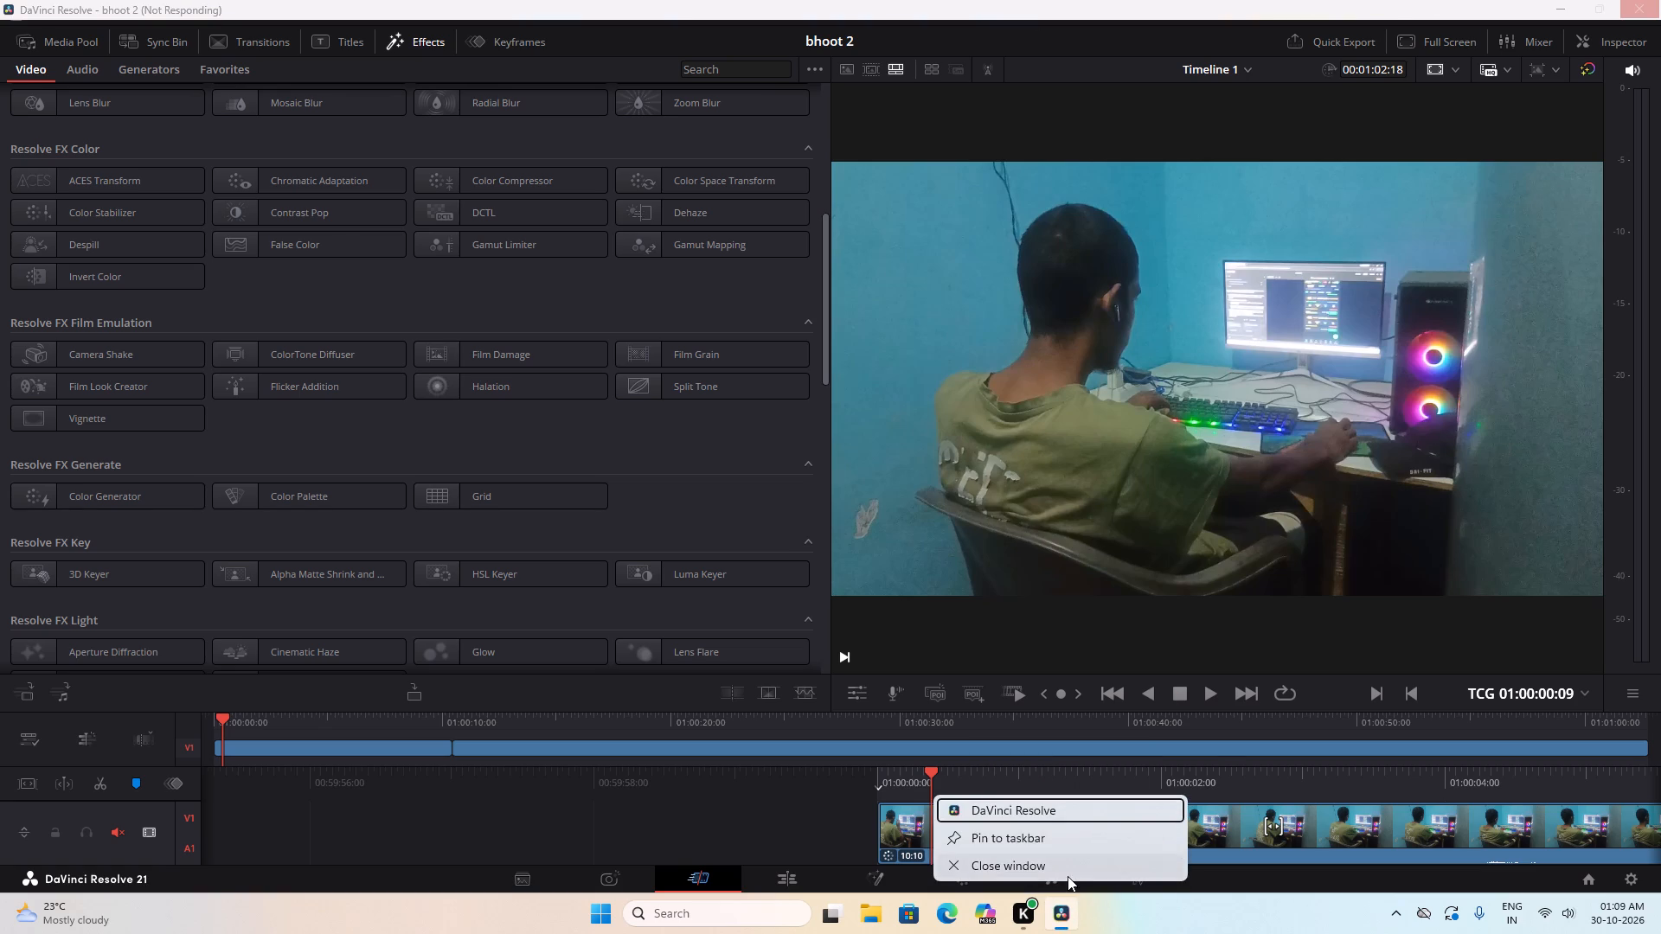
{"action": "left_click", "coordinate": [1014, 867]}
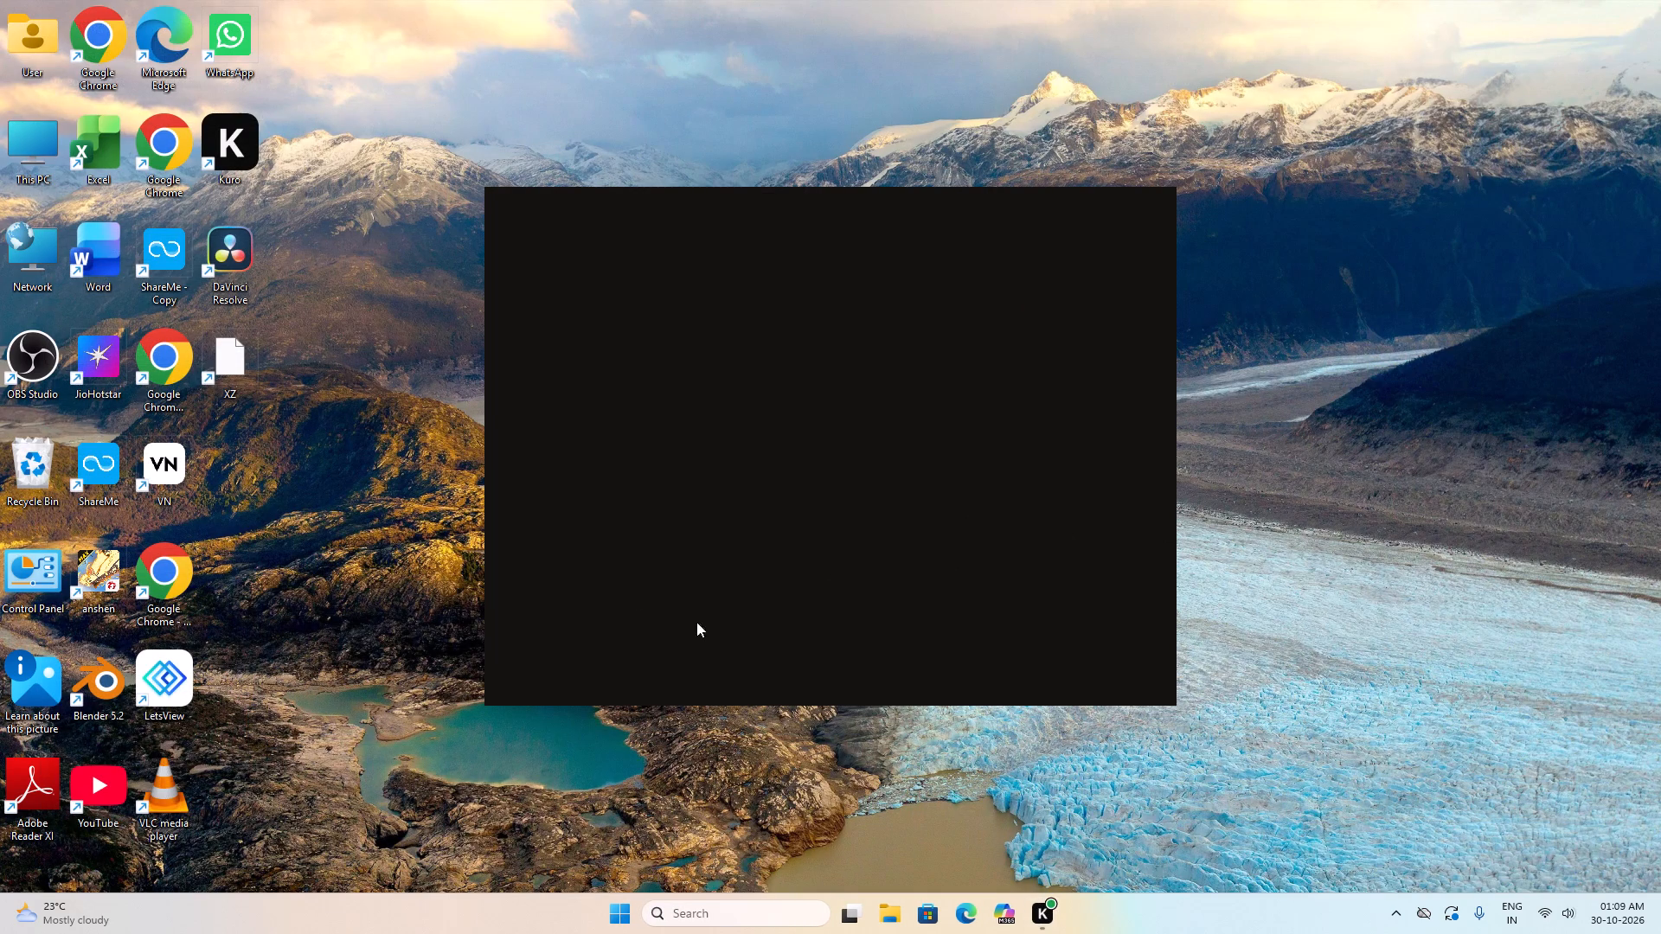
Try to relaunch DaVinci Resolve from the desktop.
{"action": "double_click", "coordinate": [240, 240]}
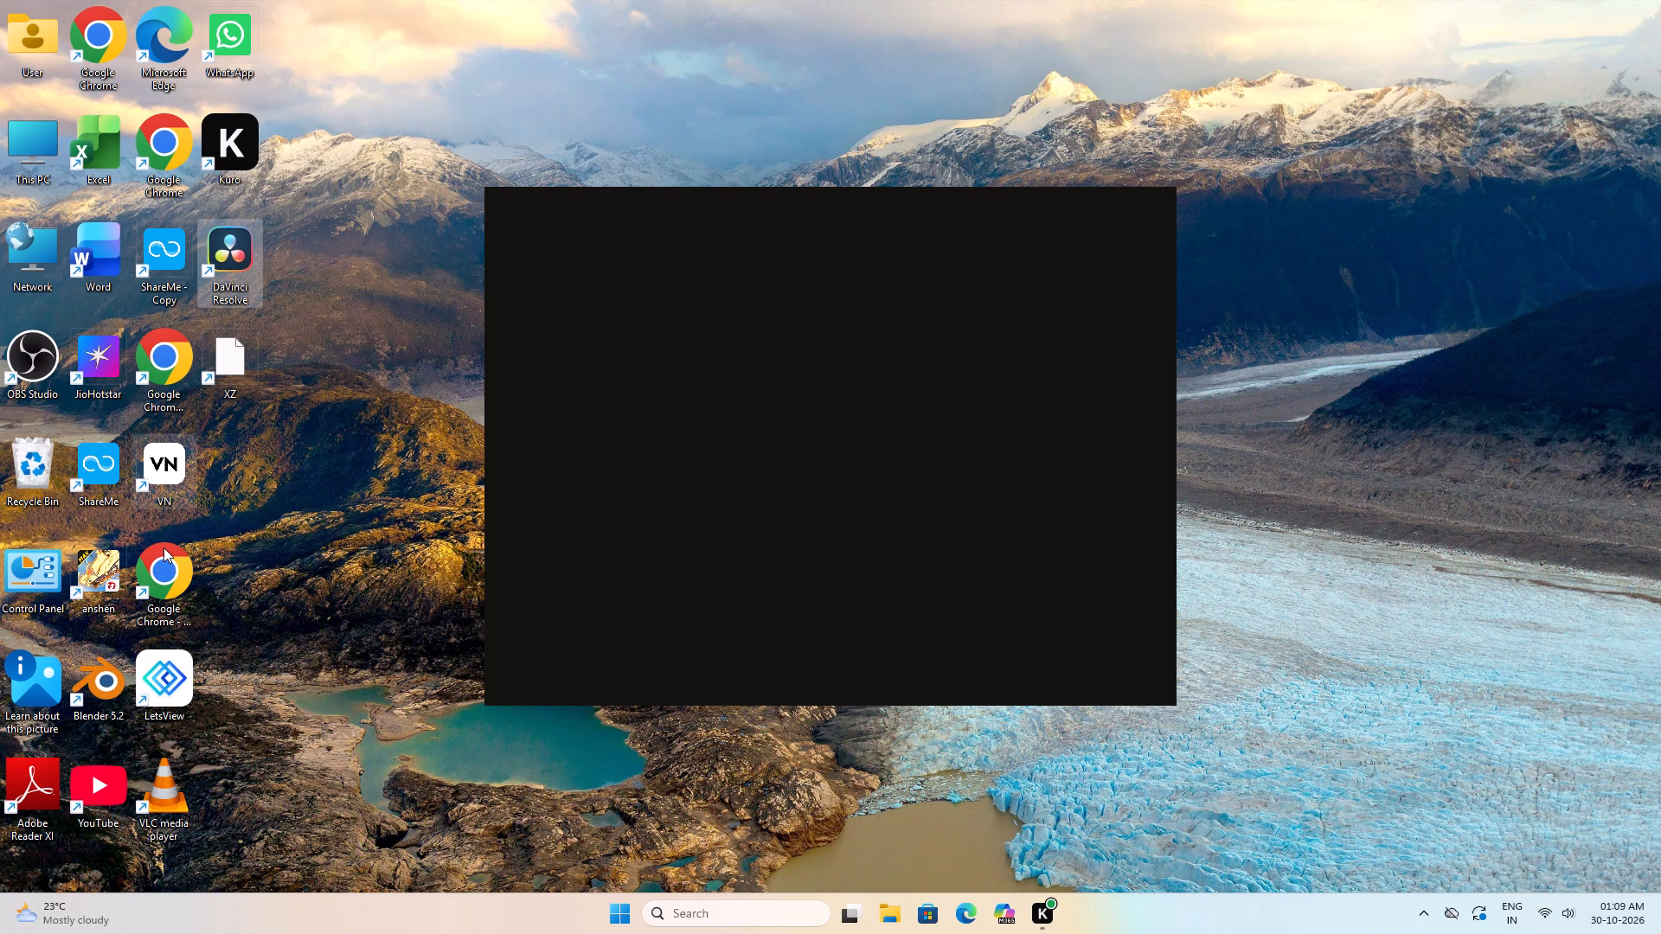
Switch to the VN video editor, create a new project and dismiss the version update notice.
{"action": "triple_click", "coordinate": [159, 464]}
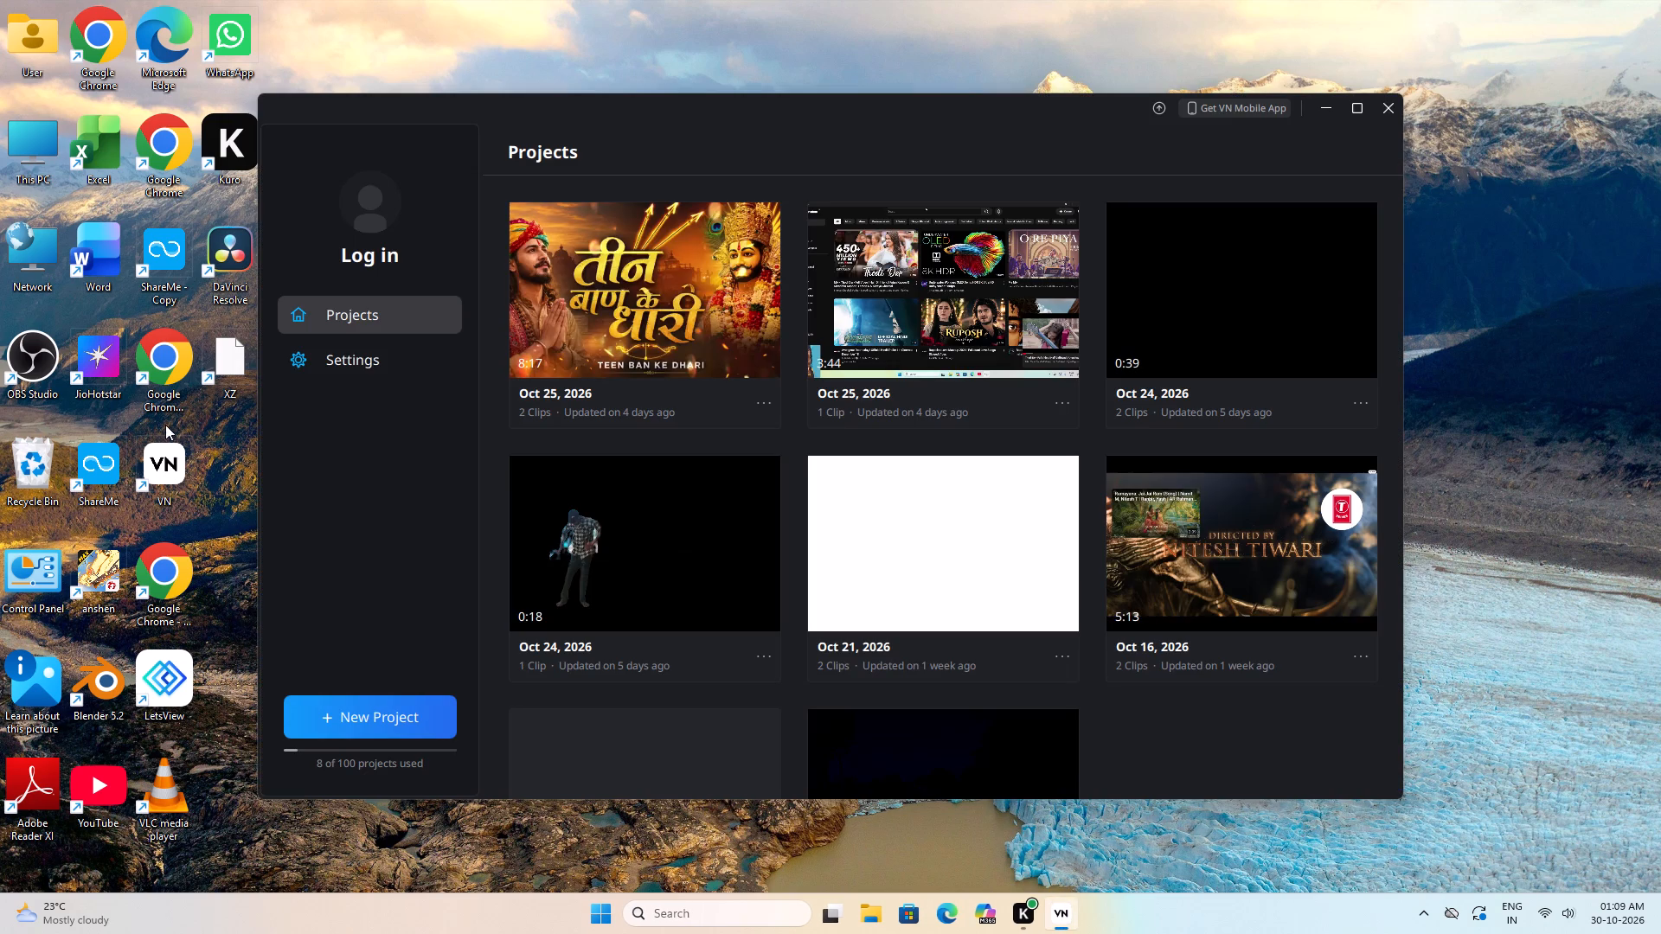
{"action": "left_click", "coordinate": [375, 699]}
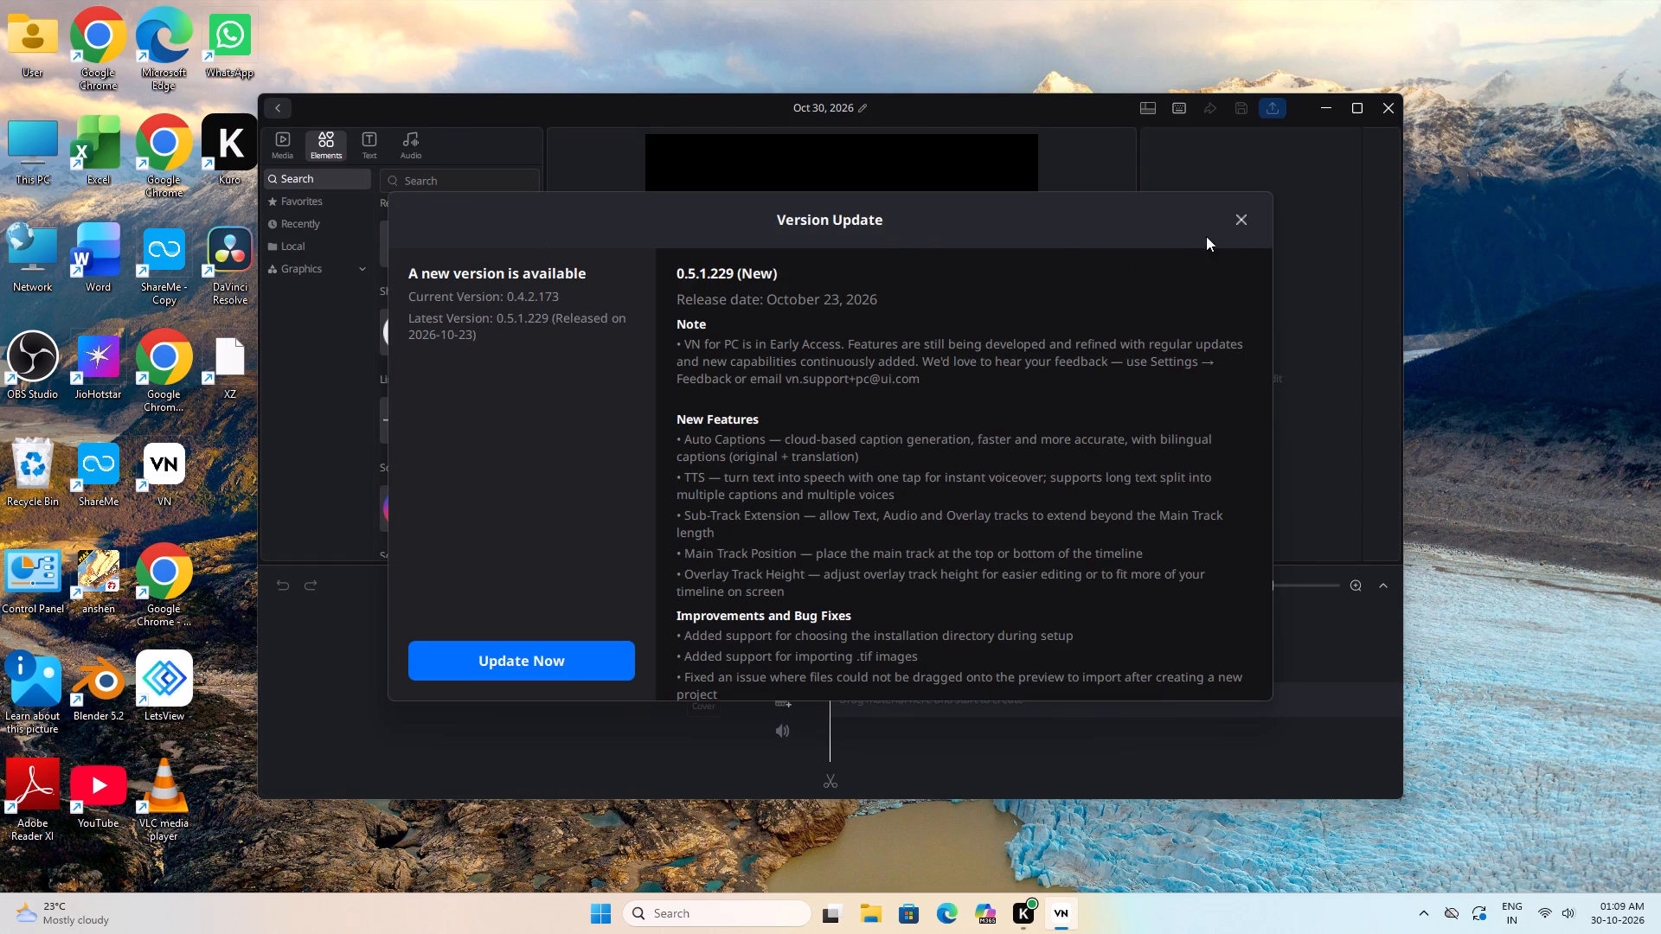
{"action": "left_click", "coordinate": [1236, 226]}
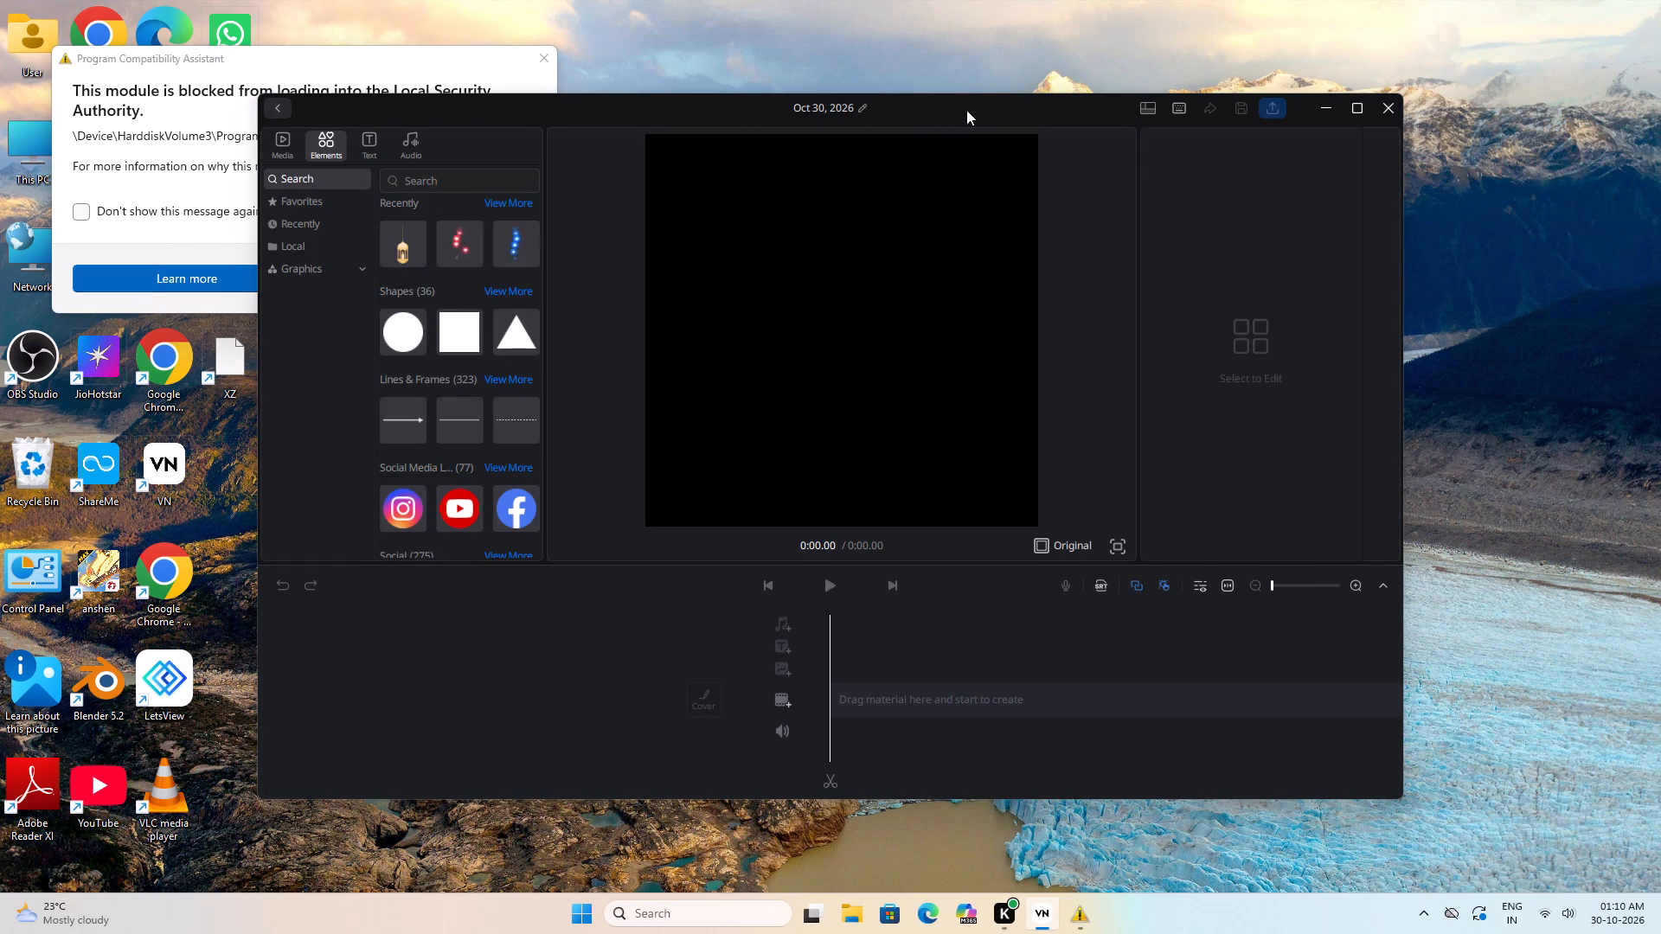
{"action": "left_click_drag", "start_coordinate": [966, 110], "coordinate": [827, 204]}
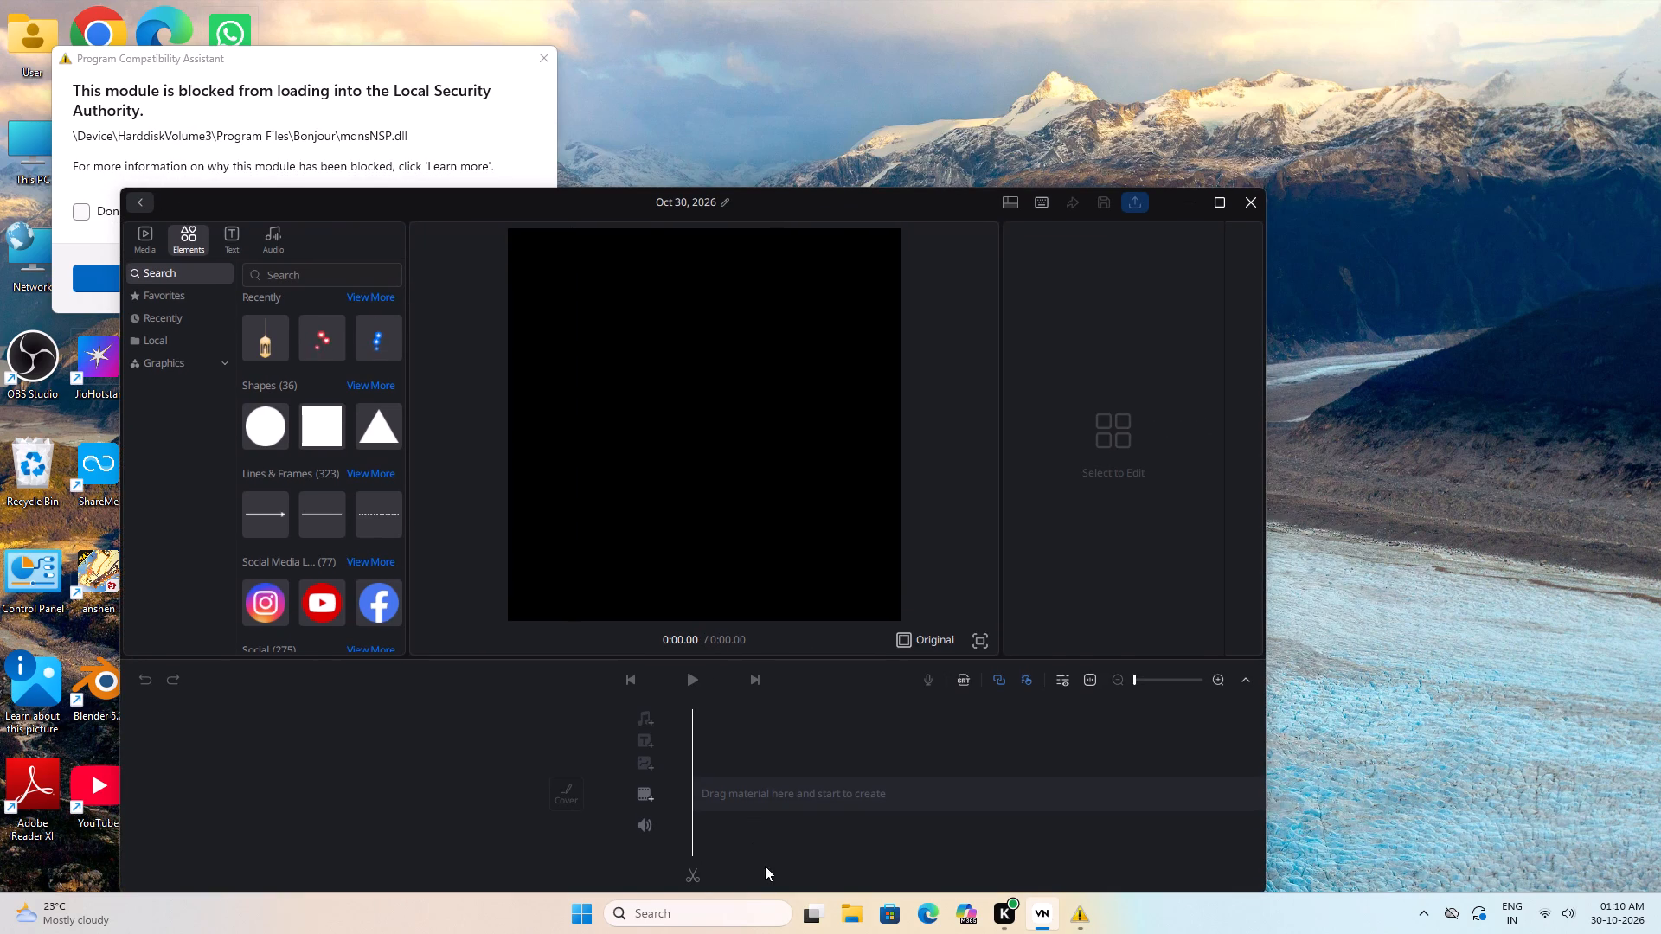
{"action": "left_click", "coordinate": [844, 908]}
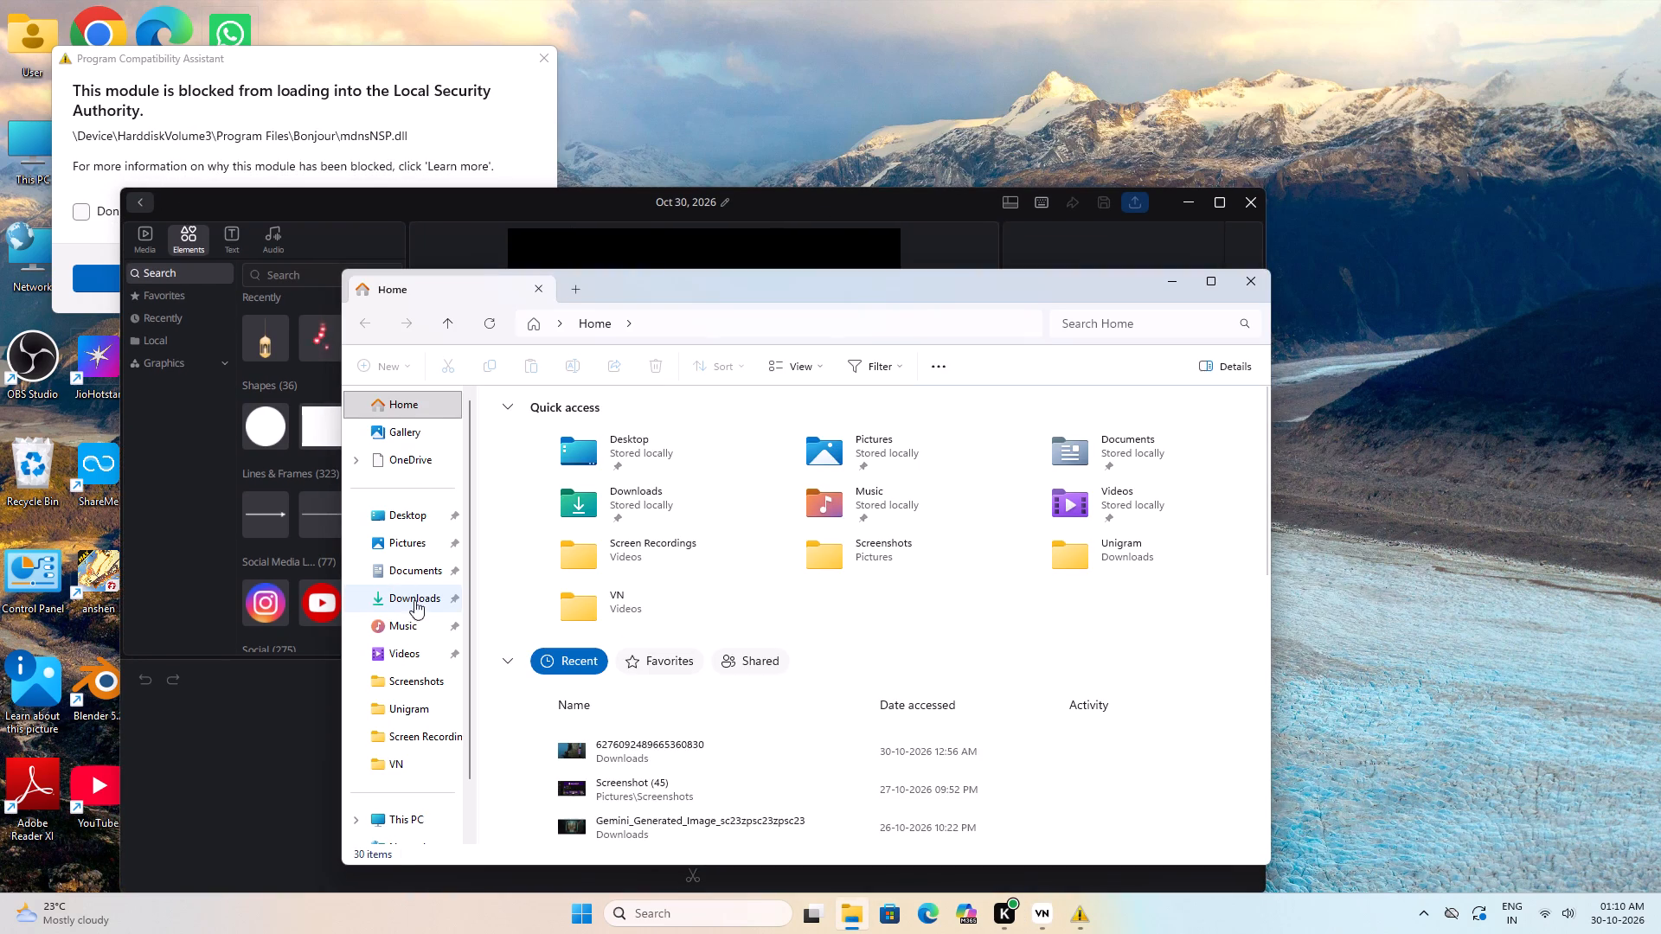
{"action": "left_click", "coordinate": [416, 591]}
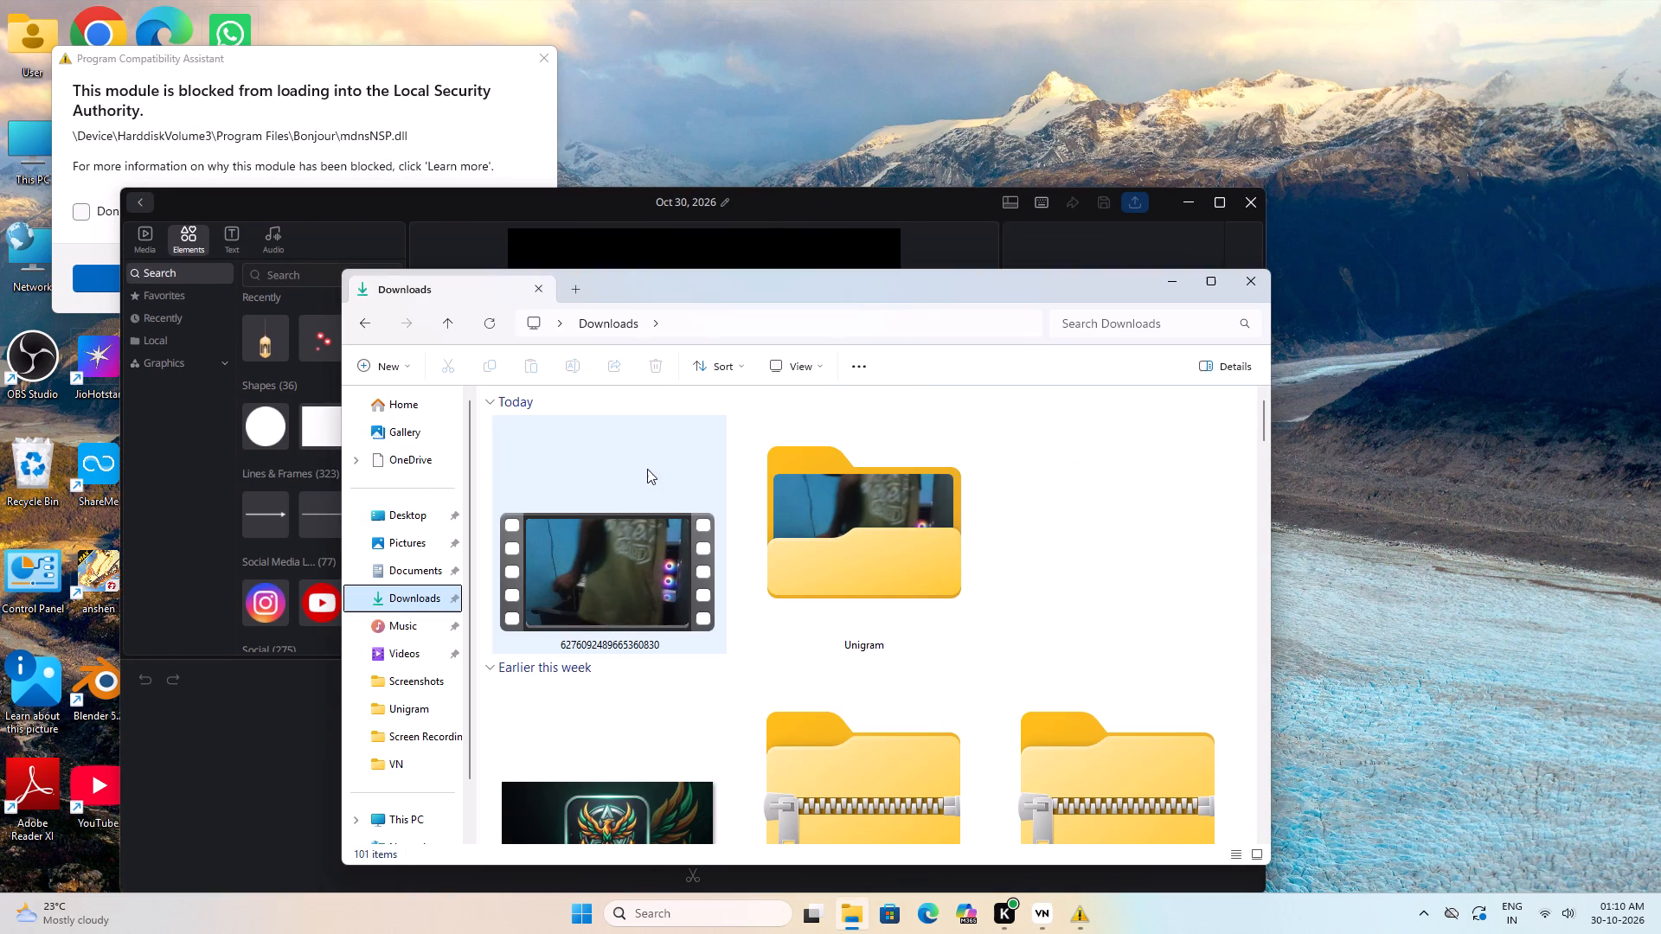
{"action": "left_click_drag", "start_coordinate": [777, 284], "coordinate": [1209, 253]}
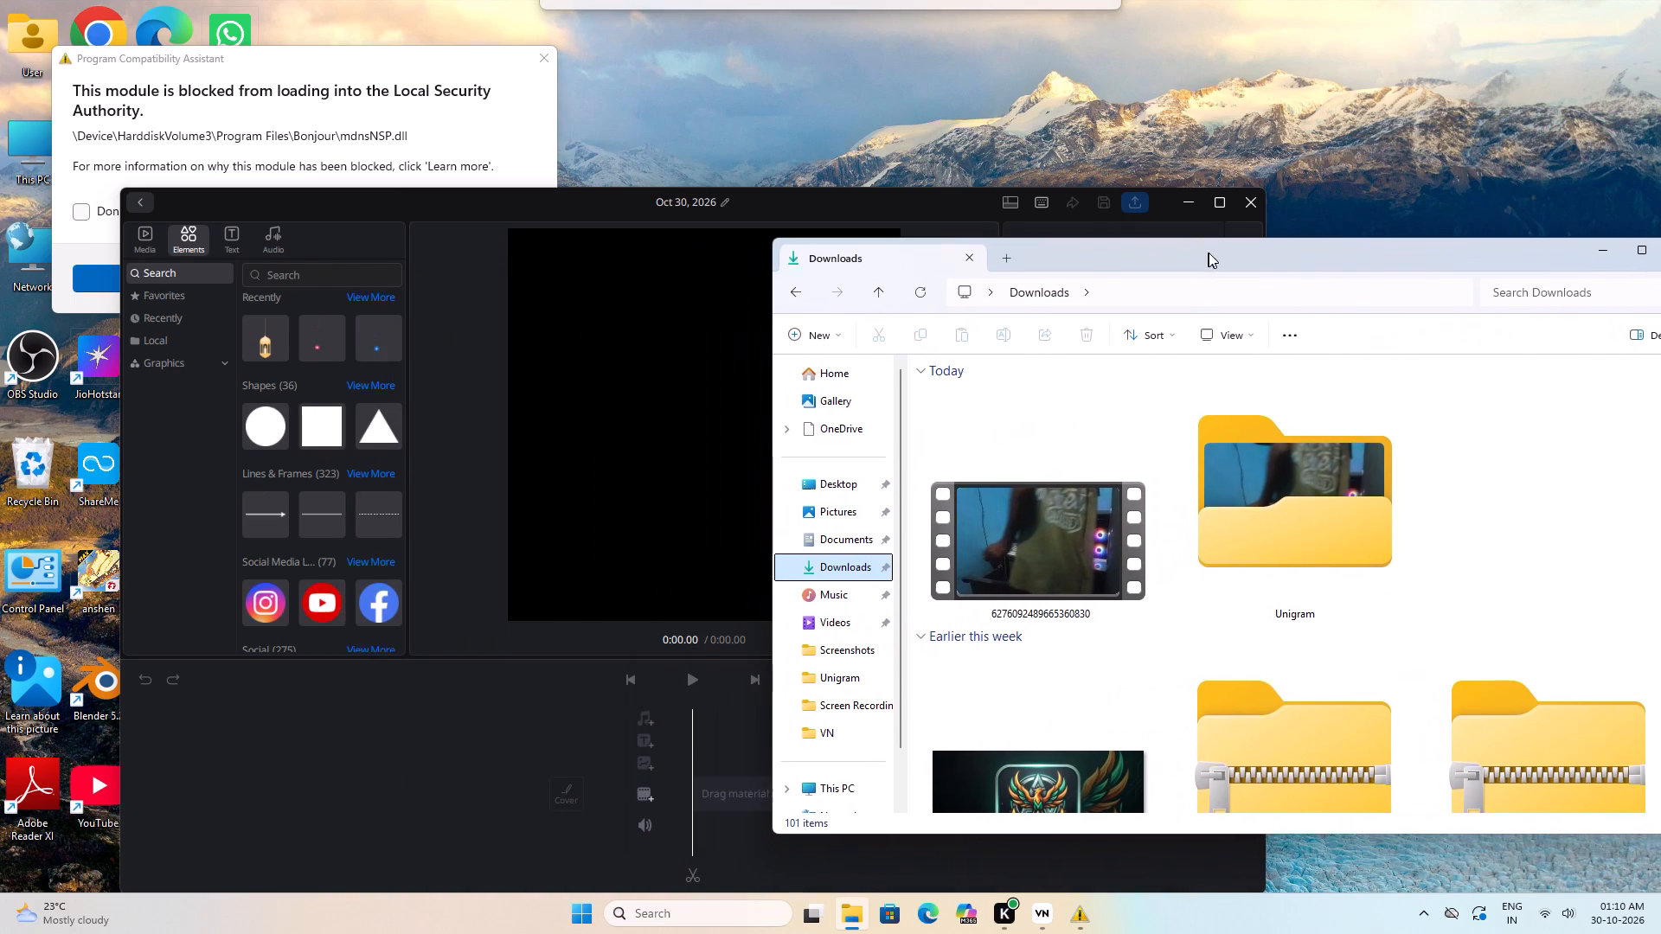
{"action": "left_click_drag", "start_coordinate": [1209, 253], "coordinate": [1226, 251]}
{"action": "left_click_drag", "start_coordinate": [1072, 553], "coordinate": [701, 761]}
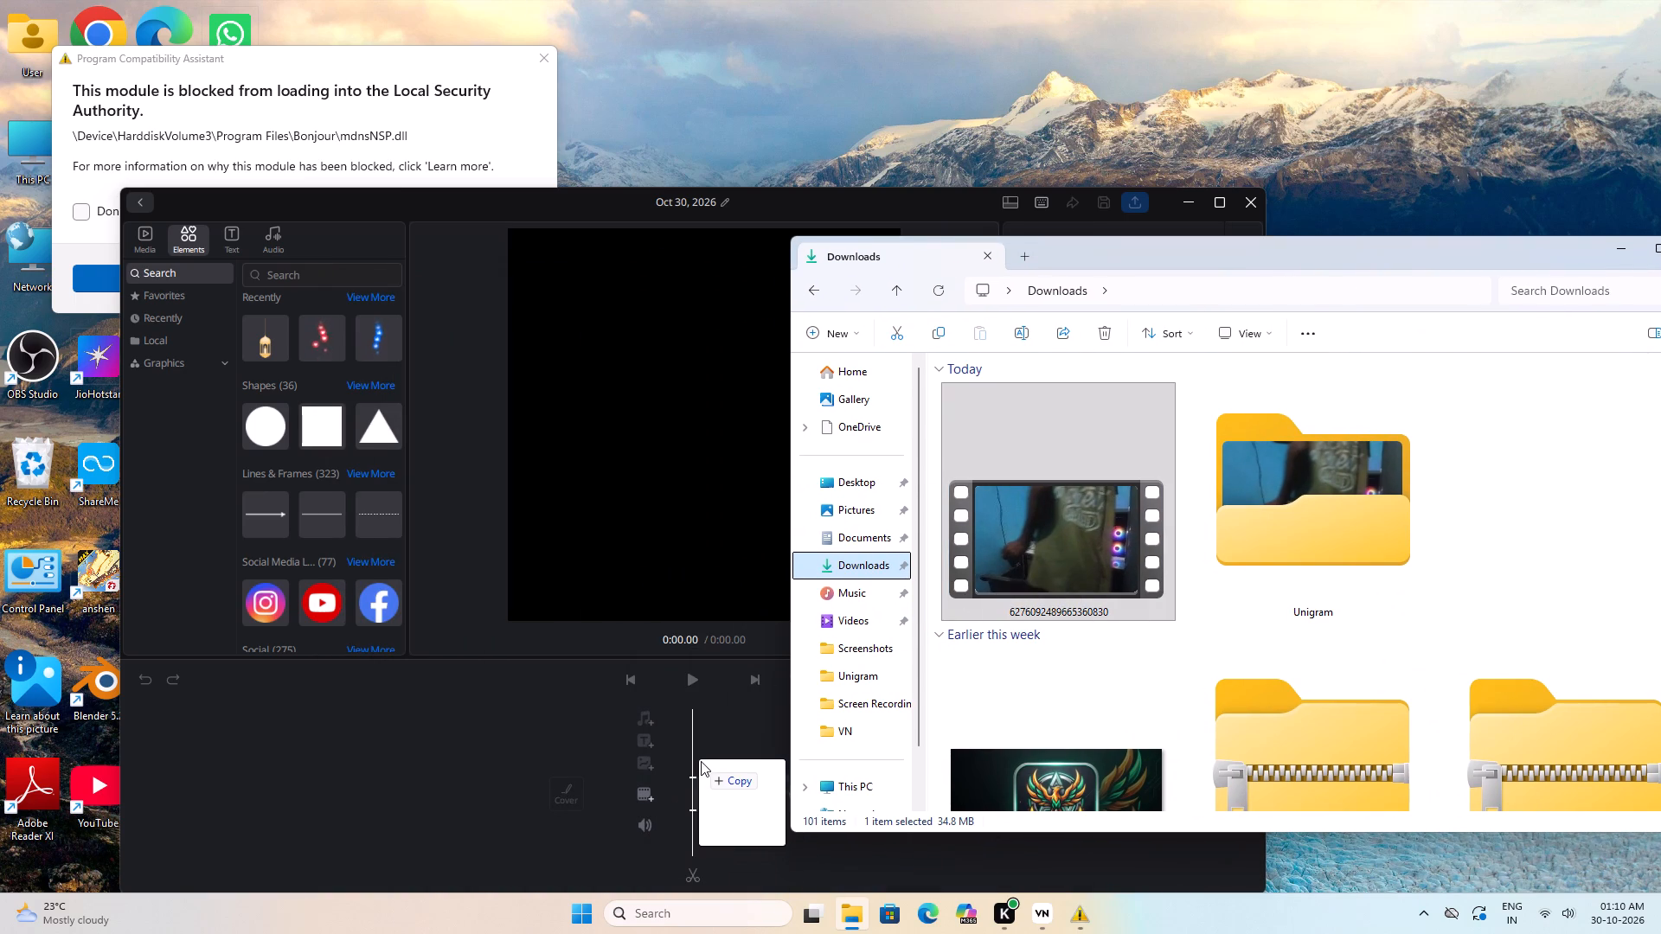
{"action": "left_click_drag", "start_coordinate": [701, 761], "coordinate": [702, 756]}
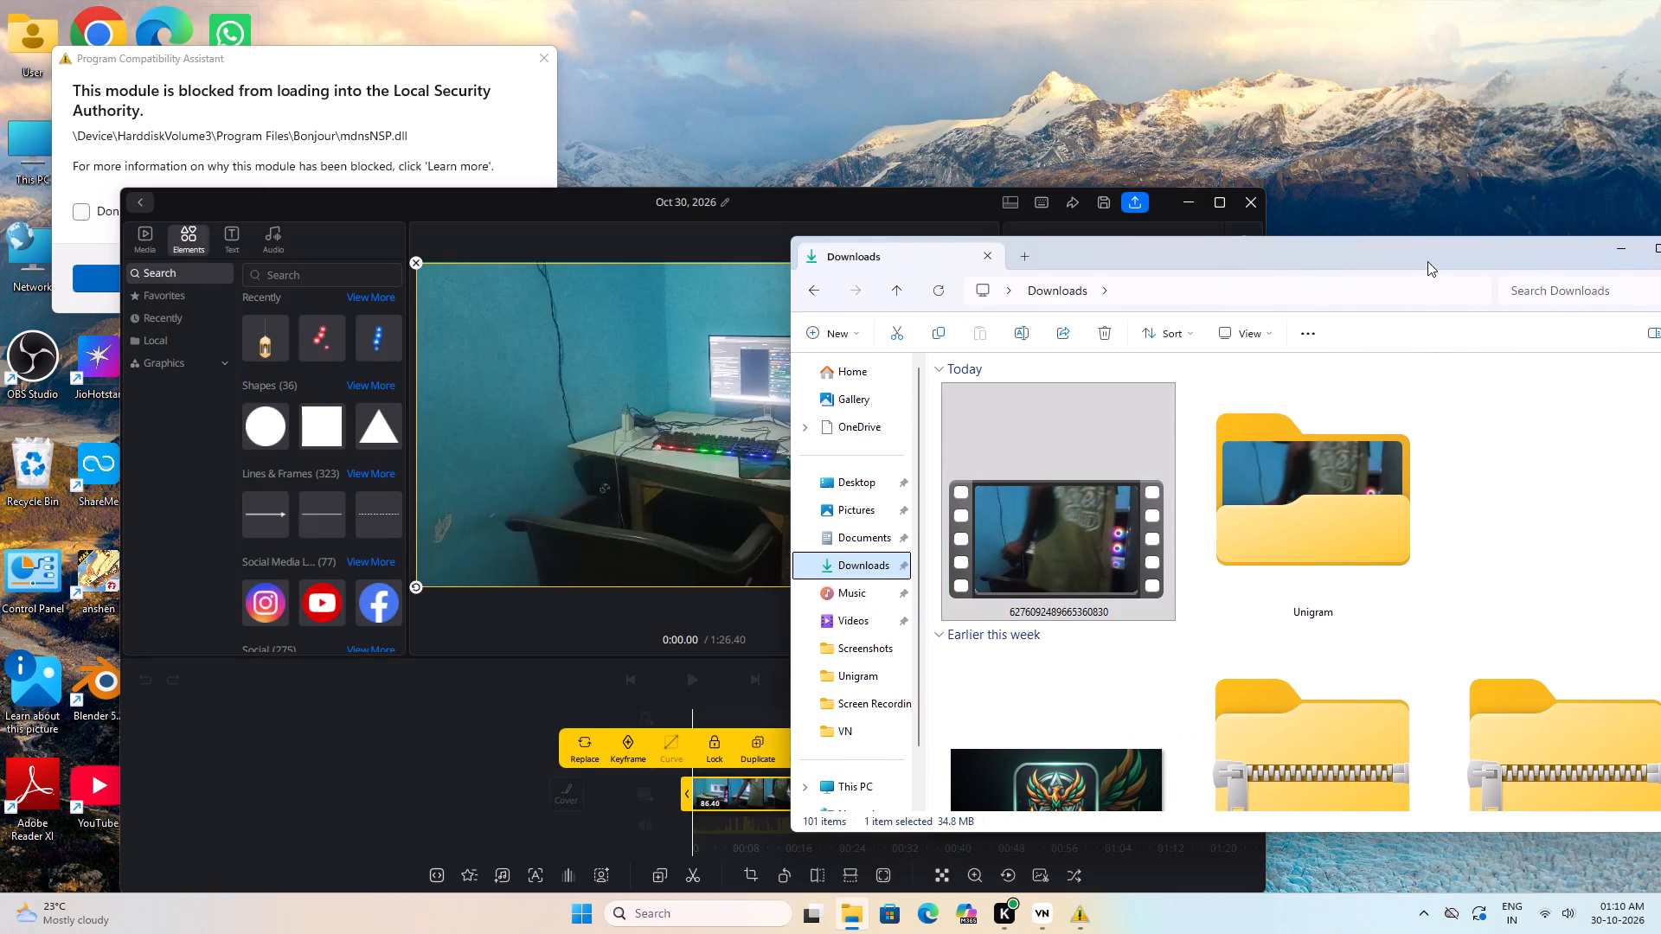
Minimise the Downloads folder window and maximise the VN editor window.
{"action": "left_click_drag", "start_coordinate": [1445, 250], "coordinate": [903, 236]}
{"action": "left_click", "coordinate": [1169, 231]}
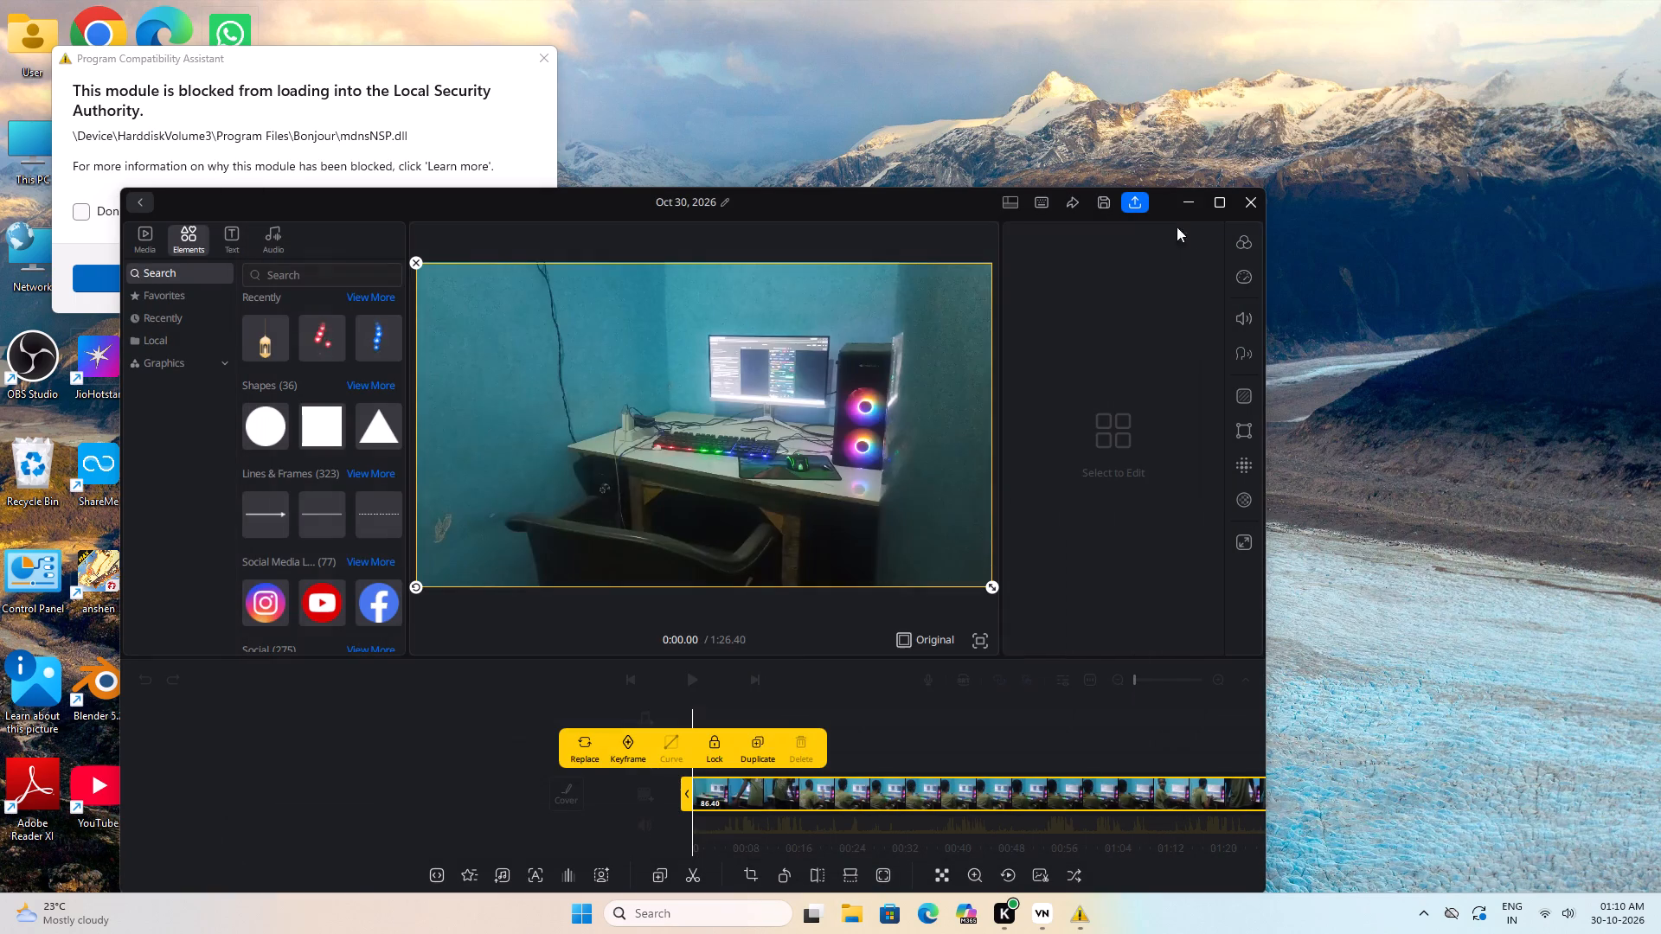
{"action": "left_click", "coordinate": [1215, 204]}
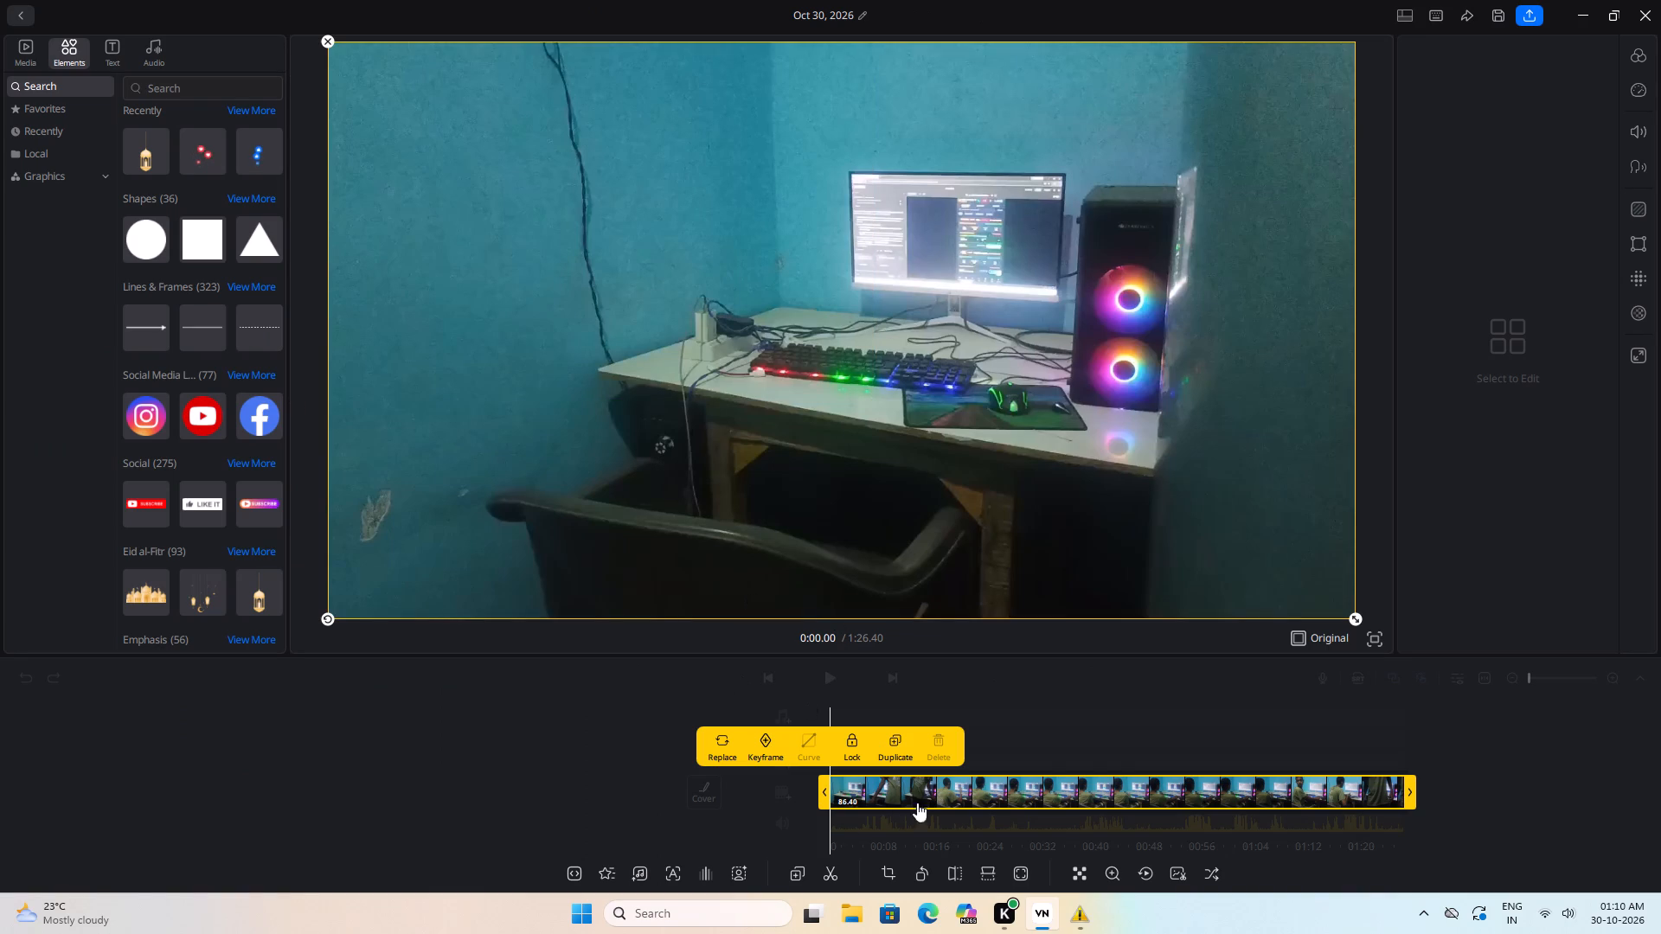
Split the imported video on the main track at about 21.6 seconds.
{"action": "left_click_drag", "start_coordinate": [1148, 737], "coordinate": [1057, 740]}
{"action": "left_click_drag", "start_coordinate": [1091, 732], "coordinate": [1024, 734]}
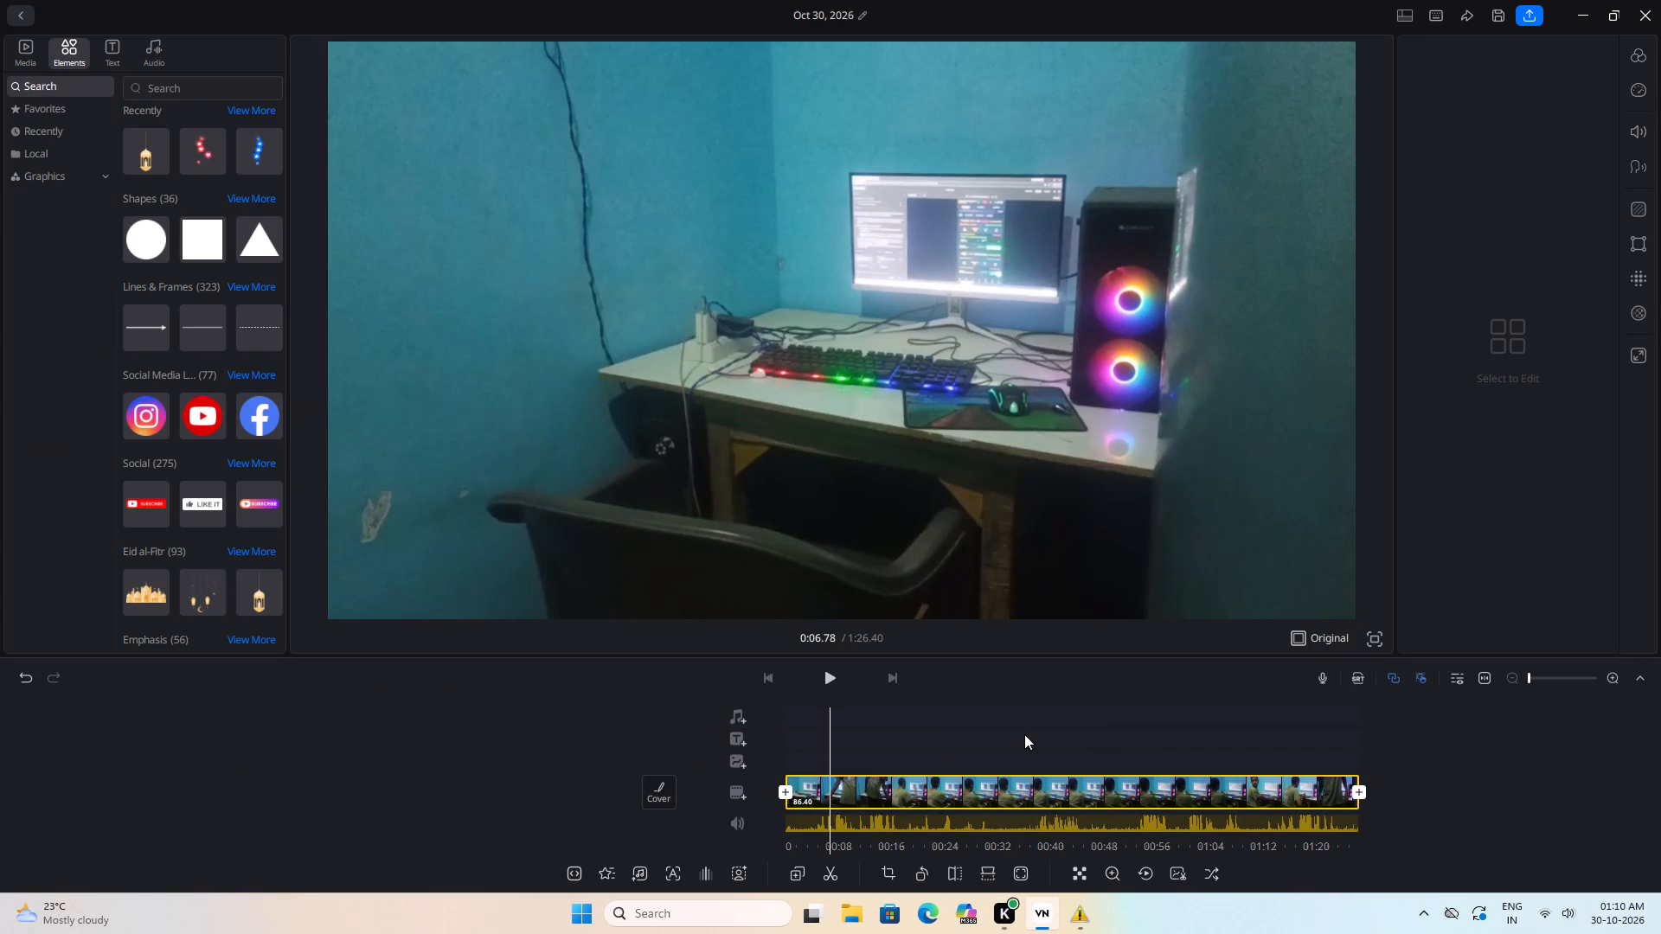
{"action": "left_click_drag", "start_coordinate": [1024, 734], "coordinate": [973, 747]}
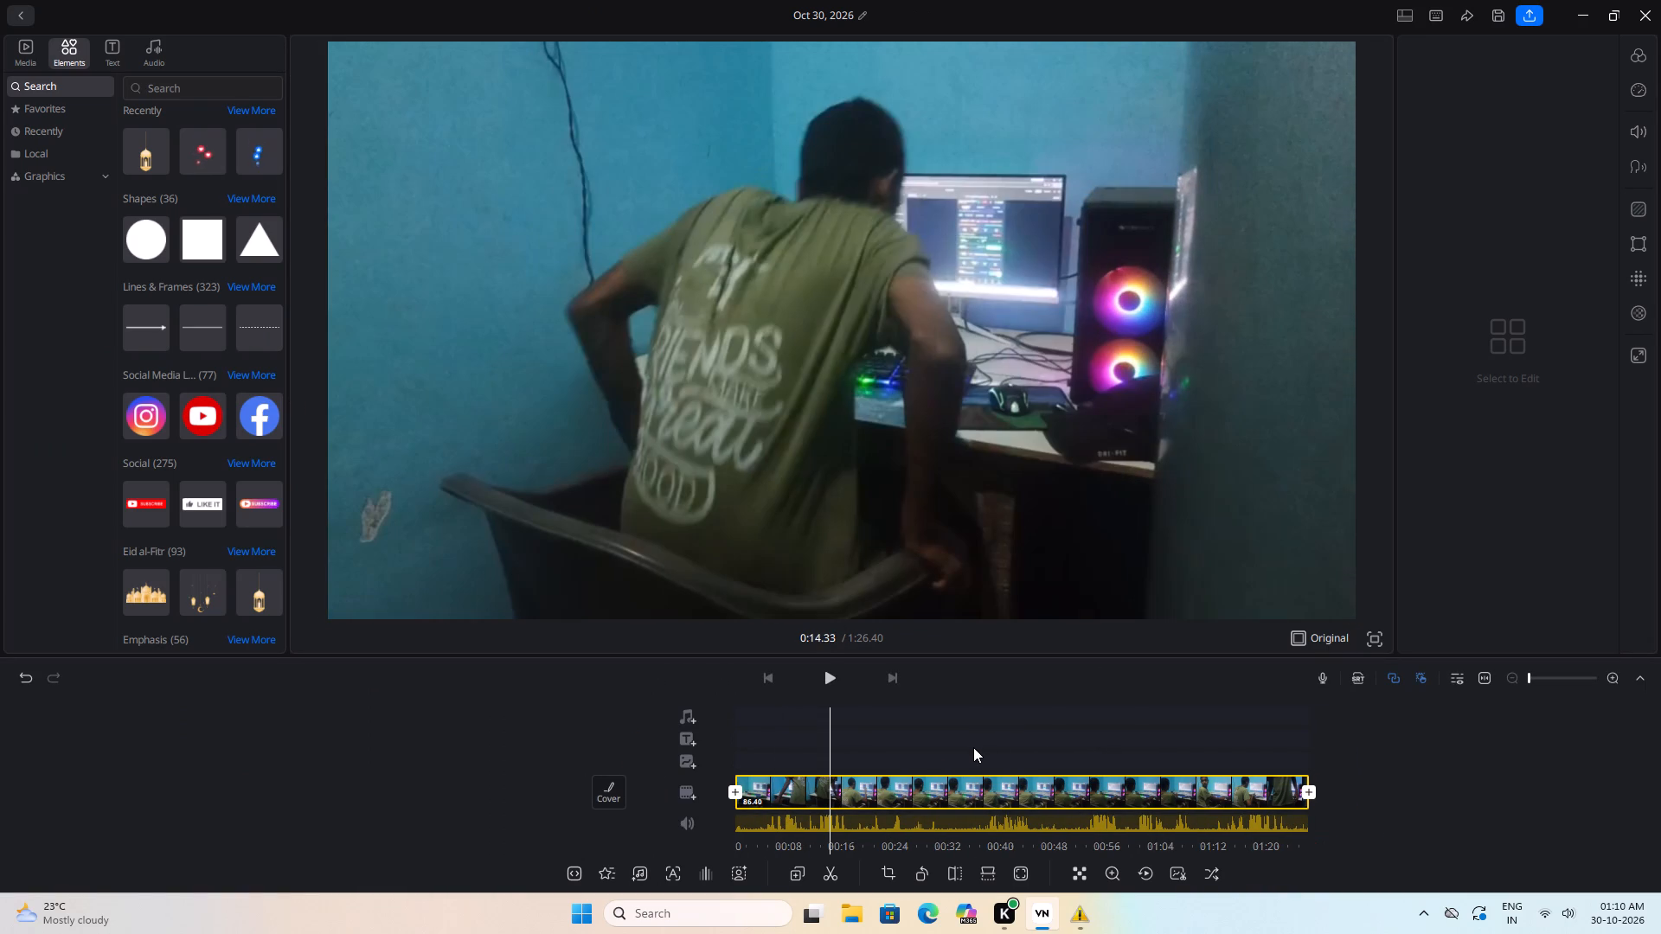
{"action": "left_click_drag", "start_coordinate": [973, 747], "coordinate": [935, 761]}
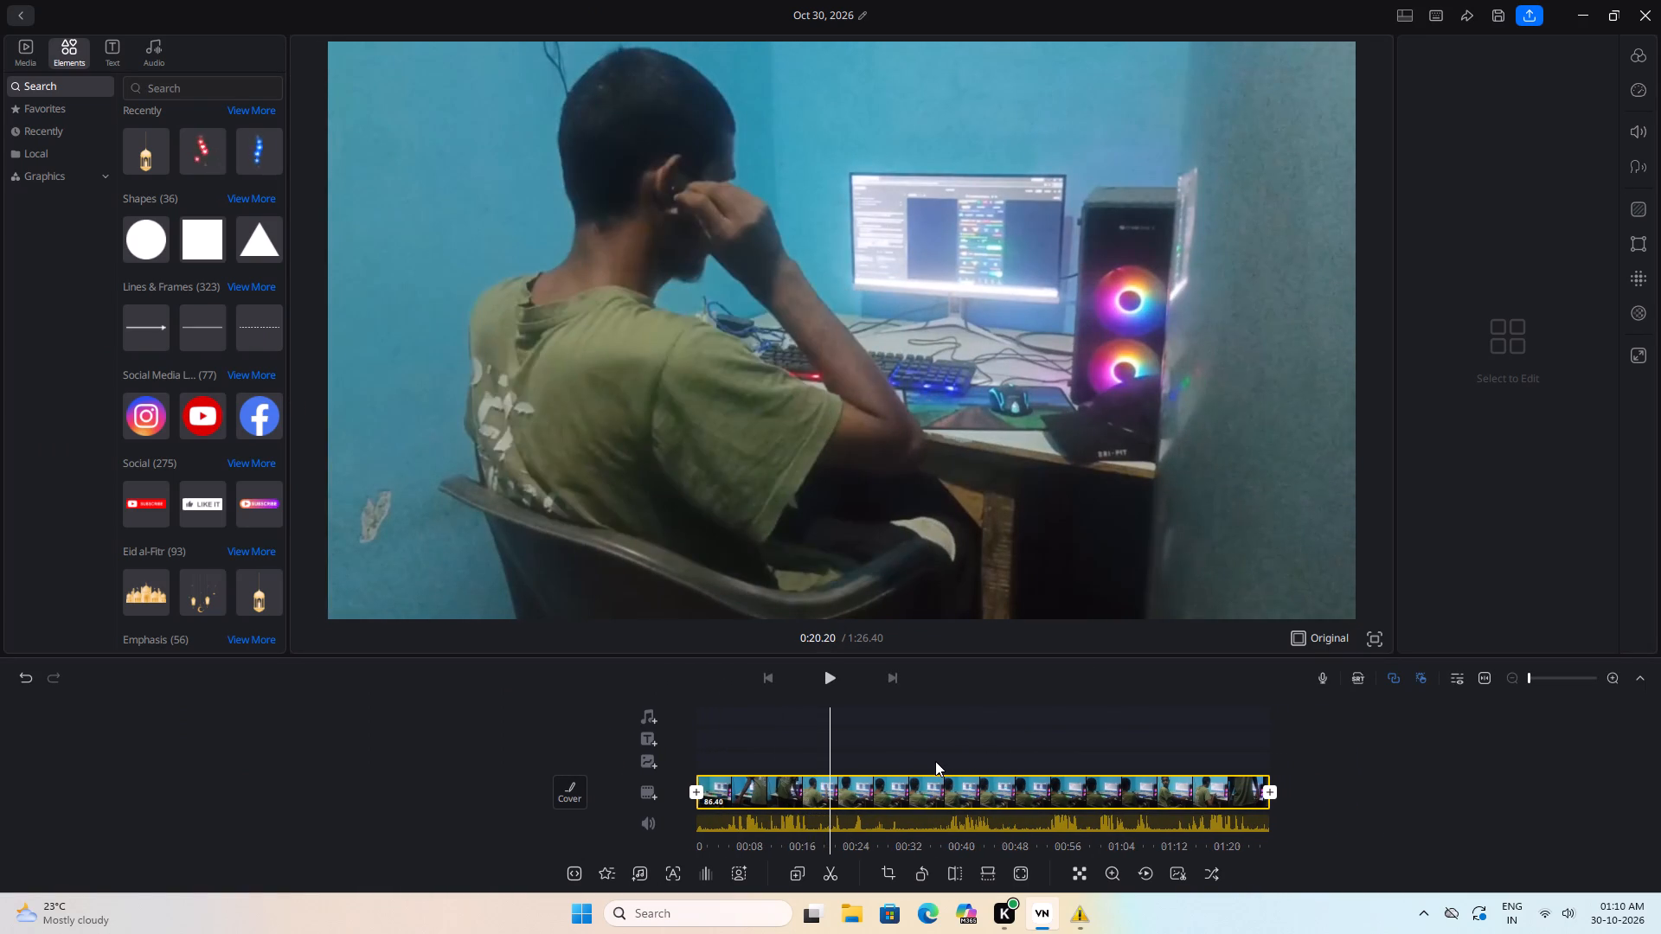
{"action": "left_click_drag", "start_coordinate": [935, 761], "coordinate": [926, 764]}
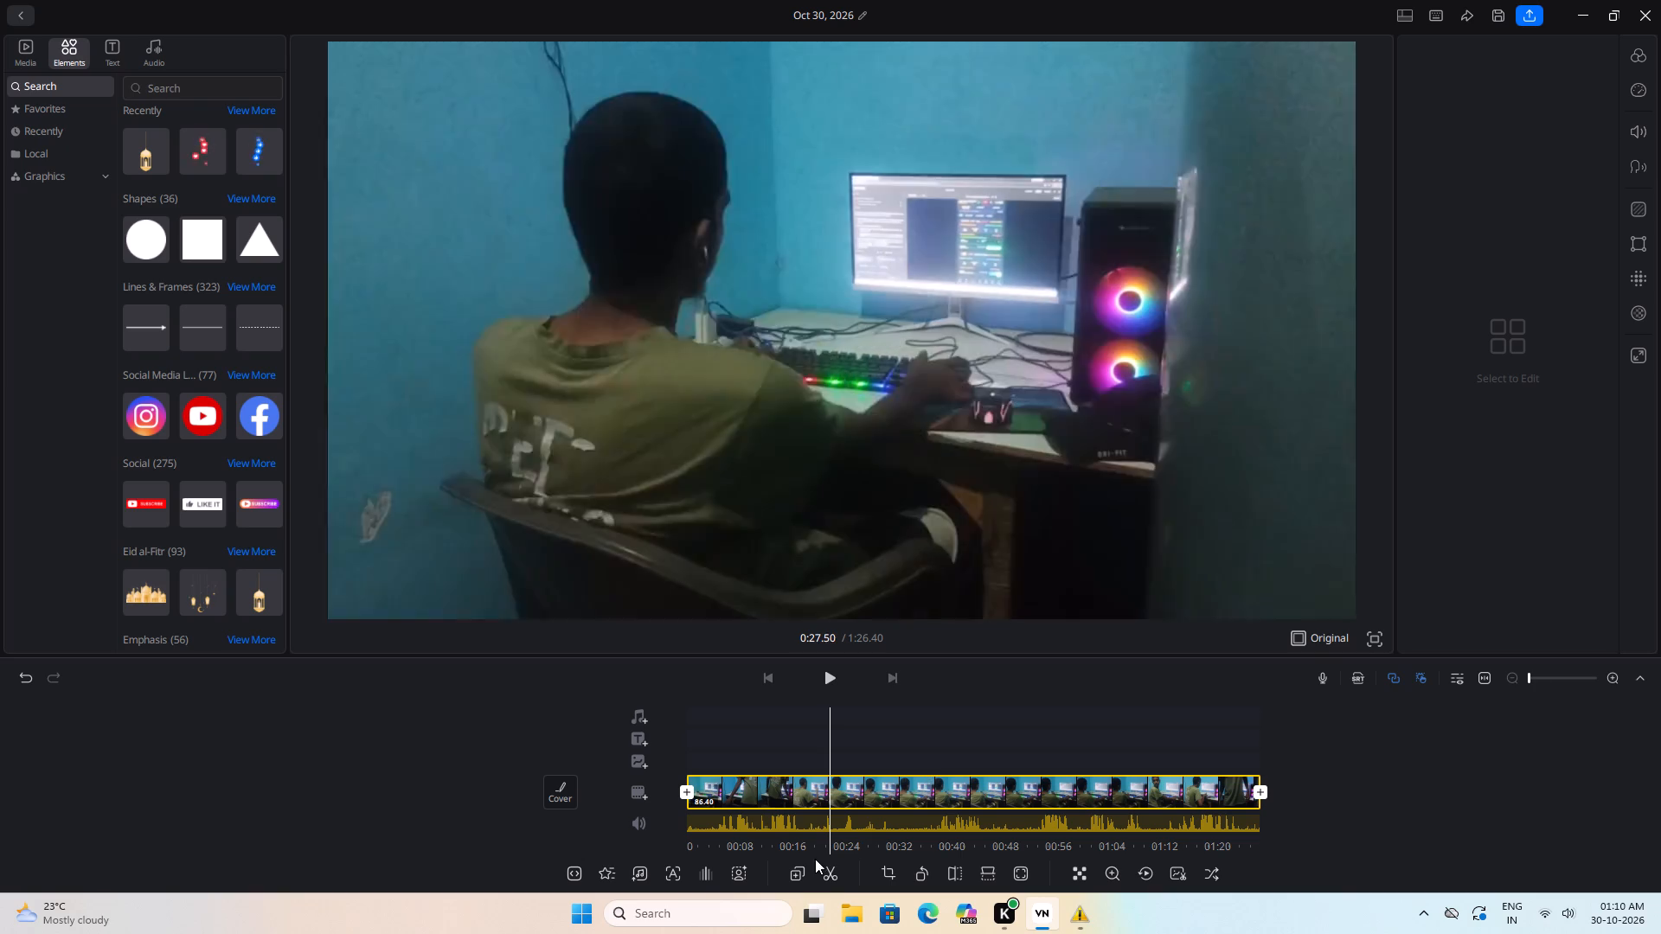
{"action": "left_click", "coordinate": [838, 880]}
Split the second clip at 1:22.62, just before the empty-chair ending, and delete the short tail piece.
{"action": "left_click", "coordinate": [1126, 722]}
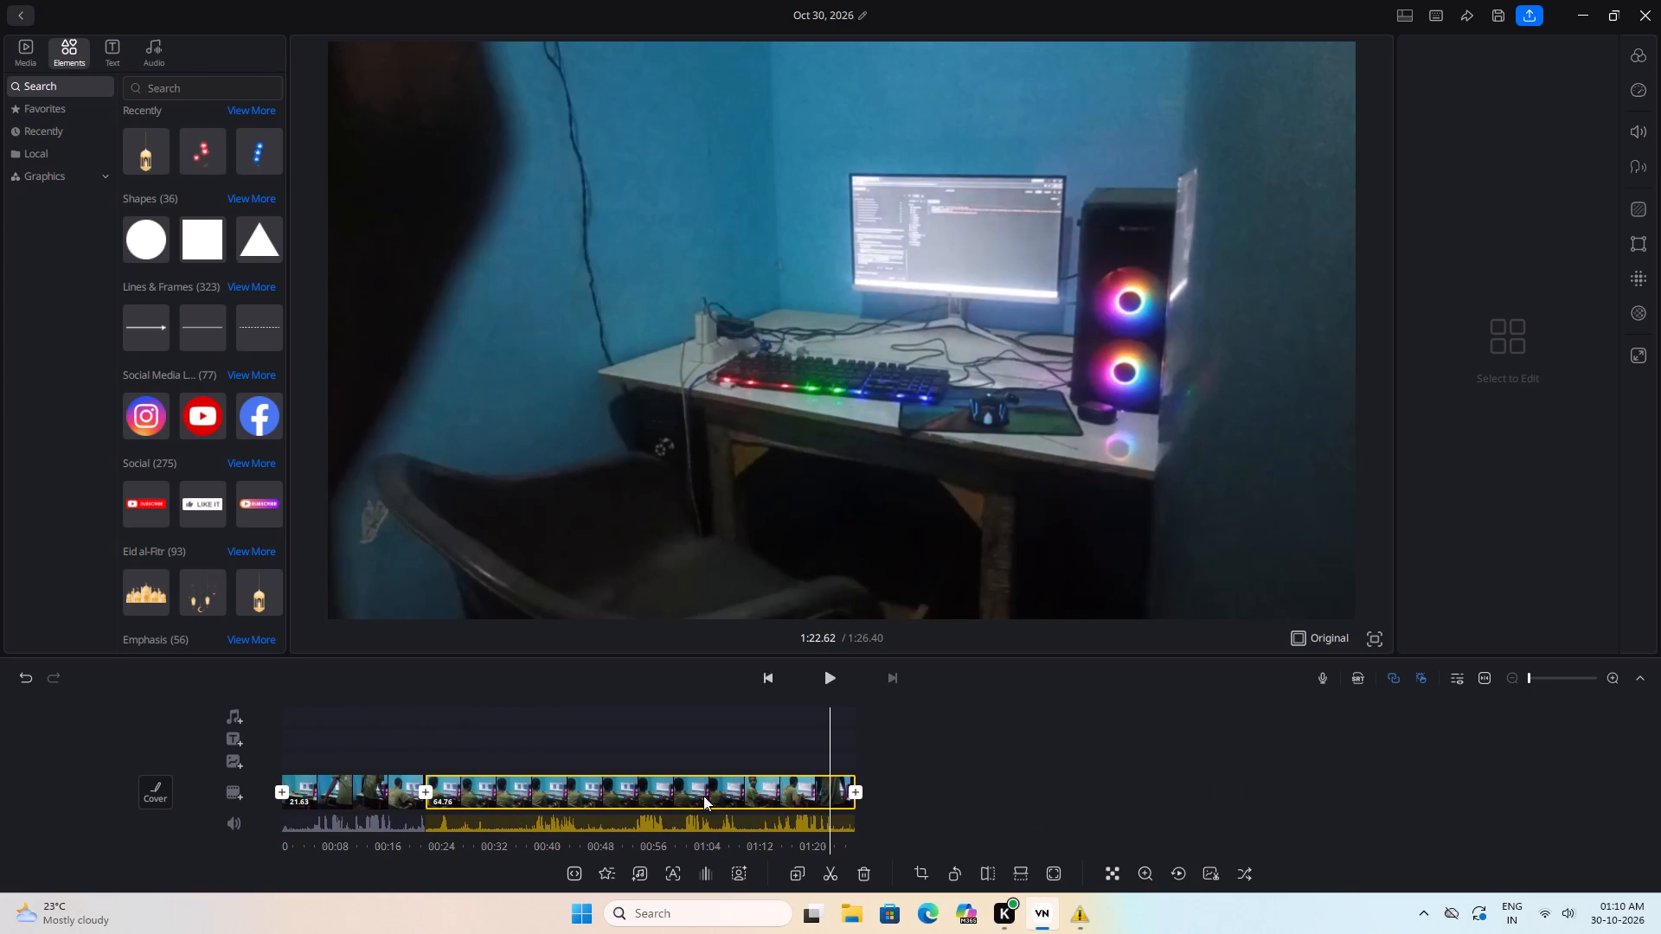
{"action": "left_click", "coordinate": [832, 871]}
{"action": "left_click", "coordinate": [837, 804]}
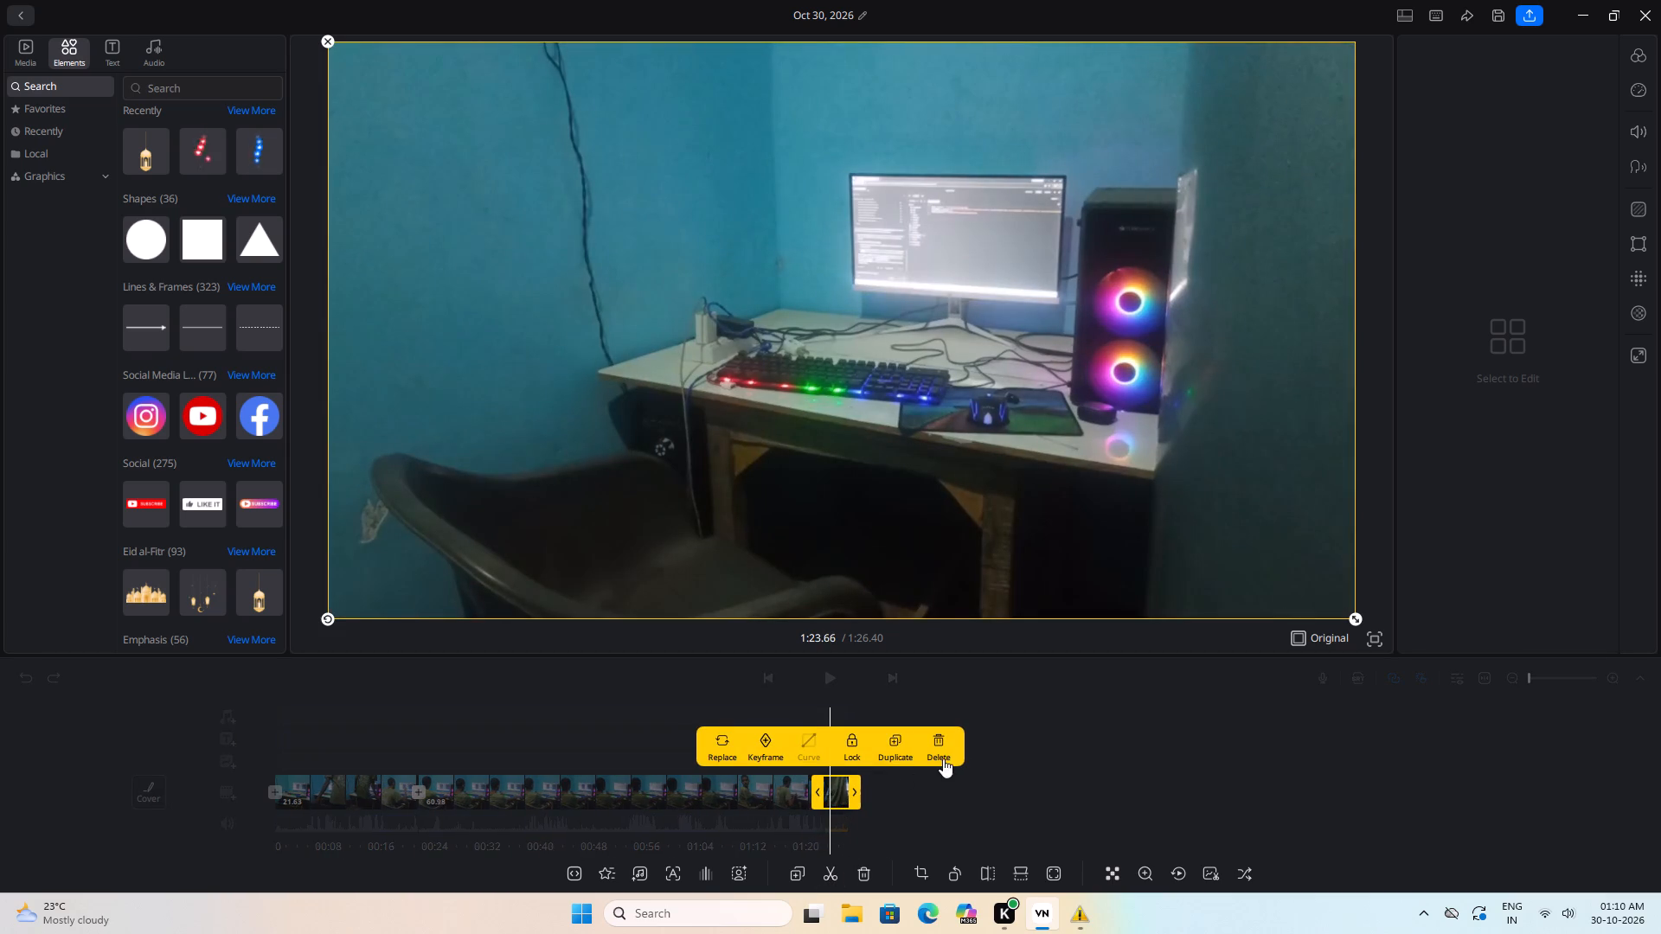
{"action": "left_click", "coordinate": [939, 751]}
Delete the 21.63-second opening clip and return the playhead to the start of the timeline.
{"action": "left_click", "coordinate": [386, 780]}
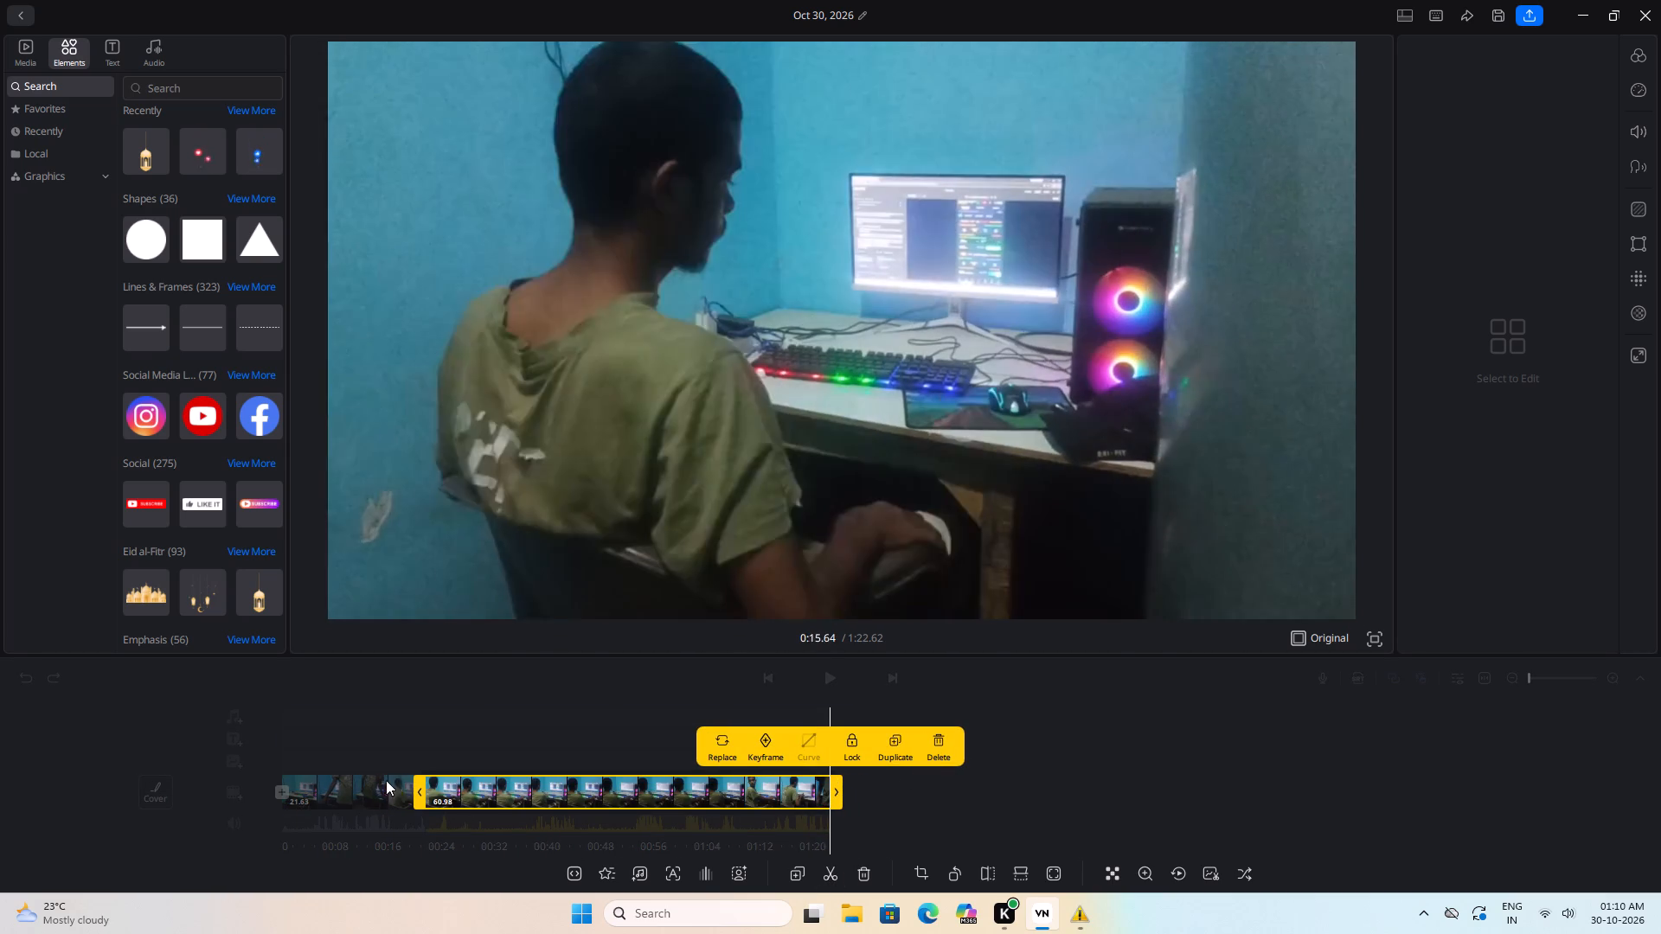
{"action": "left_click", "coordinate": [860, 869]}
{"action": "left_click_drag", "start_coordinate": [1363, 772], "coordinate": [1470, 795]}
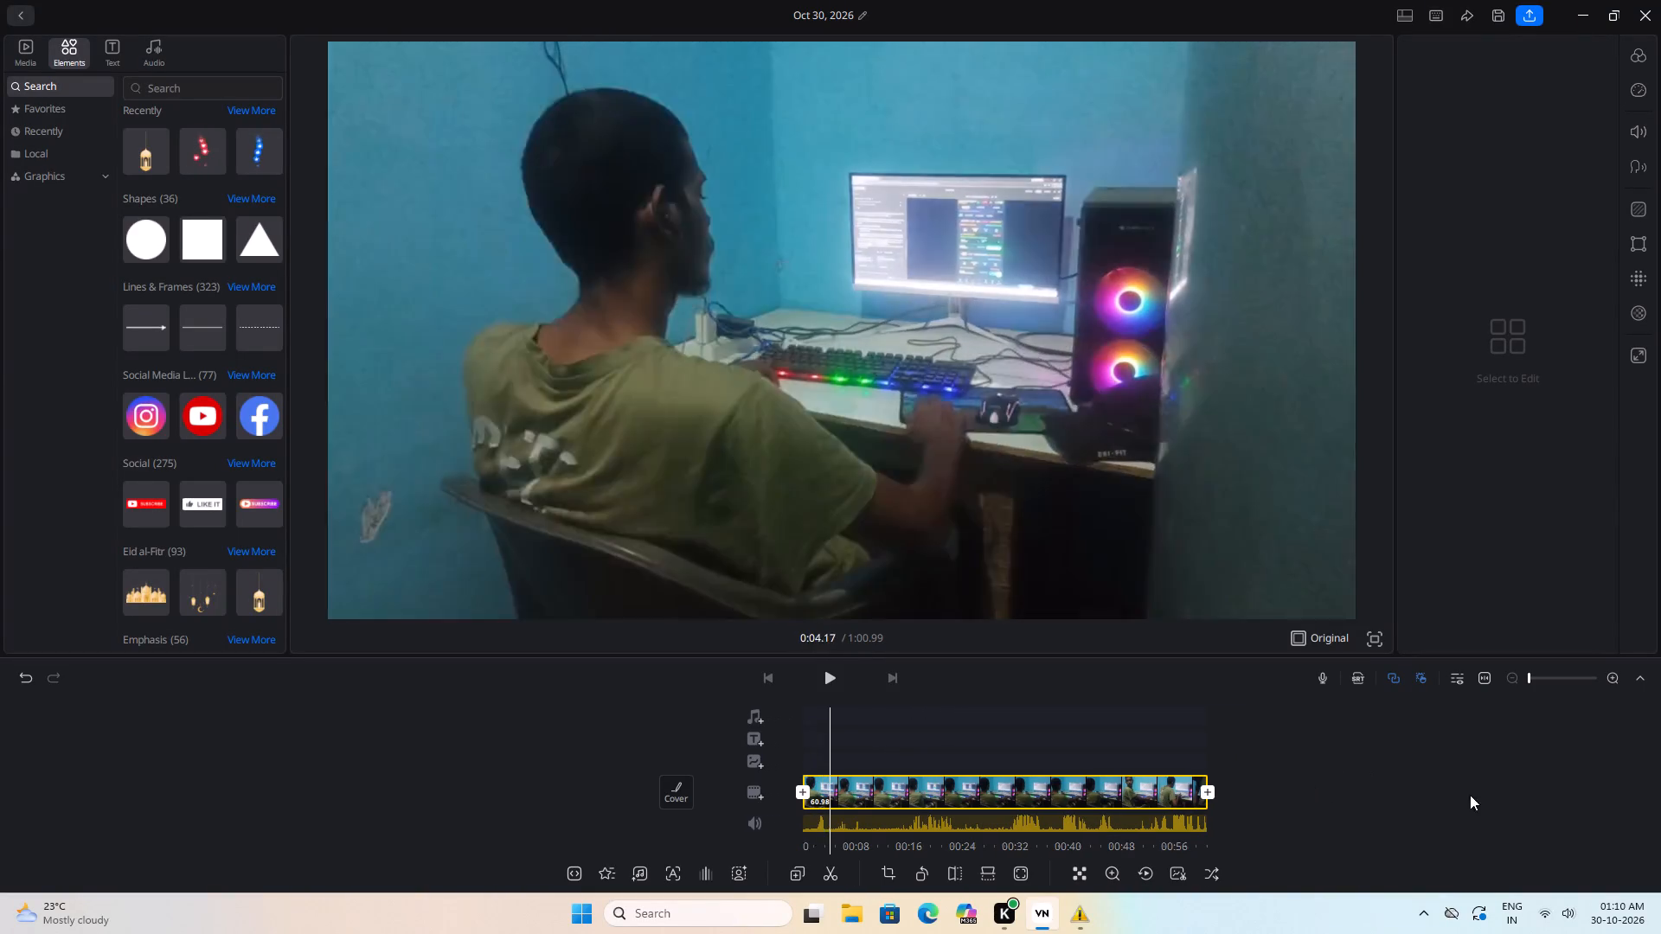
{"action": "left_click_drag", "start_coordinate": [1470, 795], "coordinate": [1518, 799]}
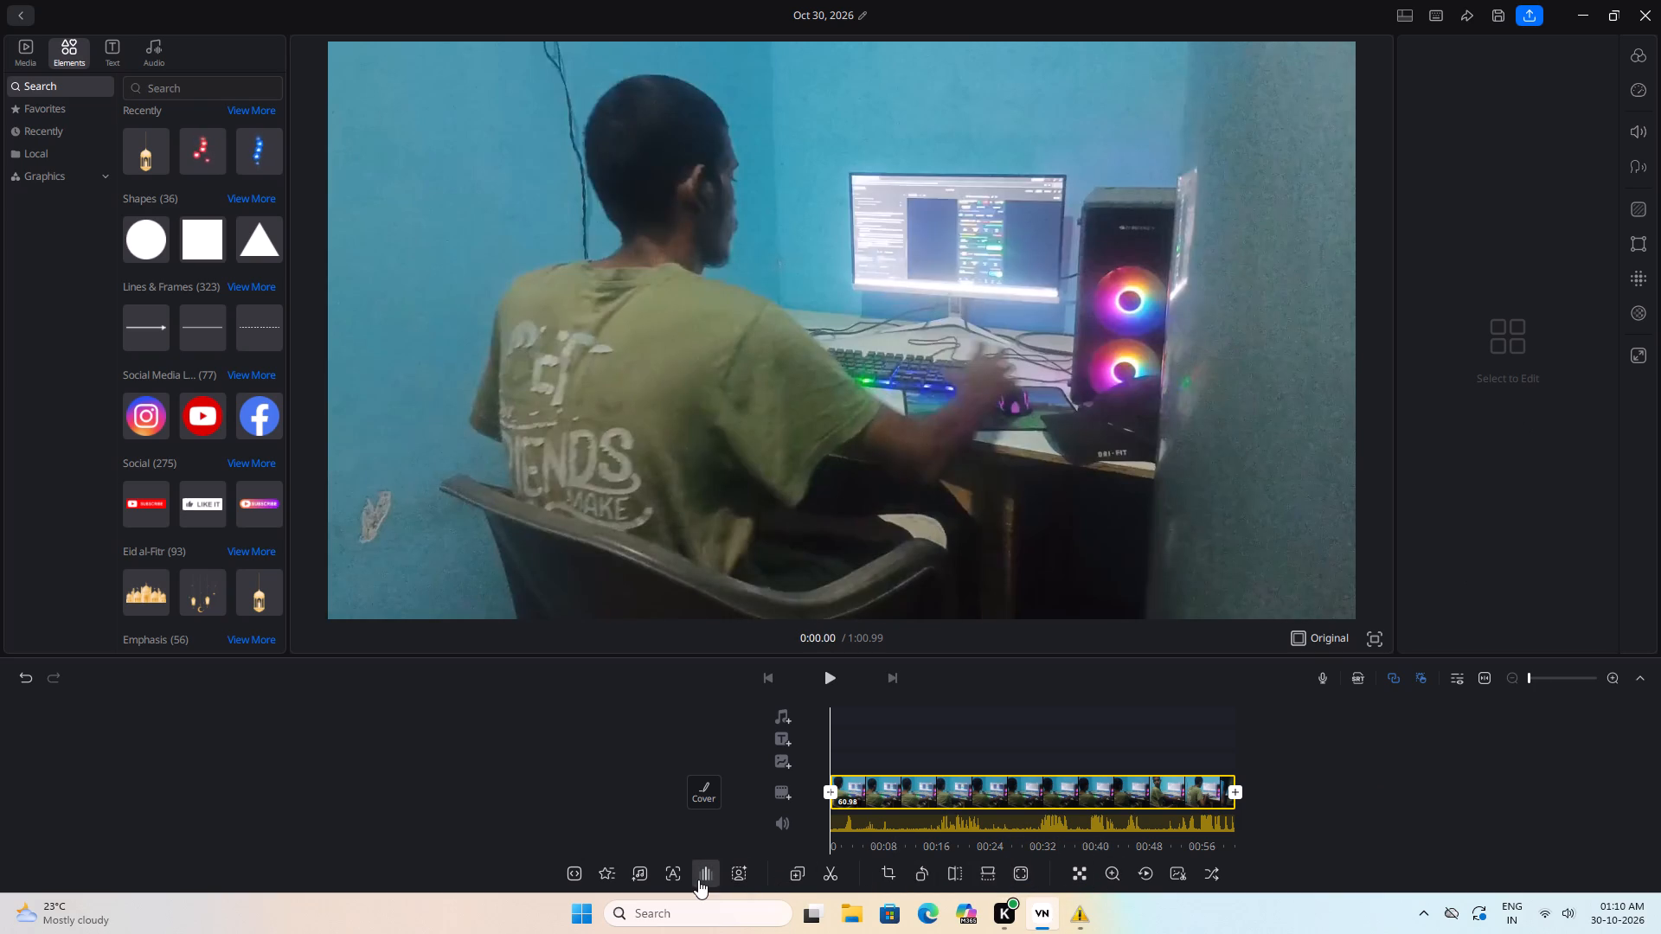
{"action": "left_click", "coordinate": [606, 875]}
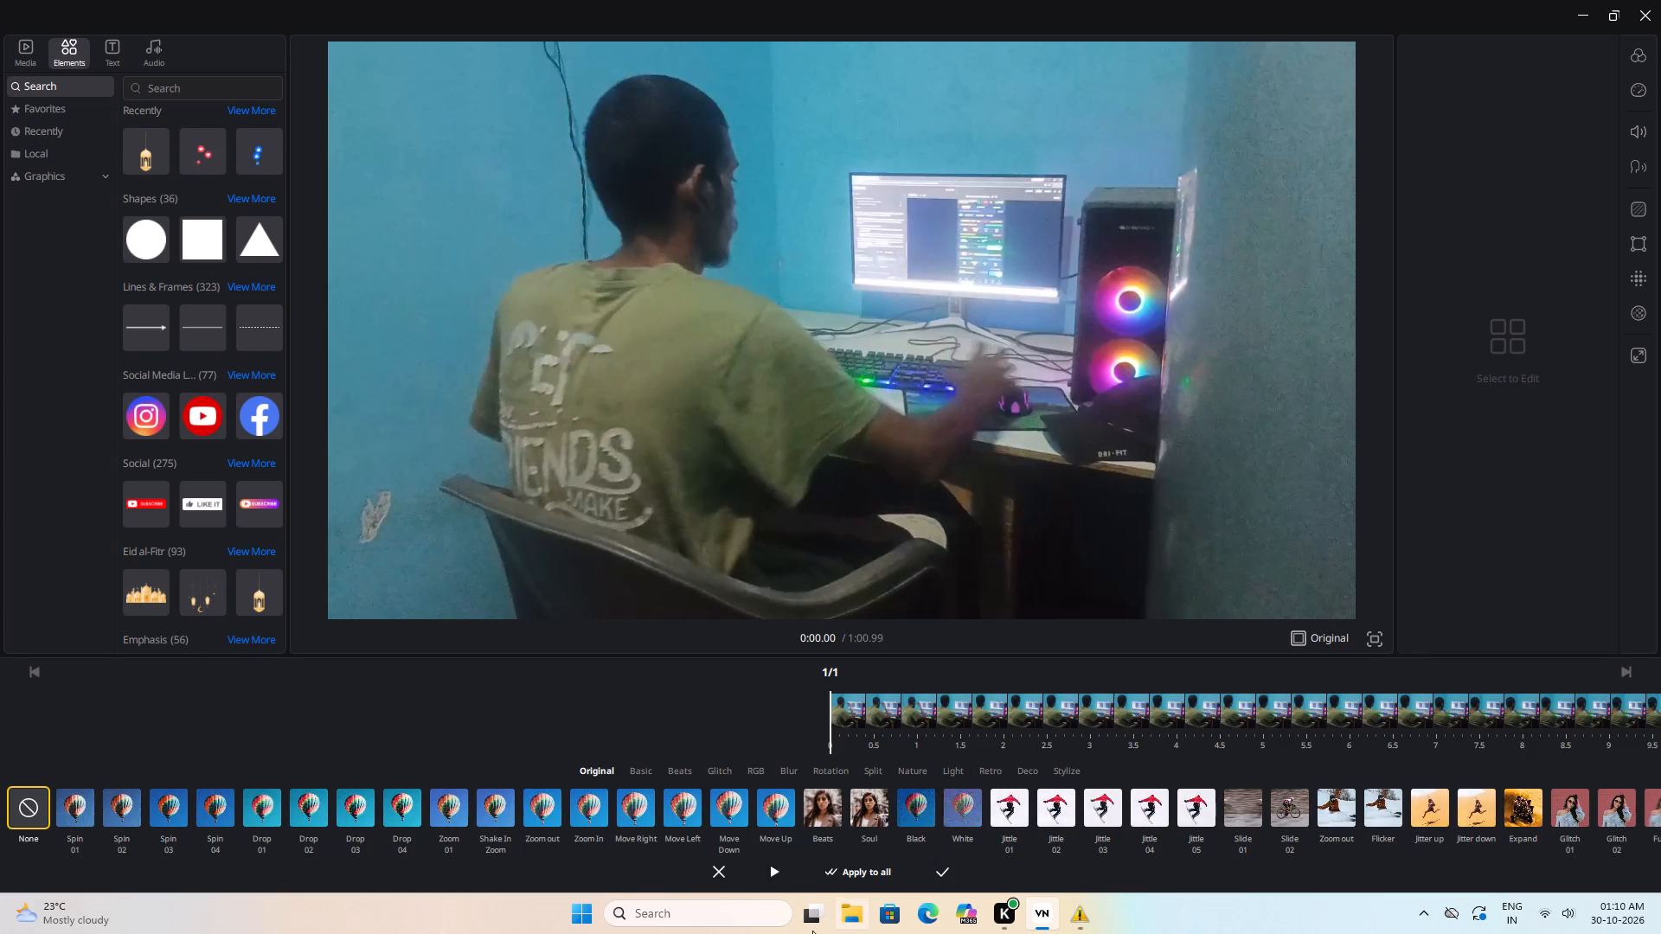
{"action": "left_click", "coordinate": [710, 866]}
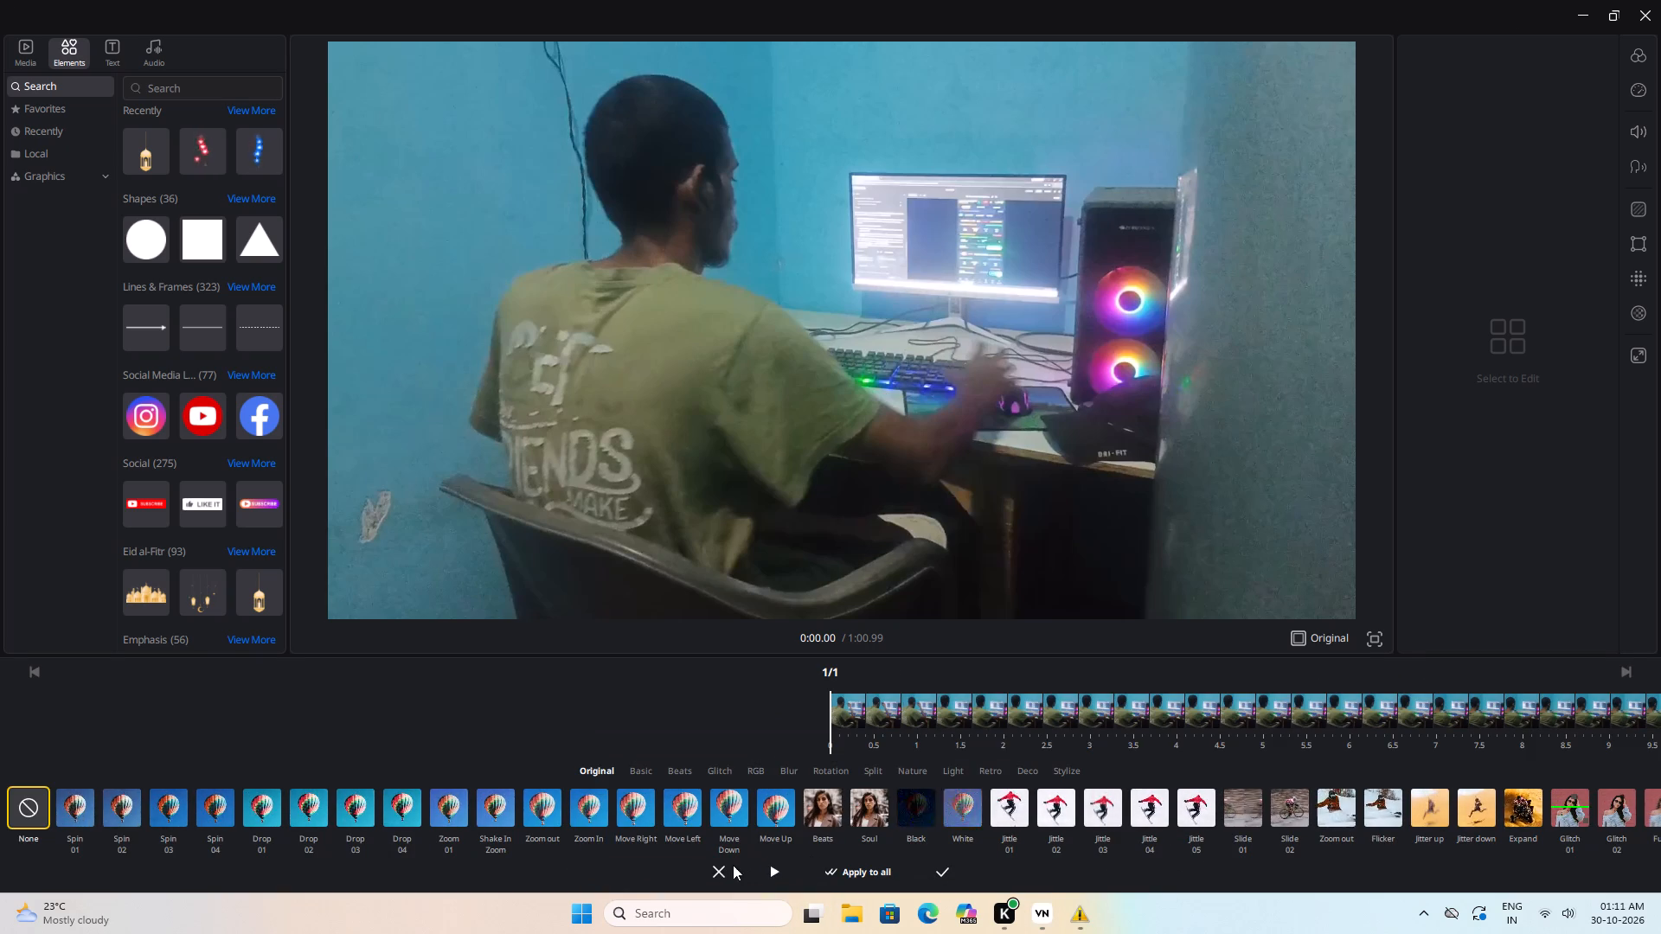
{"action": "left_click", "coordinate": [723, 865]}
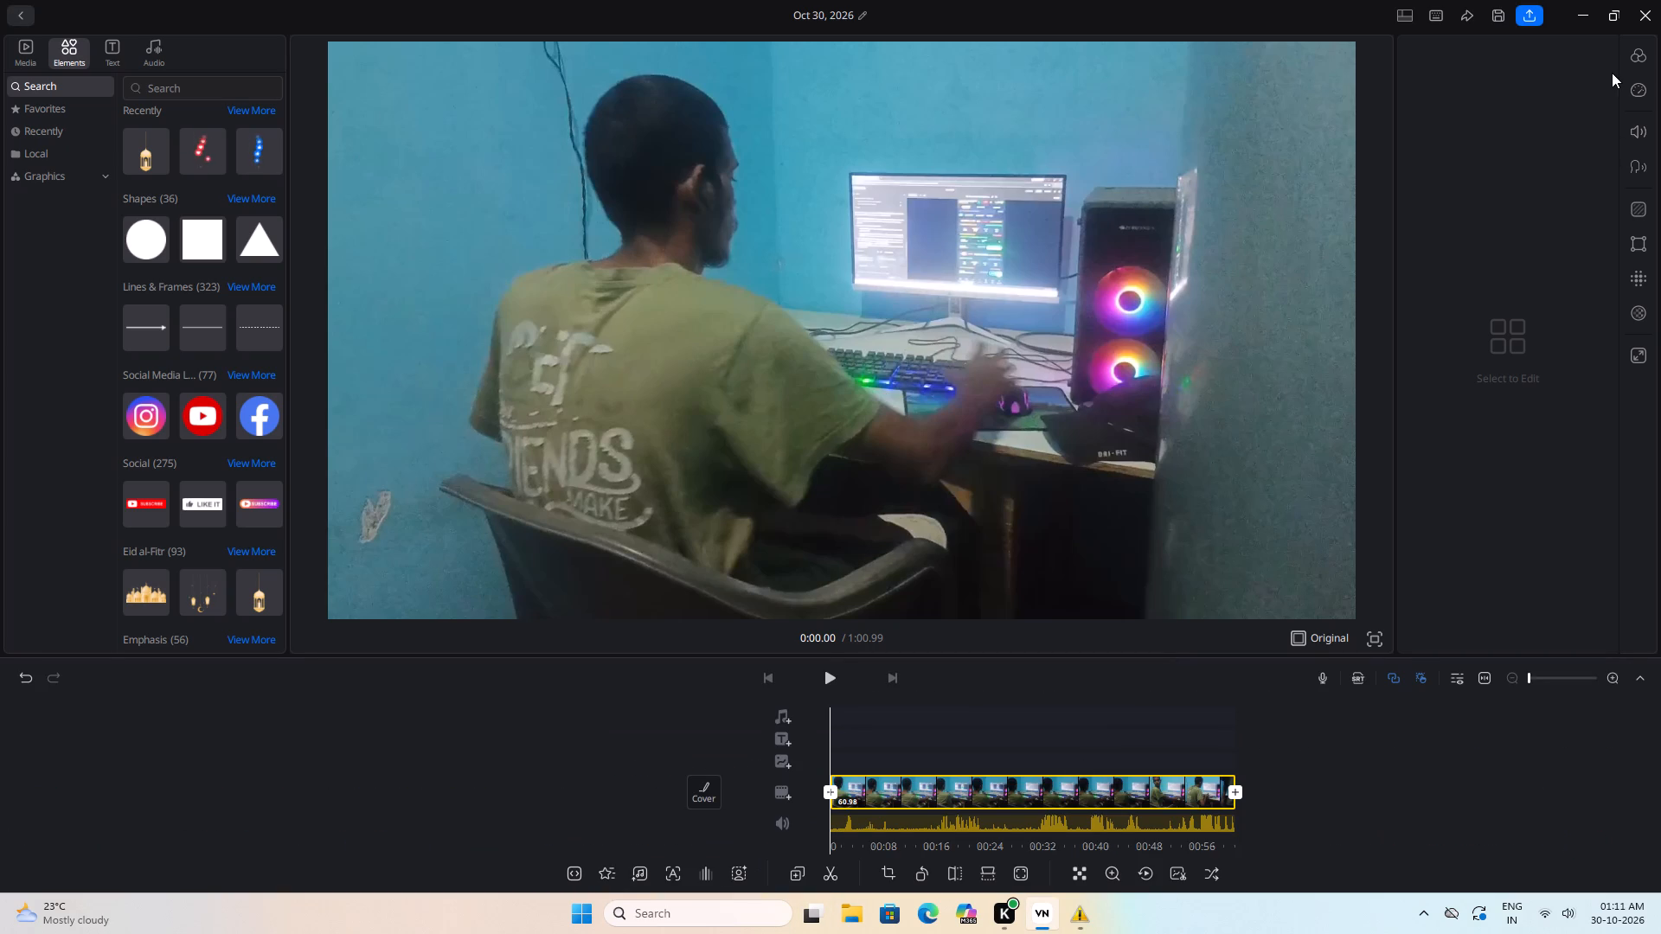
Adjust the remaining clip's exposure to -21 and its vignette to +15.
{"action": "left_click", "coordinate": [1632, 60]}
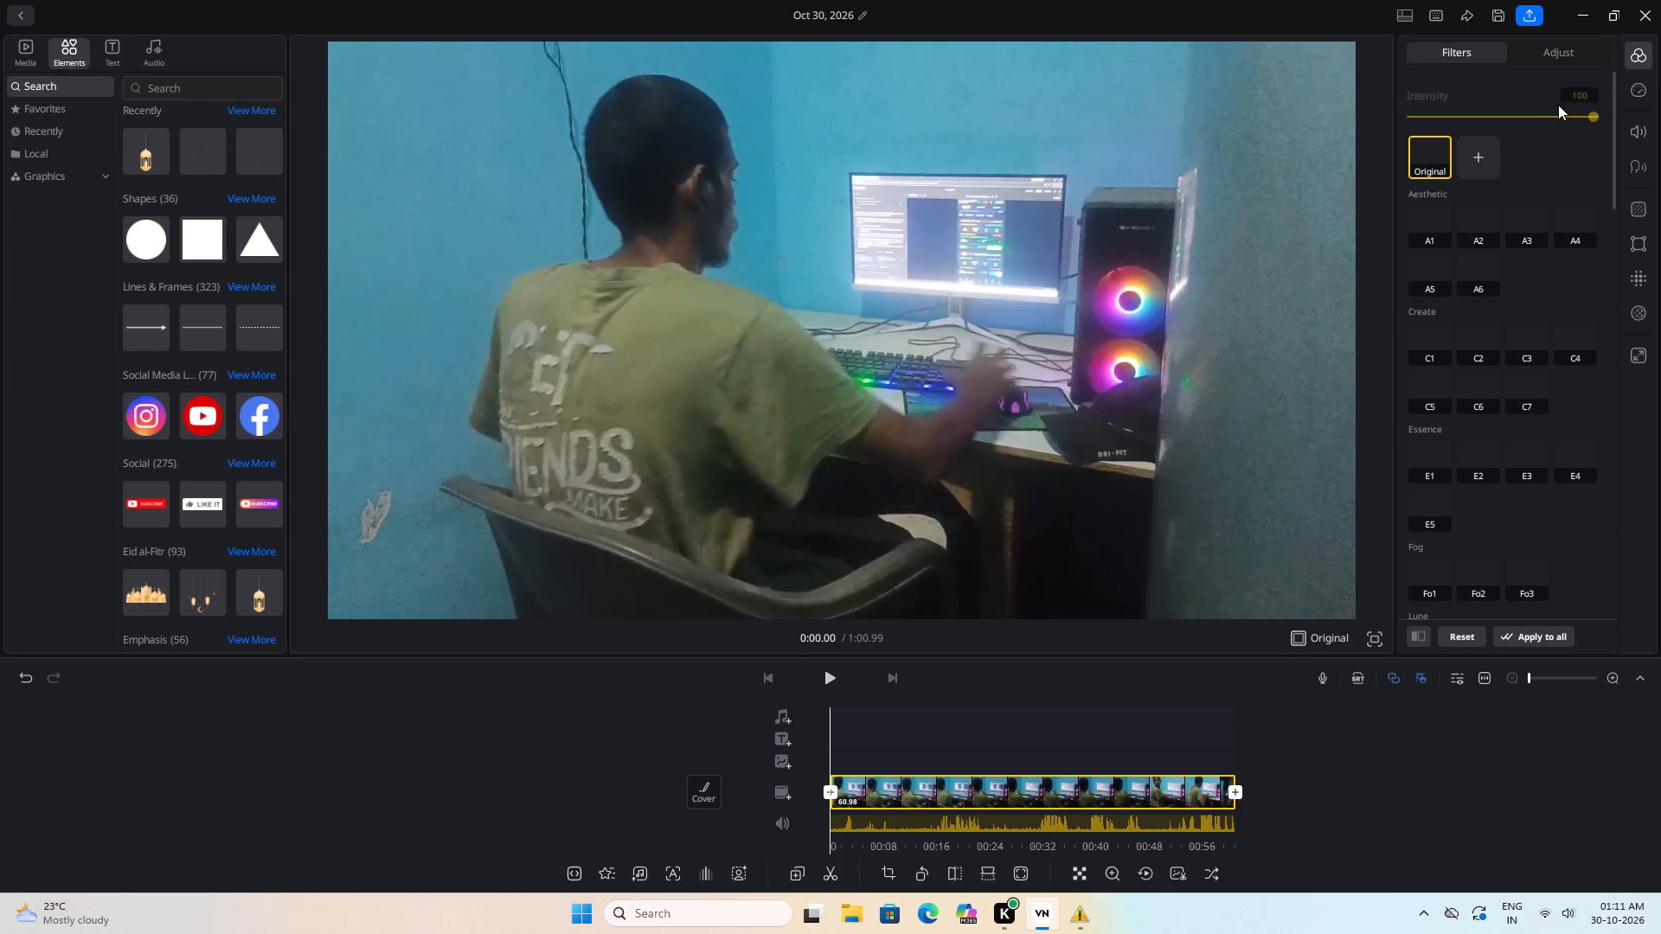
{"action": "left_click", "coordinate": [1548, 49]}
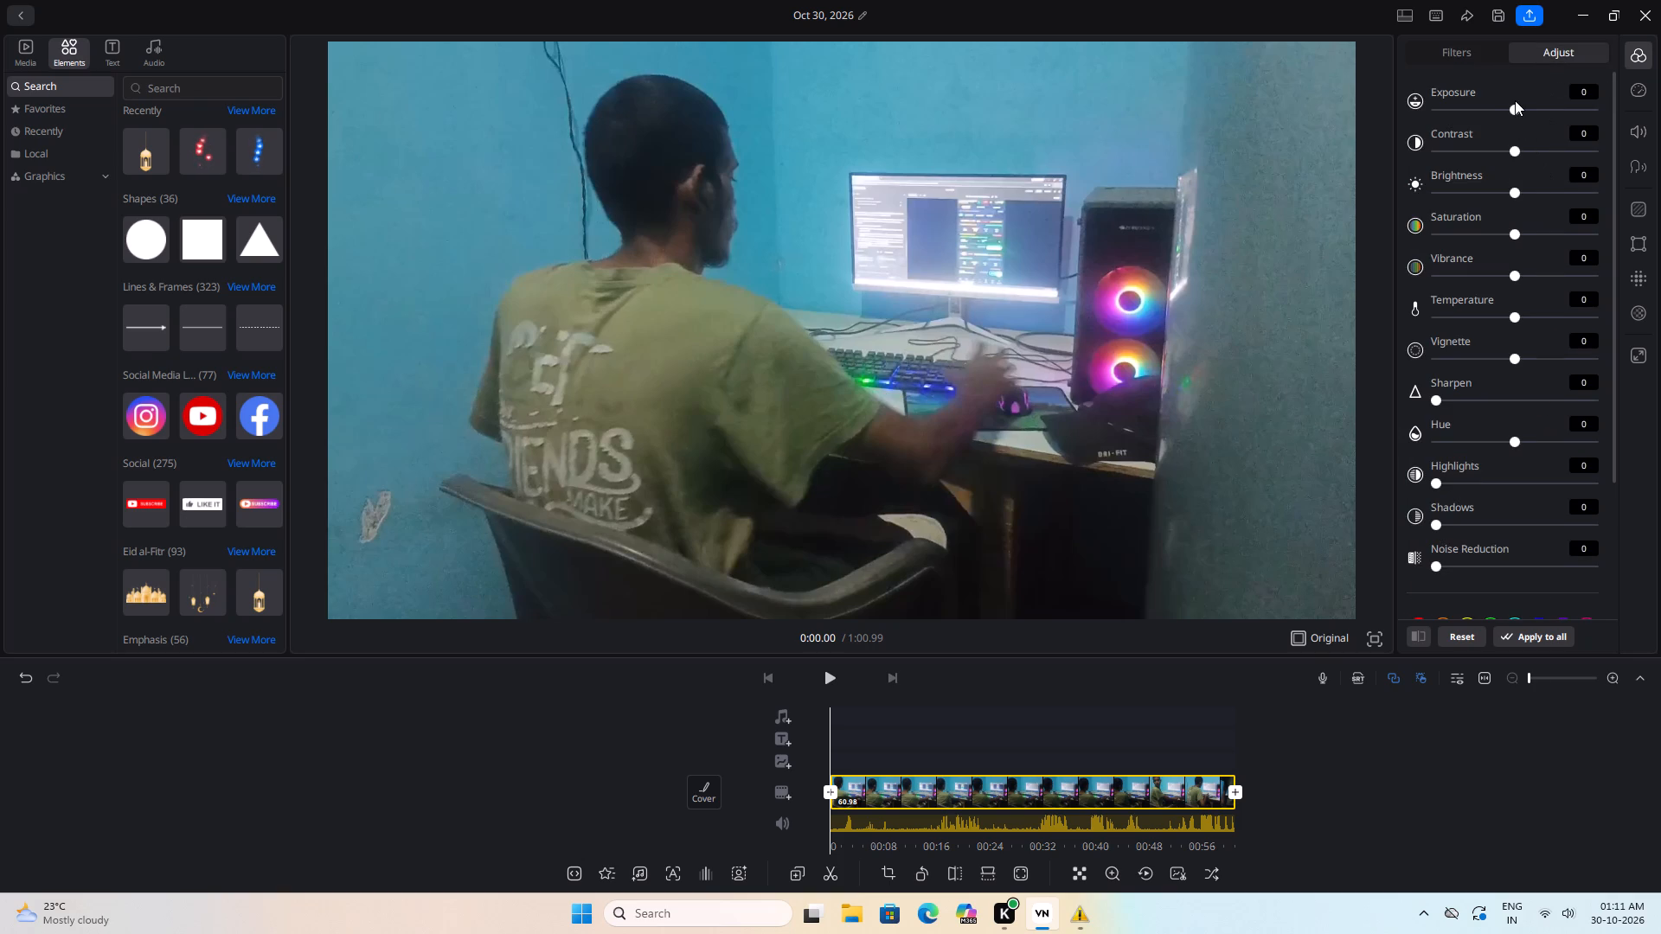
{"action": "left_click_drag", "start_coordinate": [1512, 112], "coordinate": [1497, 118]}
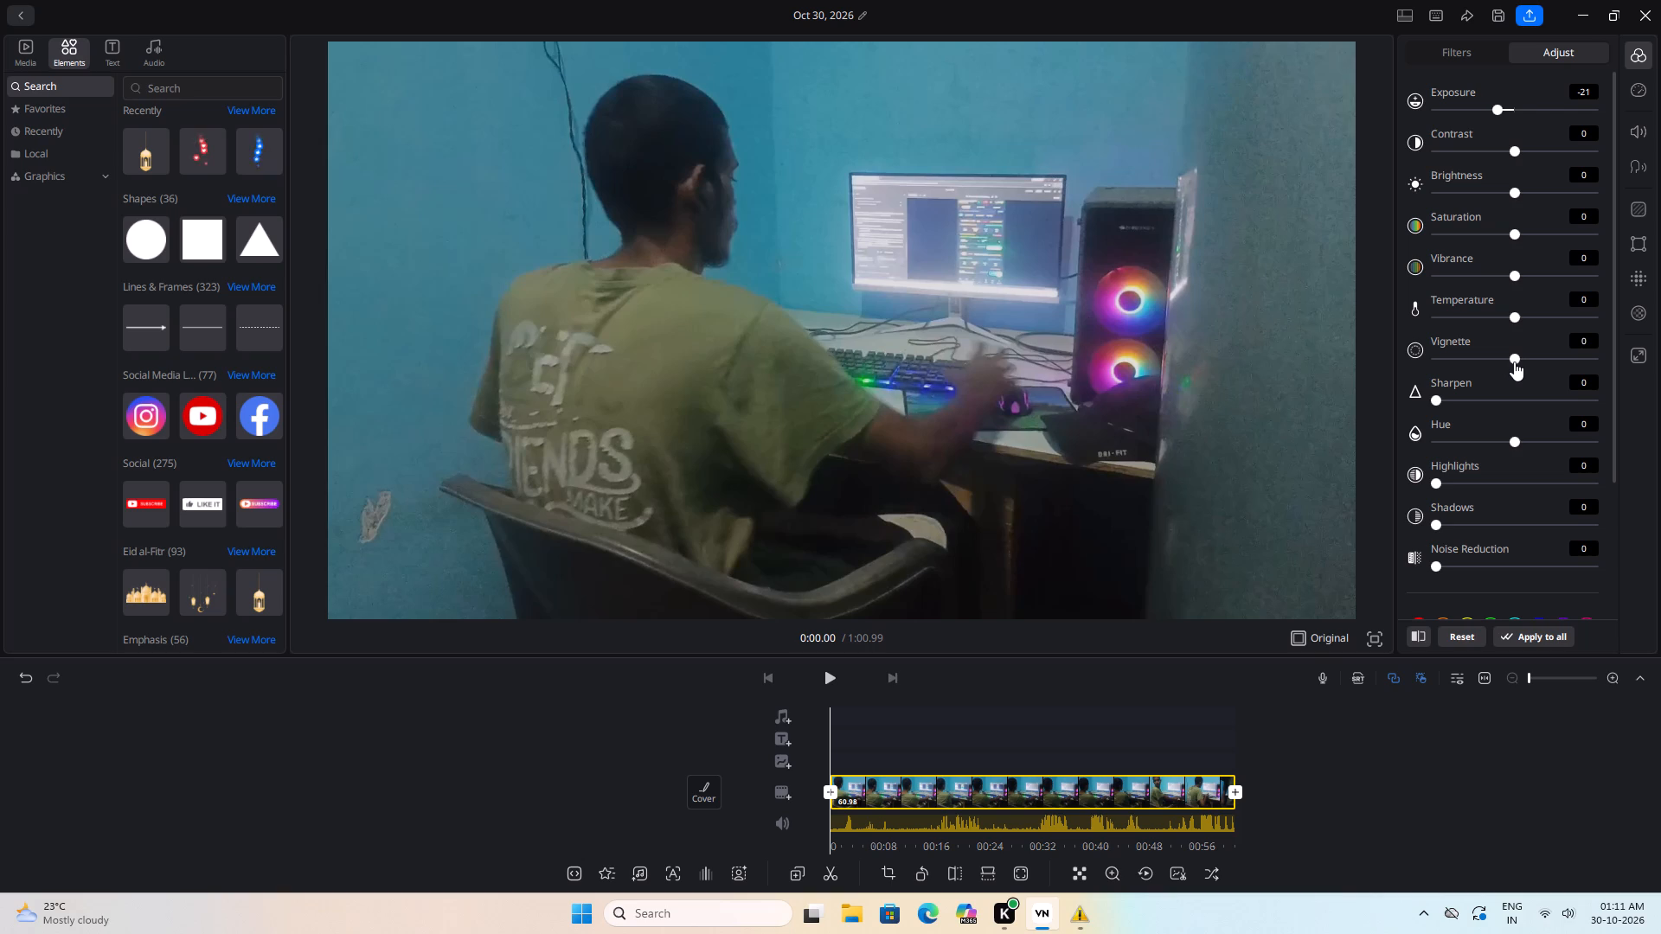
{"action": "left_click_drag", "start_coordinate": [1514, 361], "coordinate": [1516, 368]}
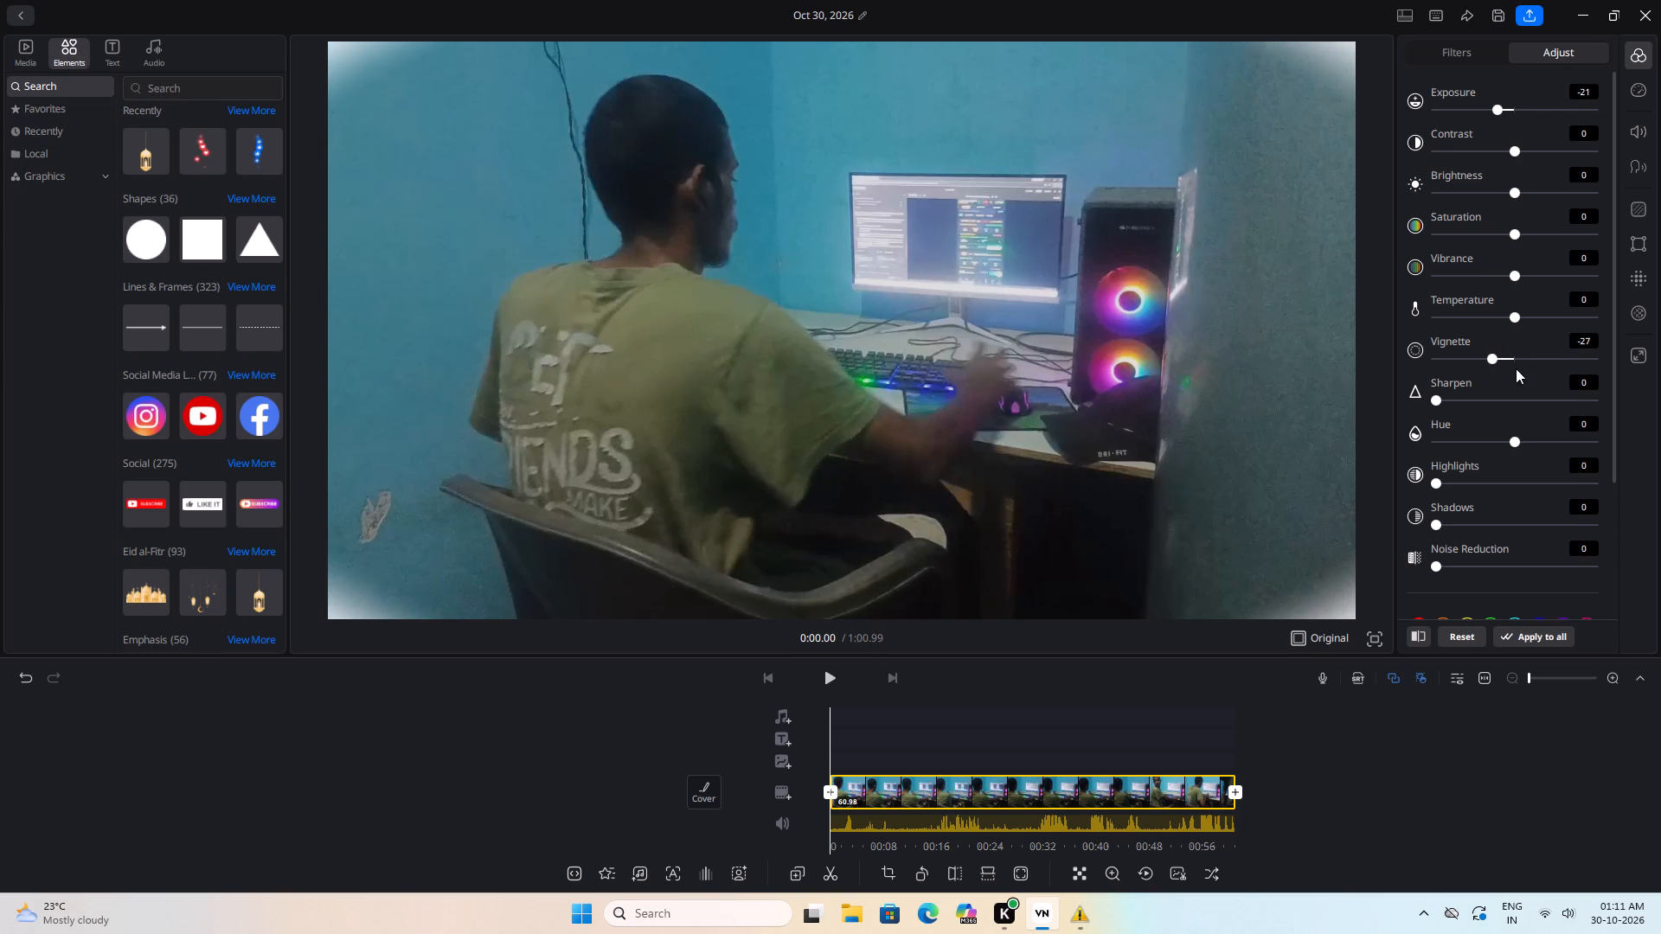
{"action": "left_click_drag", "start_coordinate": [1516, 368], "coordinate": [1528, 390]}
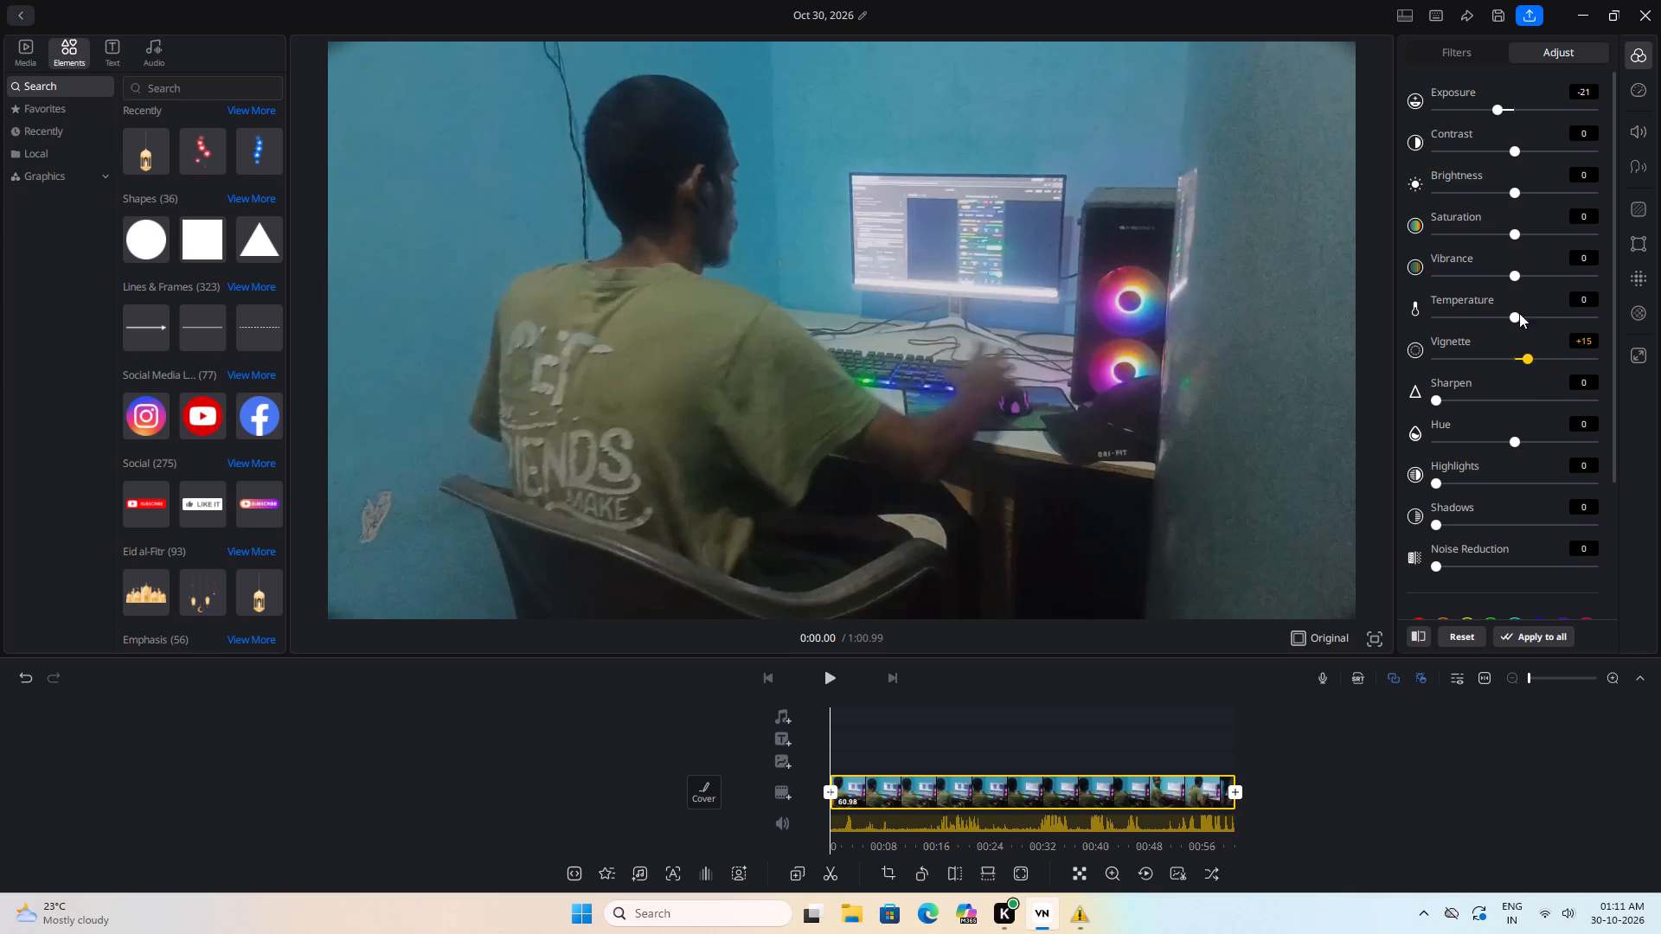
Cool and mute the clip's colours with temperature -80, vibrance -7 and saturation -25.
{"action": "left_click_drag", "start_coordinate": [1513, 318], "coordinate": [1453, 336]}
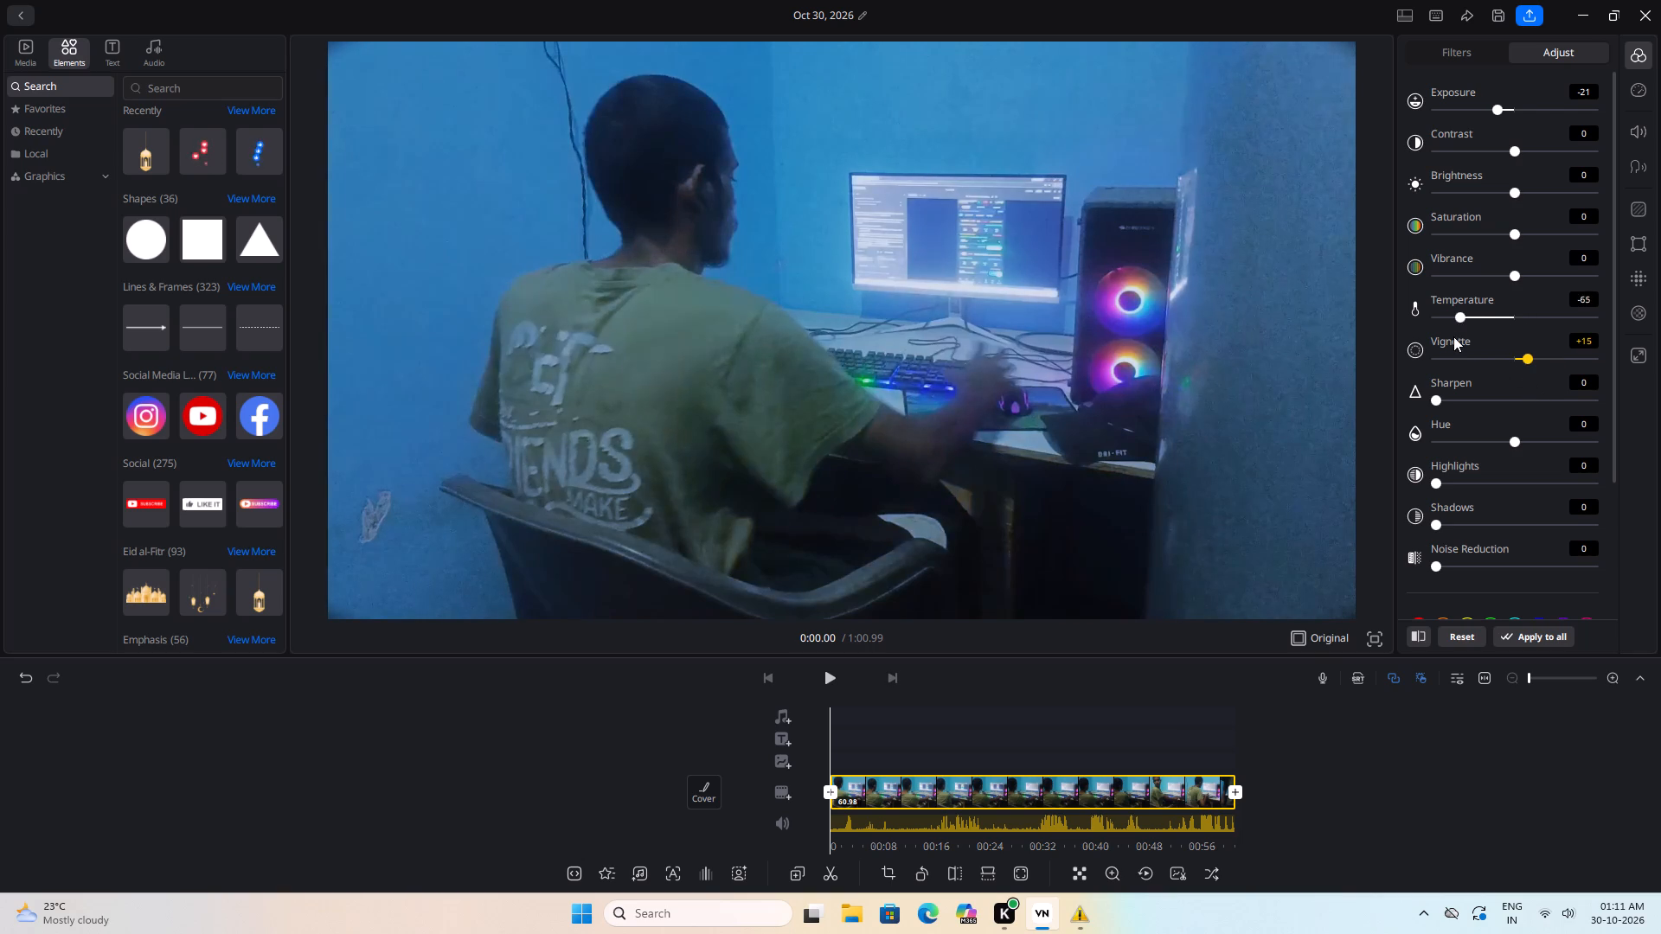
{"action": "left_click_drag", "start_coordinate": [1453, 336], "coordinate": [1389, 353]}
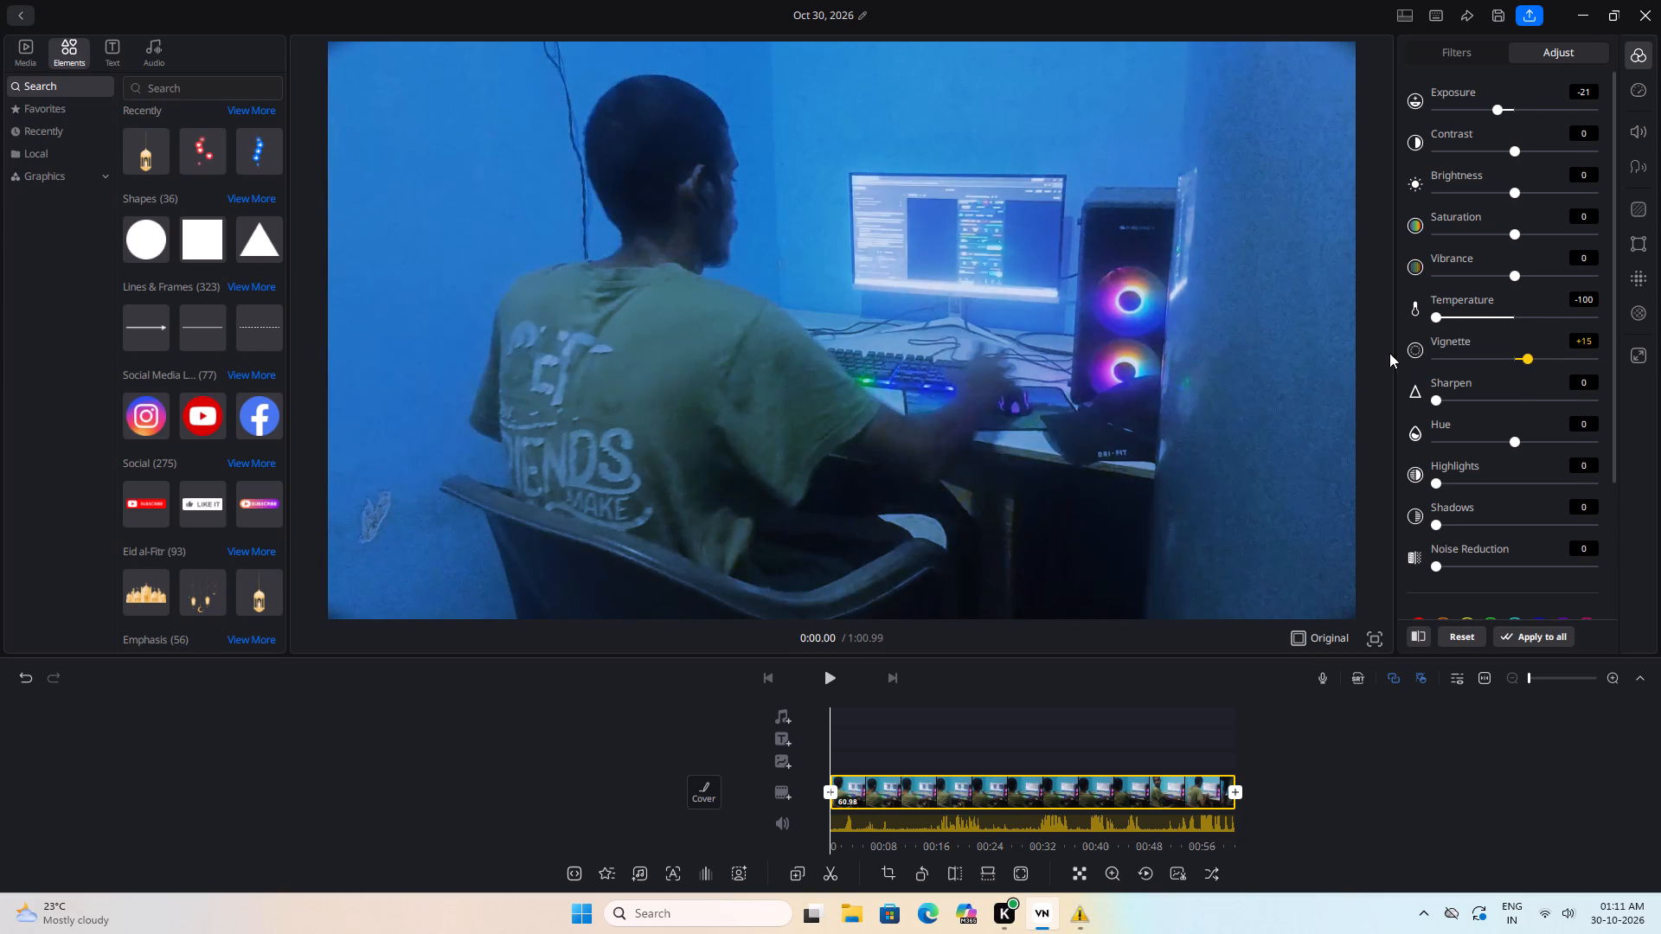
{"action": "left_click_drag", "start_coordinate": [1389, 353], "coordinate": [1447, 344]}
{"action": "left_click", "coordinate": [1516, 274]}
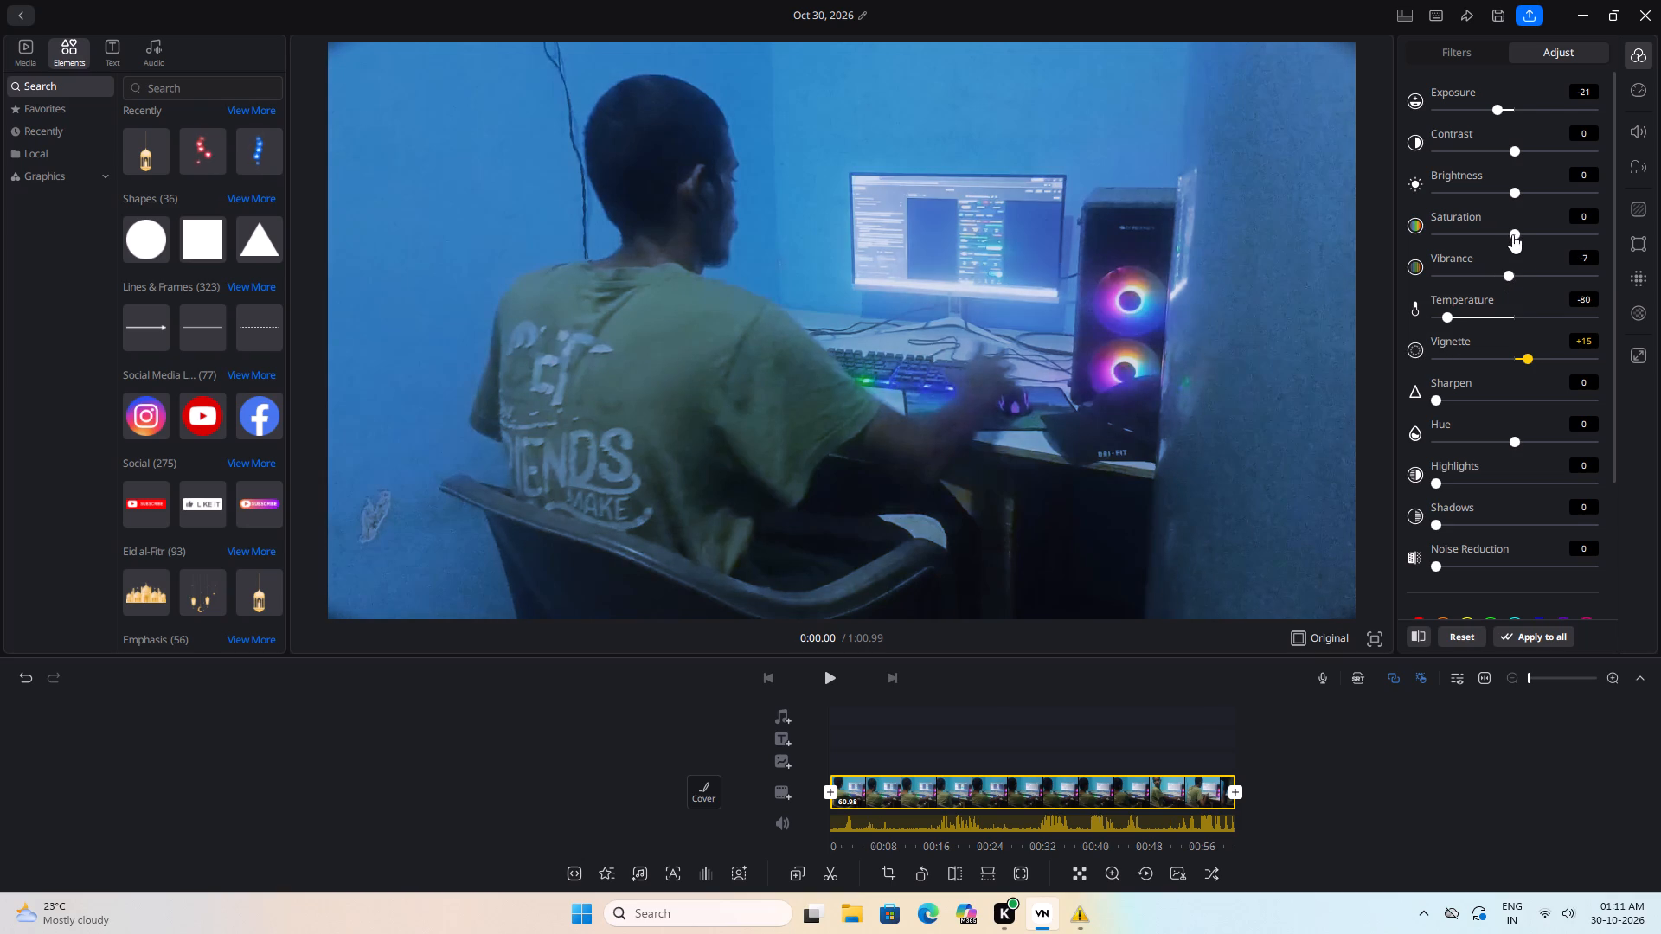
{"action": "left_click_drag", "start_coordinate": [1512, 234], "coordinate": [1494, 241]}
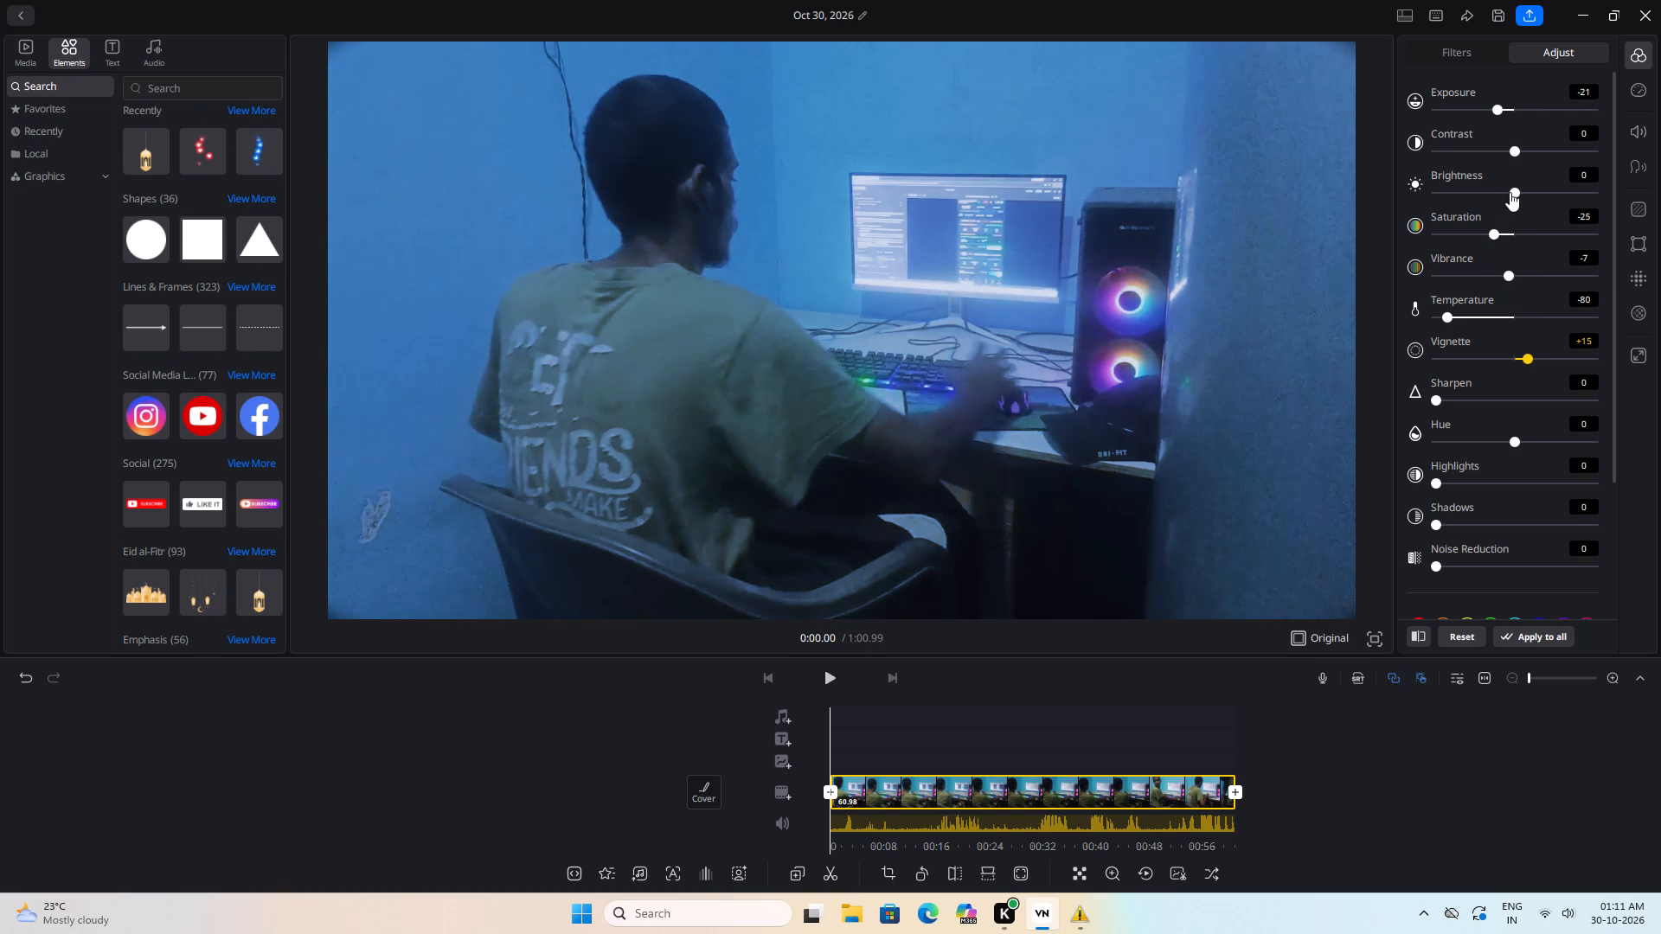
Darken the clip to a night look with brightness -78 and contrast -56.
{"action": "left_click_drag", "start_coordinate": [1510, 192], "coordinate": [1488, 196]}
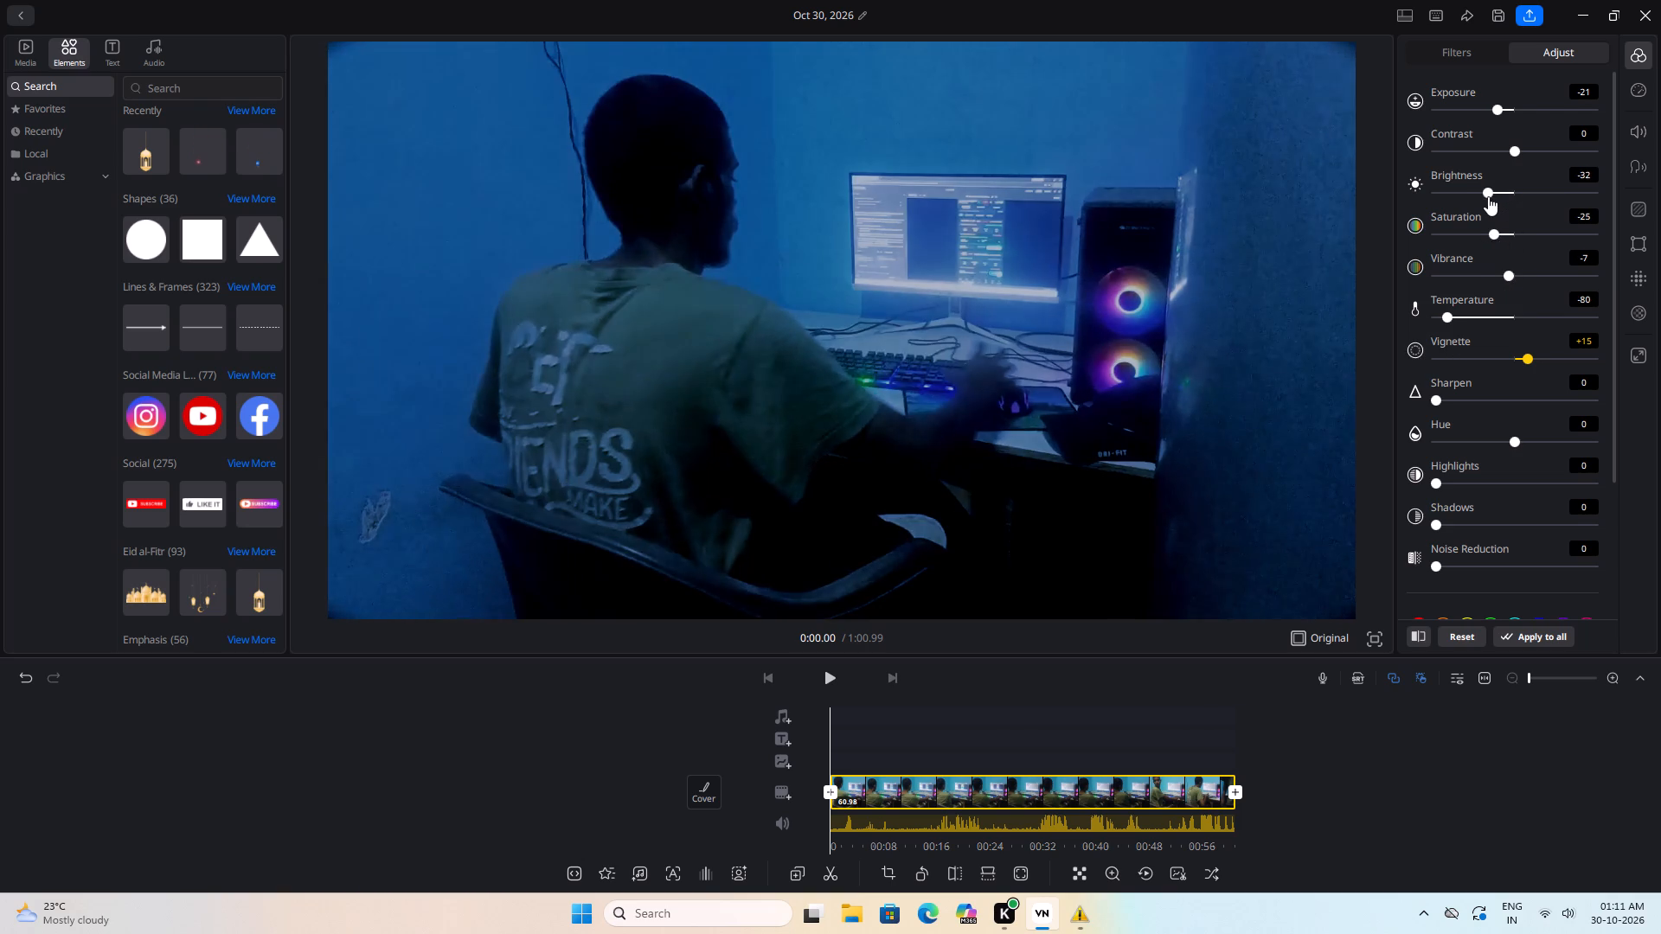
{"action": "left_click_drag", "start_coordinate": [1488, 196], "coordinate": [1447, 214]}
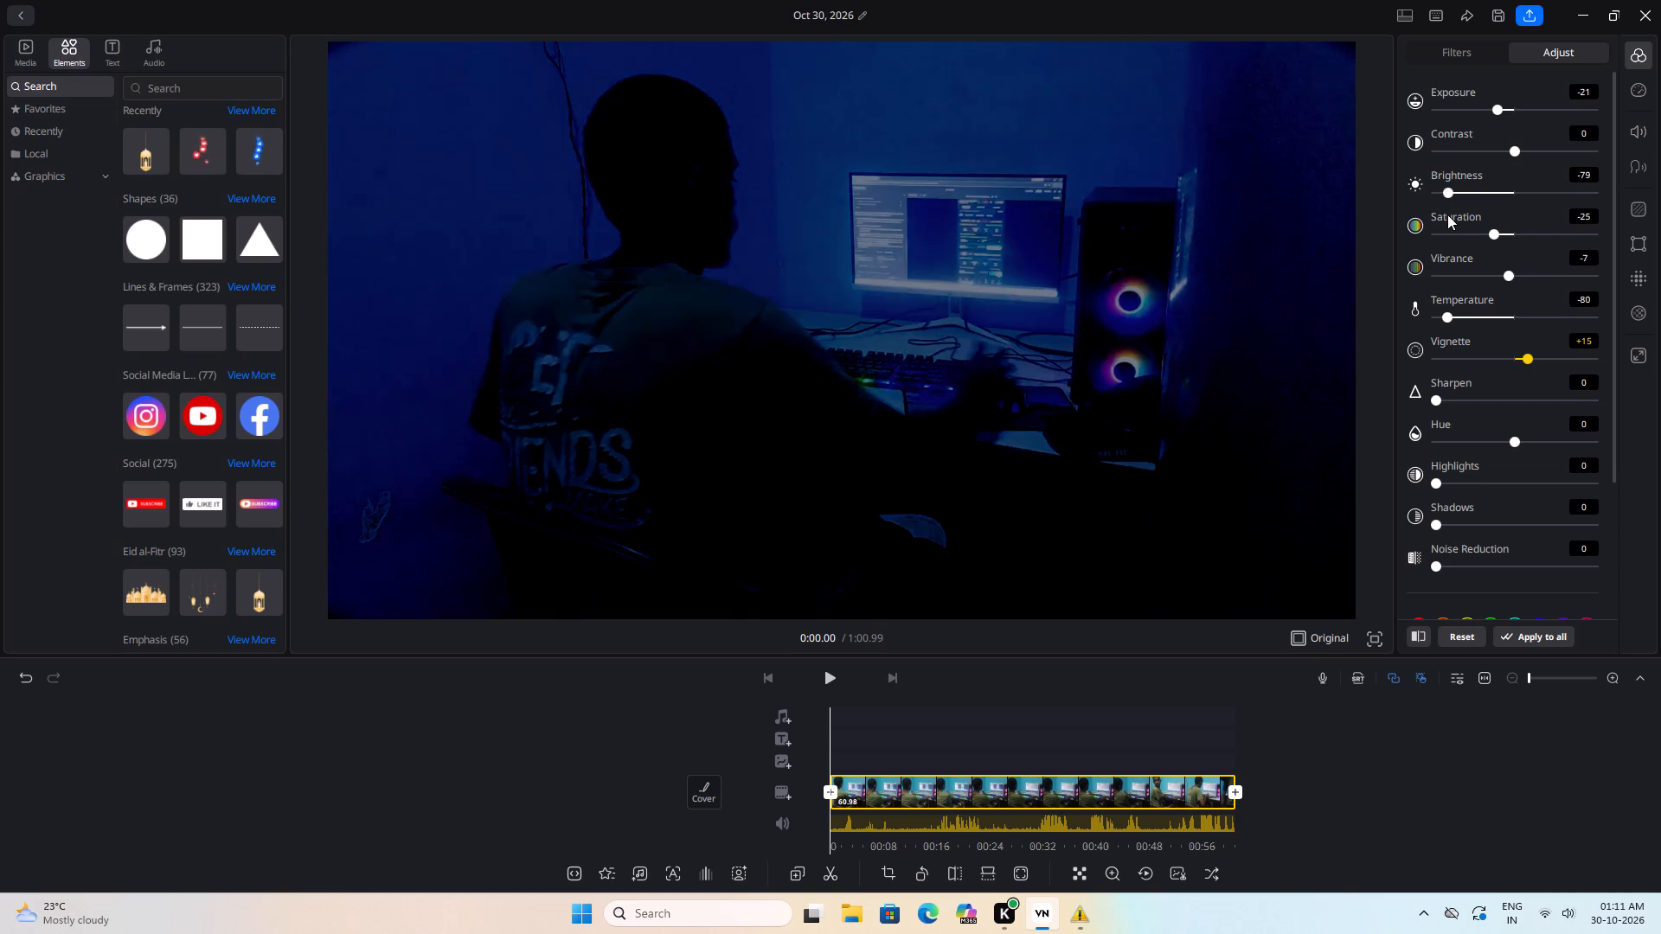
{"action": "left_click_drag", "start_coordinate": [1447, 214], "coordinate": [1449, 214]}
{"action": "left_click_drag", "start_coordinate": [1514, 149], "coordinate": [1468, 159]}
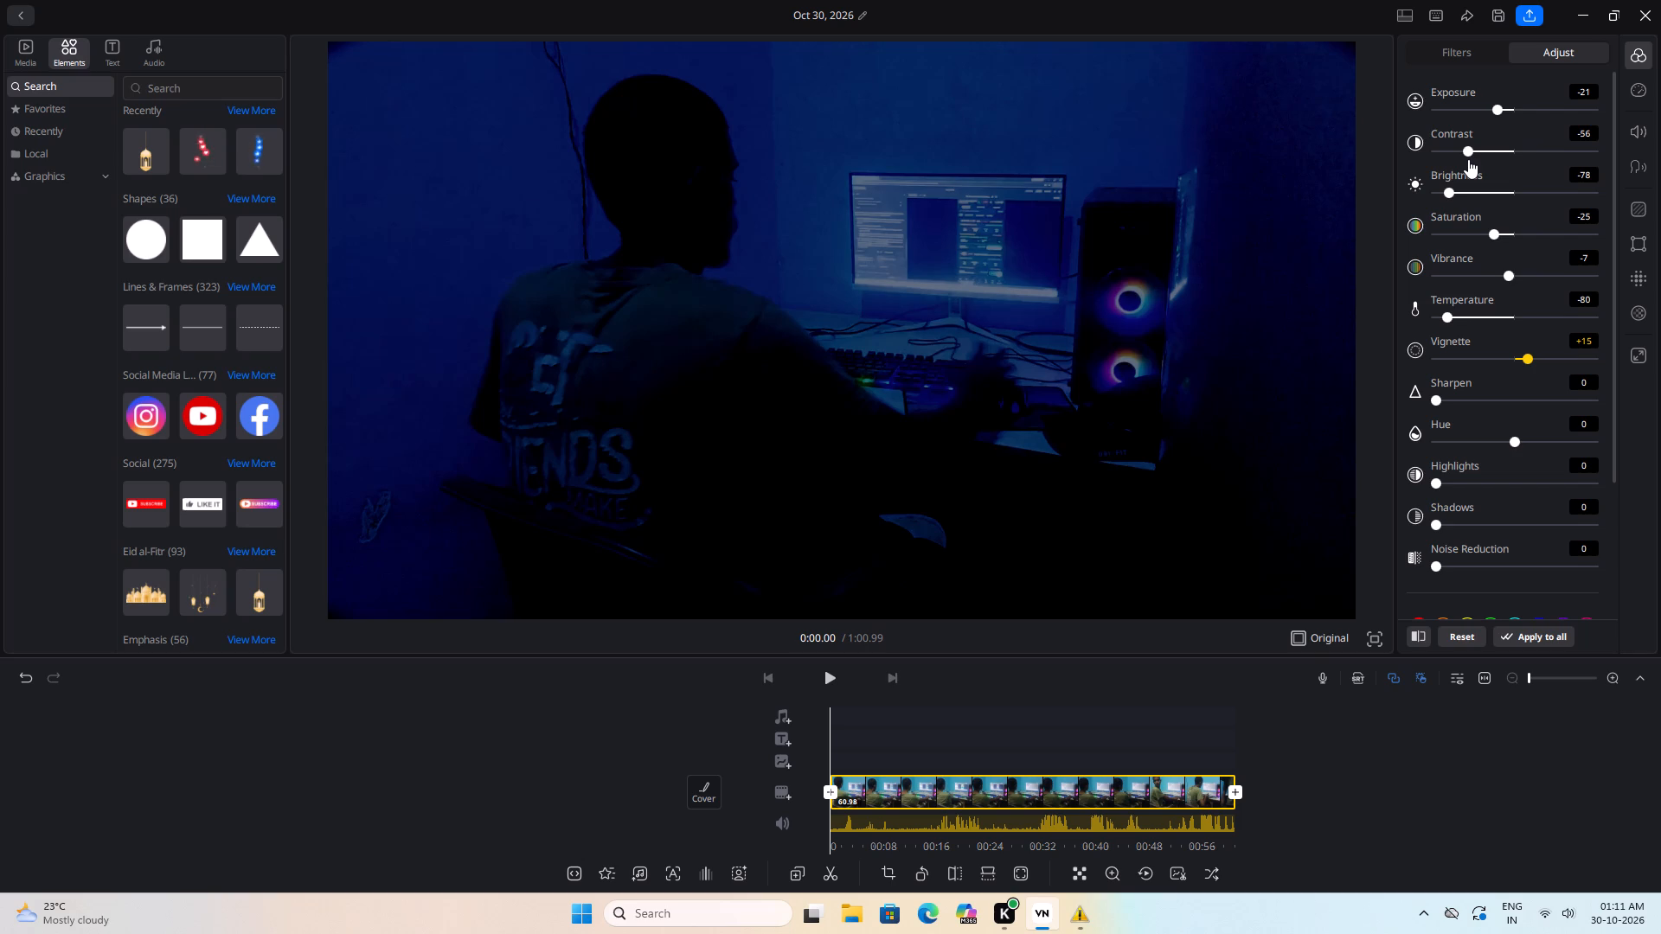
Set the clip's highlights to 39, shadows to 12 and noise reduction to 35.
{"action": "left_click_drag", "start_coordinate": [1437, 477], "coordinate": [1454, 475]}
{"action": "left_click_drag", "start_coordinate": [1454, 475], "coordinate": [1497, 477]}
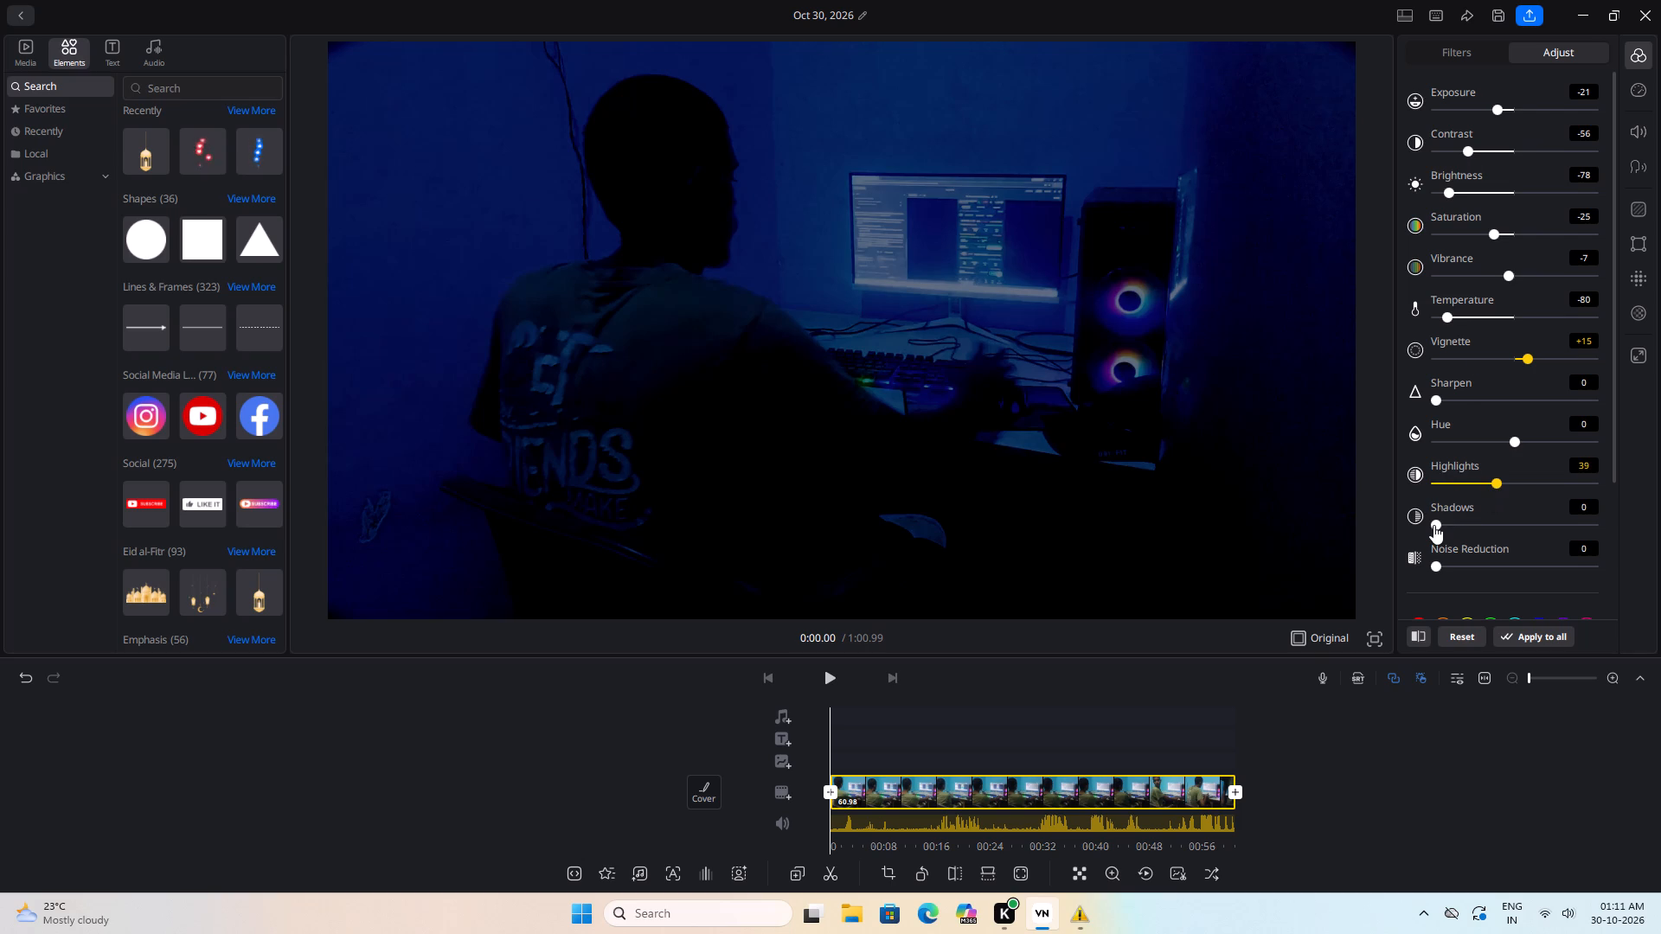
{"action": "left_click_drag", "start_coordinate": [1434, 525], "coordinate": [1515, 518]}
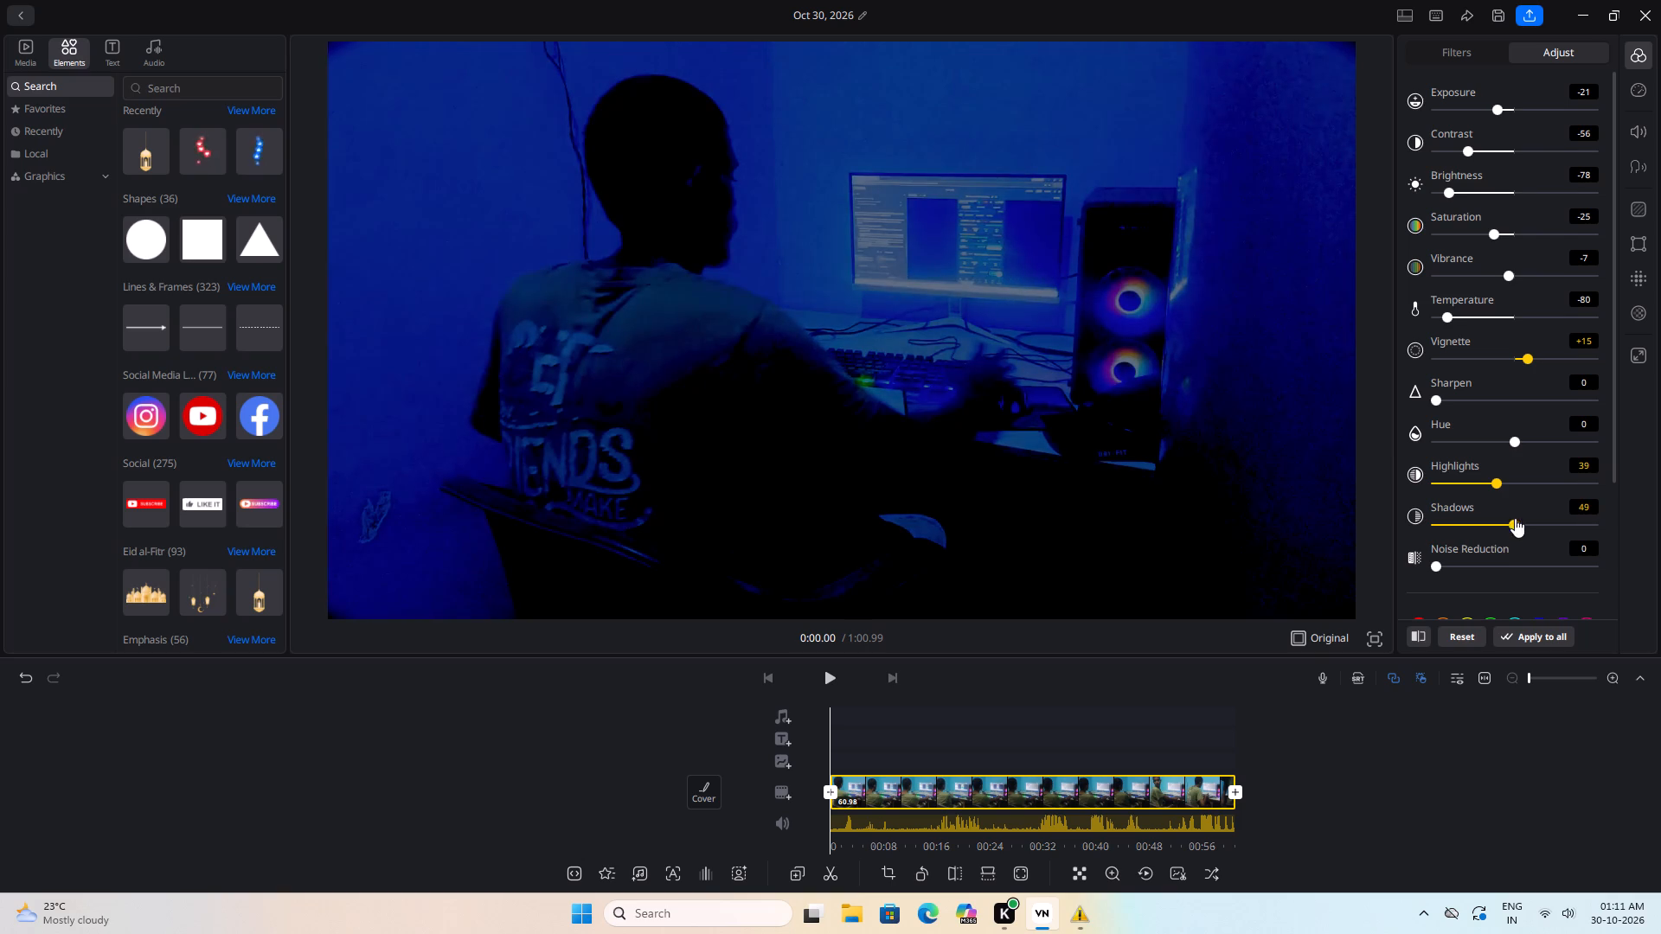
{"action": "left_click_drag", "start_coordinate": [1515, 518], "coordinate": [1451, 537]}
{"action": "left_click_drag", "start_coordinate": [1439, 563], "coordinate": [1489, 563]}
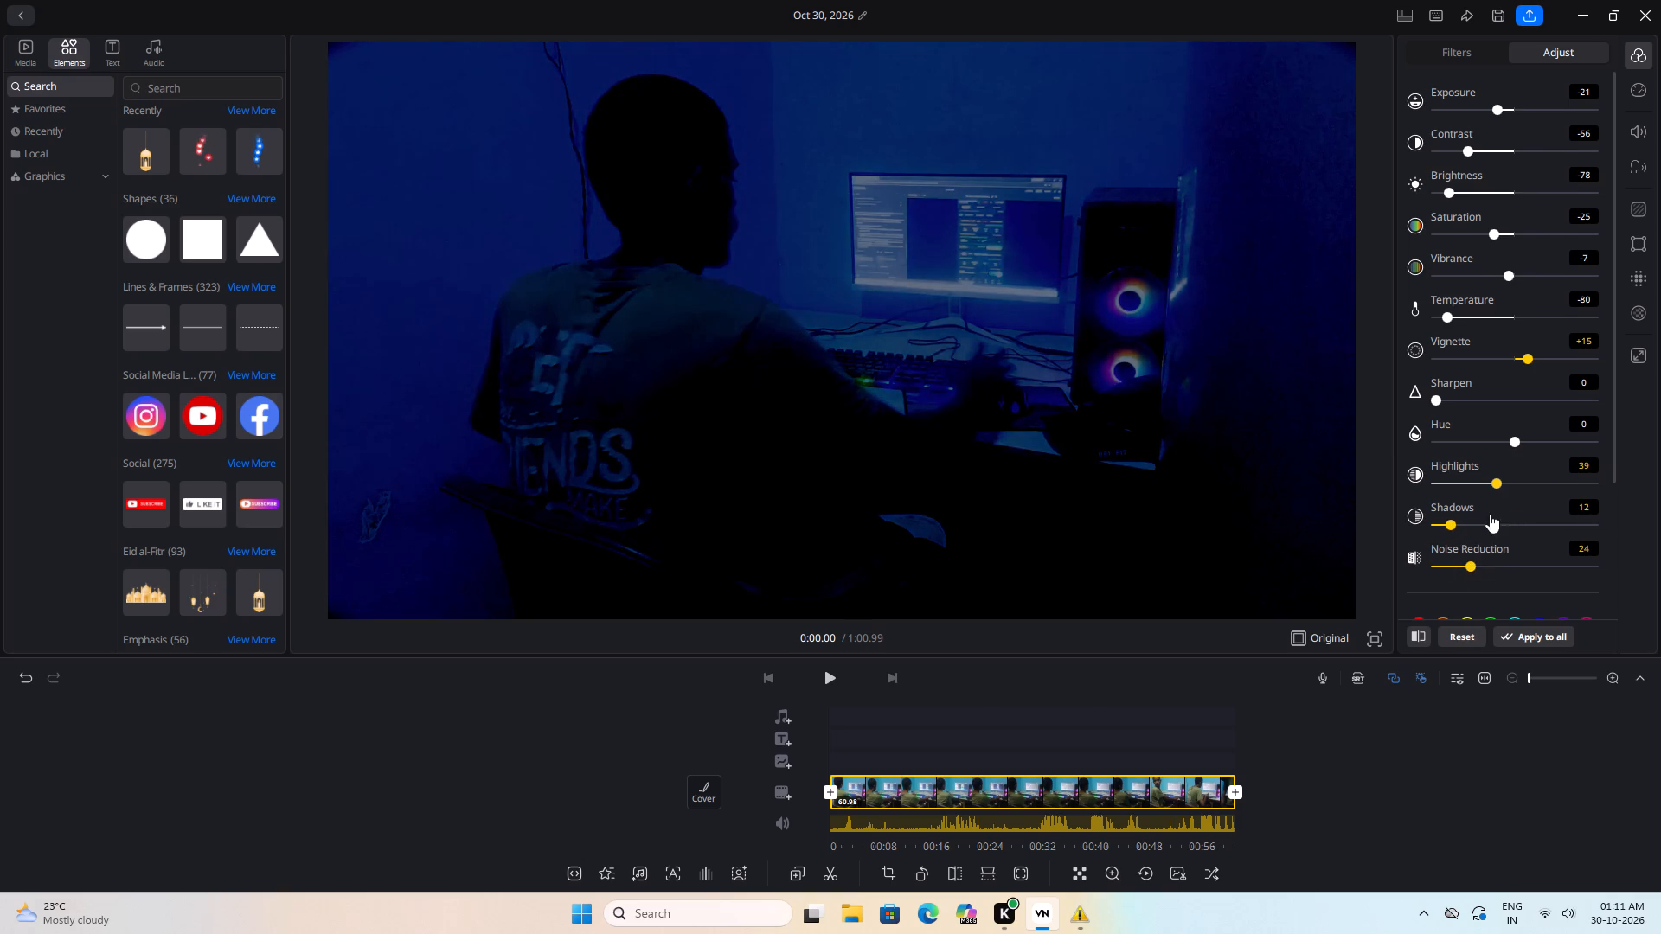
Set the red colour range's hue, saturation and lightness each to -100 in the clip's colour adjustments.
{"action": "scroll", "coordinate": [1490, 490], "scroll_direction": "down", "scroll_amount": 7}
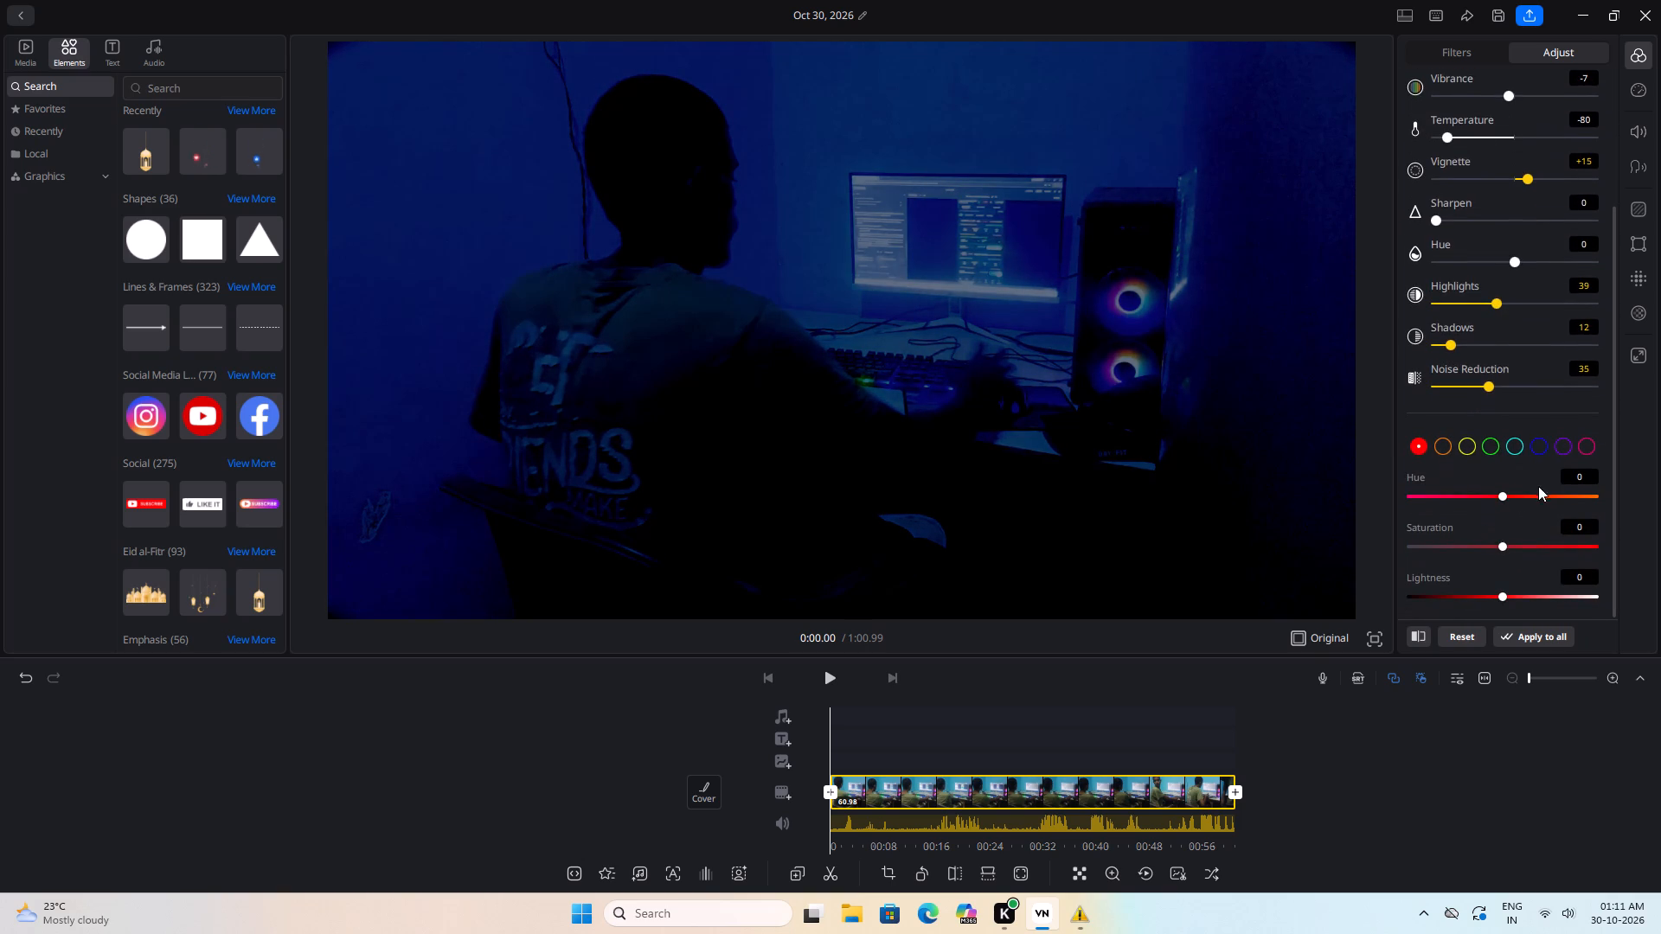
{"action": "left_click_drag", "start_coordinate": [1500, 491], "coordinate": [1385, 517]}
{"action": "left_click_drag", "start_coordinate": [1500, 544], "coordinate": [1406, 557]}
{"action": "left_click_drag", "start_coordinate": [1505, 597], "coordinate": [1458, 598]}
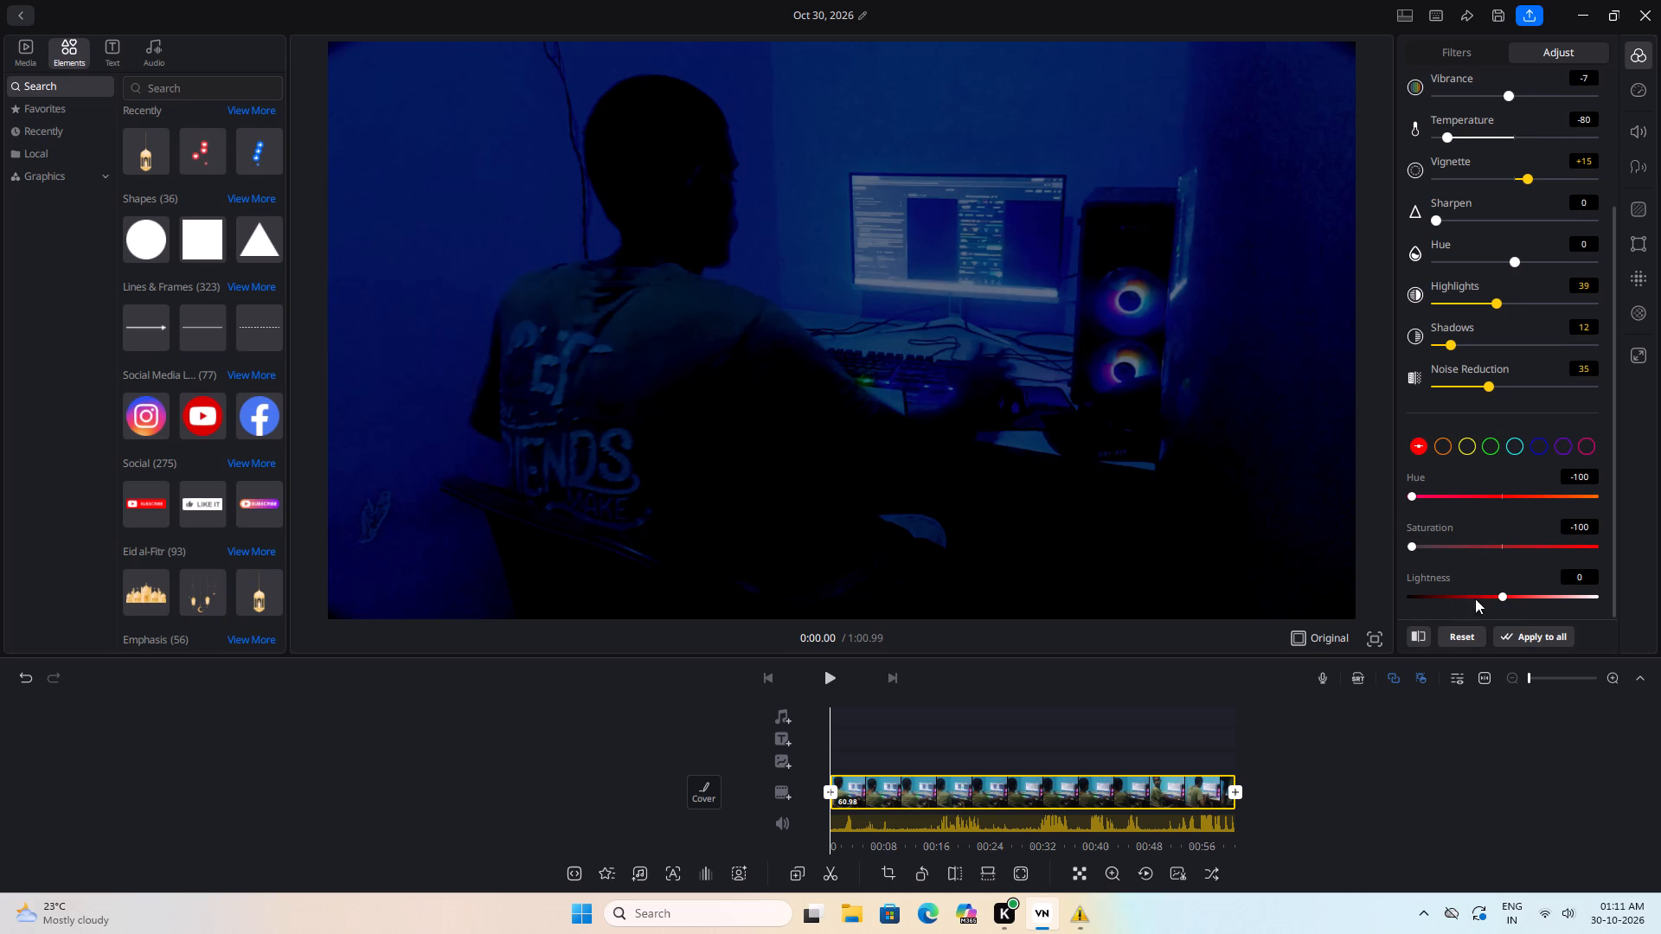
{"action": "left_click_drag", "start_coordinate": [1503, 595], "coordinate": [1395, 597]}
{"action": "scroll", "coordinate": [1549, 430], "scroll_direction": "down", "scroll_amount": 9}
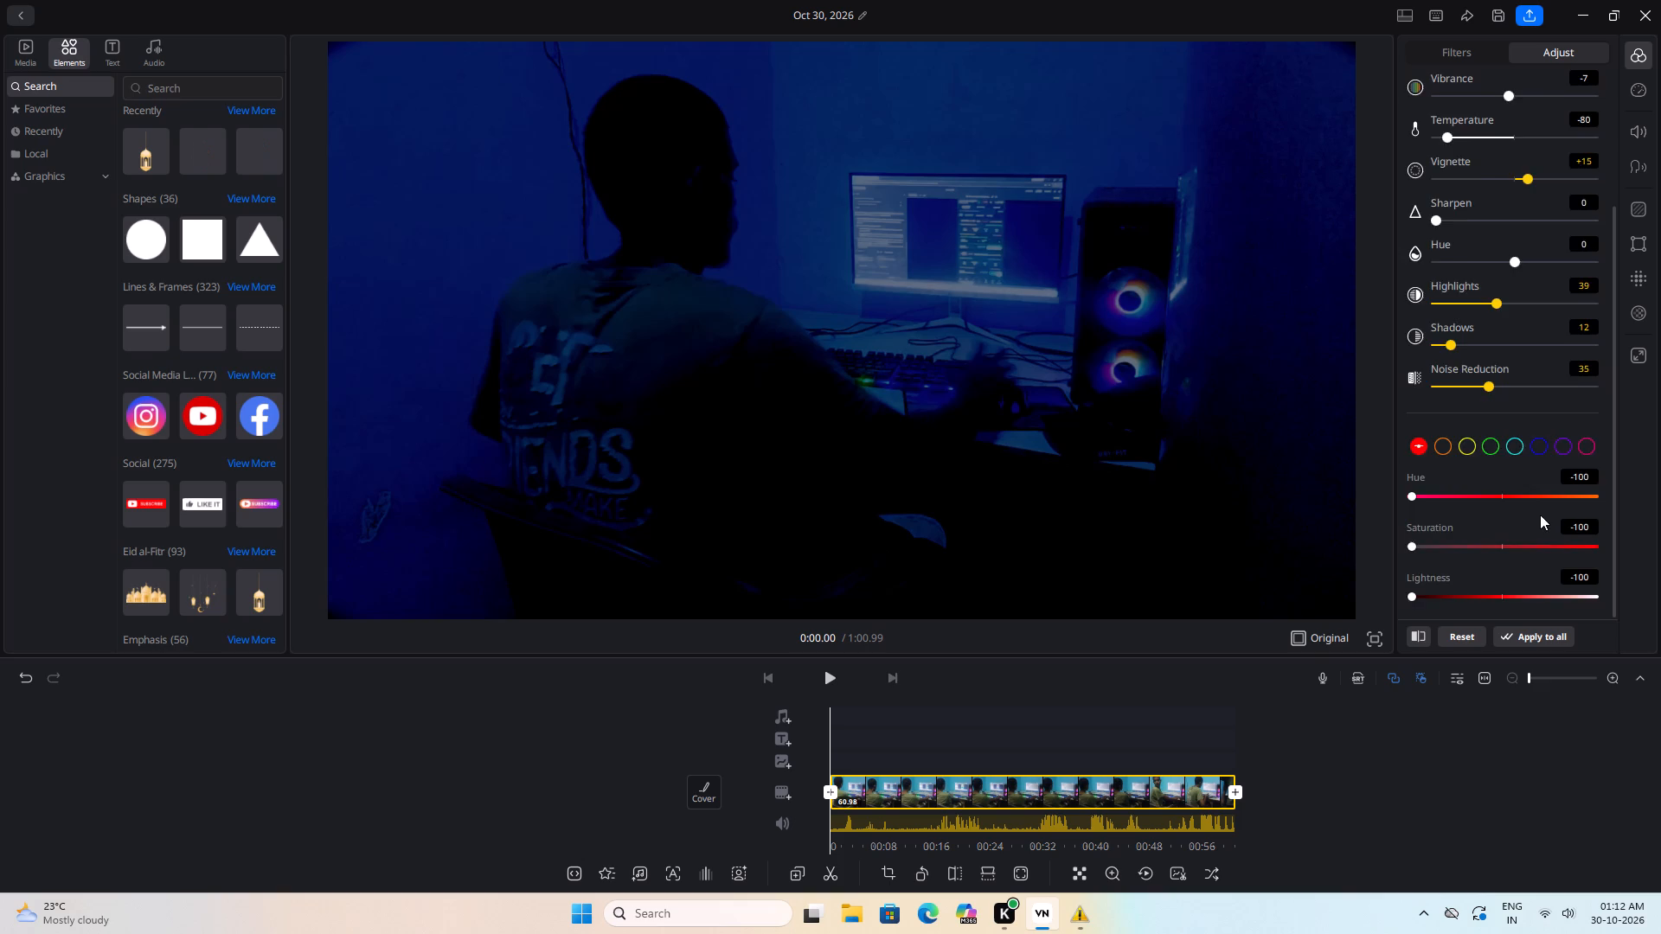
Set the clip's hue to +4 and its vignette to +14 in the colour adjustments.
{"action": "scroll", "coordinate": [1525, 512], "scroll_direction": "up", "scroll_amount": 8}
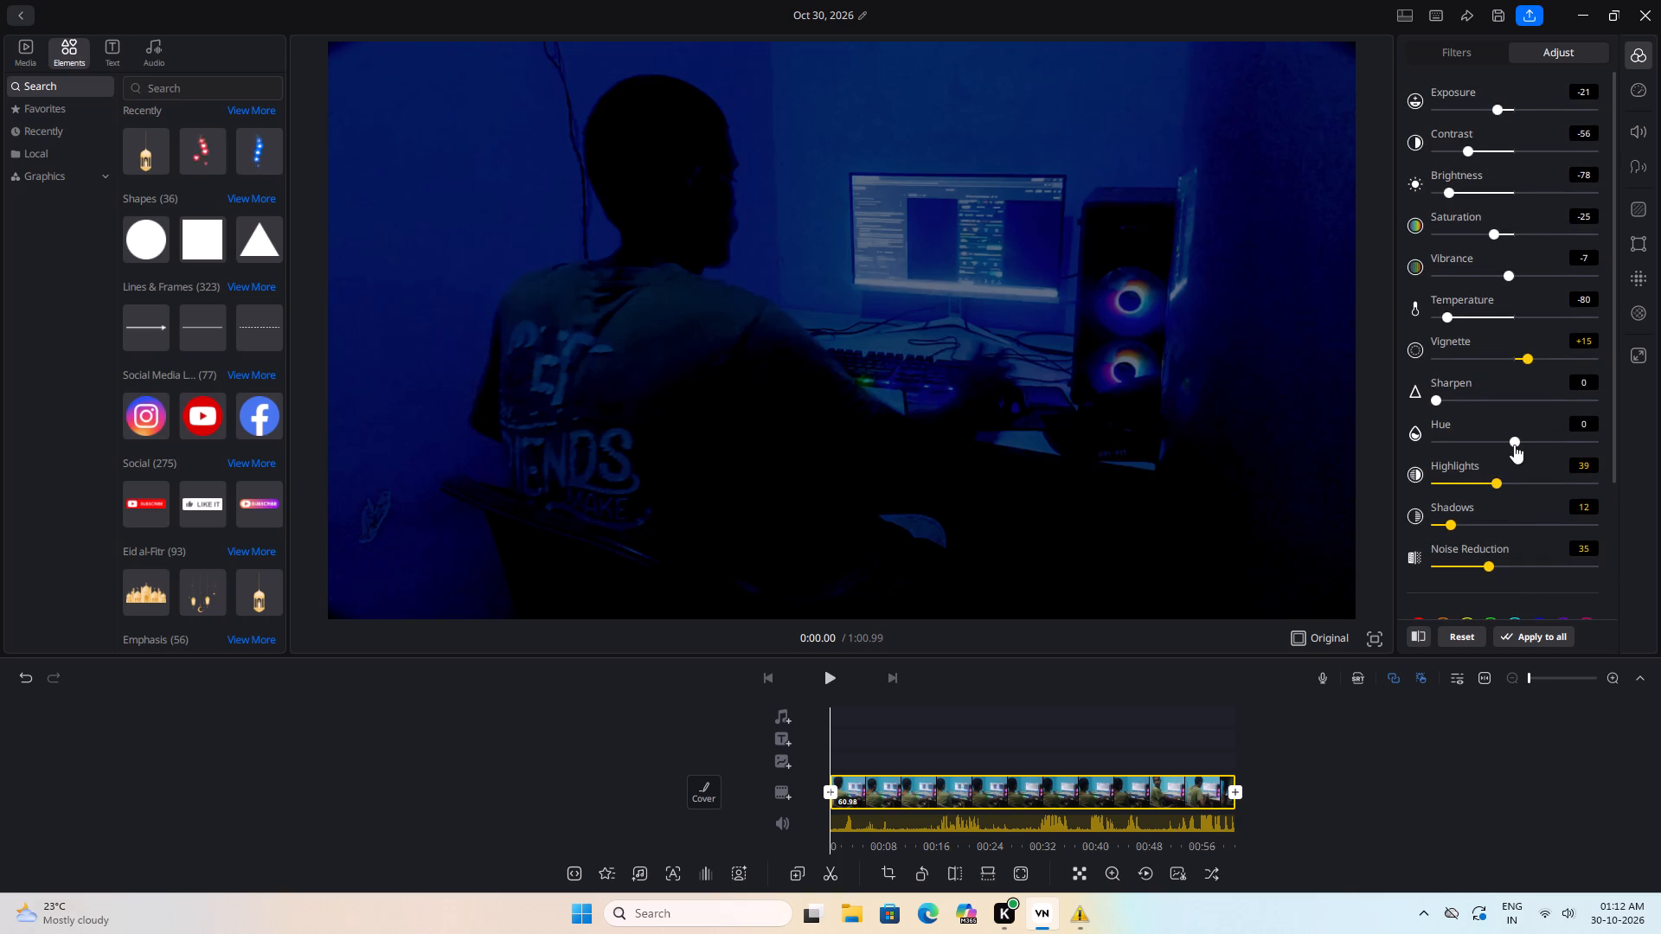
{"action": "left_click_drag", "start_coordinate": [1513, 438], "coordinate": [1549, 438]}
{"action": "left_click_drag", "start_coordinate": [1549, 438], "coordinate": [1557, 435]}
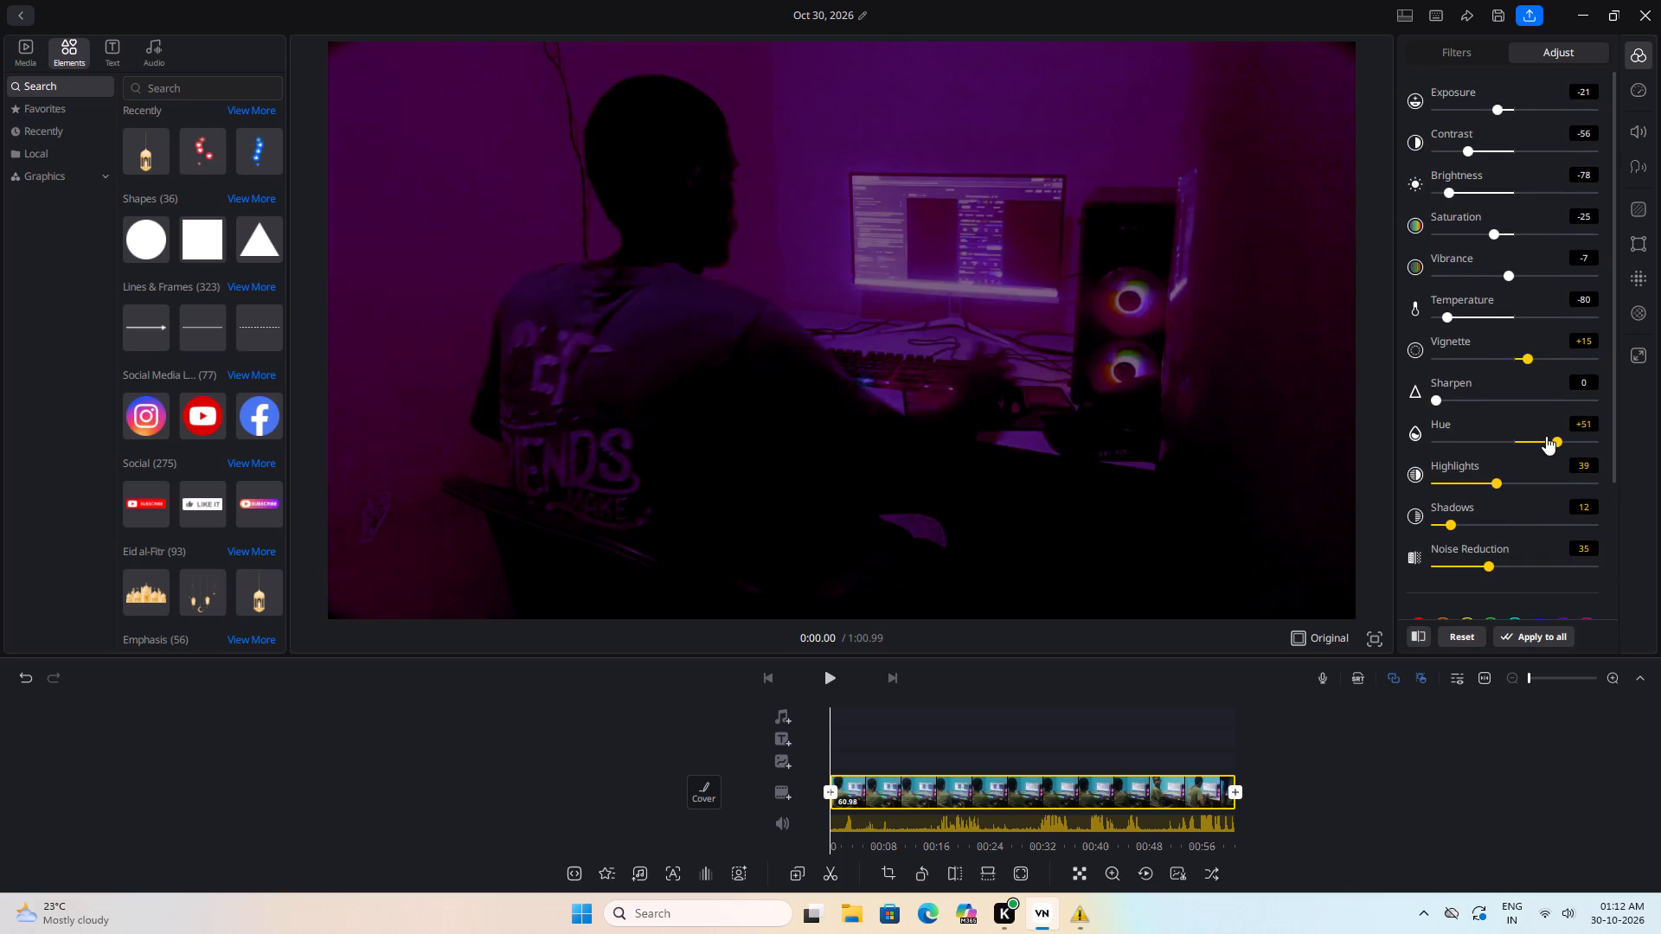
{"action": "left_click_drag", "start_coordinate": [1559, 436], "coordinate": [1555, 439]}
{"action": "left_click_drag", "start_coordinate": [1555, 439], "coordinate": [1458, 451]}
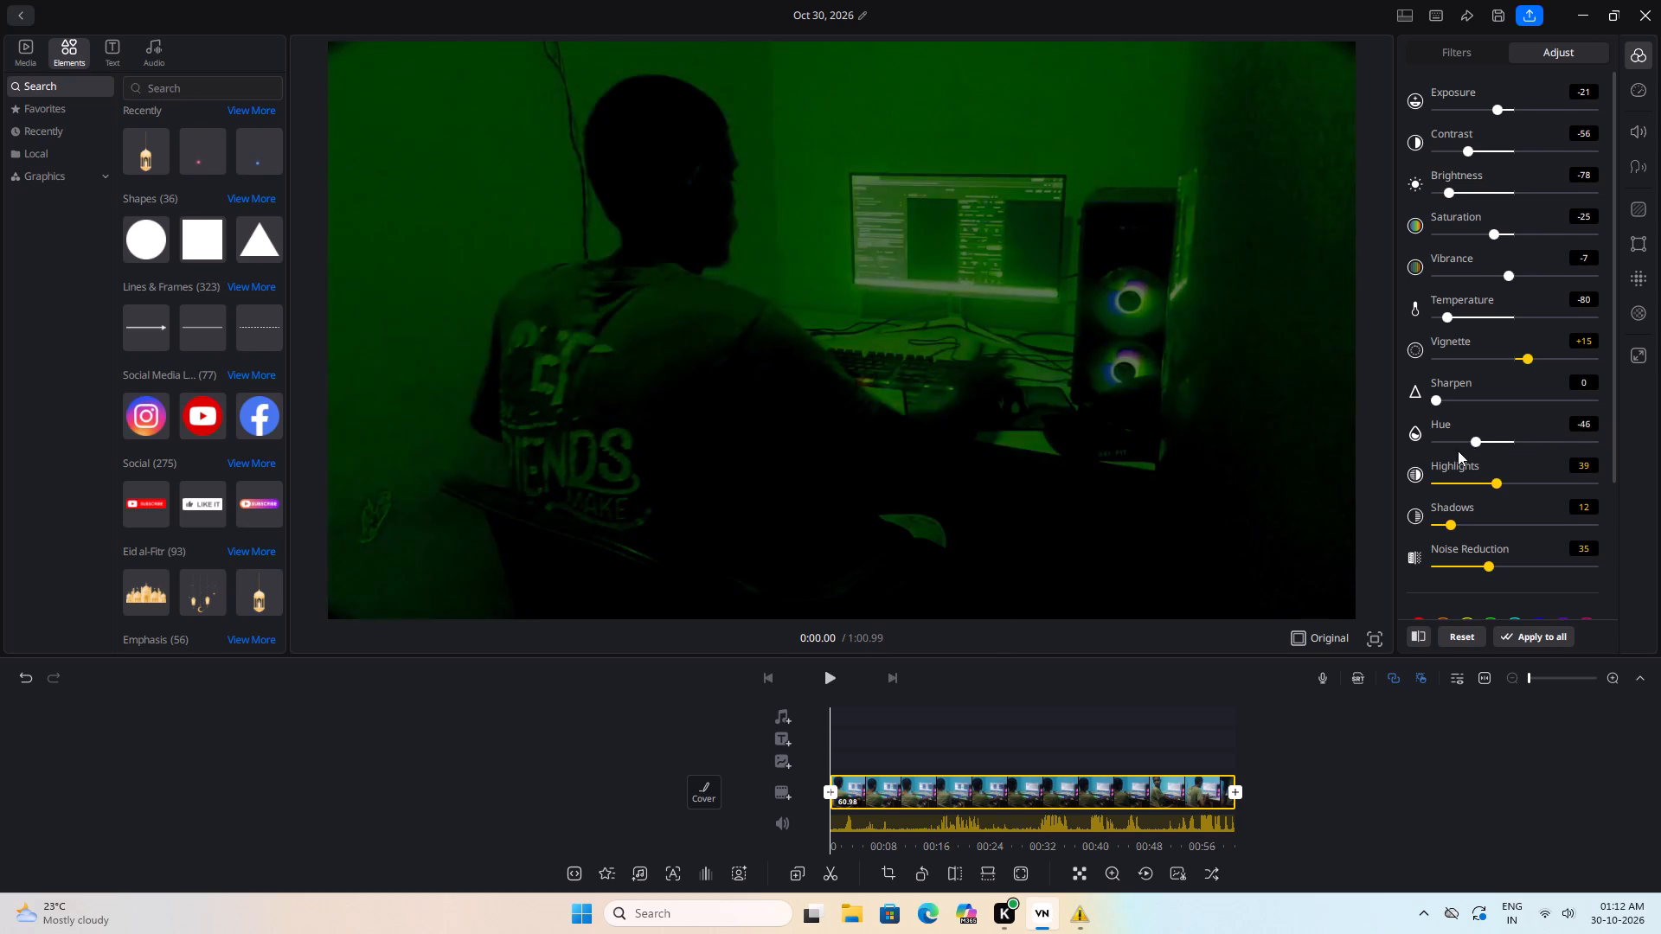
{"action": "left_click_drag", "start_coordinate": [1458, 451], "coordinate": [1487, 456]}
{"action": "left_click_drag", "start_coordinate": [1487, 456], "coordinate": [1617, 464]}
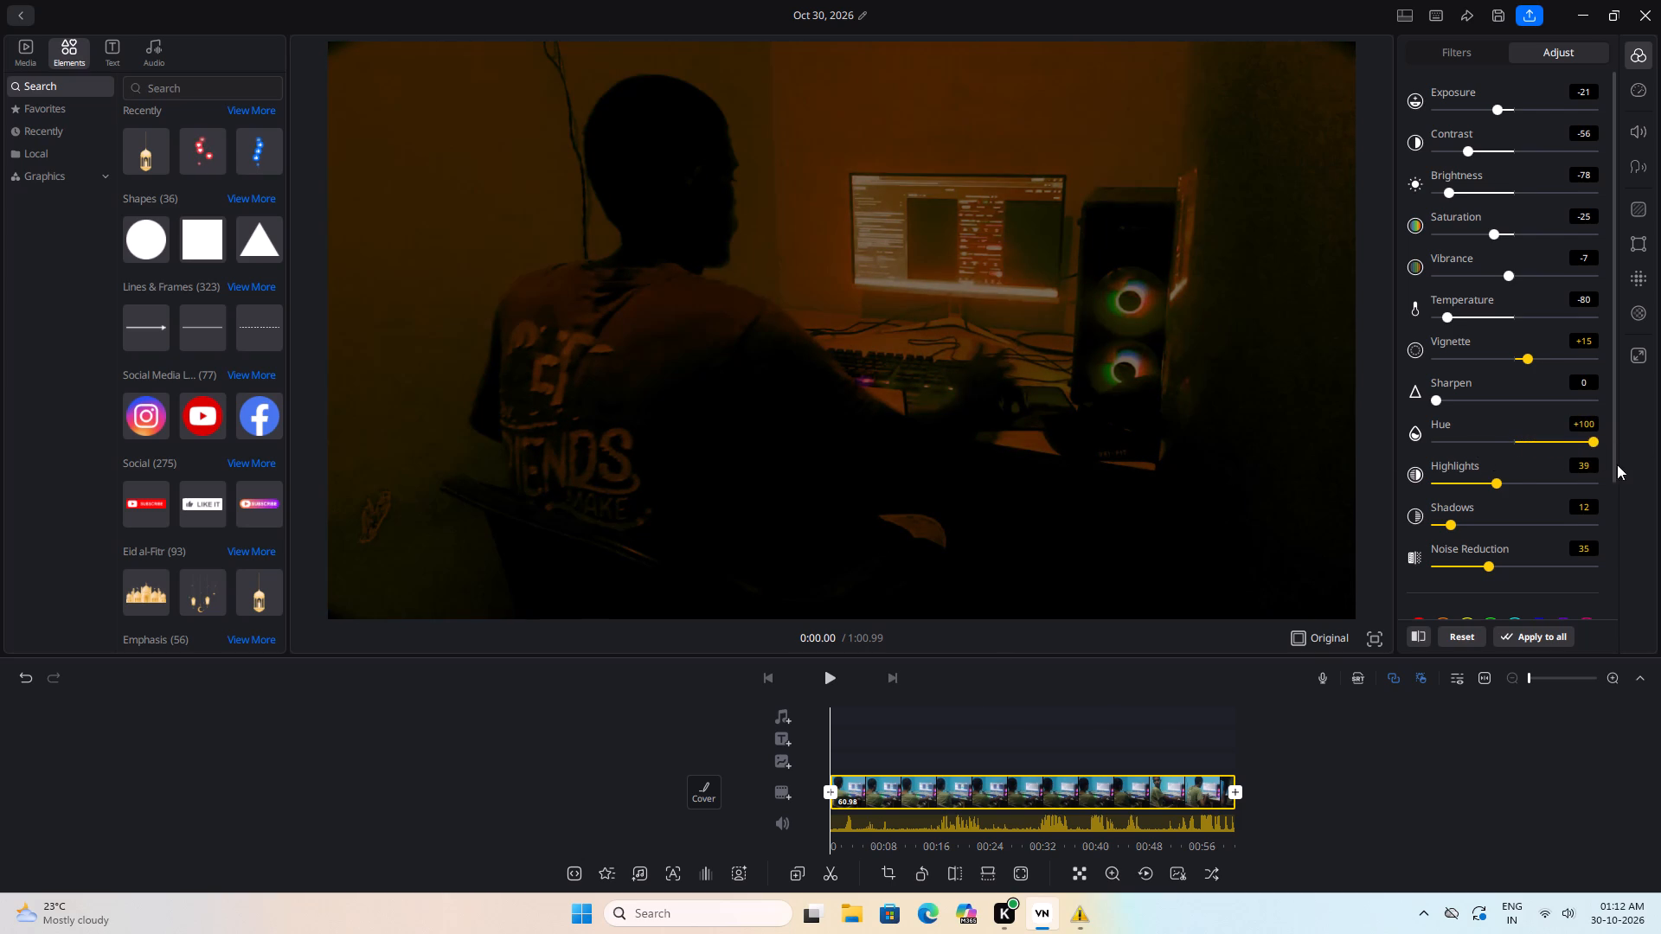
{"action": "left_click_drag", "start_coordinate": [1617, 464], "coordinate": [1533, 473]}
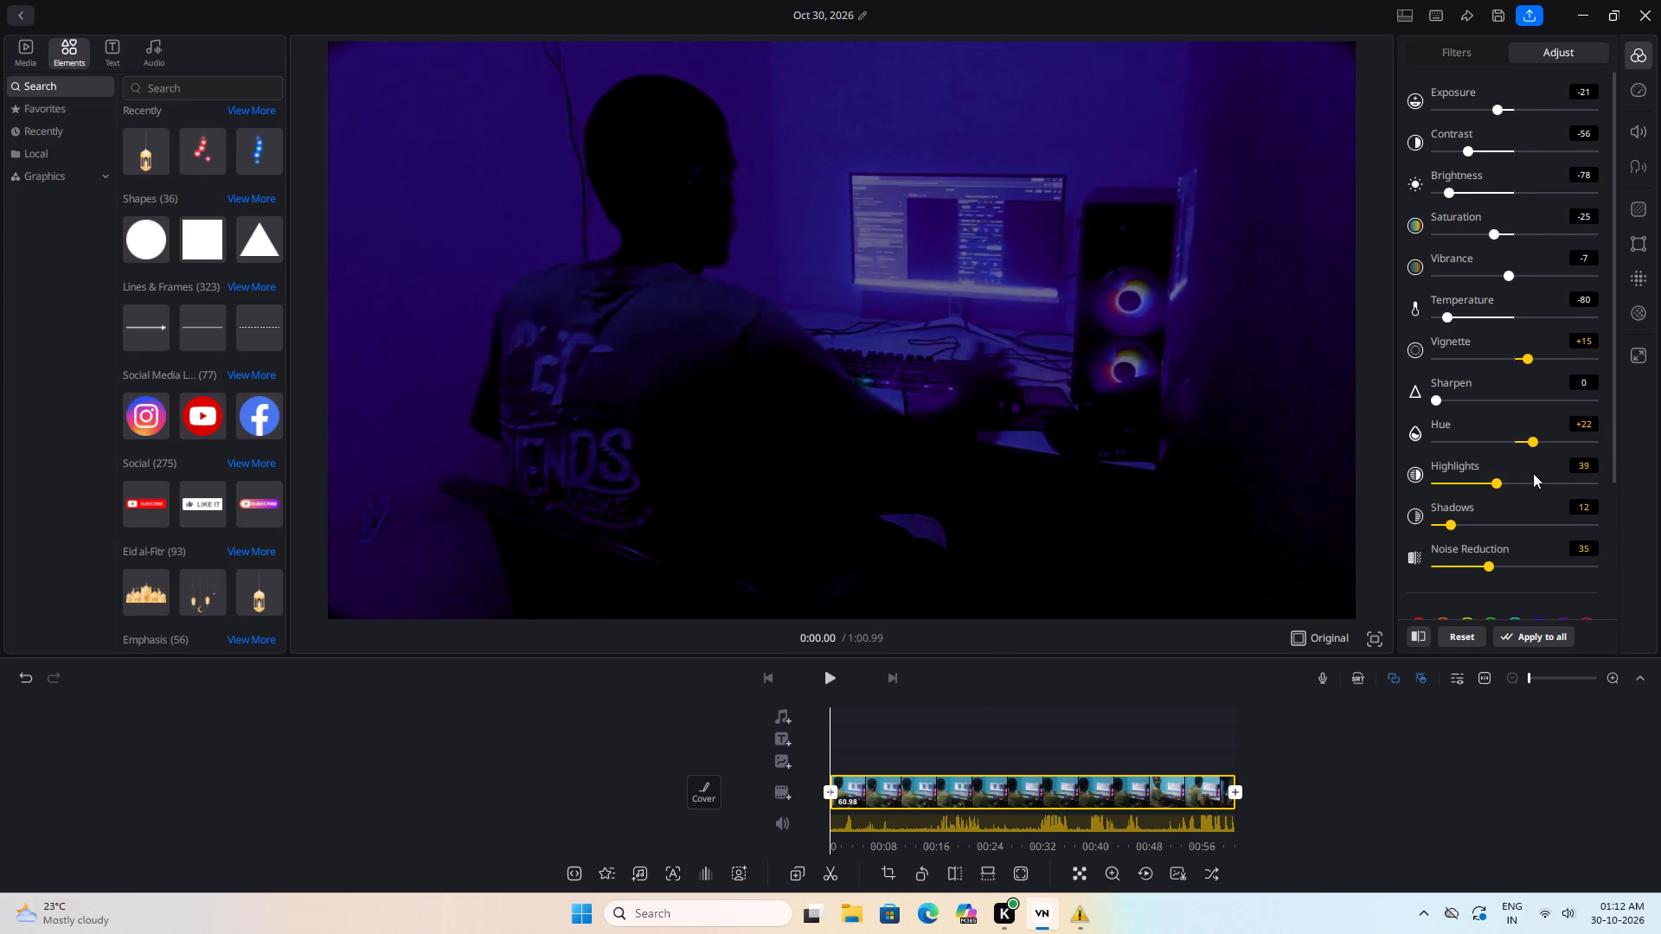
{"action": "left_click_drag", "start_coordinate": [1533, 473], "coordinate": [1518, 477]}
{"action": "scroll", "coordinate": [1495, 373], "scroll_direction": "up", "scroll_amount": 1}
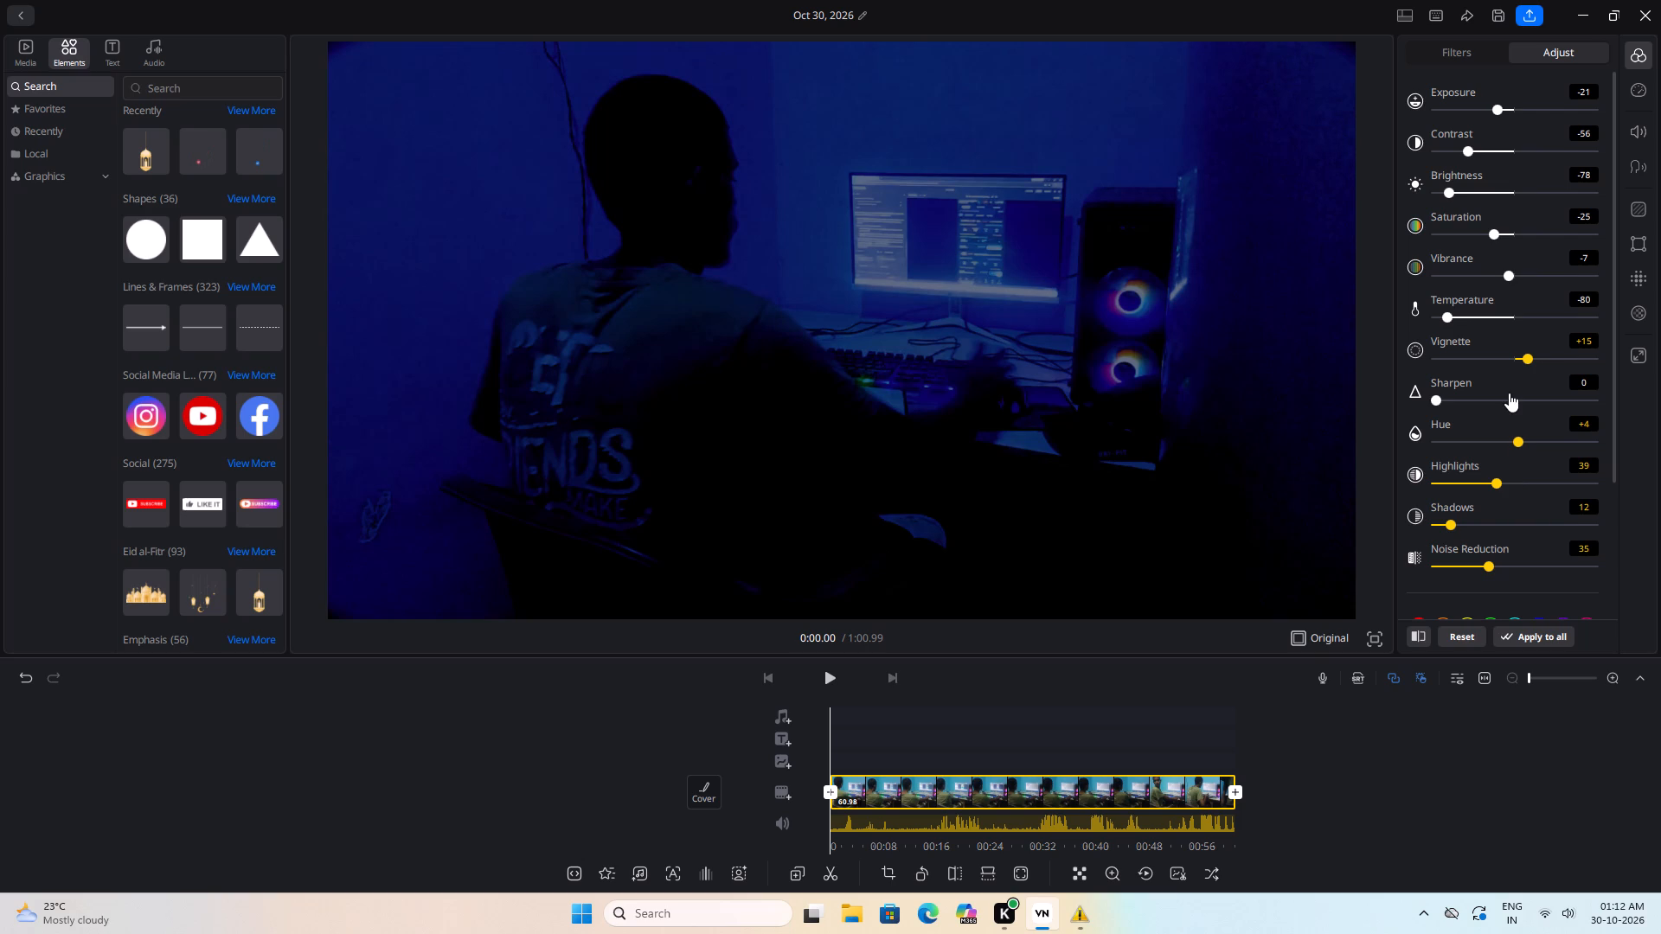
{"action": "left_click_drag", "start_coordinate": [1528, 354], "coordinate": [1539, 354]}
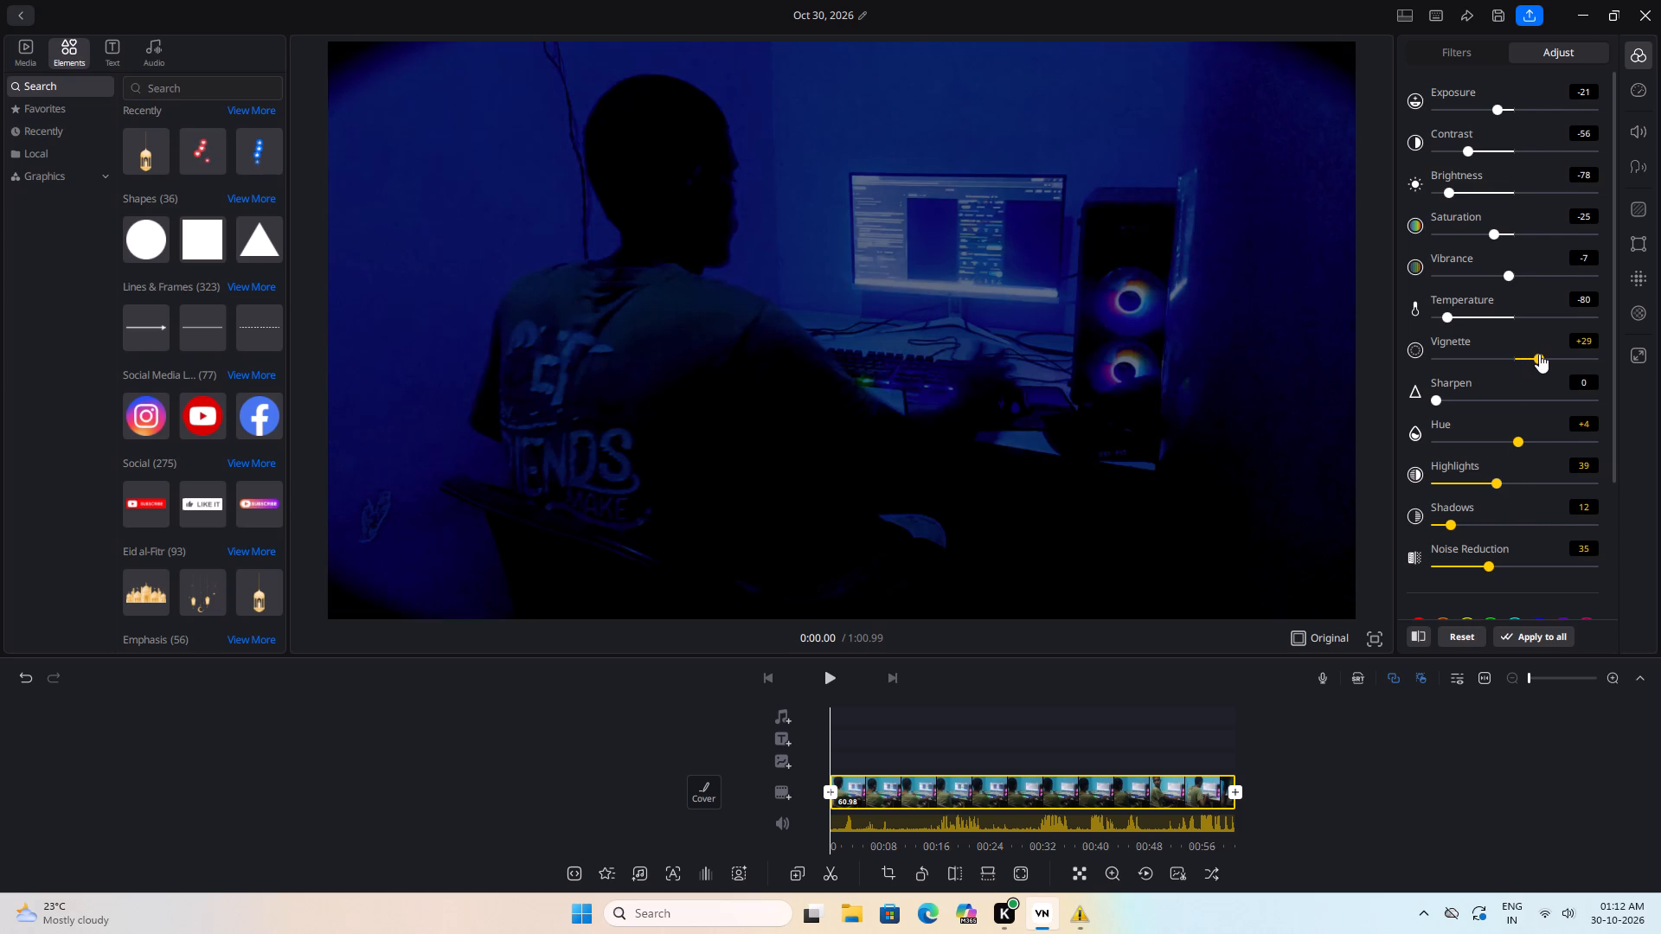
{"action": "left_click_drag", "start_coordinate": [1539, 354], "coordinate": [1527, 364]}
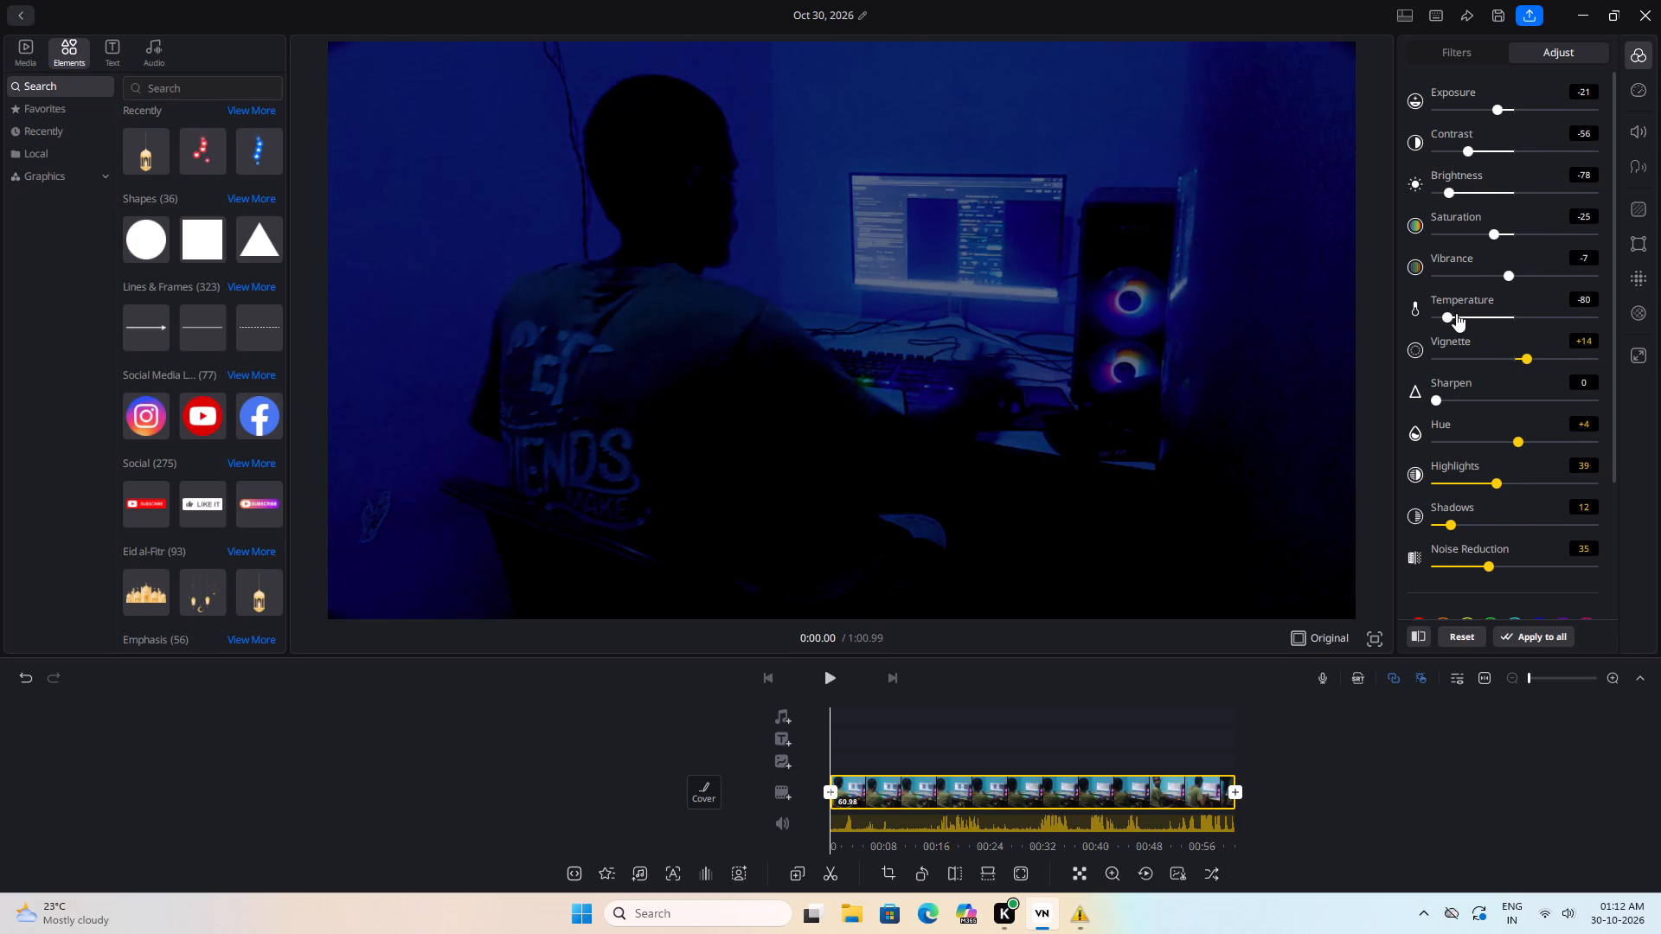
Set the clip's vibrance to +46 and its exposure to -54 in the colour adjustments.
{"action": "left_click_drag", "start_coordinate": [1506, 275], "coordinate": [1507, 275]}
{"action": "left_click_drag", "start_coordinate": [1507, 275], "coordinate": [1458, 280]}
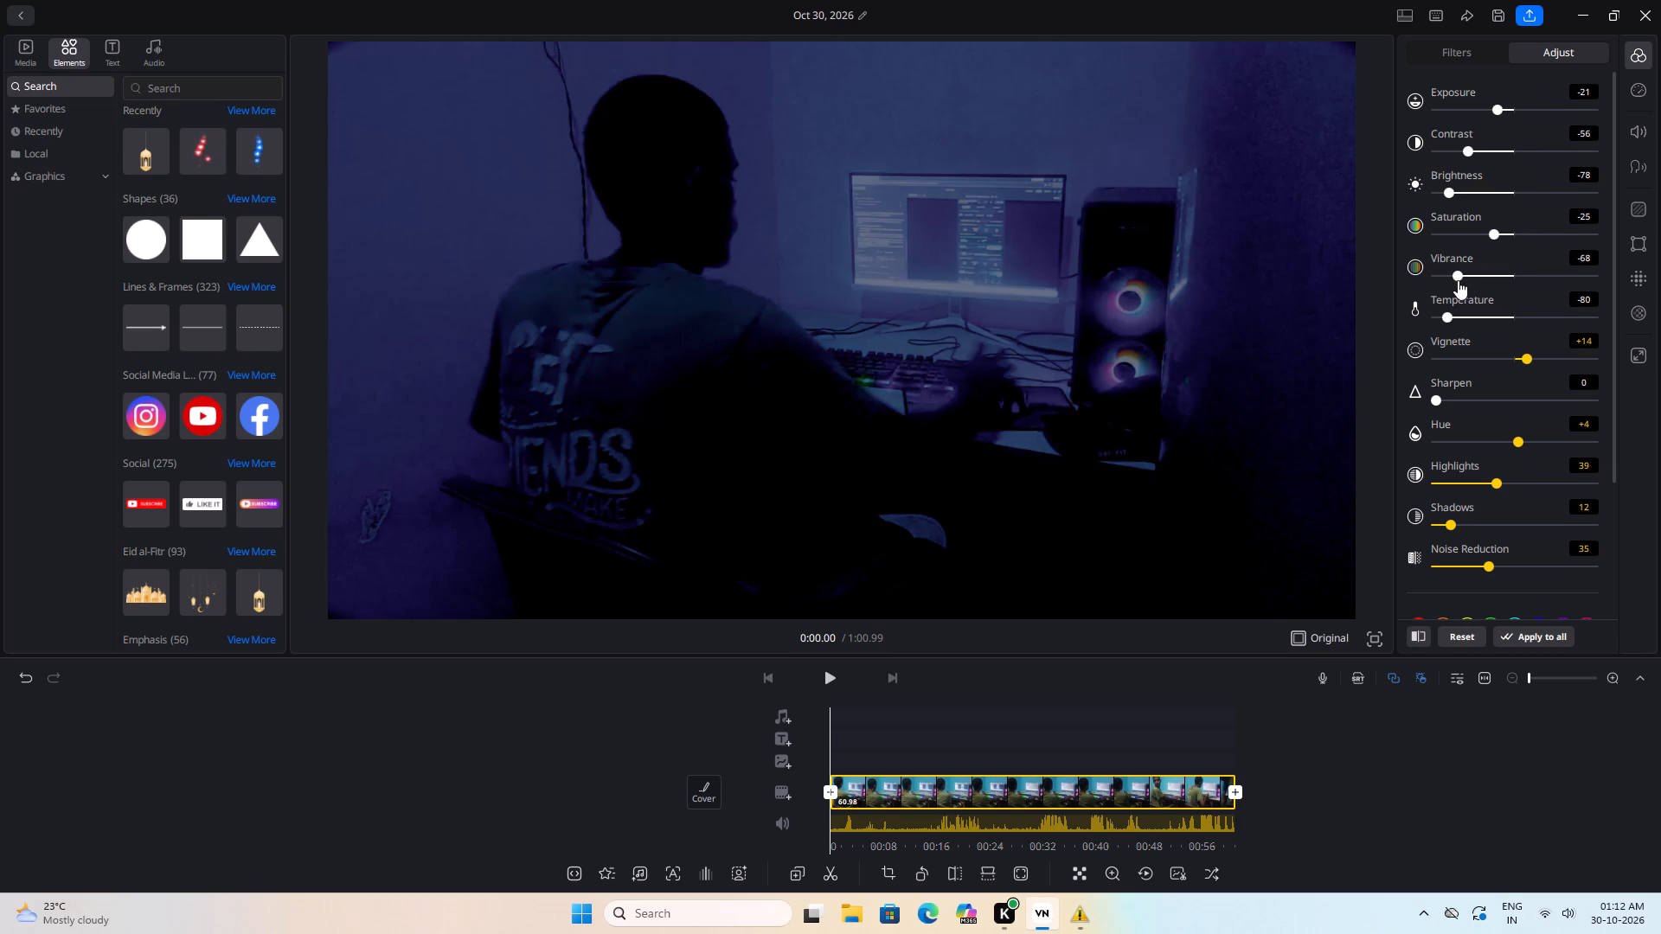
{"action": "left_click_drag", "start_coordinate": [1458, 280], "coordinate": [1535, 277]}
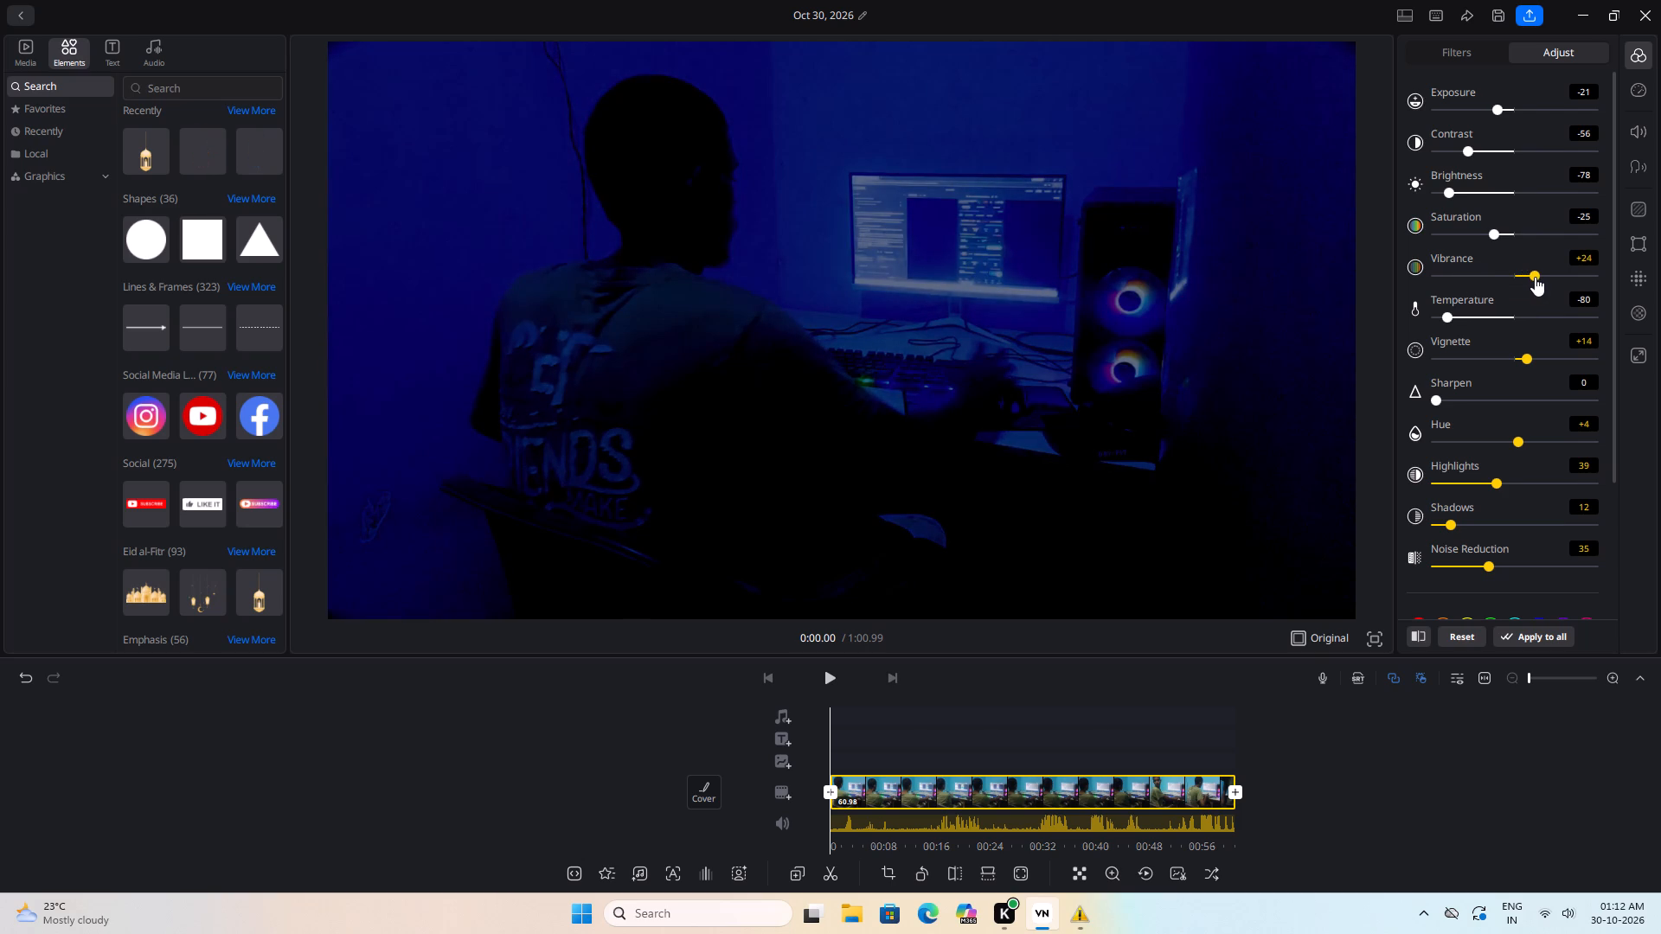
{"action": "left_click_drag", "start_coordinate": [1535, 277], "coordinate": [1554, 276]}
{"action": "left_click_drag", "start_coordinate": [1554, 276], "coordinate": [1554, 278]}
{"action": "scroll", "coordinate": [1535, 194], "scroll_direction": "up", "scroll_amount": 2}
{"action": "left_click_drag", "start_coordinate": [1497, 104], "coordinate": [1491, 114]}
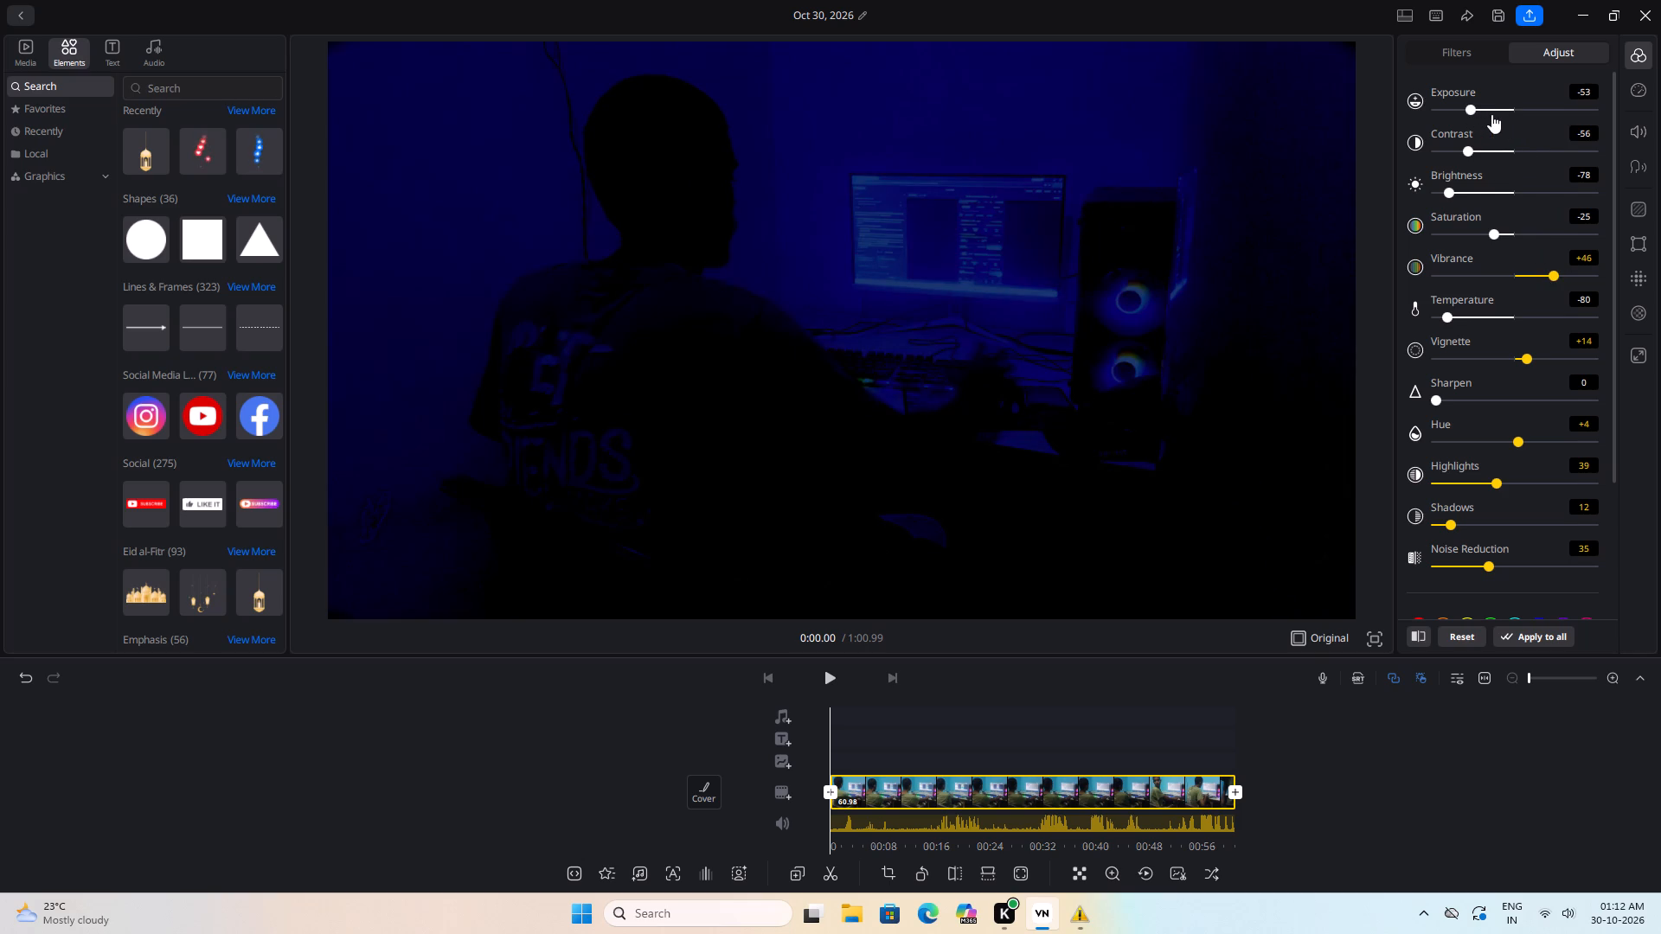
{"action": "left_click_drag", "start_coordinate": [1491, 114], "coordinate": [1477, 118]}
{"action": "left_click_drag", "start_coordinate": [1477, 118], "coordinate": [1470, 118]}
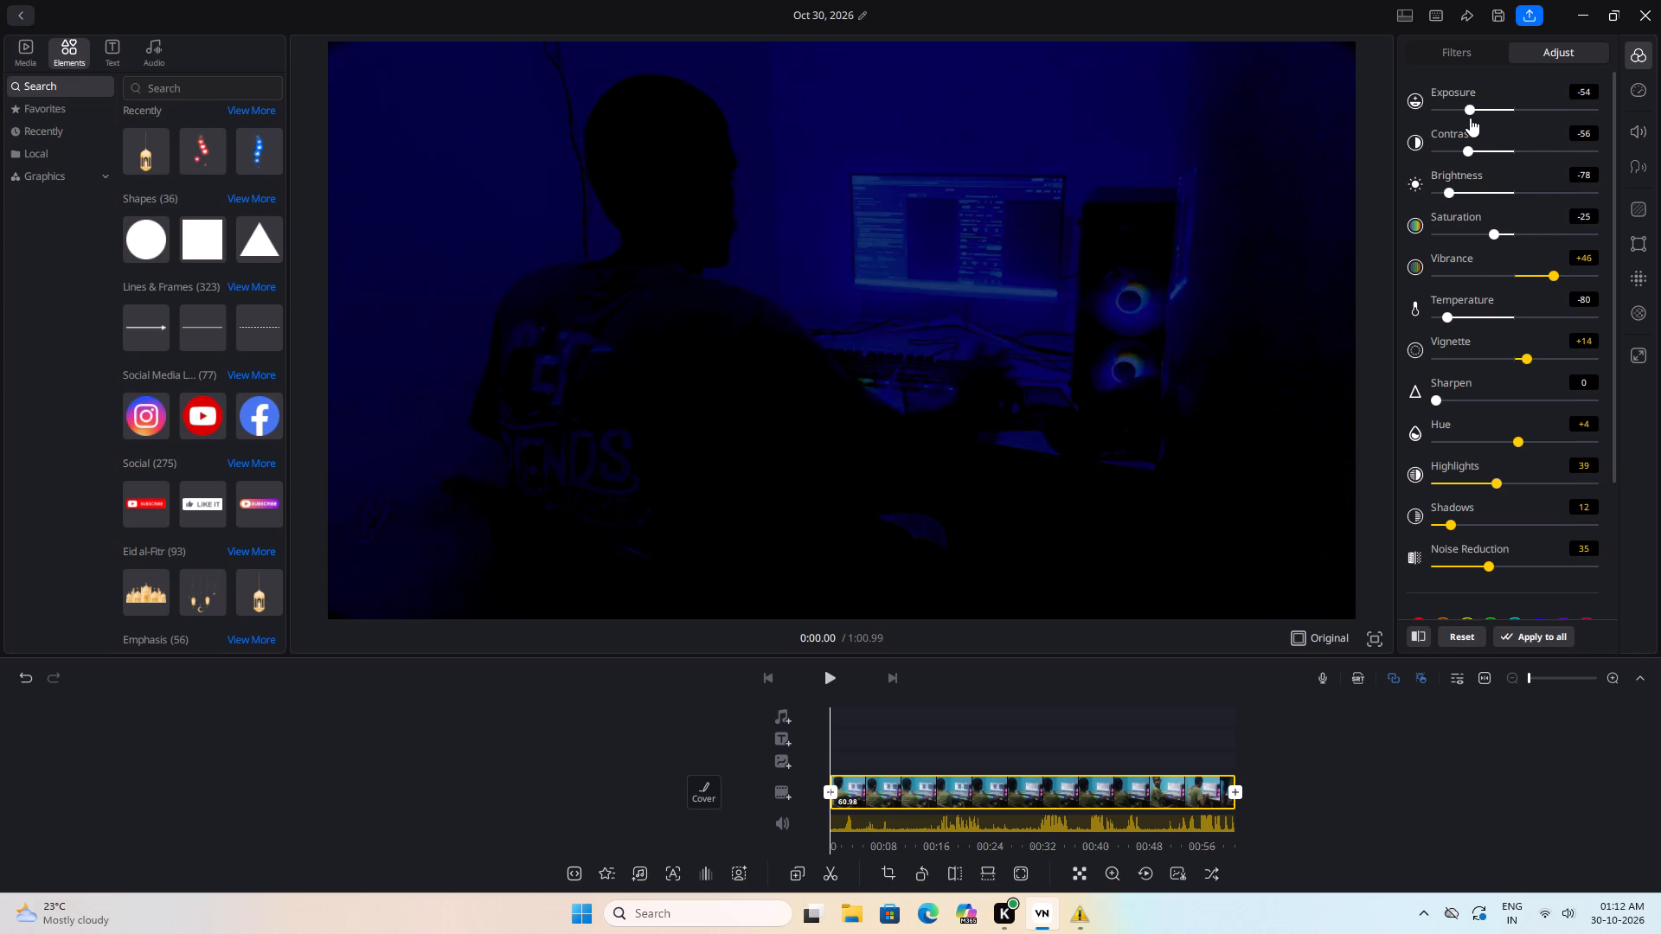
Play the graded clip, return to its start and play it again to review the dark blue look.
{"action": "left_click", "coordinate": [1633, 82]}
{"action": "left_click", "coordinate": [1637, 119]}
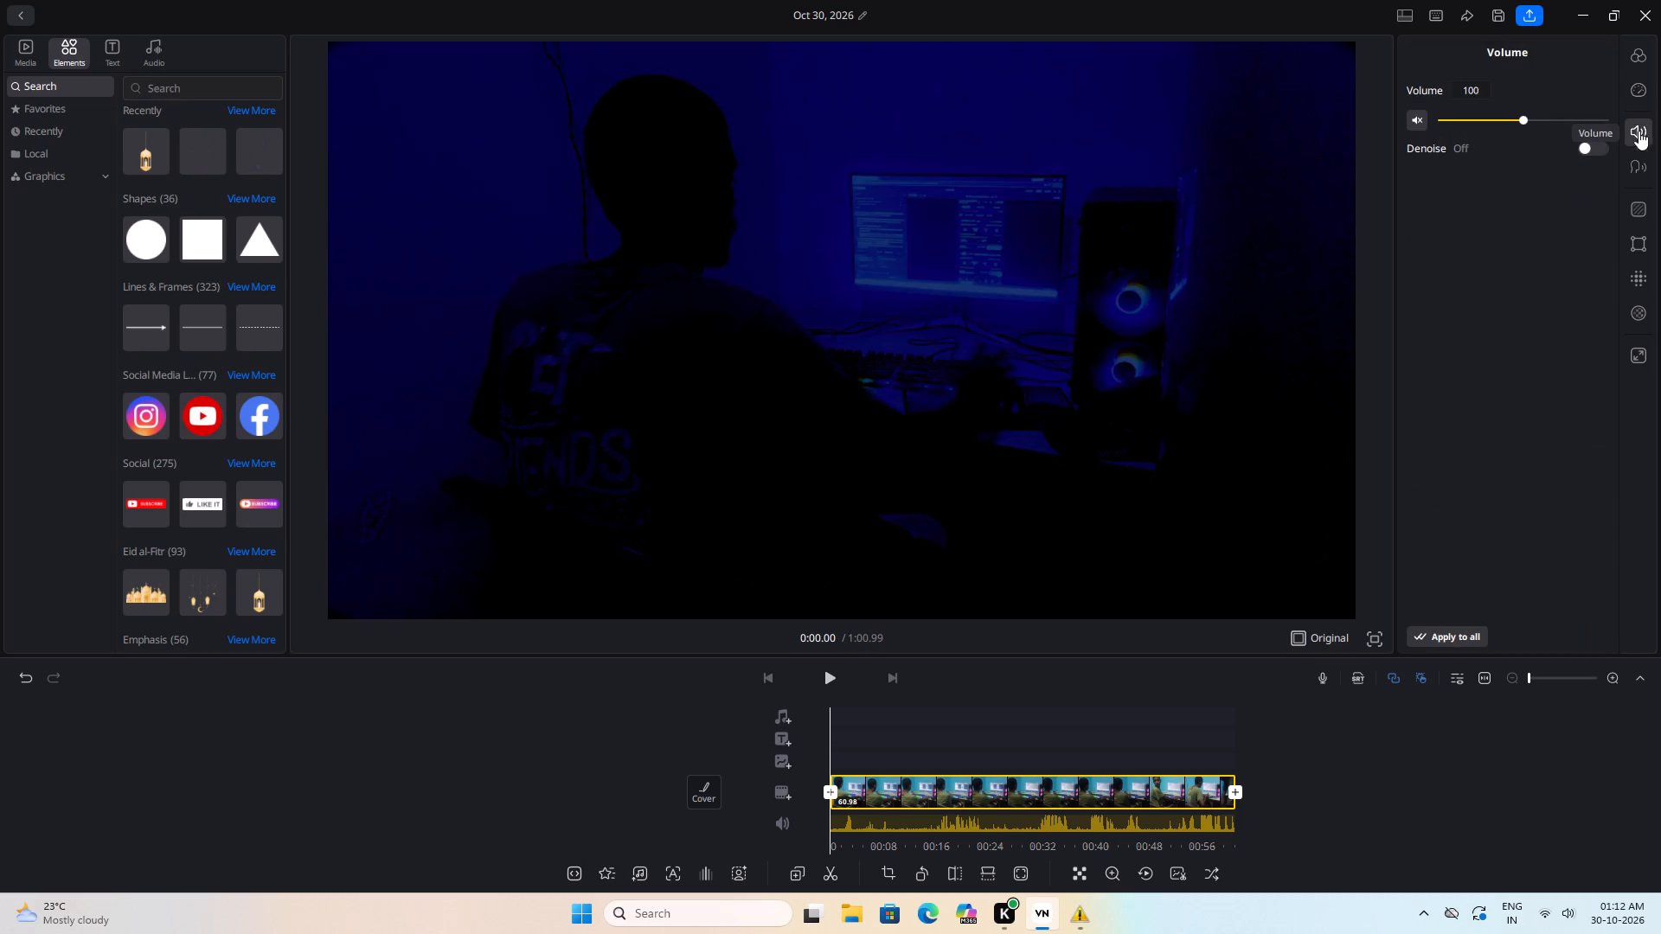
{"action": "scroll", "coordinate": [1251, 506], "scroll_direction": "up", "scroll_amount": 1}
{"action": "left_click", "coordinate": [1158, 663]}
{"action": "left_click", "coordinate": [818, 678]}
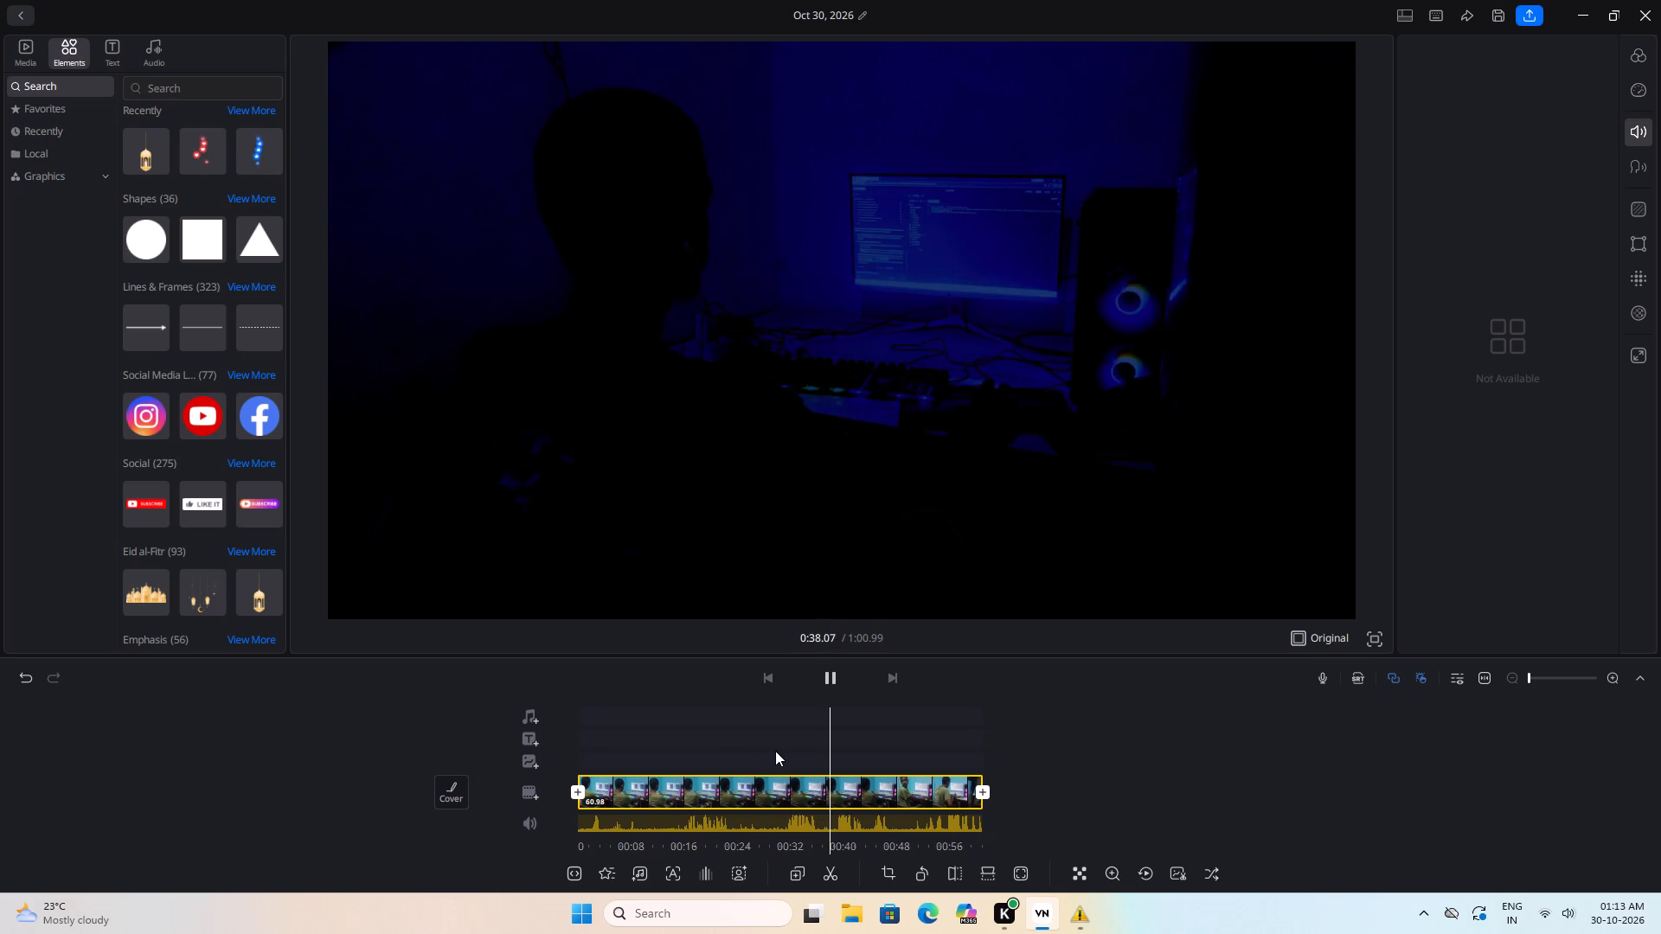
{"action": "left_click_drag", "start_coordinate": [683, 730], "coordinate": [1099, 786]}
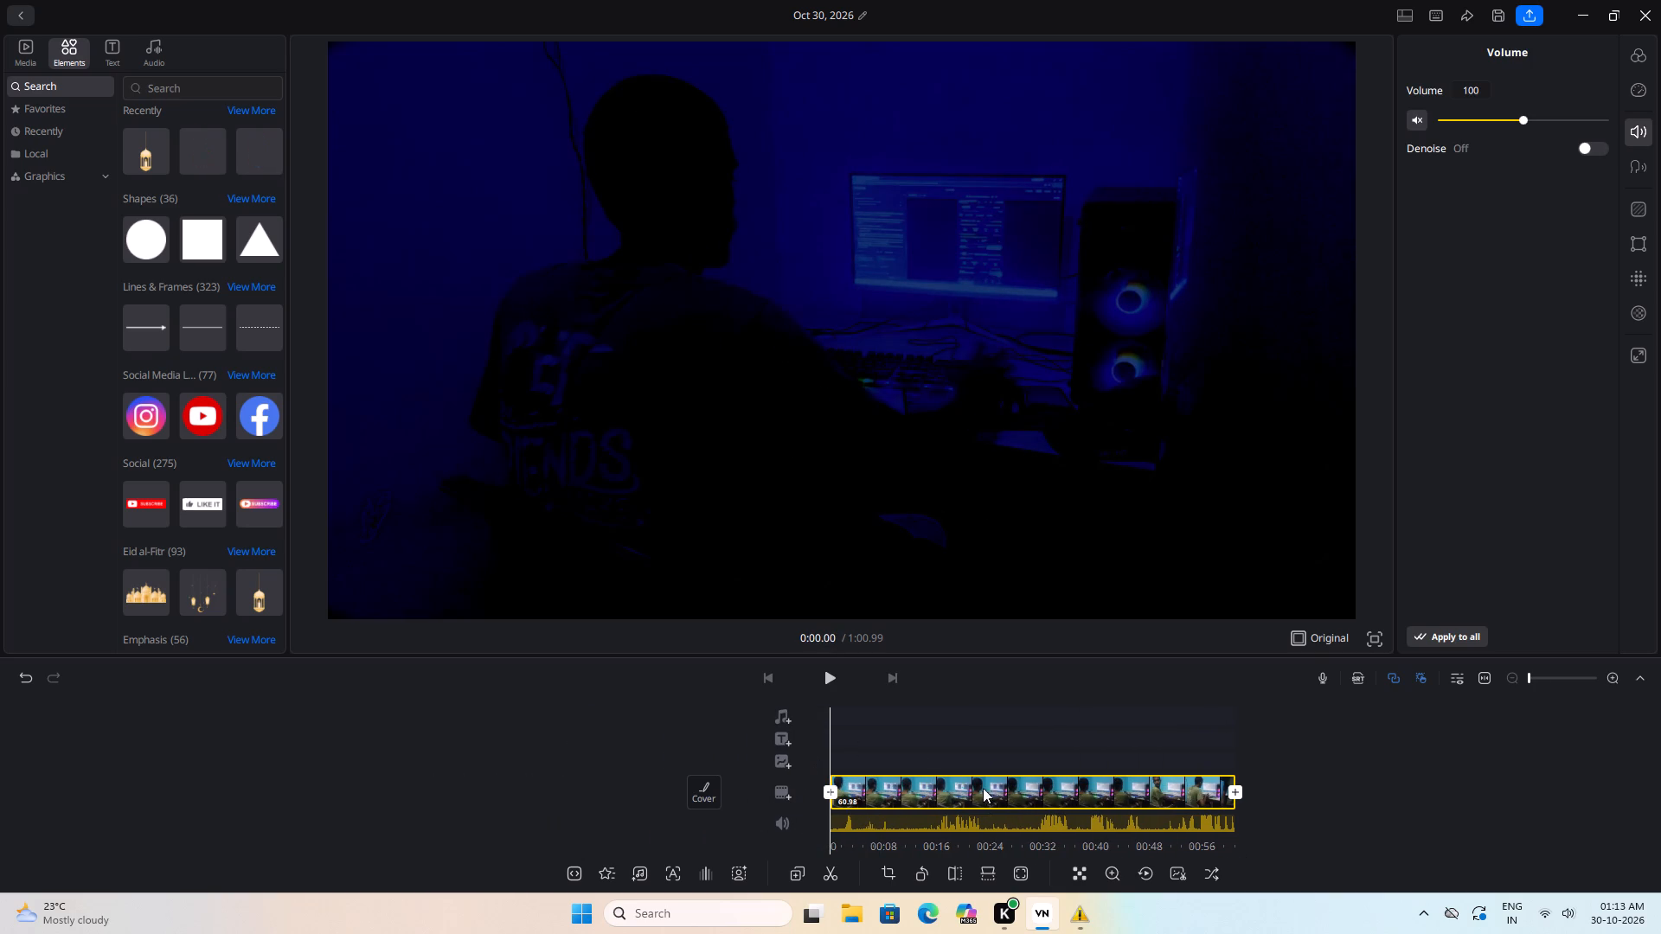
{"action": "left_click", "coordinate": [832, 669]}
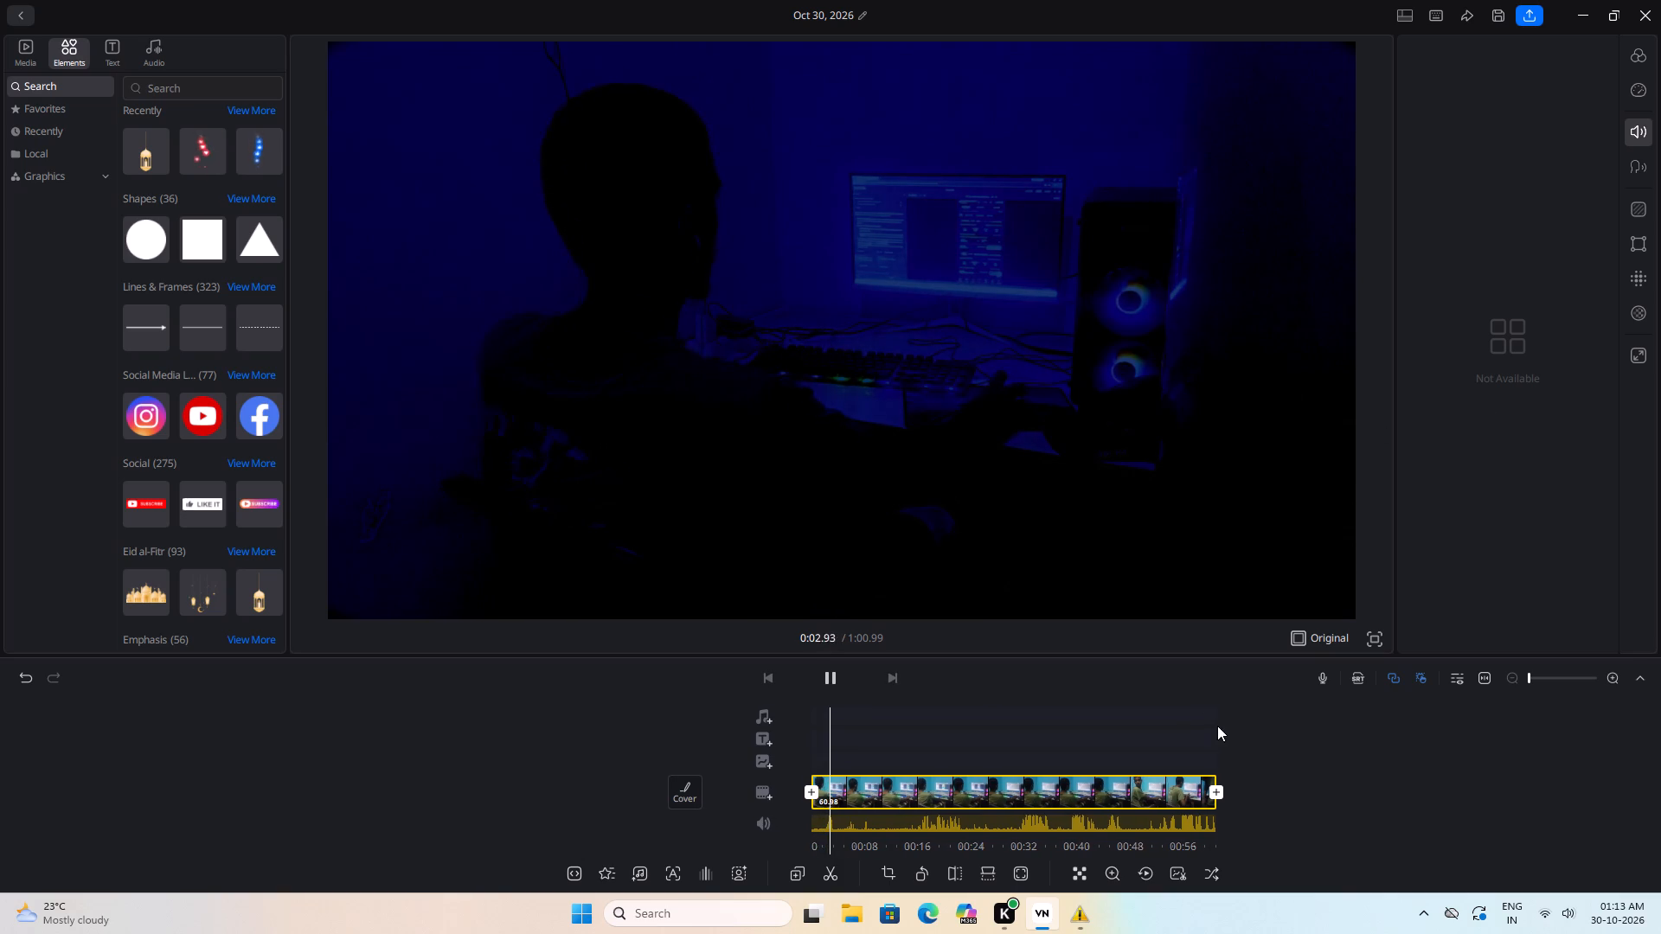
Change the project's aspect ratio from Original to 16:9.
{"action": "left_click", "coordinate": [1320, 642]}
{"action": "left_click", "coordinate": [630, 588]}
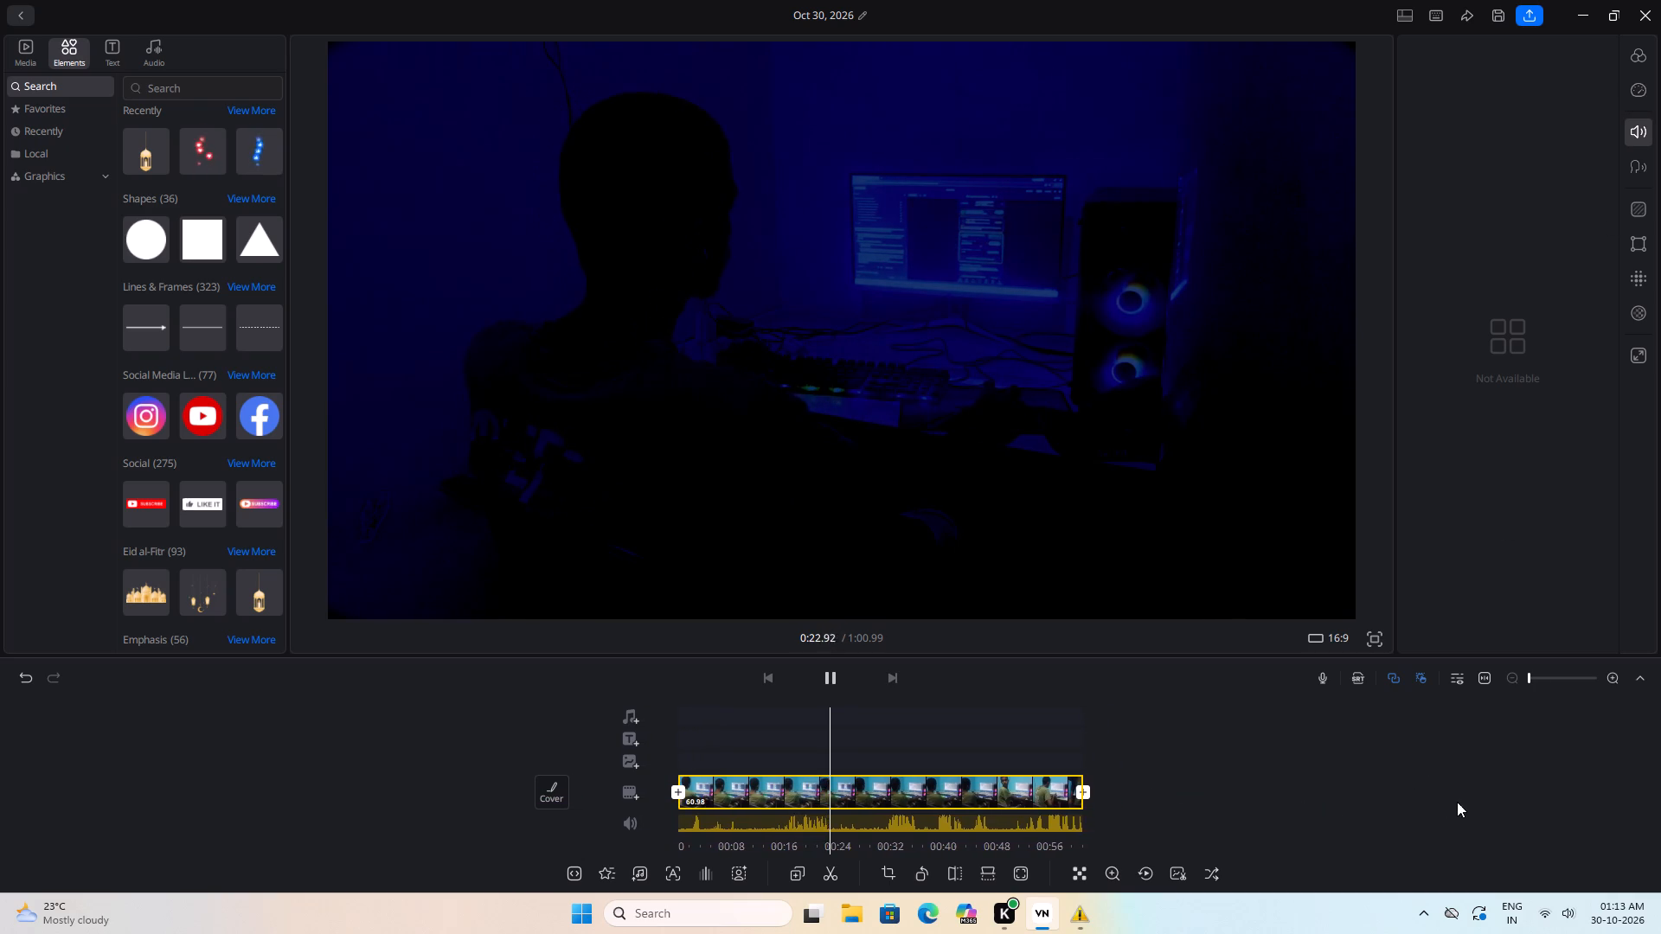
Play the clip through to its end, then bring the playhead back near the beginning.
{"action": "left_click_drag", "start_coordinate": [1430, 798], "coordinate": [1257, 827]}
{"action": "left_click", "coordinate": [840, 678]}
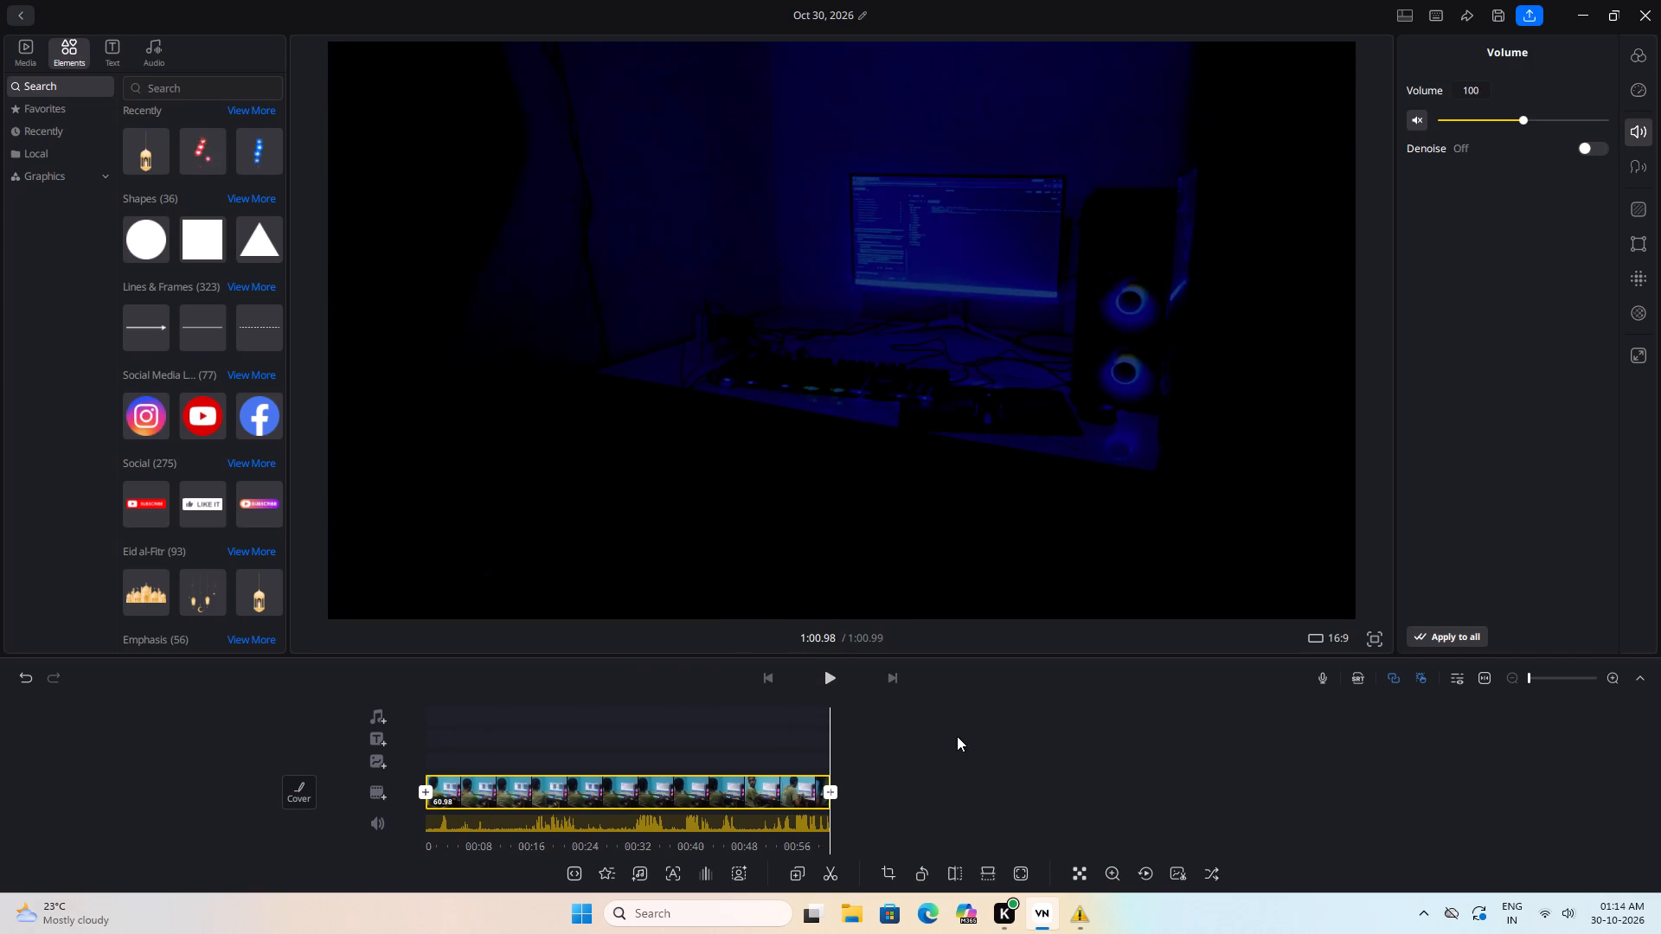
{"action": "left_click_drag", "start_coordinate": [957, 736], "coordinate": [1492, 766]}
Reduce the VN editor to a smaller window, move it aside and dismiss the Program Compatibility Assistant message.
{"action": "left_click", "coordinate": [1615, 10]}
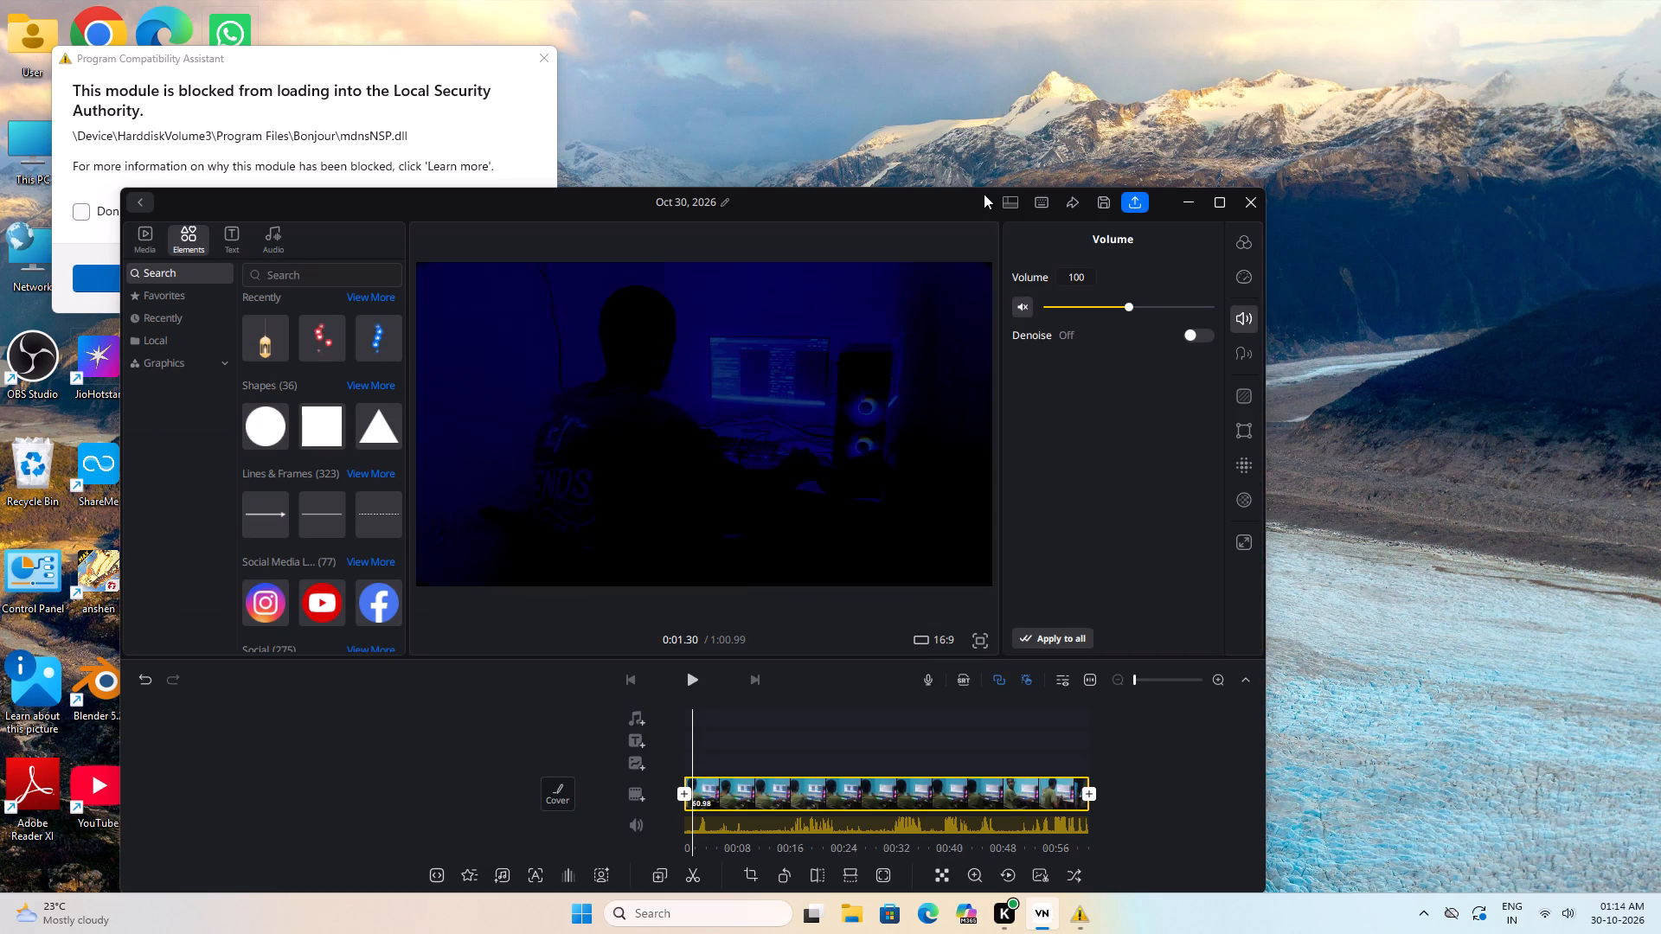
{"action": "left_click_drag", "start_coordinate": [934, 193], "coordinate": [1157, 202]}
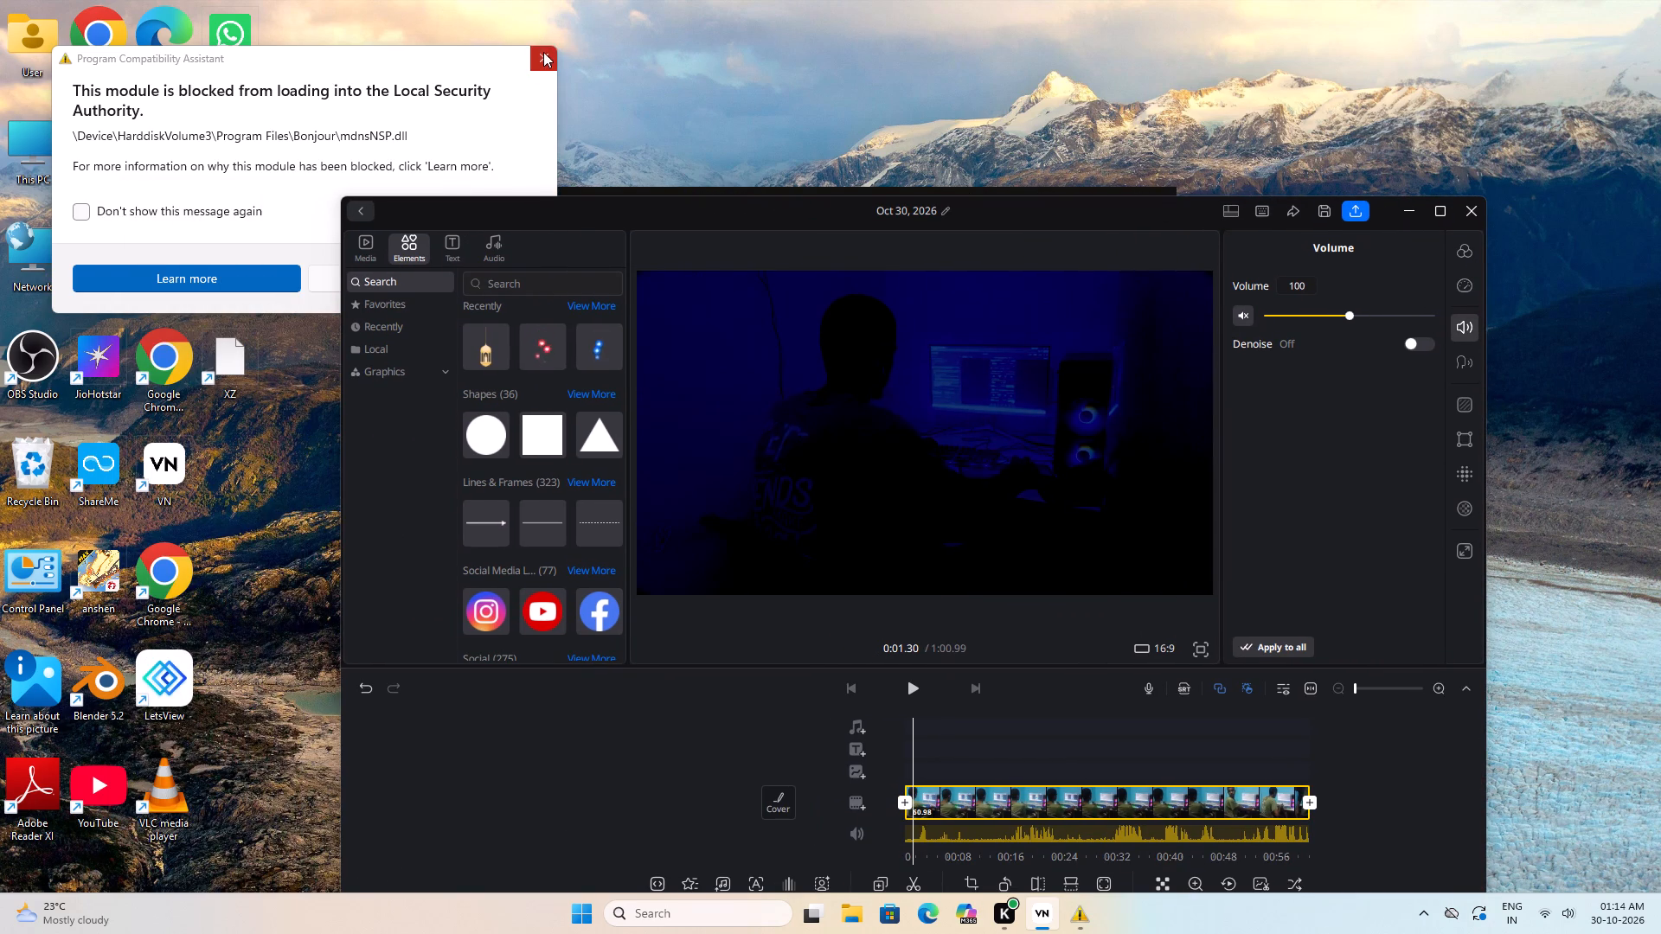
{"action": "left_click", "coordinate": [543, 53]}
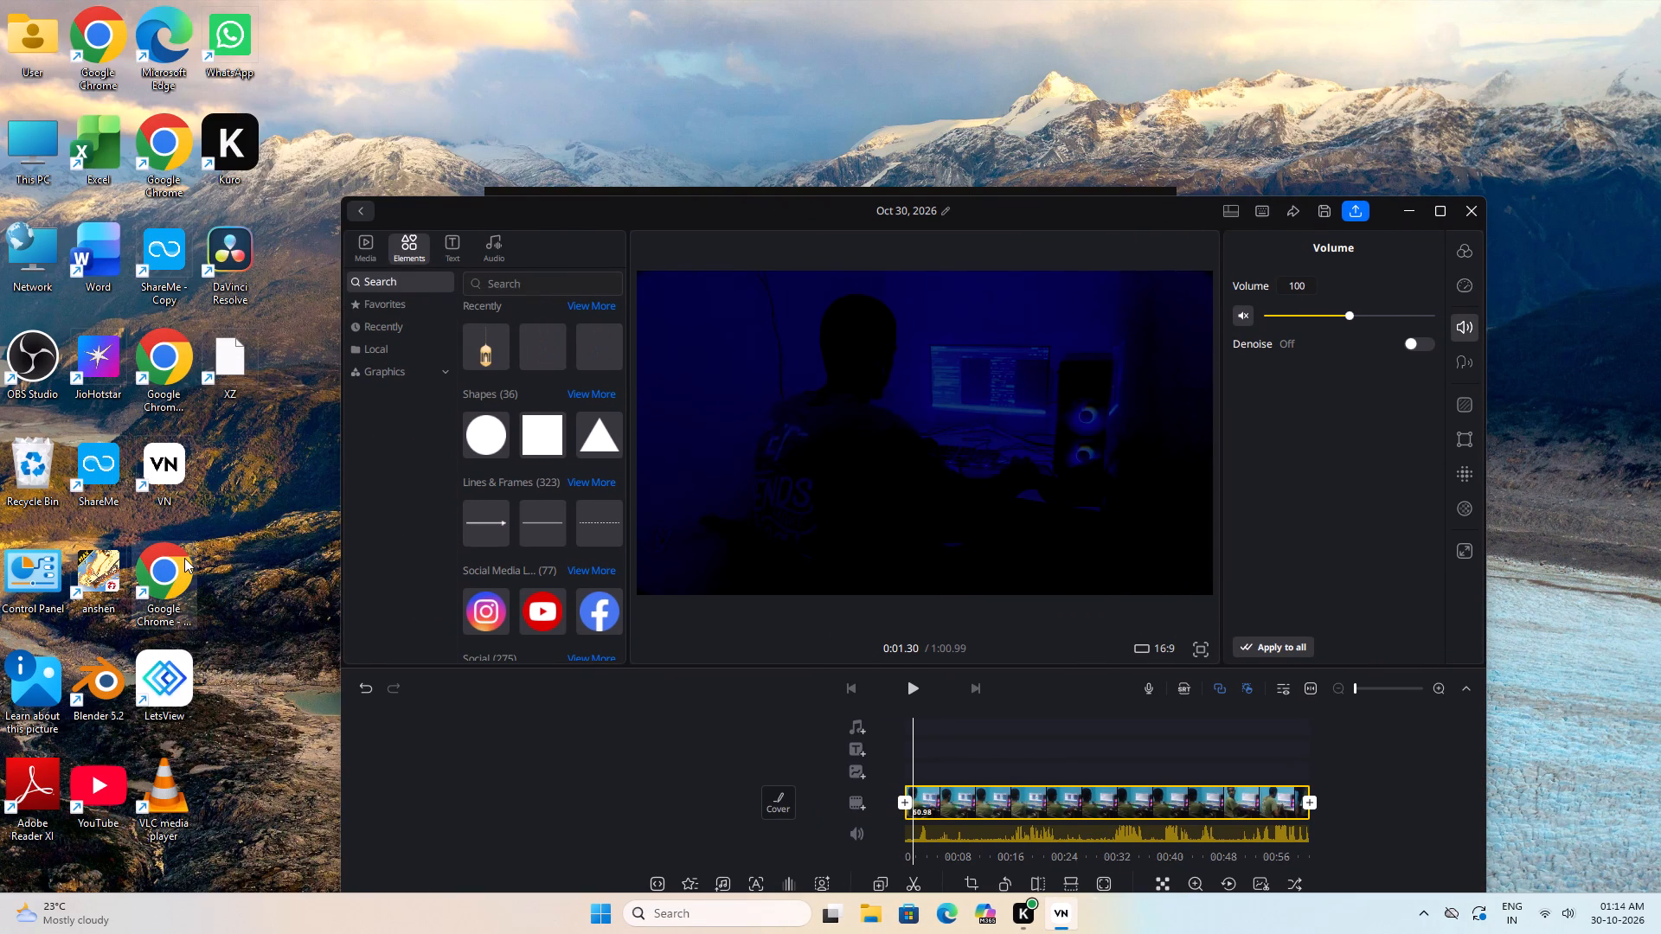
Open a new Google Chrome window from the desktop, reposition it and activate its address bar for a search.
{"action": "left_click", "coordinate": [181, 564]}
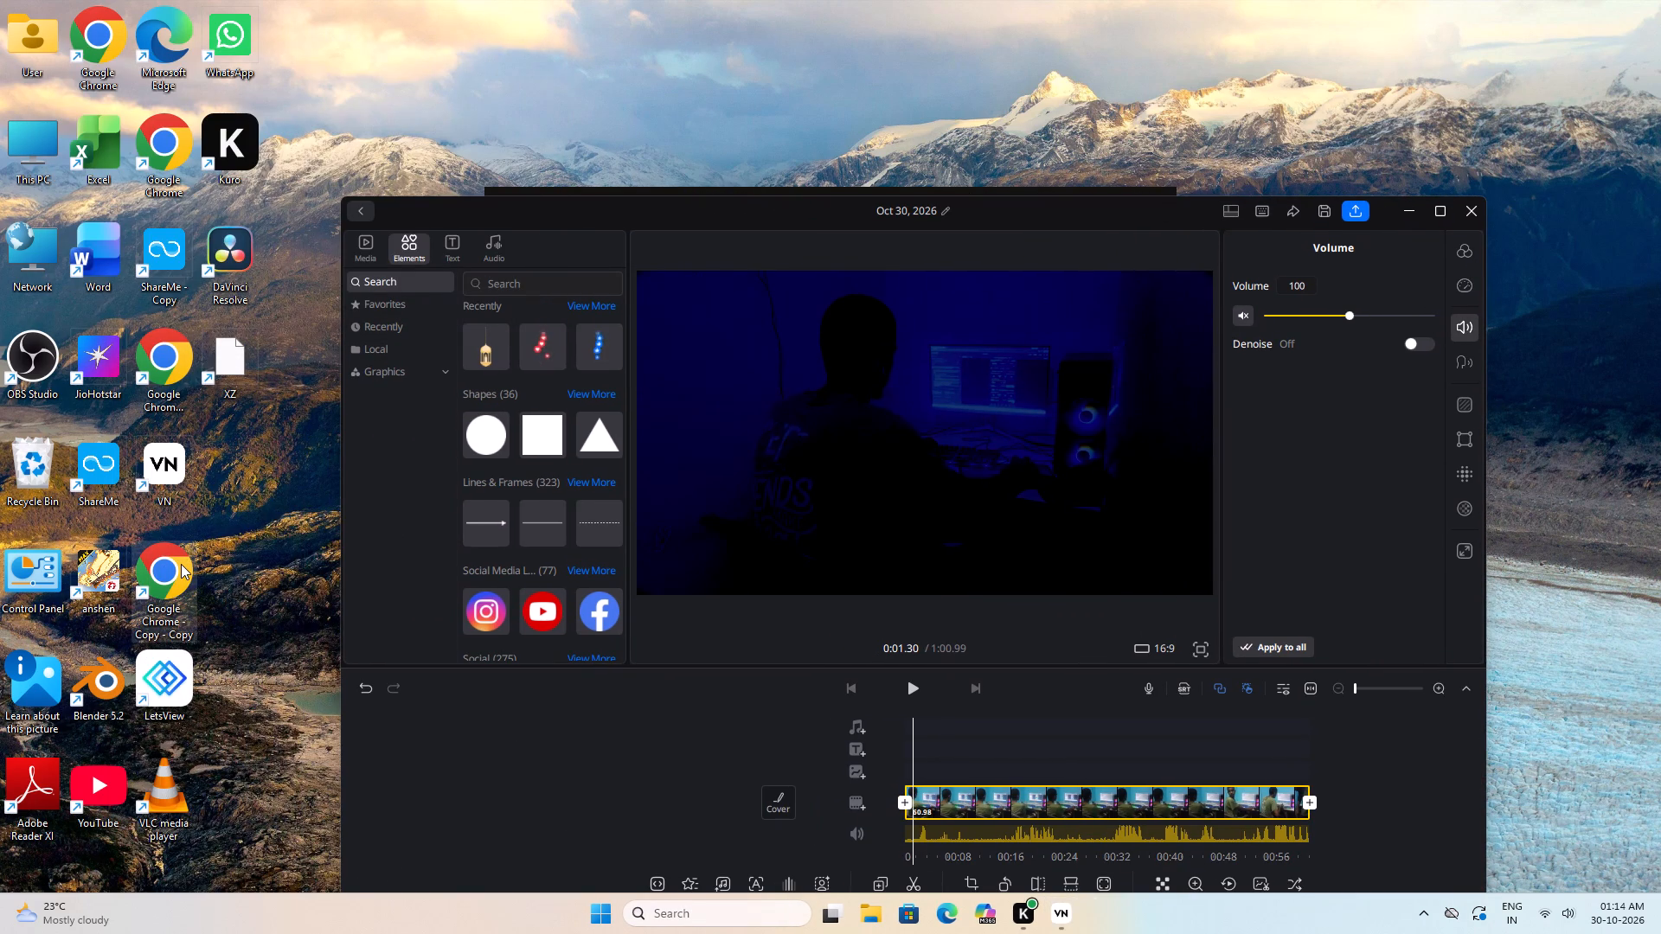
{"action": "double_click", "coordinate": [181, 564]}
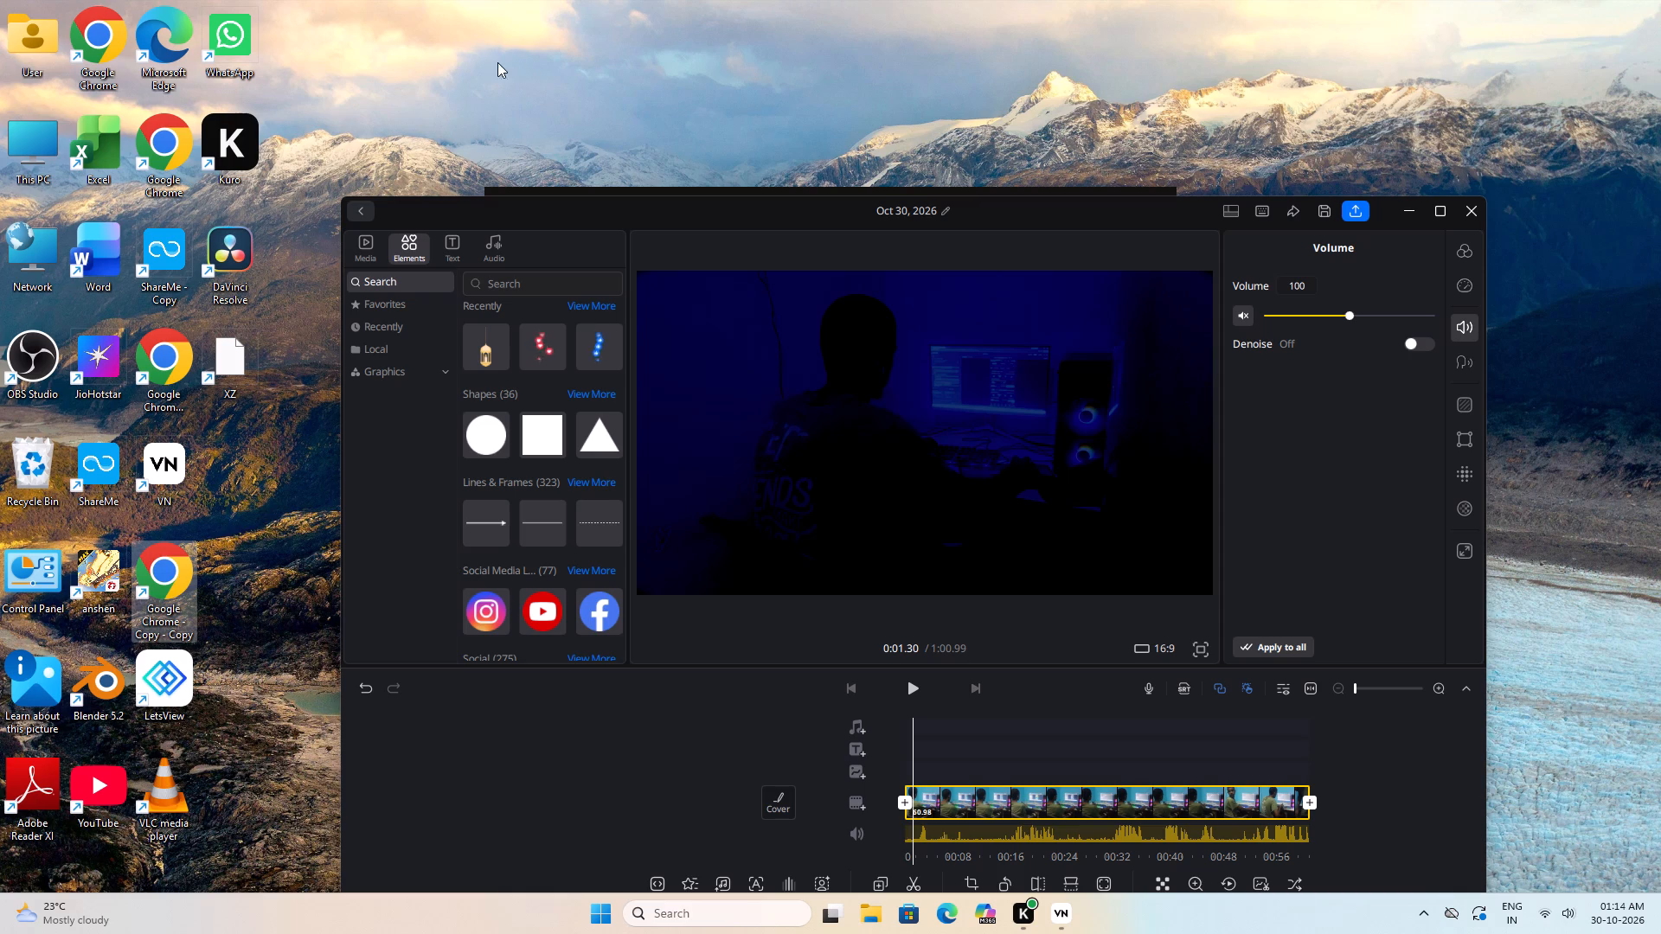
{"action": "left_click_drag", "start_coordinate": [674, 503], "coordinate": [773, 434]}
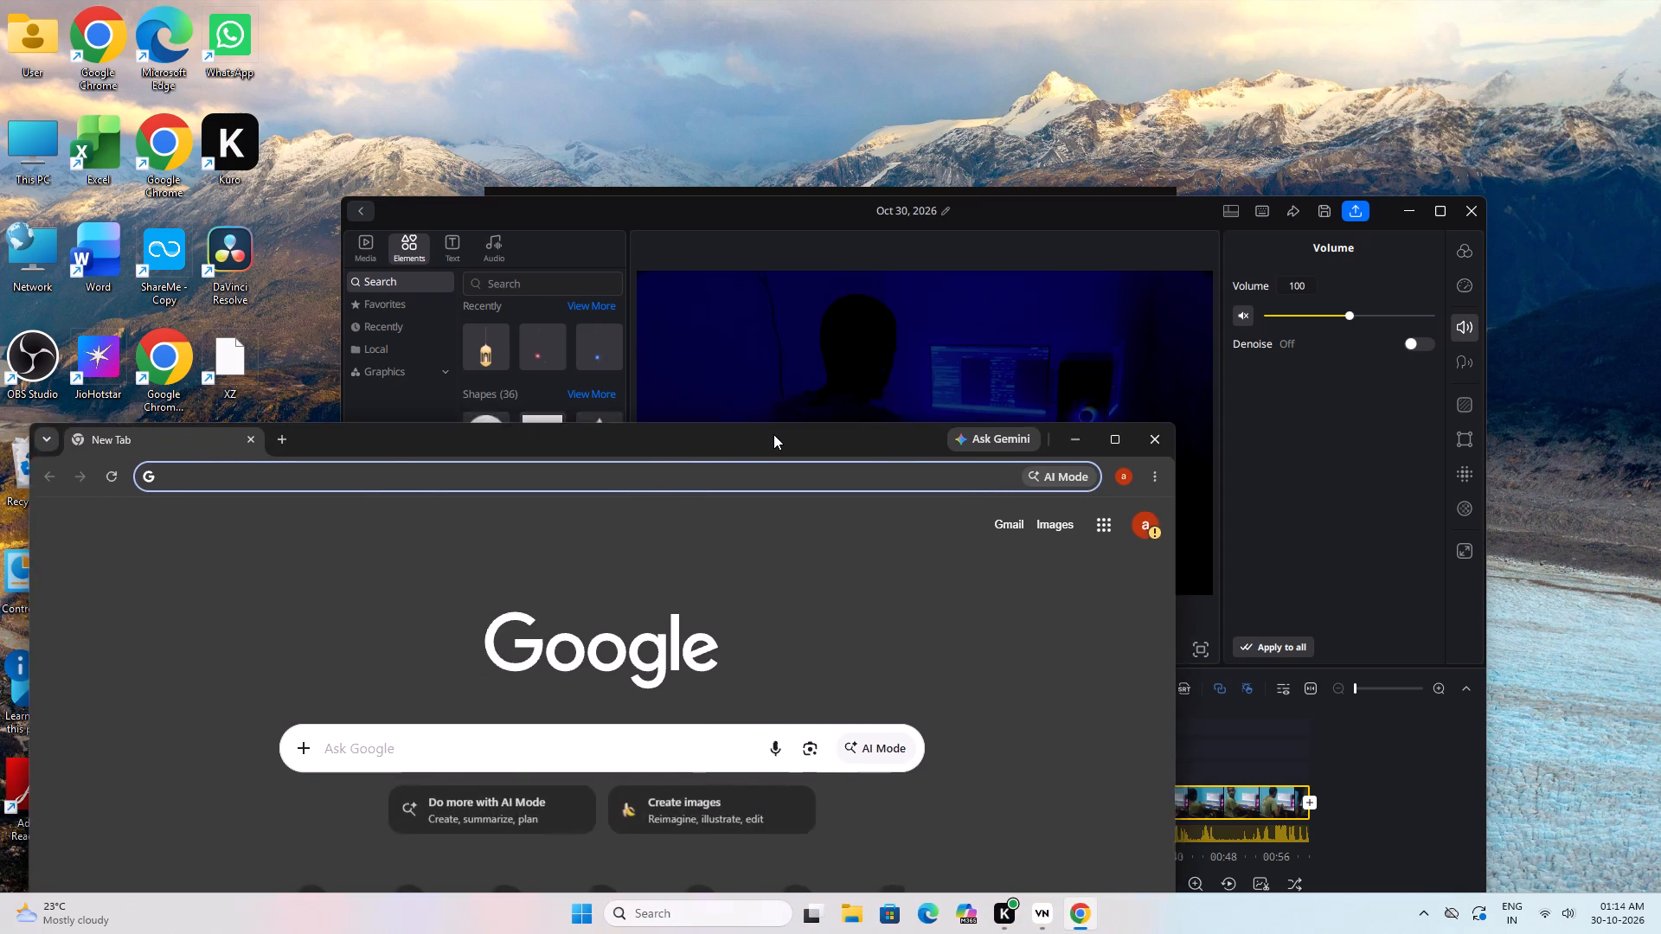
{"action": "left_click_drag", "start_coordinate": [773, 434], "coordinate": [846, 351]}
{"action": "left_click", "coordinate": [831, 390]}
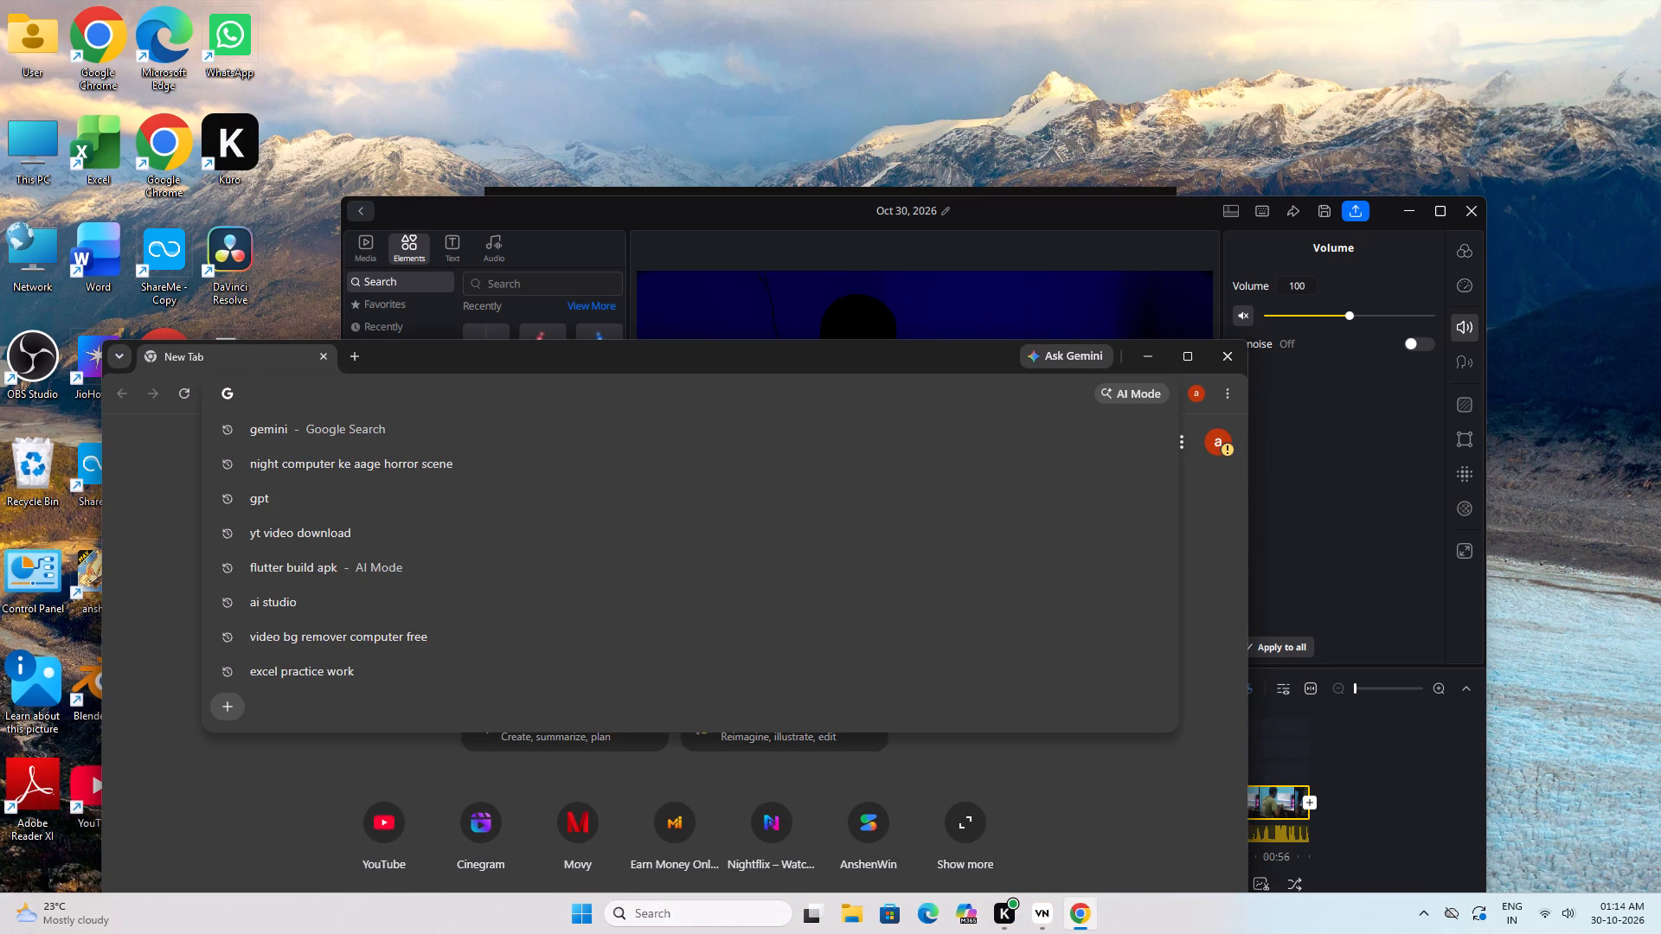
Search Google for "song singing guy normal for lipsing" and look through the results for suitable lip-sync material.
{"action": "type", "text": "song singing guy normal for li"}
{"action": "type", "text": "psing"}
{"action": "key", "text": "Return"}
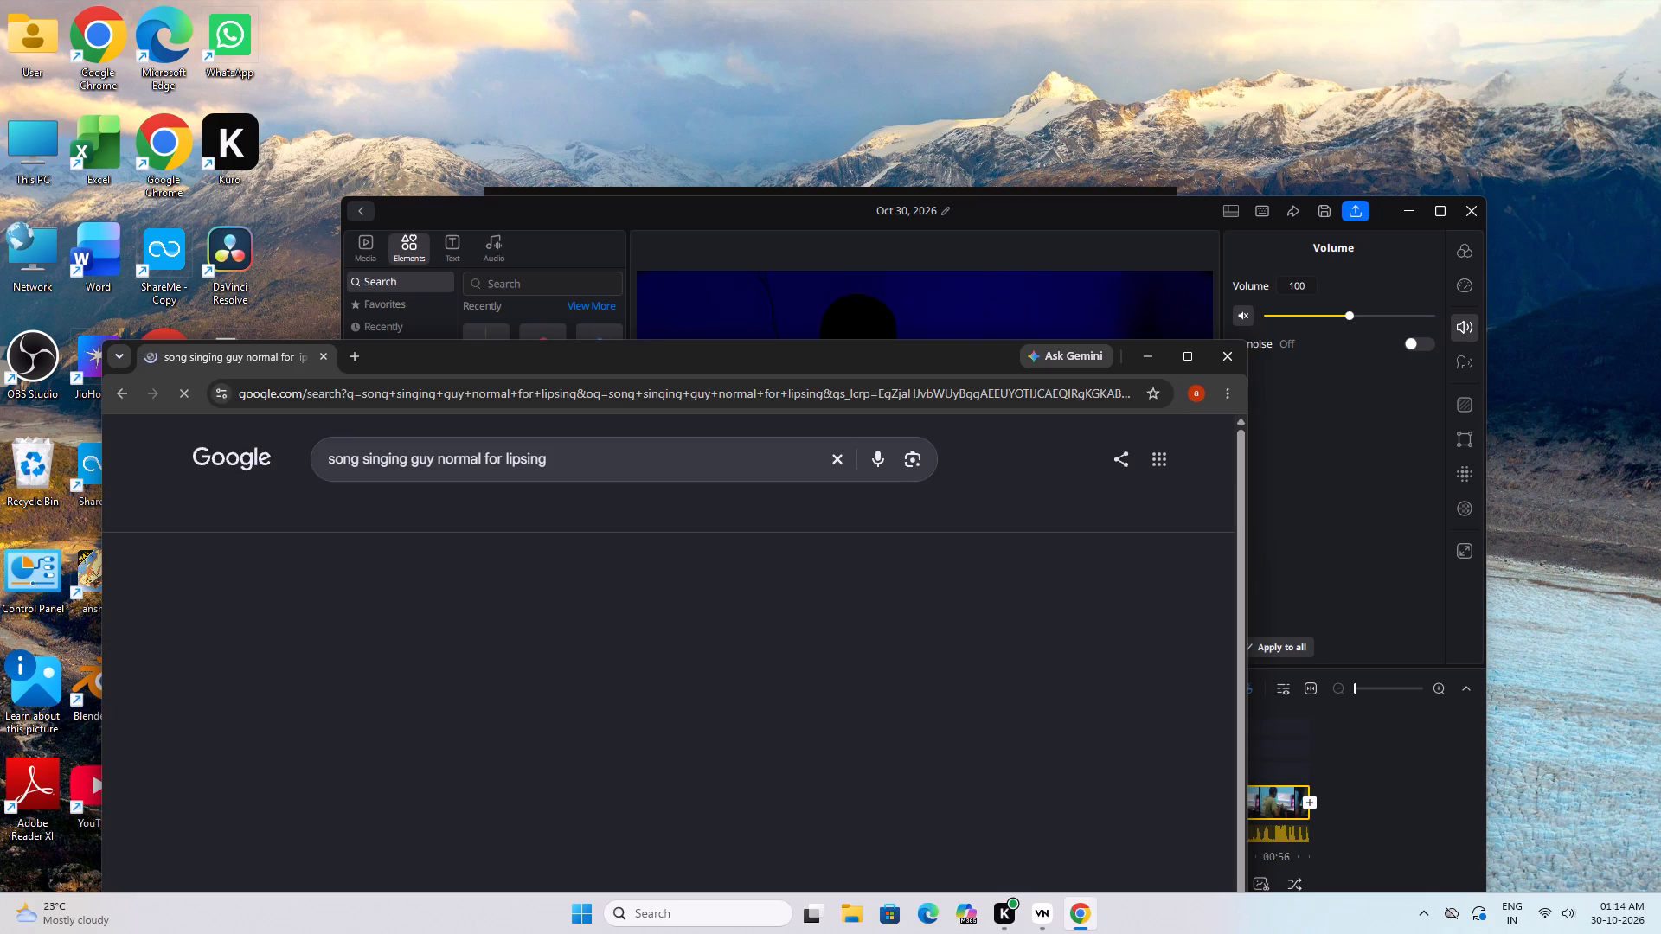
{"action": "scroll", "coordinate": [534, 626], "scroll_direction": "down", "scroll_amount": 3}
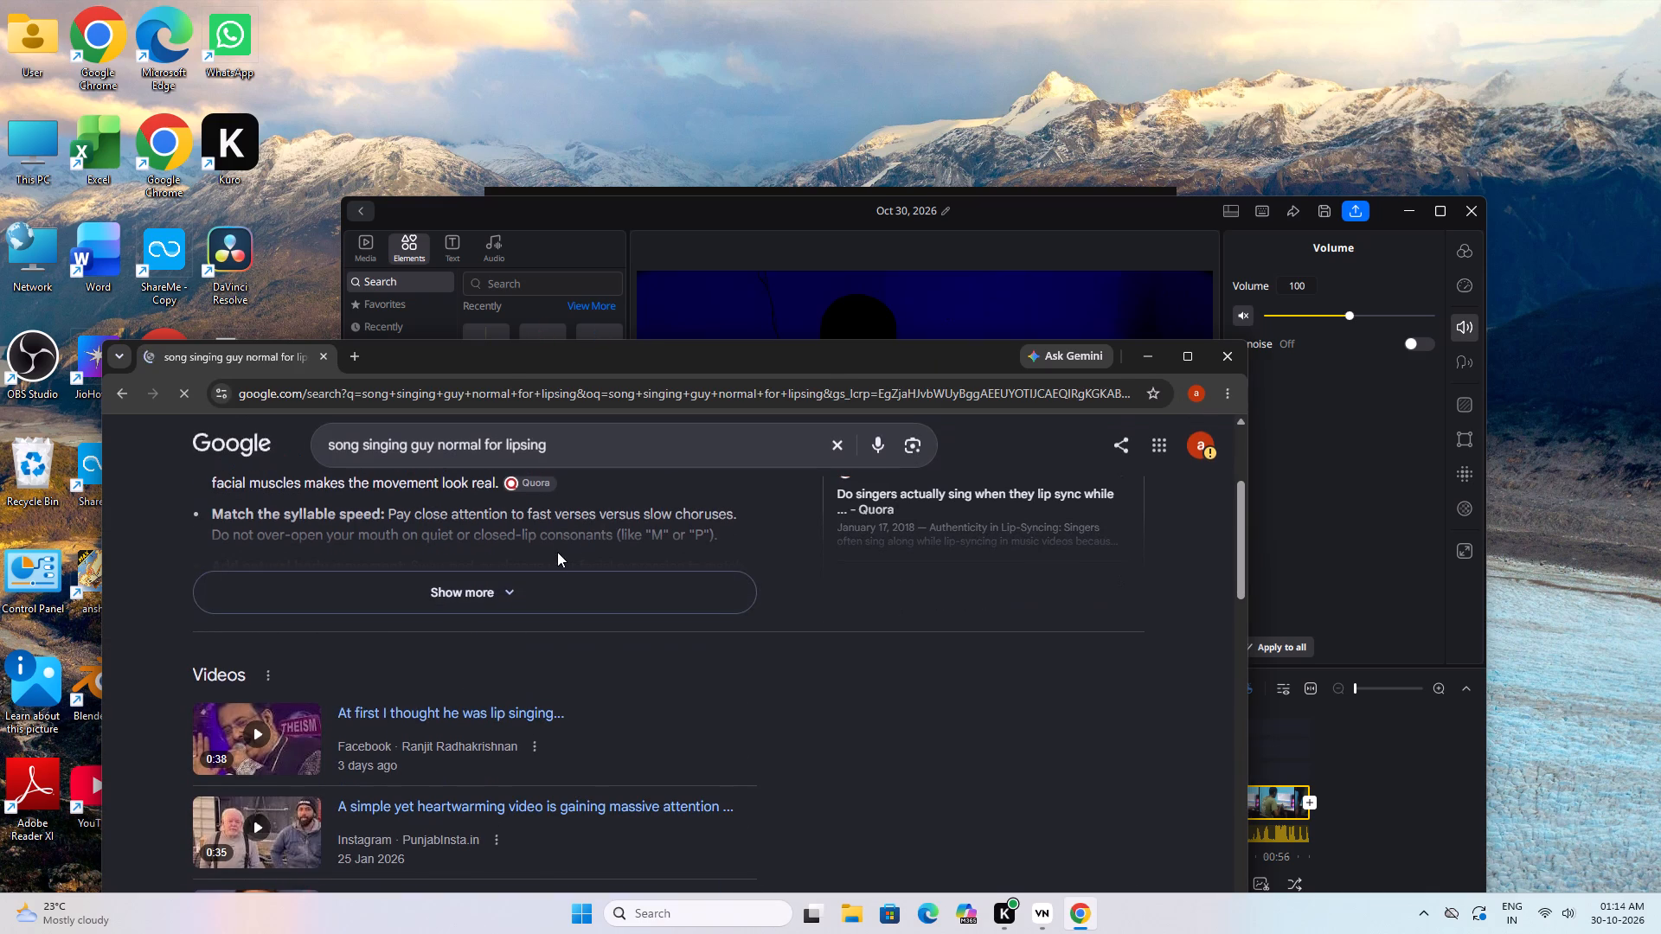
{"action": "left_click_drag", "start_coordinate": [647, 345], "coordinate": [692, 259]}
{"action": "scroll", "coordinate": [536, 599], "scroll_direction": "down", "scroll_amount": 5}
{"action": "scroll", "coordinate": [295, 707], "scroll_direction": "down", "scroll_amount": 1}
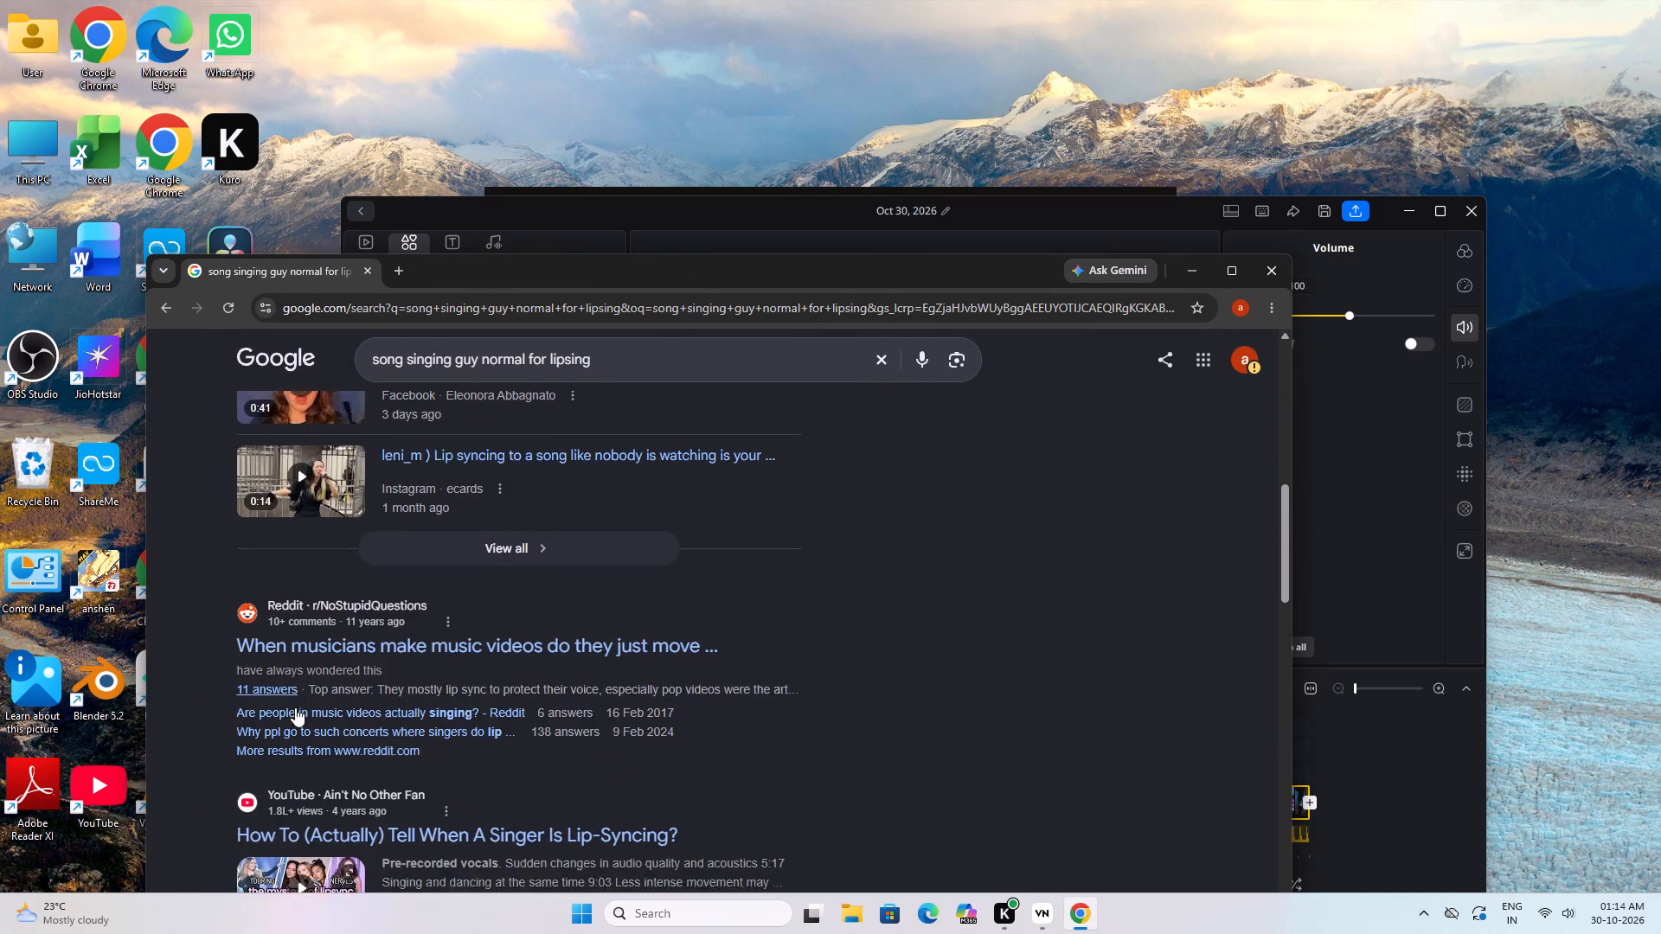
{"action": "scroll", "coordinate": [388, 600], "scroll_direction": "down", "scroll_amount": 4}
{"action": "scroll", "coordinate": [369, 771], "scroll_direction": "down", "scroll_amount": 3}
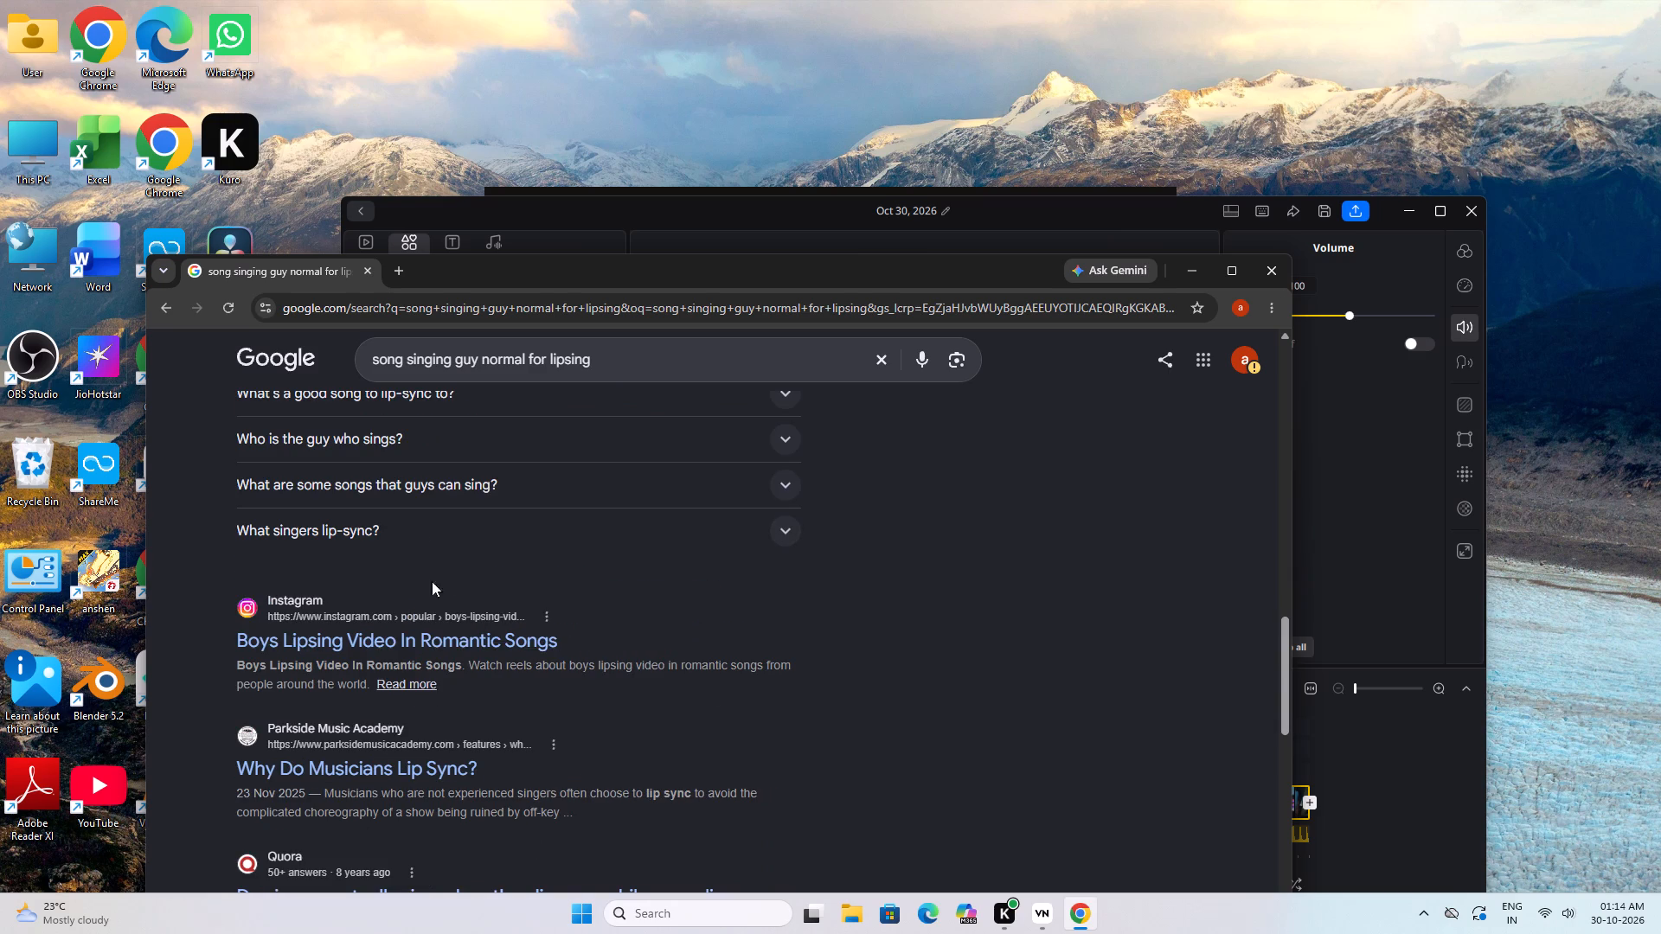
{"action": "scroll", "coordinate": [361, 784], "scroll_direction": "down", "scroll_amount": 2}
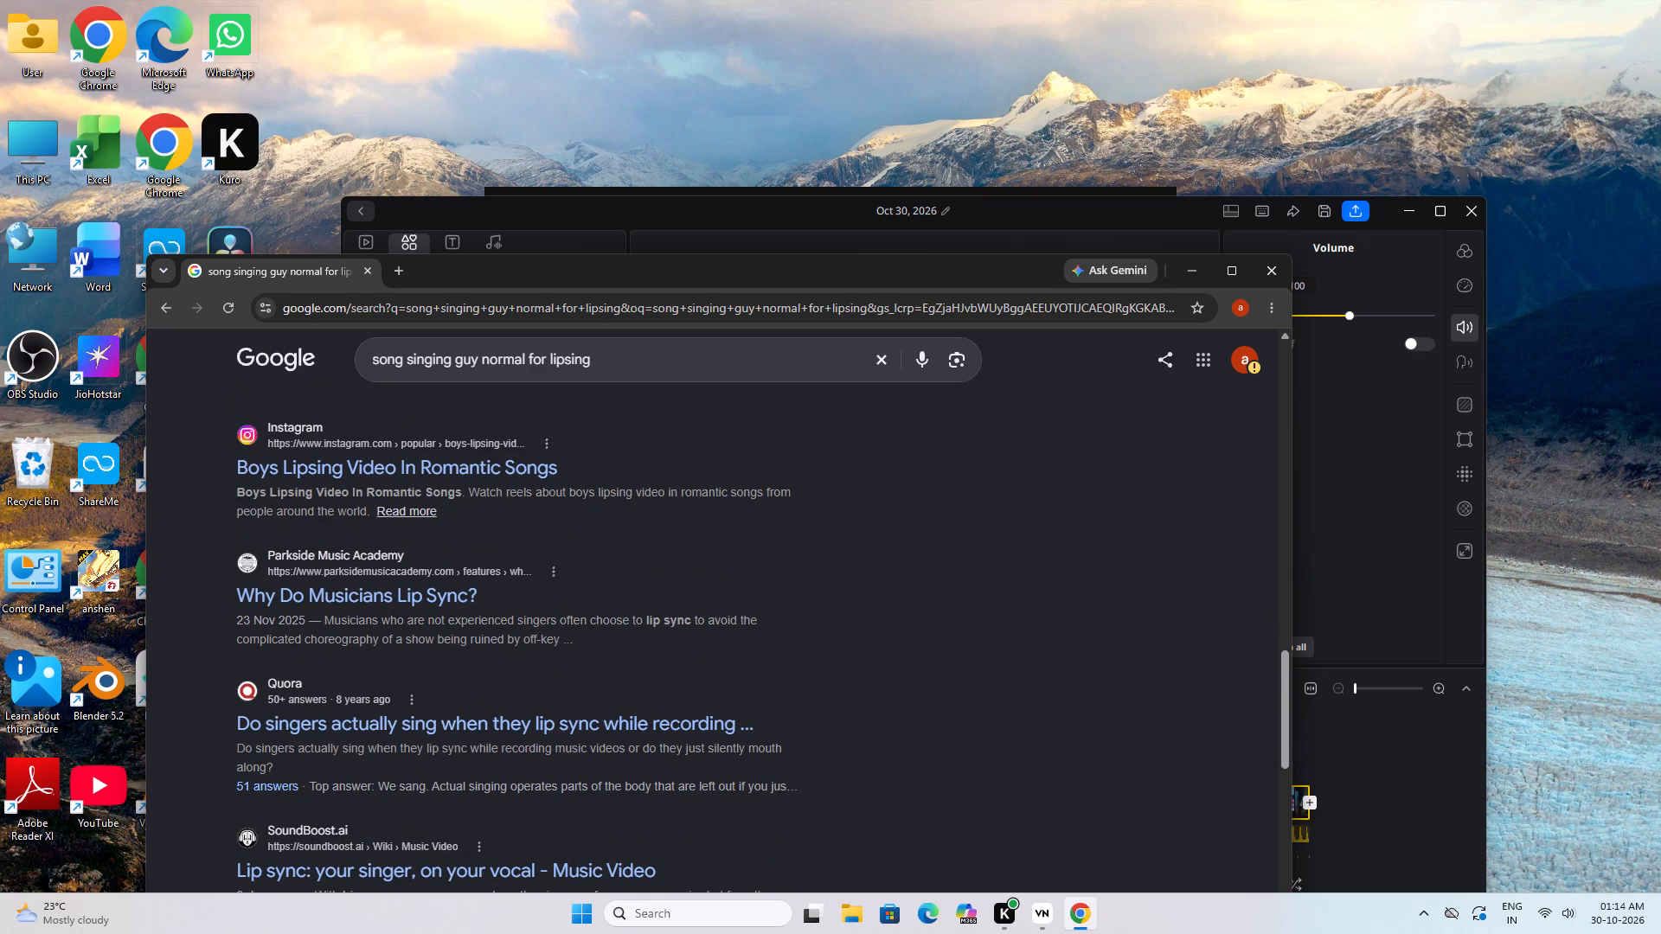
Select the entire query text in the Google search box.
{"action": "left_click_drag", "start_coordinate": [596, 358], "coordinate": [360, 341]}
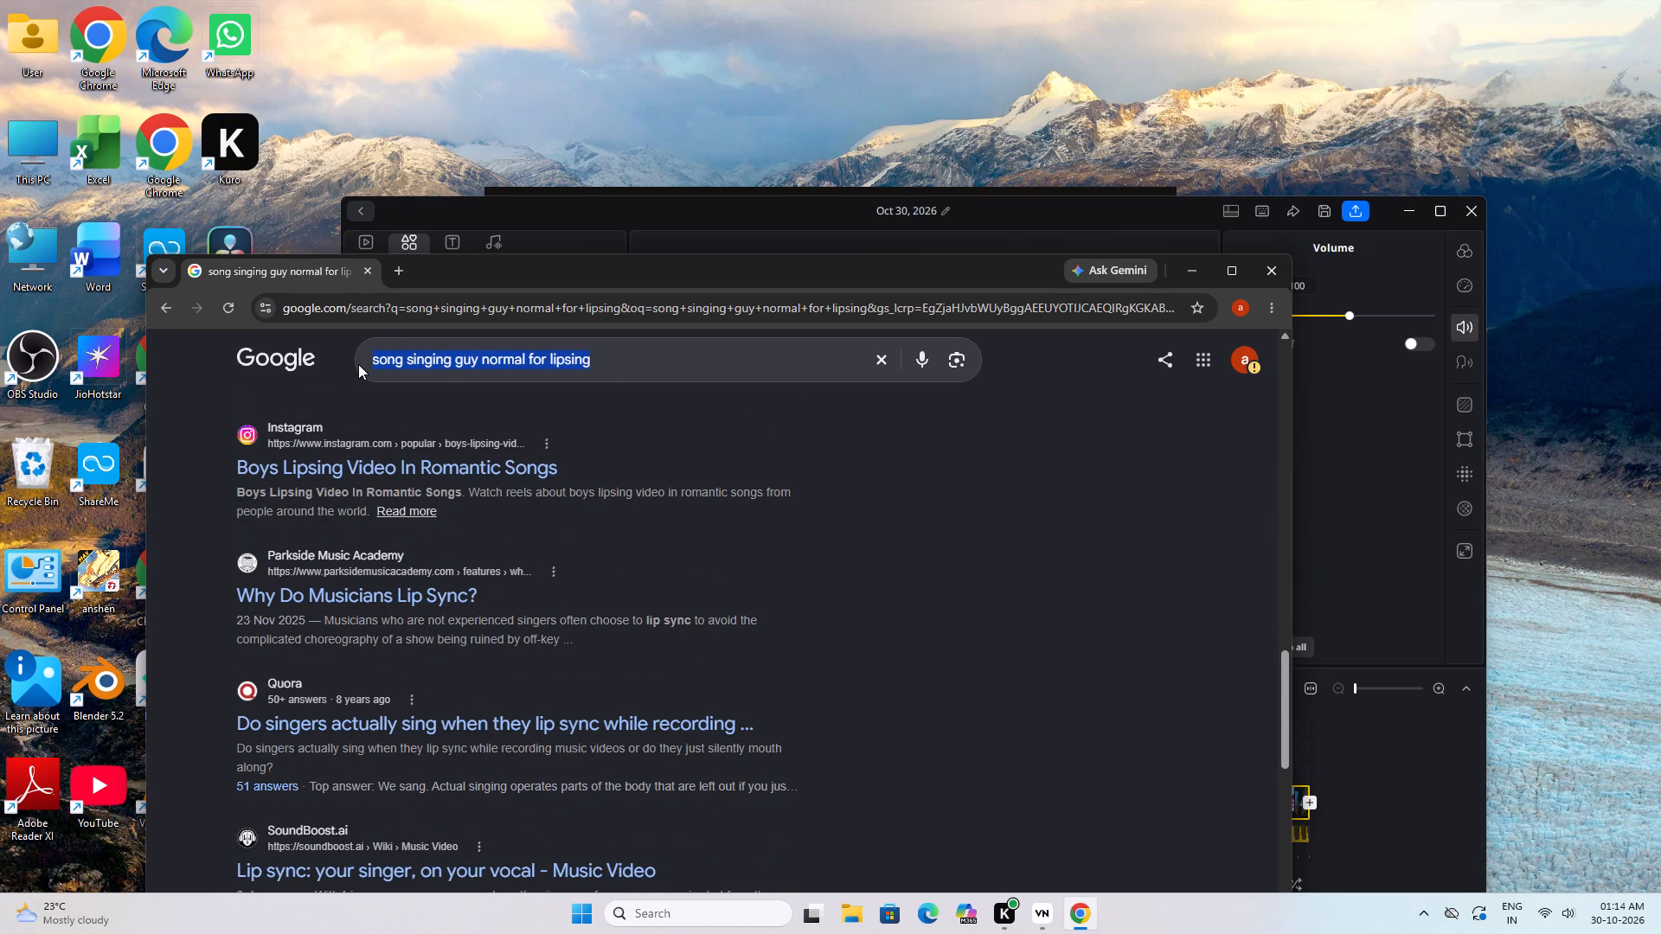
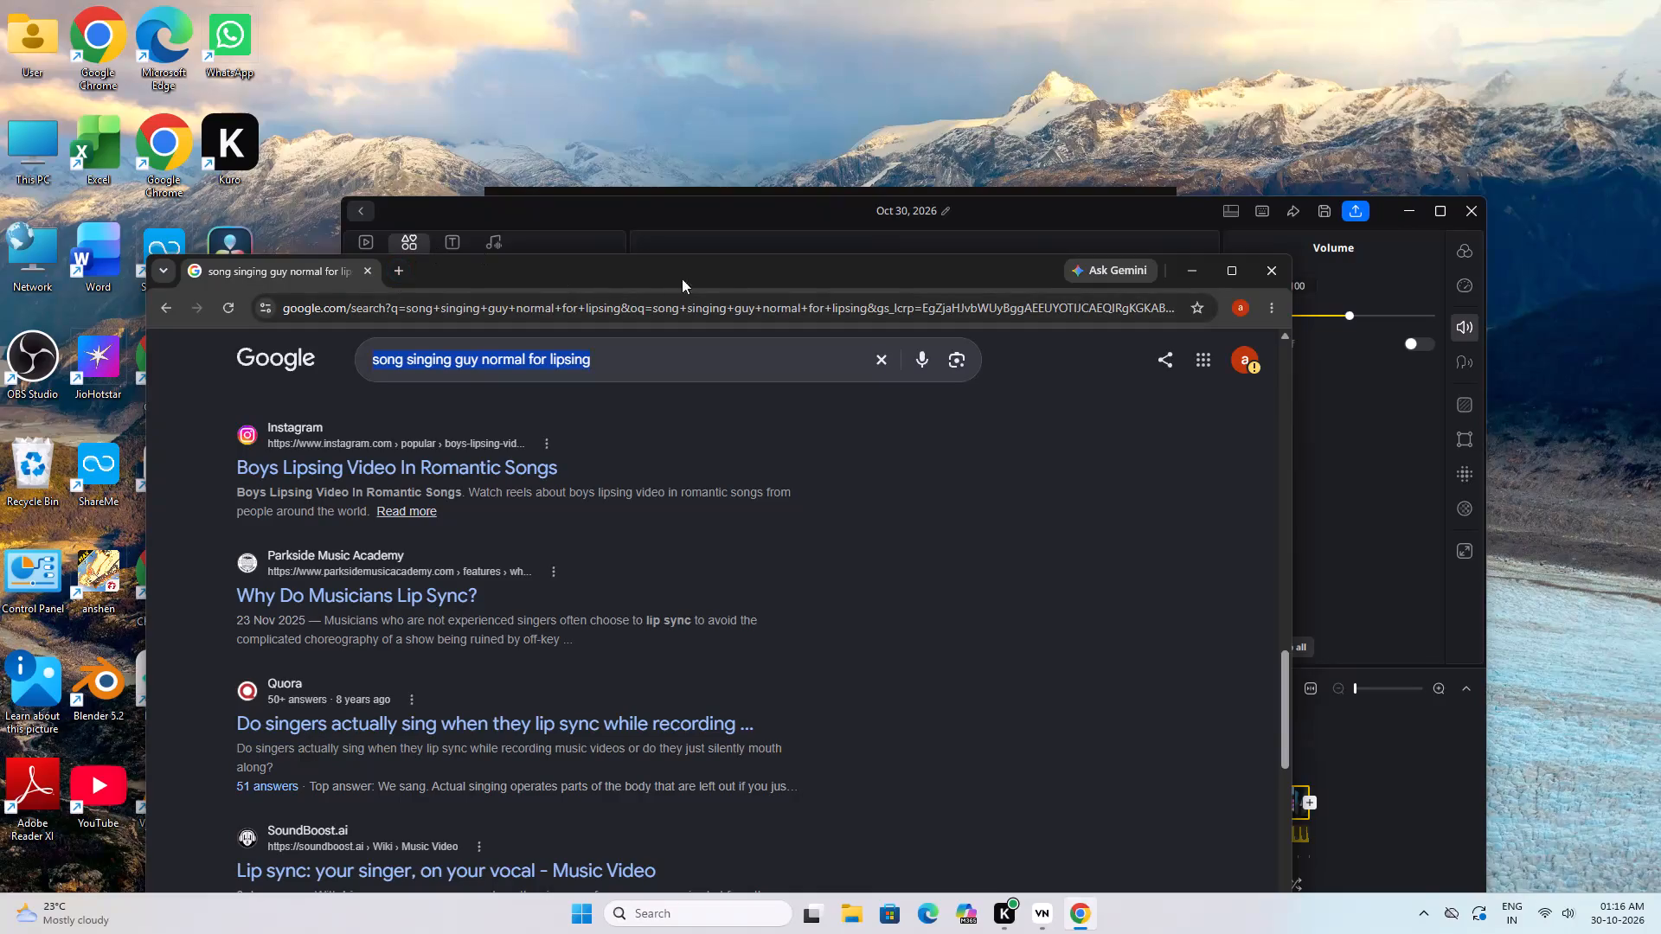
Close the Chrome window with the lip-sync song search and move the VN editor window higher on the desktop.
{"action": "left_click_drag", "start_coordinate": [723, 265], "coordinate": [545, 268]}
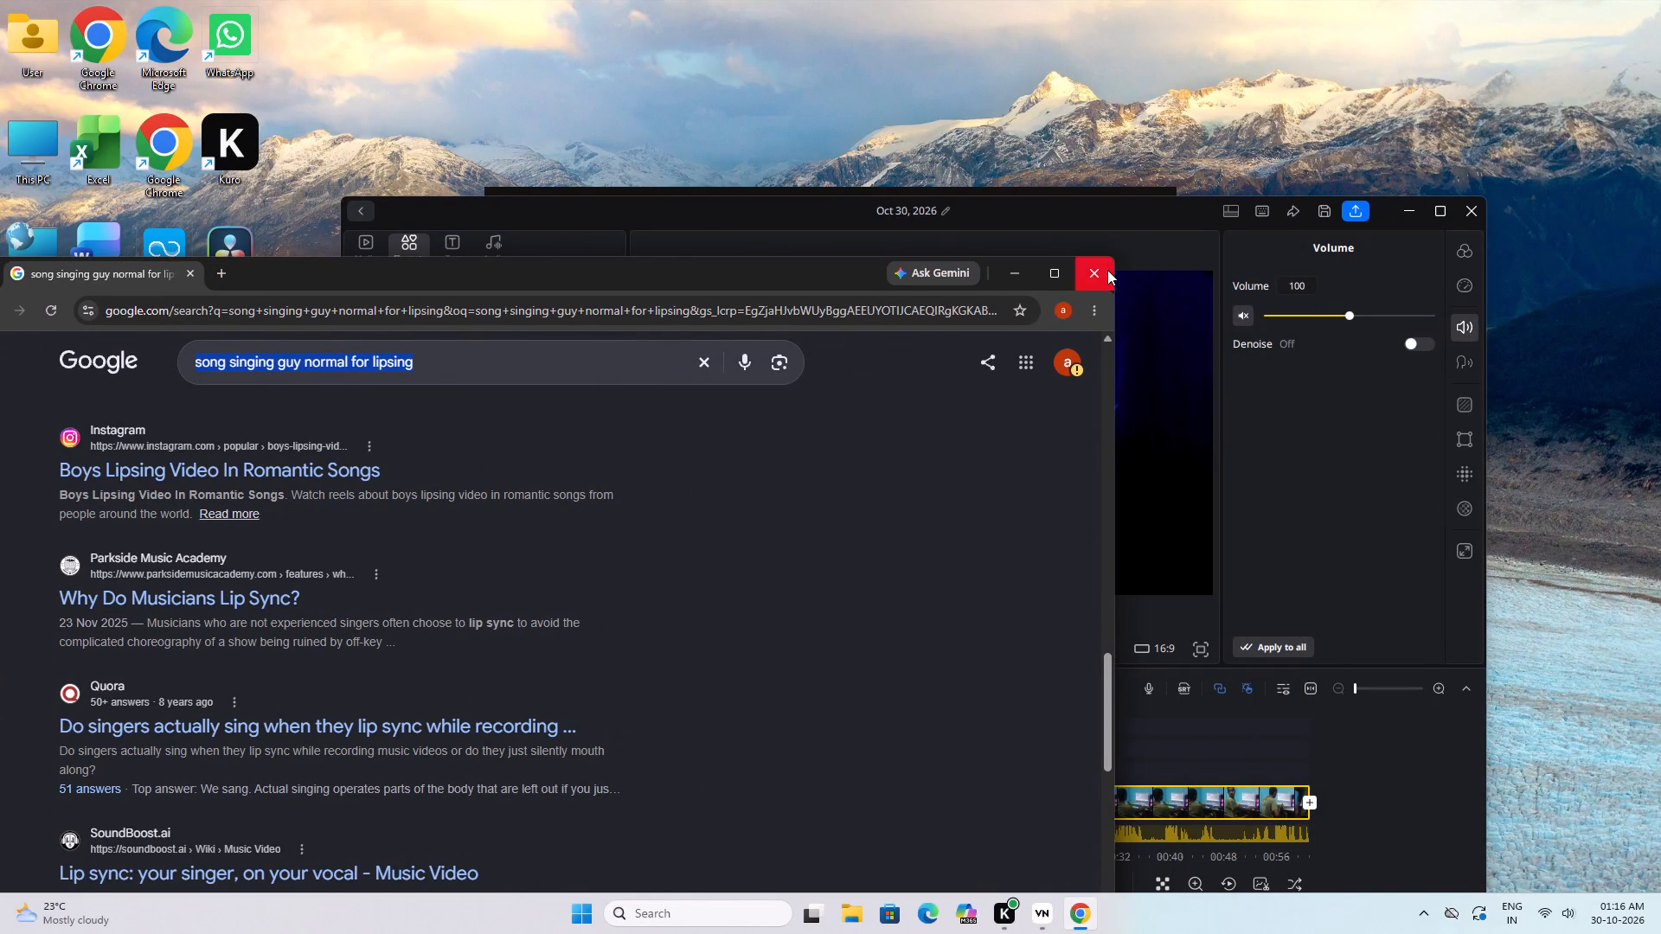
{"action": "left_click", "coordinate": [1107, 270]}
{"action": "left_click_drag", "start_coordinate": [1124, 209], "coordinate": [1086, 101]}
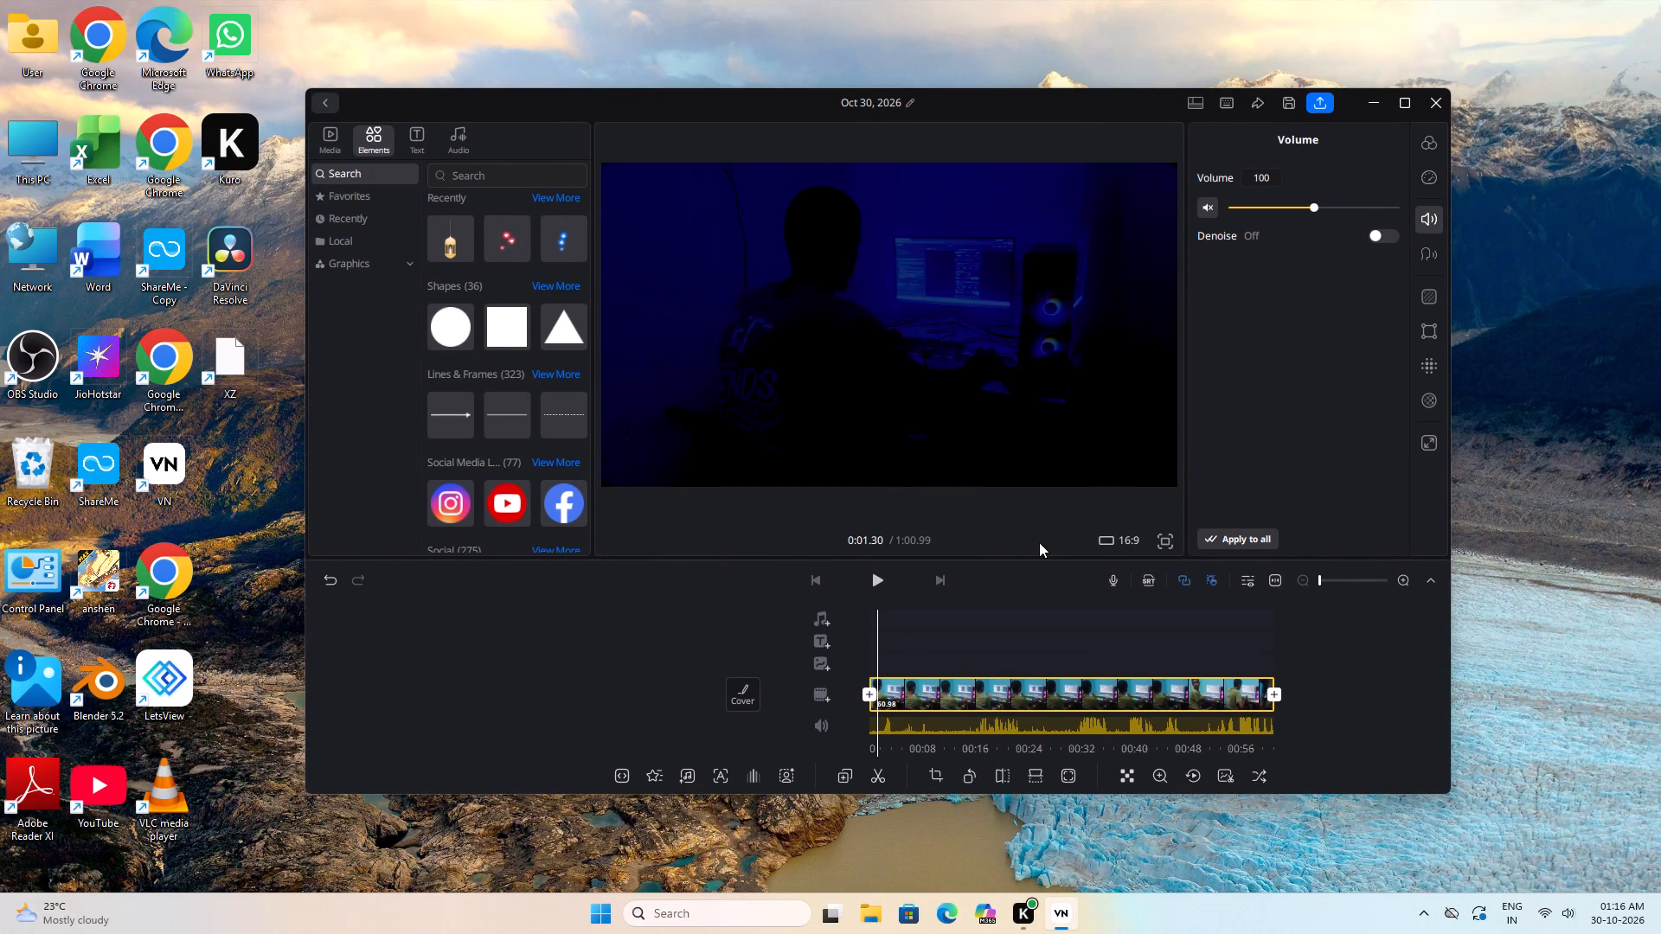
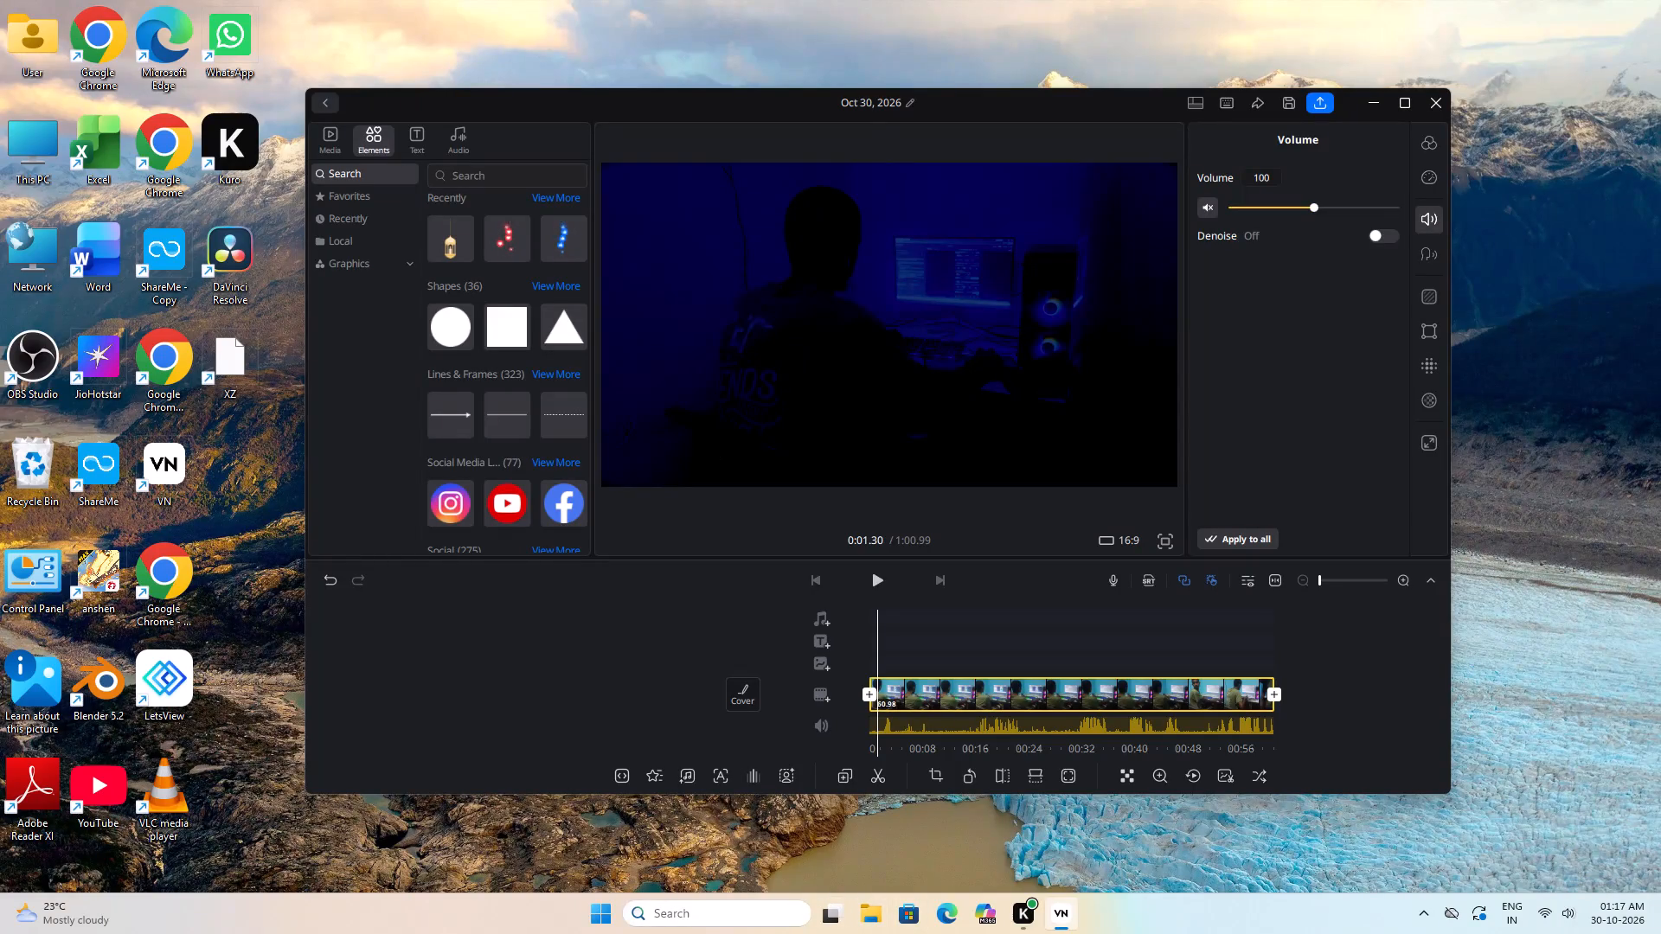
Open Windows search from the desktop and launch one of its suggested items alongside the VN editor.
{"action": "left_click", "coordinate": [597, 914]}
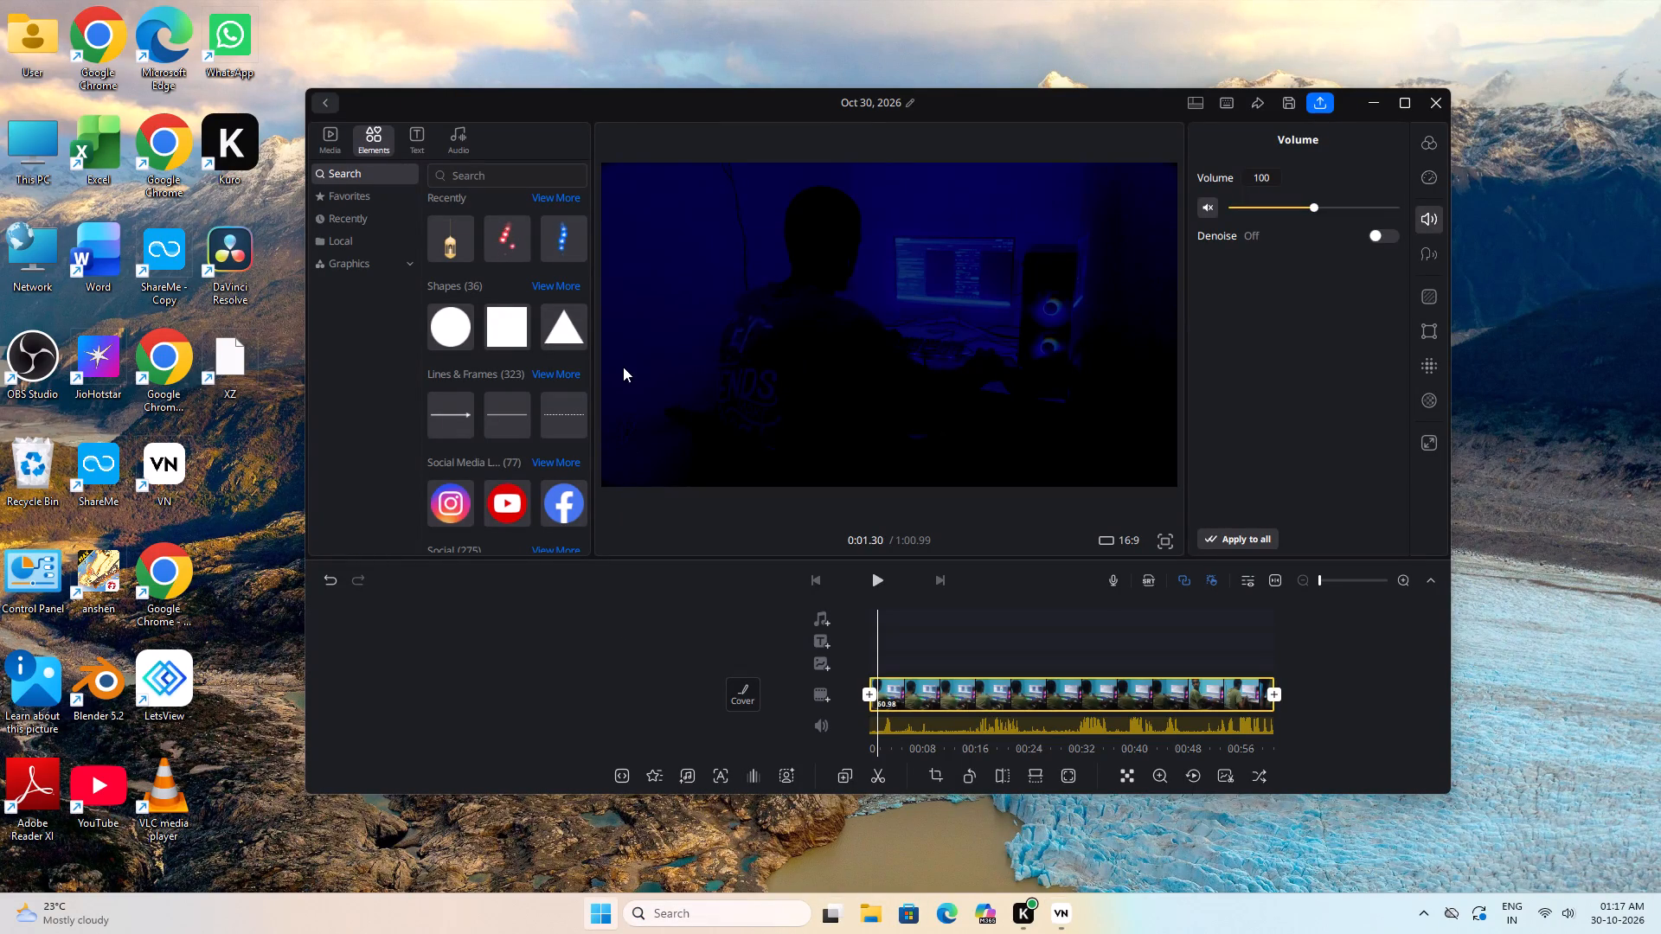
{"action": "left_click", "coordinate": [632, 157]}
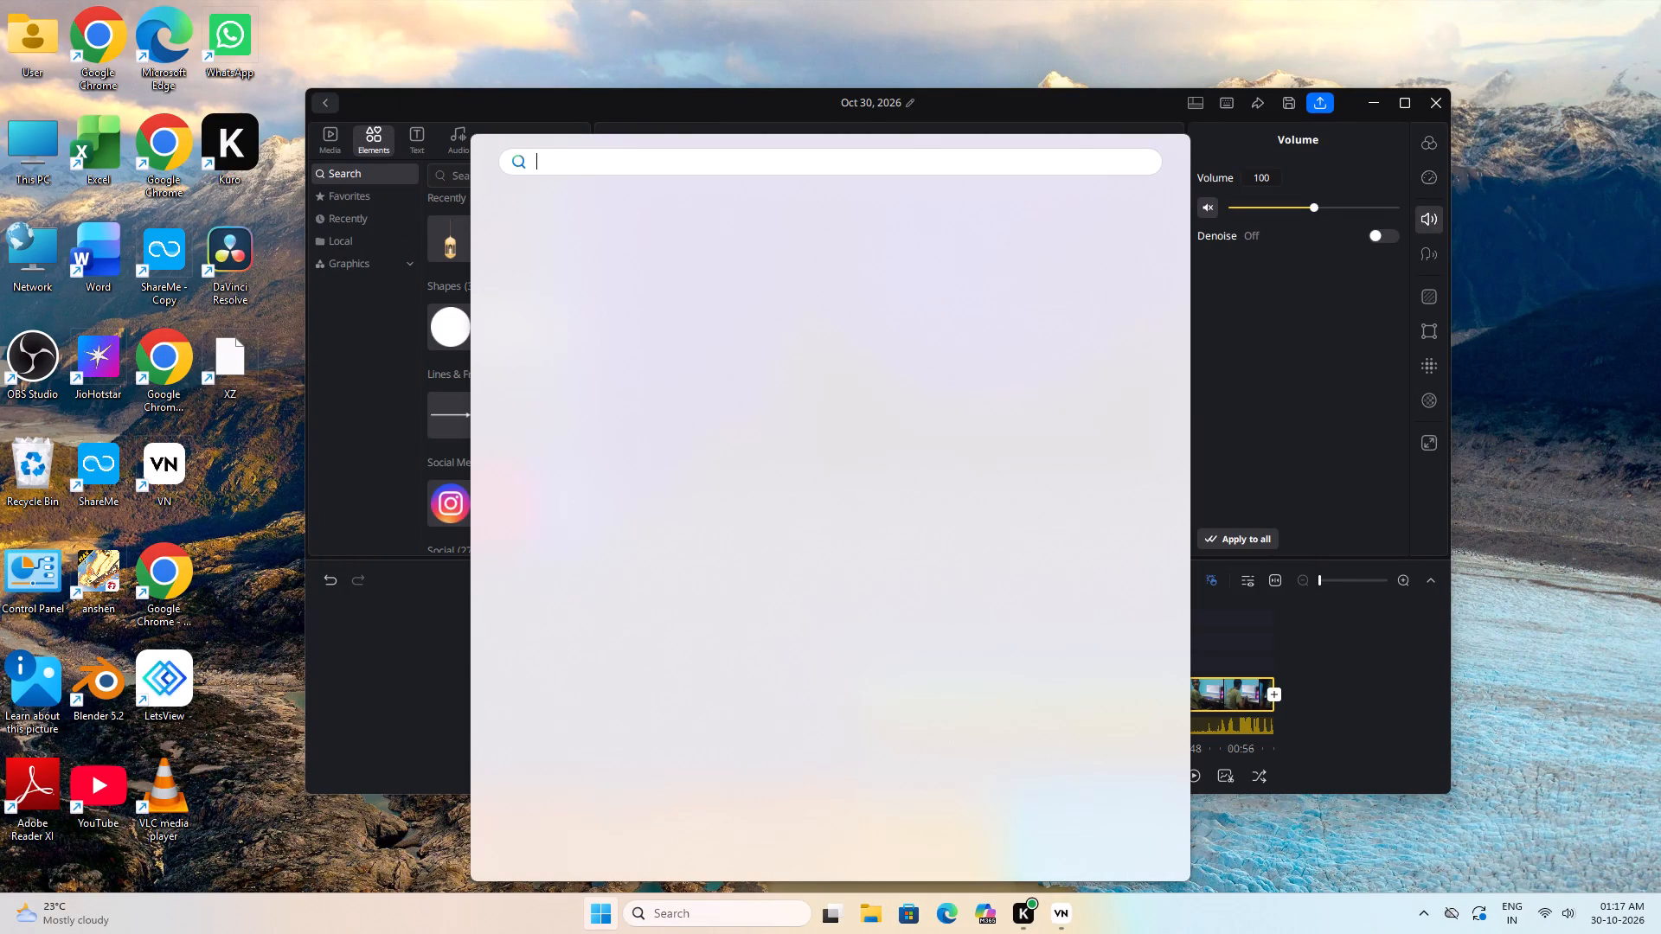
{"action": "left_click", "coordinate": [581, 237]}
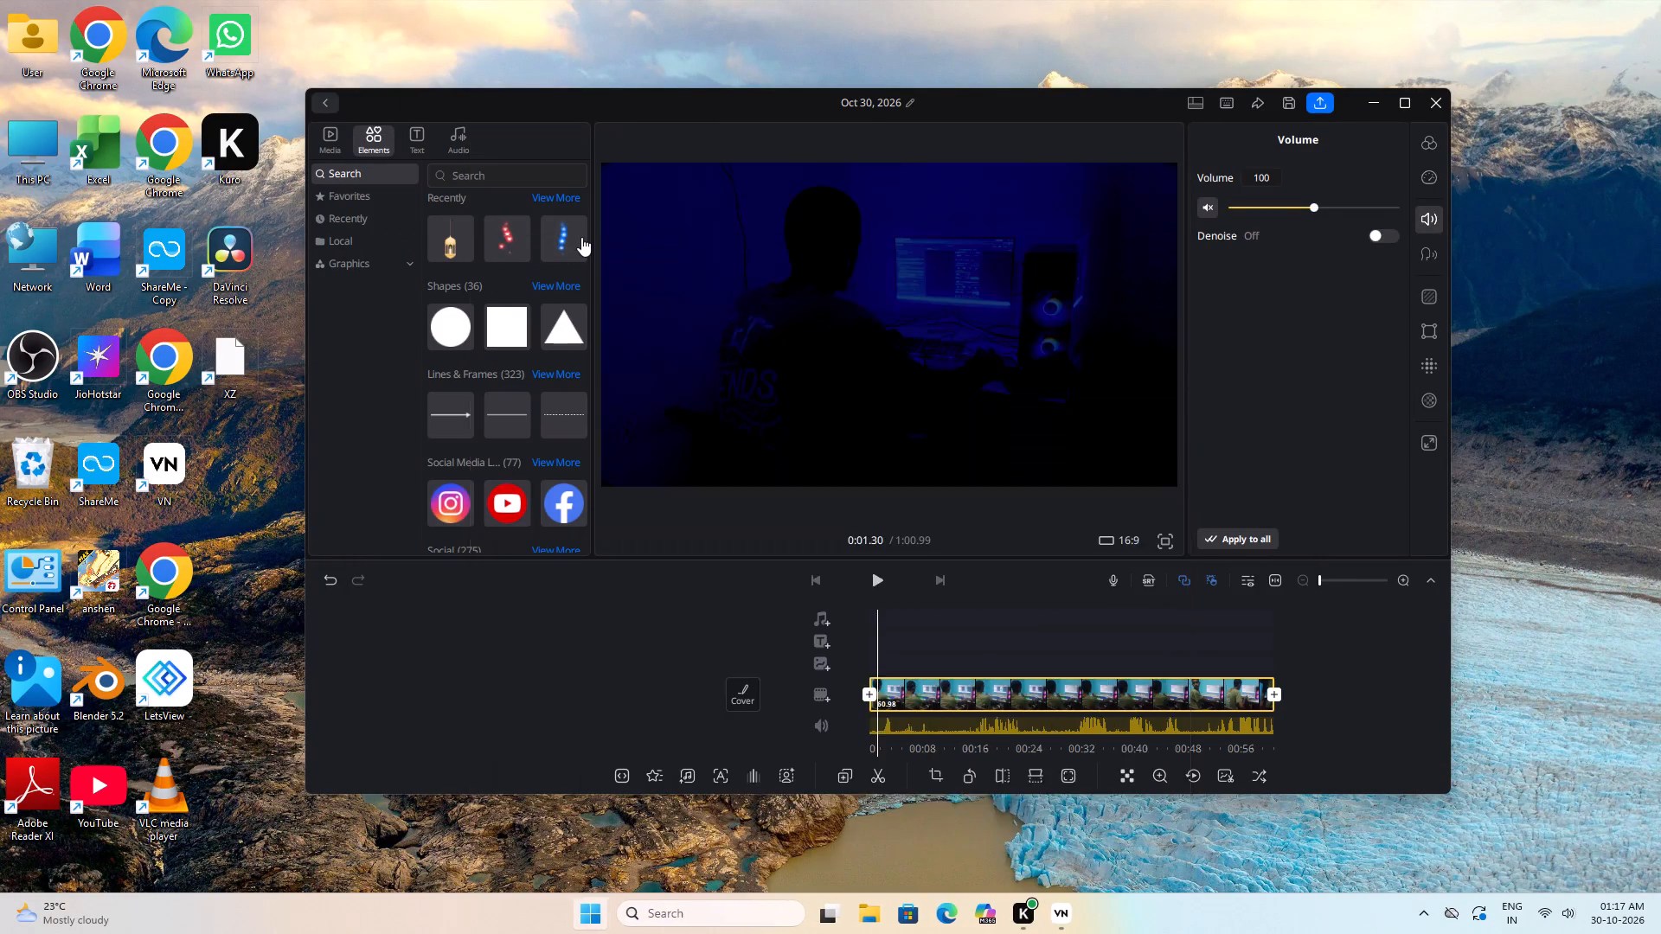
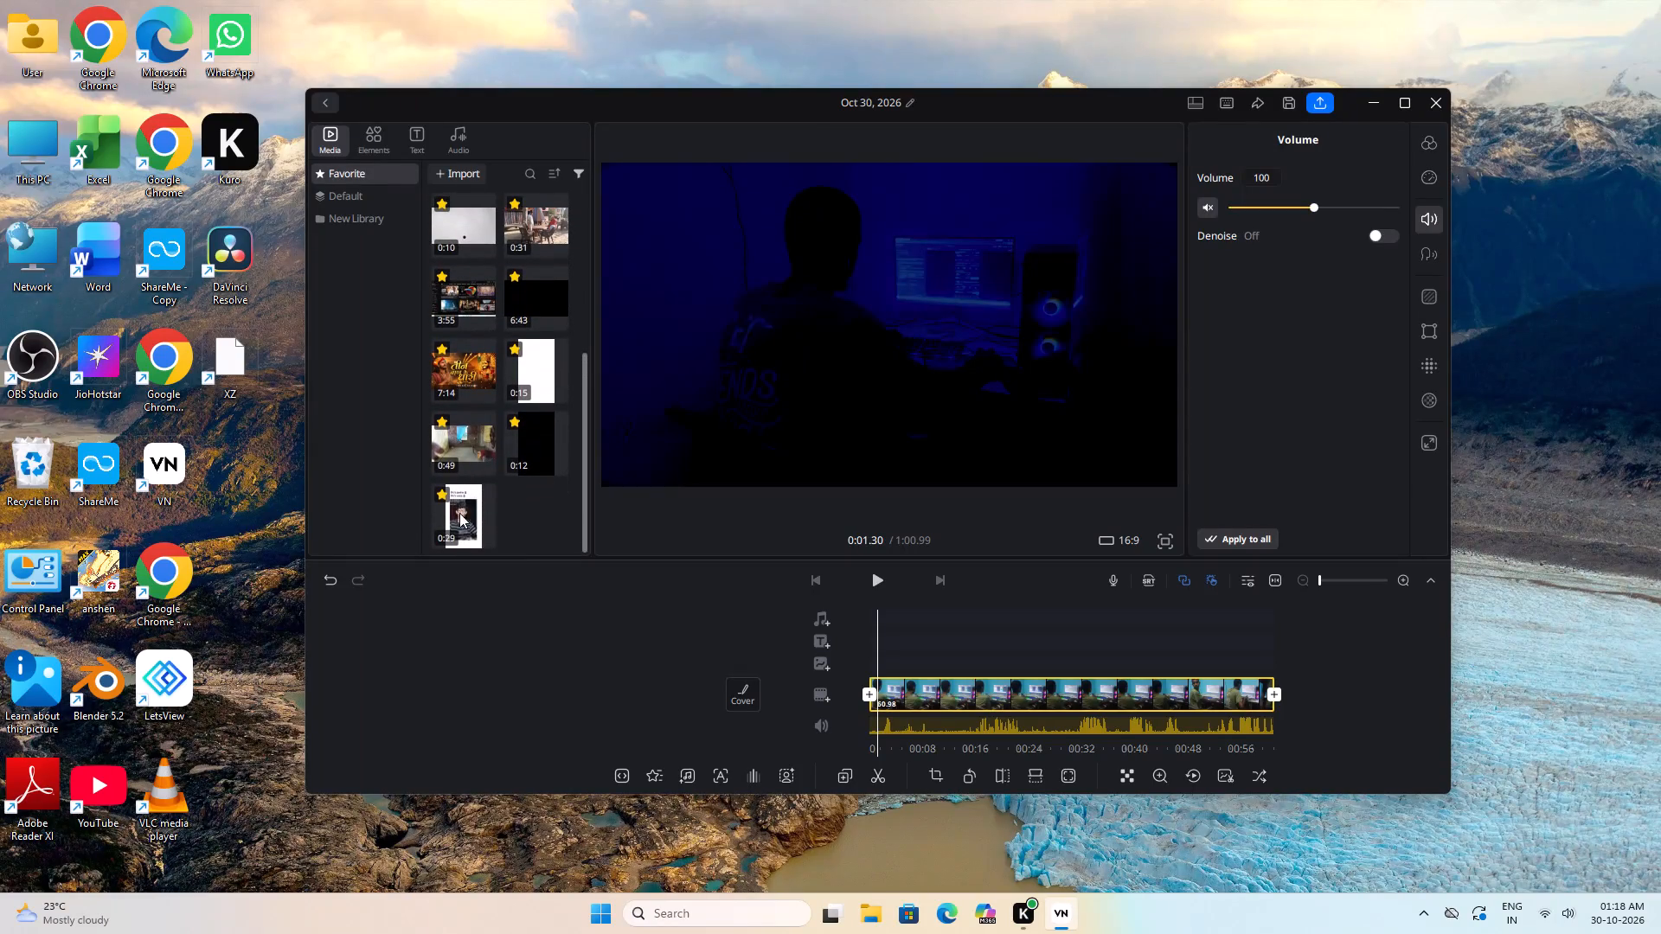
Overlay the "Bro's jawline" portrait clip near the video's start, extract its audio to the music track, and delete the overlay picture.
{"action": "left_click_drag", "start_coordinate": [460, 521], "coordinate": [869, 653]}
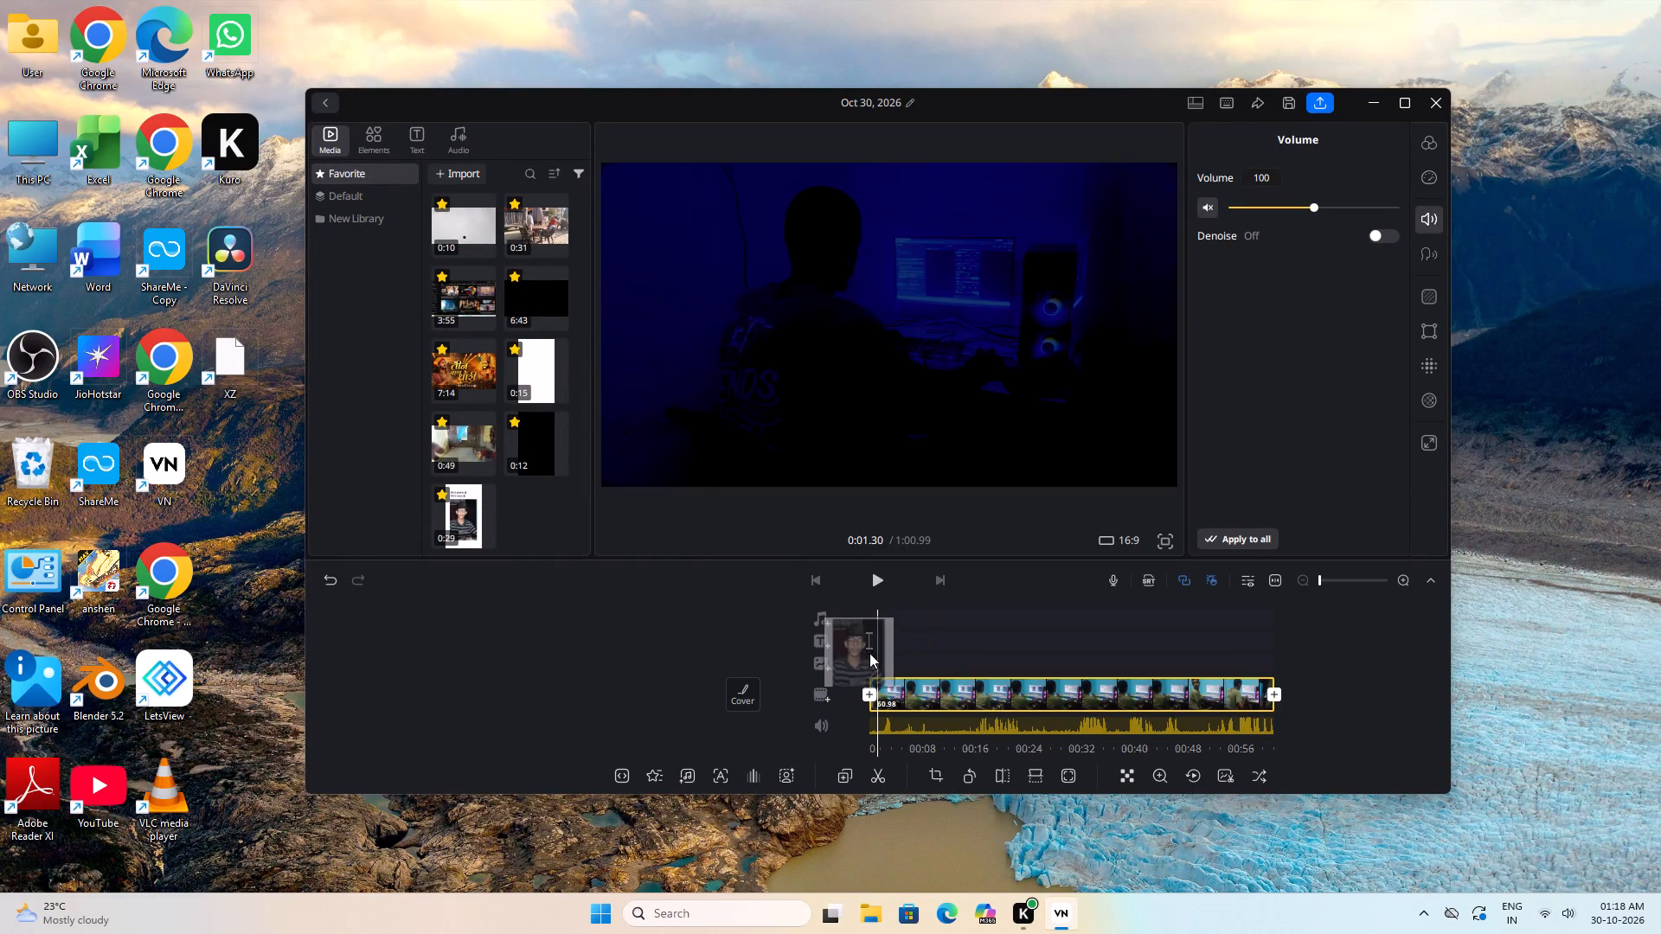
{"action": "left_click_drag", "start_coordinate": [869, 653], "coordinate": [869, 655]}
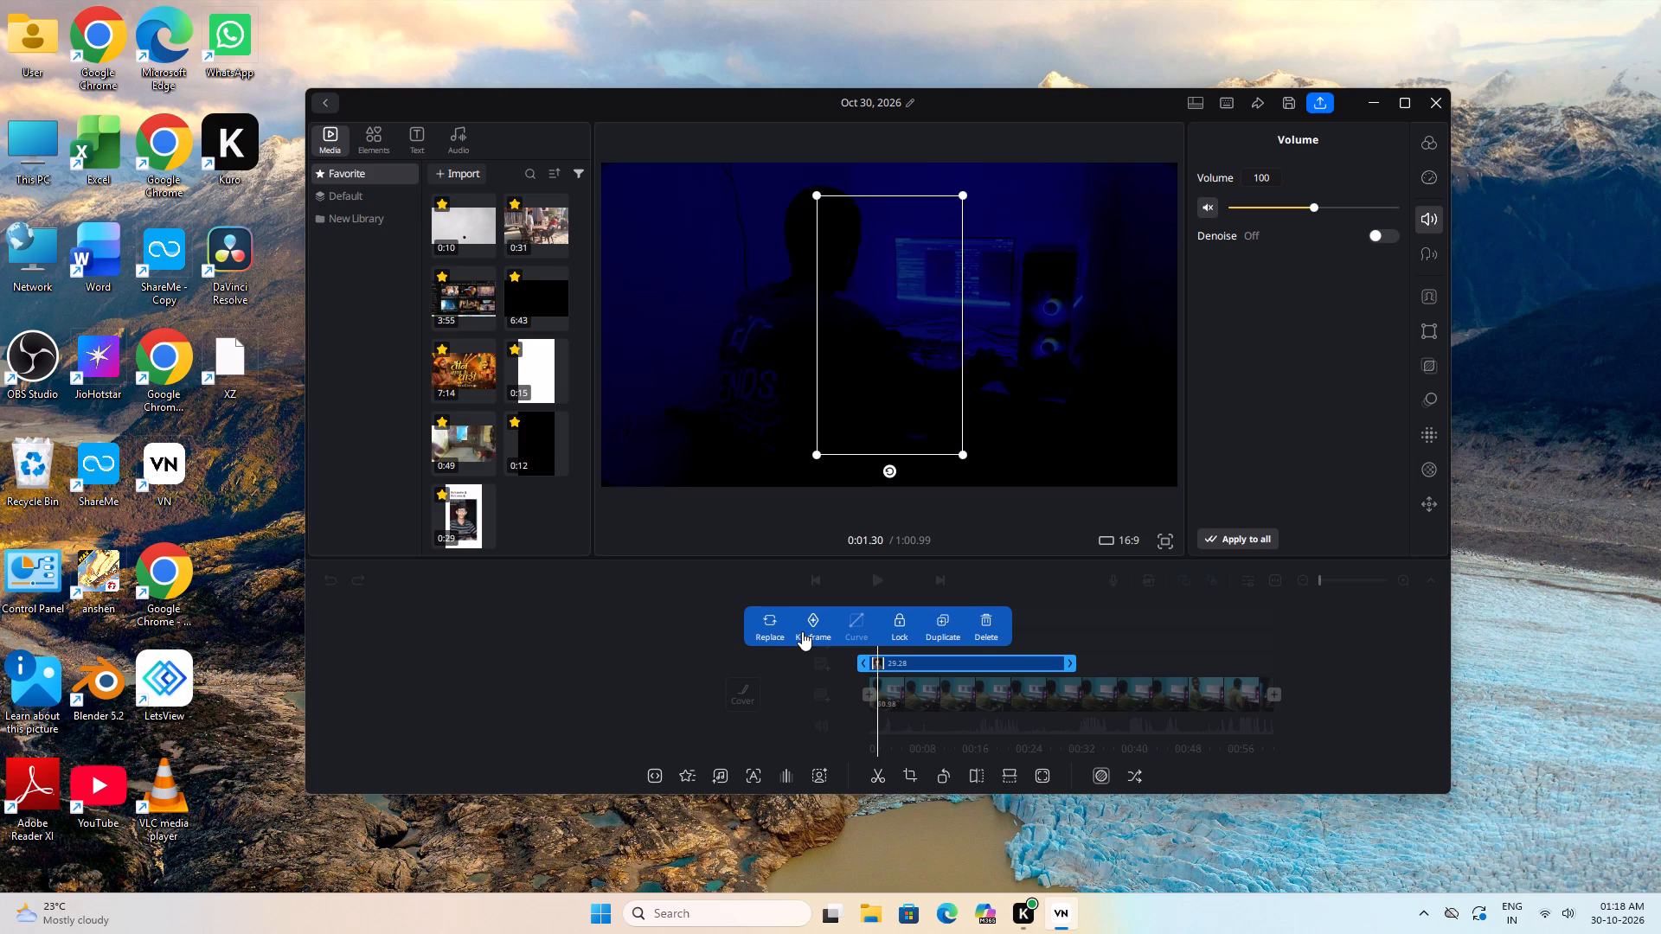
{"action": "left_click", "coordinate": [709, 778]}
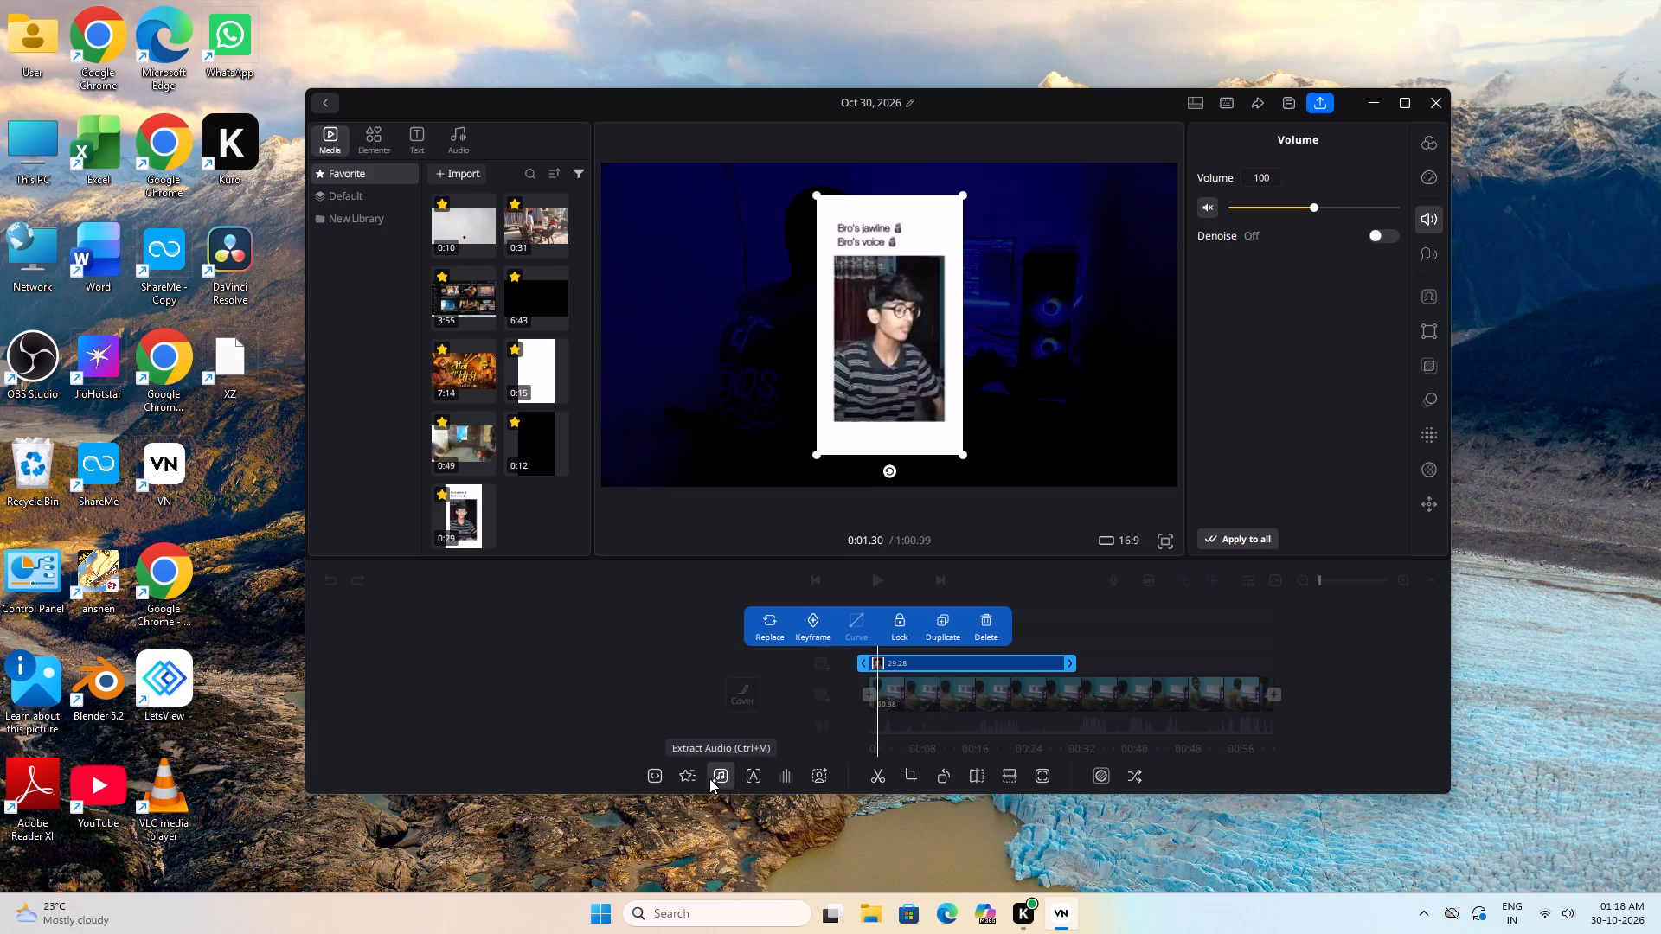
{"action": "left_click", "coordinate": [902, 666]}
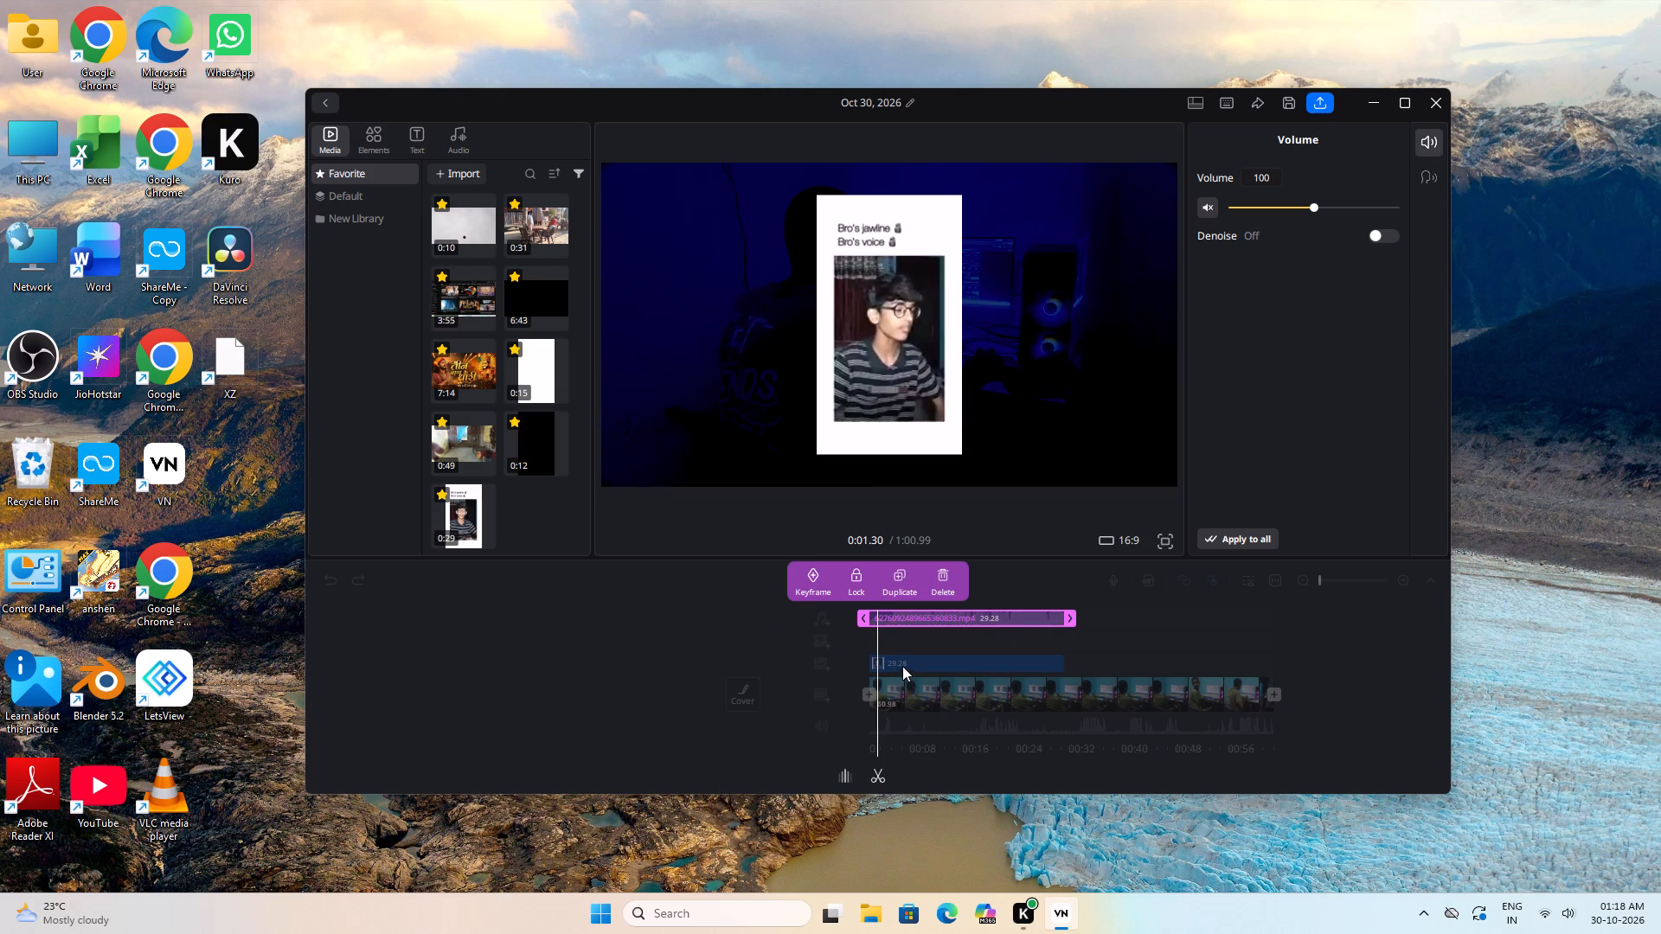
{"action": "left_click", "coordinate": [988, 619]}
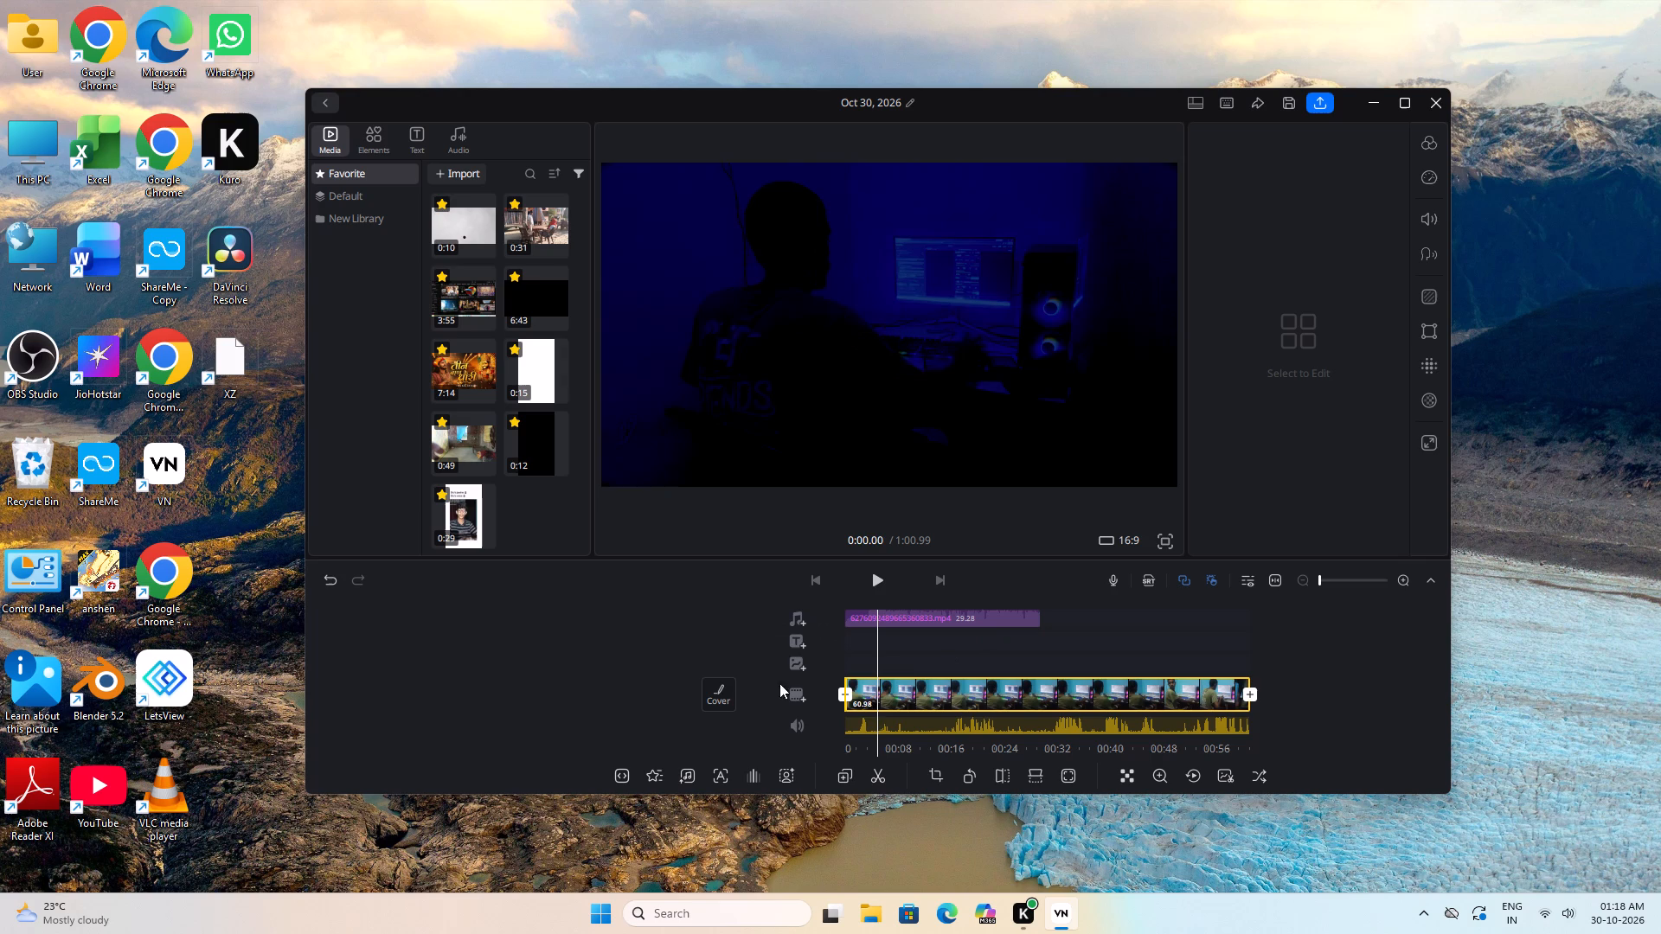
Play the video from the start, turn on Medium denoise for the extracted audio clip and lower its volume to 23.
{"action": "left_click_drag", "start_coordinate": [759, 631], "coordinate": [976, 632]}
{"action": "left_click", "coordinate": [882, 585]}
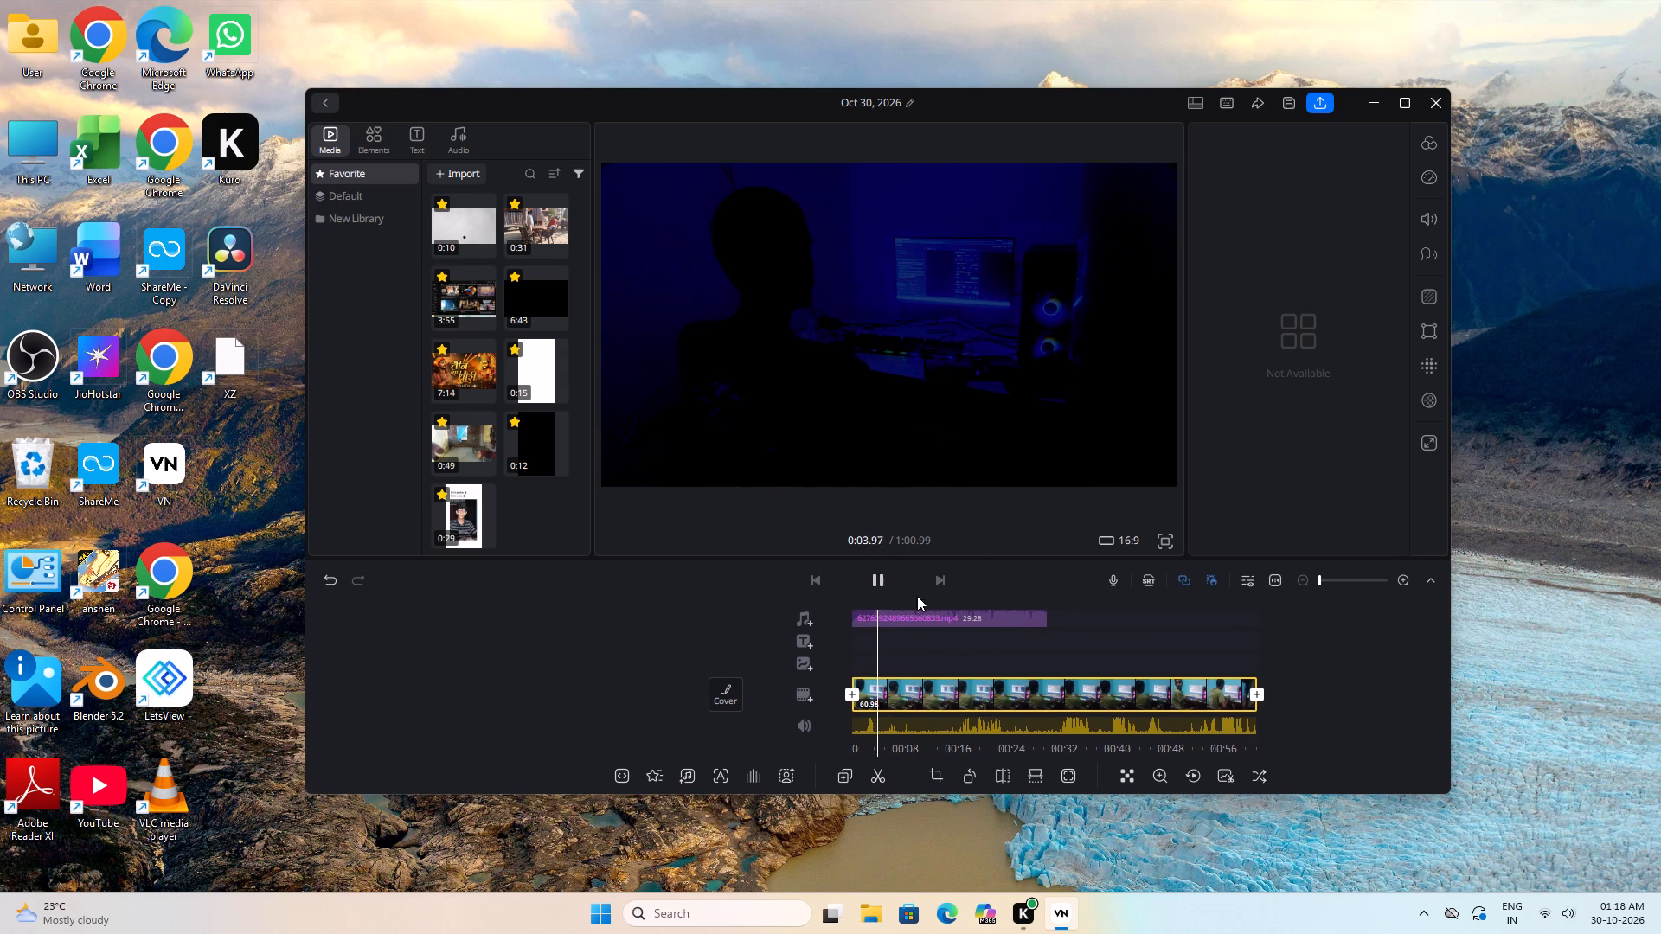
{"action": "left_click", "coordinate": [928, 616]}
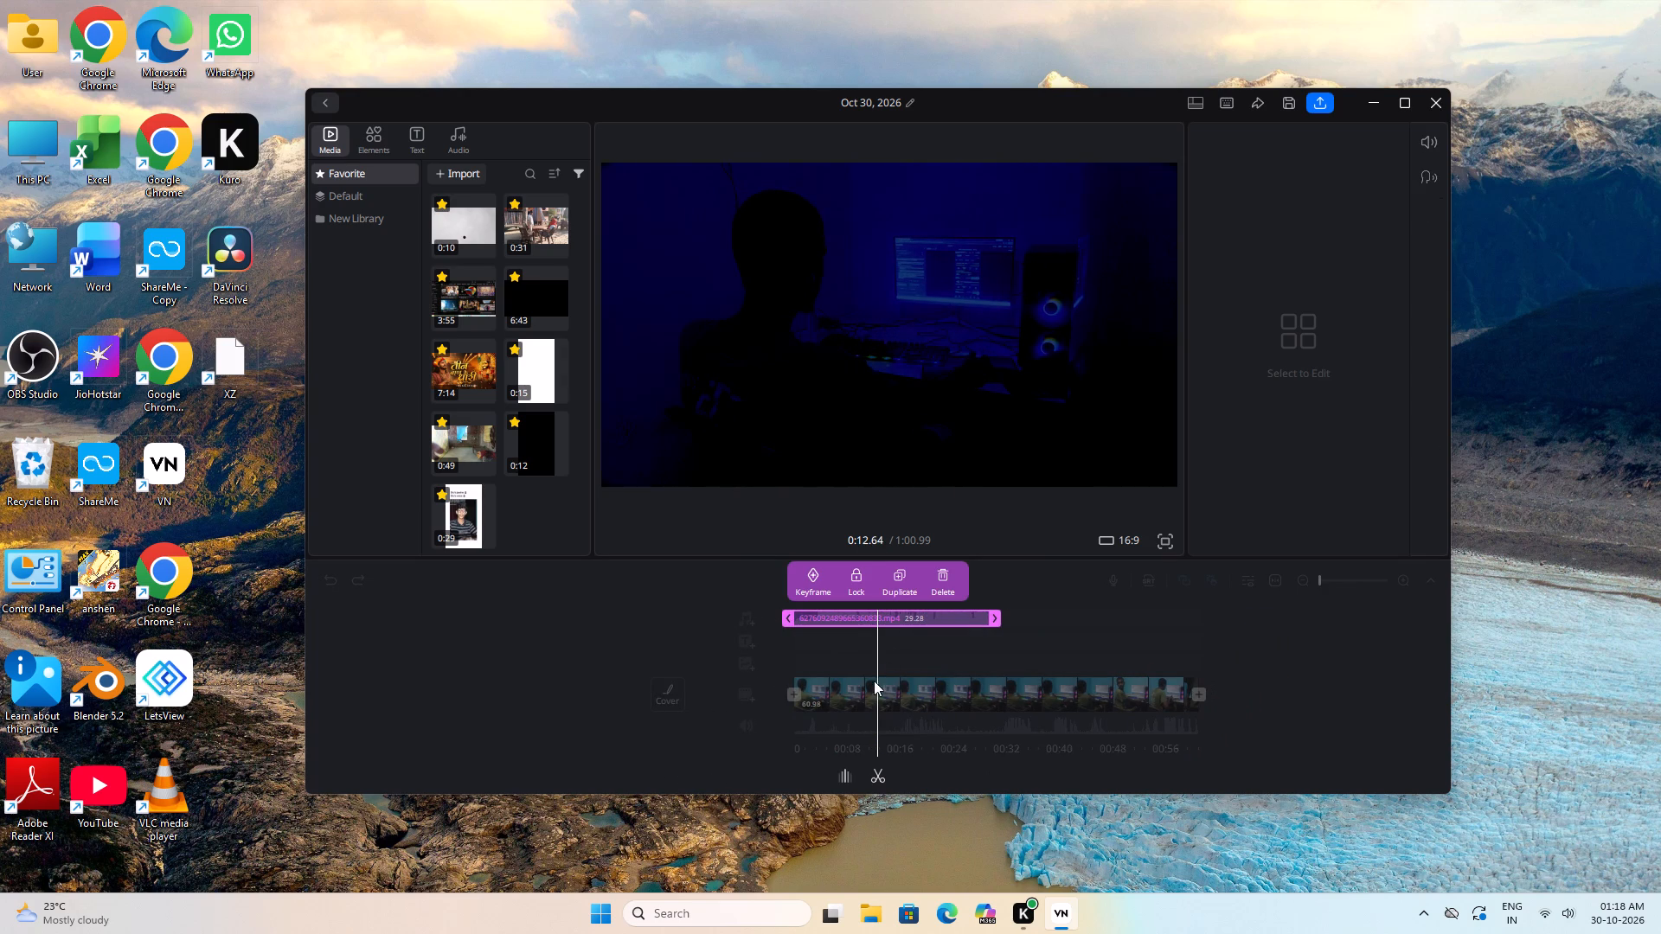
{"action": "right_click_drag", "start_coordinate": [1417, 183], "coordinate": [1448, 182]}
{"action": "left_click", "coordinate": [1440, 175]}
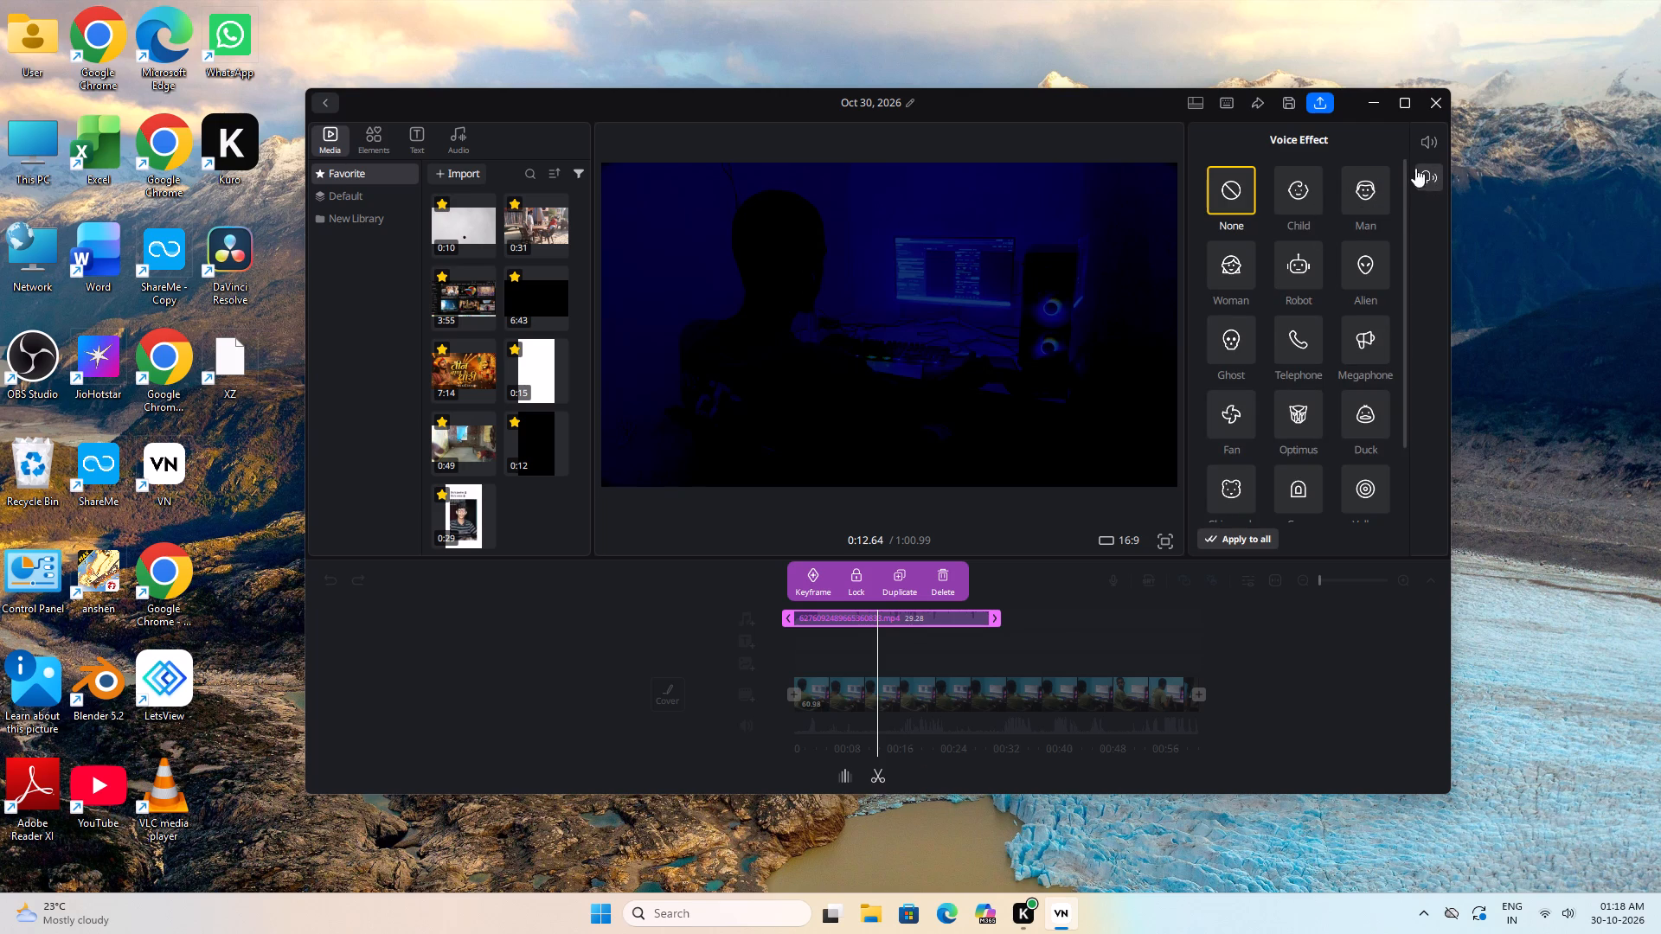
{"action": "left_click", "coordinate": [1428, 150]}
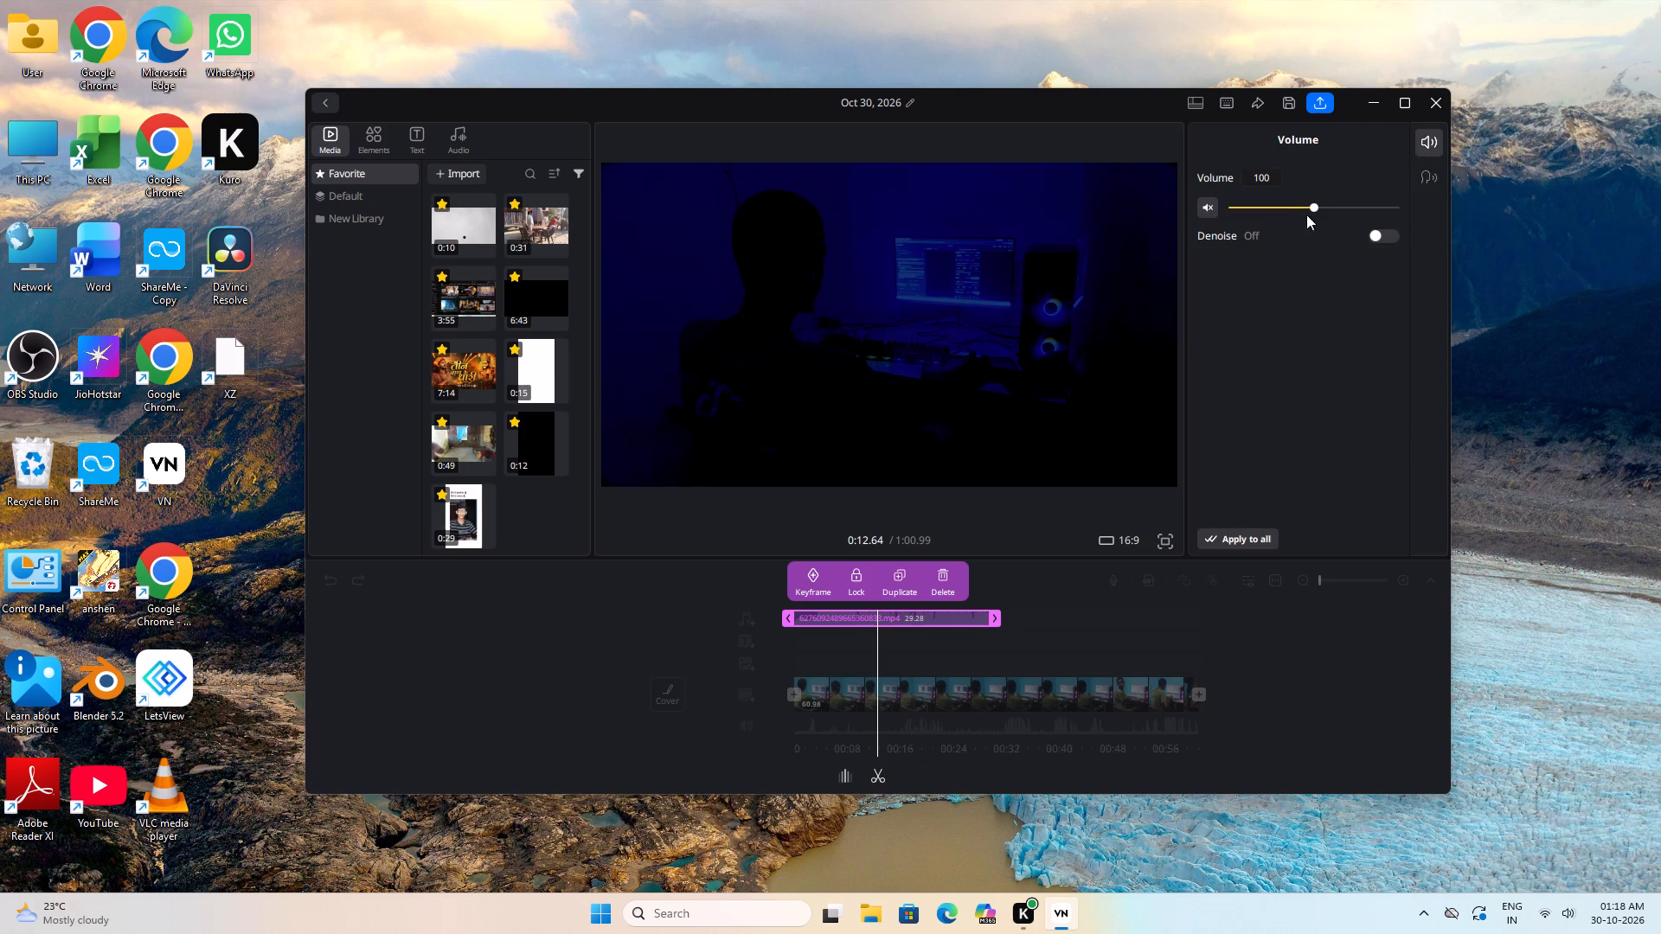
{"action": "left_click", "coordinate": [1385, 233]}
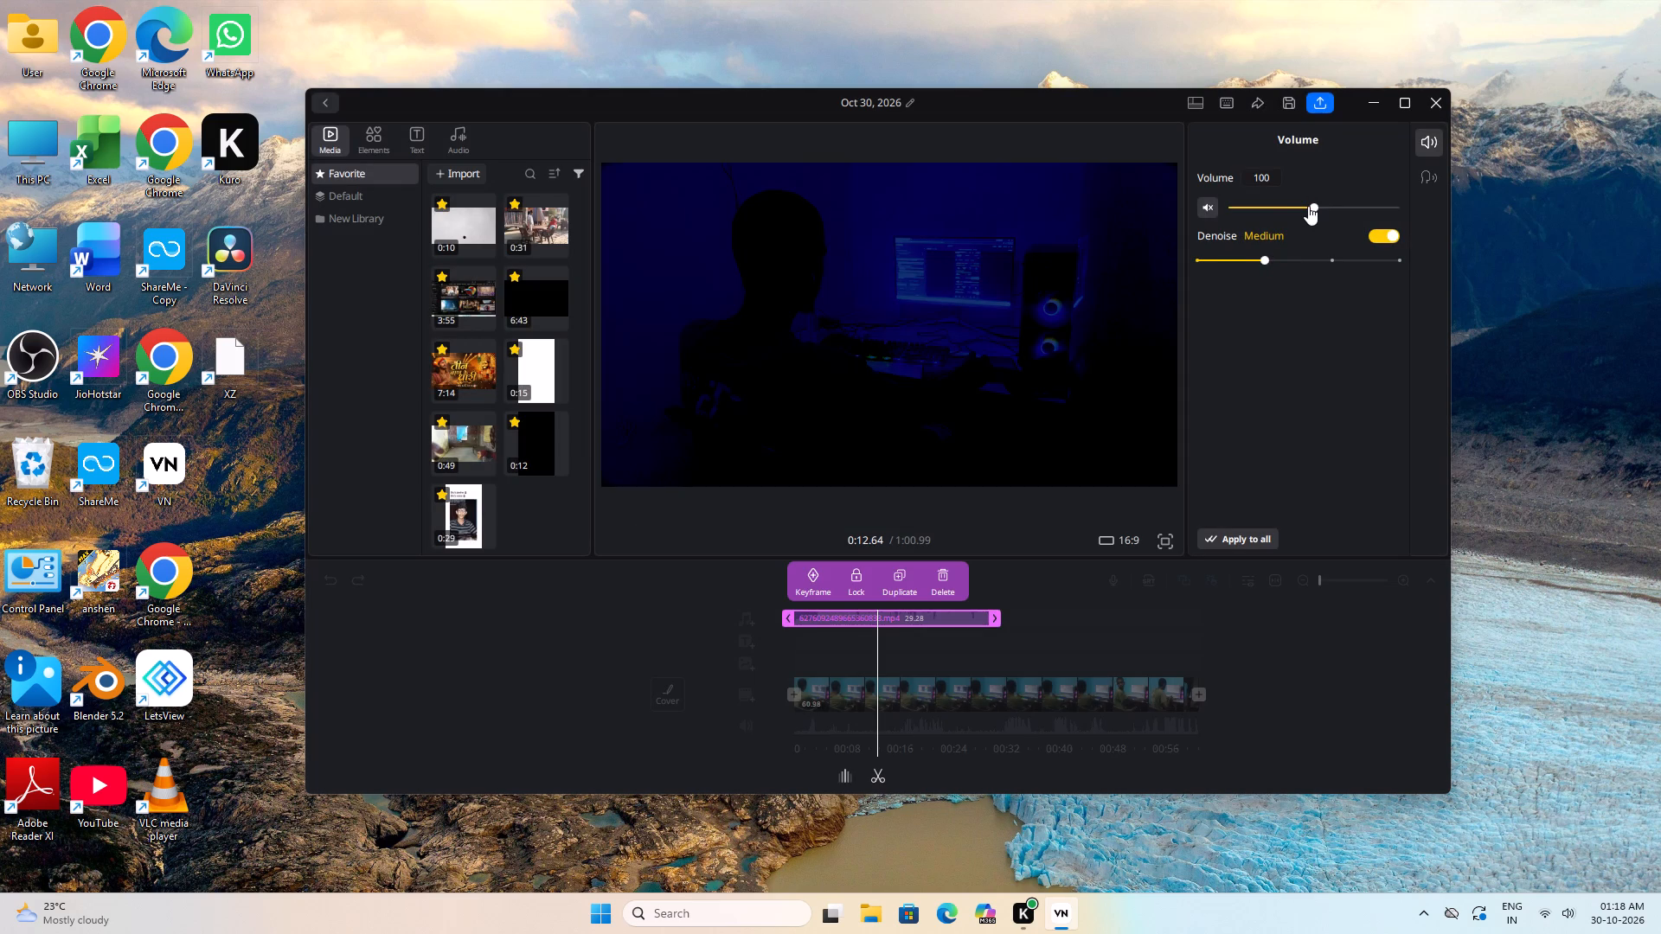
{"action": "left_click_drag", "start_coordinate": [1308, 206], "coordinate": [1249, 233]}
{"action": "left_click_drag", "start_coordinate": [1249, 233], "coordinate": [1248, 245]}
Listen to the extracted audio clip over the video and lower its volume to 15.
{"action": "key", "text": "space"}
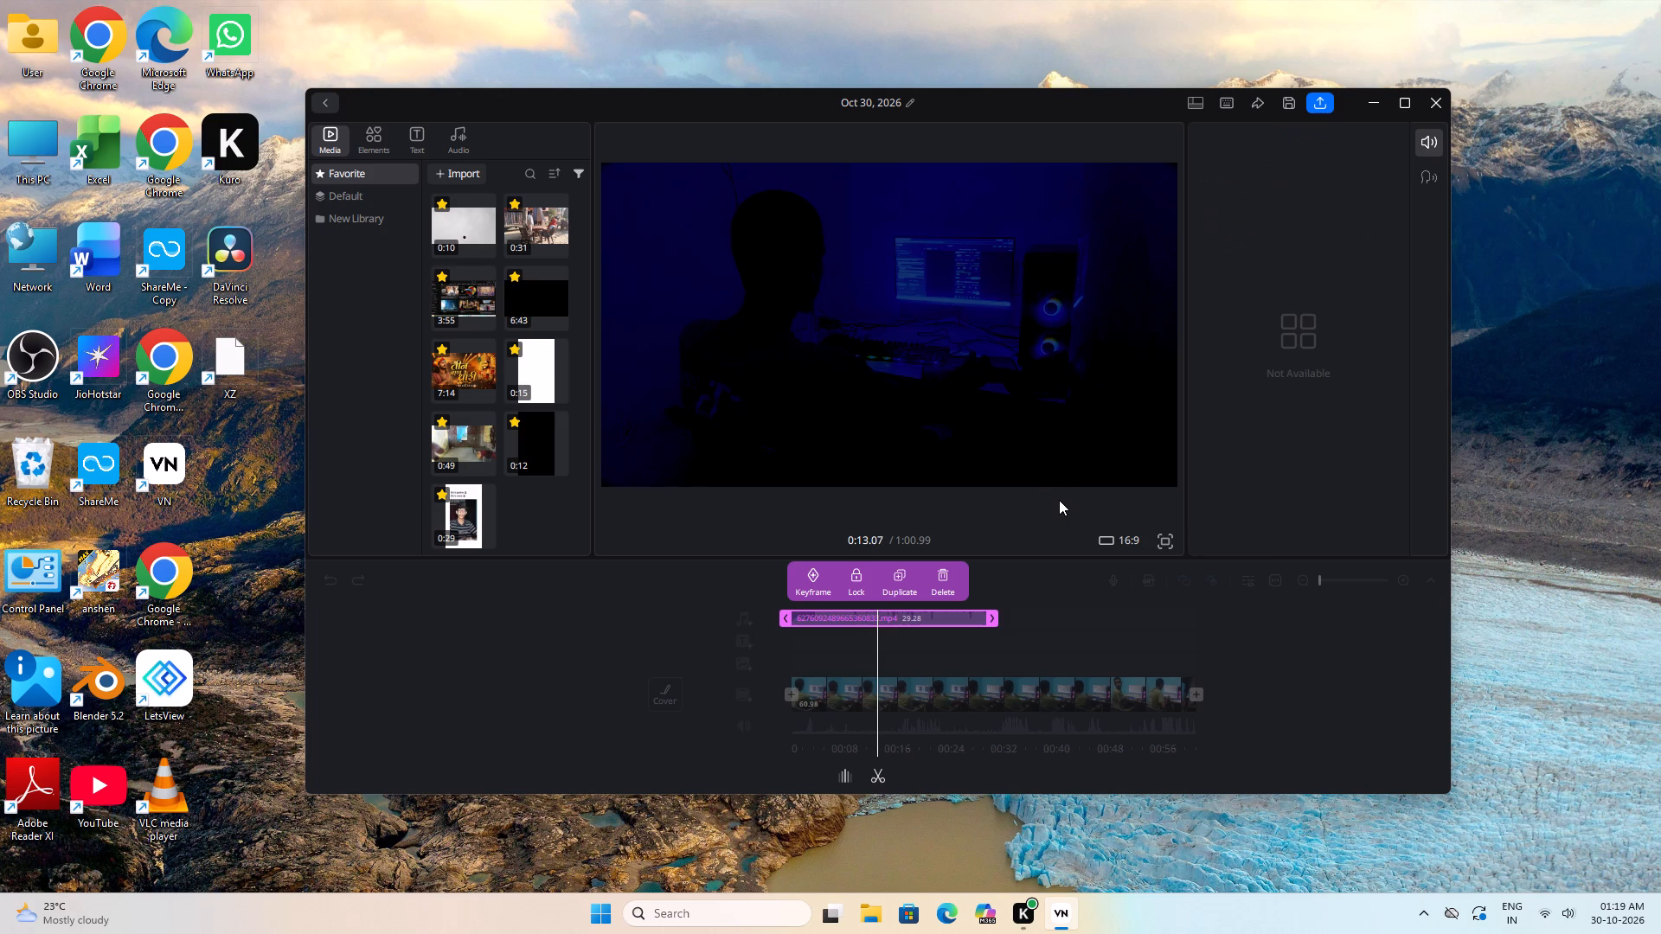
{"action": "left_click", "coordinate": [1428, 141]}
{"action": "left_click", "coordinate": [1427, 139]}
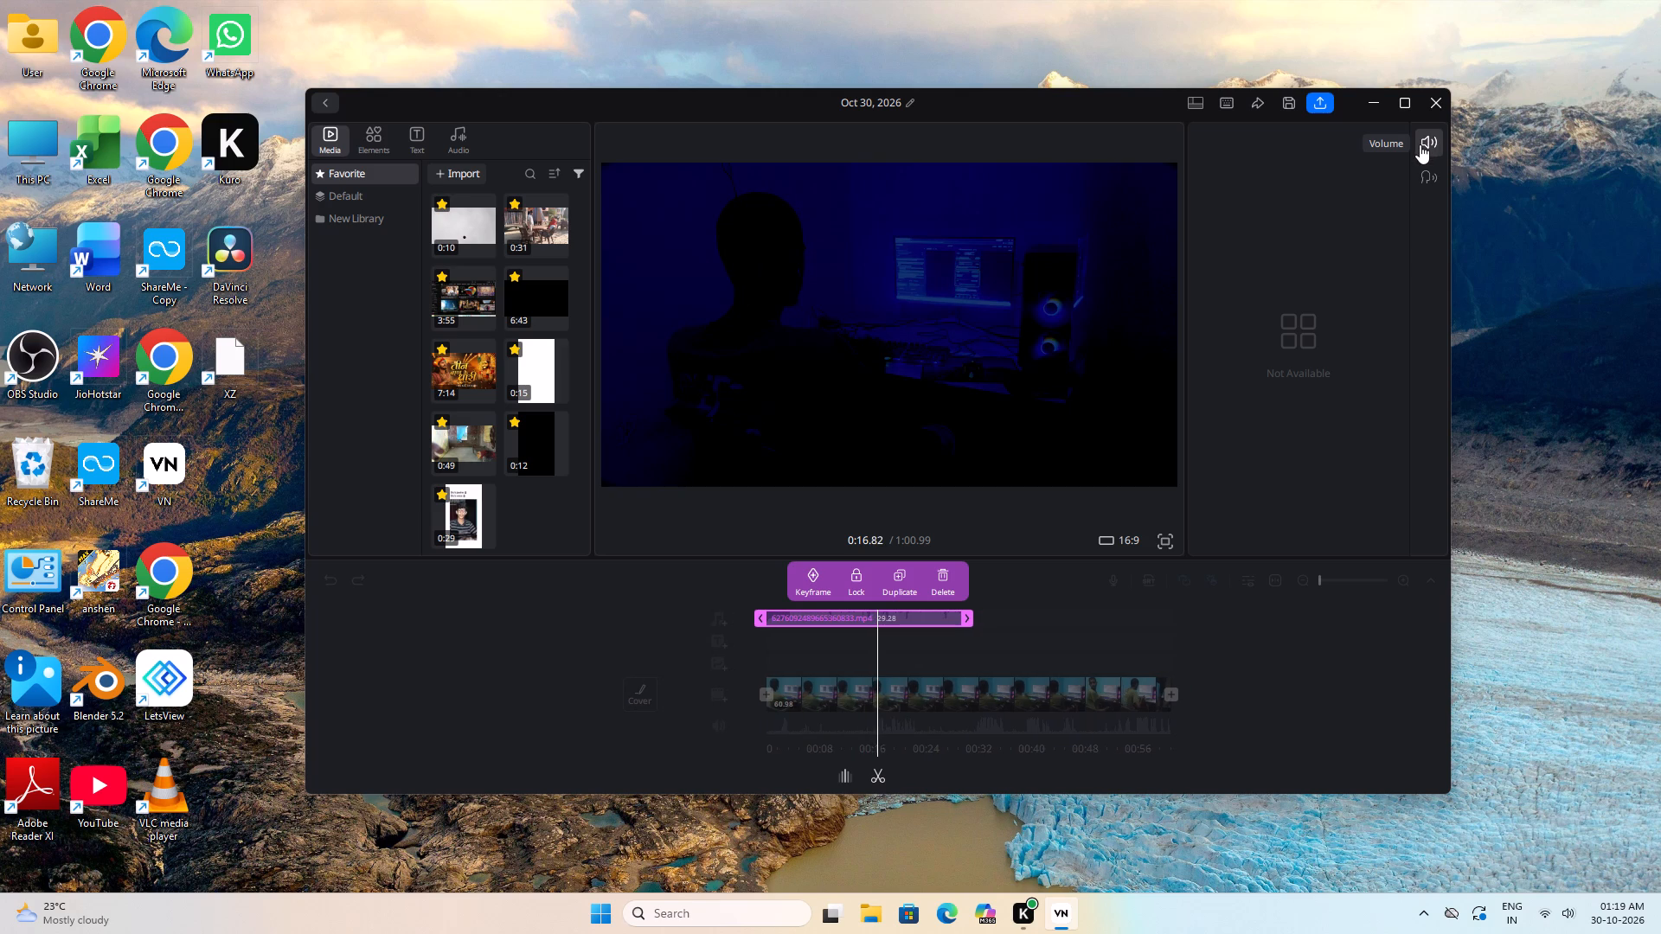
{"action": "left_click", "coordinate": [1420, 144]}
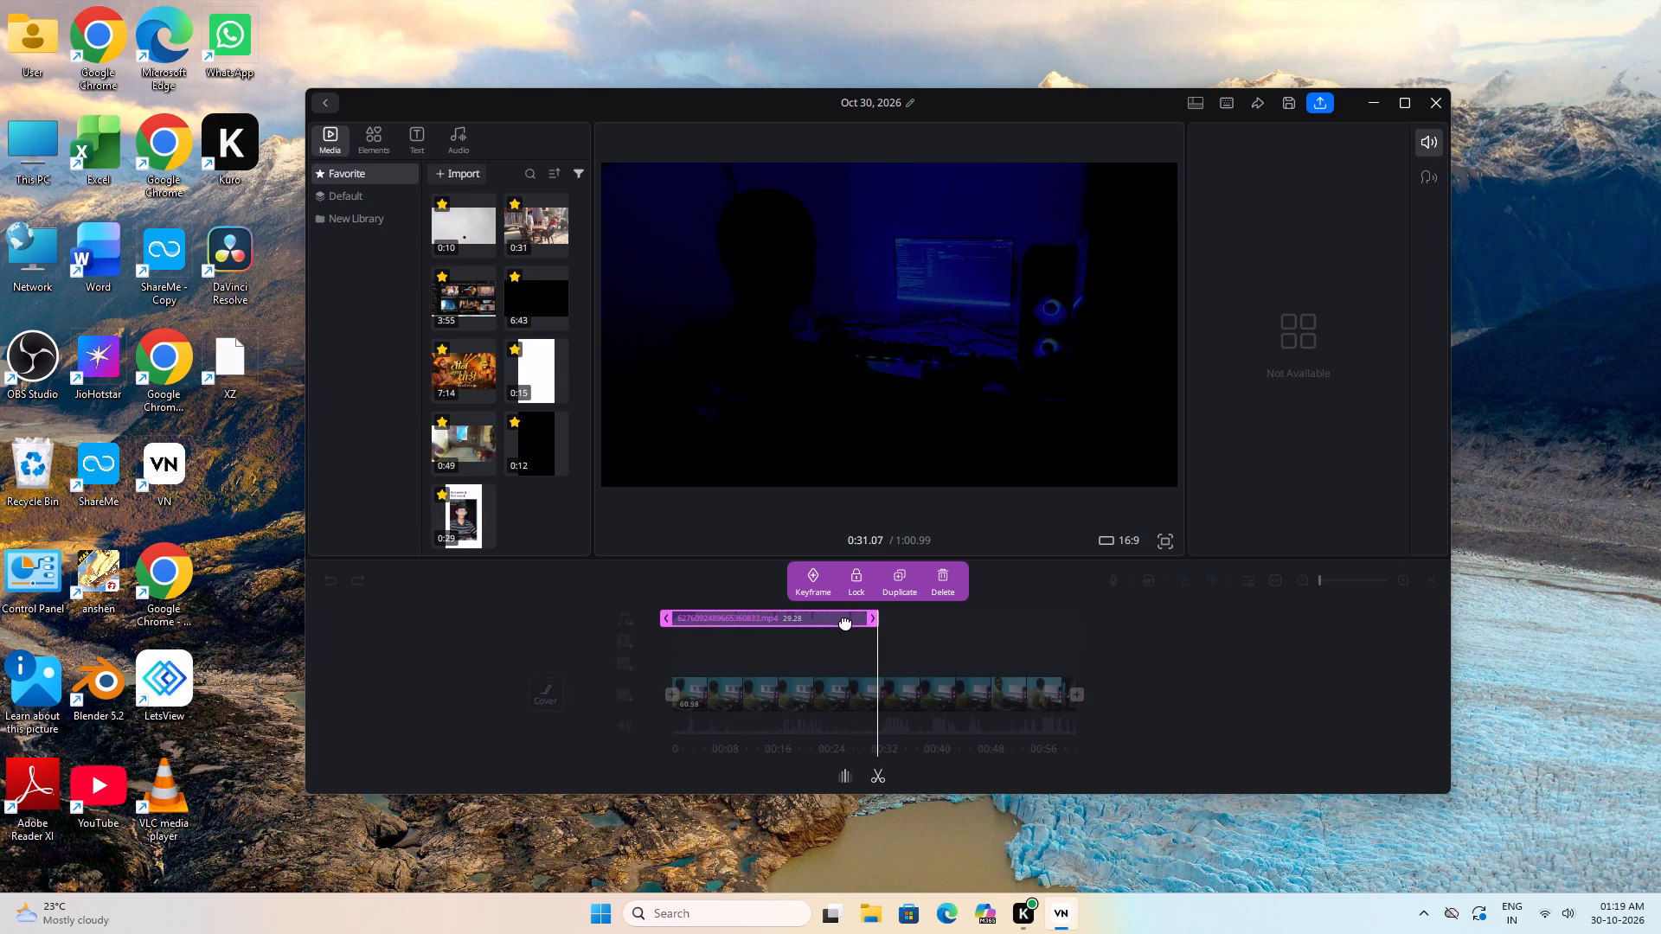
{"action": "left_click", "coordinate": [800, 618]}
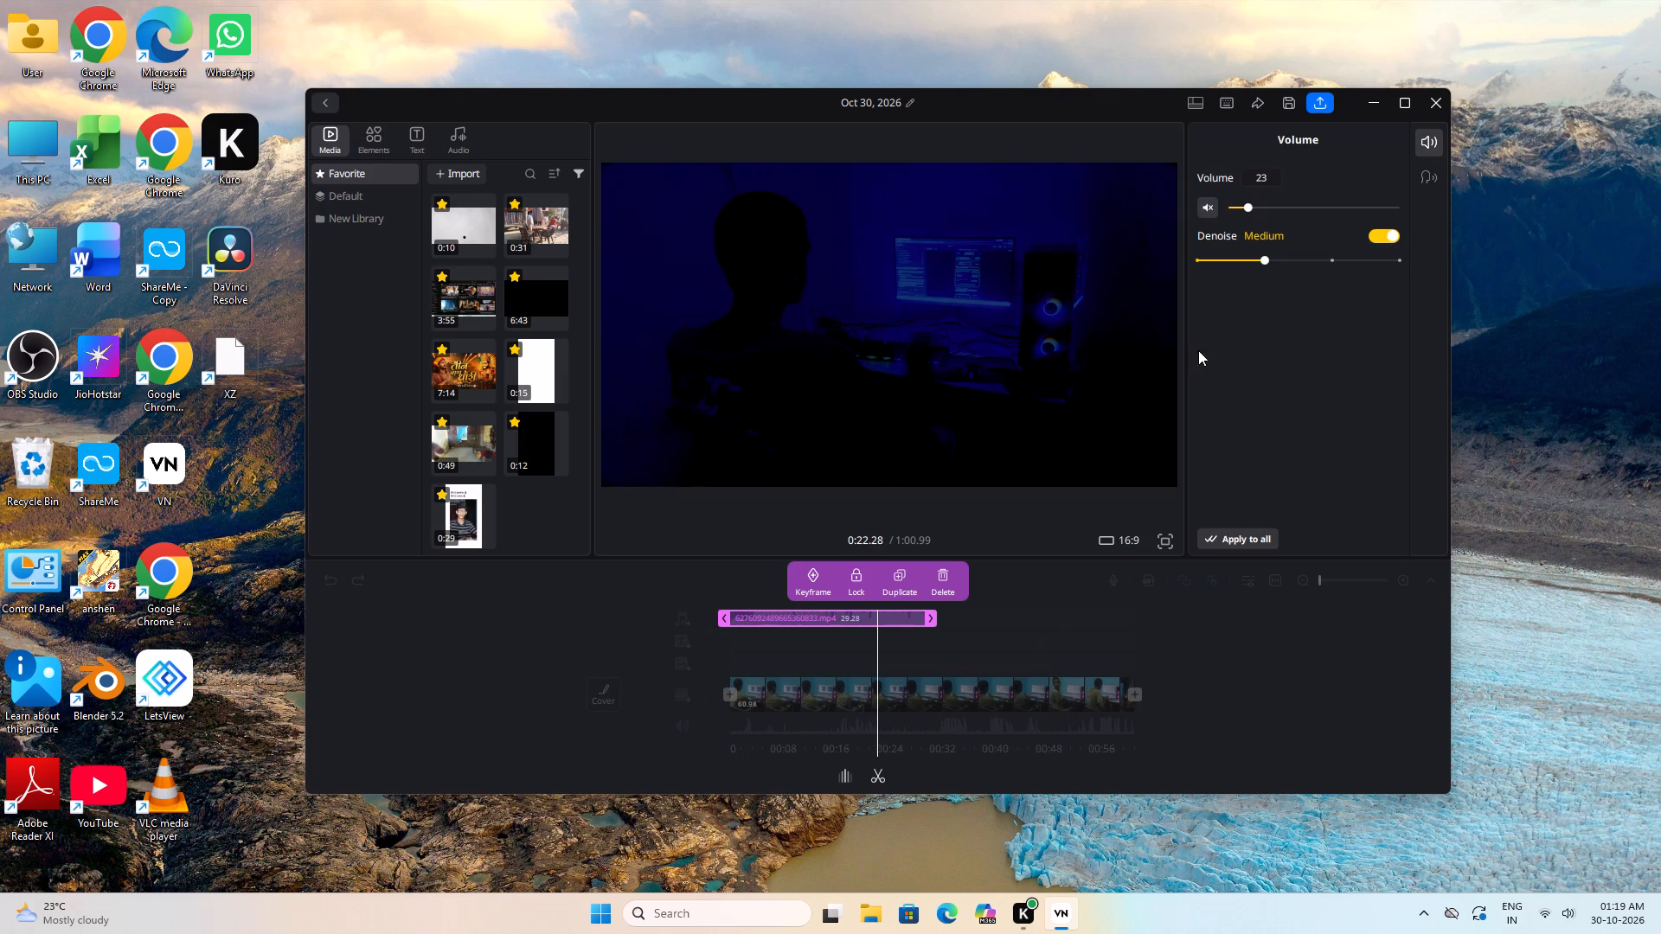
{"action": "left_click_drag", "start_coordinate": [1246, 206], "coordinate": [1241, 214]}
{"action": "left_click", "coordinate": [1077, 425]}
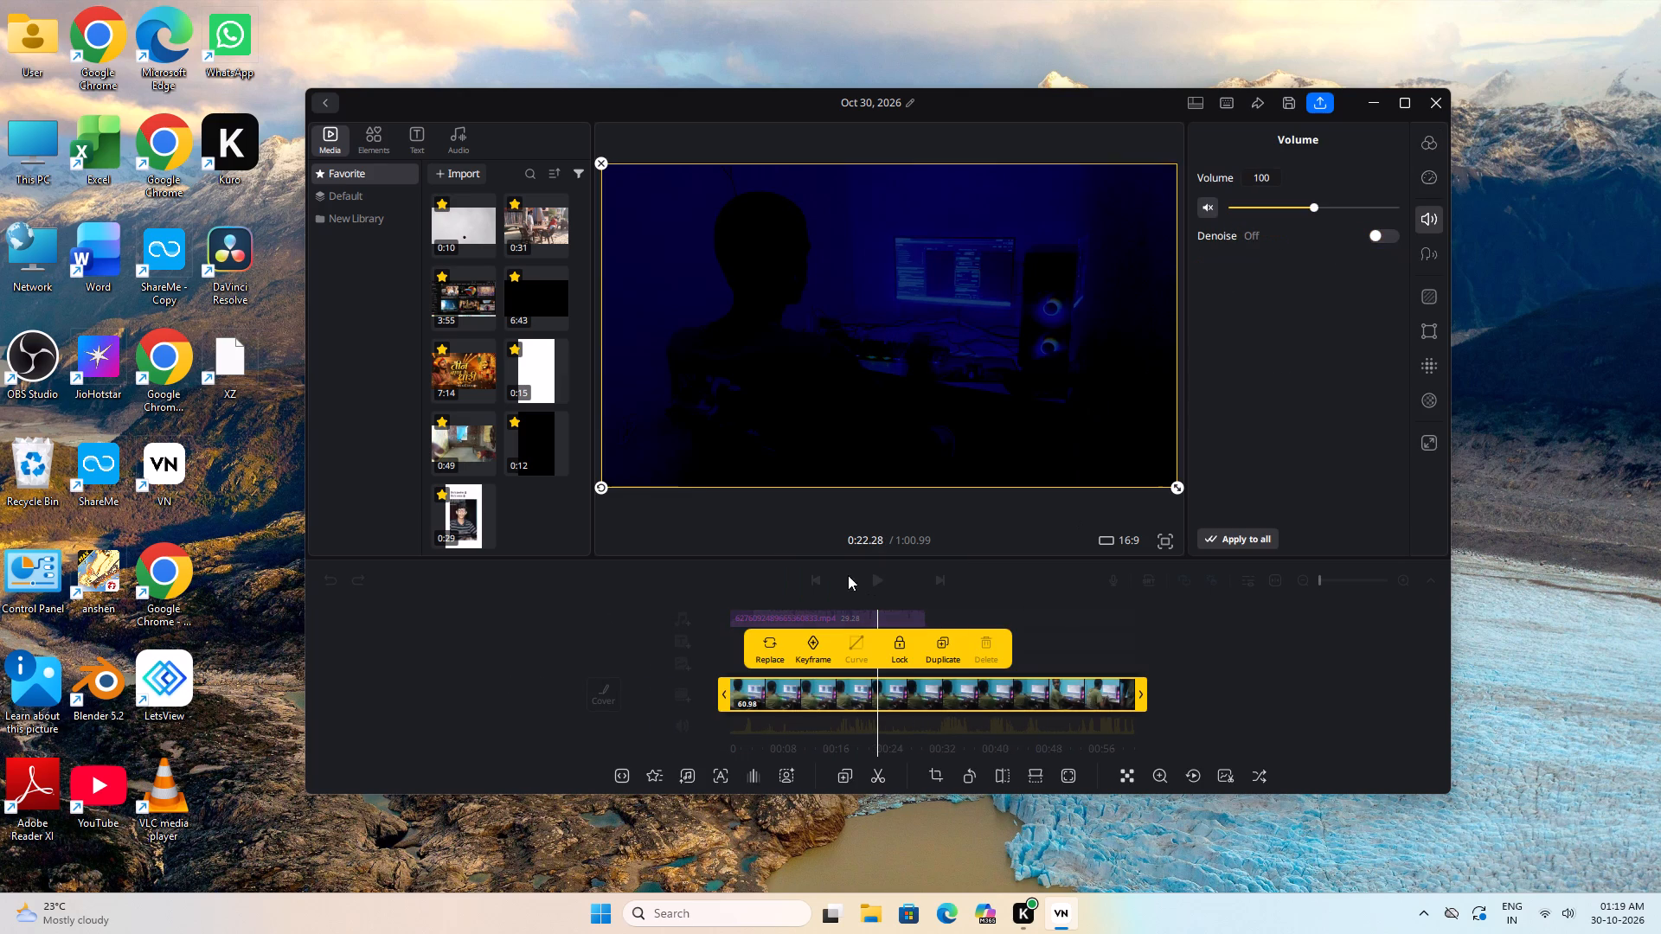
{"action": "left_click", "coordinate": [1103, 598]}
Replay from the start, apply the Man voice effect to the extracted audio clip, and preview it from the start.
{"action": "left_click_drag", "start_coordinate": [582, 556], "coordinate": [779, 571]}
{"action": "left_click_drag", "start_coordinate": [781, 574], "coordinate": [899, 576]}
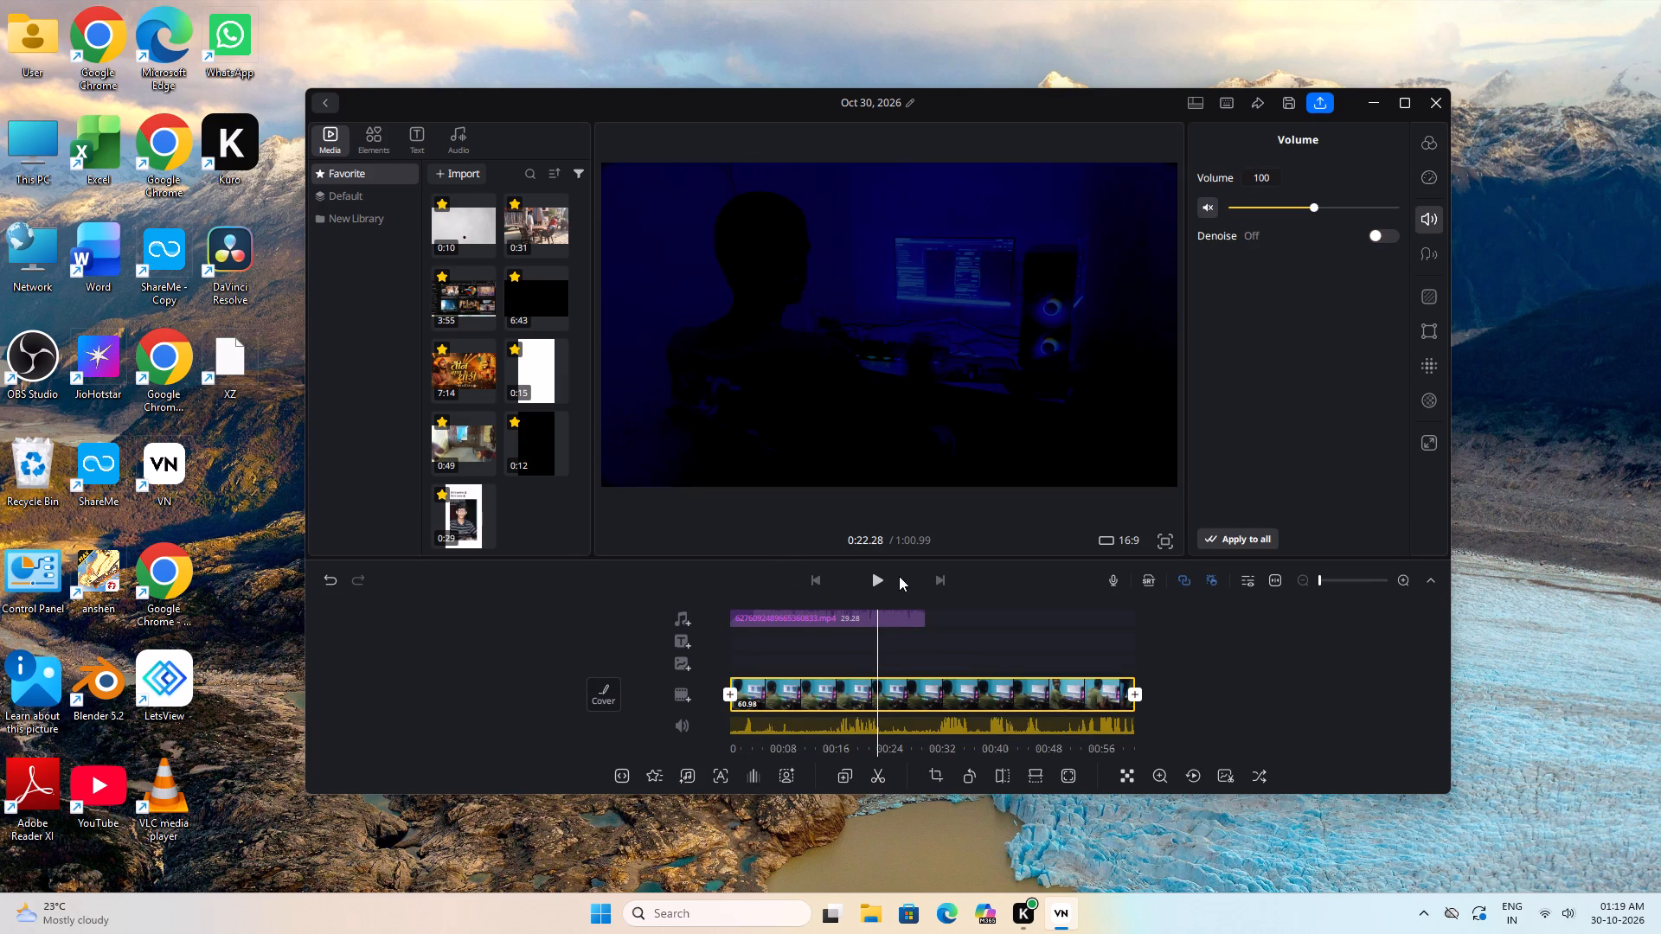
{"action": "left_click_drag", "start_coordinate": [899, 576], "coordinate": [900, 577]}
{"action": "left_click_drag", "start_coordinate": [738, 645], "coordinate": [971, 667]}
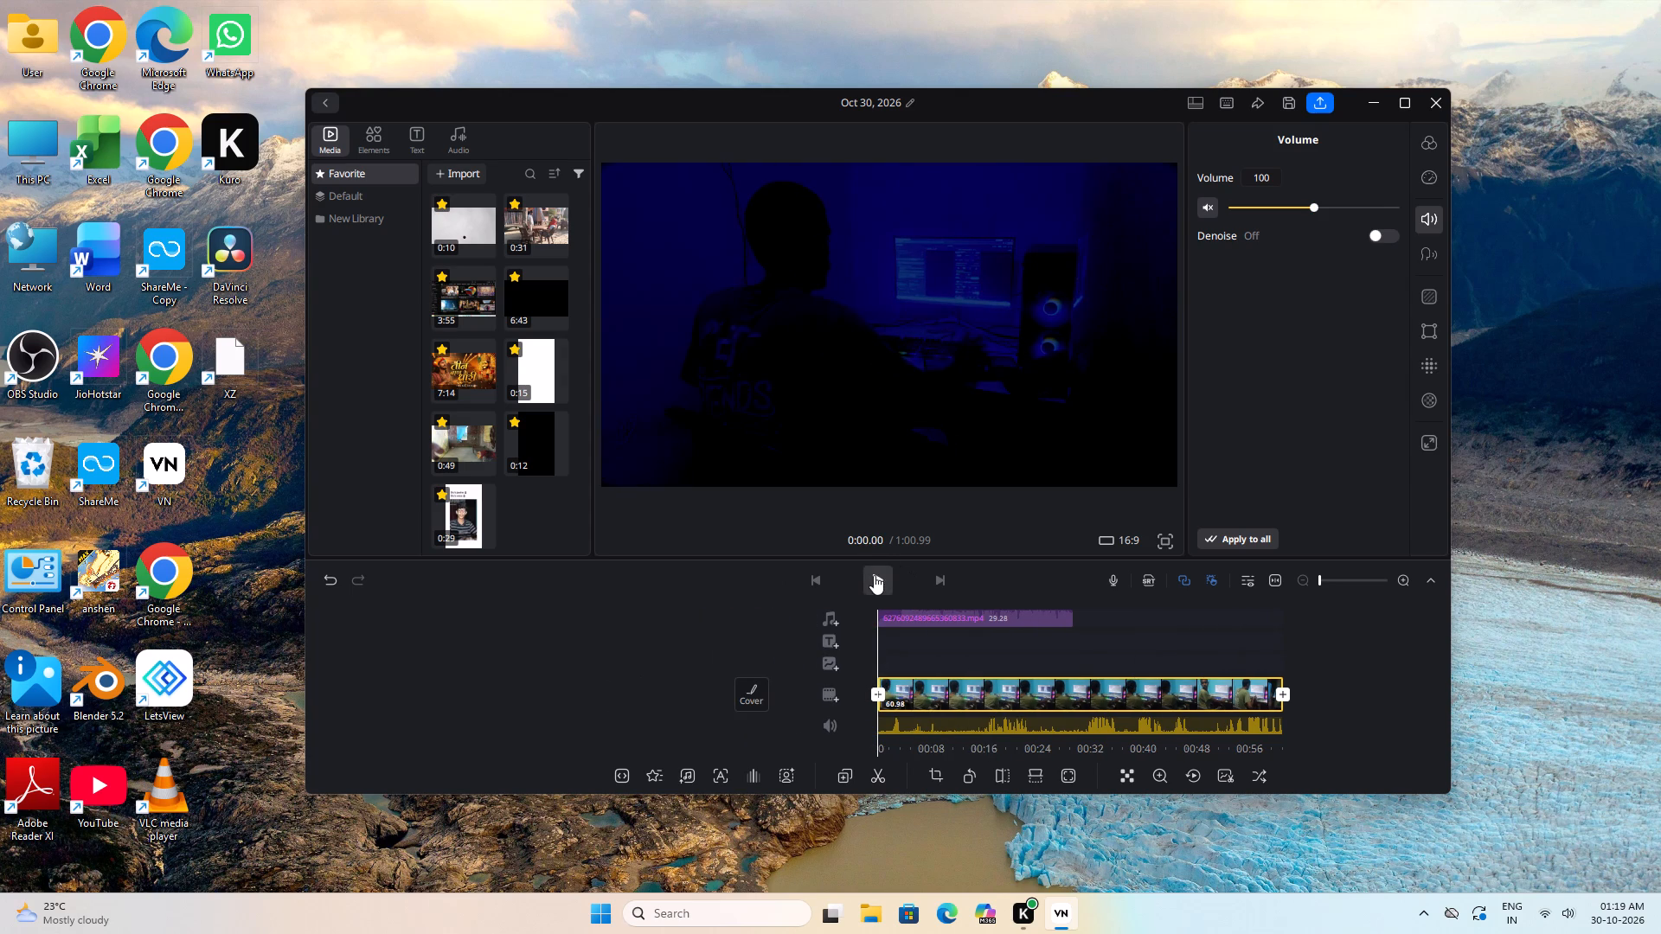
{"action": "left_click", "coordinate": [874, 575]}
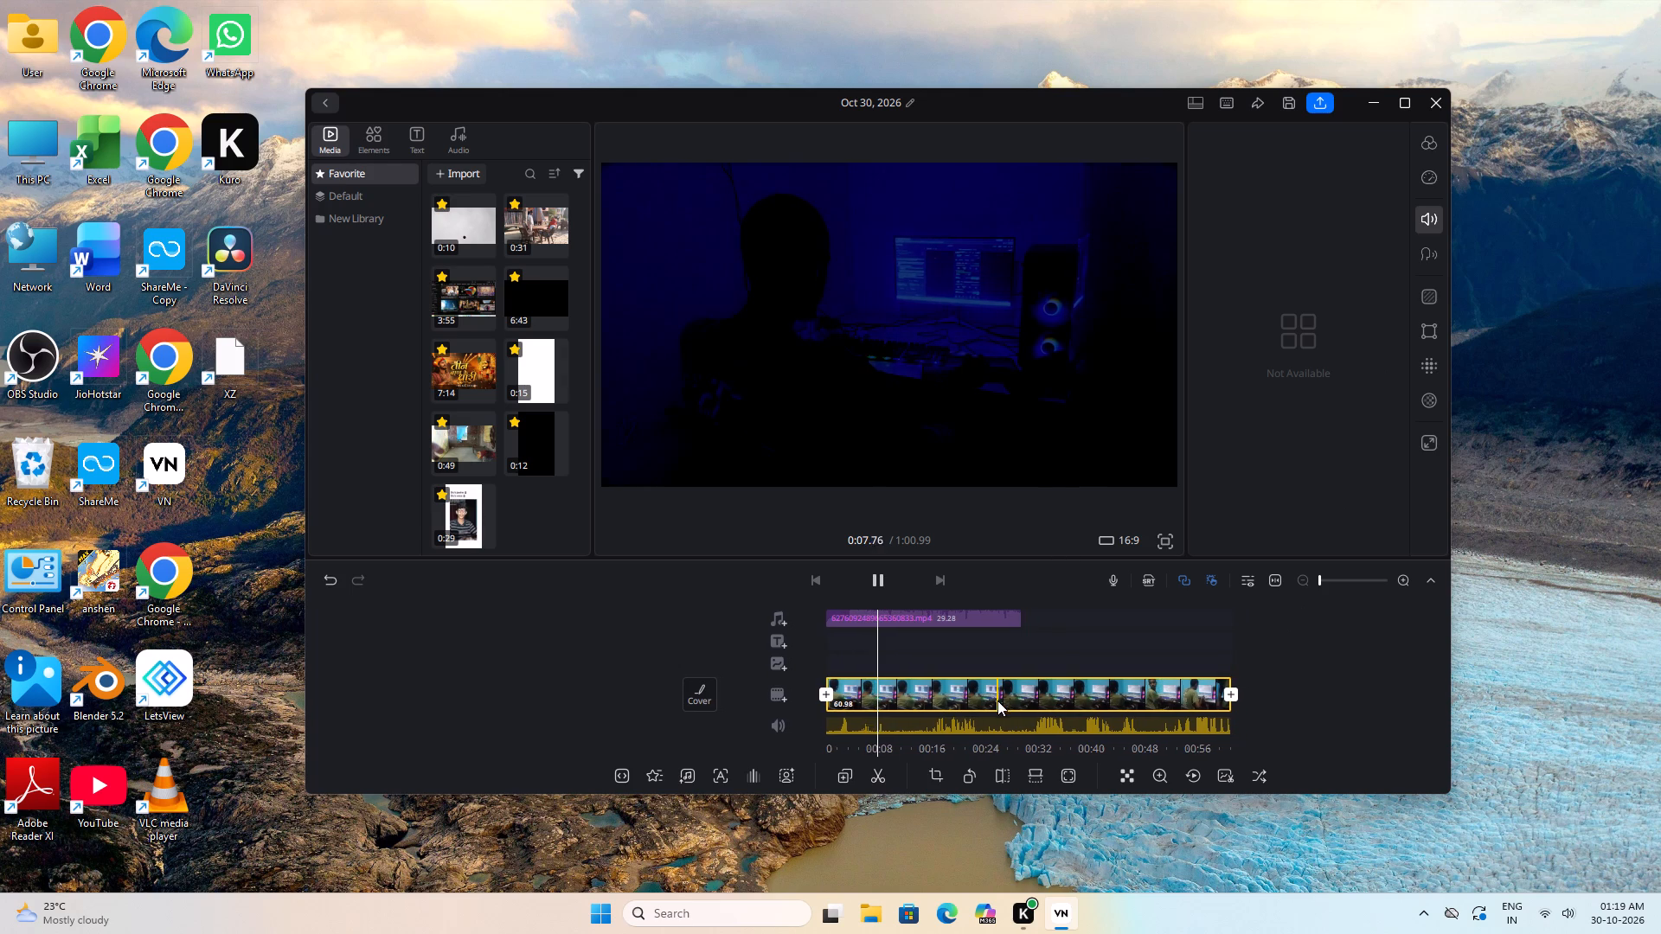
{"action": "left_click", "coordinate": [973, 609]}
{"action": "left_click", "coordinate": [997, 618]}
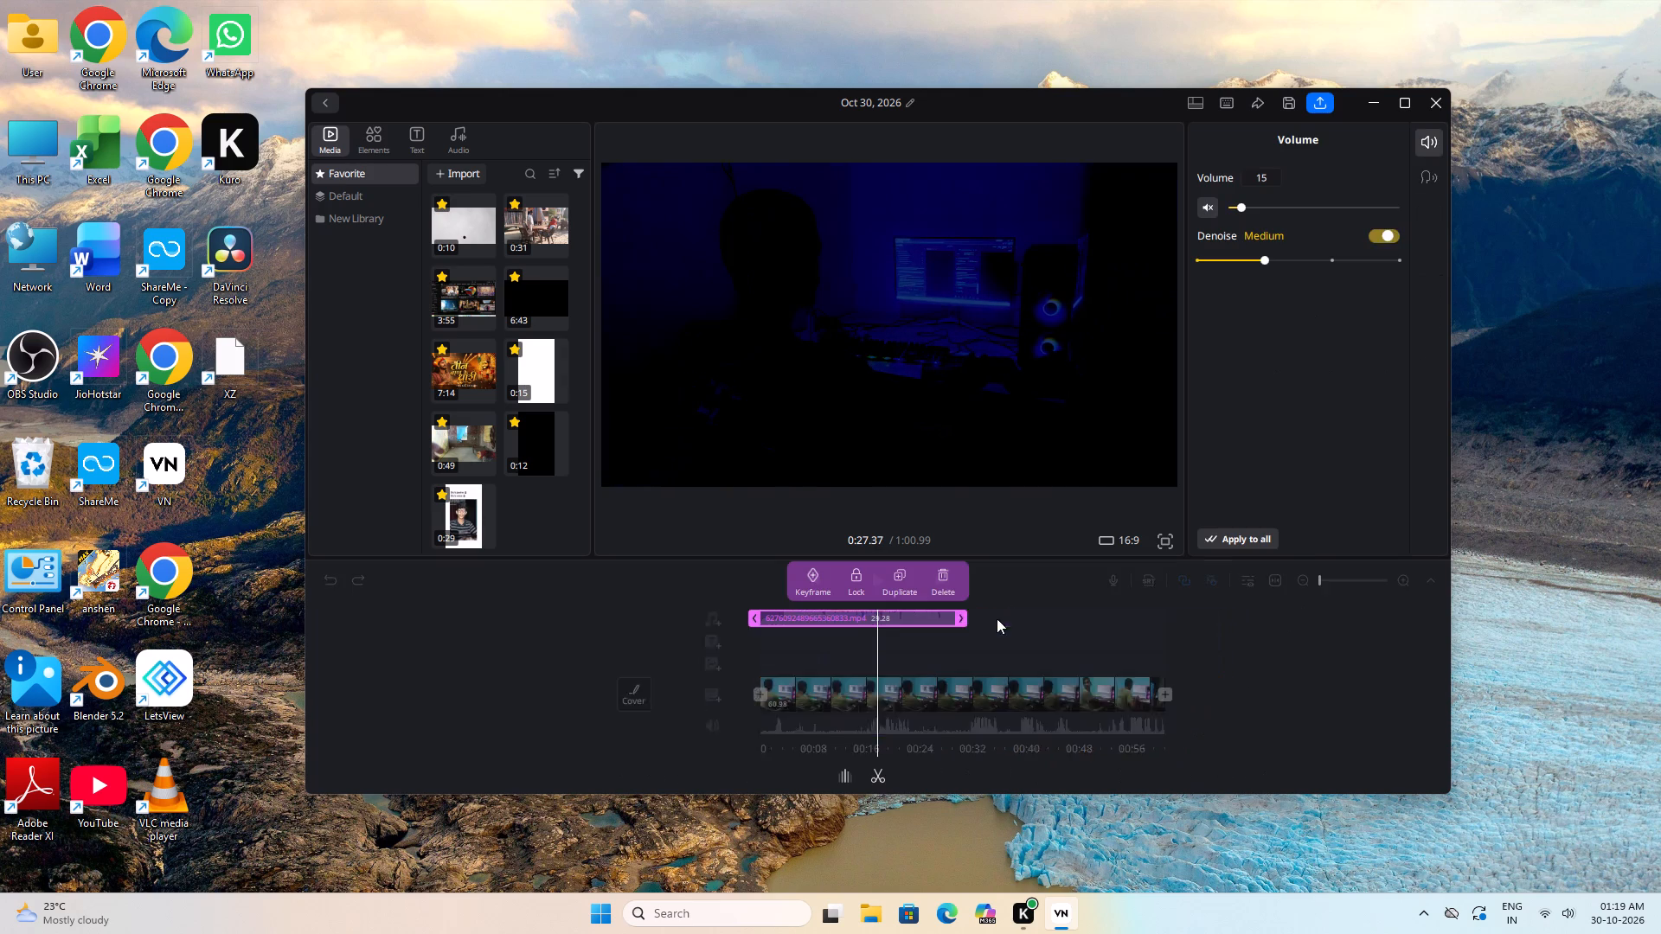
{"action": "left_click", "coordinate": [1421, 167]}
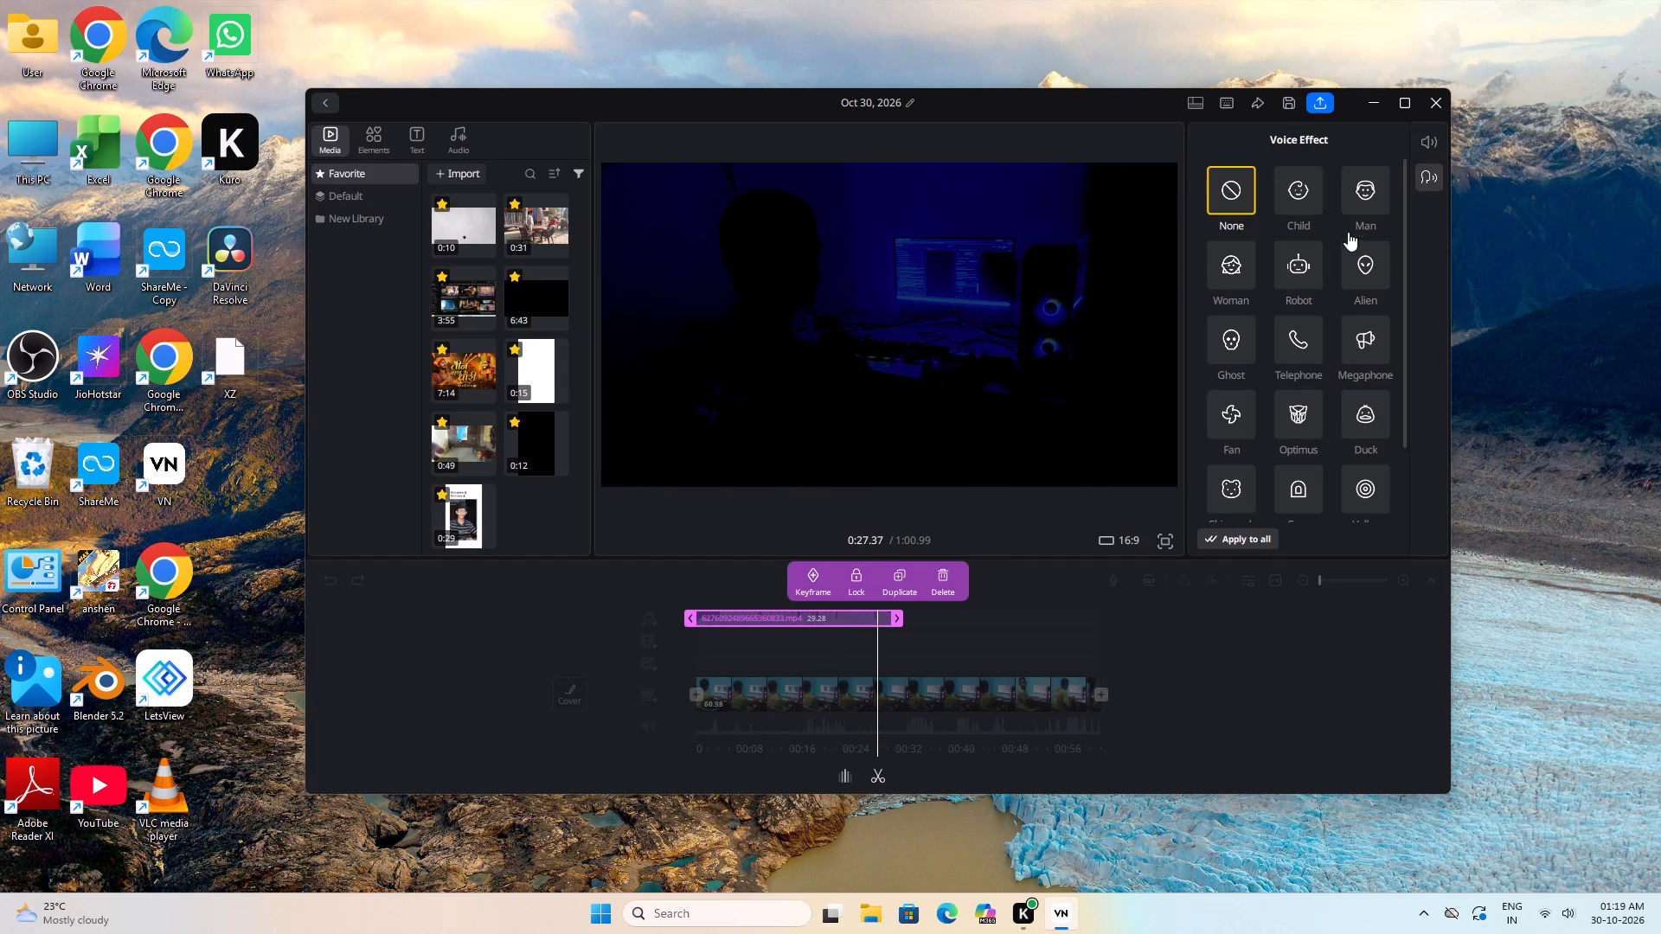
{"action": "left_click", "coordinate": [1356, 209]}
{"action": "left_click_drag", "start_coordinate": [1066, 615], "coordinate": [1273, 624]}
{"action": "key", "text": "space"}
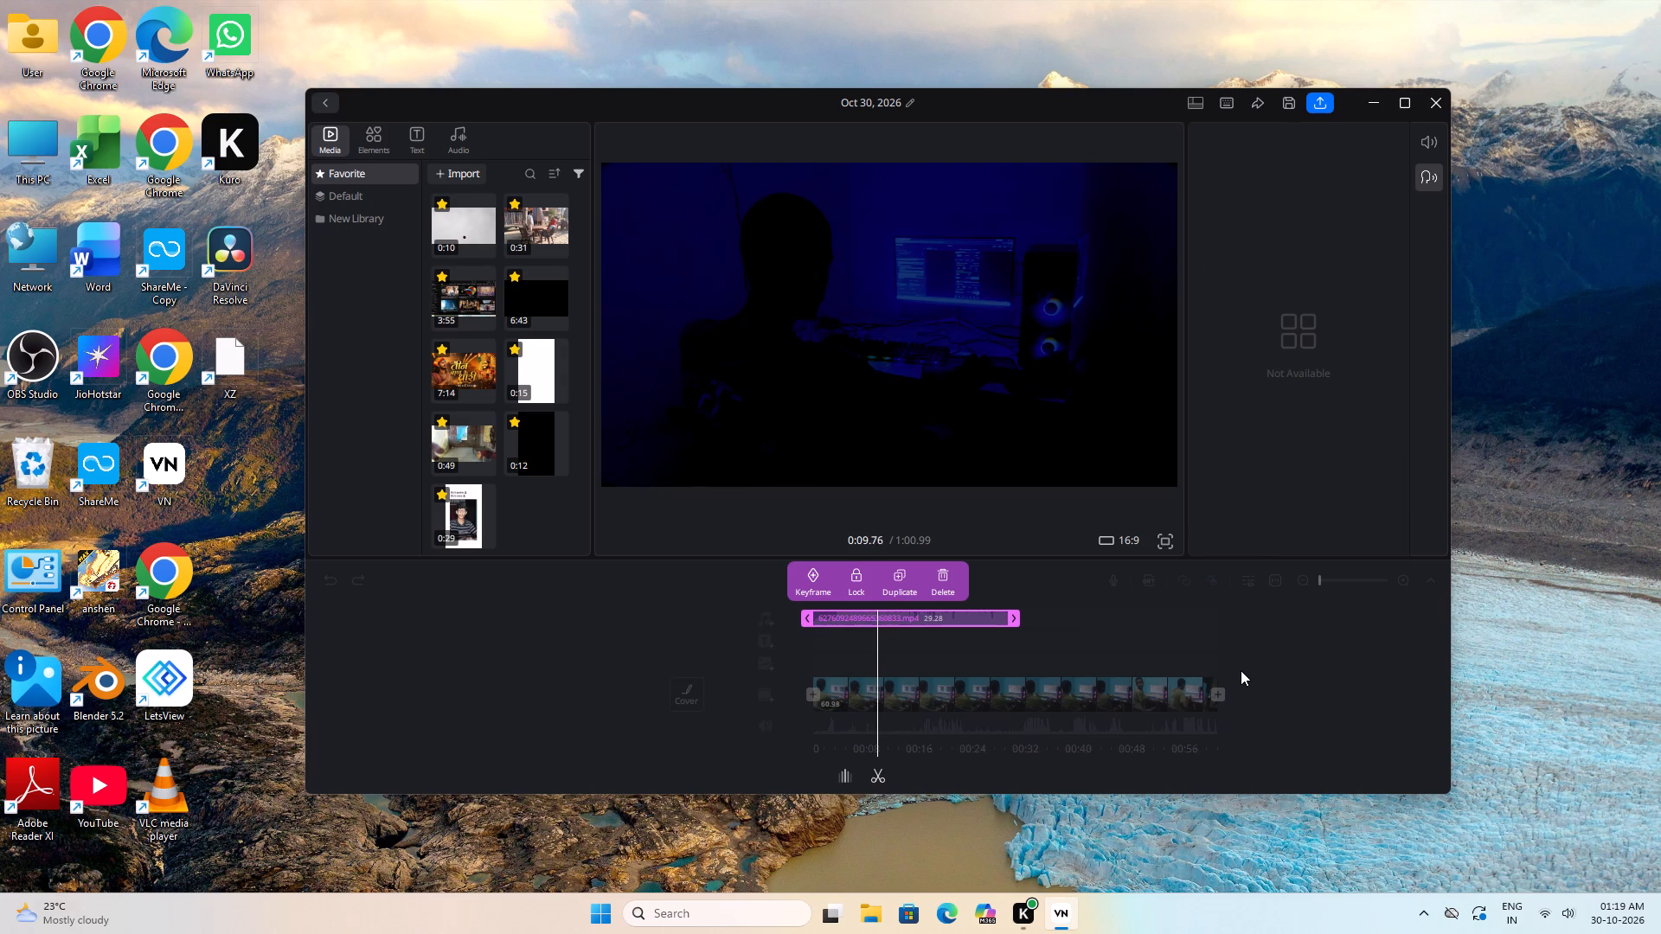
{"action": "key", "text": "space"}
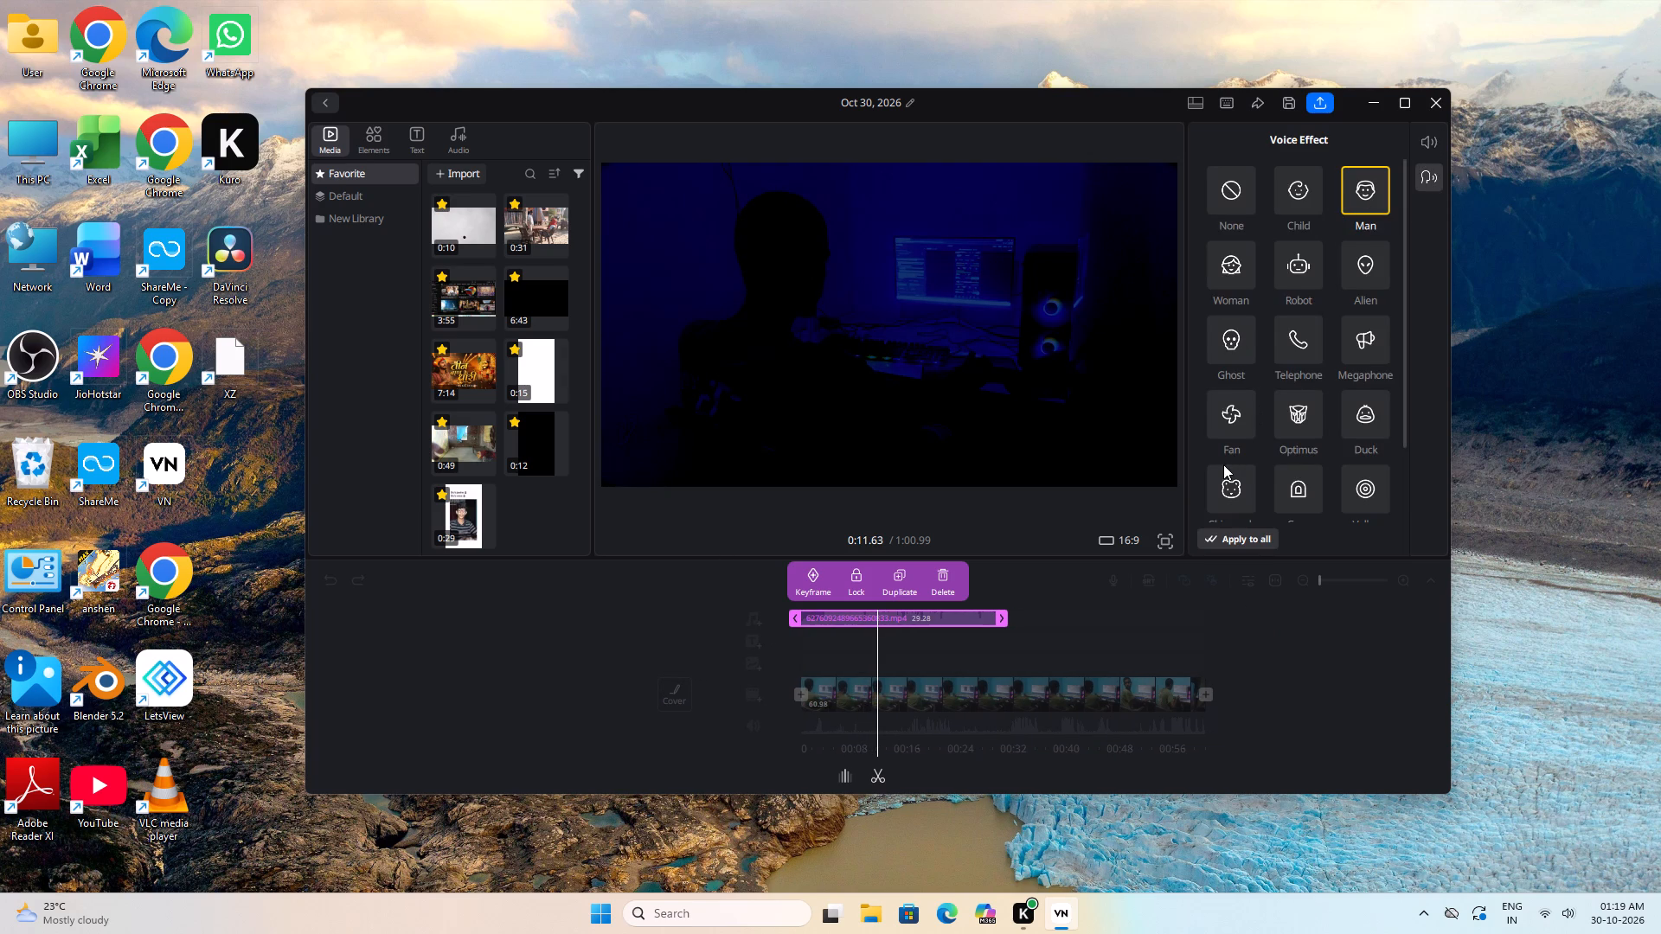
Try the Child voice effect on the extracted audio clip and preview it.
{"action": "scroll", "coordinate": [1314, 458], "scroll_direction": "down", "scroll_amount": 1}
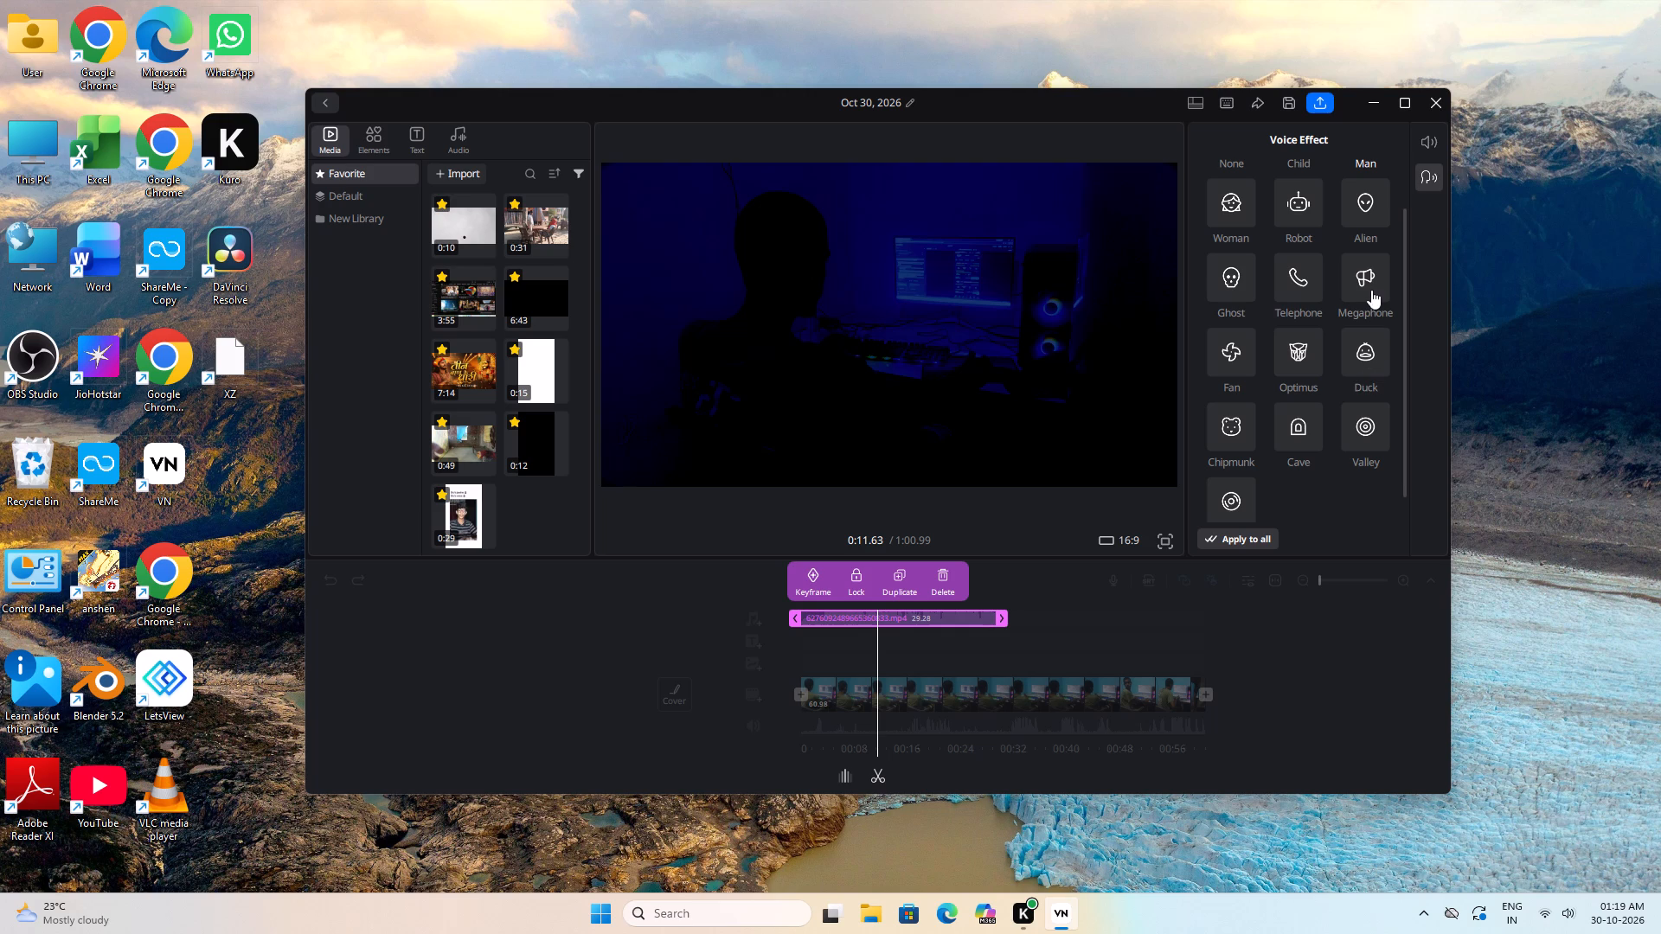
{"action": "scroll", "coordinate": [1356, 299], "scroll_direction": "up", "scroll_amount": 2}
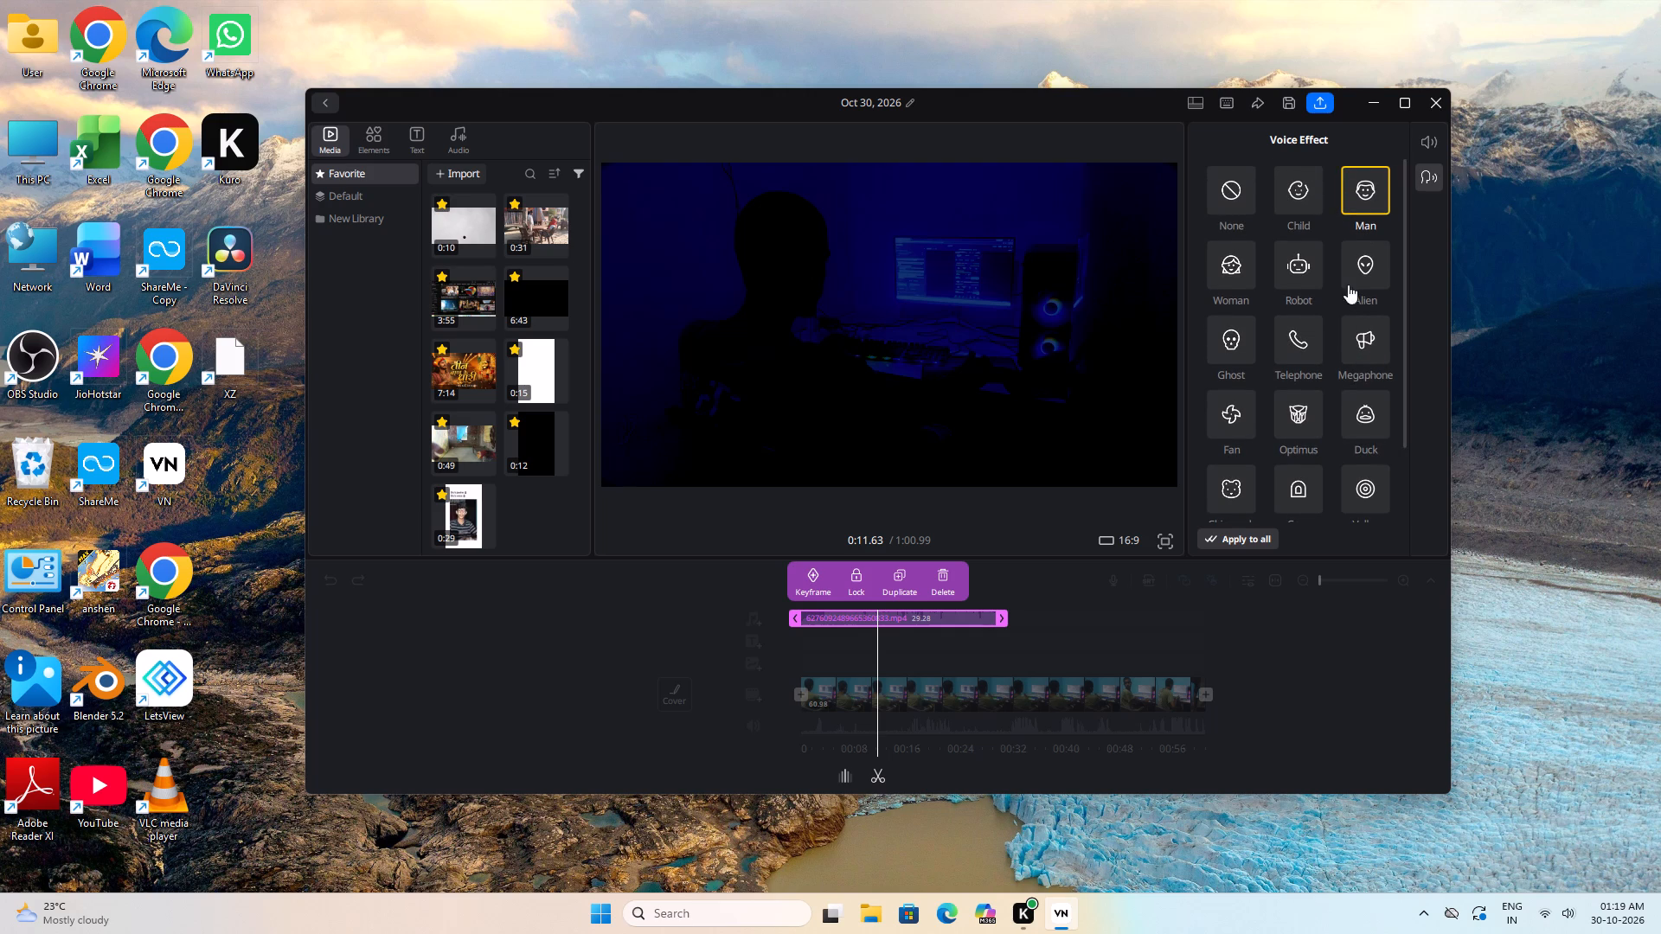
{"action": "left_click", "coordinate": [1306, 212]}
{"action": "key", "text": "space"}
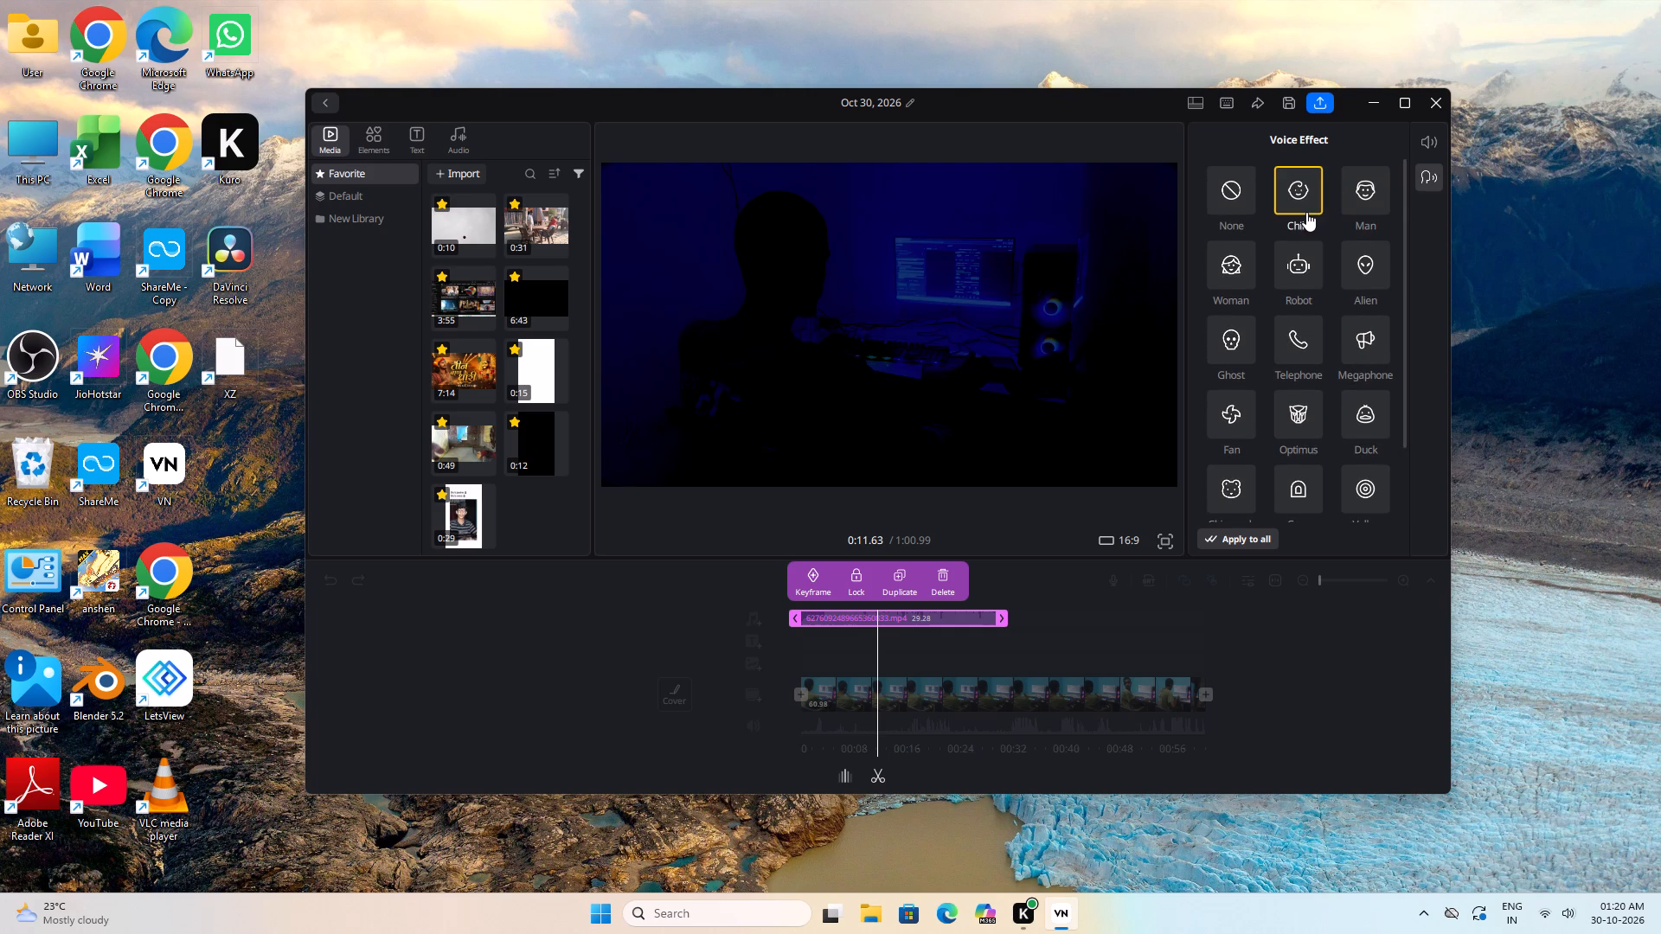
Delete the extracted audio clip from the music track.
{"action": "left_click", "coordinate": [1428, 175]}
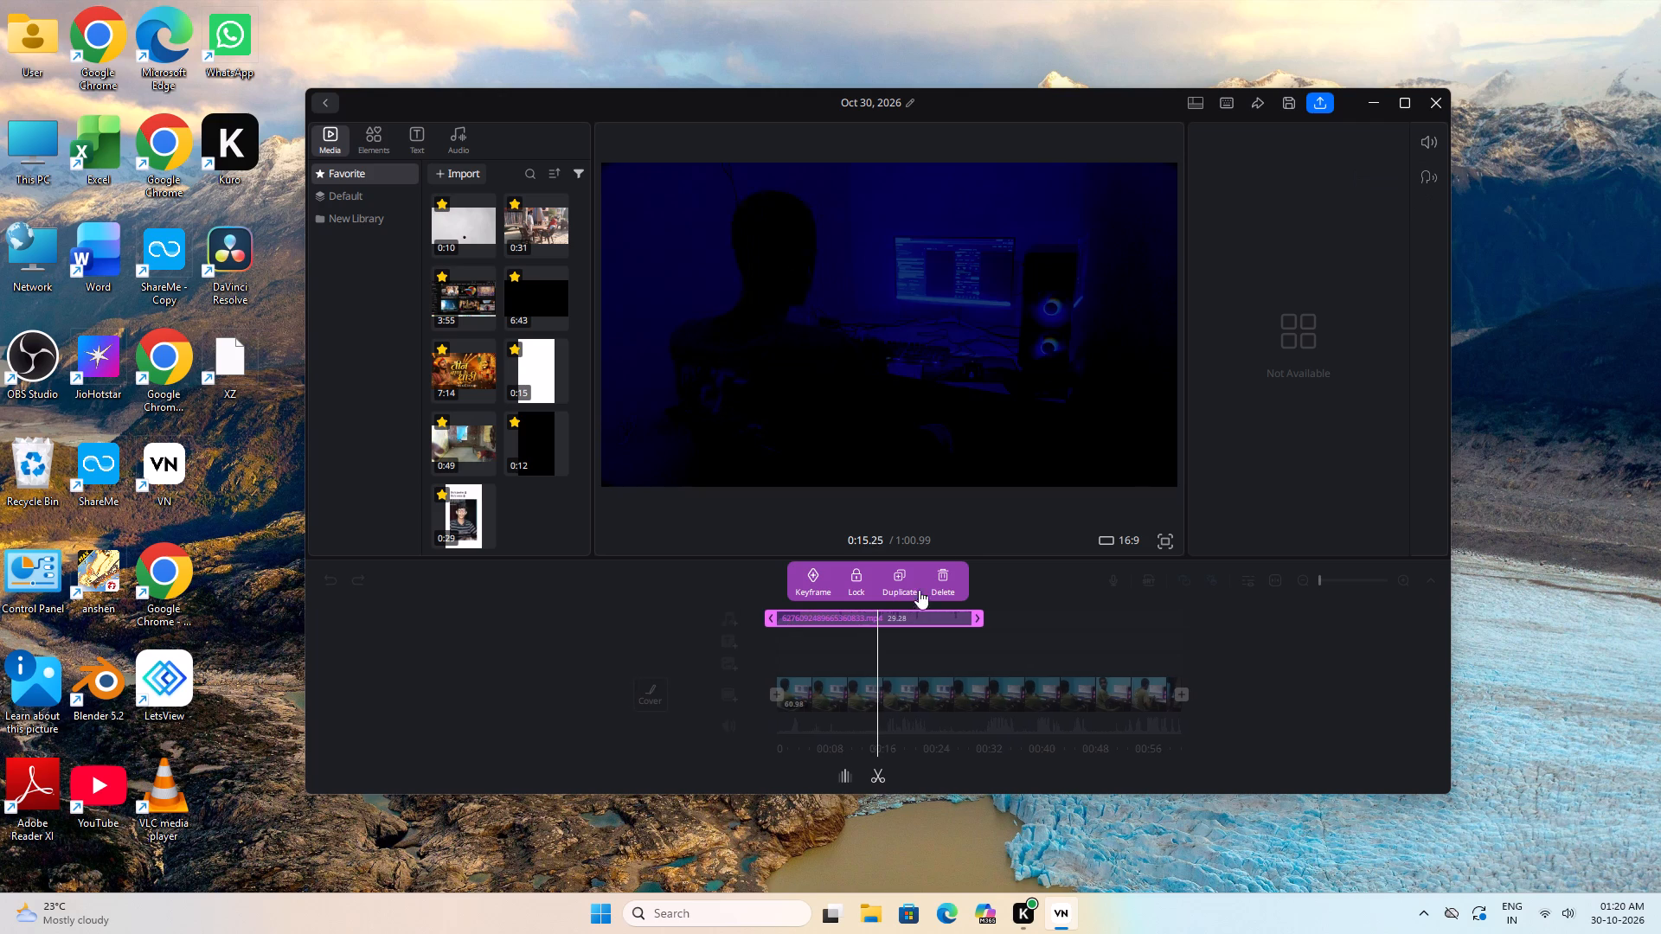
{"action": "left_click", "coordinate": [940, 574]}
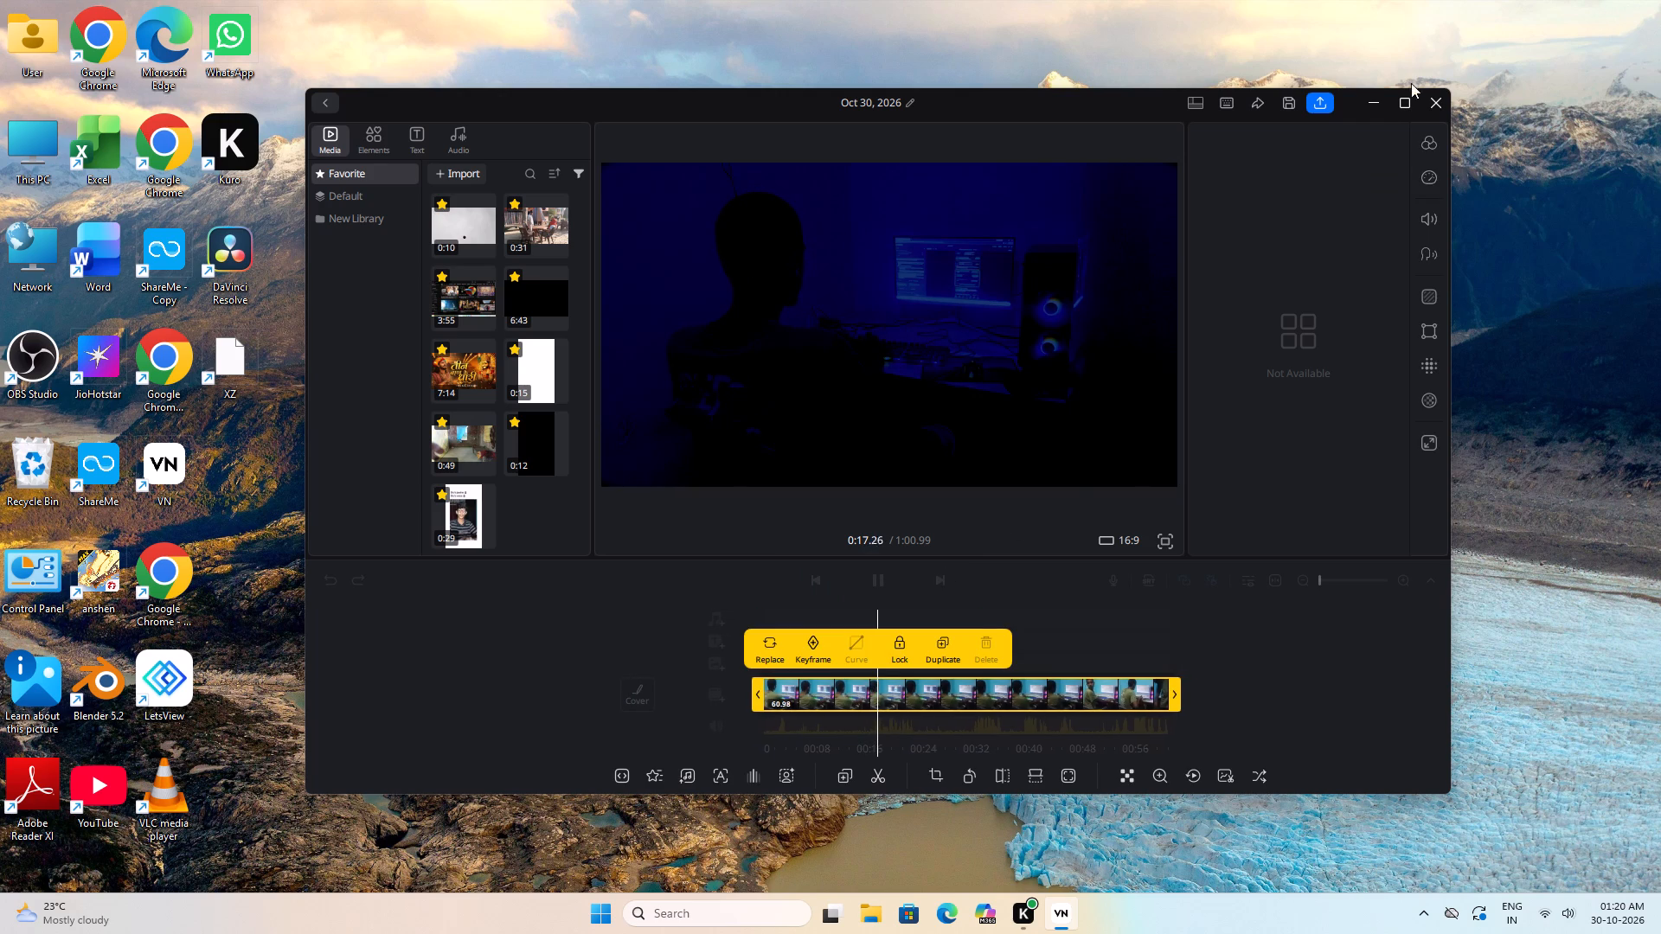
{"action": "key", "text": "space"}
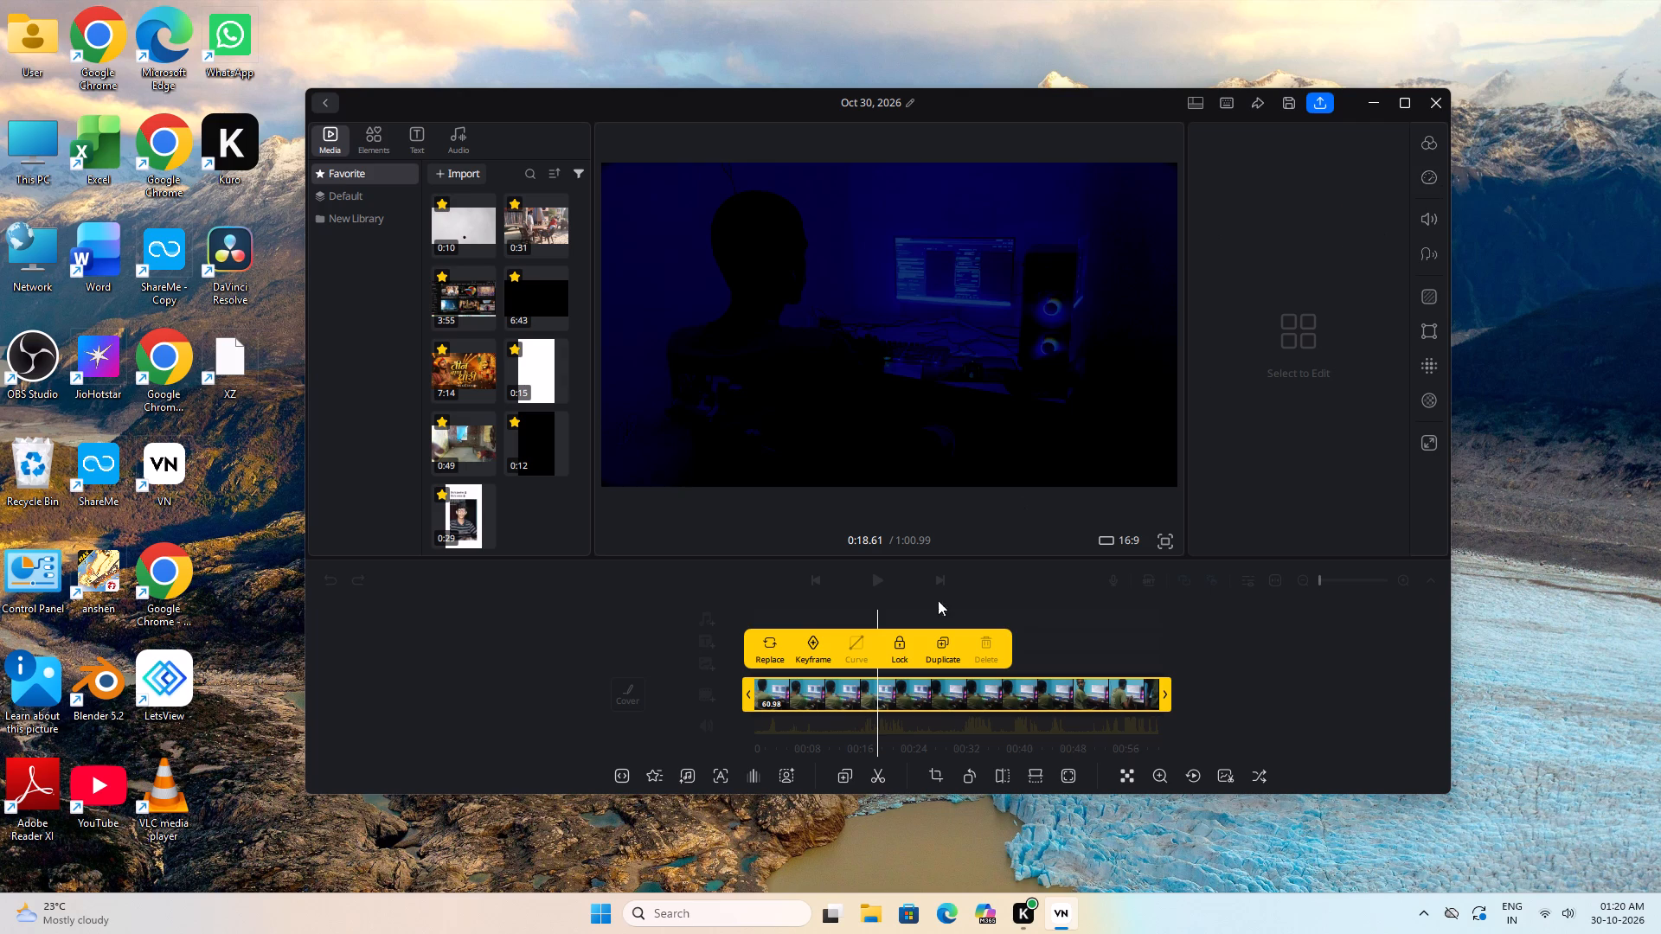
Preview the main video on its own and return the playhead close to the start.
{"action": "left_click", "coordinate": [1288, 637]}
{"action": "left_click", "coordinate": [871, 582]}
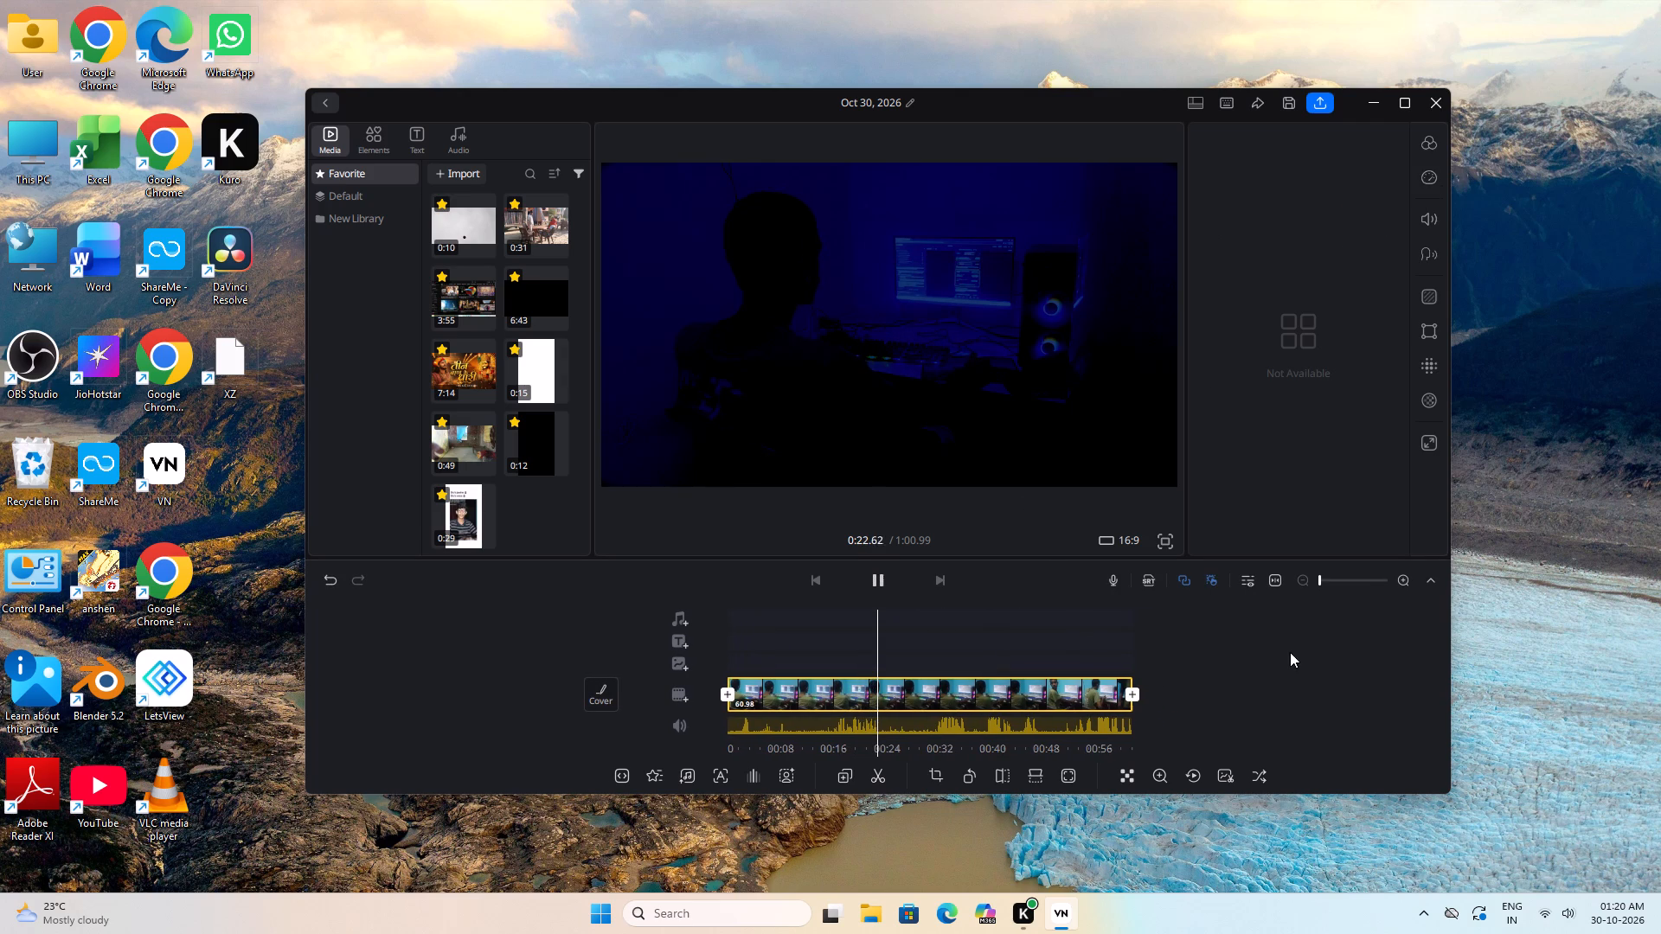
{"action": "left_click_drag", "start_coordinate": [1220, 648], "coordinate": [1289, 640]}
{"action": "left_click_drag", "start_coordinate": [1246, 644], "coordinate": [1374, 643]}
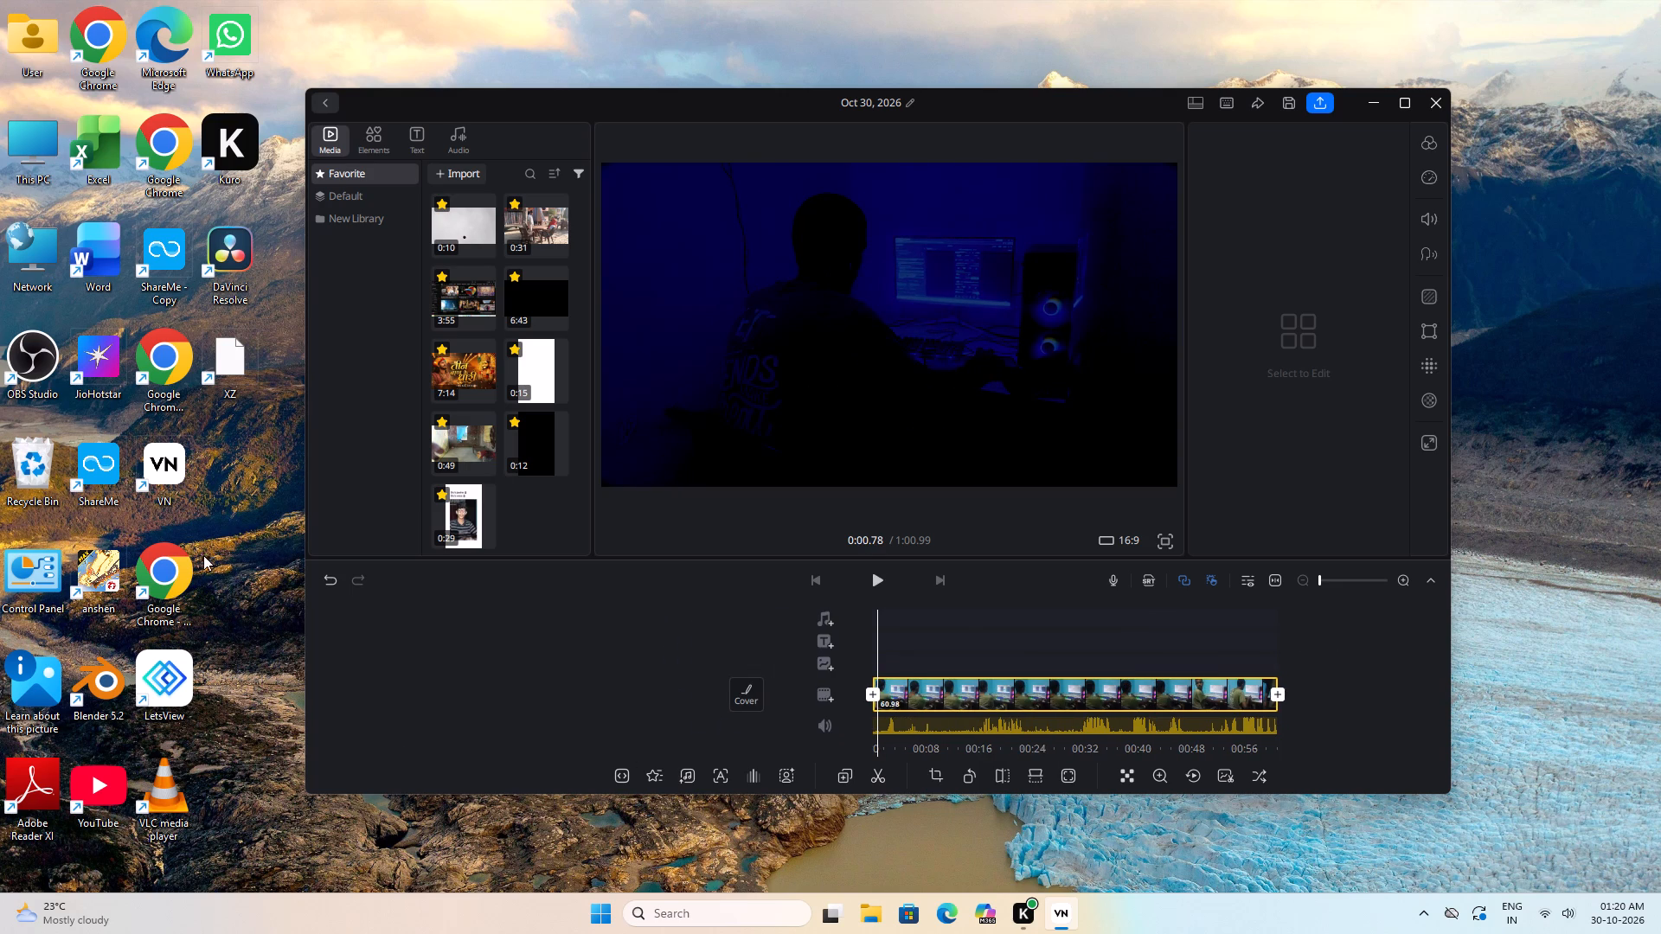
Open Chrome and search the web for intense, copyright-free horror music.
{"action": "double_click", "coordinate": [157, 555]}
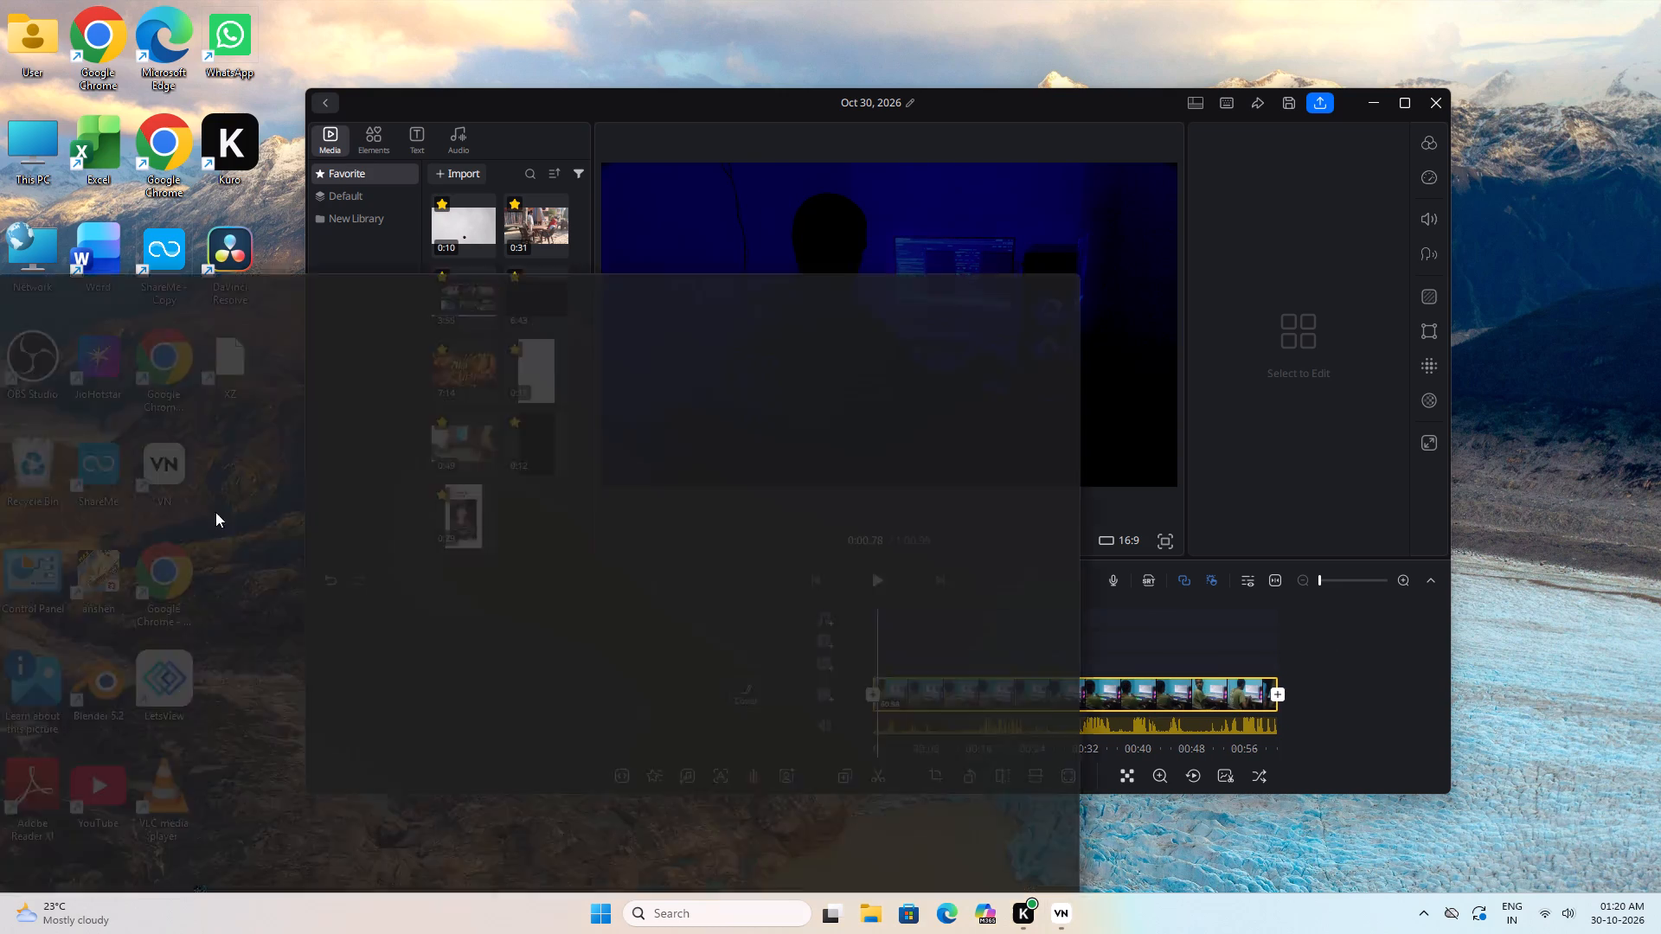
{"action": "left_click", "coordinate": [357, 318]}
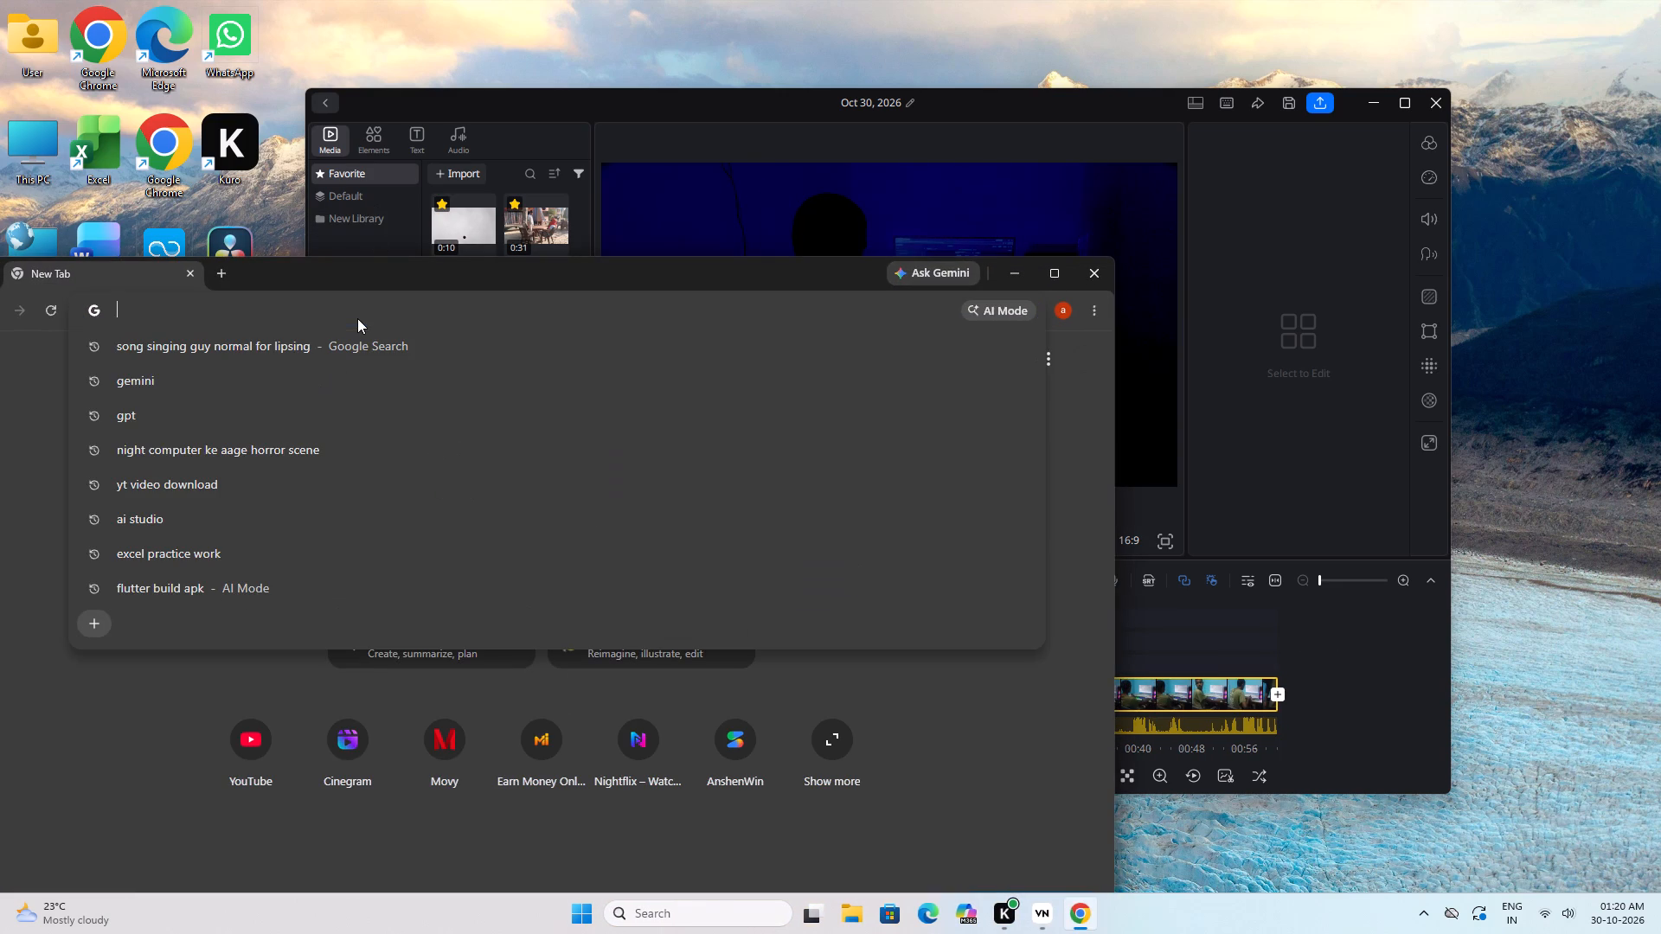
{"action": "type", "text": "intense musicc horror ccopyright frer"}
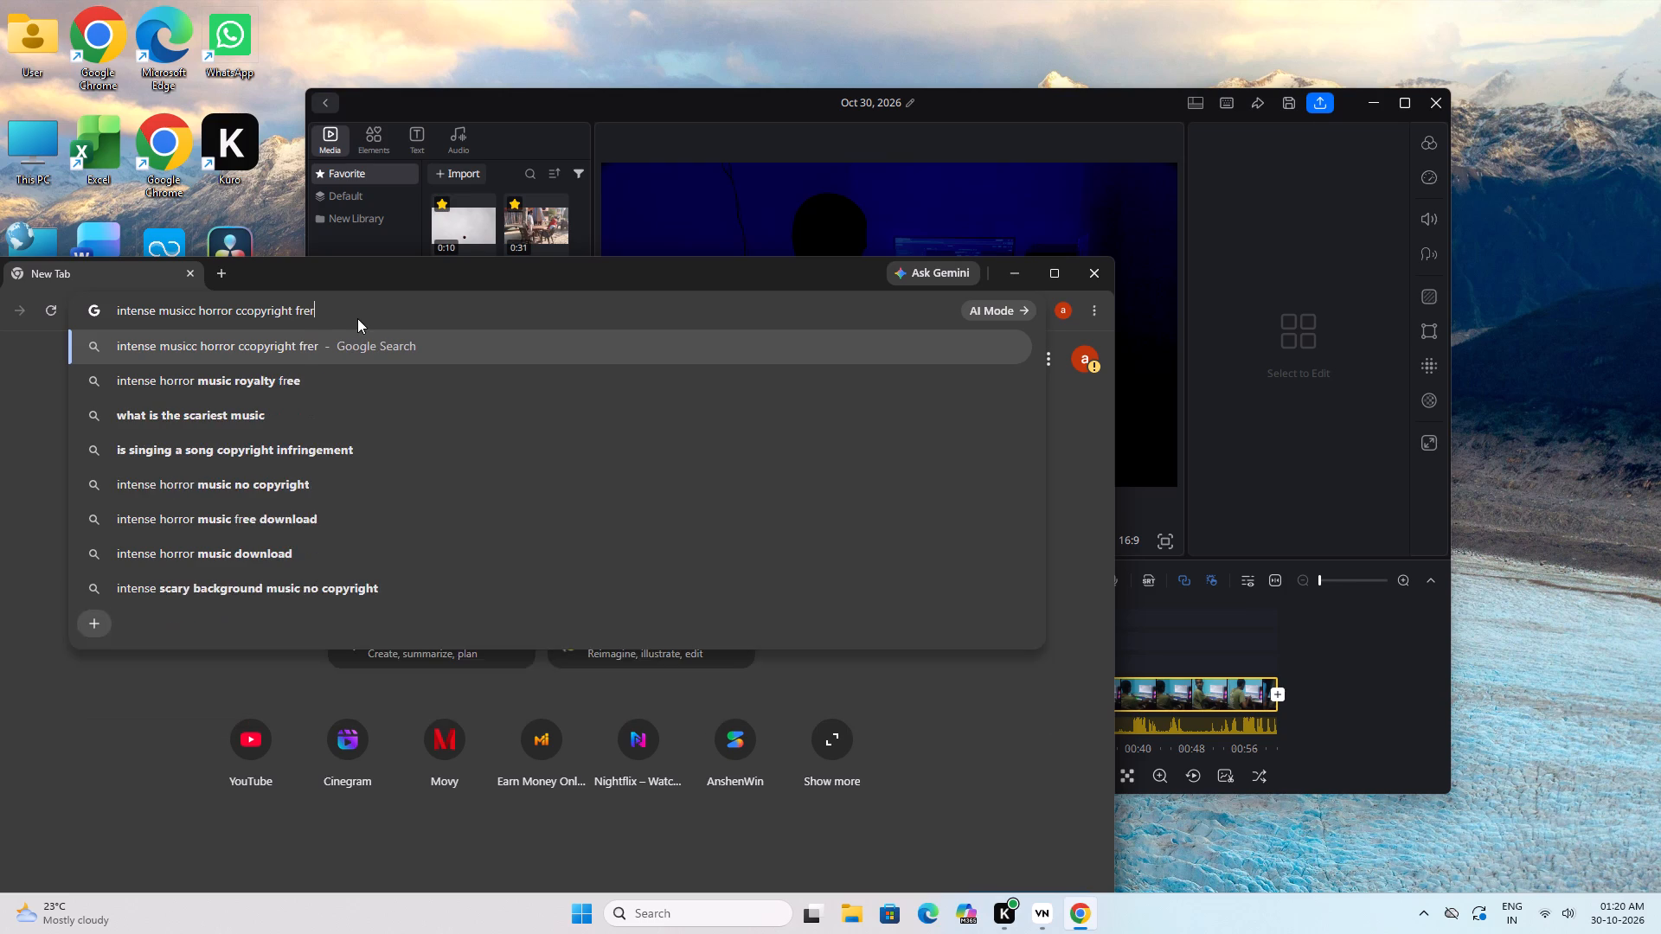
{"action": "type", "text": "e"}
{"action": "key", "text": "Return"}
Open Mixkit's Free Horror Stock Music page, try to preview the first featured track, and return to the search results.
{"action": "scroll", "coordinate": [357, 625], "scroll_direction": "down", "scroll_amount": 1}
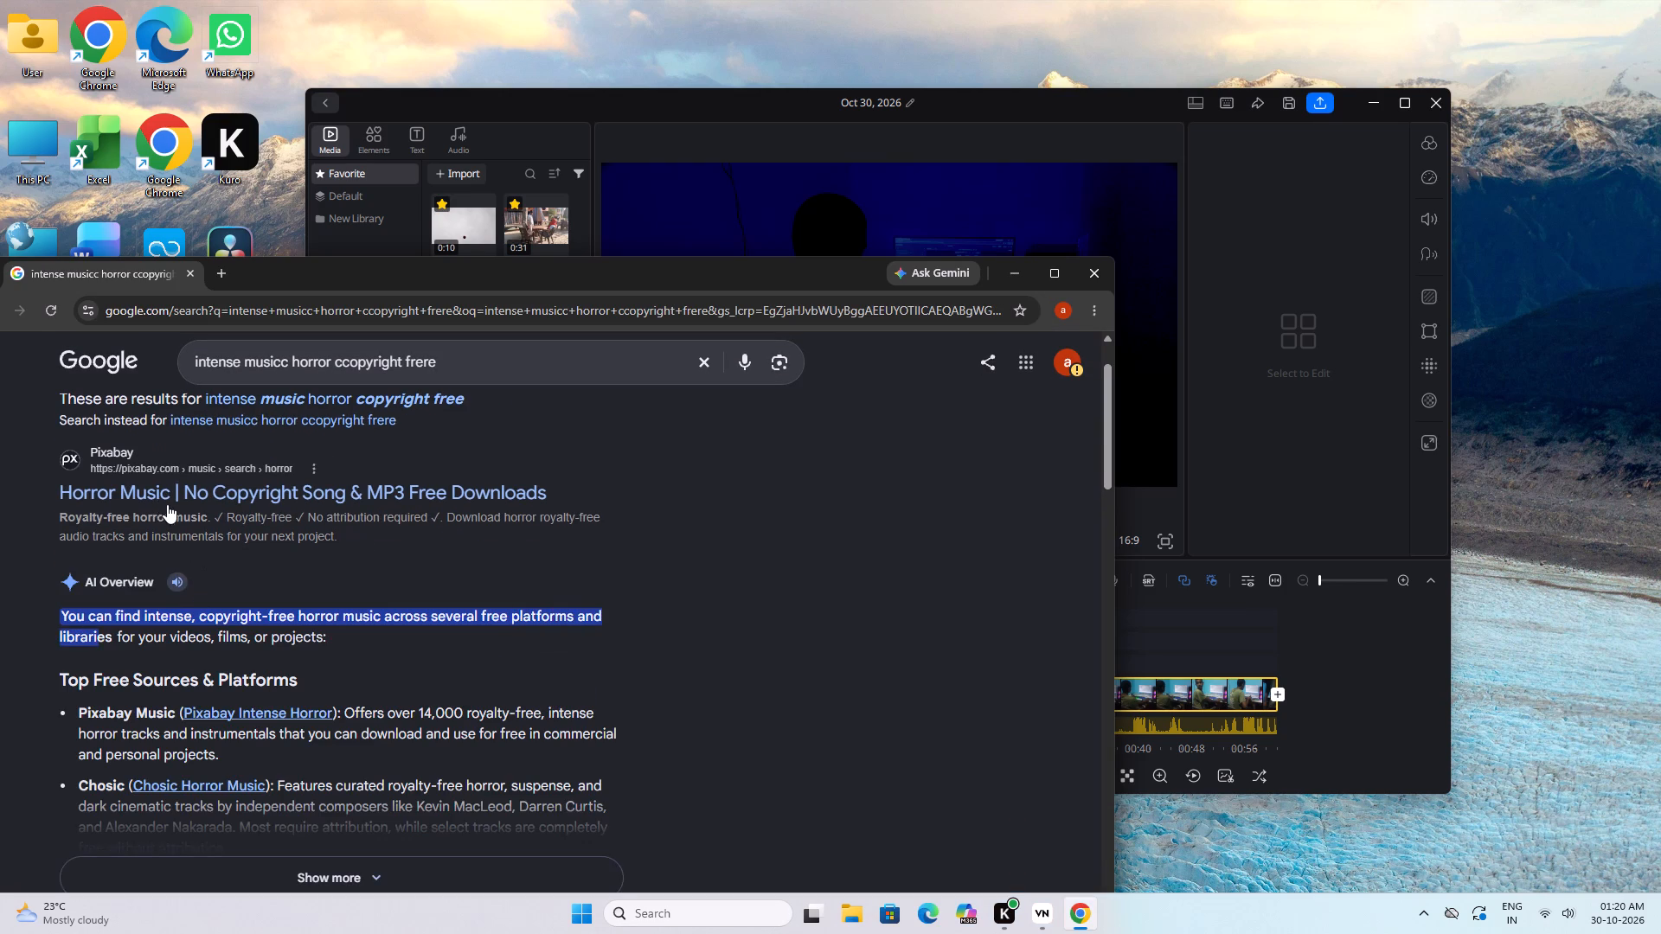
{"action": "scroll", "coordinate": [167, 503], "scroll_direction": "down", "scroll_amount": 9}
{"action": "scroll", "coordinate": [93, 674], "scroll_direction": "down", "scroll_amount": 3}
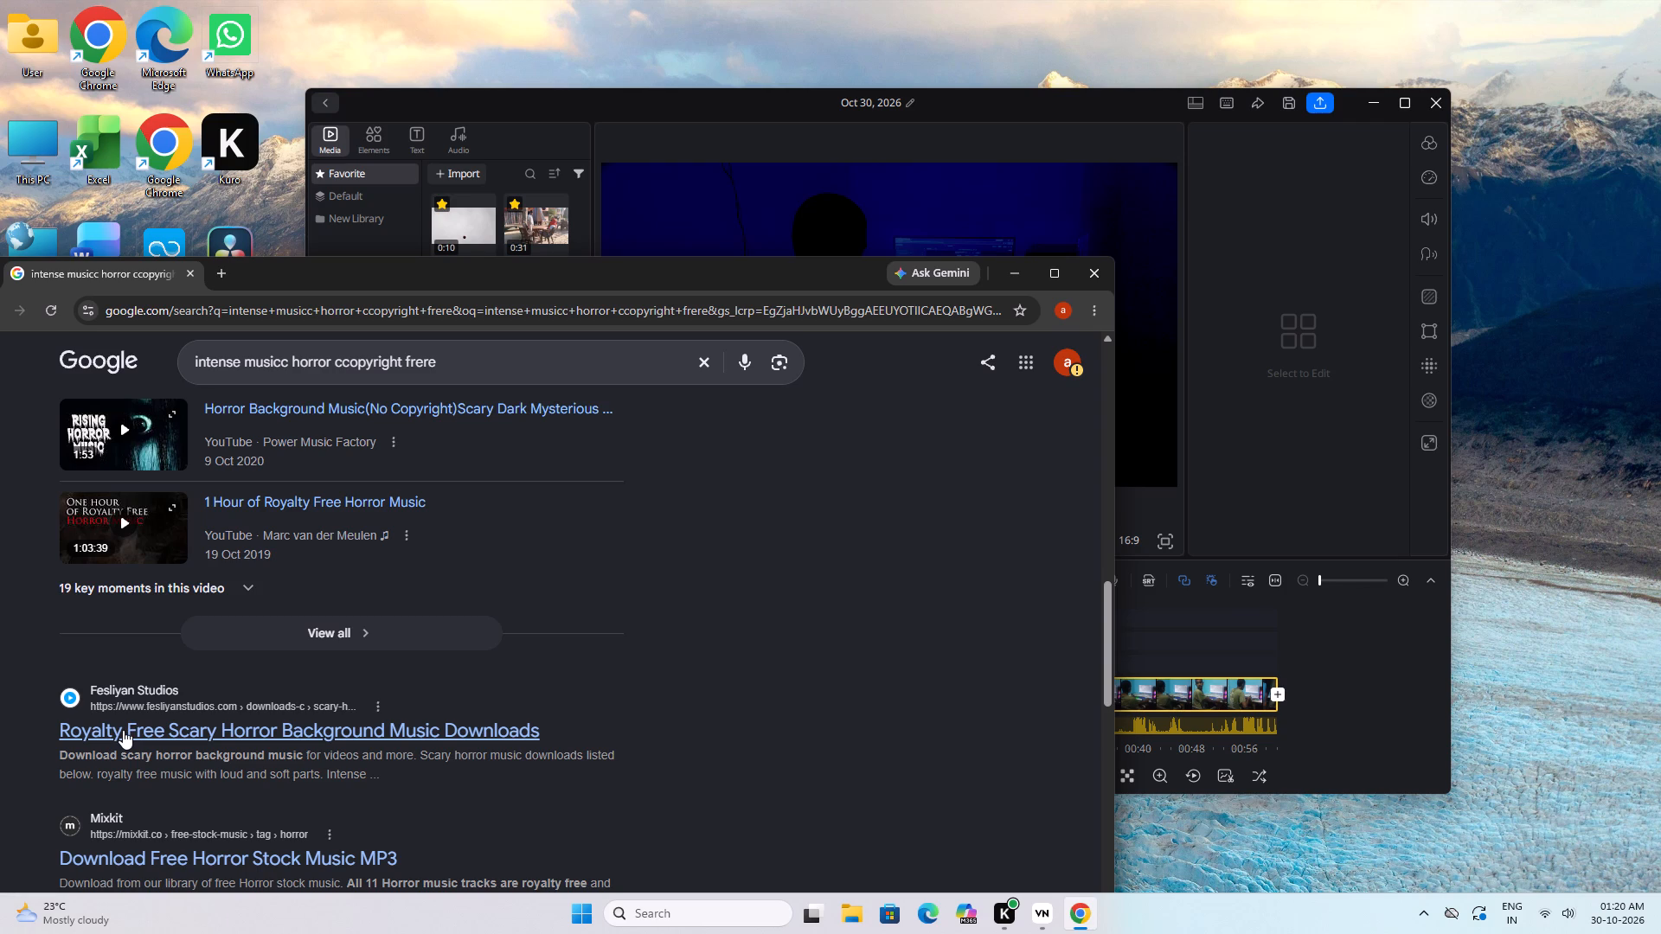
{"action": "left_click", "coordinate": [163, 863]}
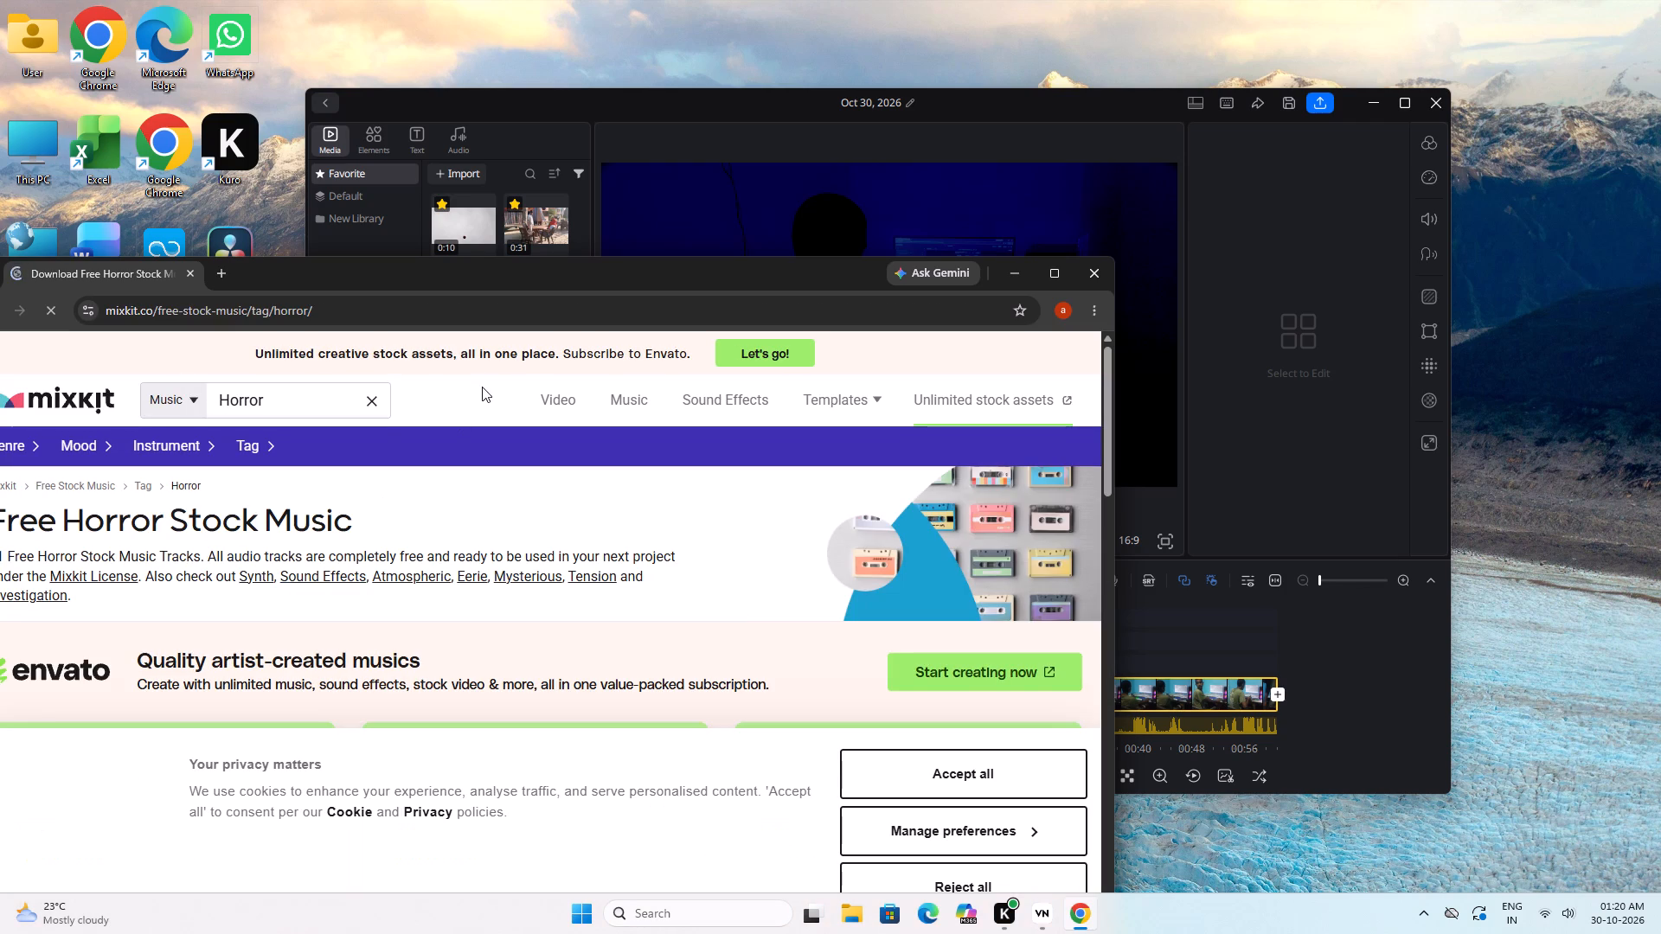
{"action": "left_click_drag", "start_coordinate": [660, 282], "coordinate": [868, 222]}
{"action": "scroll", "coordinate": [710, 431], "scroll_direction": "down", "scroll_amount": 3}
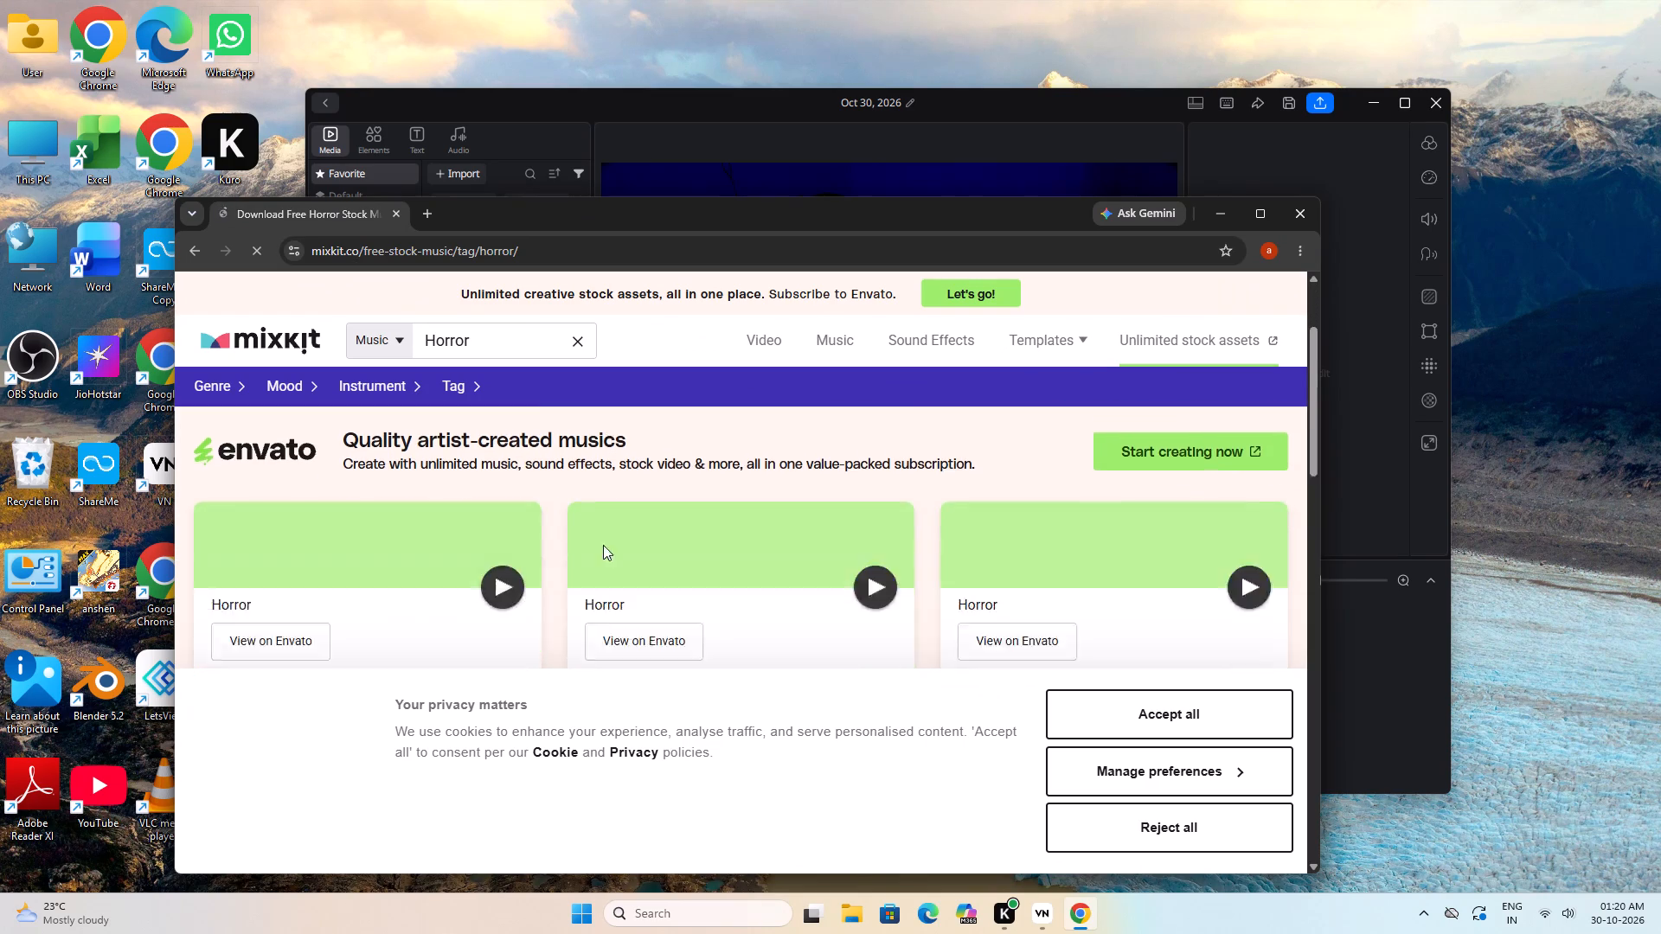
{"action": "scroll", "coordinate": [603, 545], "scroll_direction": "down", "scroll_amount": 1}
{"action": "left_click", "coordinate": [507, 416]}
{"action": "scroll", "coordinate": [628, 403], "scroll_direction": "up", "scroll_amount": 2}
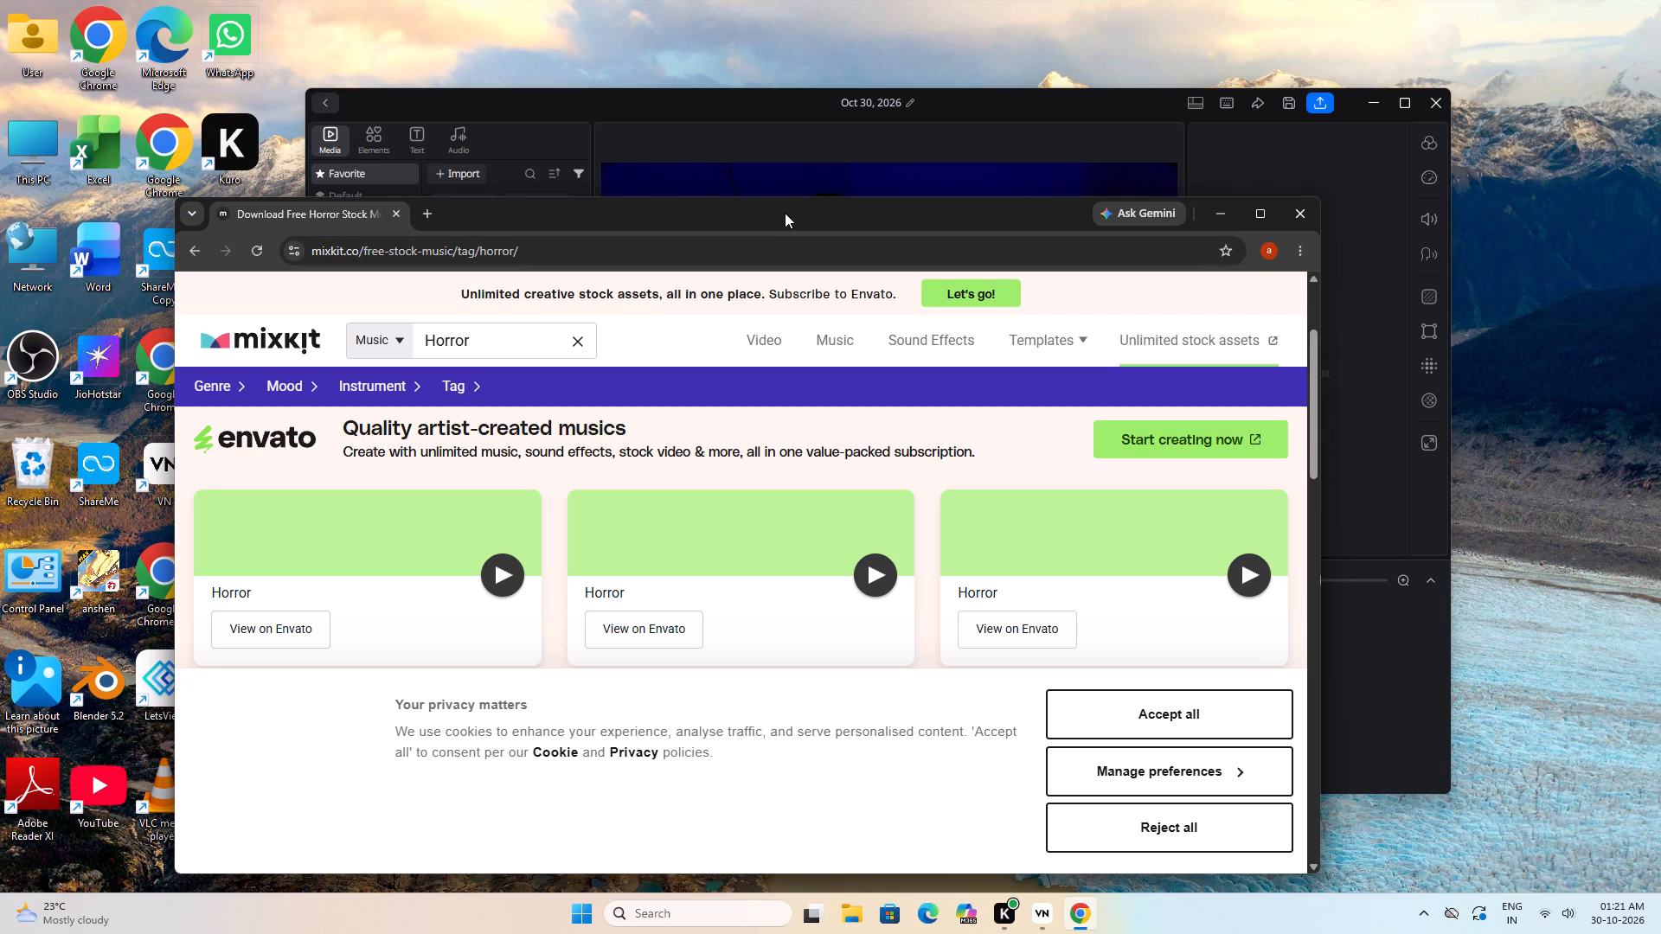
{"action": "left_click_drag", "start_coordinate": [843, 222], "coordinate": [743, 542]}
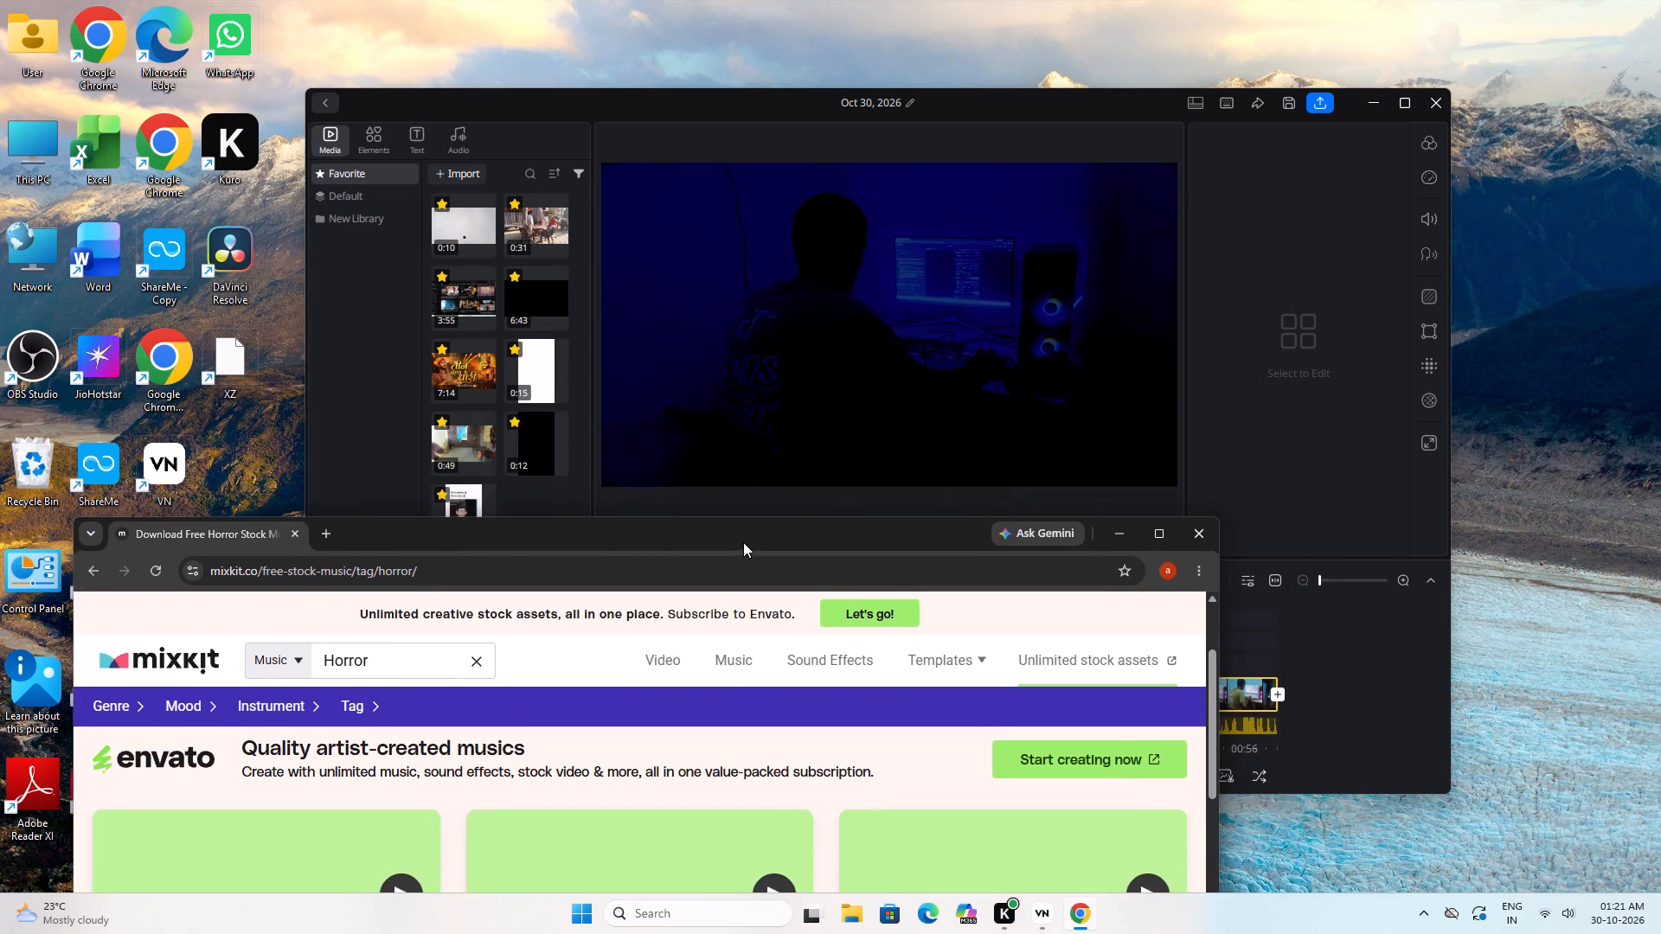
{"action": "left_click_drag", "start_coordinate": [743, 542], "coordinate": [823, 485]}
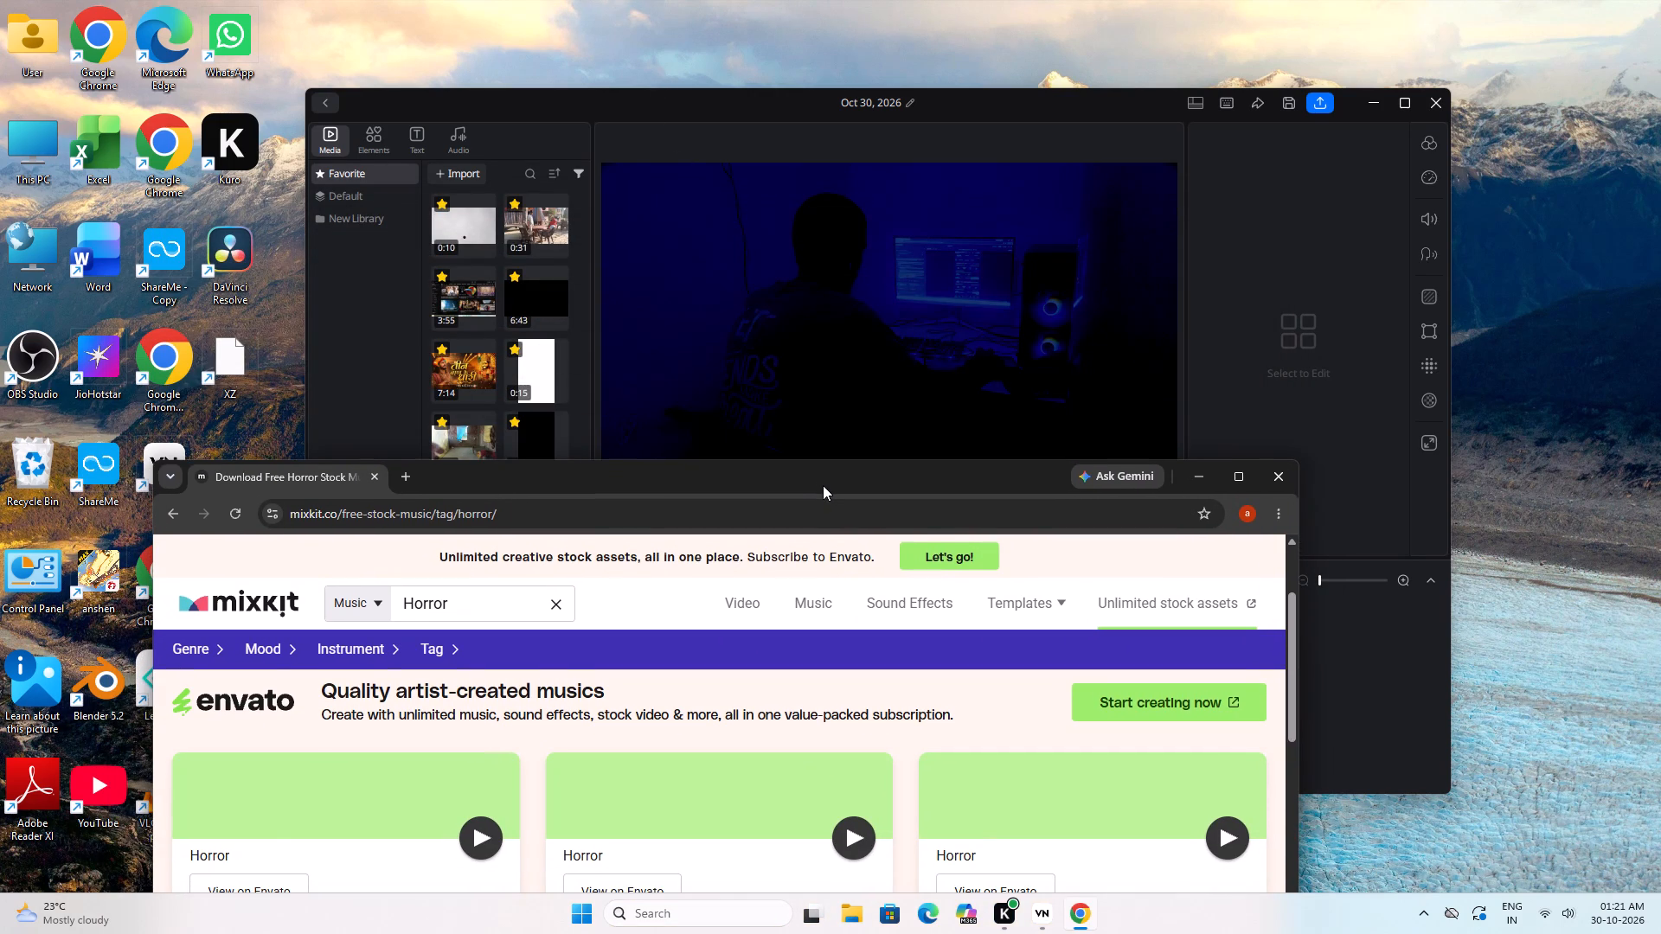
{"action": "left_click_drag", "start_coordinate": [823, 485], "coordinate": [983, 393]}
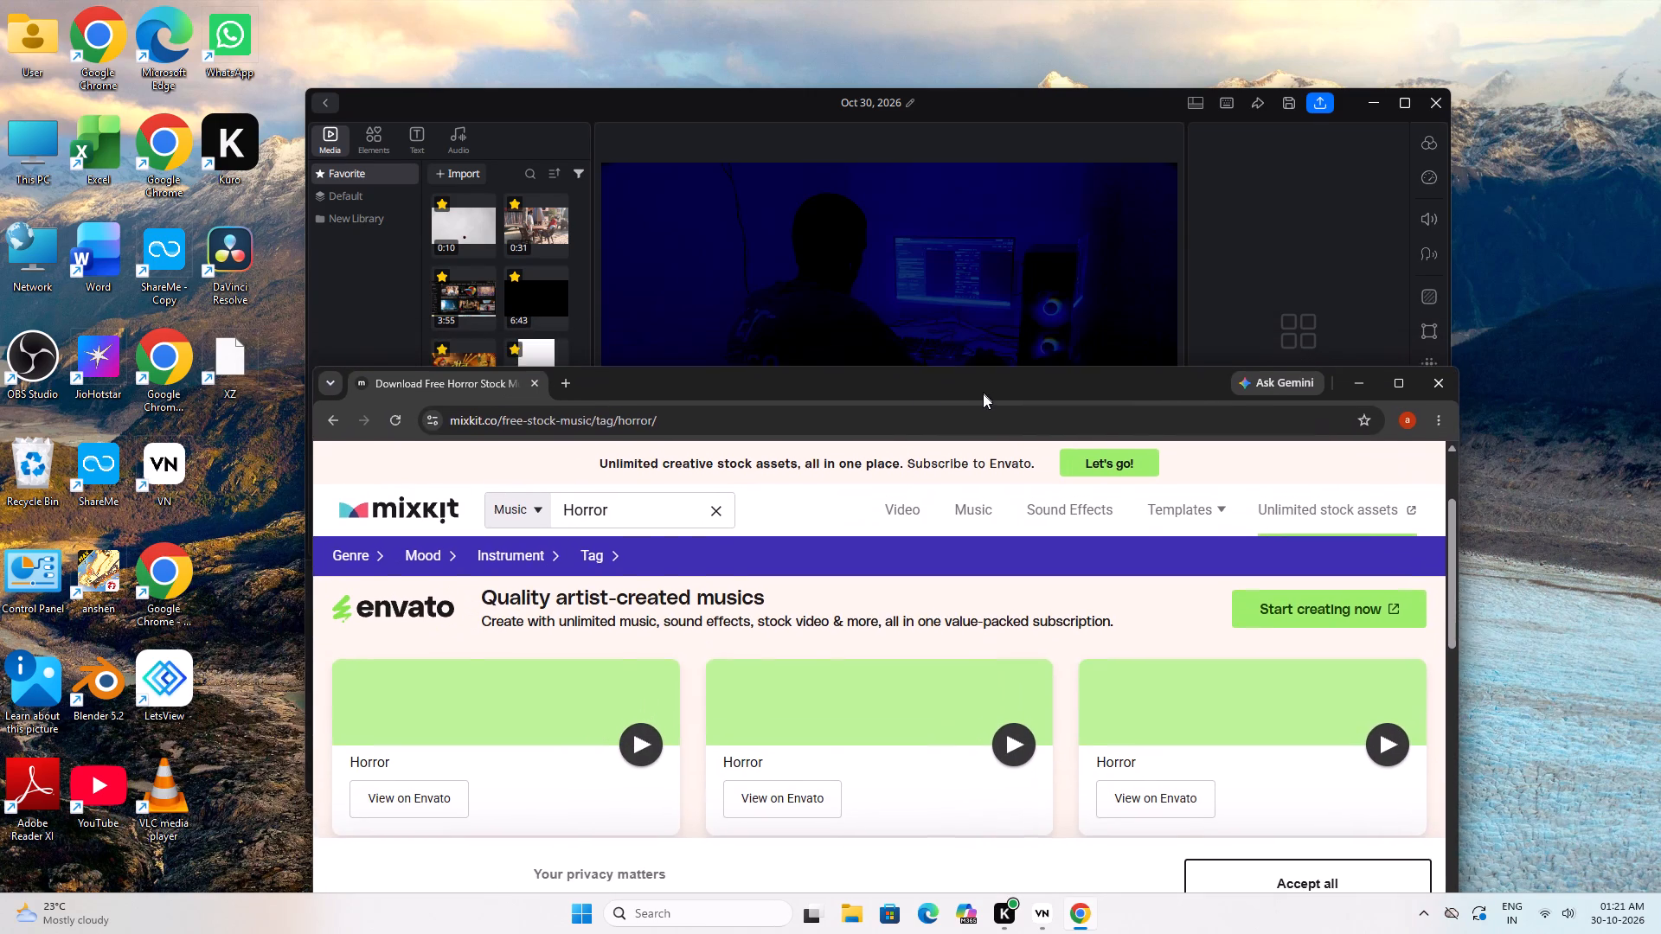
{"action": "left_click_drag", "start_coordinate": [983, 393], "coordinate": [990, 287]}
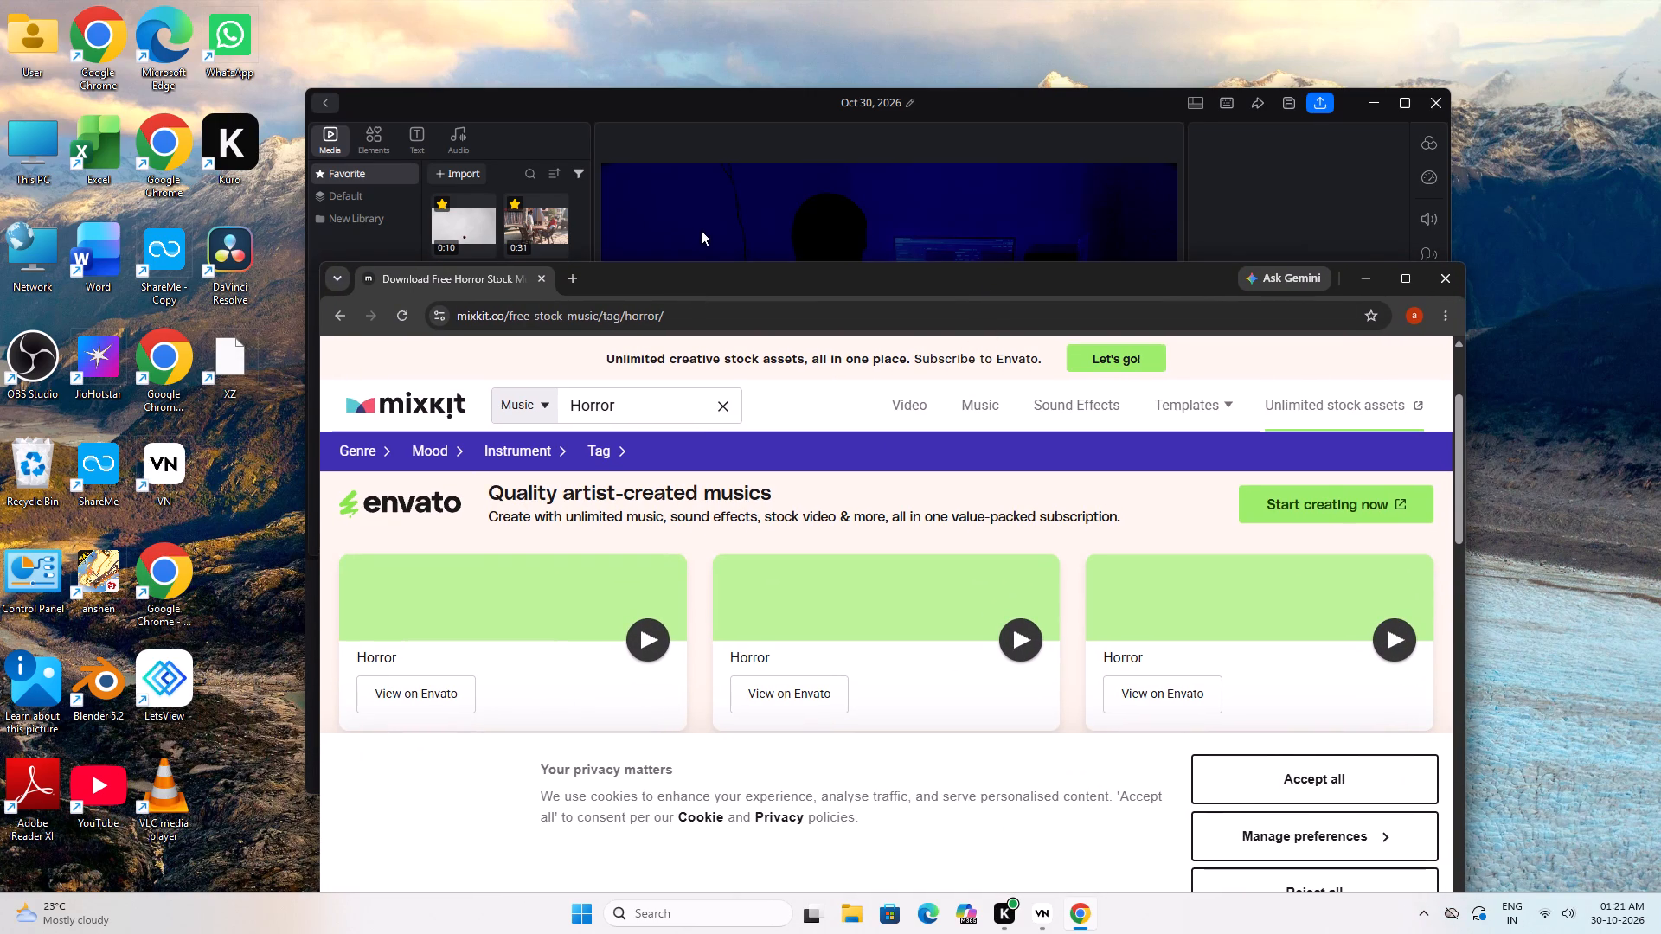
{"action": "left_click_drag", "start_coordinate": [838, 264], "coordinate": [842, 208]}
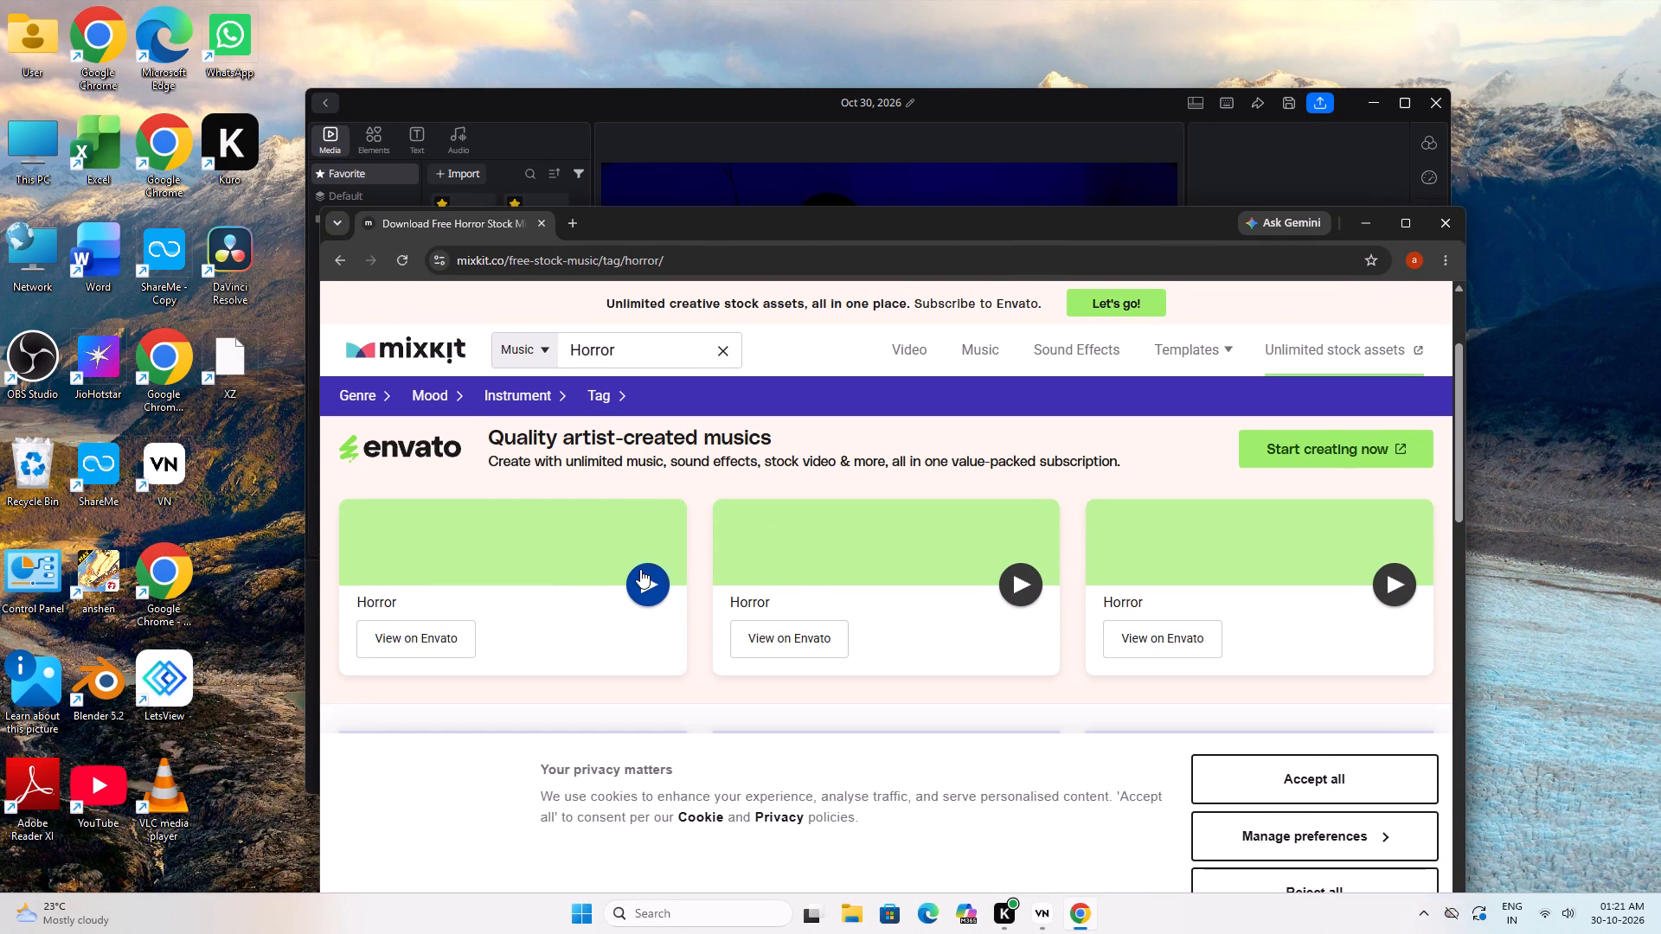
{"action": "left_click", "coordinate": [640, 569]}
{"action": "left_click", "coordinate": [341, 254]}
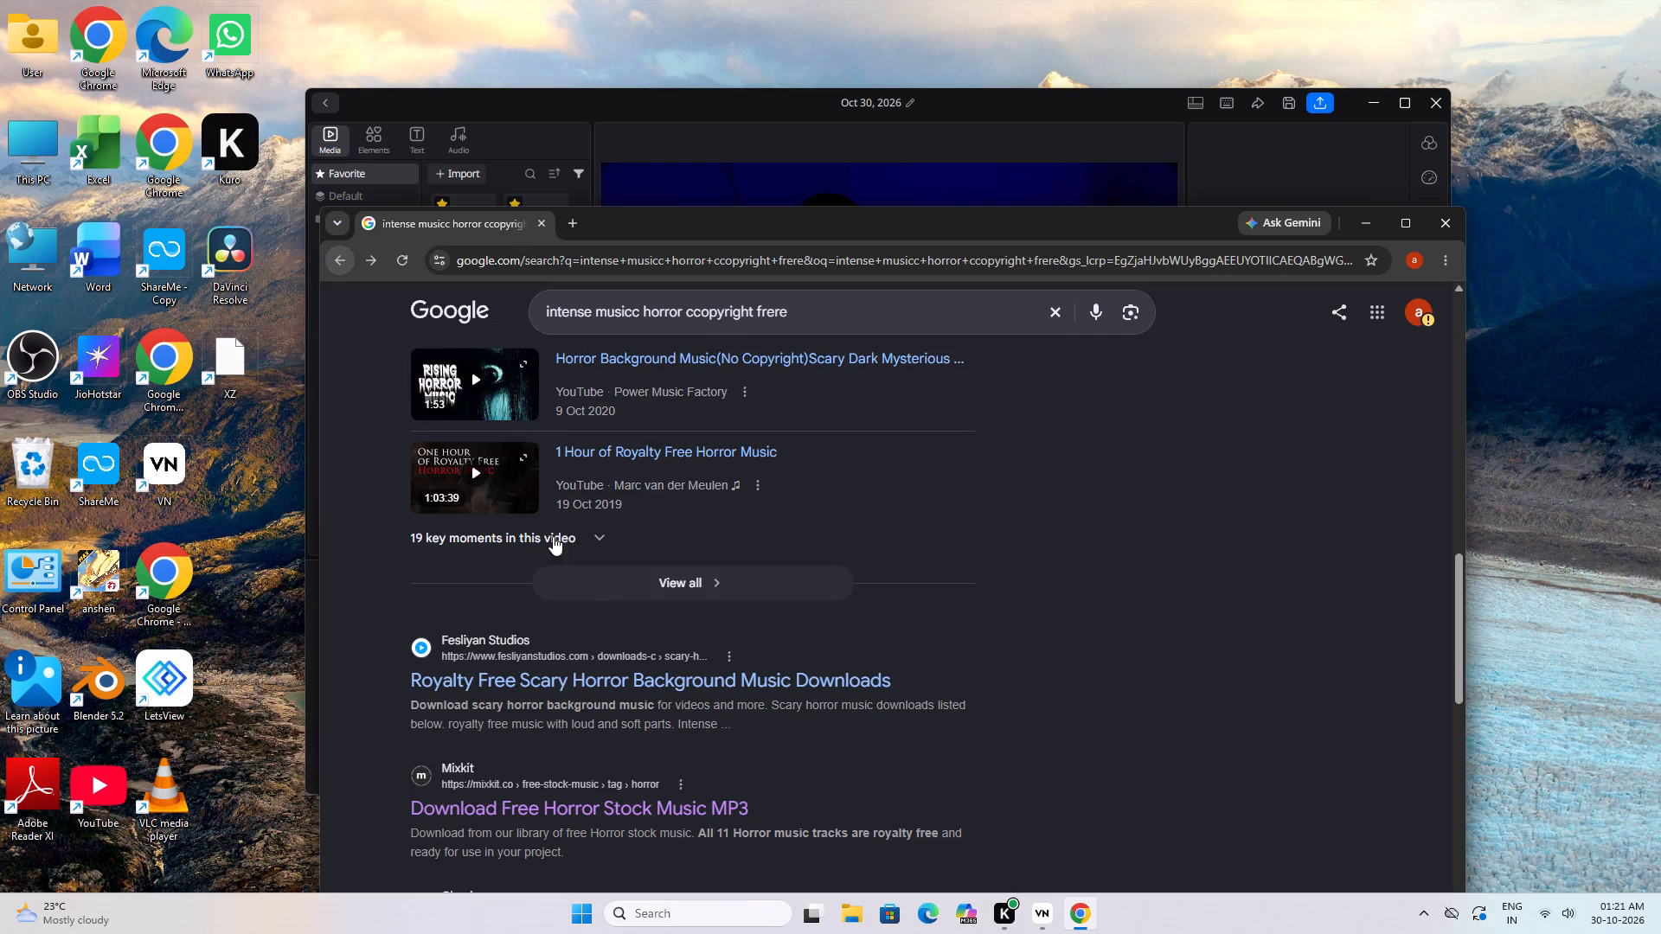
Open Chosic's horror background music page and preview the tracks Echoes Of Time V2 and The Visitor.
{"action": "scroll", "coordinate": [598, 617], "scroll_direction": "up", "scroll_amount": 1}
{"action": "scroll", "coordinate": [598, 617], "scroll_direction": "down", "scroll_amount": 4}
{"action": "left_click", "coordinate": [505, 672]}
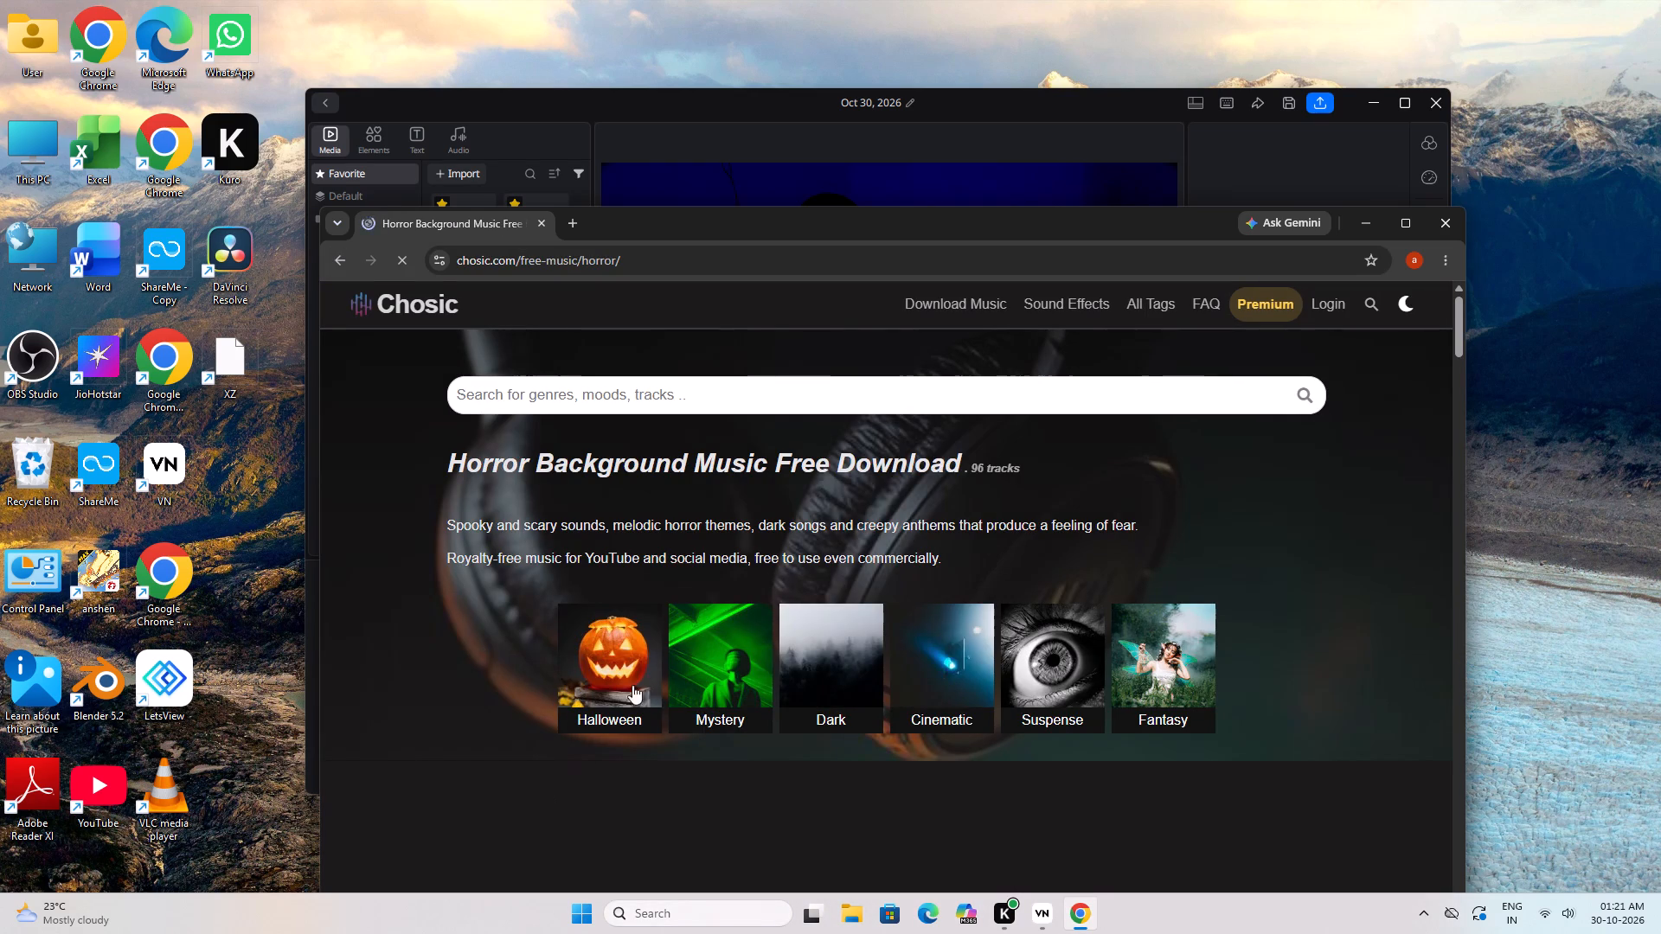
{"action": "scroll", "coordinate": [640, 656], "scroll_direction": "down", "scroll_amount": 5}
{"action": "scroll", "coordinate": [689, 569], "scroll_direction": "down", "scroll_amount": 4}
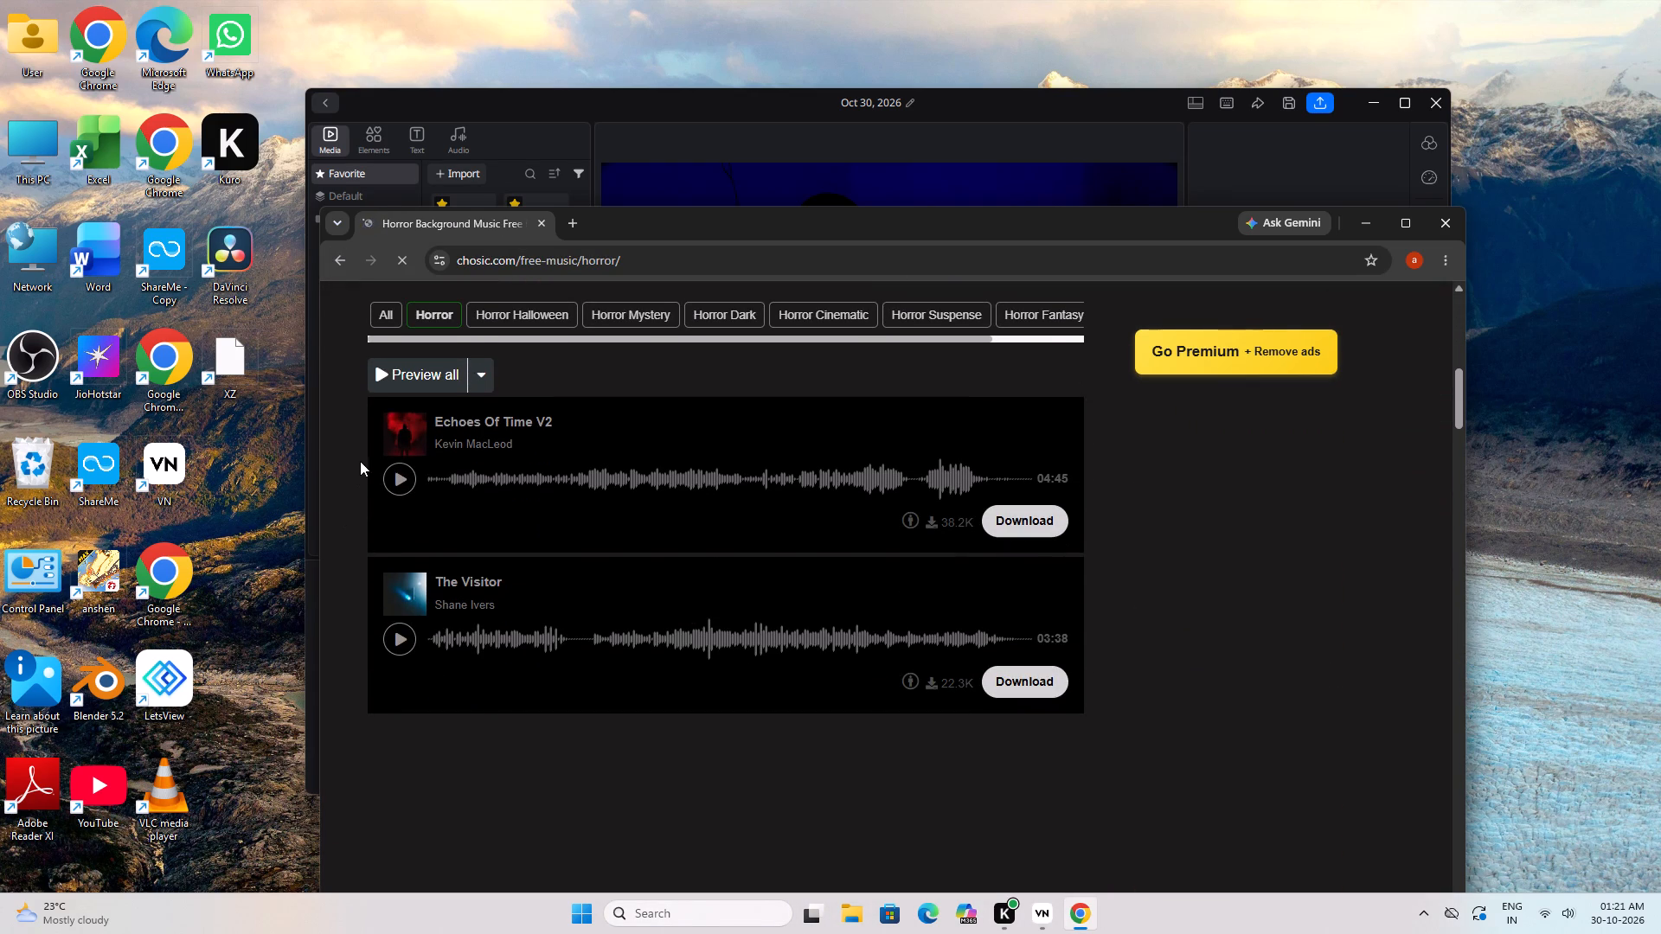
{"action": "left_click", "coordinate": [397, 480]}
{"action": "scroll", "coordinate": [609, 533], "scroll_direction": "up", "scroll_amount": 5}
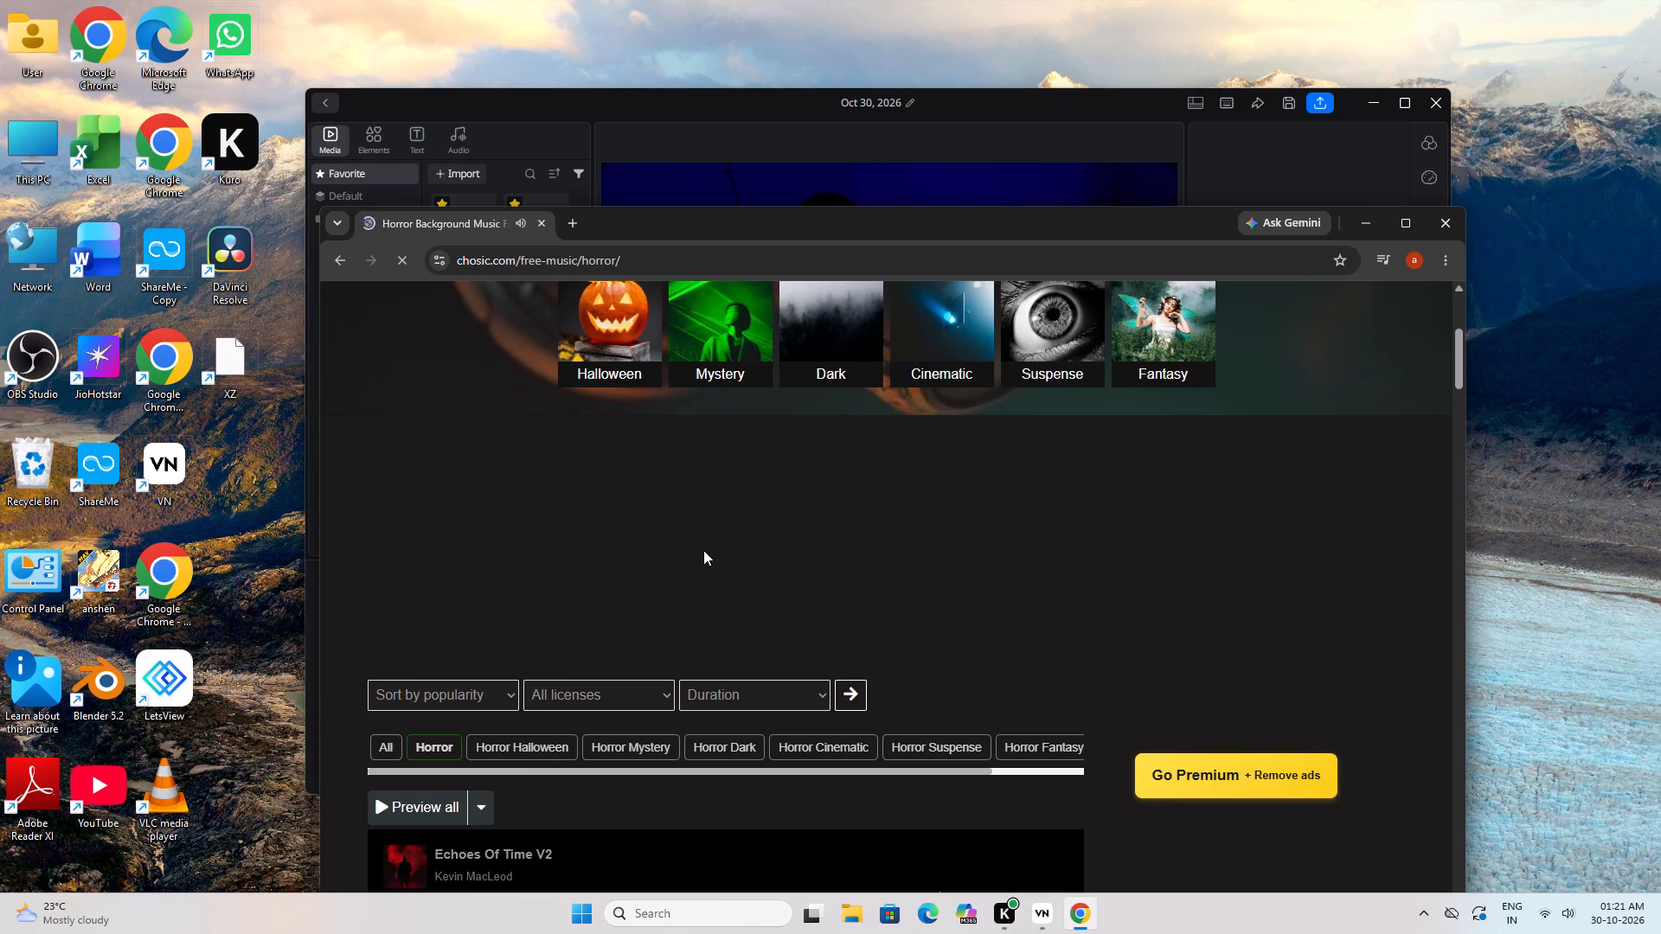
{"action": "scroll", "coordinate": [584, 562], "scroll_direction": "down", "scroll_amount": 2}
{"action": "scroll", "coordinate": [657, 568], "scroll_direction": "down", "scroll_amount": 3}
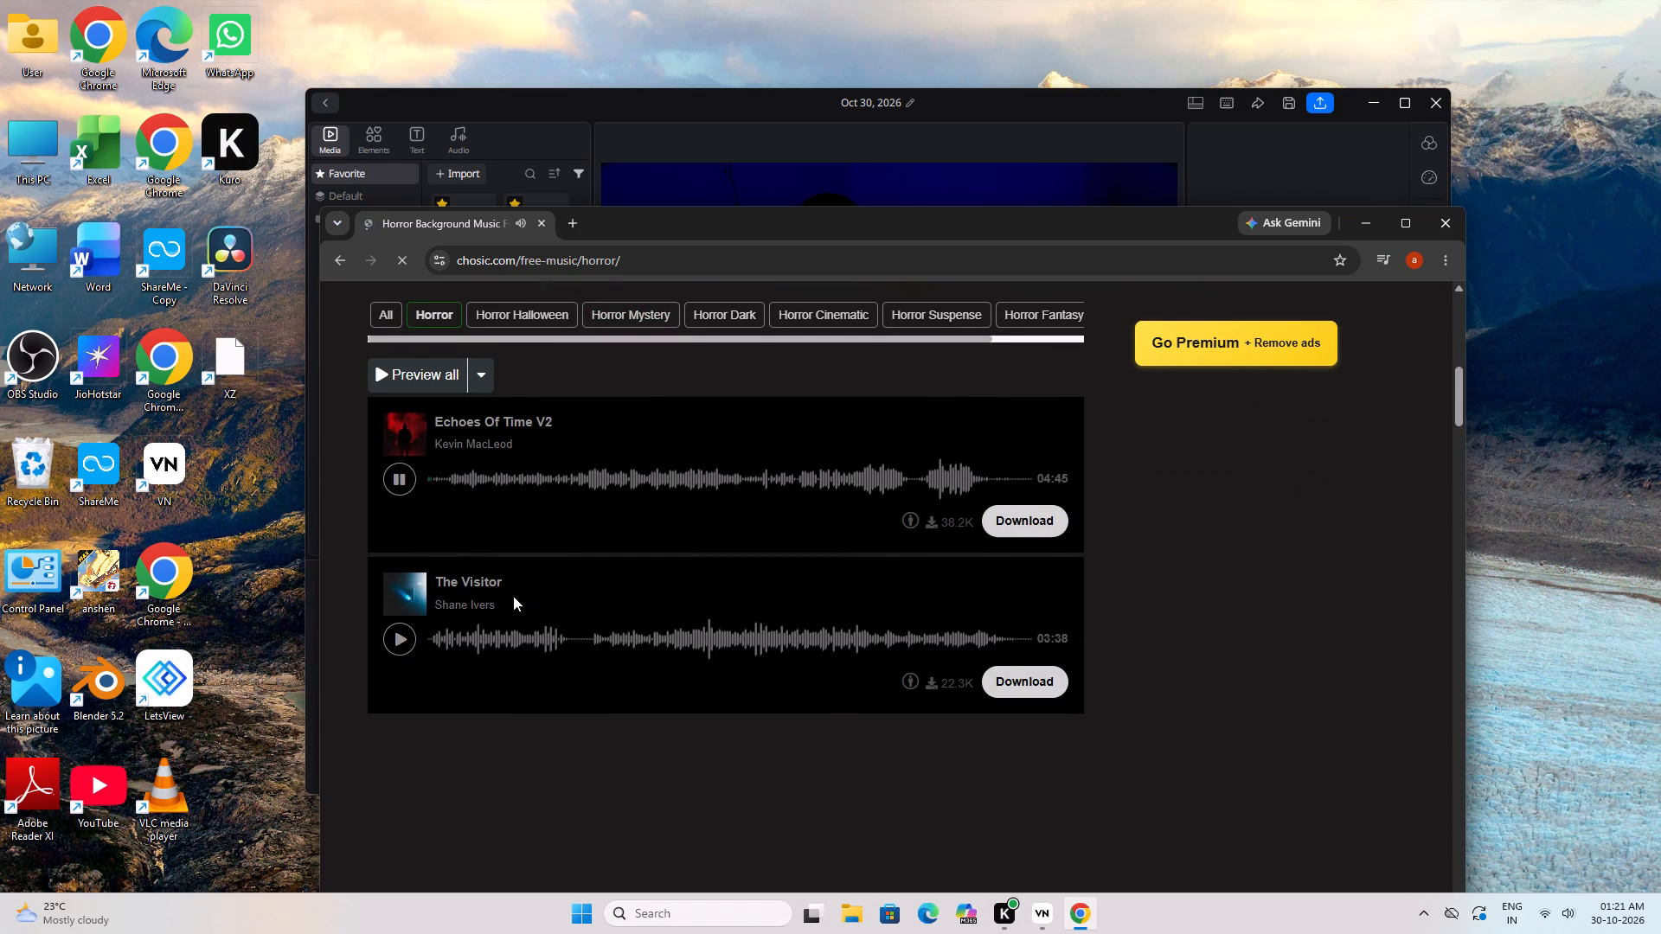
{"action": "left_click", "coordinate": [399, 635]}
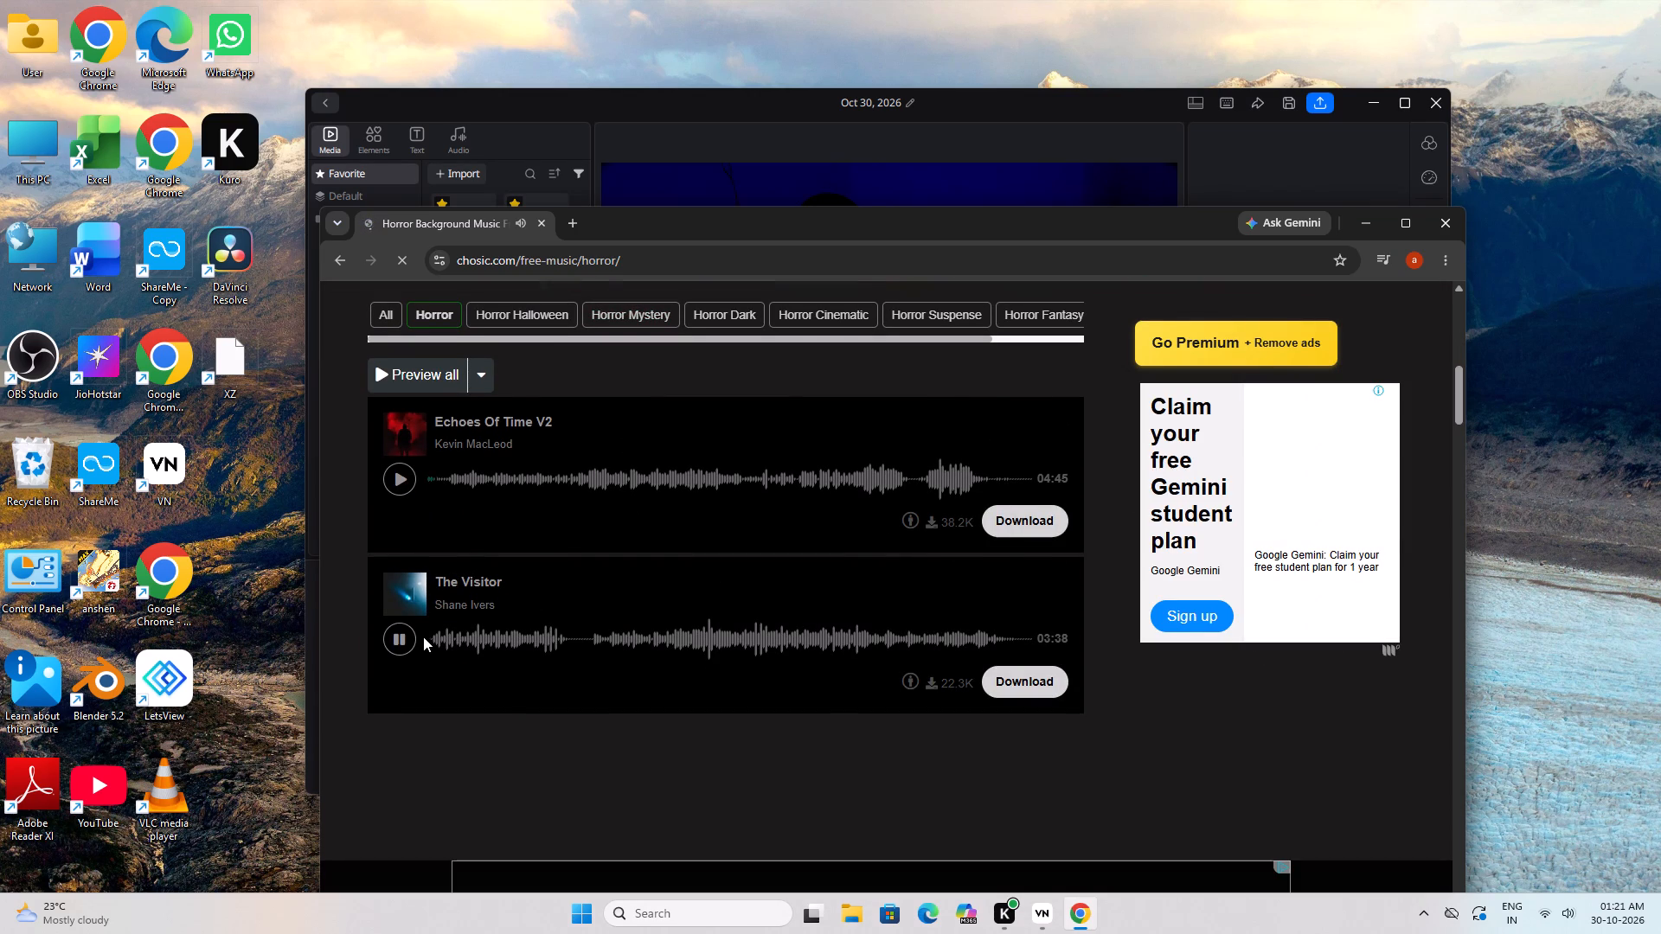
{"action": "left_click", "coordinate": [401, 480]}
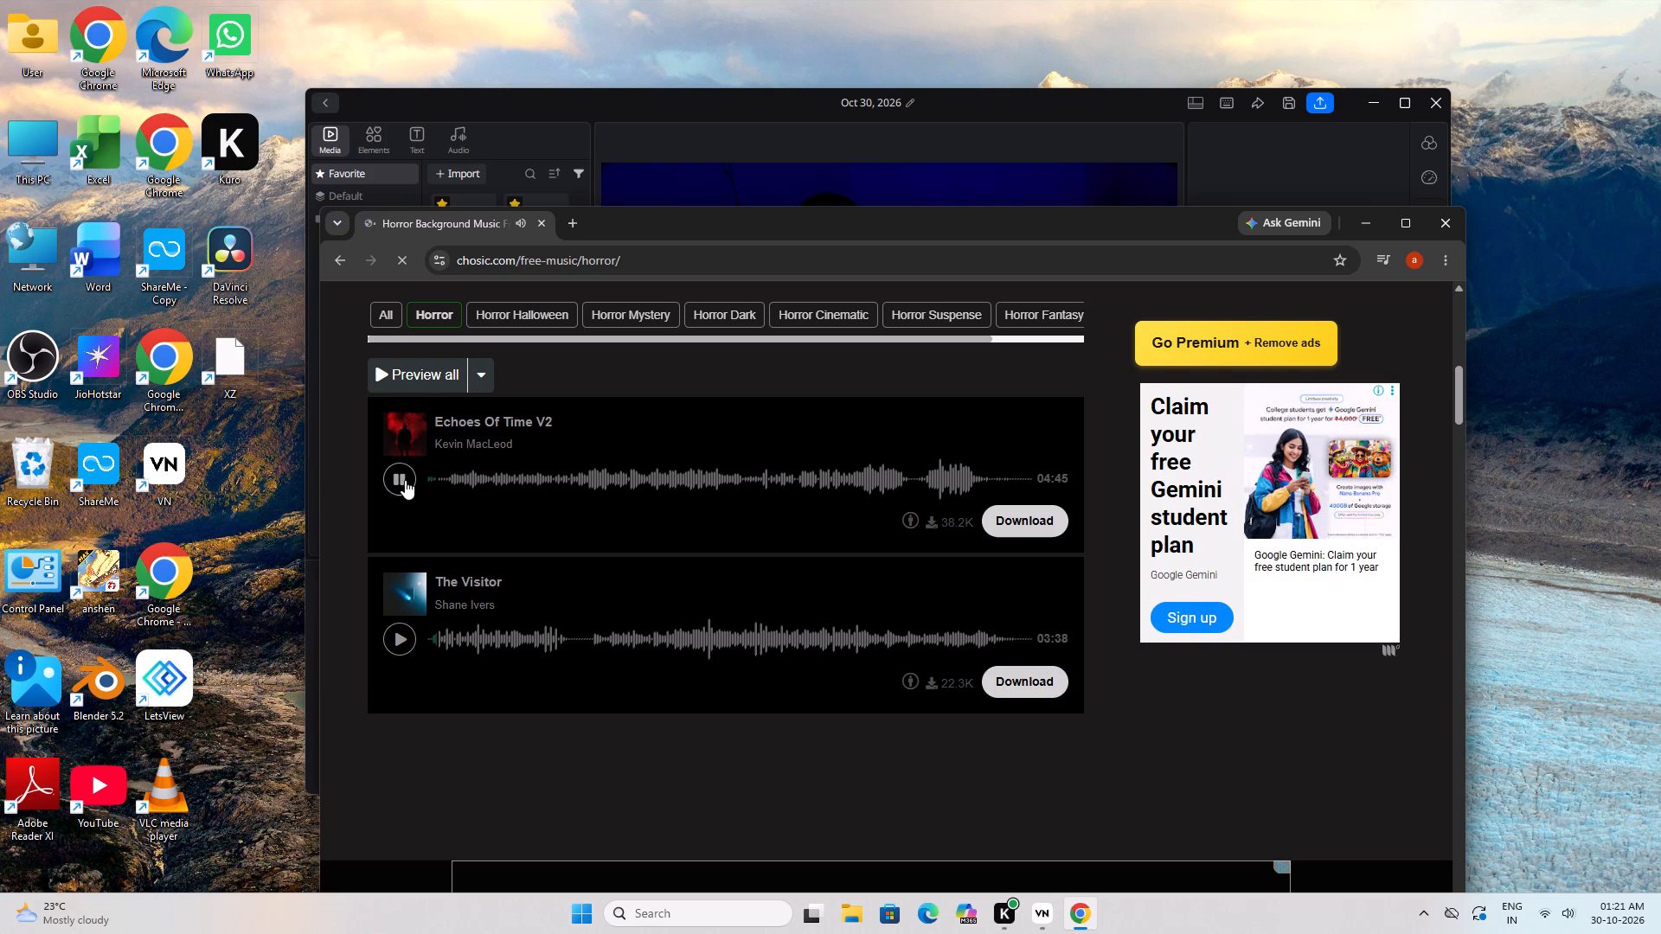
Download the free track Echoes Of Time V2 by Kevin MacLeod from Chosic and dismiss the credits notice.
{"action": "left_click", "coordinate": [1023, 521]}
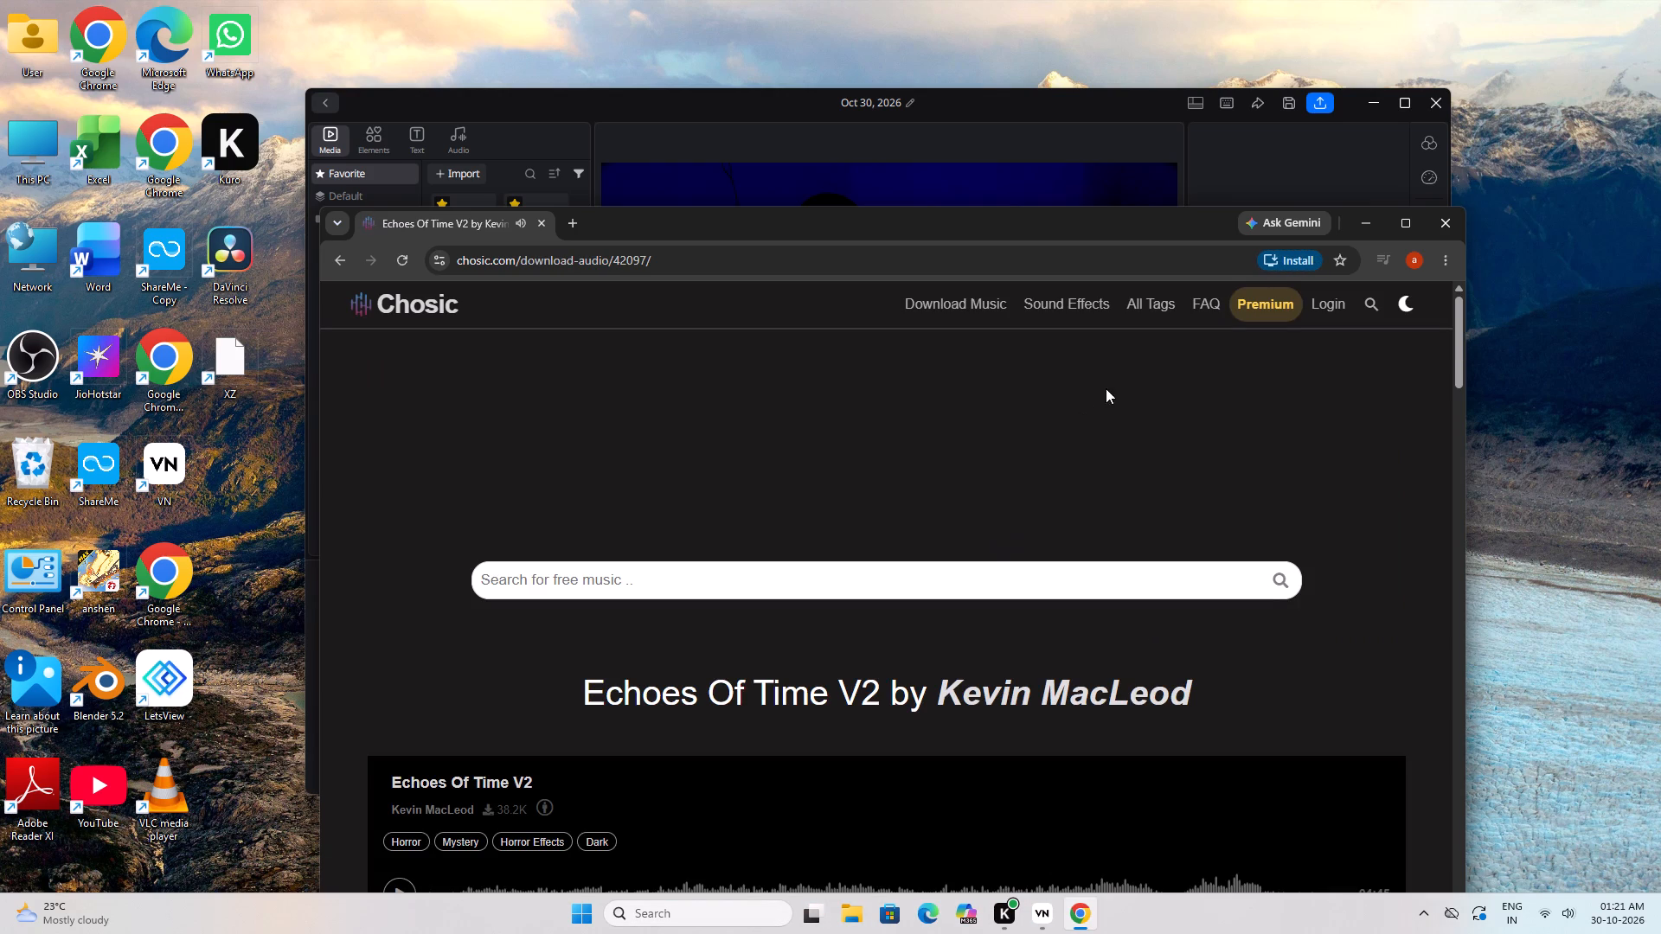
{"action": "scroll", "coordinate": [488, 567], "scroll_direction": "down", "scroll_amount": 5}
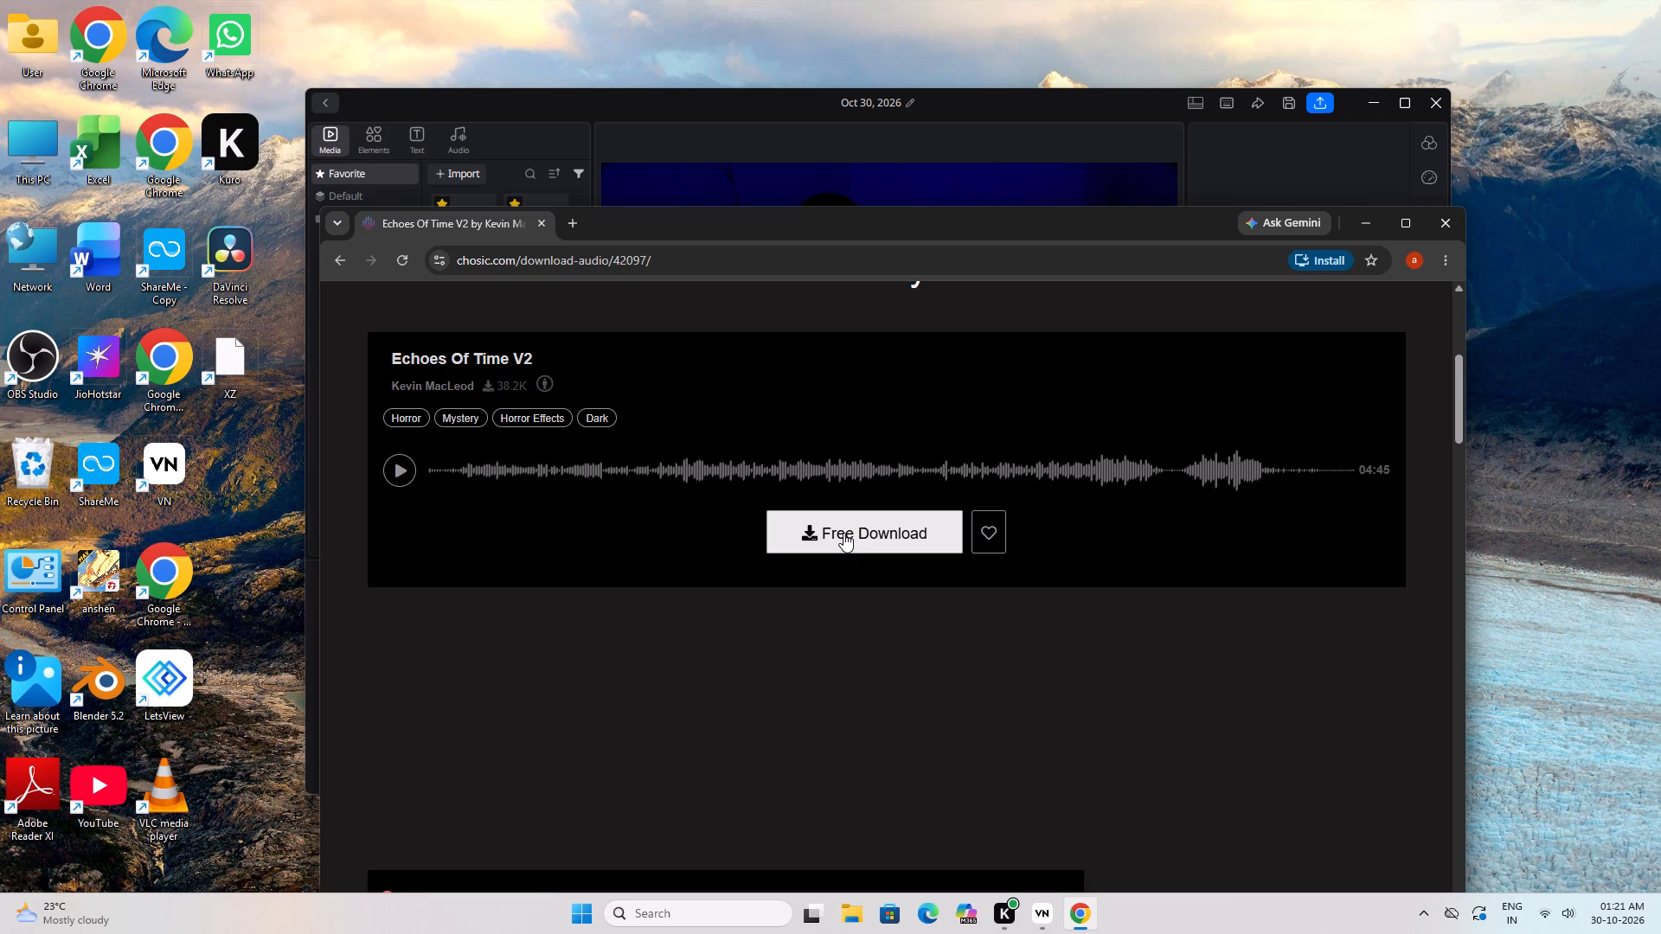
{"action": "left_click", "coordinate": [843, 533]}
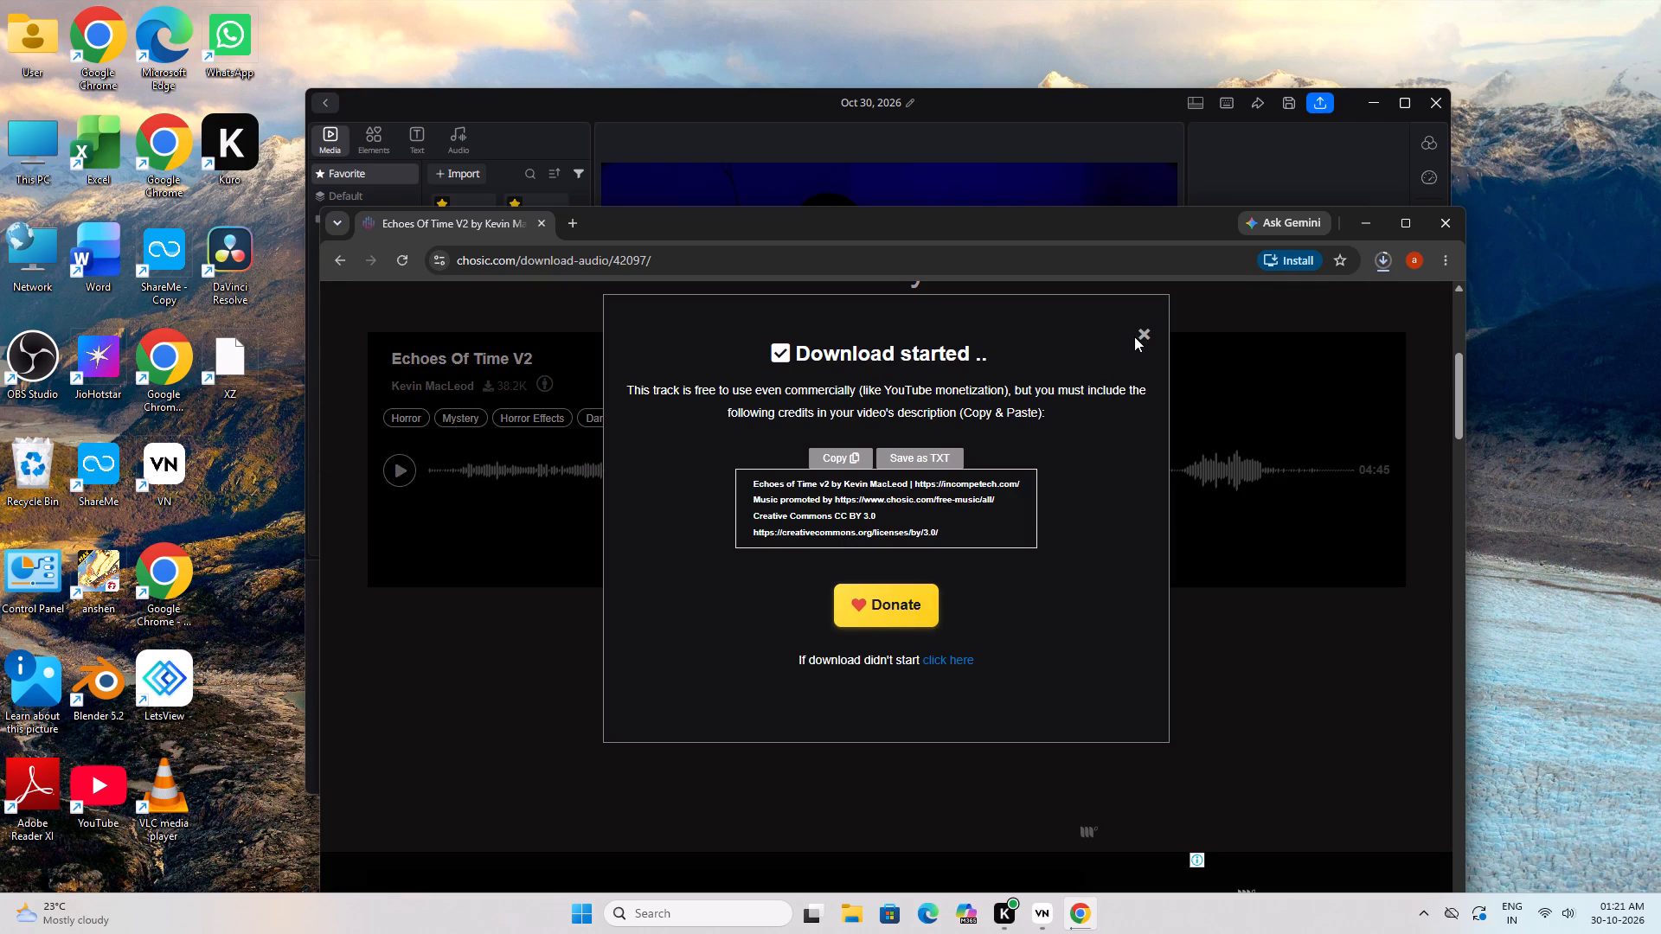
{"action": "left_click", "coordinate": [1137, 336]}
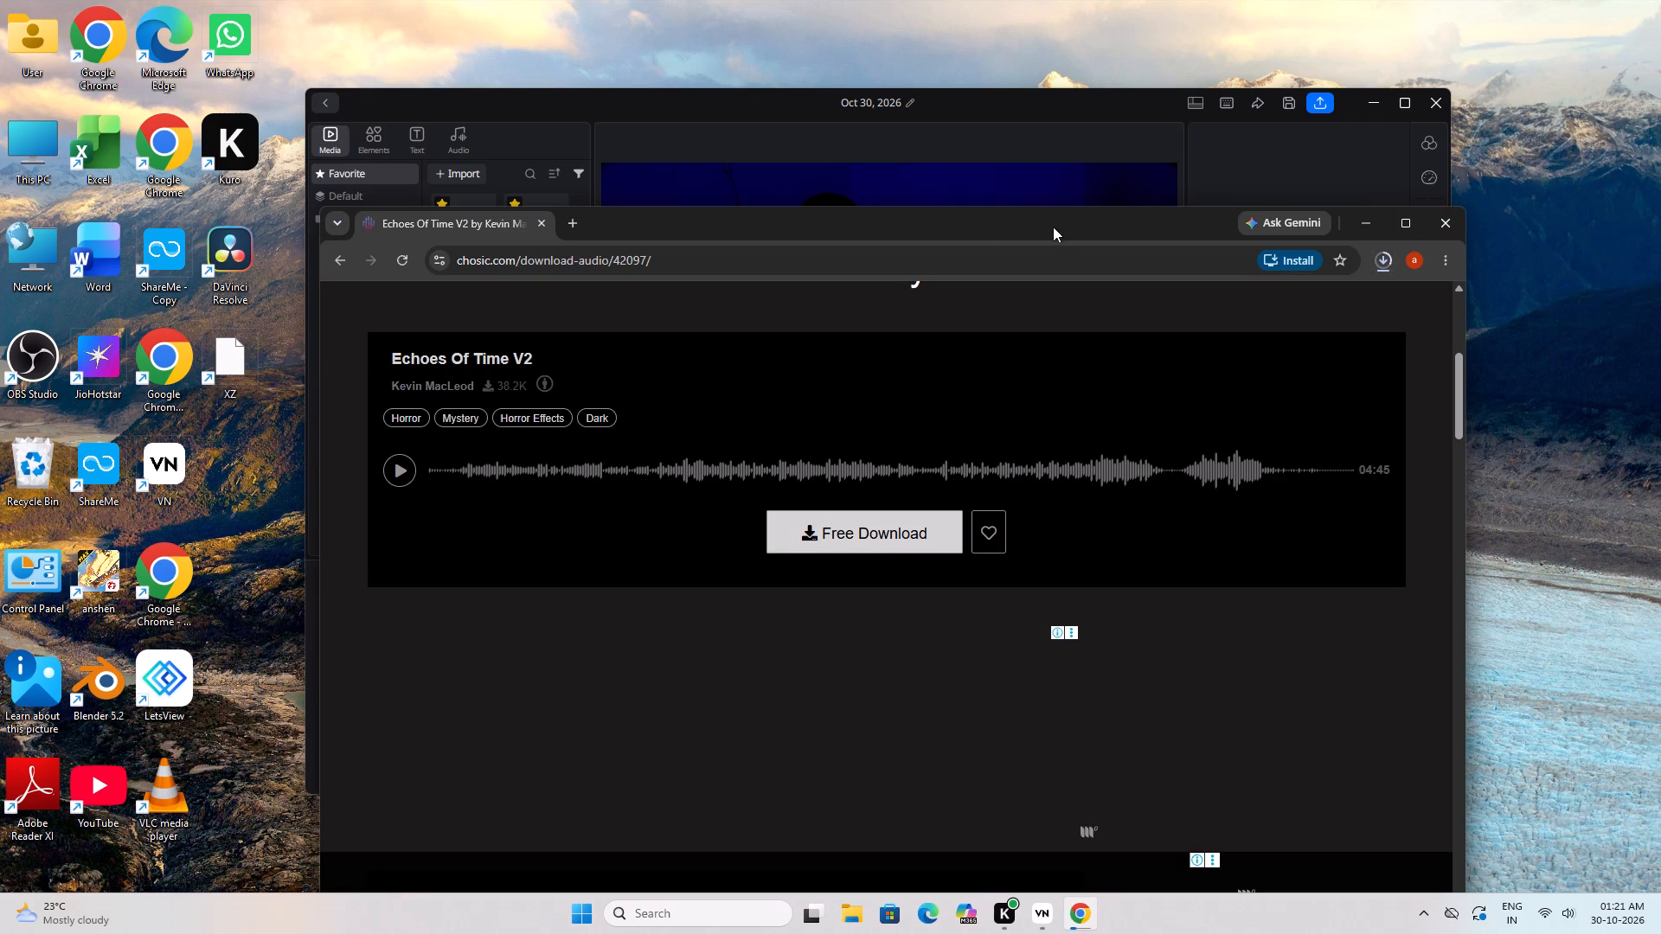
Add the downloaded Echoes of Time v2 file to VN's music track at the playhead near the start and close Chrome.
{"action": "left_click_drag", "start_coordinate": [1059, 223], "coordinate": [910, 406]}
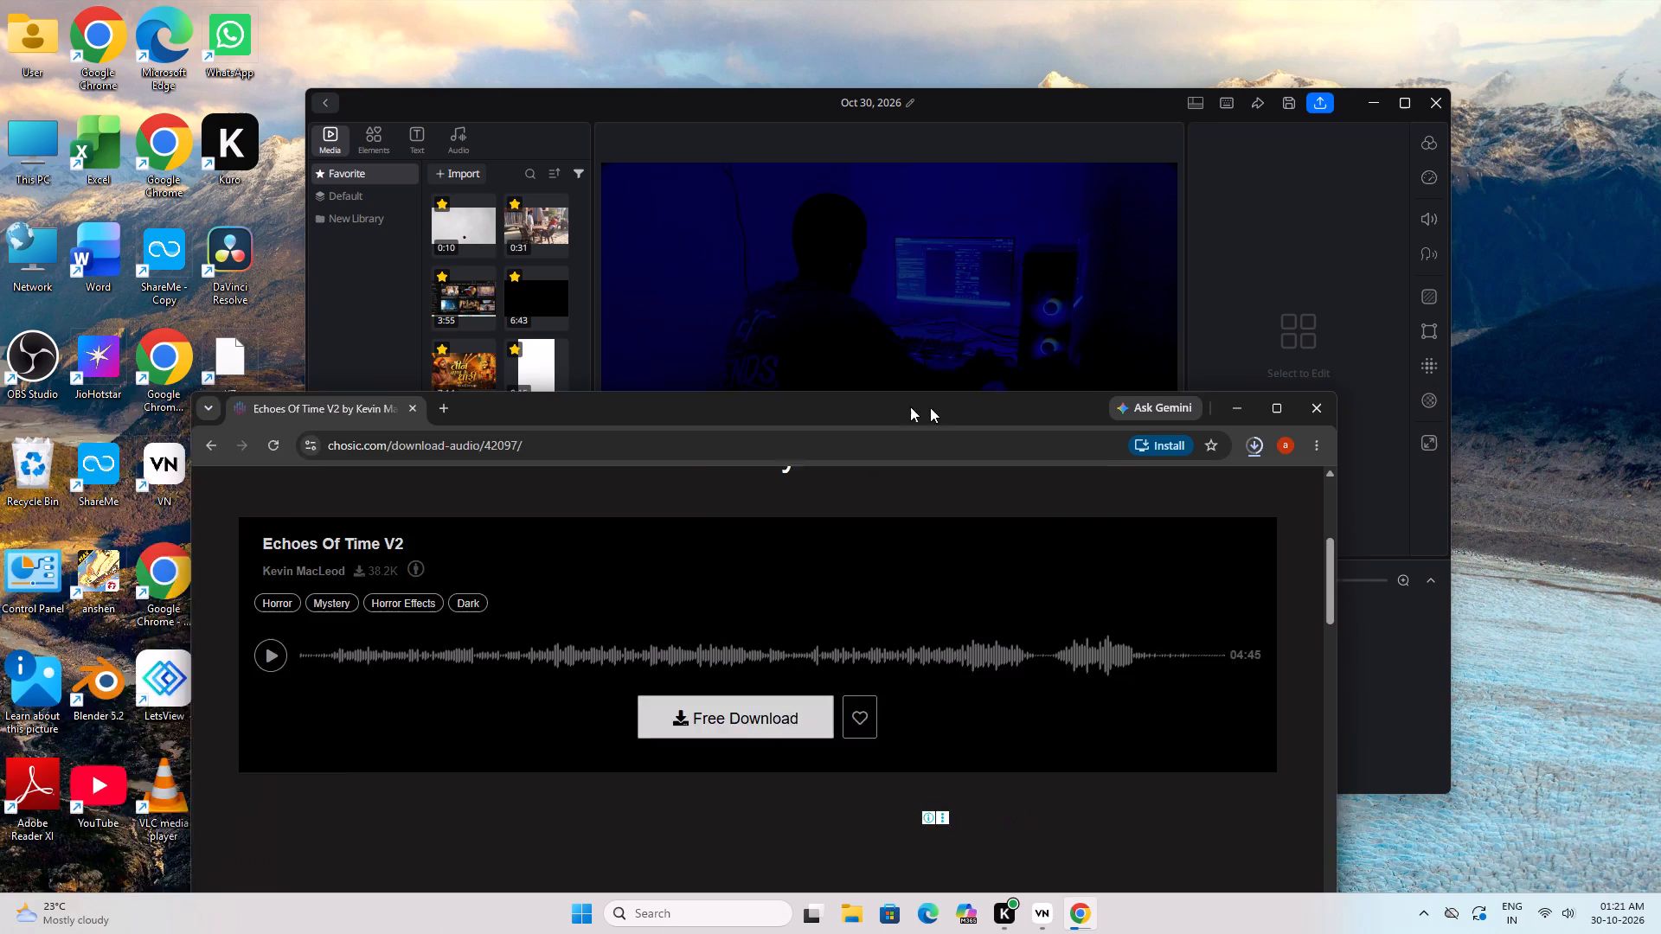
{"action": "left_click_drag", "start_coordinate": [910, 406], "coordinate": [424, 452]}
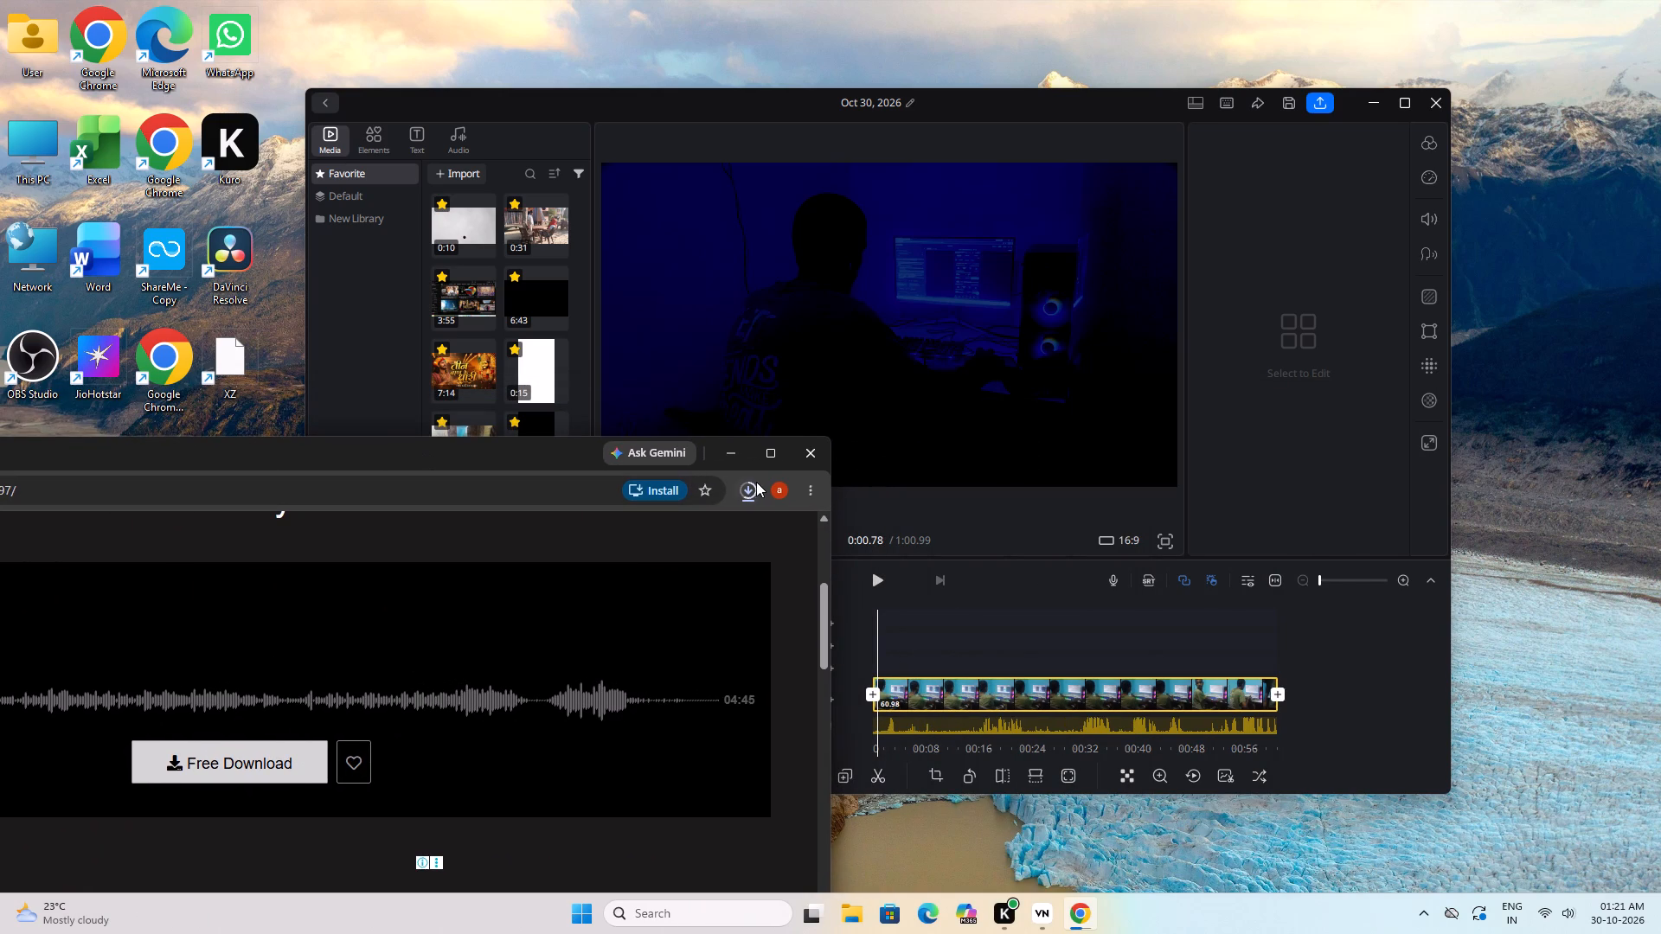
{"action": "left_click", "coordinate": [759, 482]}
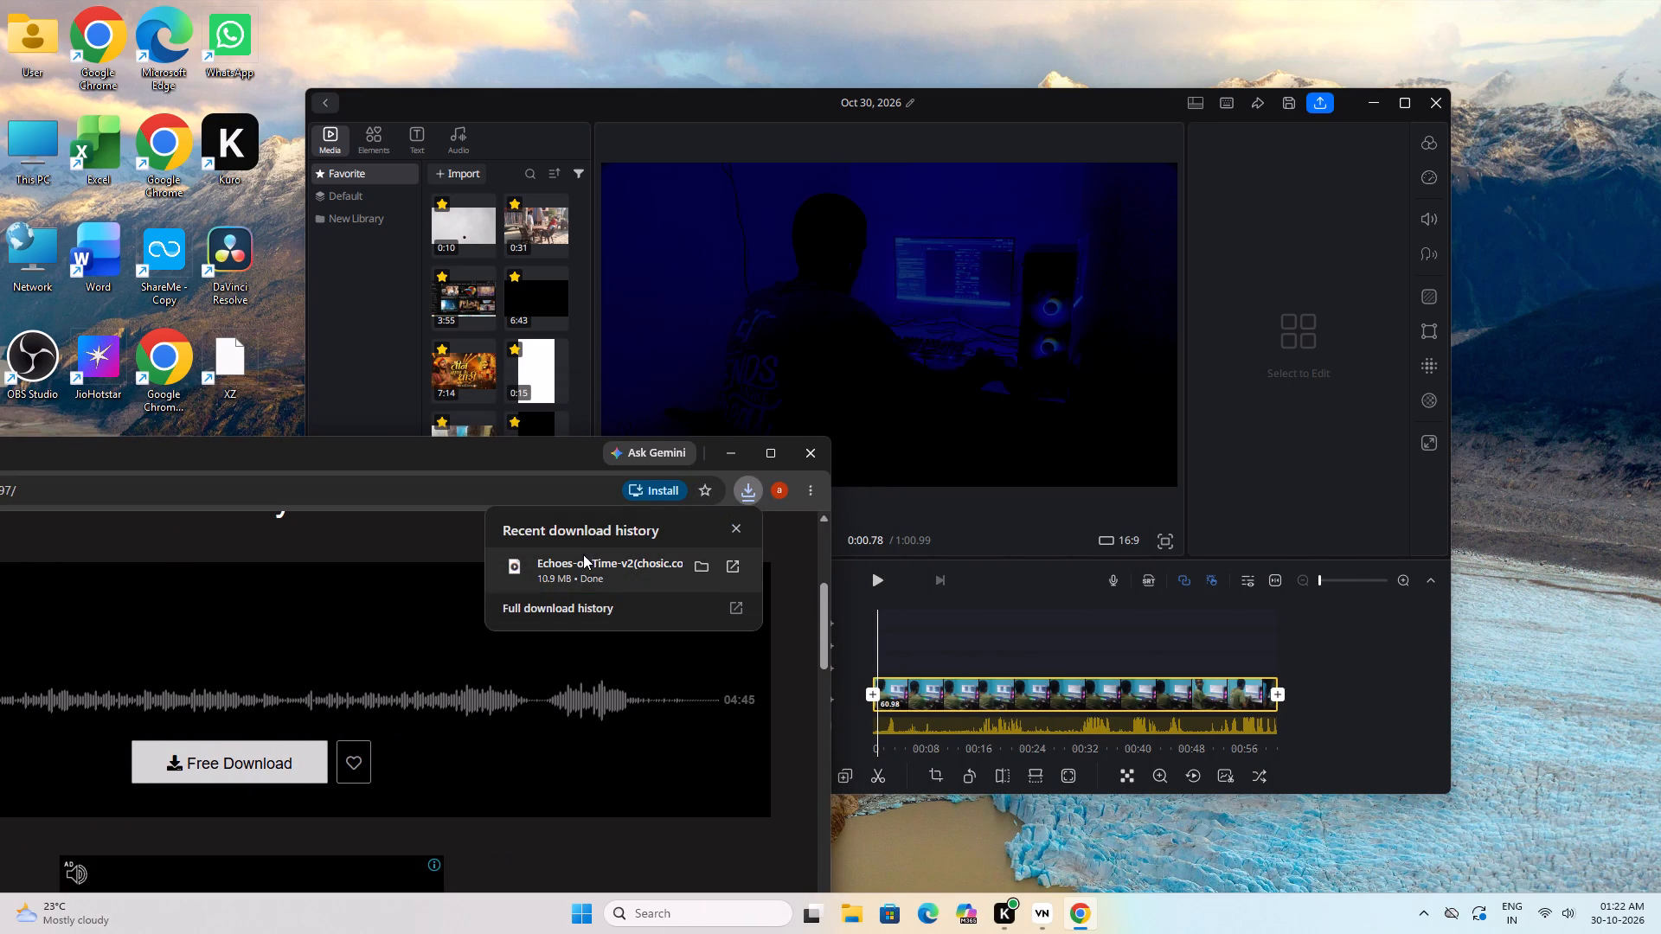
{"action": "left_click_drag", "start_coordinate": [584, 561], "coordinate": [884, 610]}
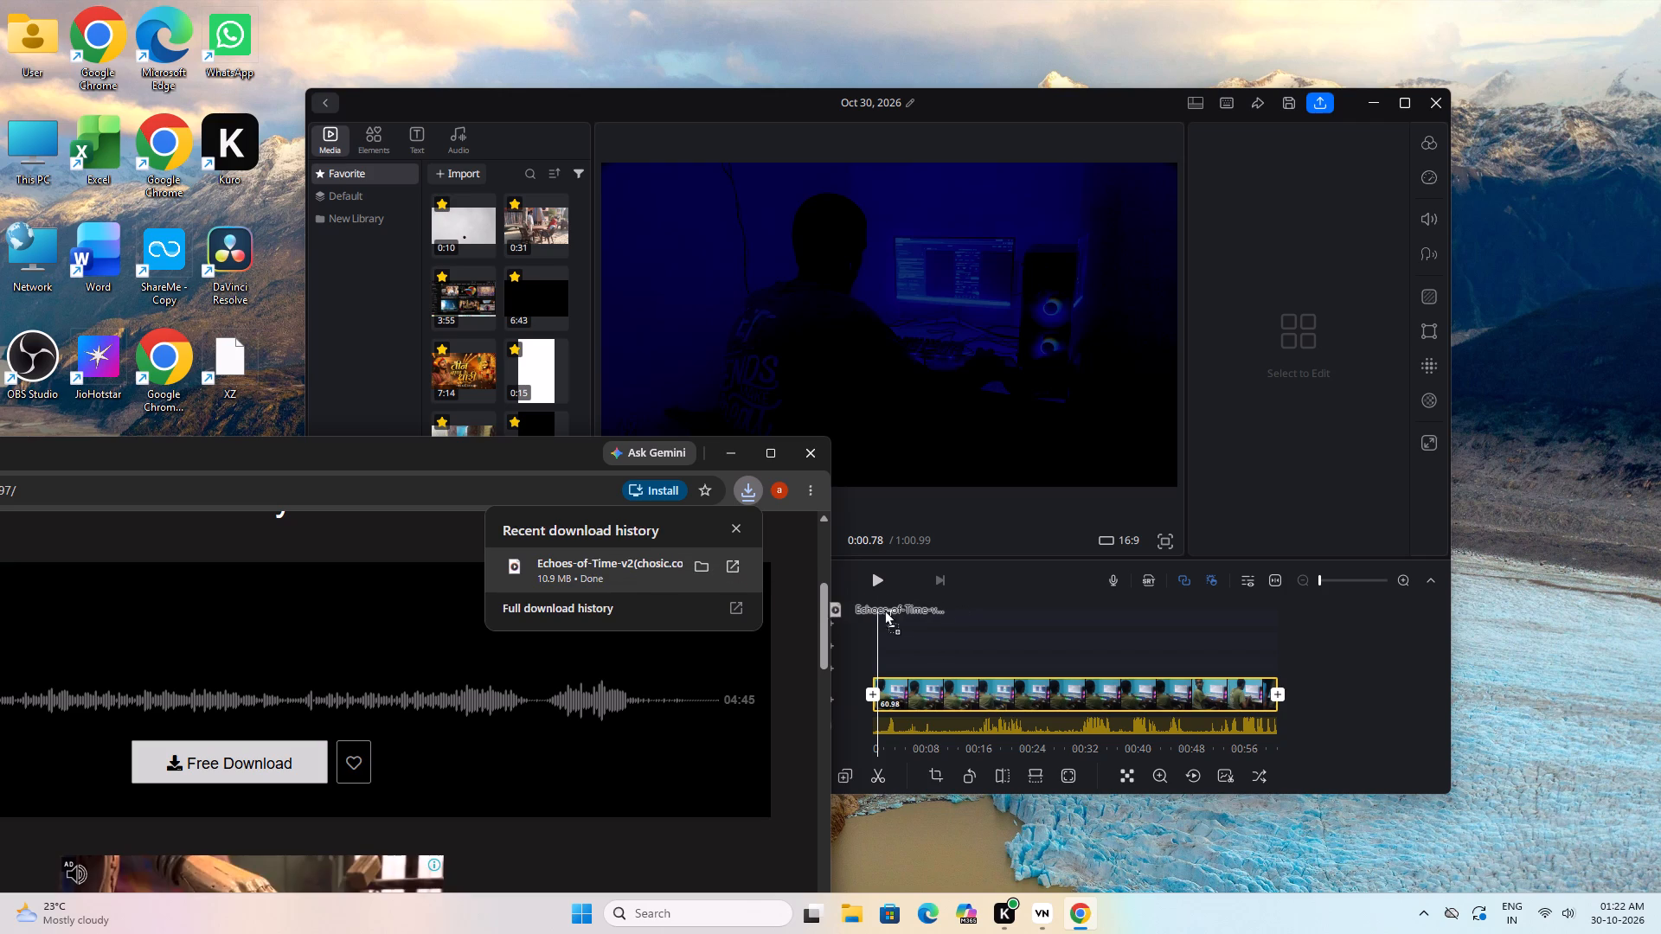
{"action": "left_click_drag", "start_coordinate": [884, 610], "coordinate": [878, 614]}
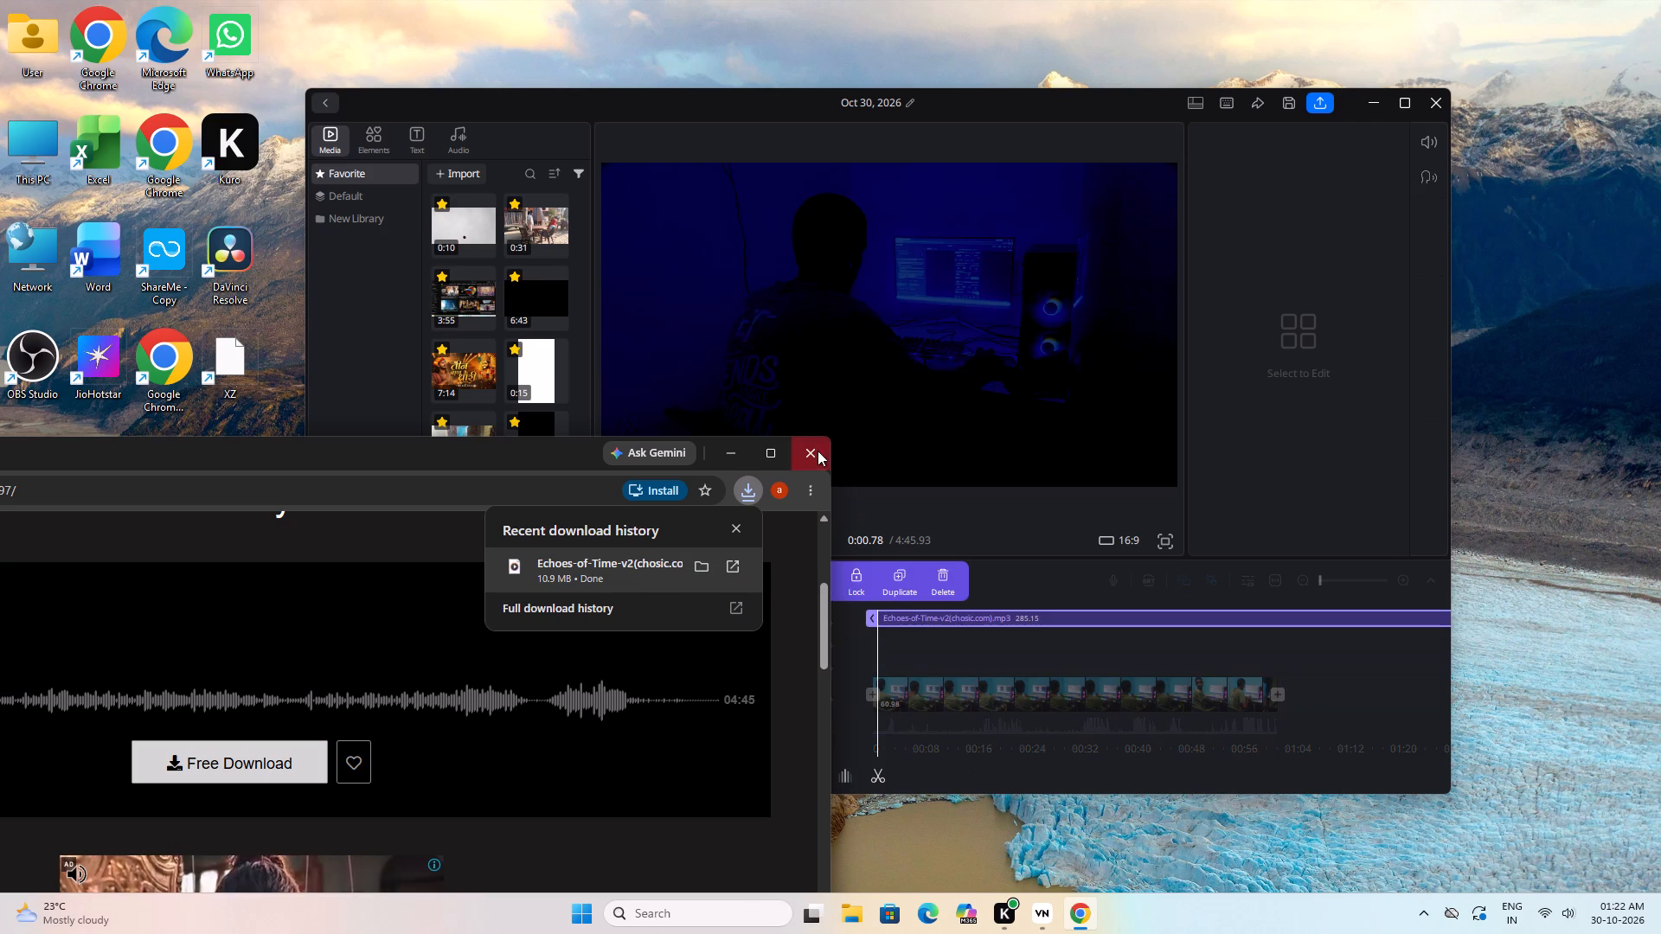
{"action": "left_click", "coordinate": [805, 449]}
Preview the video from near the start with the added horror music.
{"action": "left_click_drag", "start_coordinate": [995, 478], "coordinate": [995, 486]}
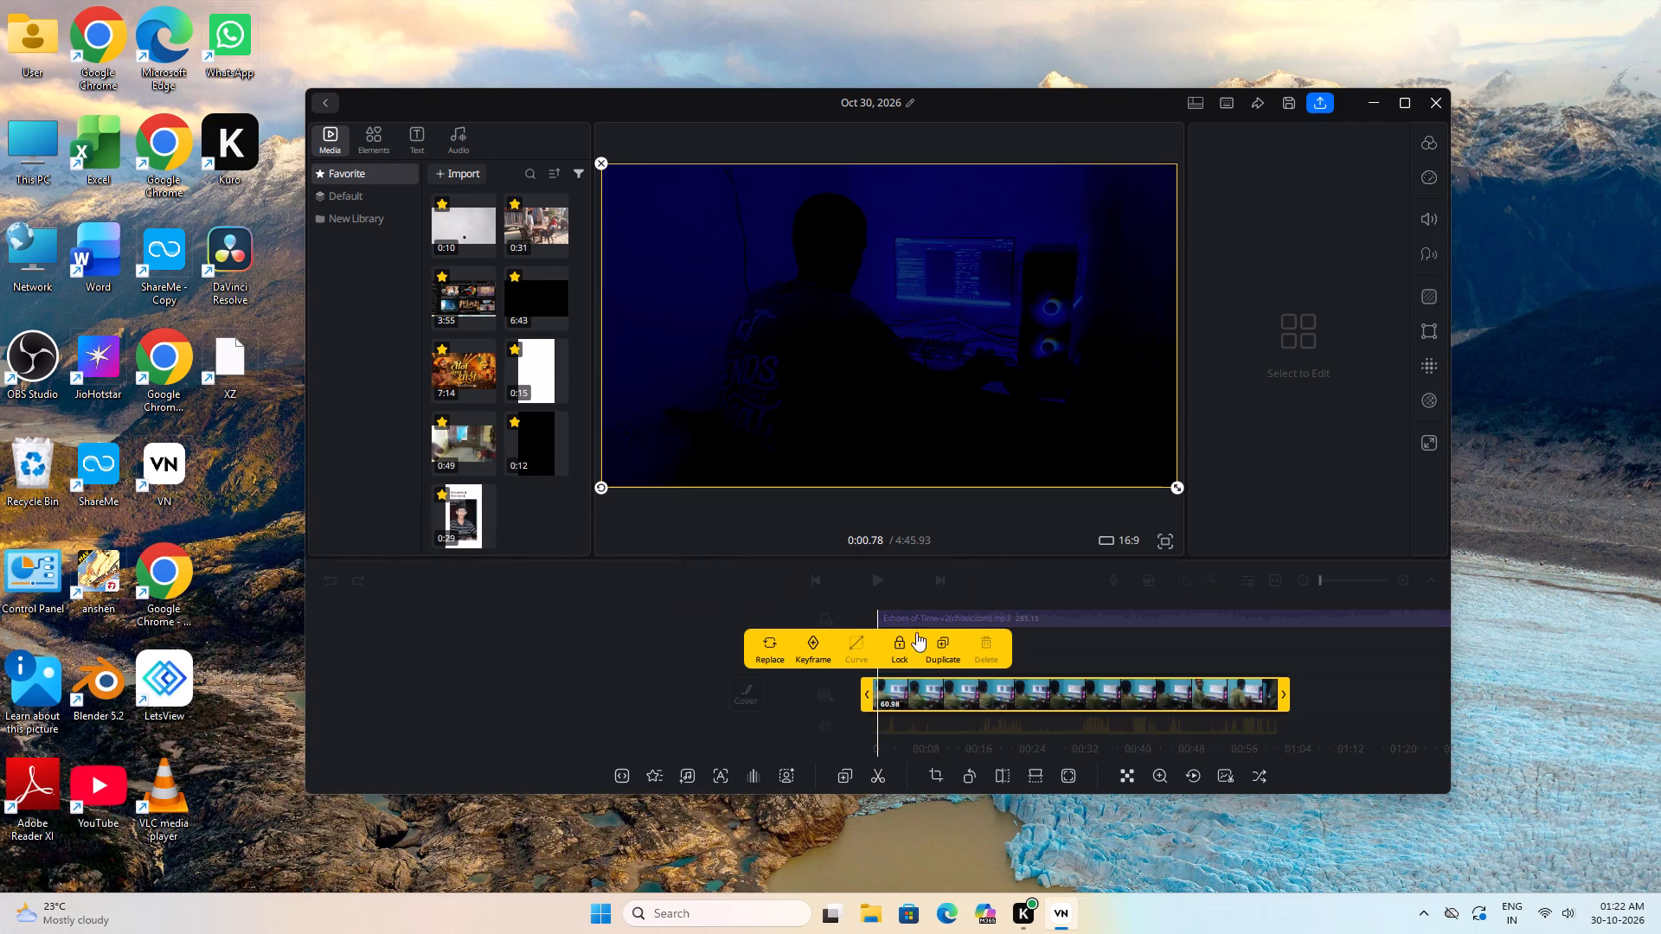
{"action": "left_click", "coordinate": [702, 601]}
{"action": "key", "text": "space"}
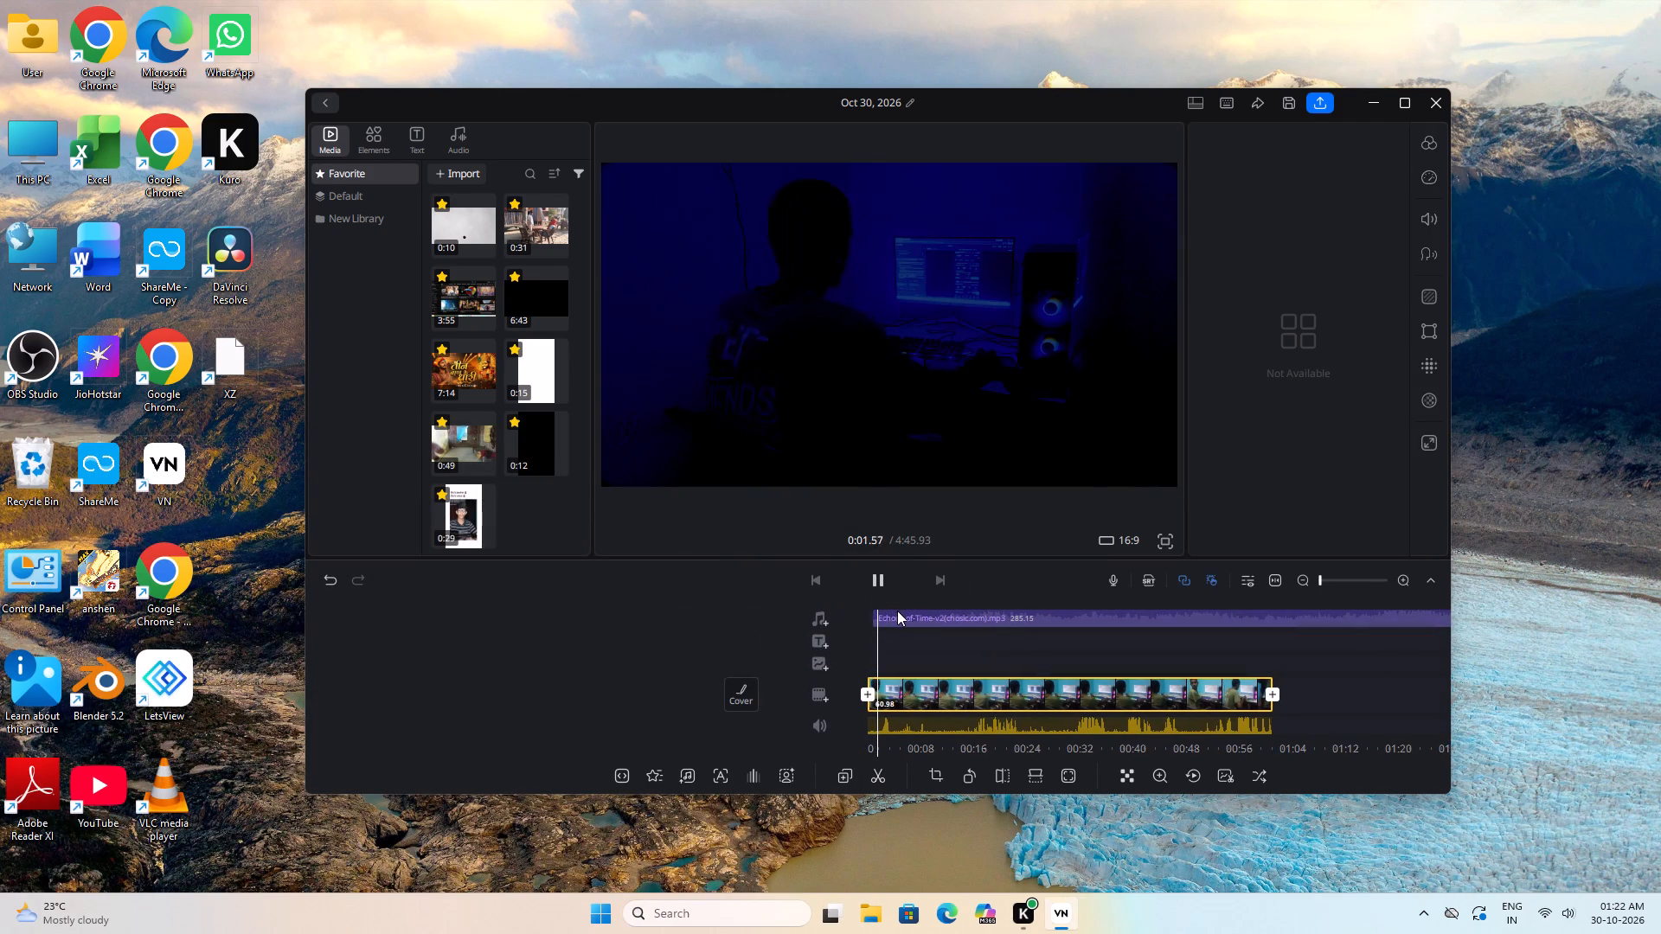
Set the volume of the Echoes of Time v2 music clip to 52.
{"action": "left_click", "coordinate": [902, 611]}
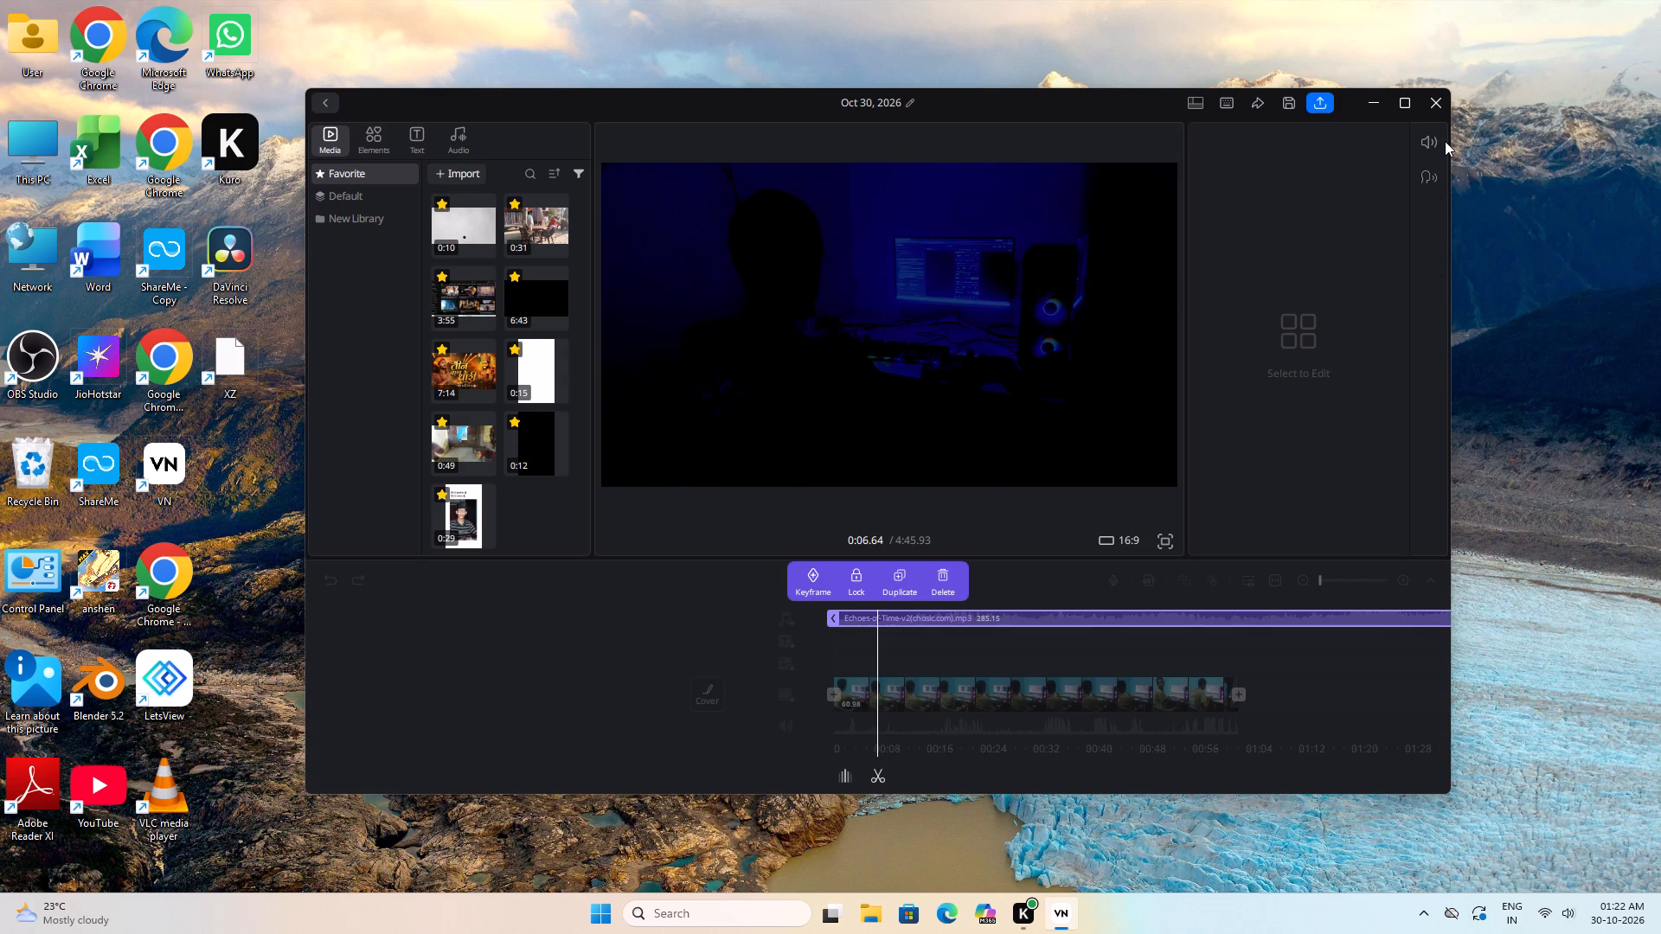
{"action": "left_click", "coordinate": [1421, 144]}
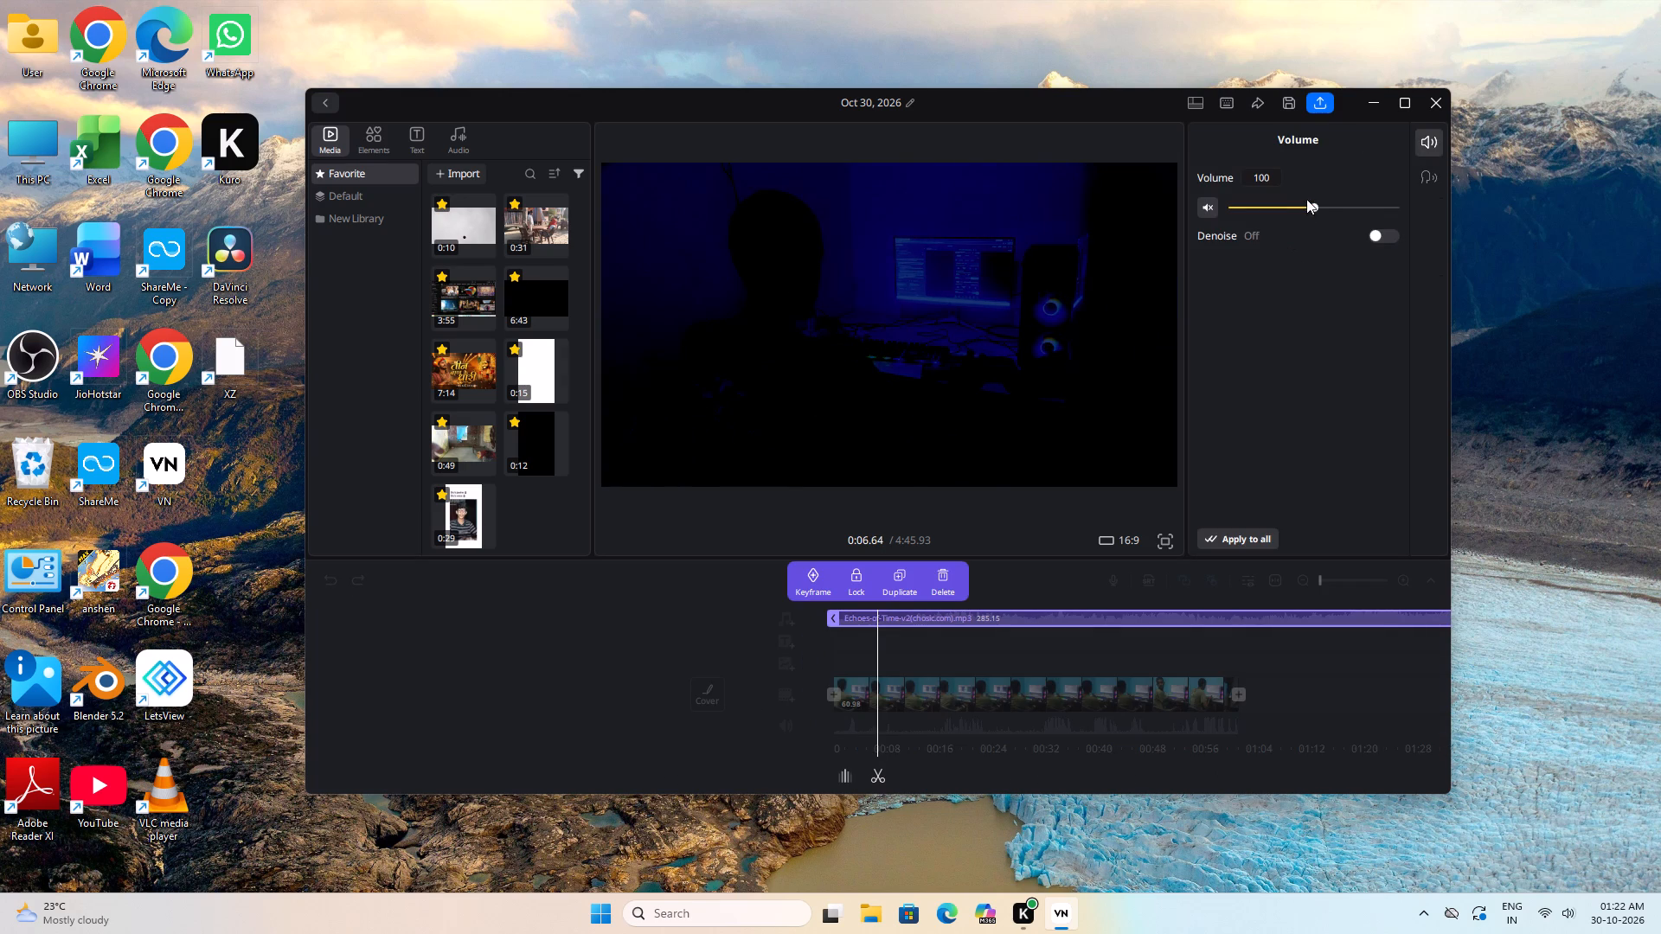
{"action": "left_click_drag", "start_coordinate": [1319, 206], "coordinate": [1273, 215]}
Lower the volume of the Echoes of Time v2 music clip to 41 and briefly preview it.
{"action": "left_click_drag", "start_coordinate": [1273, 215], "coordinate": [1263, 223]}
{"action": "left_click_drag", "start_coordinate": [1263, 223], "coordinate": [1264, 222]}
{"action": "key", "text": "space"}
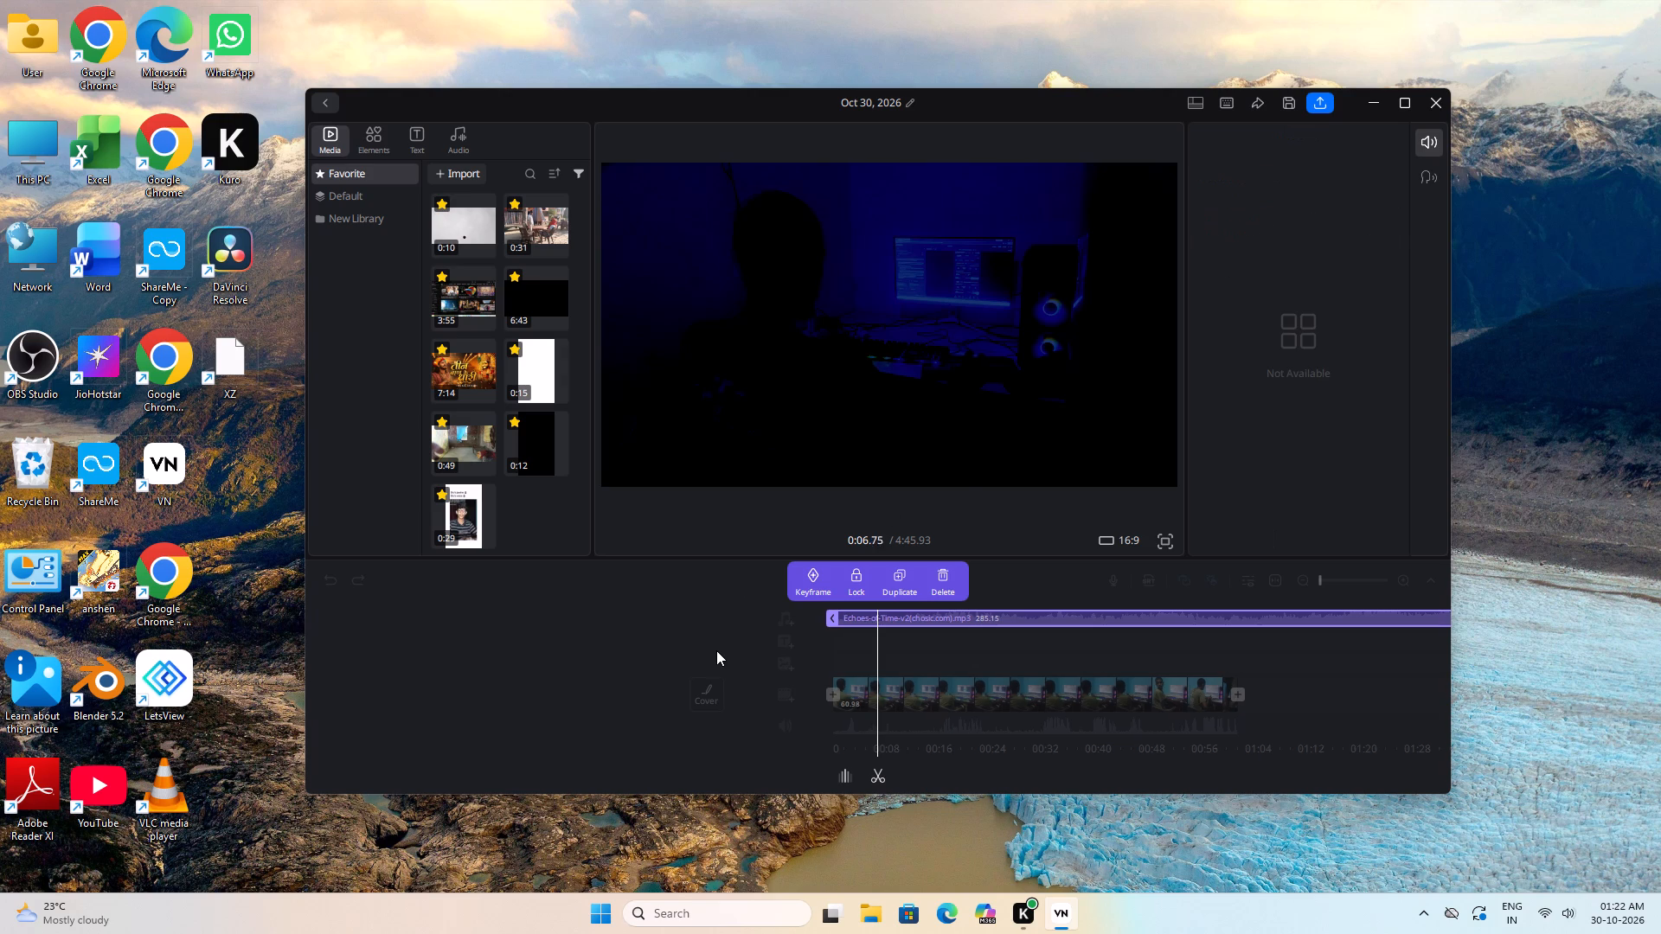
Apply a 4.1-second fade-in to the Echoes of Time v2 music clip.
{"action": "left_click", "coordinate": [648, 617]}
{"action": "left_click_drag", "start_coordinate": [673, 616], "coordinate": [760, 617]}
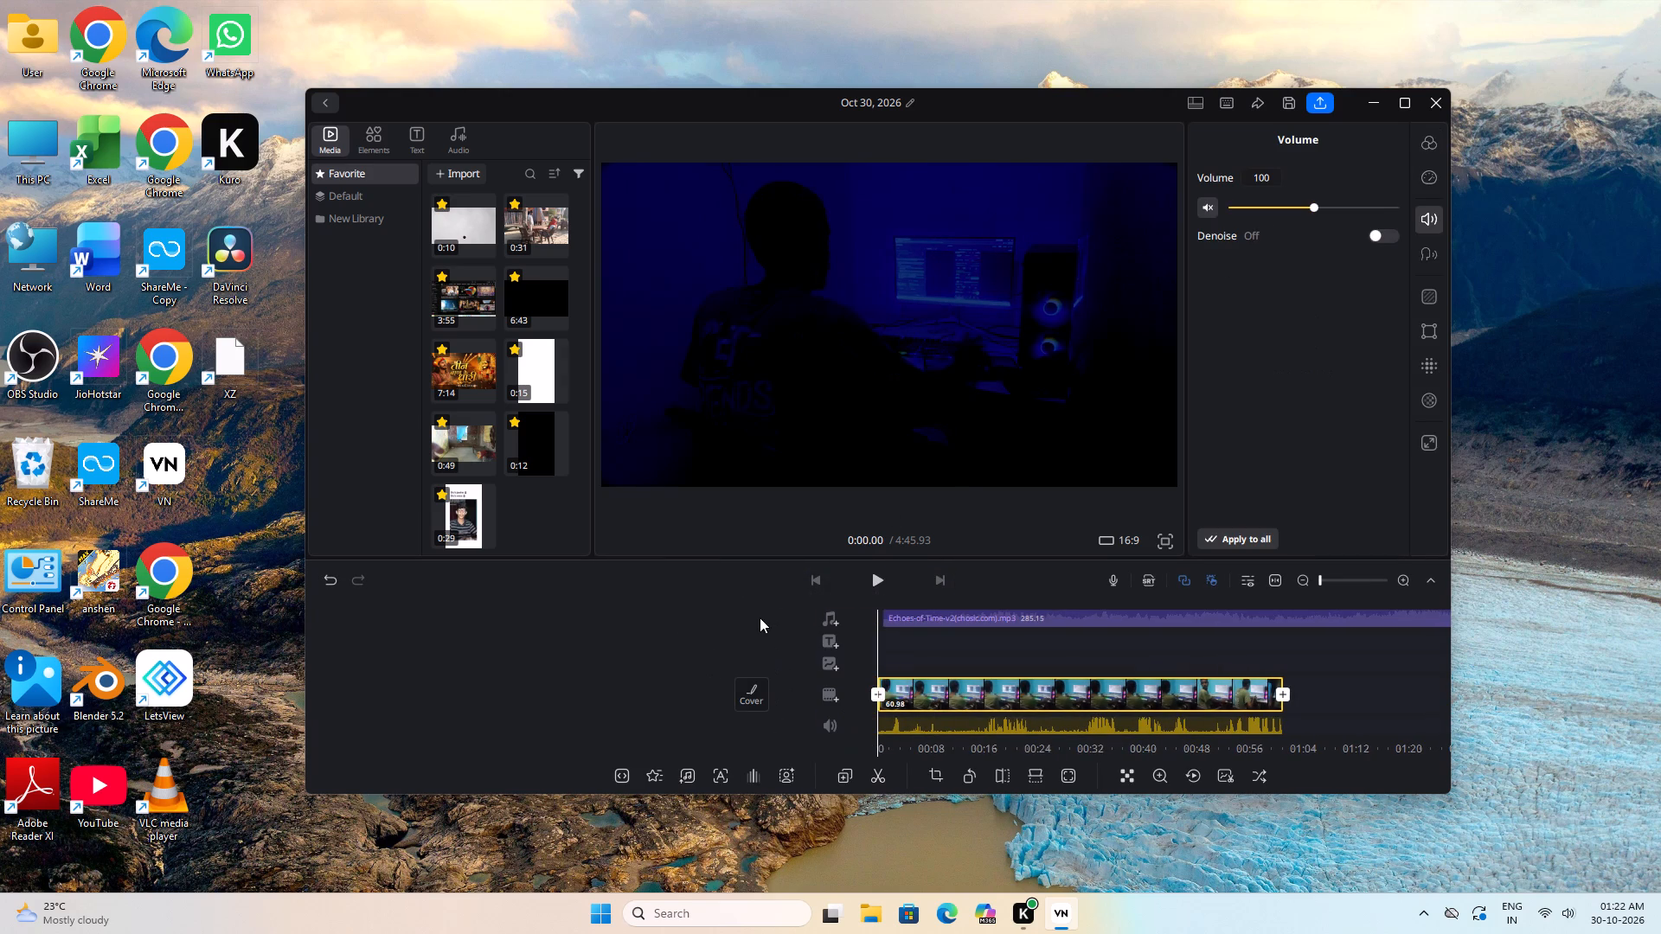
{"action": "left_click_drag", "start_coordinate": [760, 617], "coordinate": [771, 617]}
{"action": "left_click", "coordinate": [884, 614]}
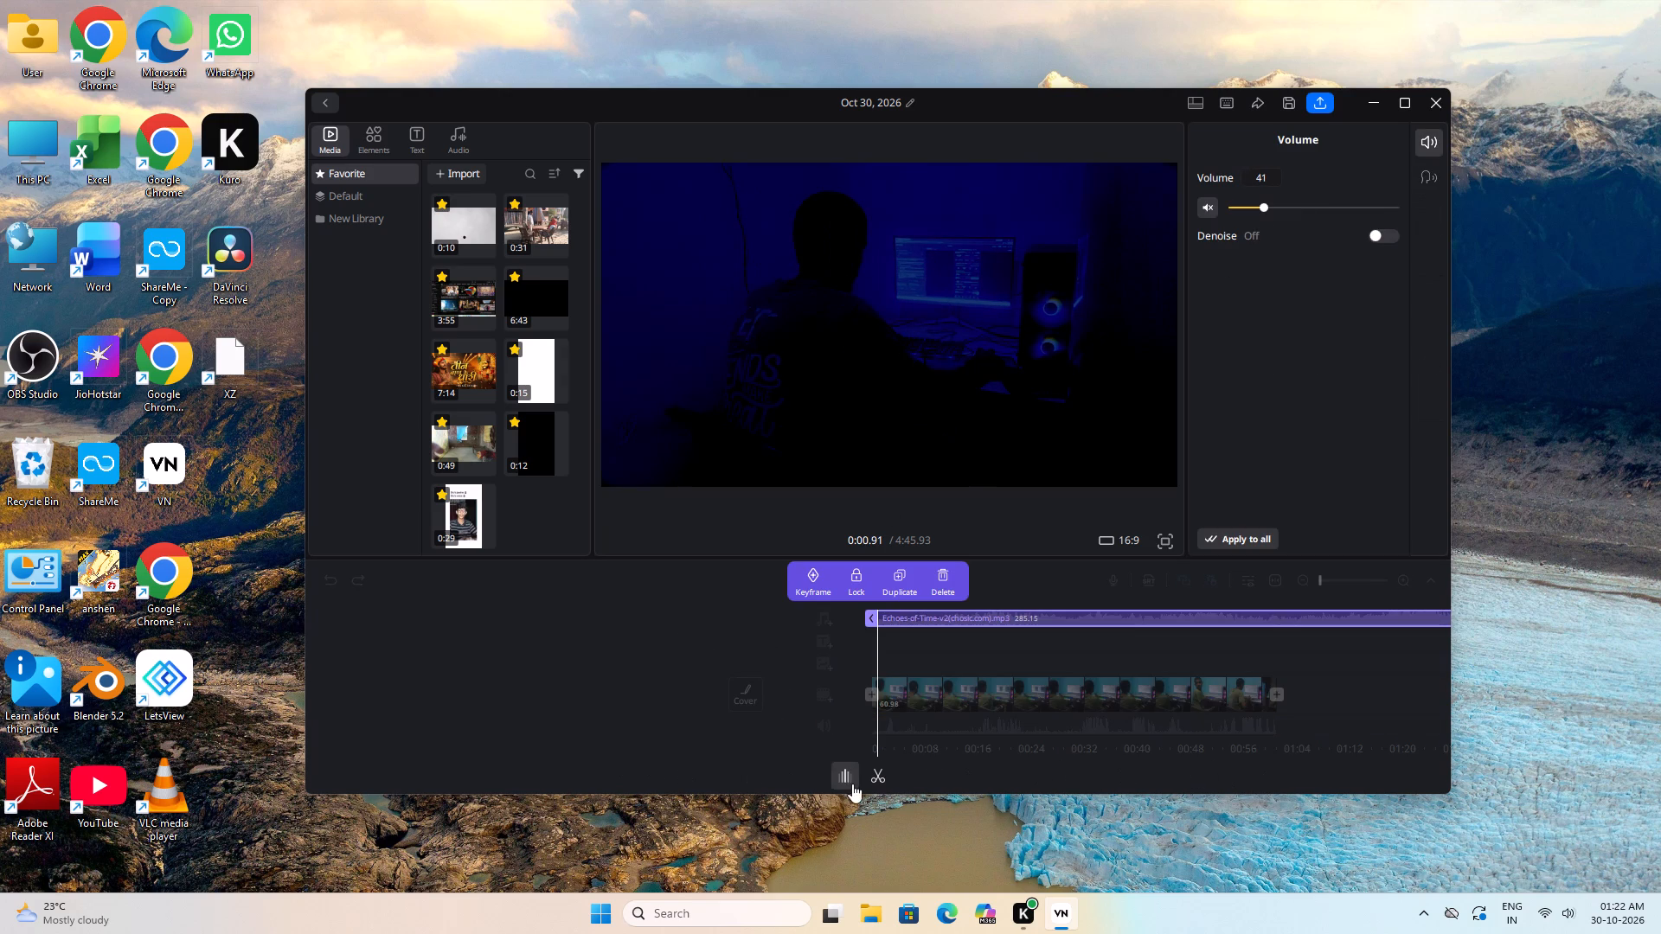
{"action": "left_click", "coordinate": [850, 775]}
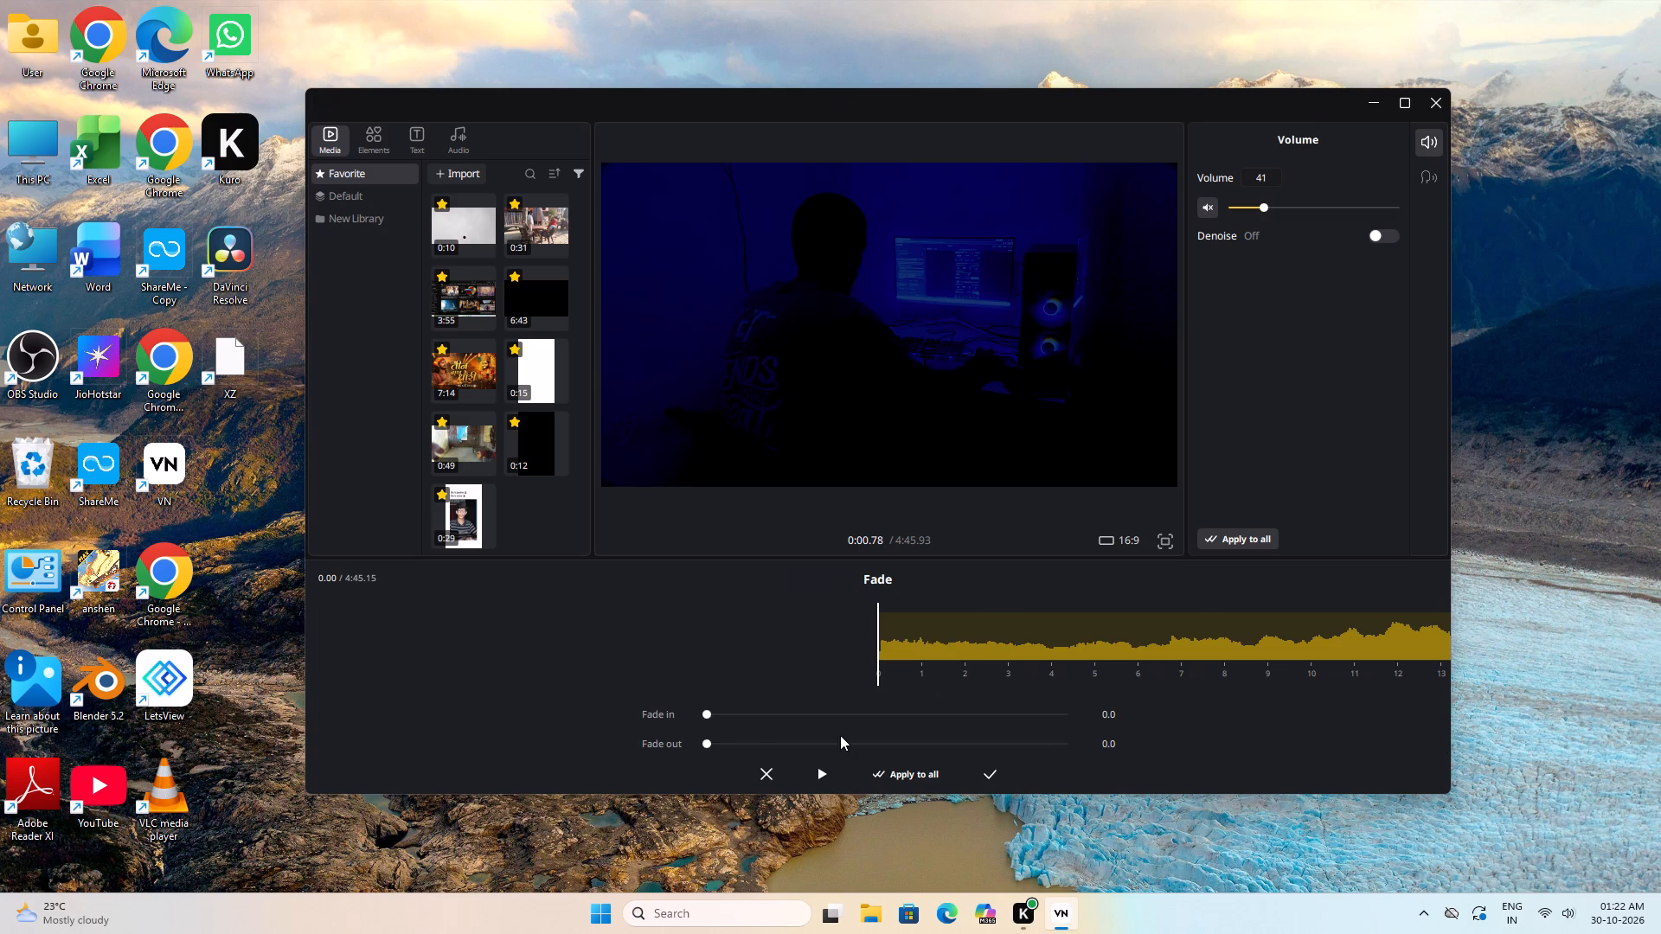
{"action": "left_click_drag", "start_coordinate": [706, 713], "coordinate": [855, 720]}
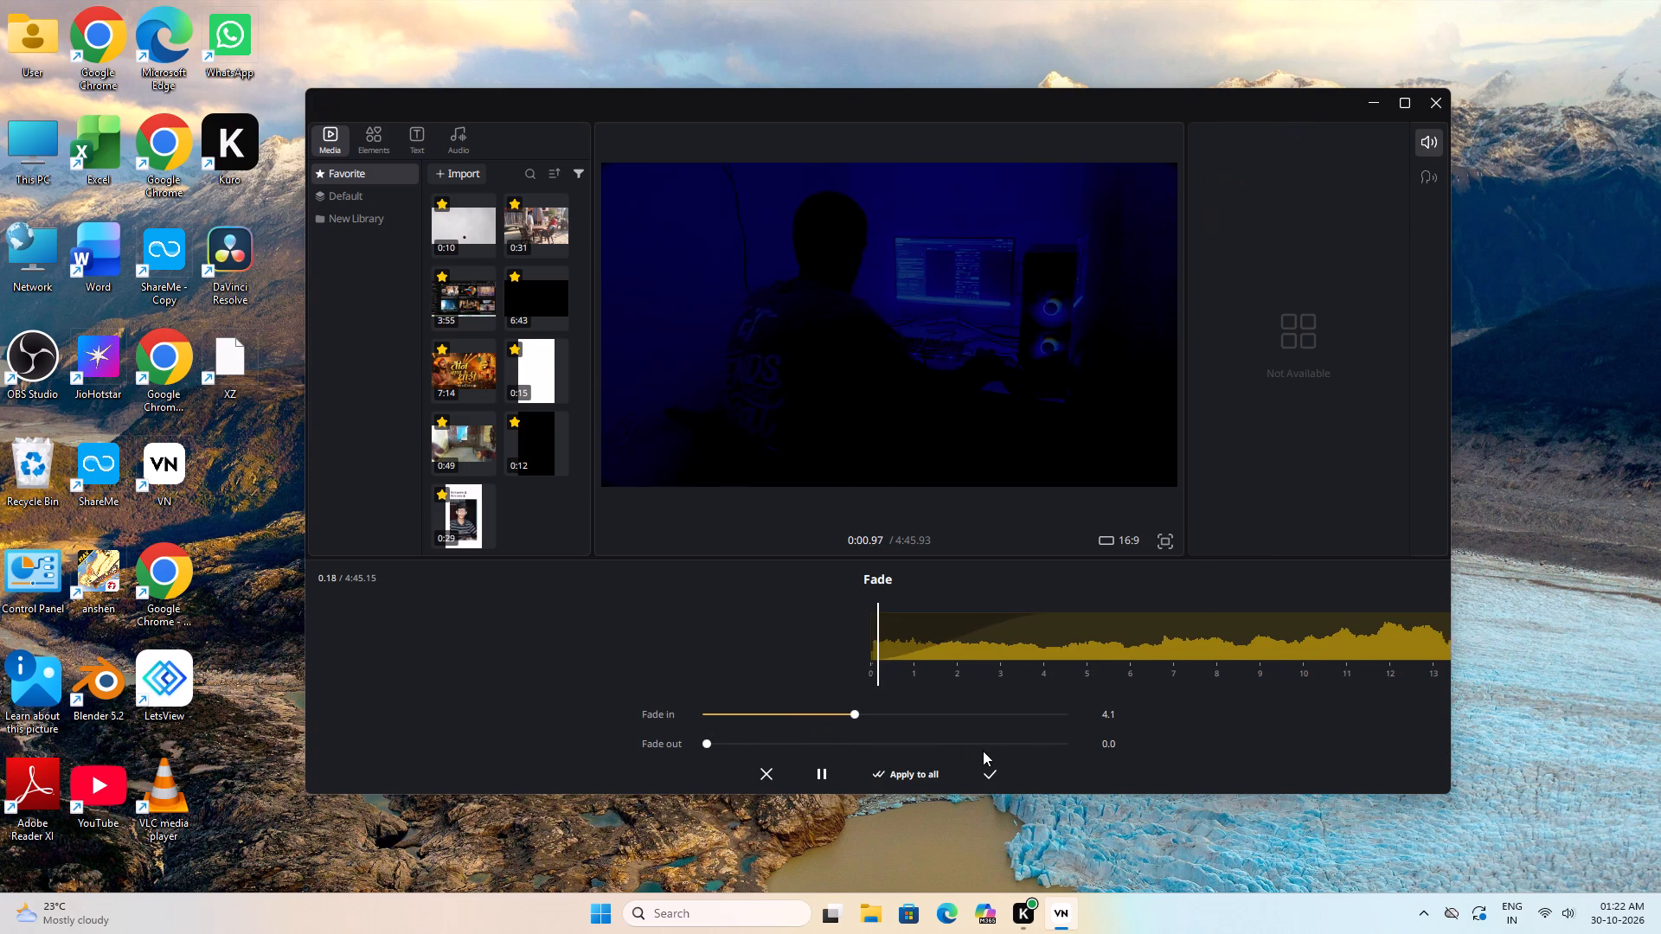
{"action": "left_click", "coordinate": [991, 772]}
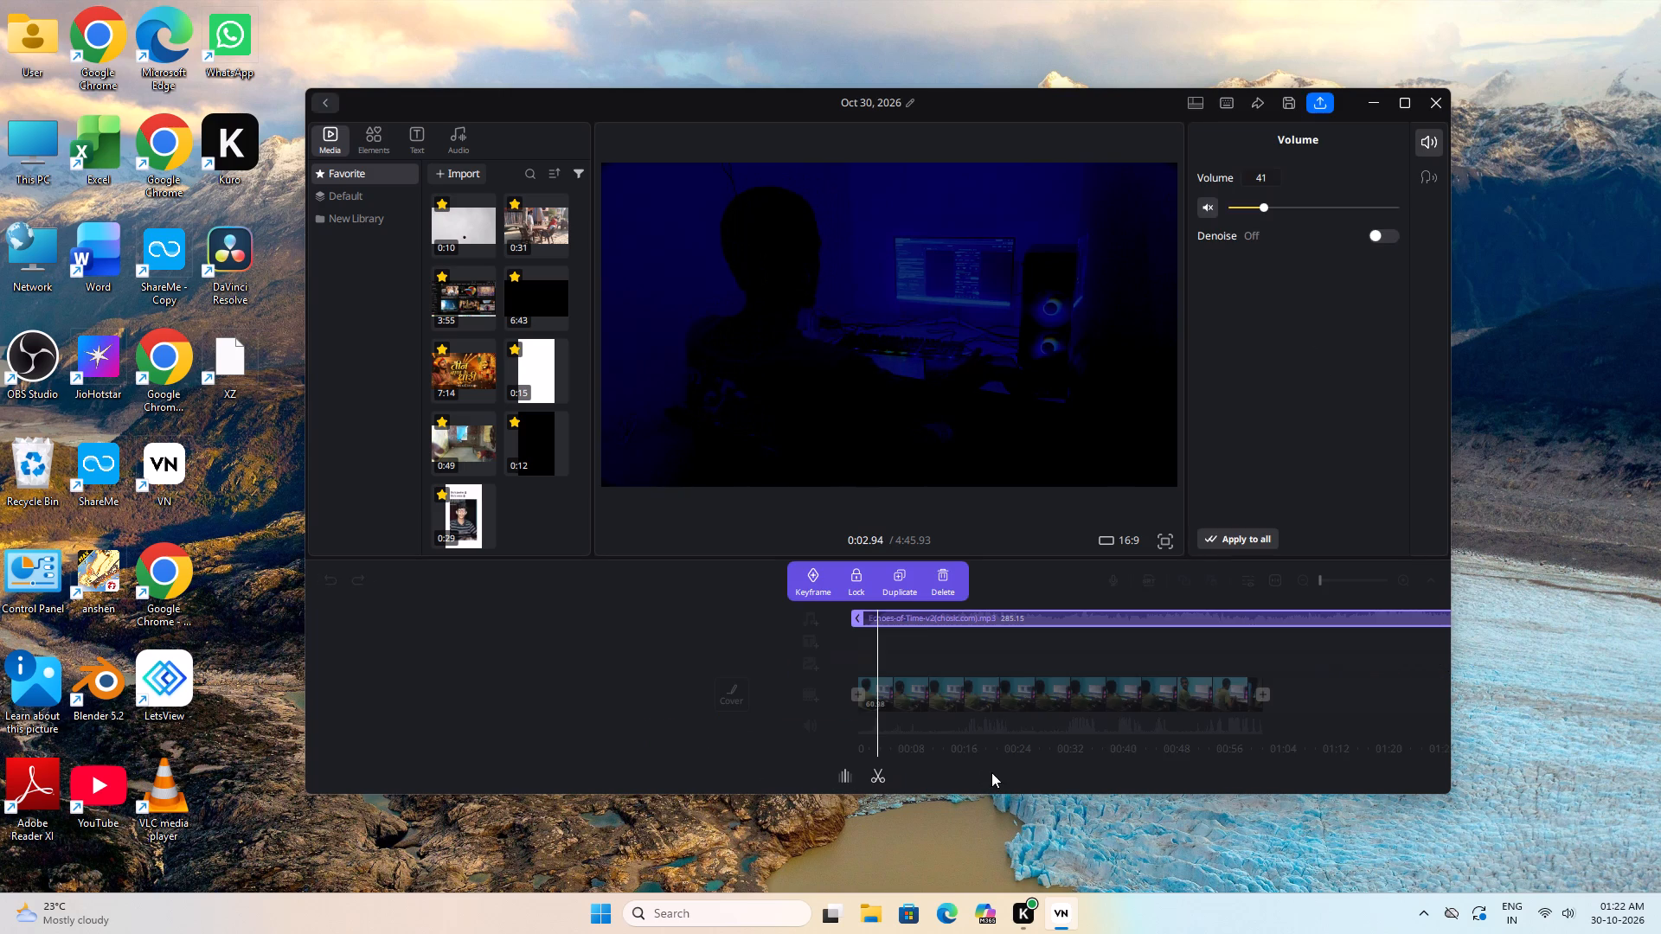
Preview the video with the faded-in music near the start and again from about 0:32.
{"action": "key", "text": "space"}
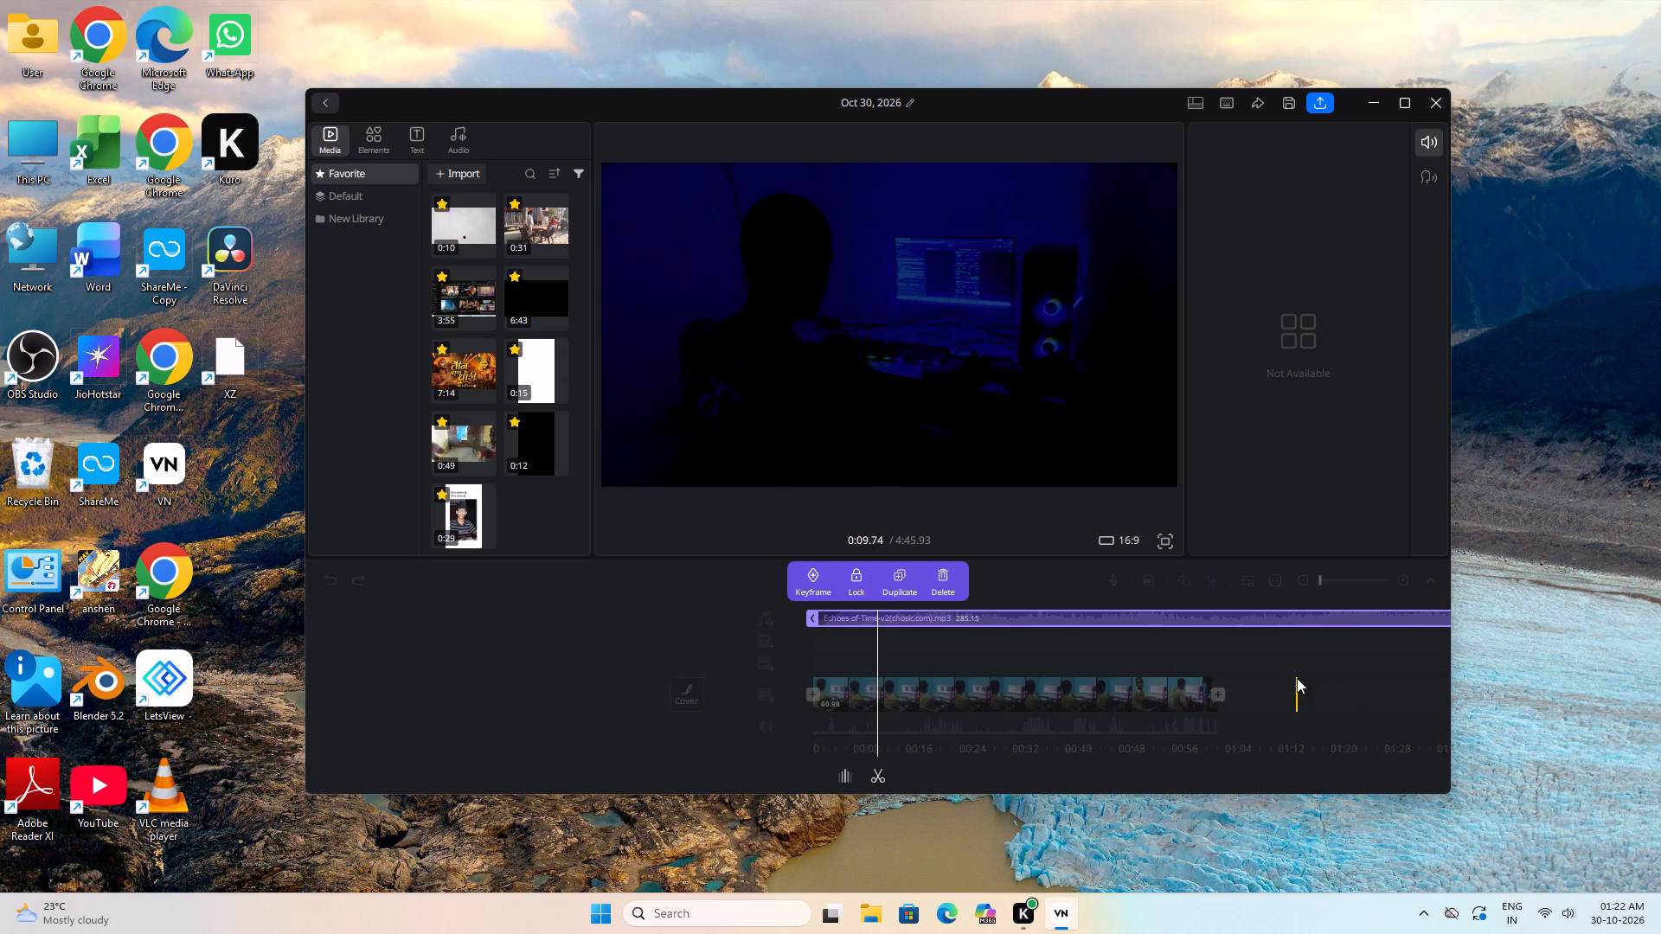
{"action": "left_click_drag", "start_coordinate": [1331, 681], "coordinate": [1168, 720]}
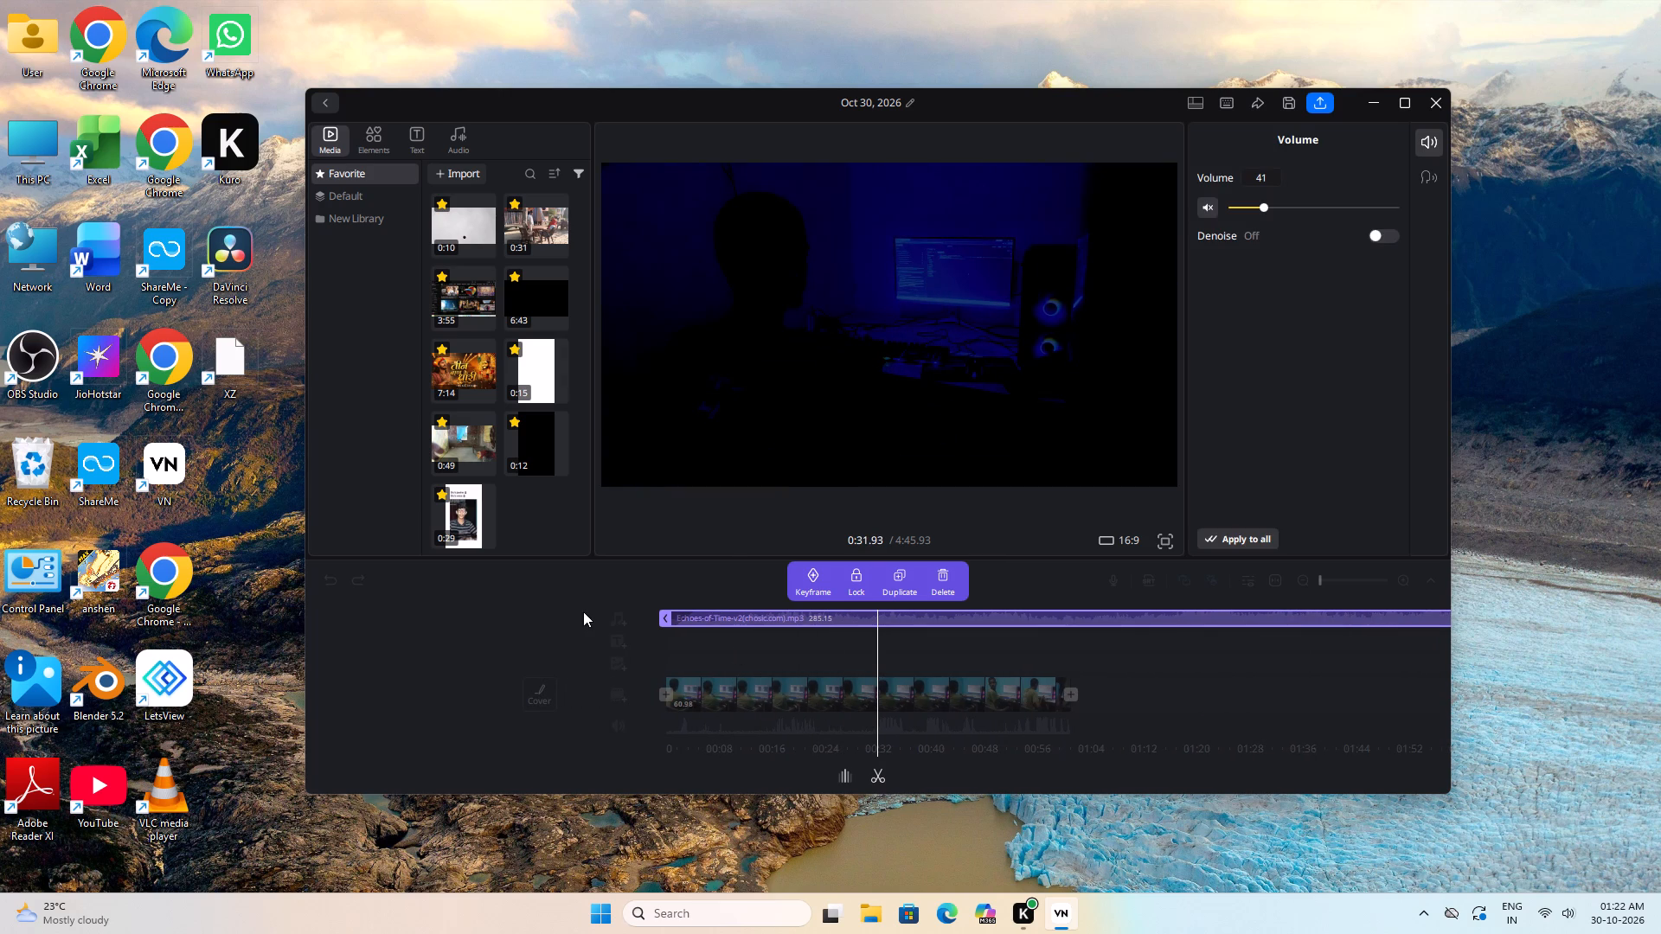
{"action": "key", "text": "space"}
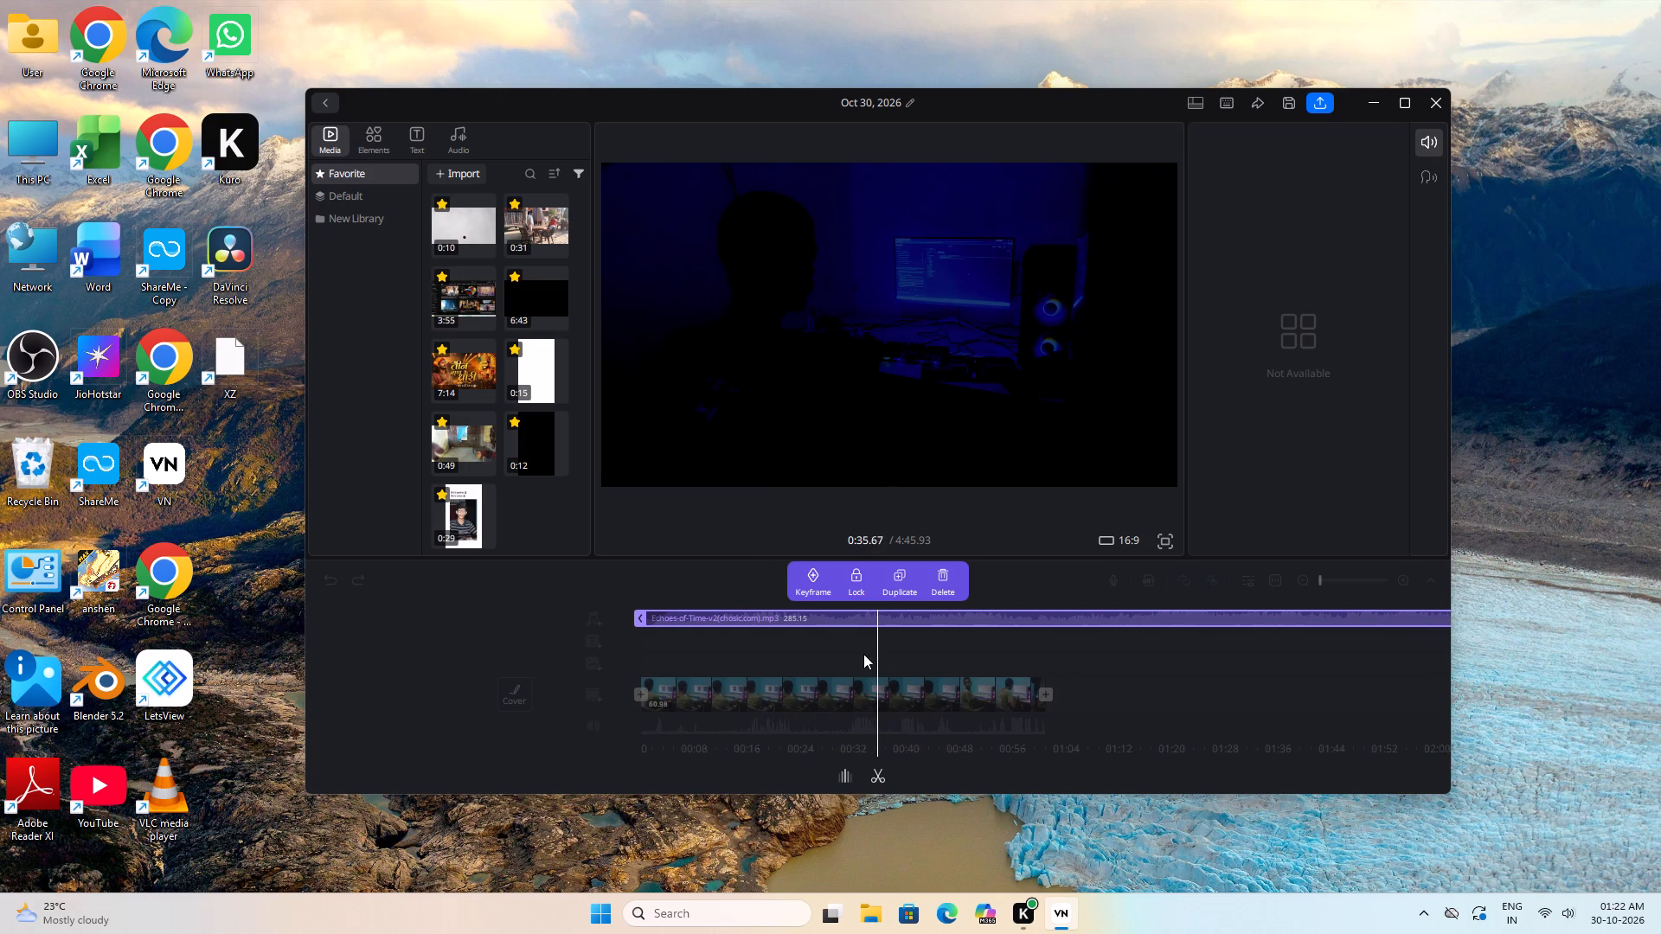
Mute the original audio of the main video clip.
{"action": "left_click", "coordinate": [851, 691]}
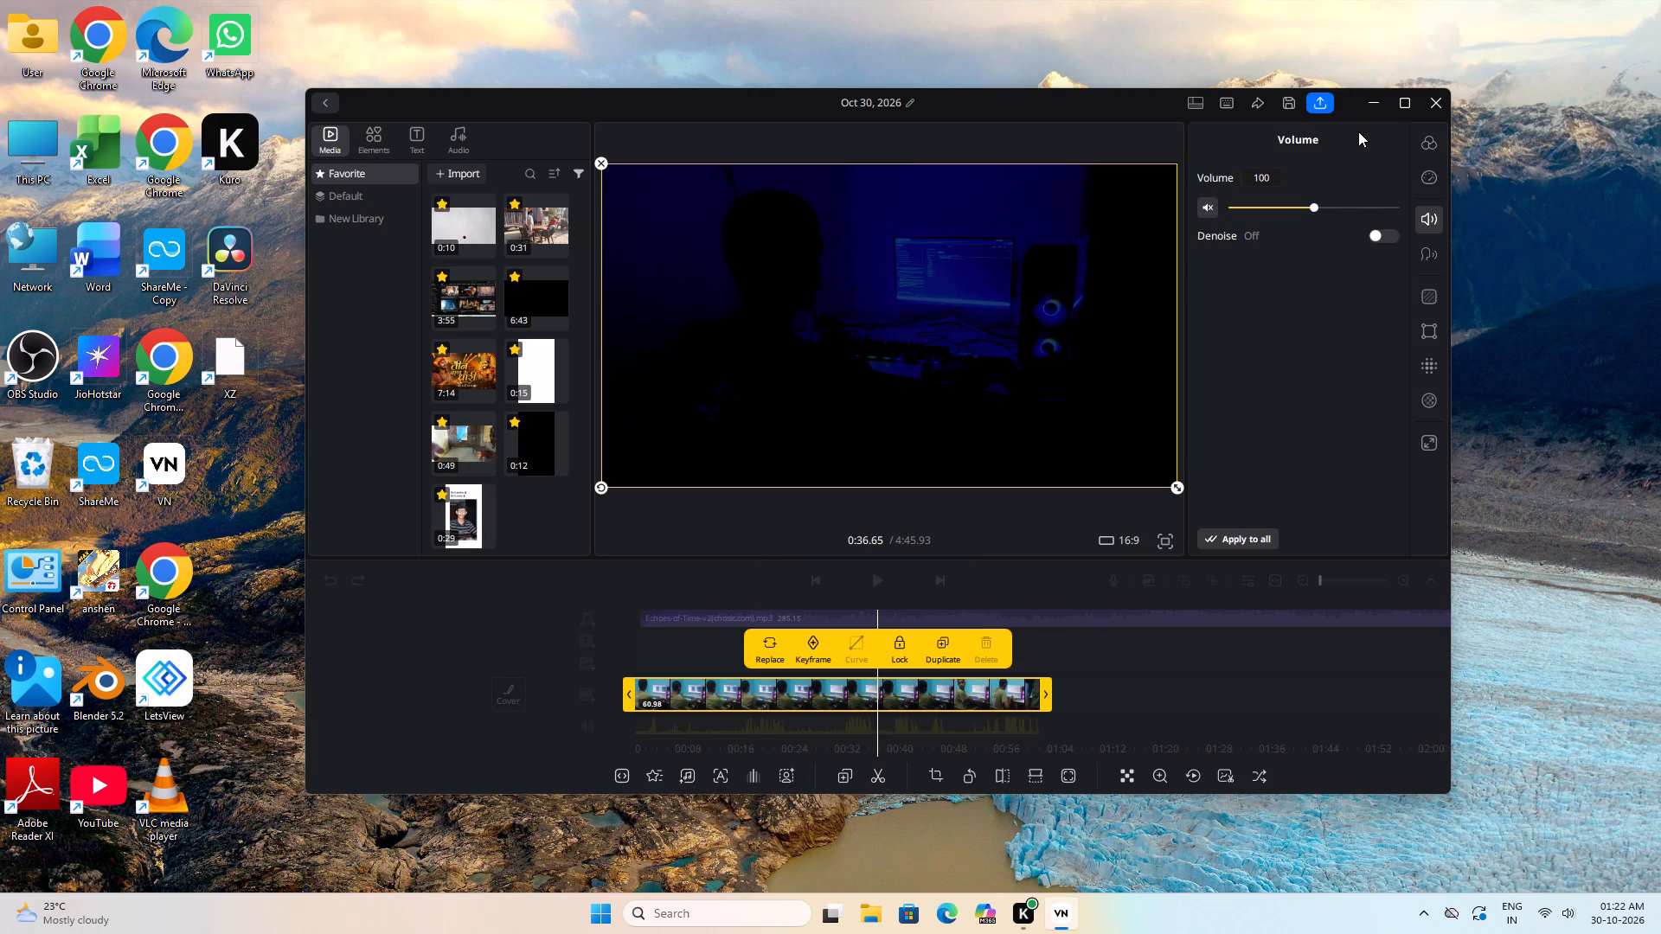
{"action": "left_click", "coordinate": [1208, 201]}
{"action": "left_click", "coordinate": [551, 618]}
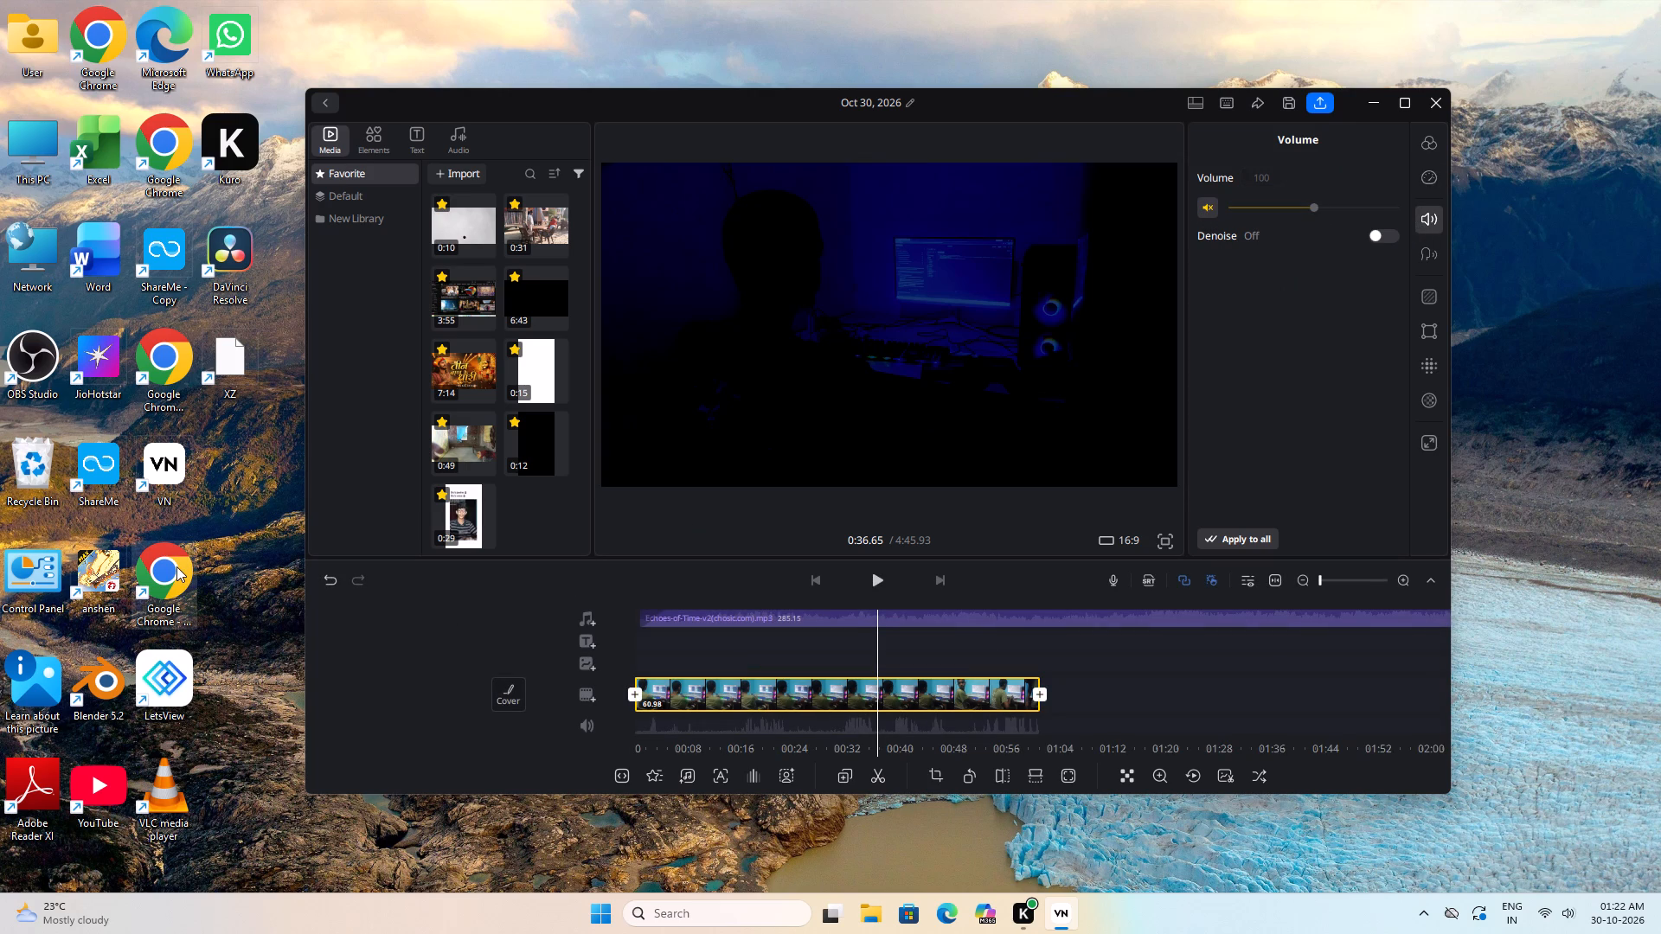
Open Chrome, search Google for "keyboard typing sound effect" and open the Myinstants Keyboard Typing Sound page.
{"action": "double_click", "coordinate": [176, 566]}
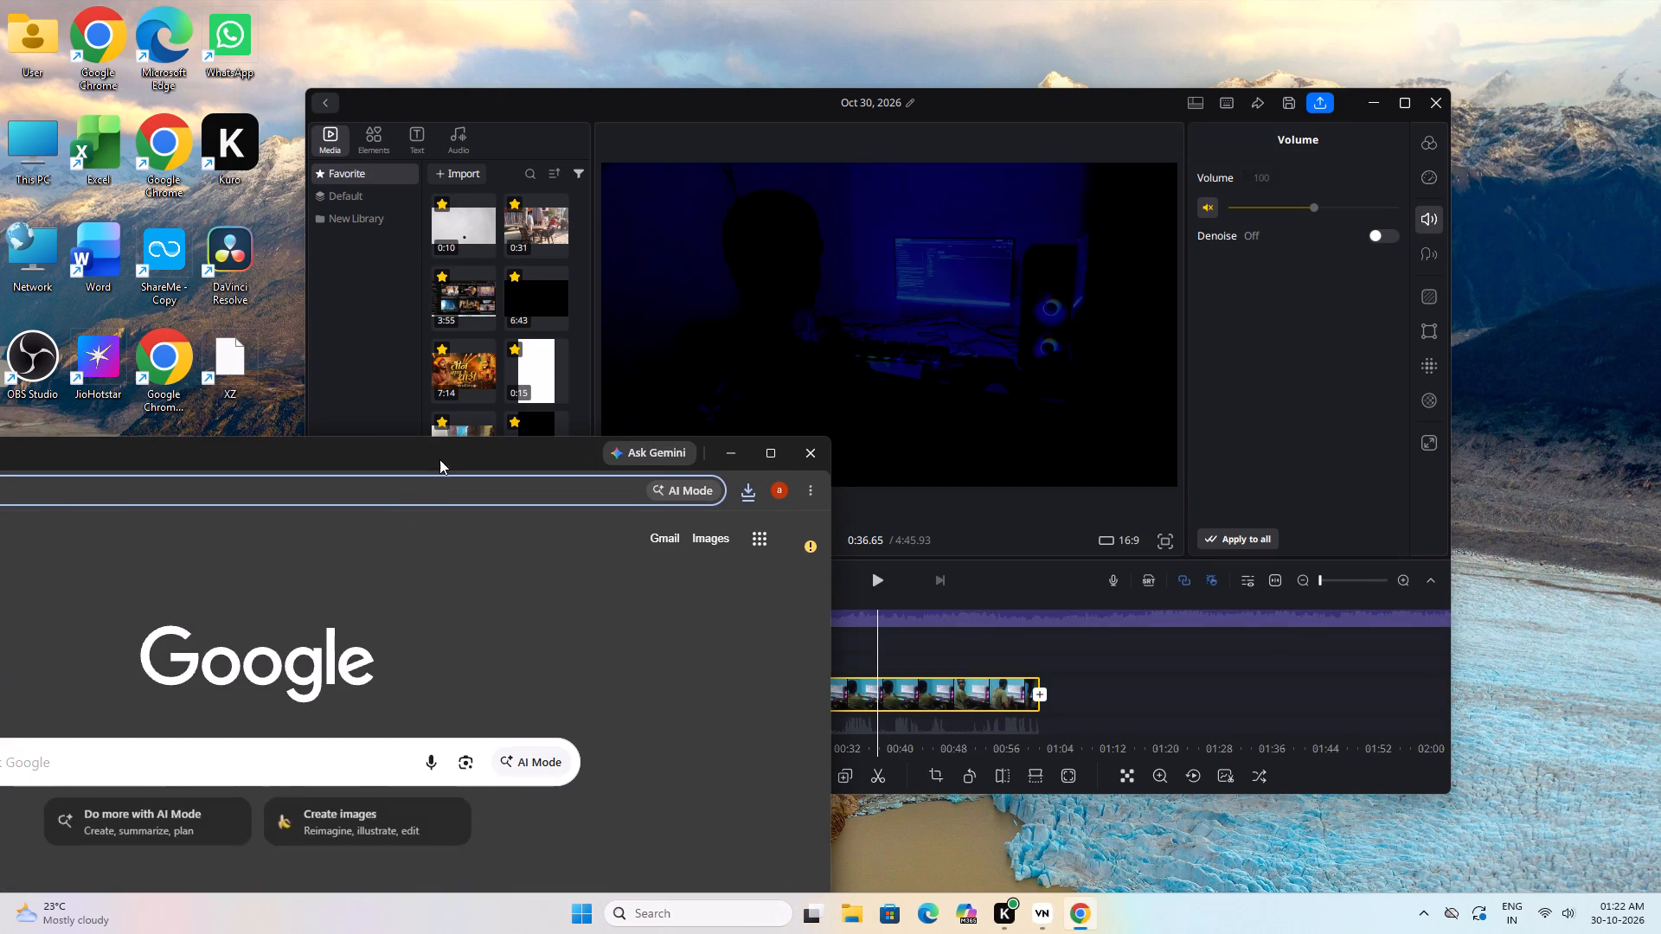
{"action": "left_click_drag", "start_coordinate": [439, 459], "coordinate": [786, 413]}
{"action": "left_click", "coordinate": [730, 445]}
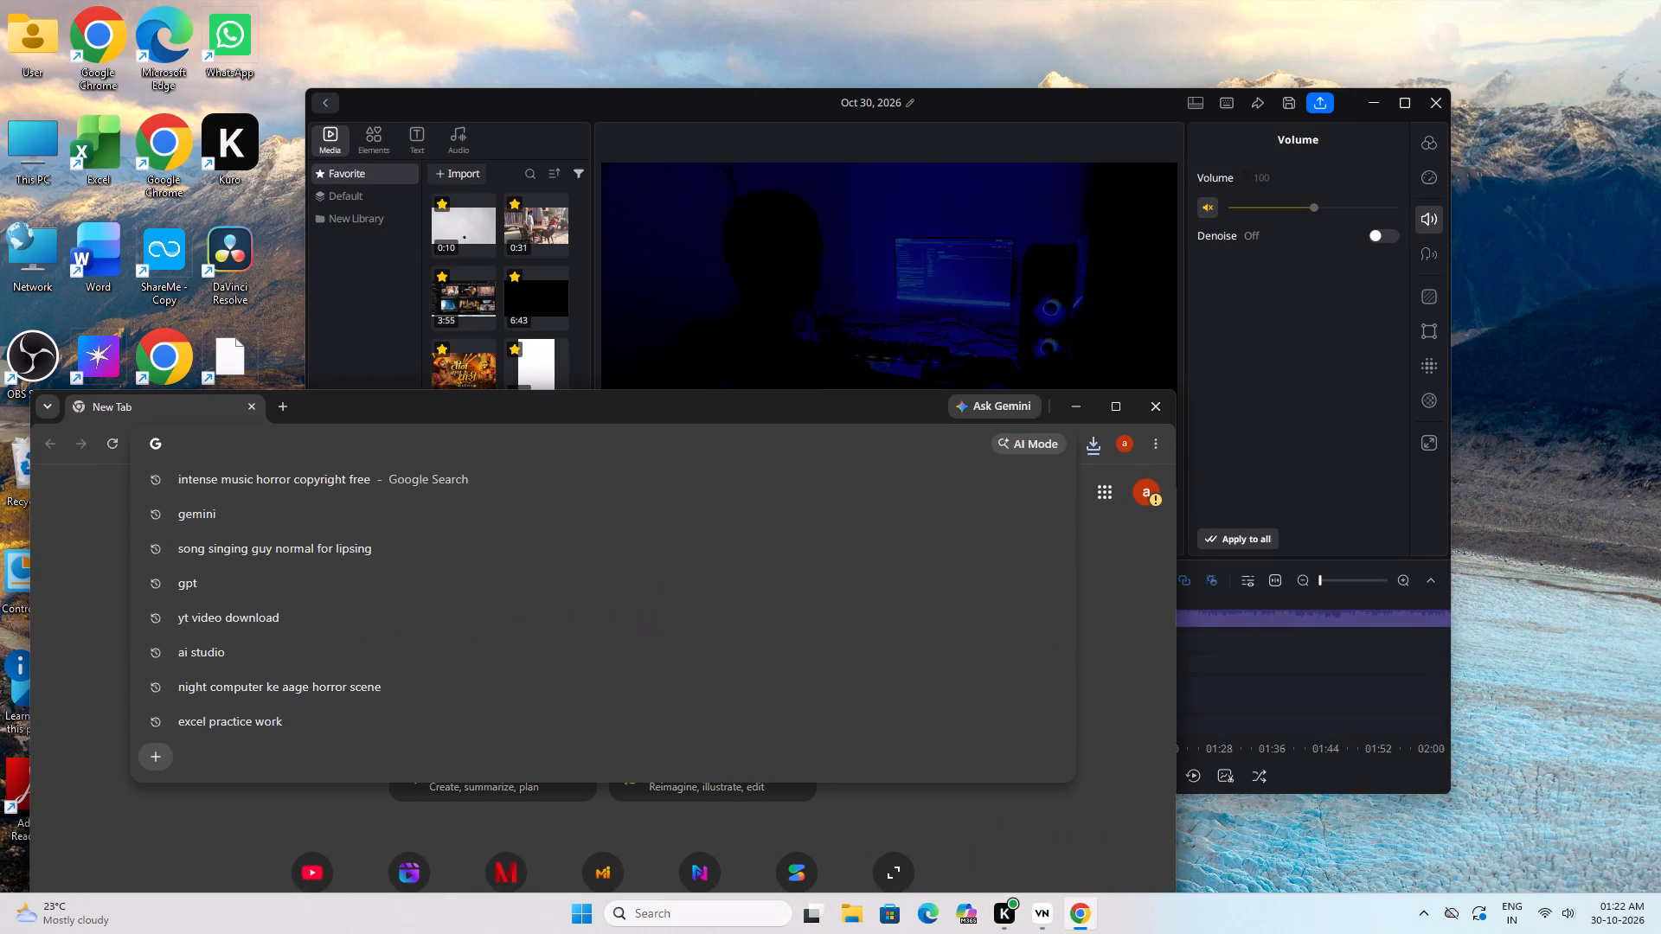
{"action": "type", "text": "keyboard typing sound effect"}
{"action": "key", "text": "Return"}
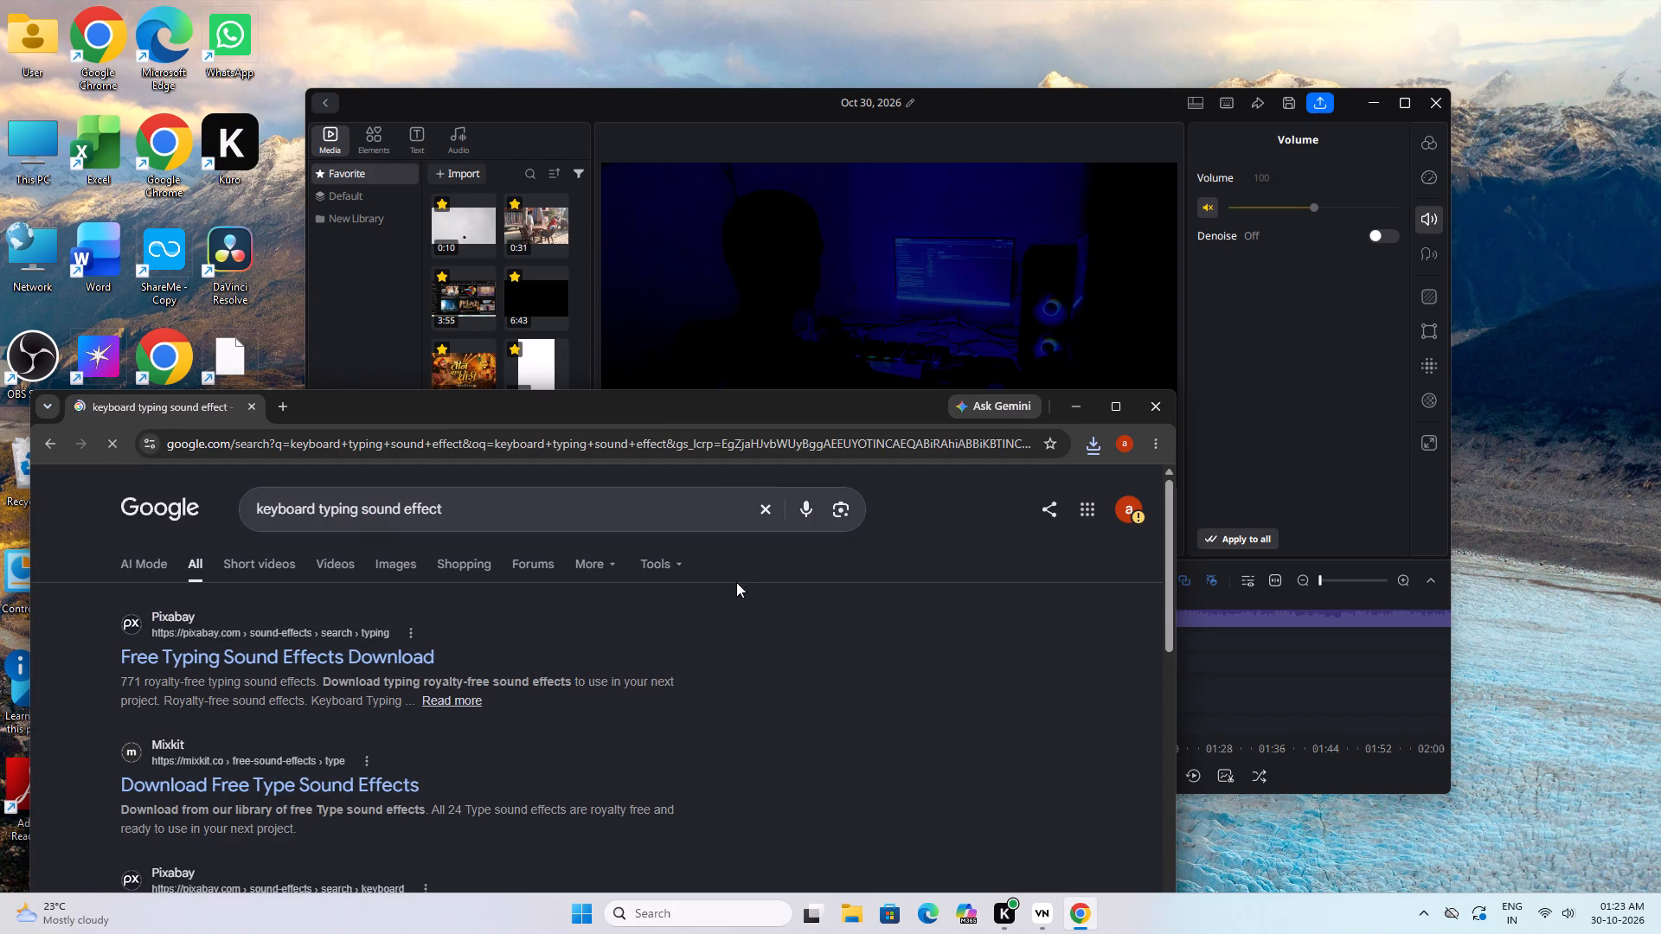
{"action": "left_click_drag", "start_coordinate": [797, 407], "coordinate": [869, 285]}
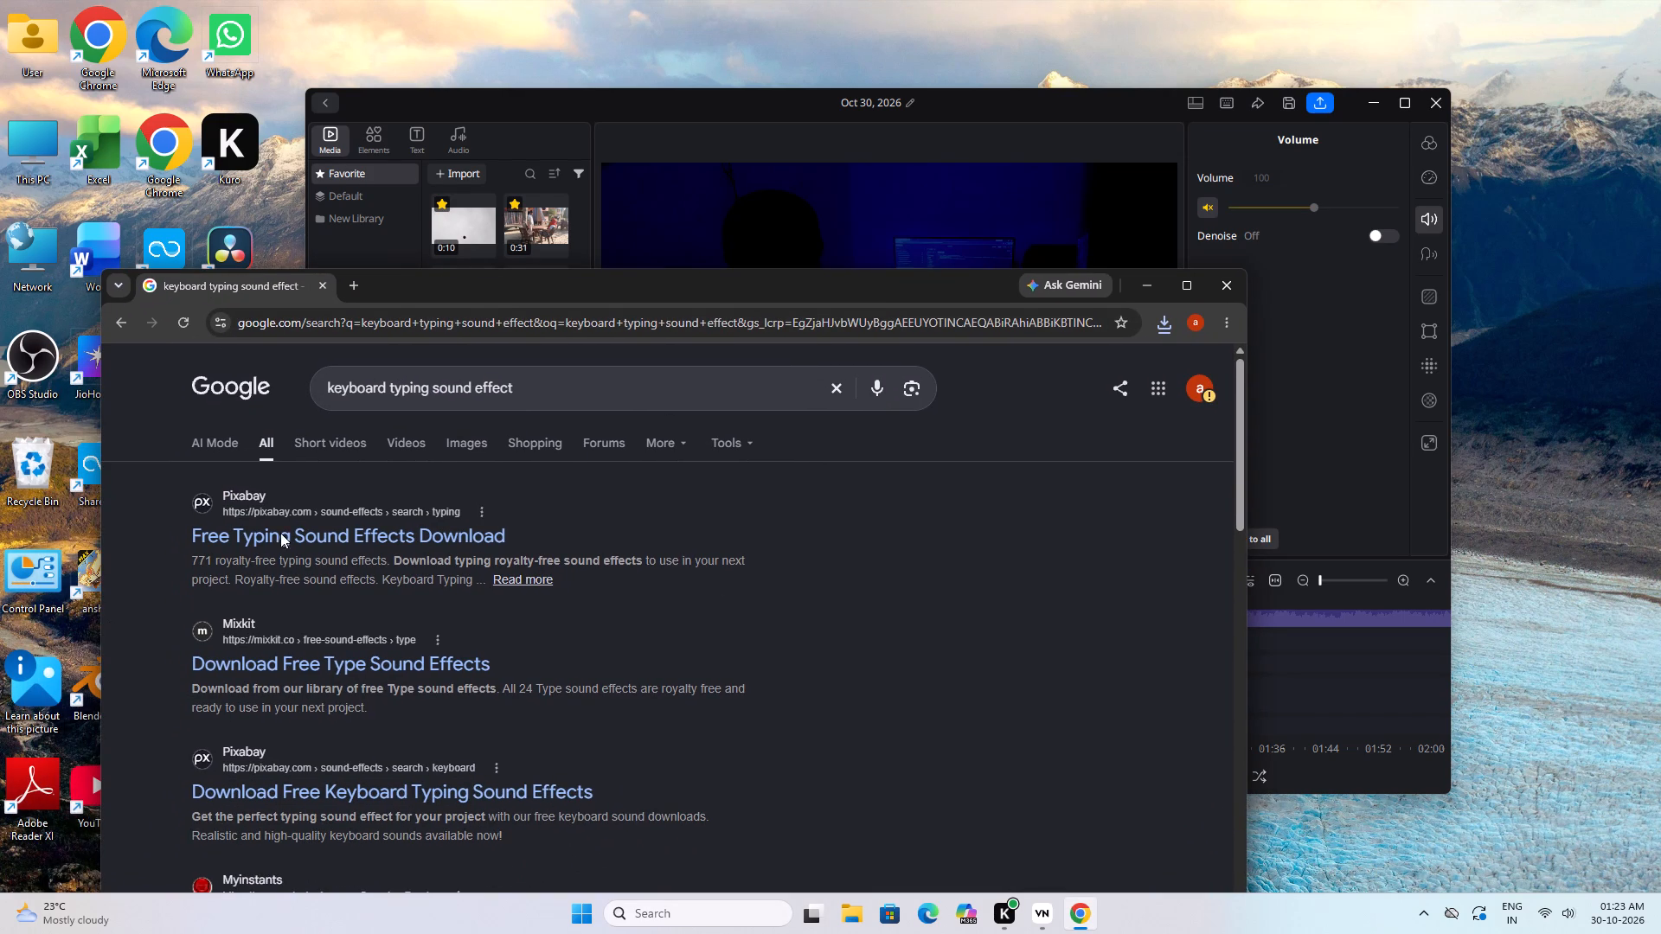
{"action": "scroll", "coordinate": [283, 533], "scroll_direction": "down", "scroll_amount": 6}
{"action": "scroll", "coordinate": [283, 822], "scroll_direction": "down", "scroll_amount": 2}
{"action": "left_click_drag", "start_coordinate": [646, 278], "coordinate": [730, 219]}
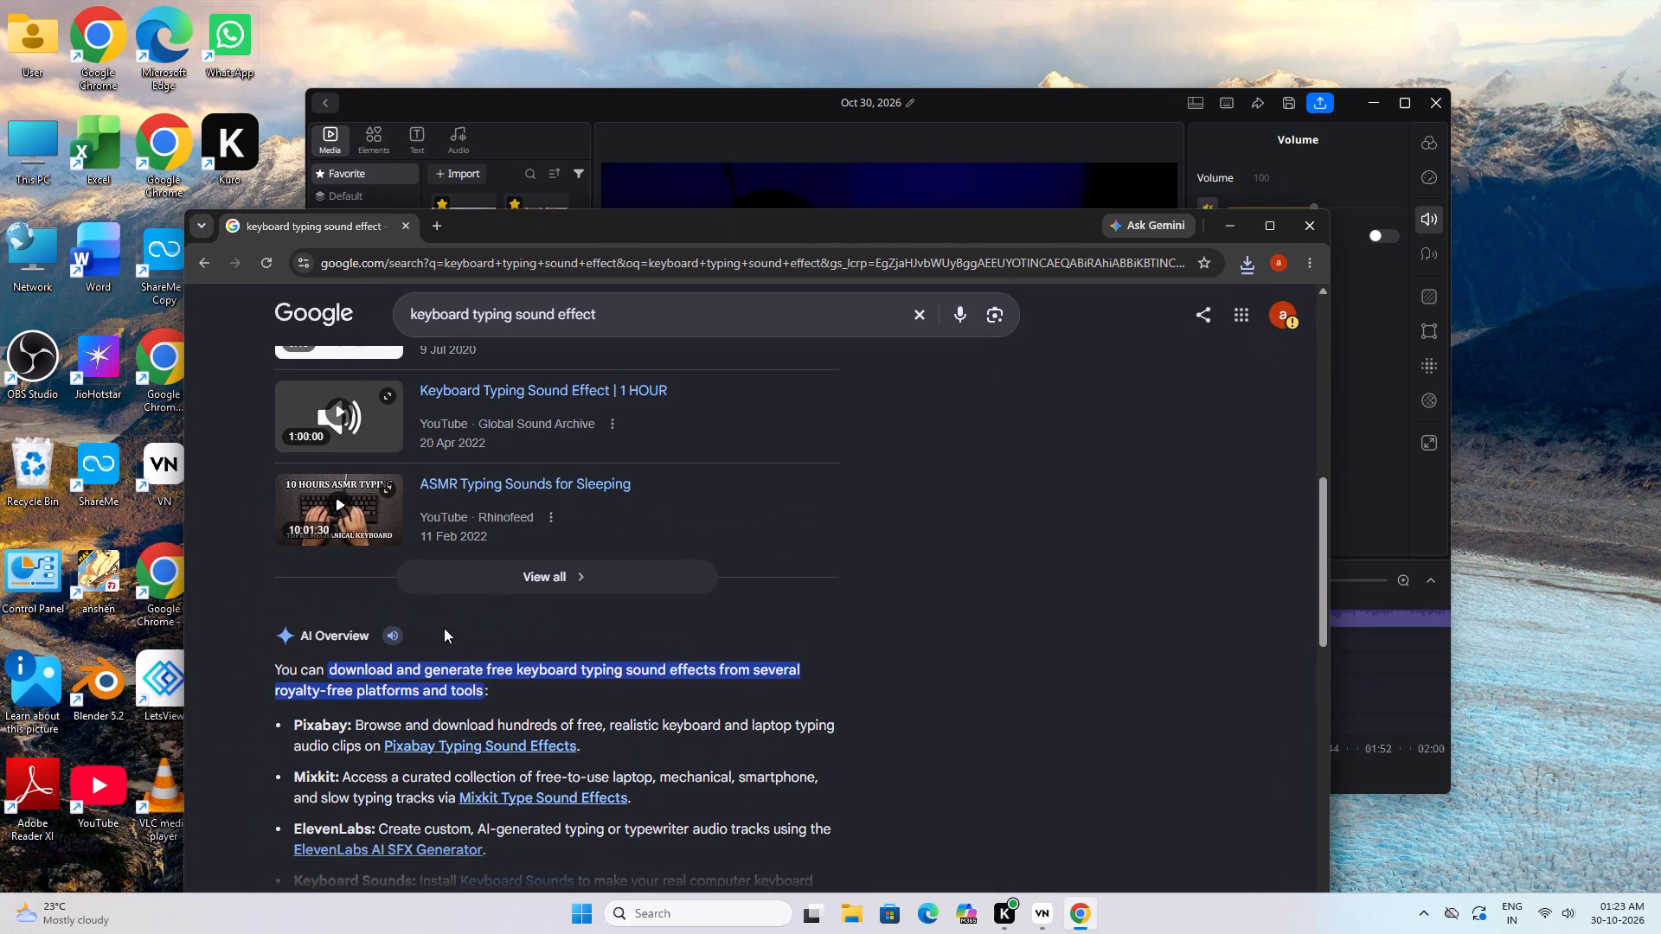
{"action": "scroll", "coordinate": [438, 649], "scroll_direction": "up", "scroll_amount": 8}
{"action": "left_click", "coordinate": [395, 865]}
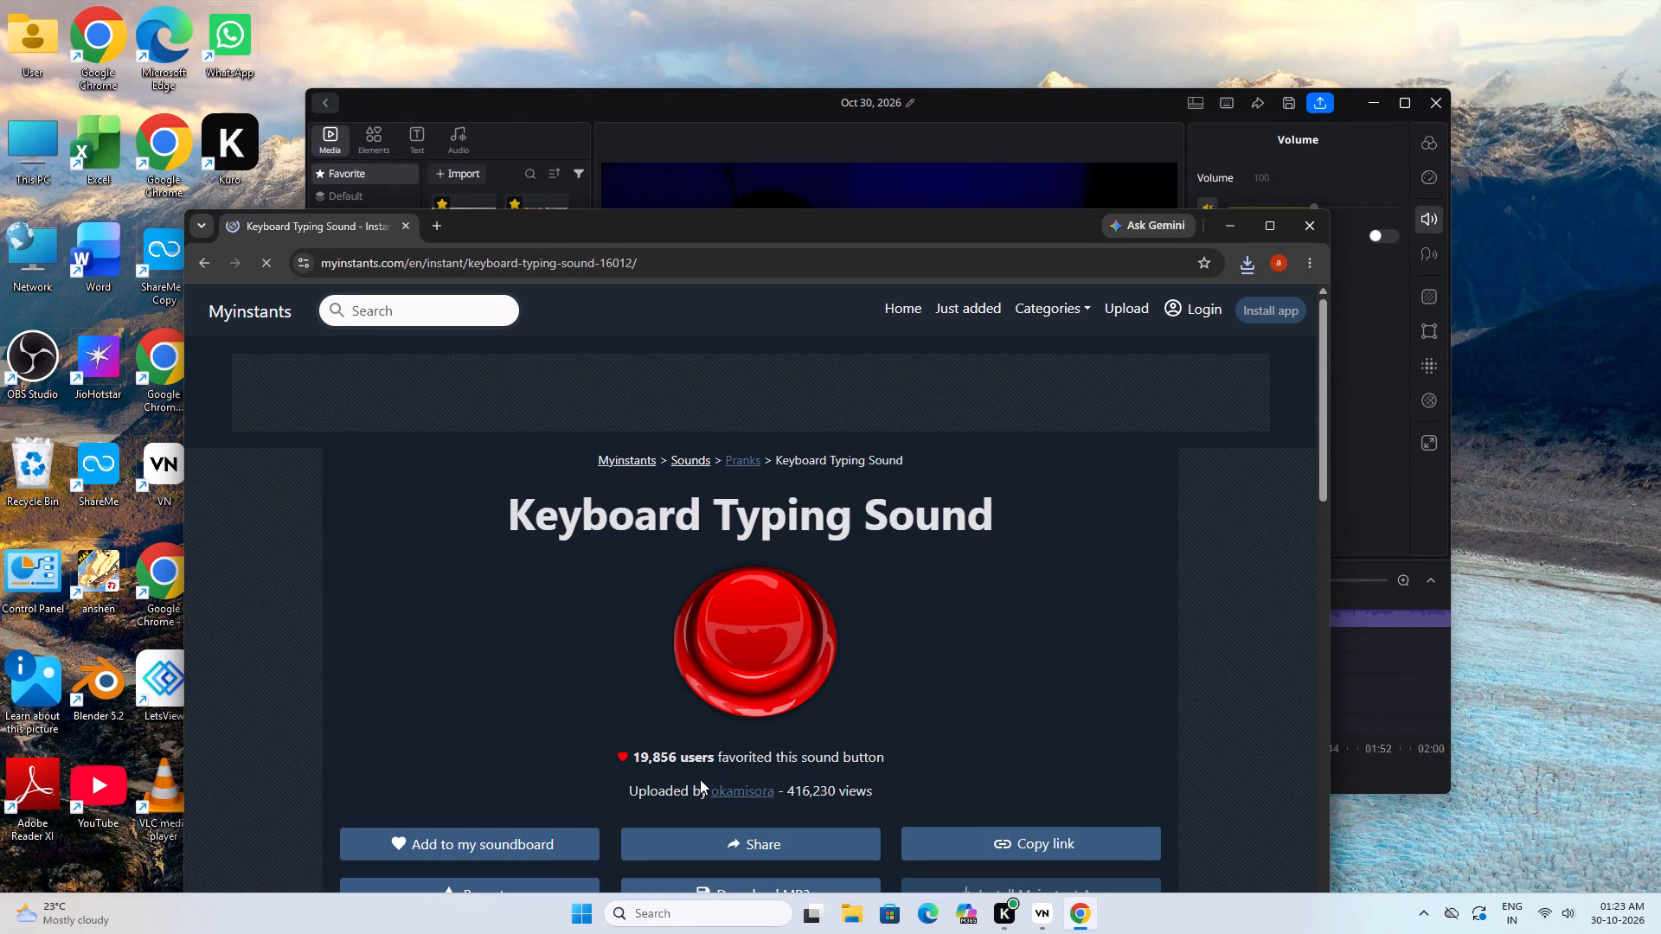
Listen to the Keyboard Typing Sound on Myinstants and download it as an MP3.
{"action": "left_click", "coordinate": [753, 634]}
{"action": "left_click_drag", "start_coordinate": [868, 226], "coordinate": [868, 215]}
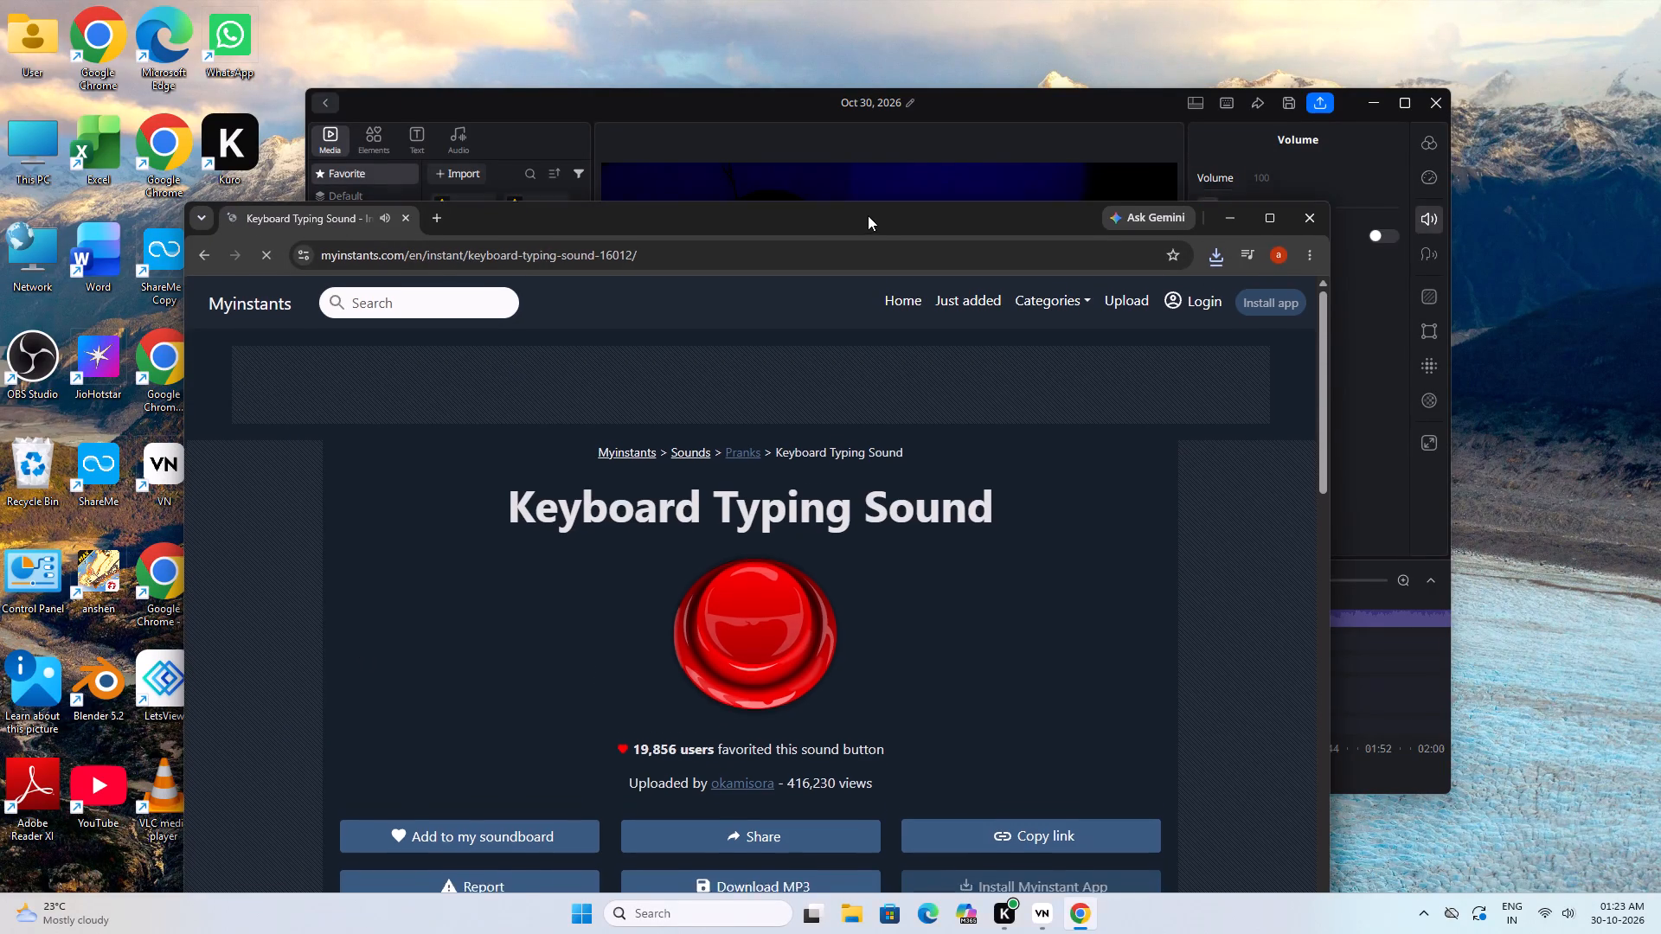
{"action": "left_click_drag", "start_coordinate": [868, 215], "coordinate": [875, 178]}
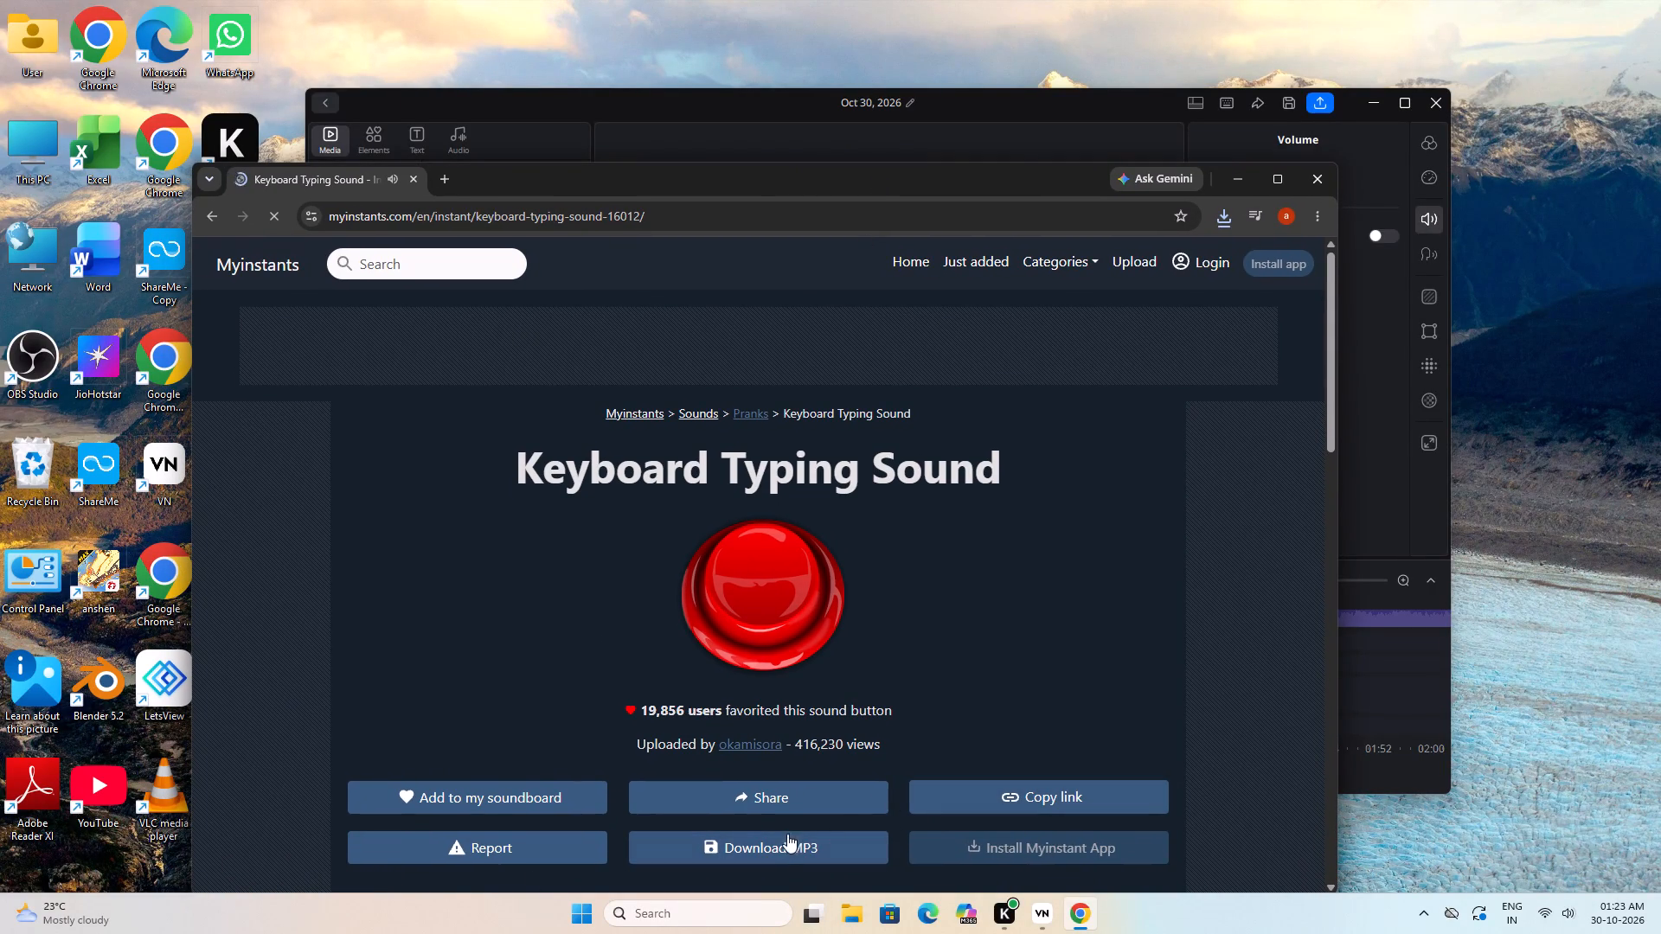
{"action": "left_click", "coordinate": [783, 848]}
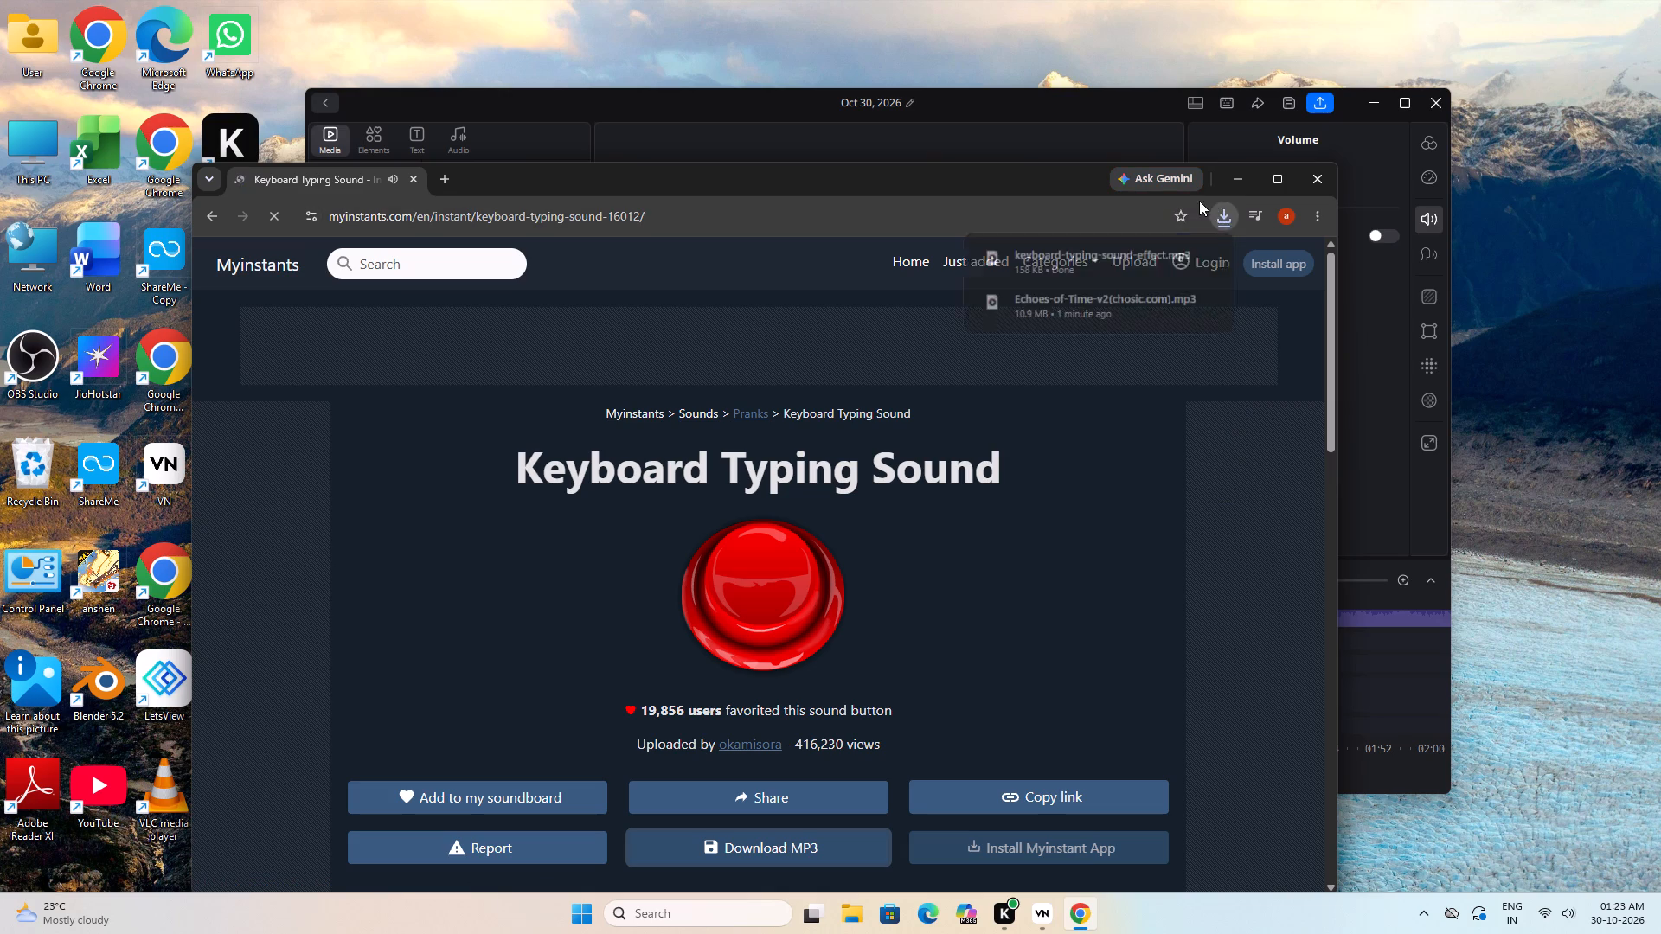
Add the downloaded keyboard typing sound effect to VN's audio tracks at the playhead near 0:36 and close Chrome.
{"action": "left_click", "coordinate": [1216, 209]}
{"action": "left_click_drag", "start_coordinate": [947, 177], "coordinate": [547, 240]}
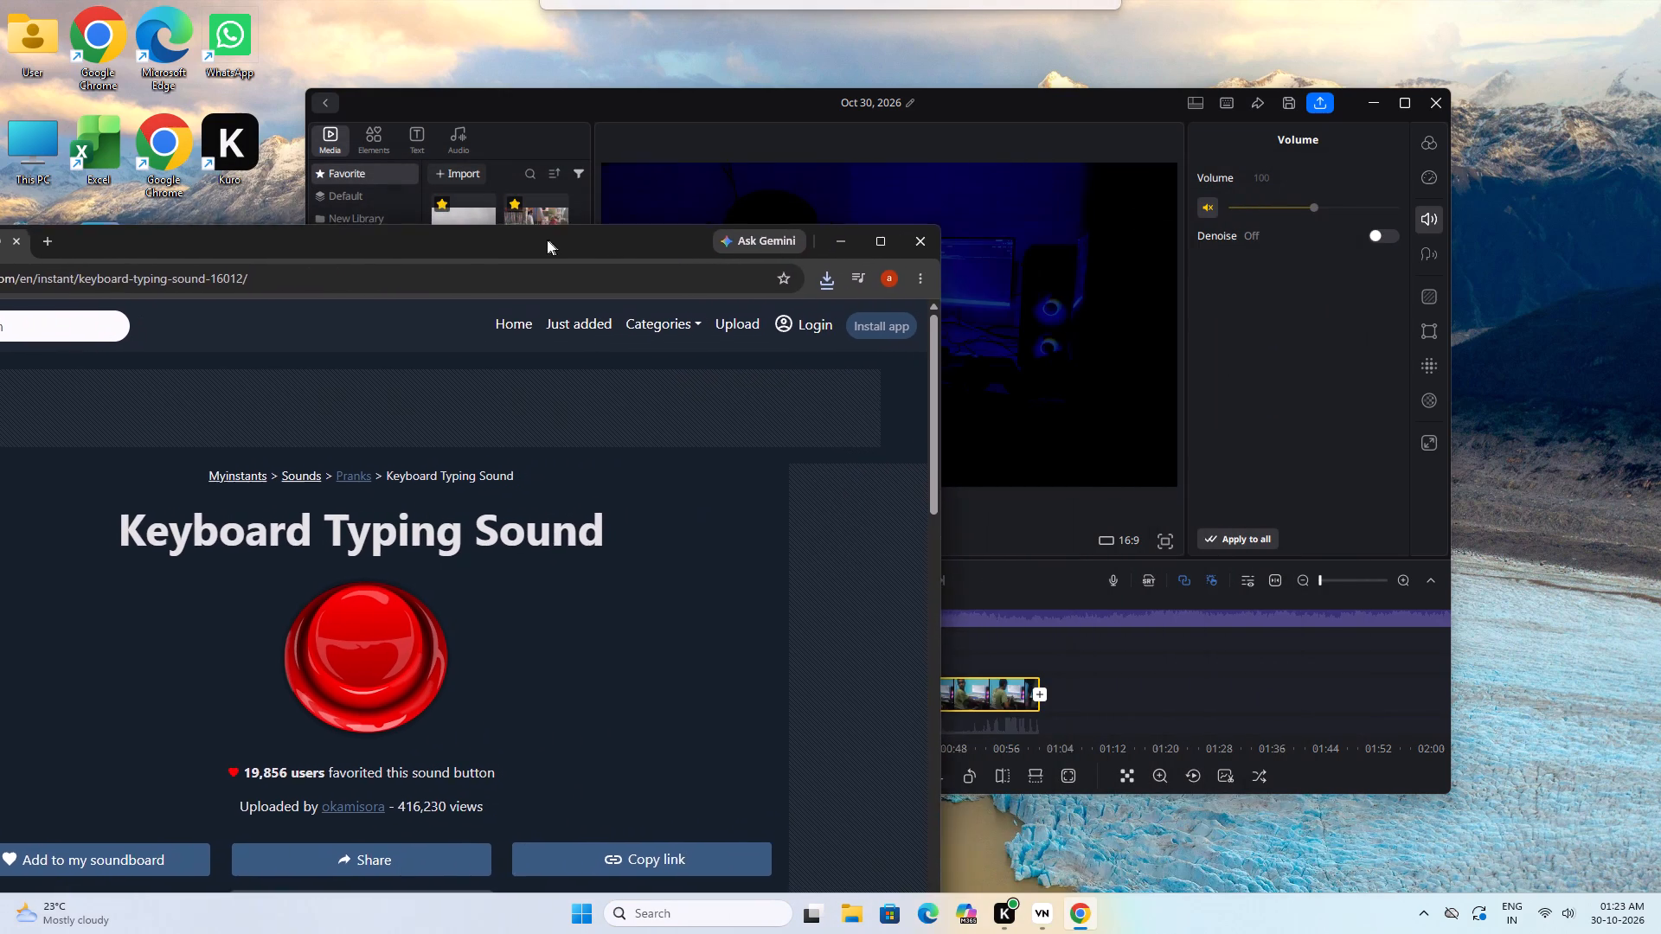
{"action": "left_click_drag", "start_coordinate": [547, 240], "coordinate": [418, 285]}
{"action": "left_click_drag", "start_coordinate": [698, 317], "coordinate": [834, 451]}
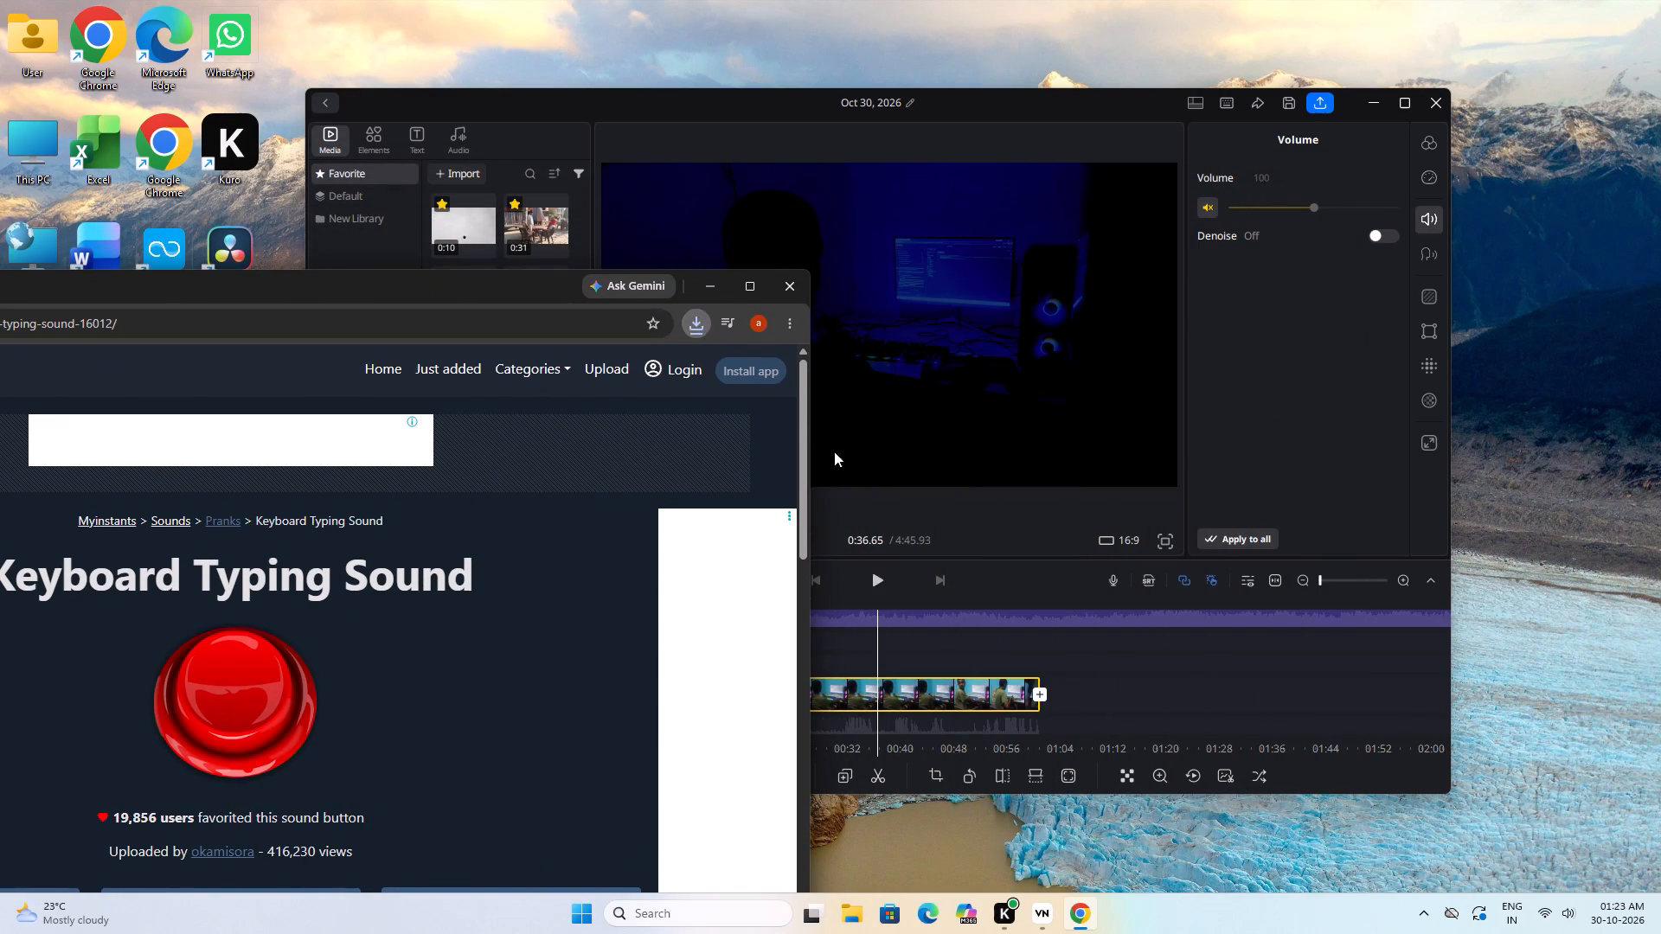
{"action": "left_click_drag", "start_coordinate": [834, 451], "coordinate": [882, 611]}
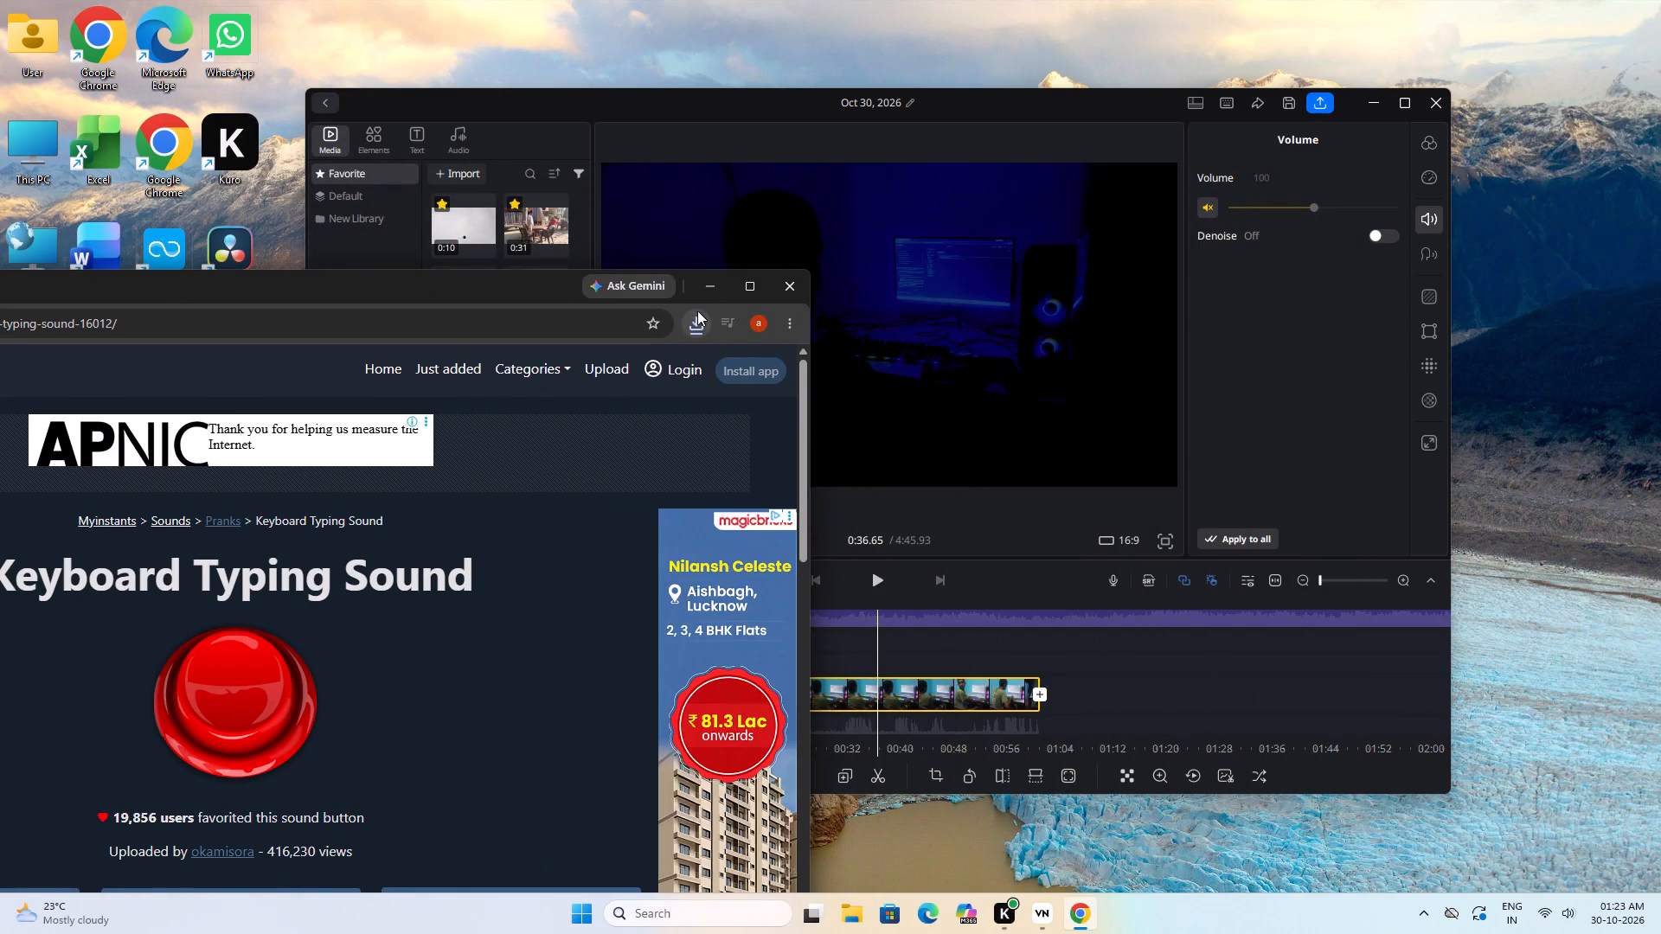
{"action": "left_click", "coordinate": [695, 317]}
{"action": "left_click_drag", "start_coordinate": [557, 393], "coordinate": [888, 605]}
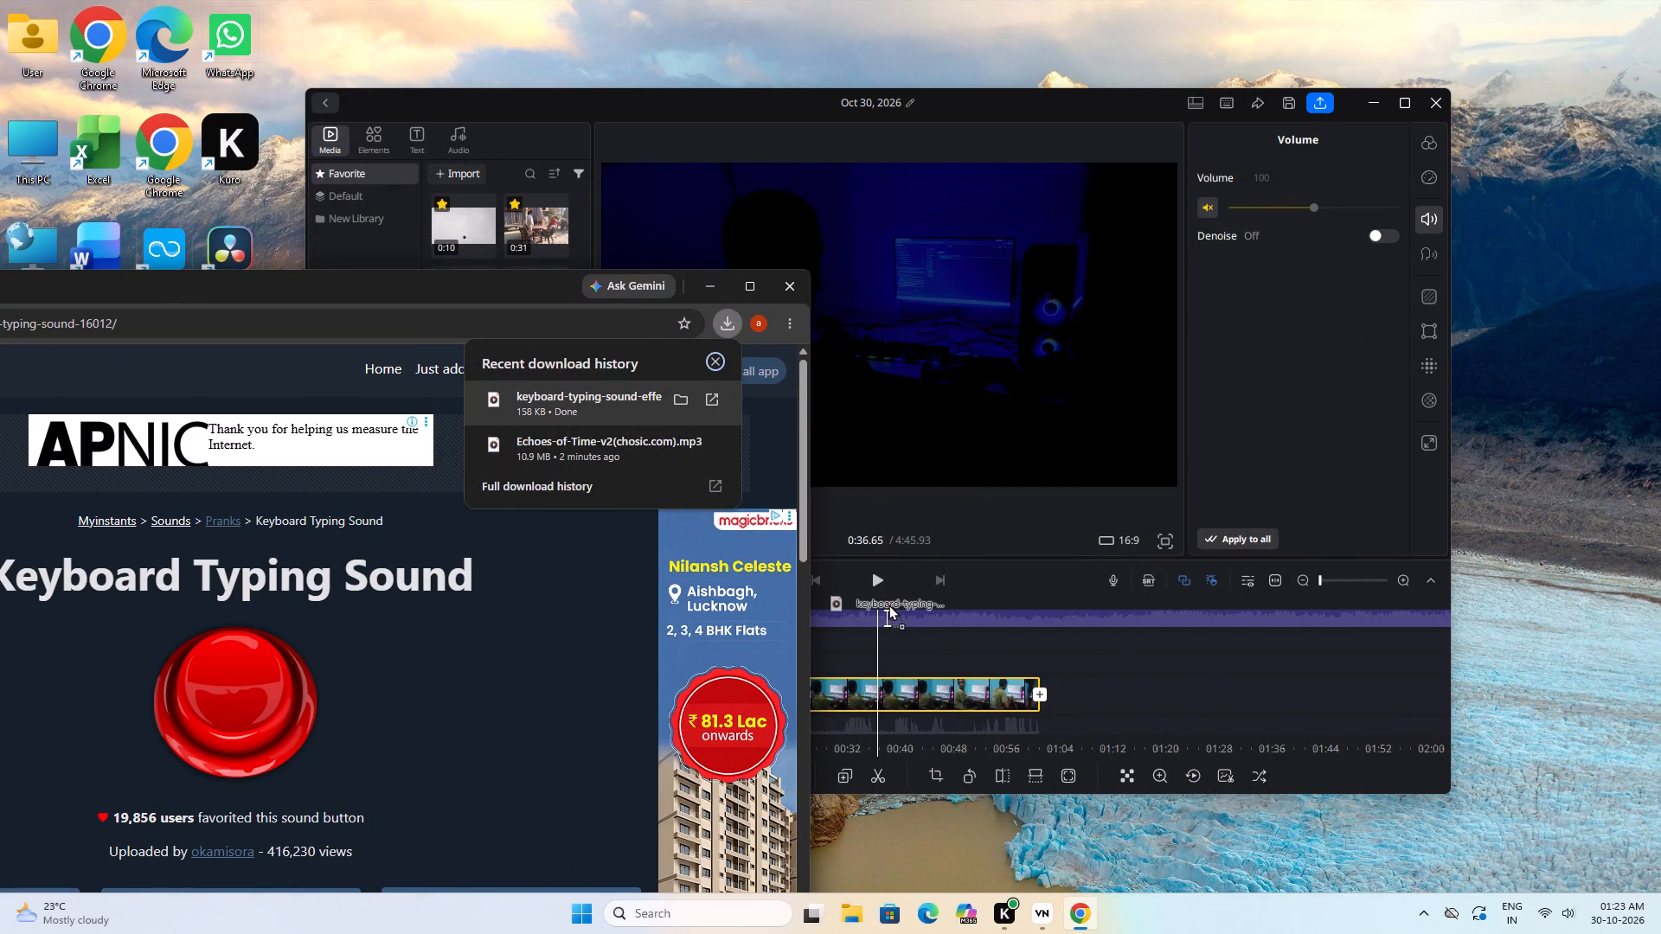
{"action": "left_click_drag", "start_coordinate": [888, 605], "coordinate": [869, 592]}
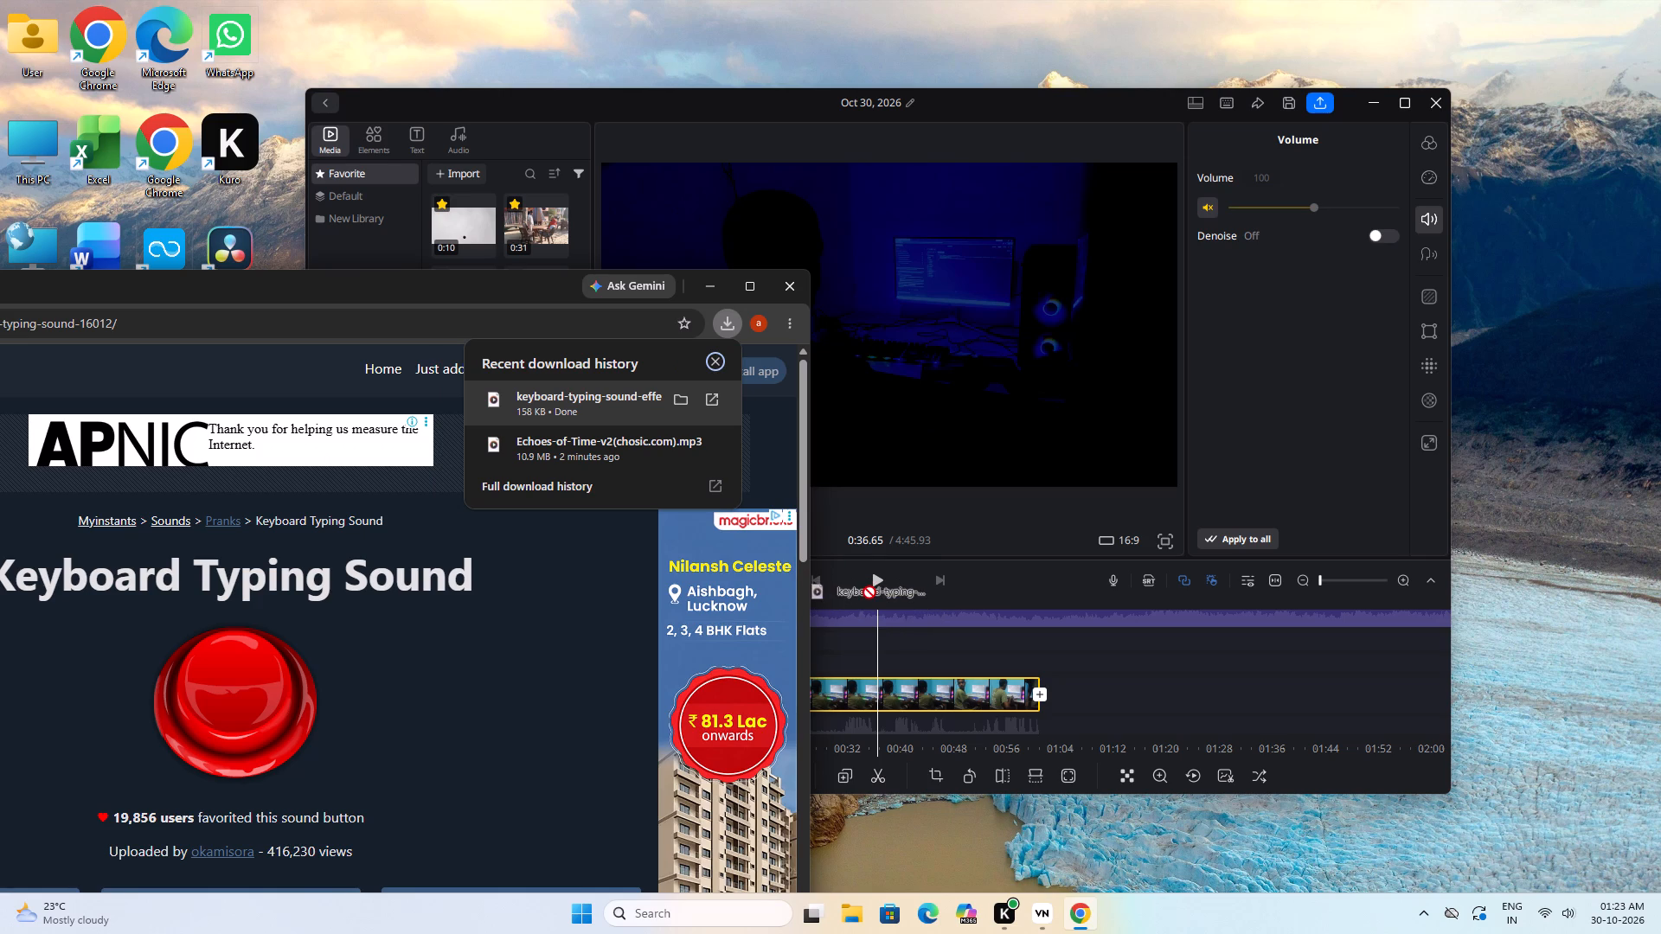
{"action": "left_click_drag", "start_coordinate": [869, 592], "coordinate": [869, 607]}
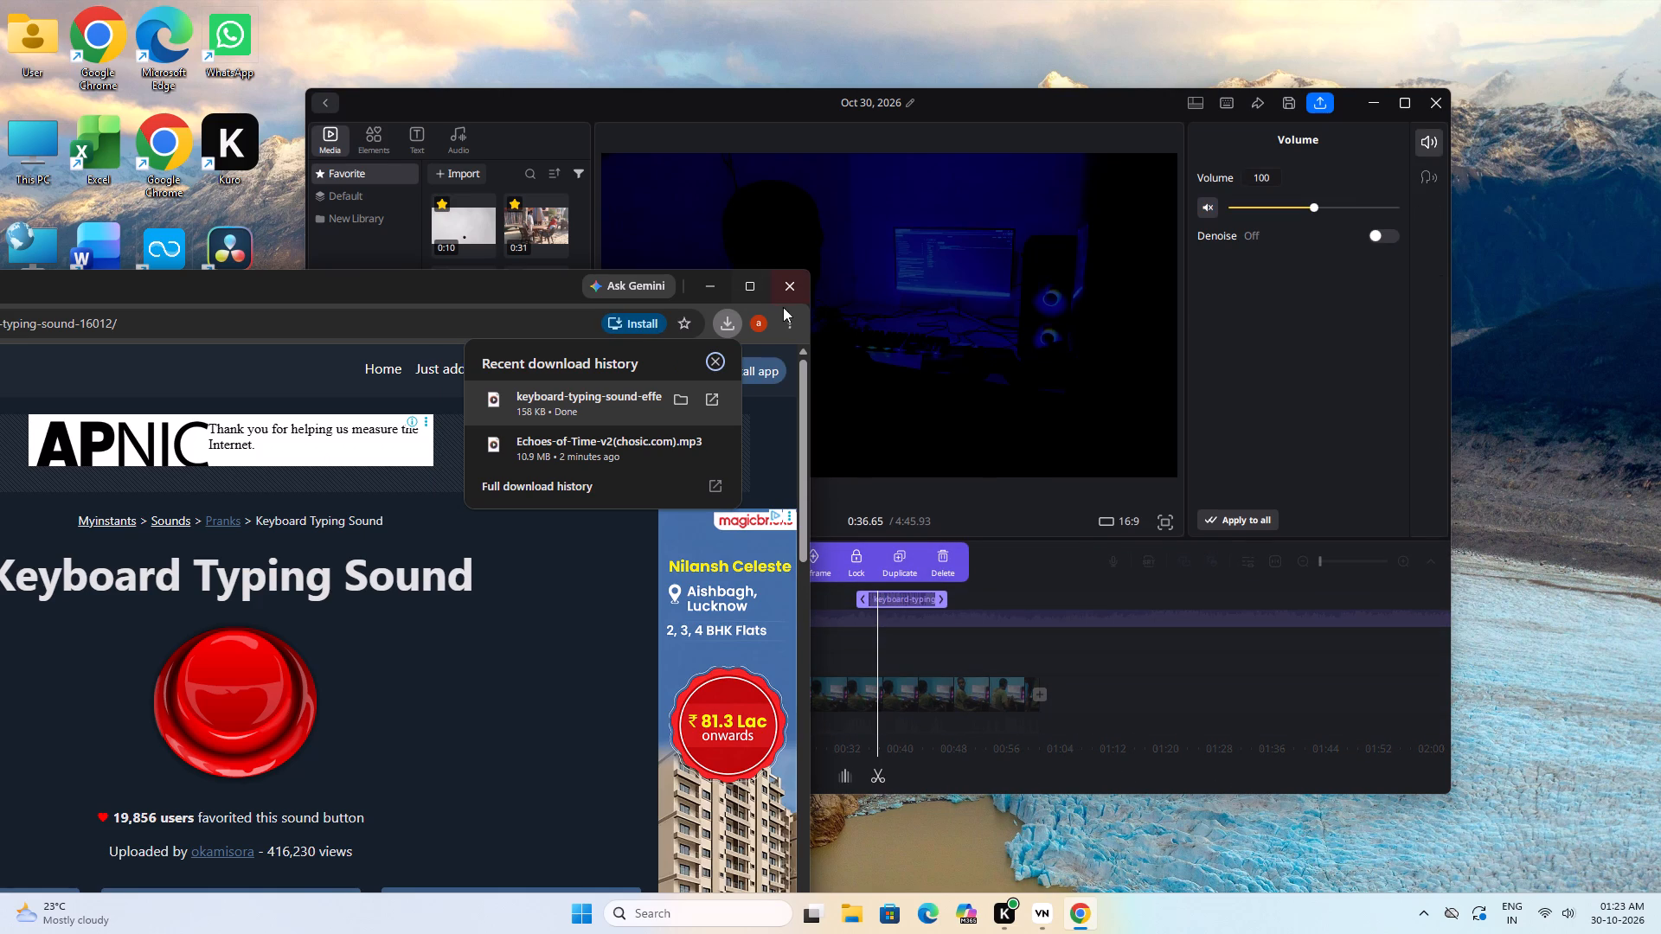
{"action": "left_click", "coordinate": [800, 299]}
{"action": "left_click", "coordinate": [721, 547]}
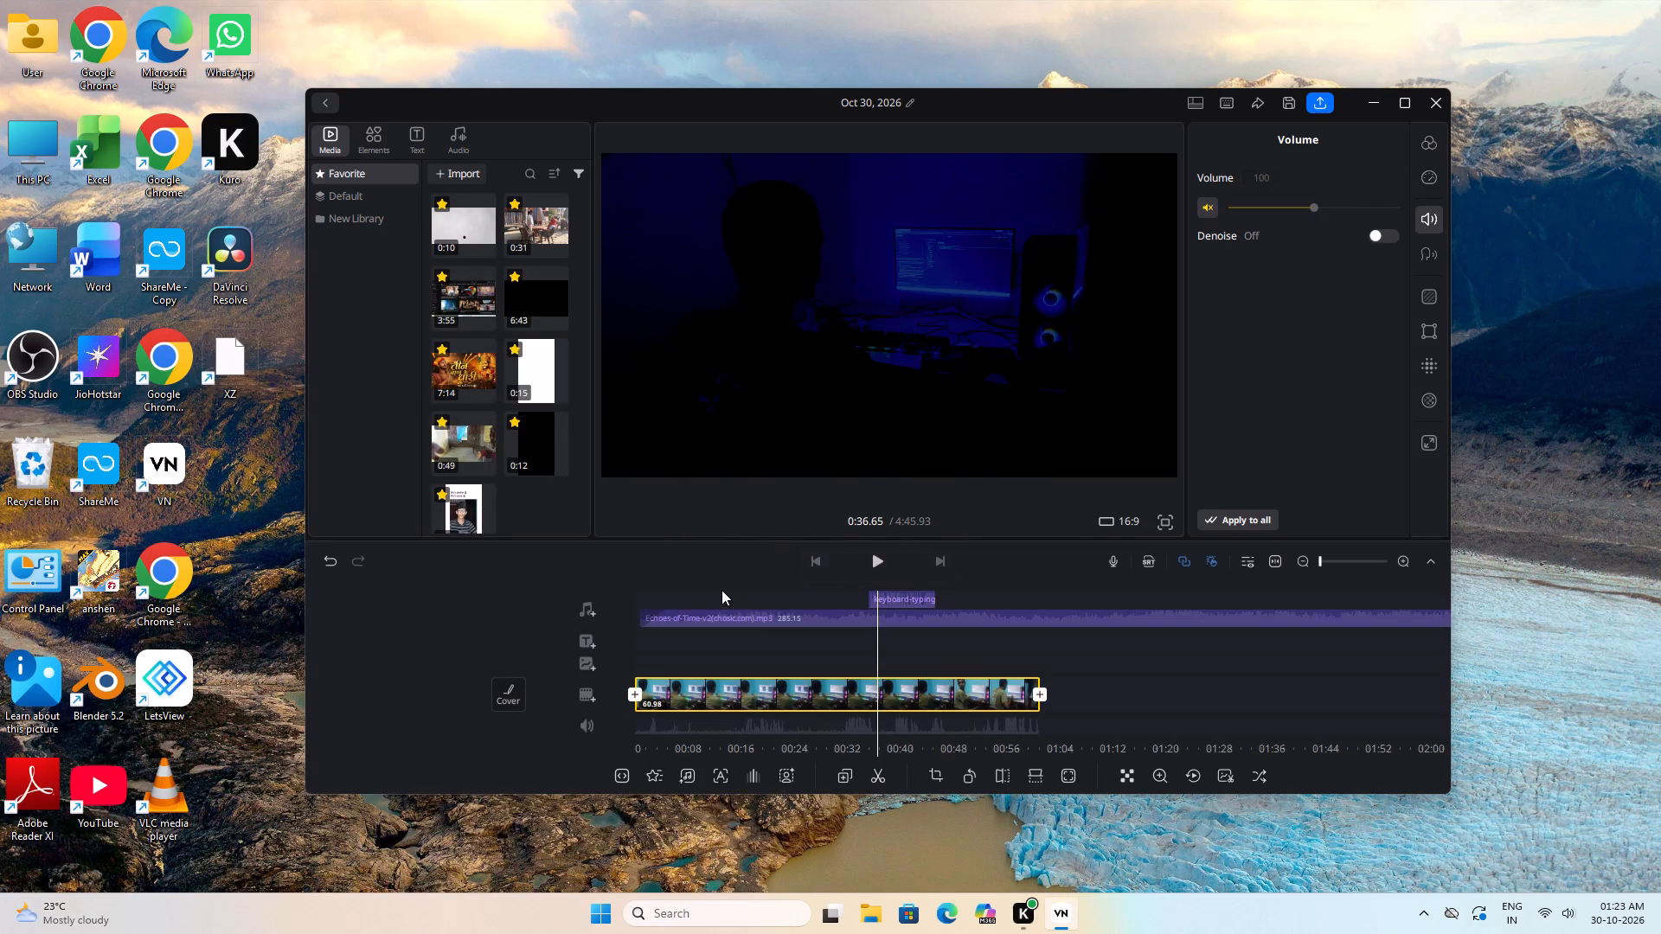
Preview the video around the keyboard typing sound and from about 0:05, ending with the playhead near 0:40.
{"action": "key", "text": "space"}
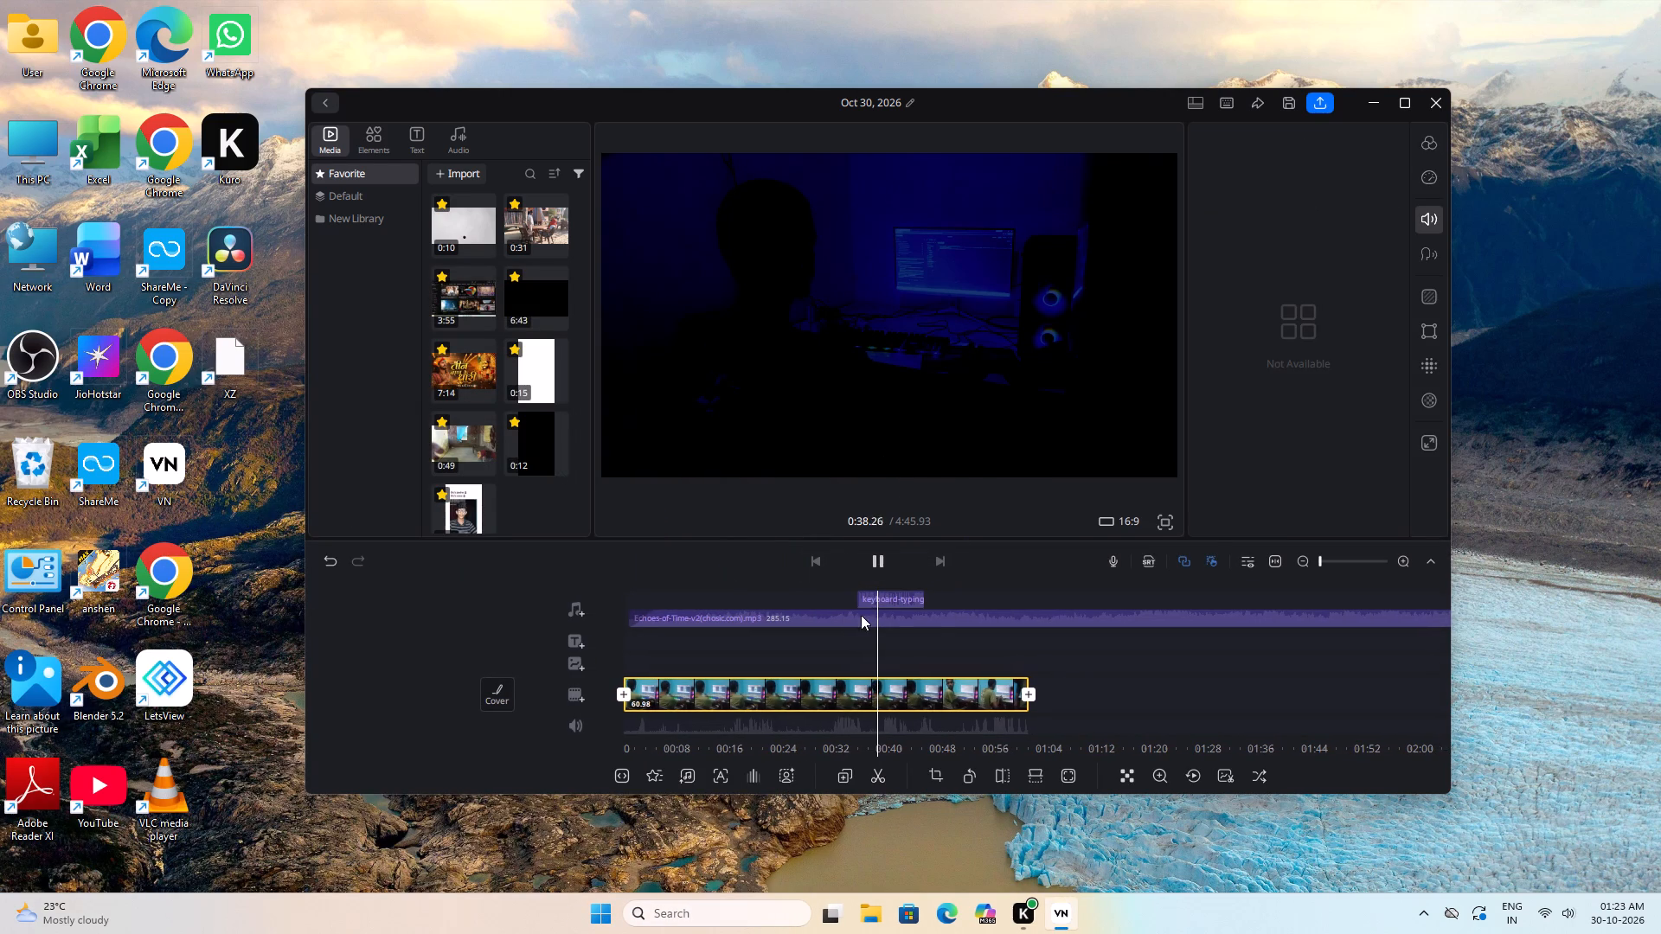
{"action": "left_click_drag", "start_coordinate": [805, 631], "coordinate": [954, 648]}
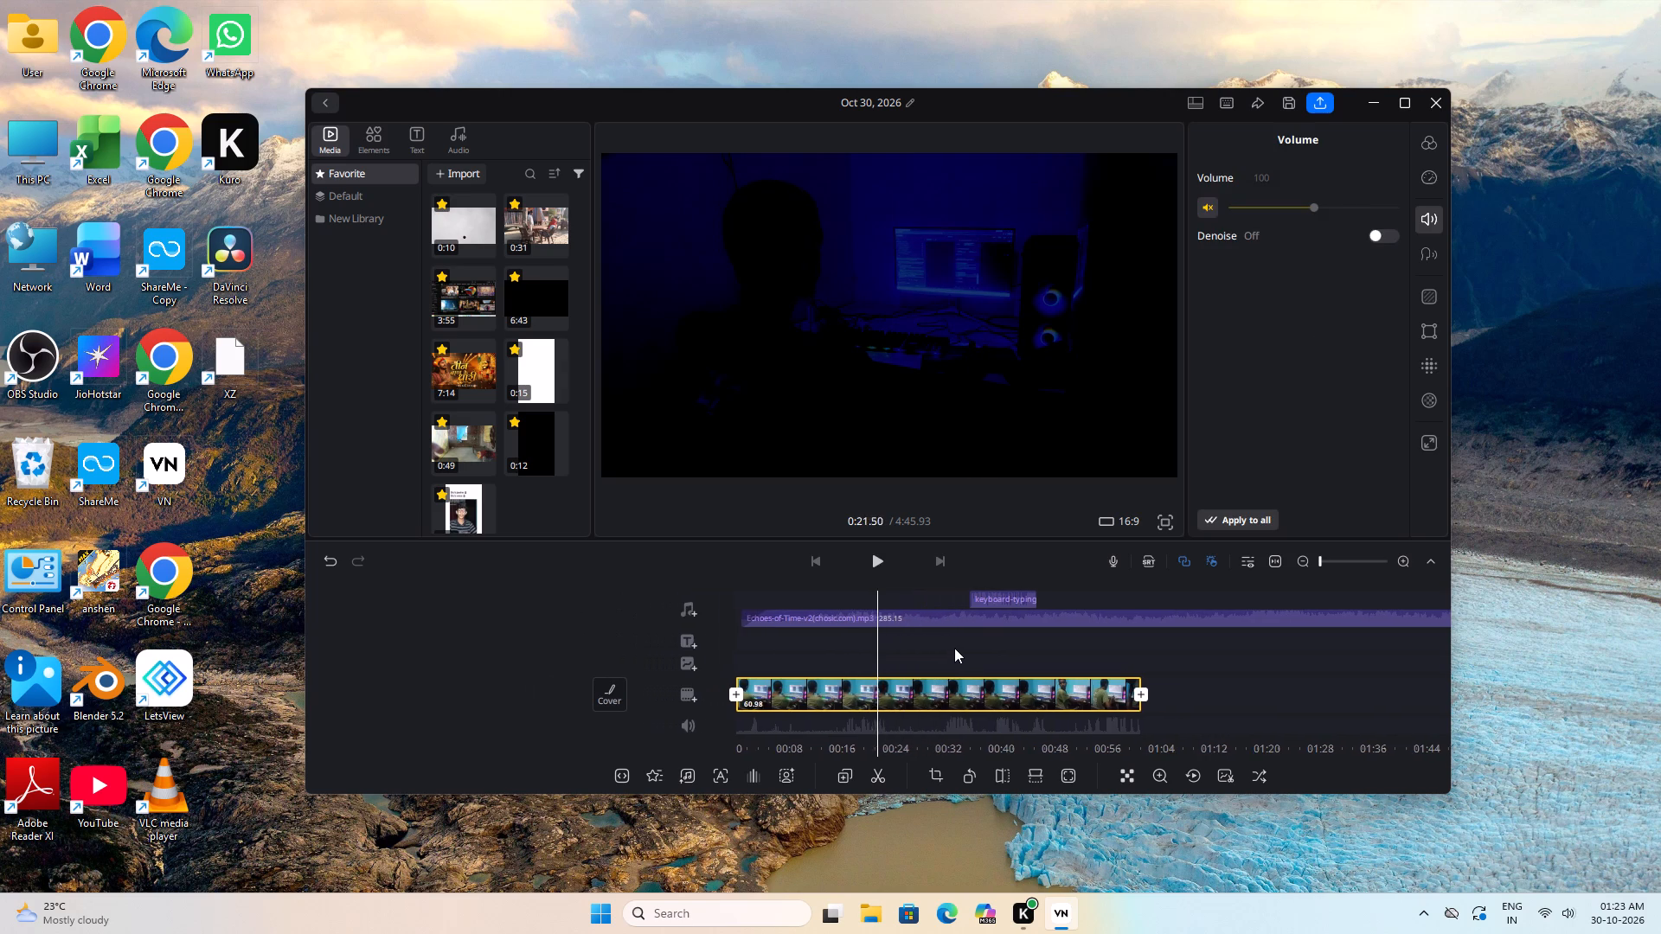
{"action": "left_click_drag", "start_coordinate": [954, 648], "coordinate": [1049, 660]}
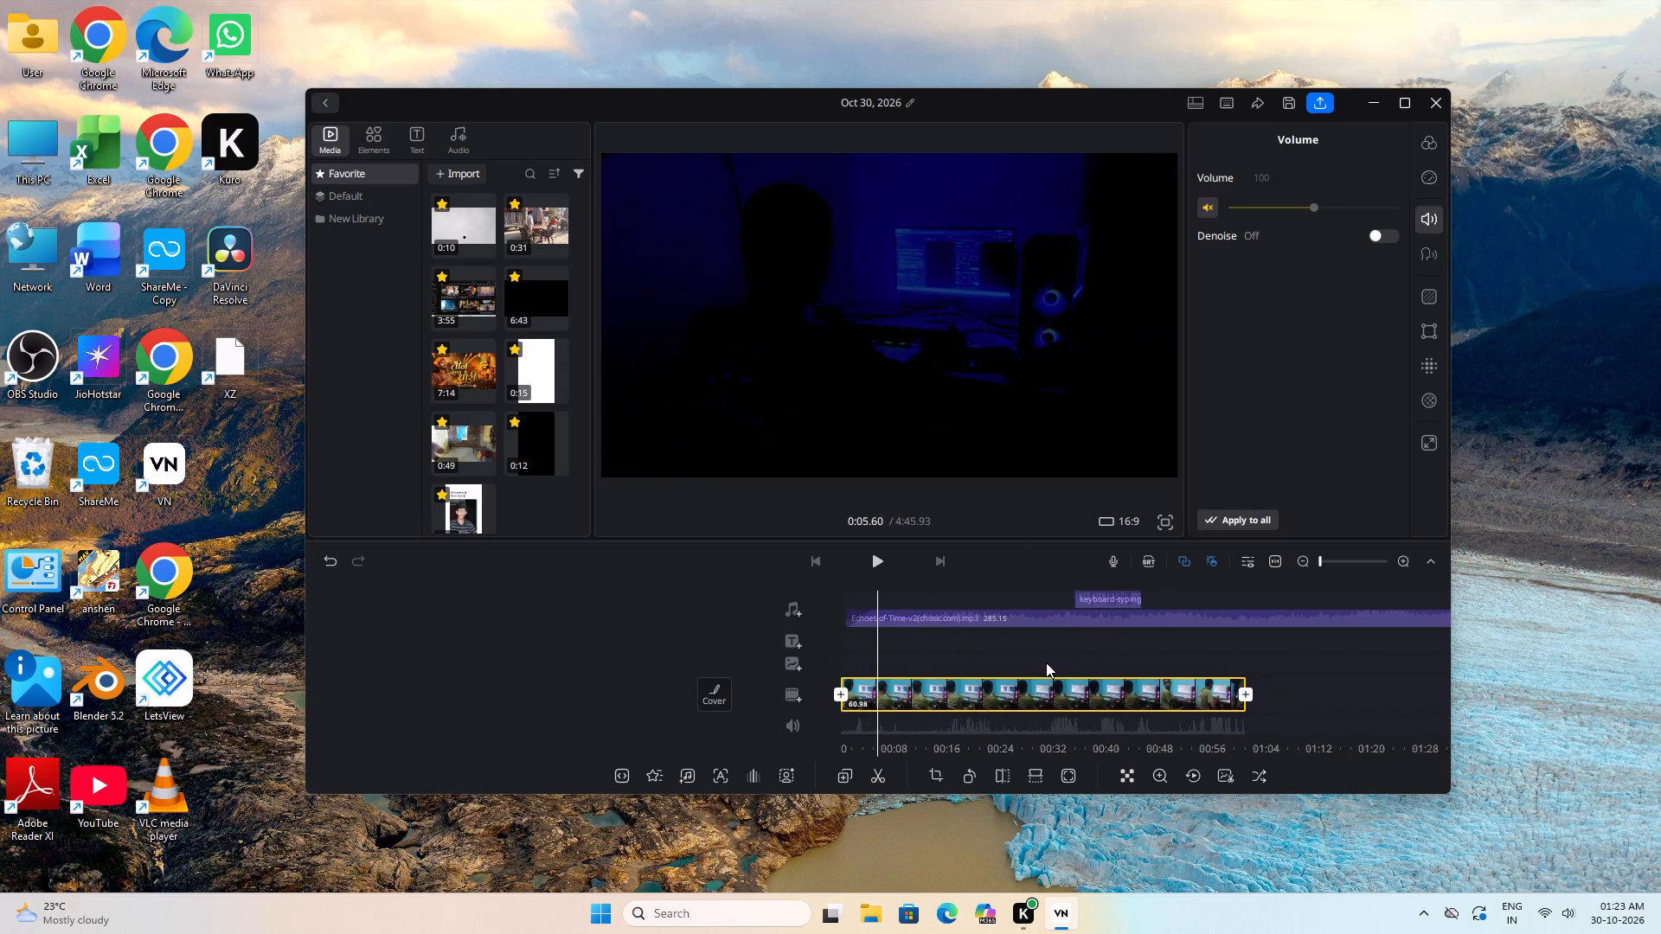
{"action": "key", "text": "space"}
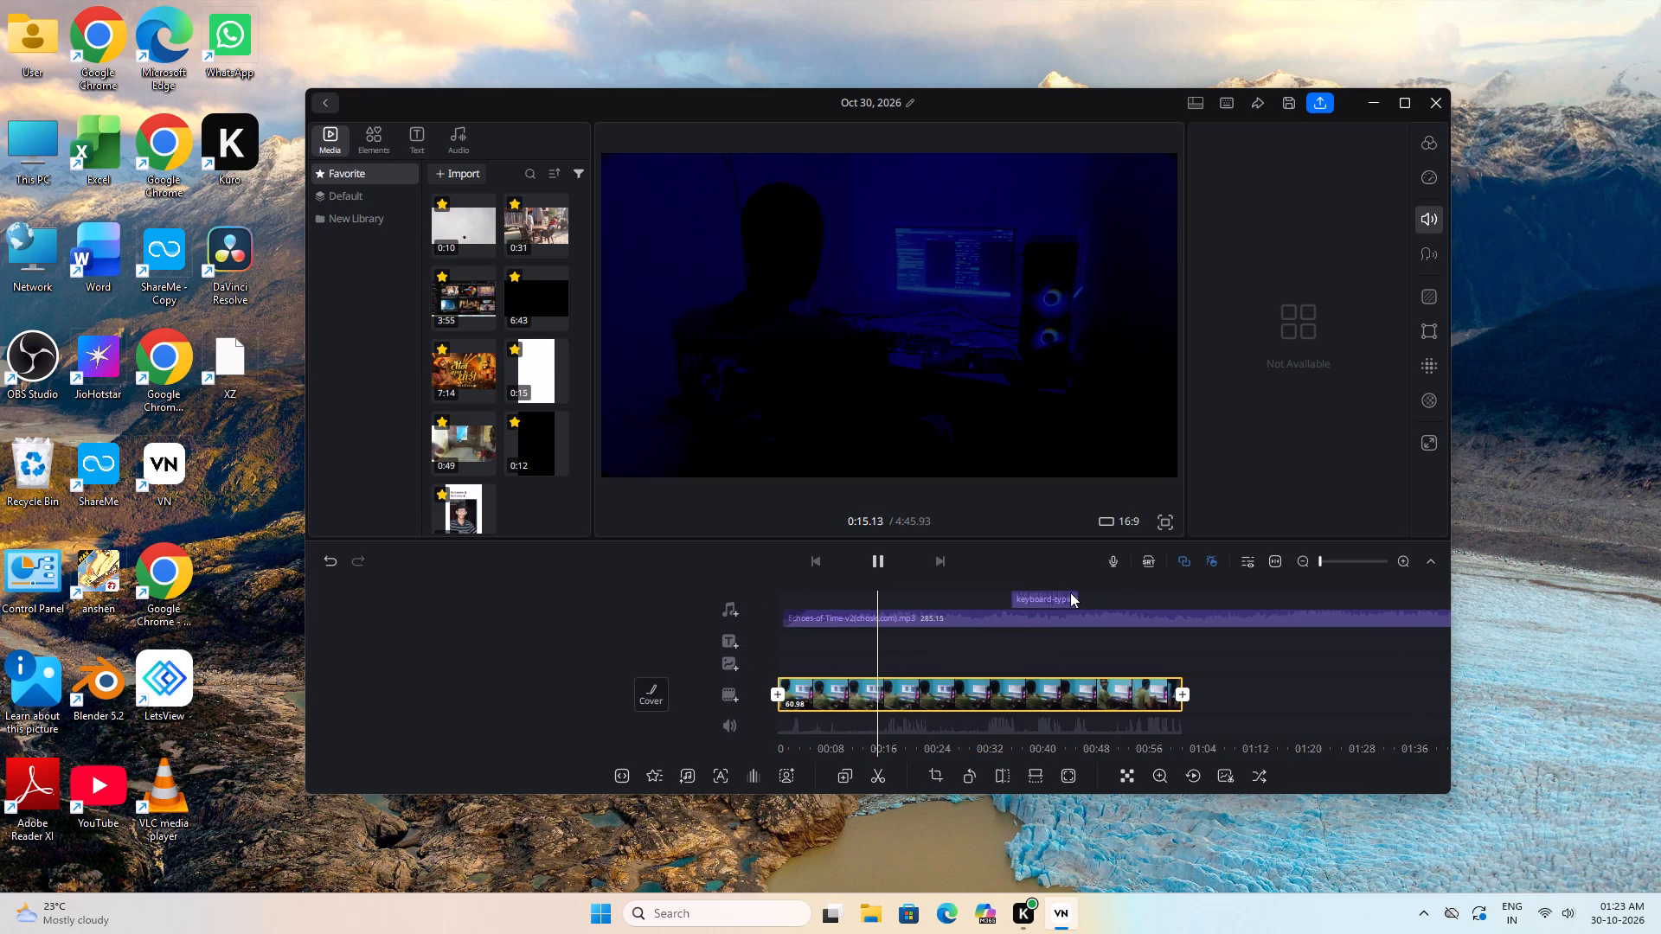
{"action": "left_click", "coordinate": [917, 660]}
{"action": "left_click_drag", "start_coordinate": [917, 660], "coordinate": [968, 660]}
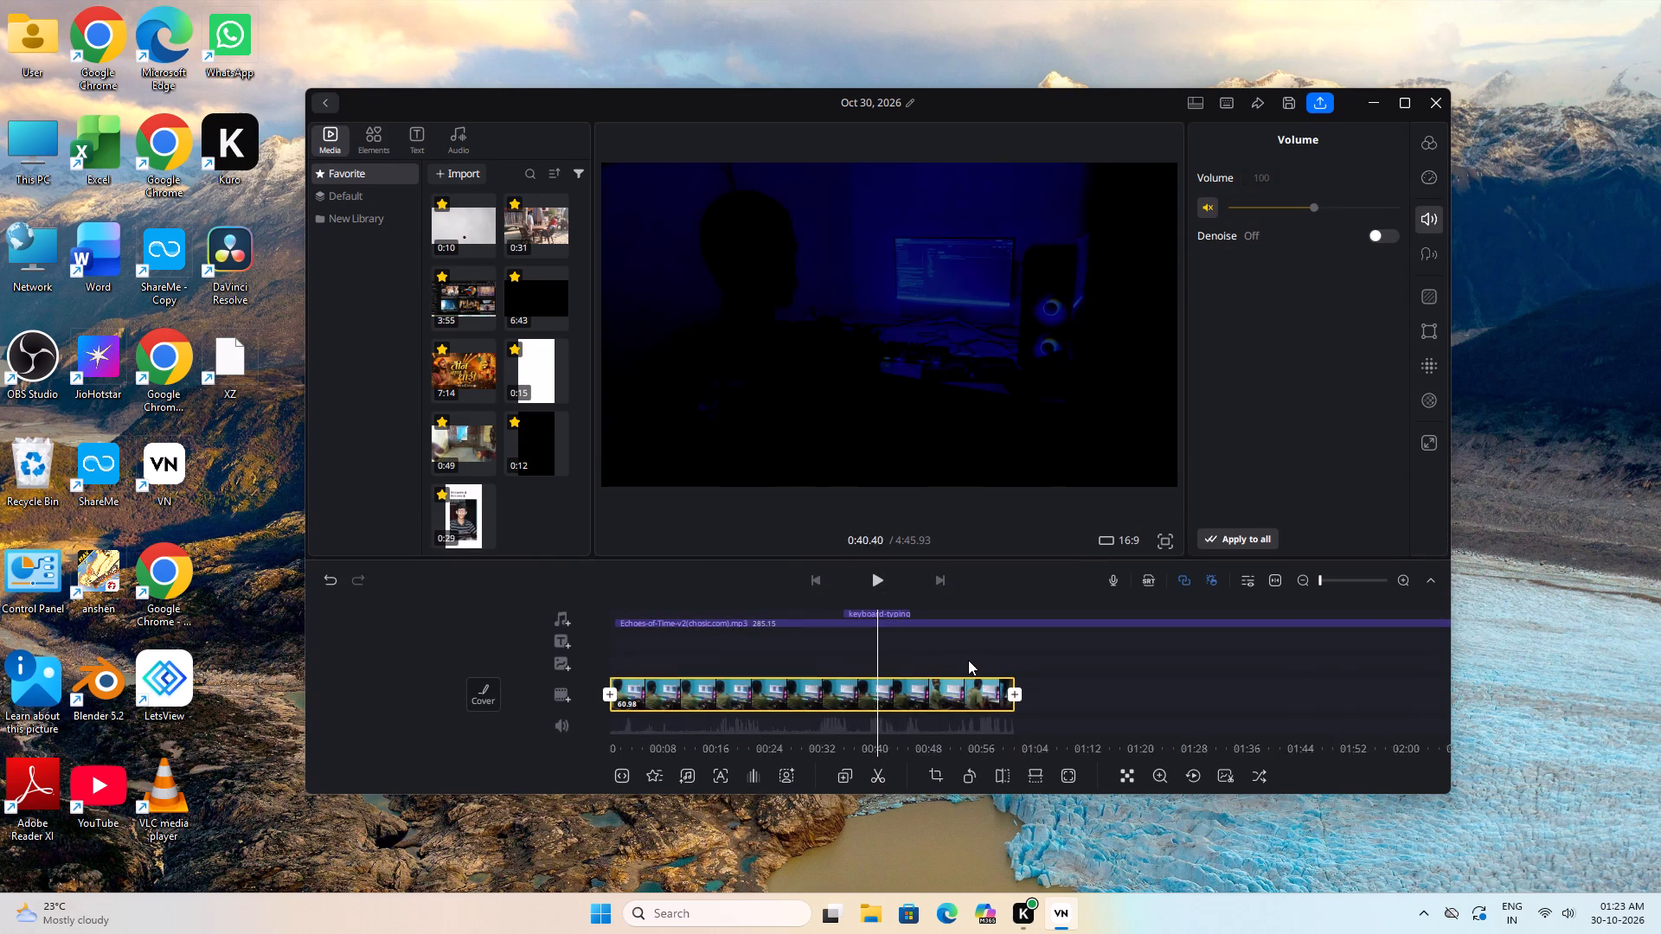
Move the keyboard typing sound clip earlier on the audio track so it starts at about 0:15.
{"action": "left_click_drag", "start_coordinate": [968, 660], "coordinate": [1124, 662]}
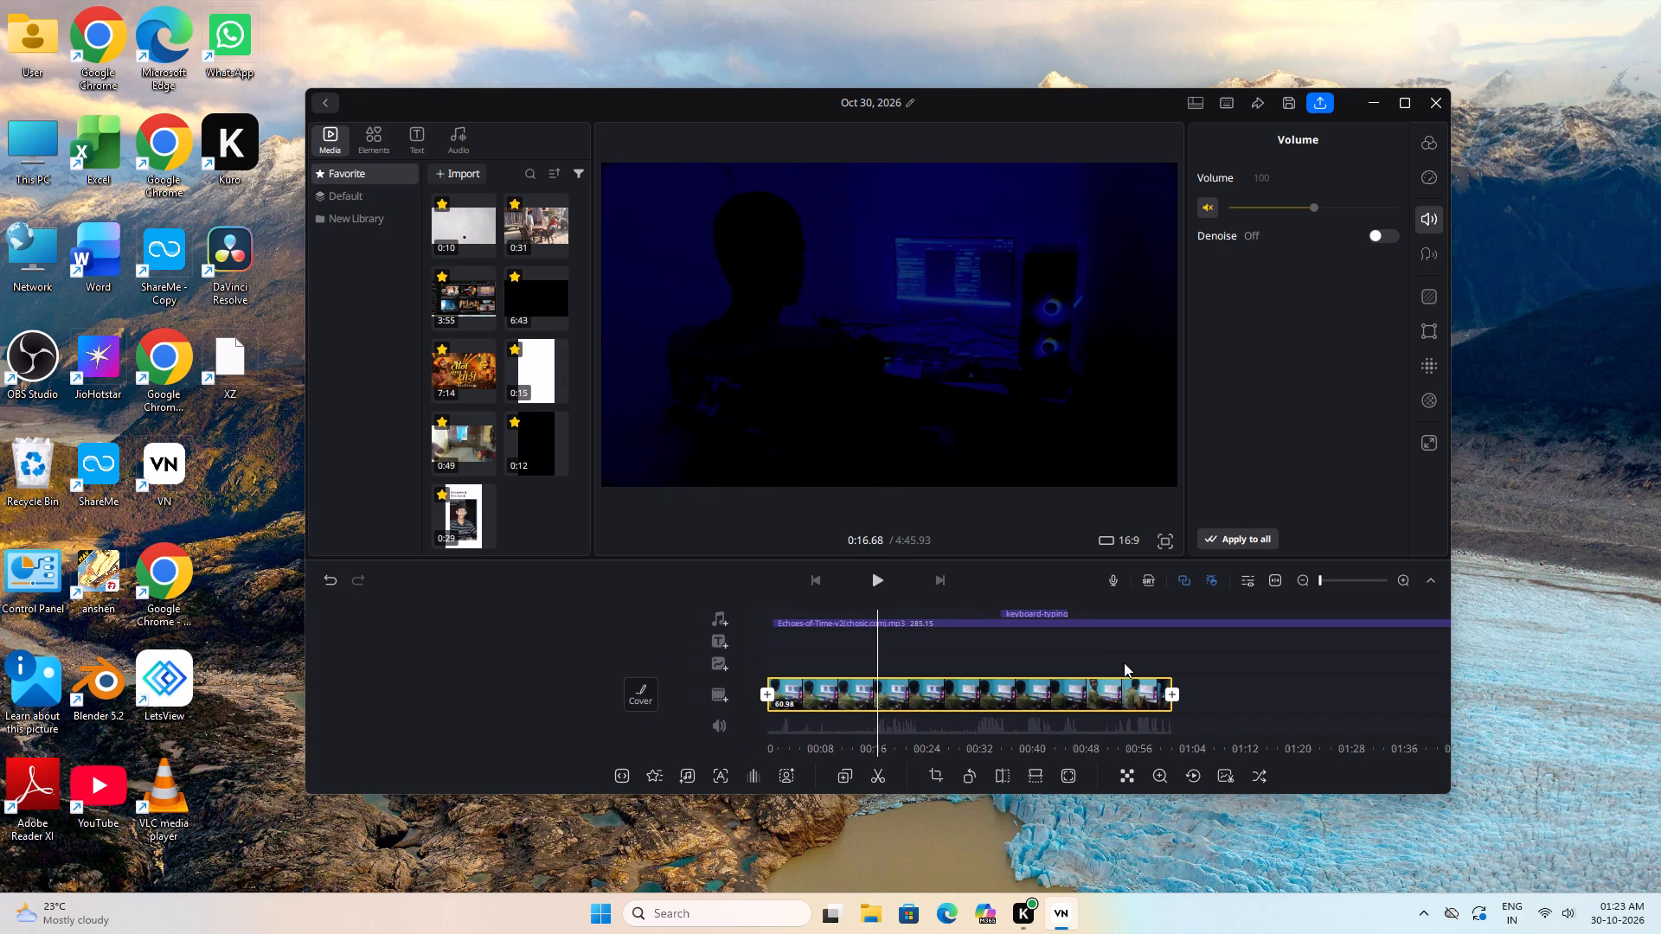
{"action": "left_click_drag", "start_coordinate": [1124, 662], "coordinate": [1122, 667]}
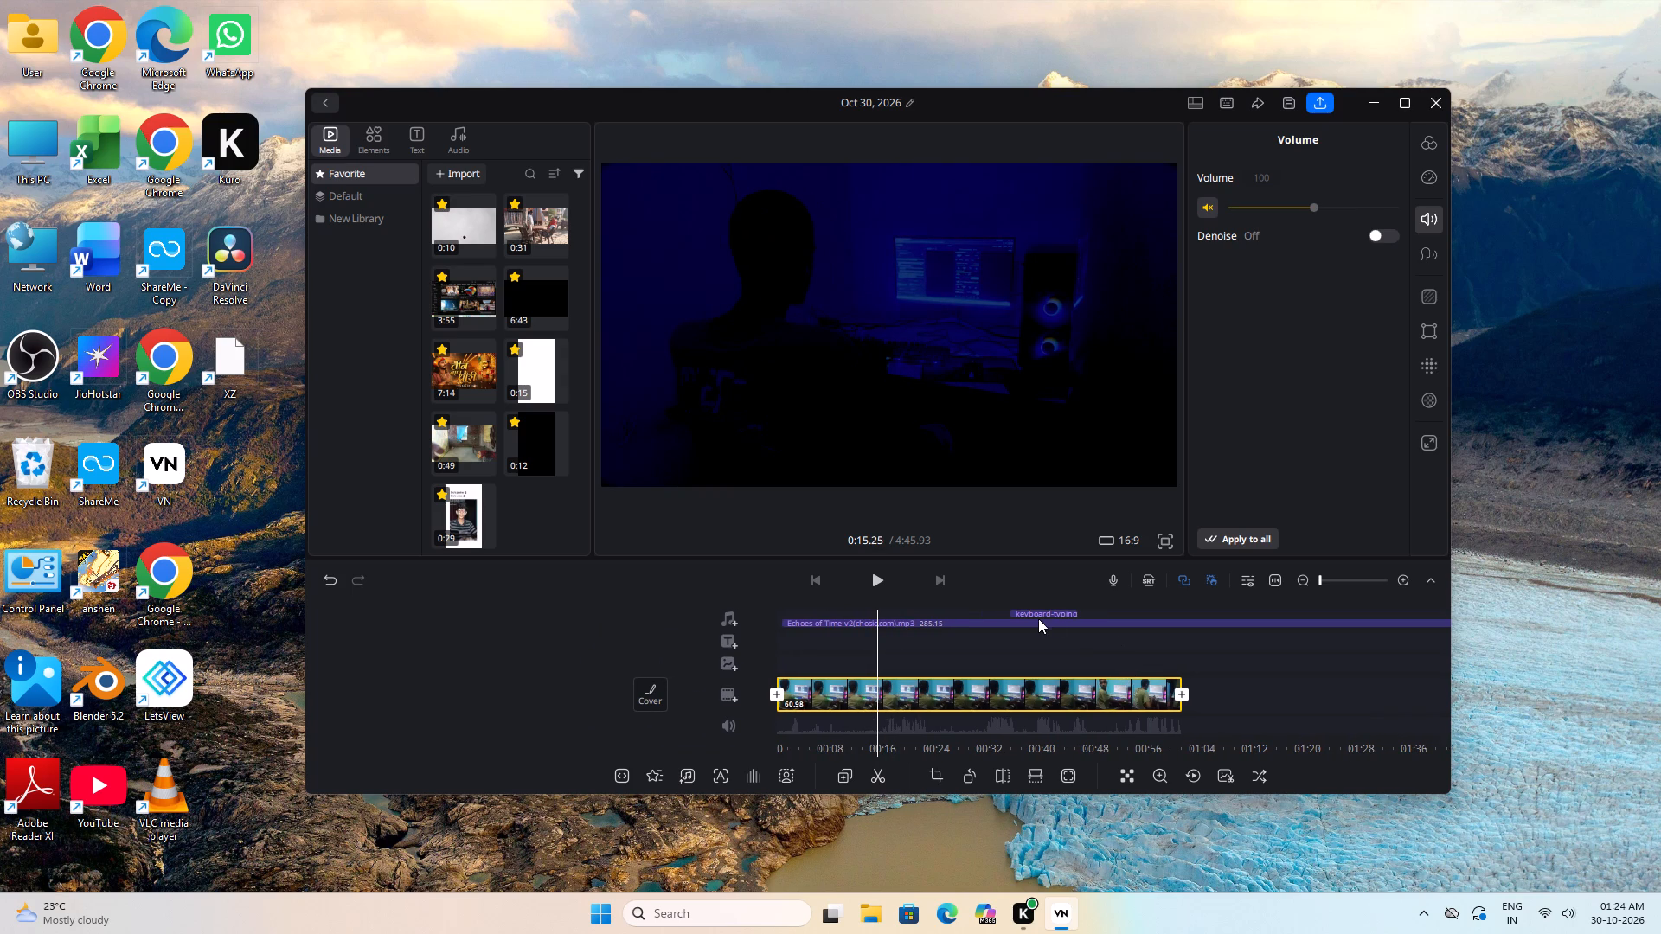
{"action": "left_click", "coordinate": [1053, 612]}
{"action": "left_click_drag", "start_coordinate": [870, 601], "coordinate": [774, 605]}
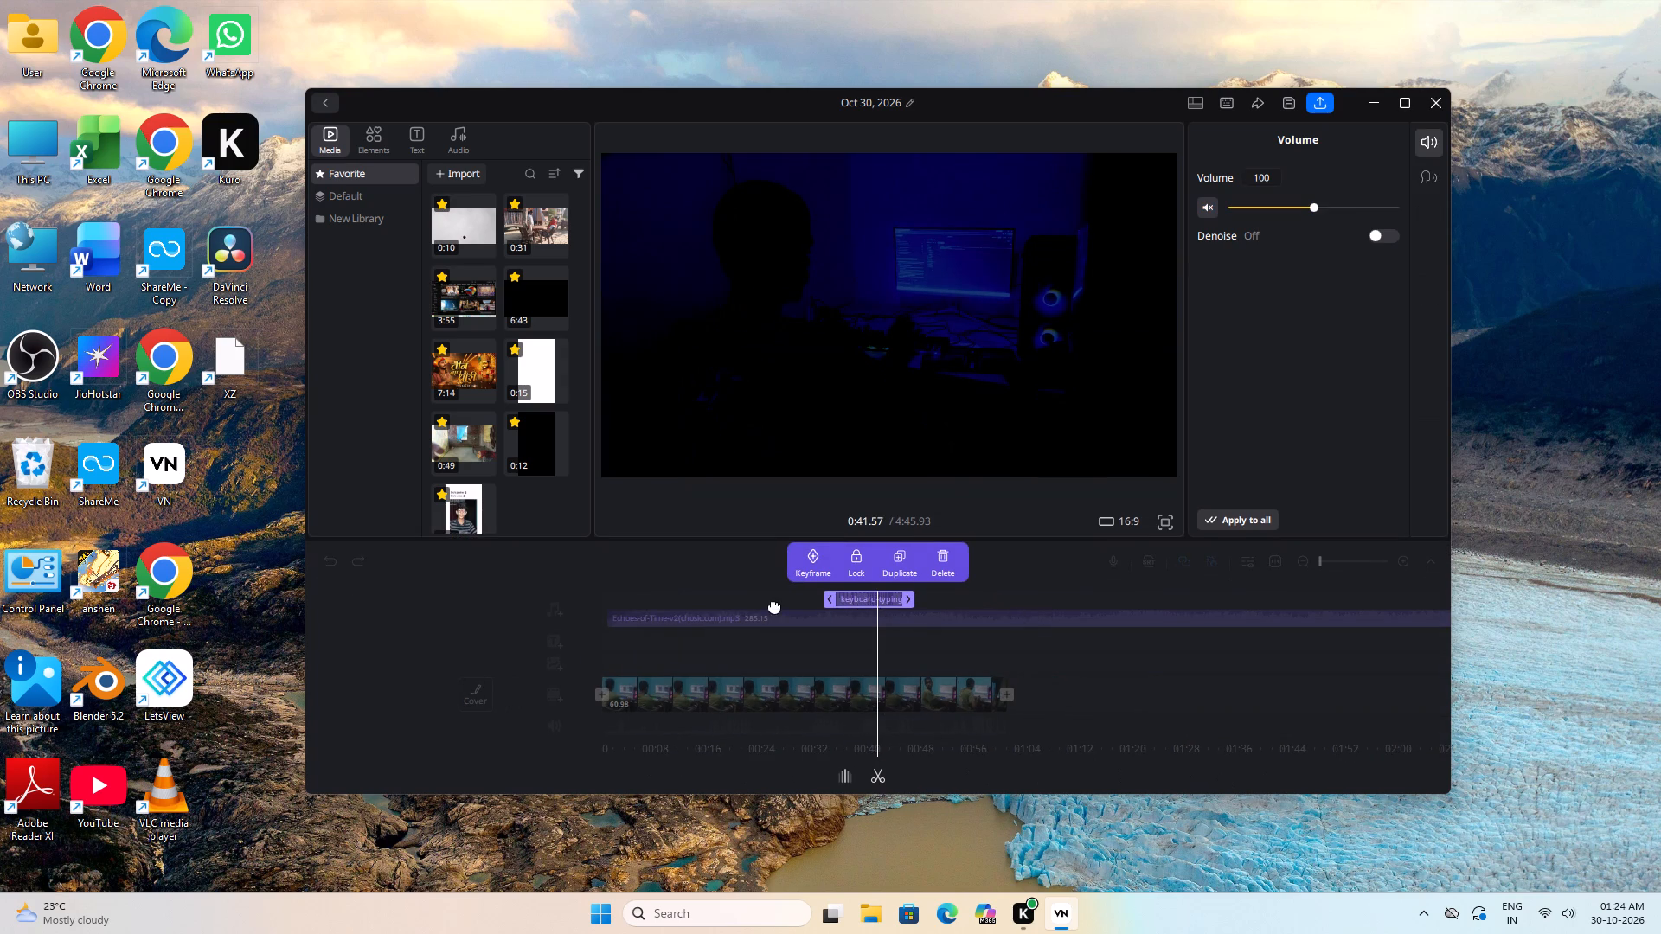
{"action": "left_click_drag", "start_coordinate": [774, 605], "coordinate": [740, 604]}
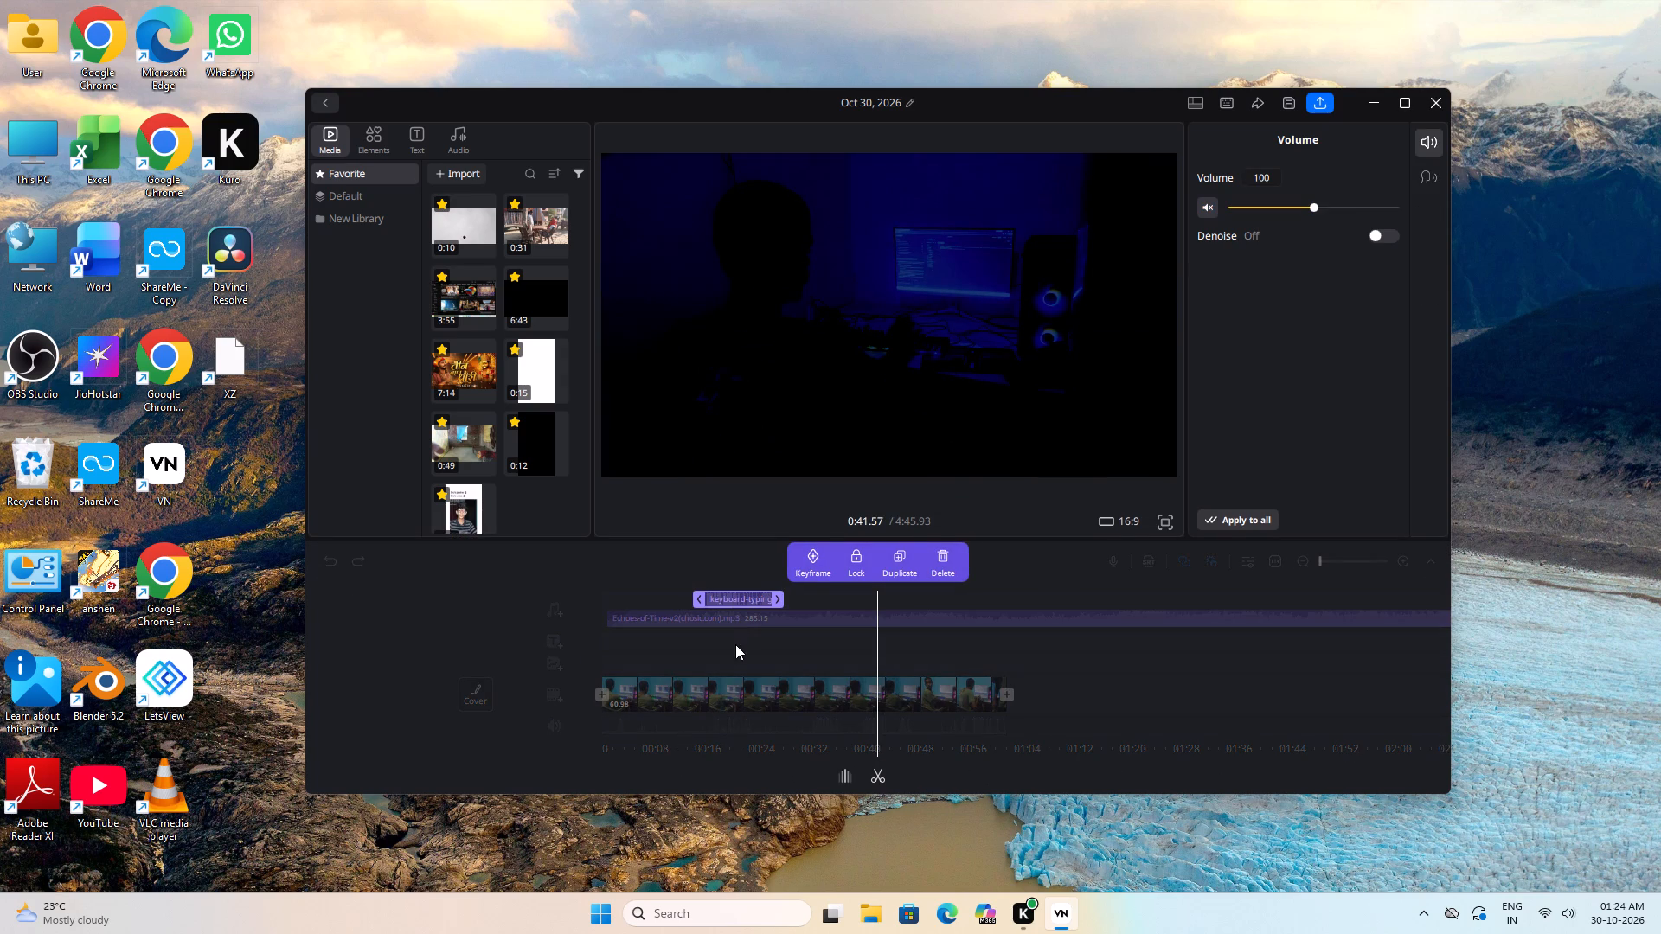
{"action": "left_click_drag", "start_coordinate": [735, 644], "coordinate": [802, 647]}
{"action": "left_click", "coordinate": [801, 649]}
Split the keyboard typing clip at about 0:24 and delete the part after the cut.
{"action": "left_click_drag", "start_coordinate": [728, 653], "coordinate": [927, 669]}
{"action": "key", "text": "space"}
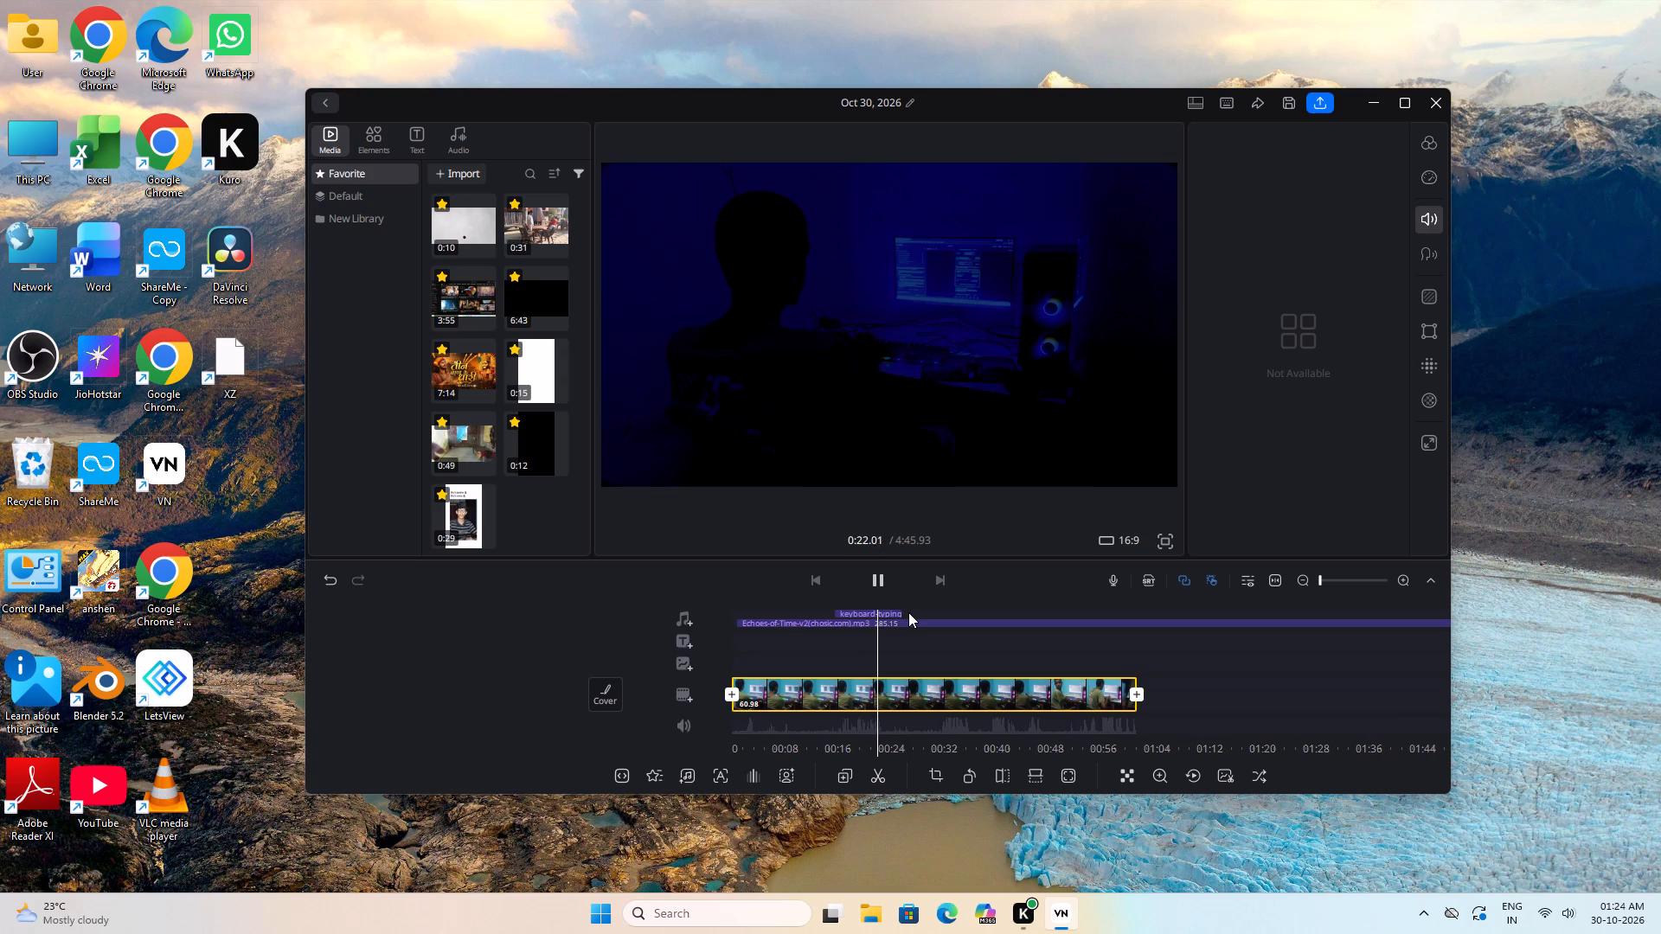
{"action": "key", "text": "space"}
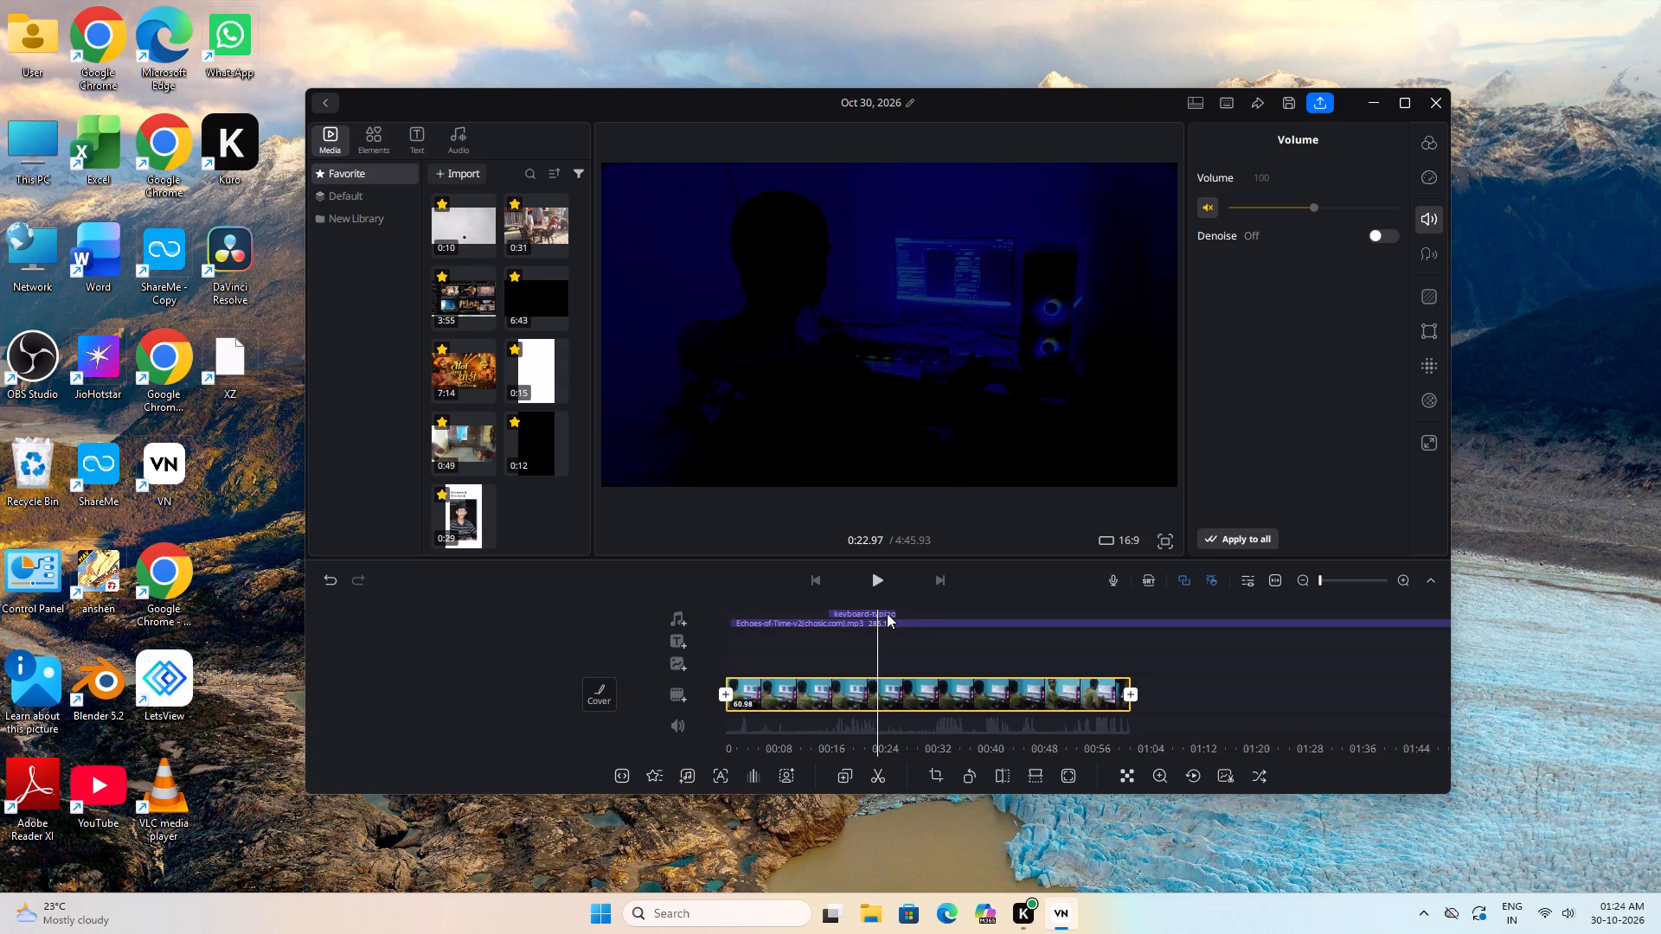
{"action": "left_click", "coordinate": [887, 613]}
{"action": "left_click", "coordinate": [877, 778]}
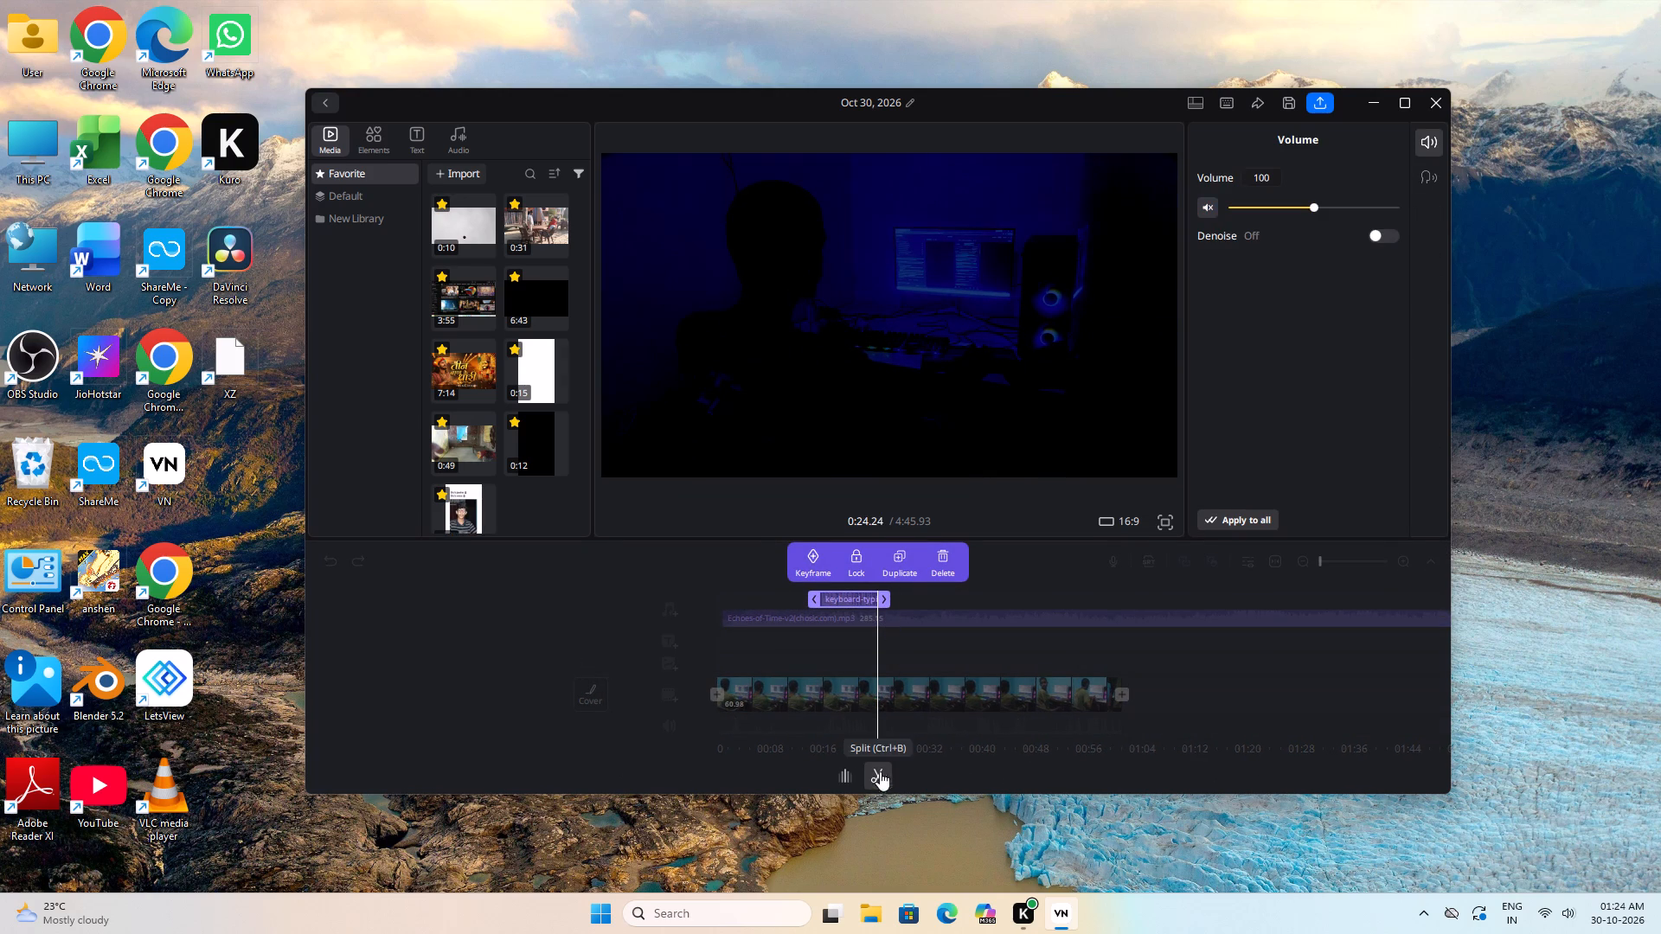
{"action": "left_click", "coordinate": [912, 591]}
{"action": "left_click", "coordinate": [884, 611]}
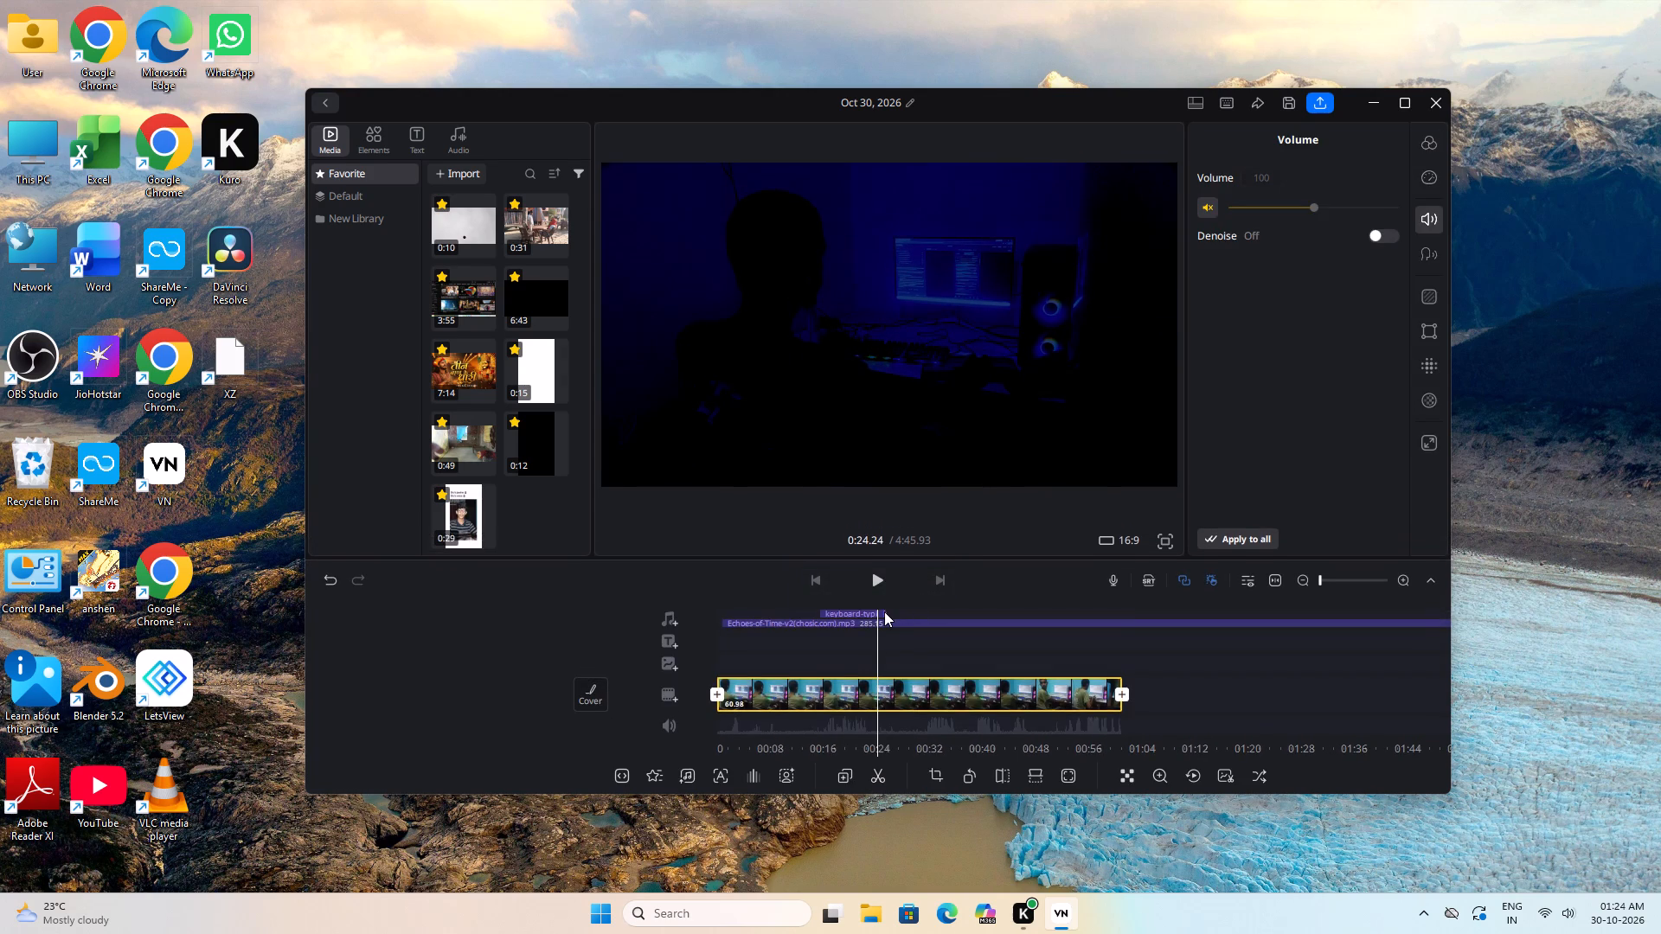
{"action": "left_click", "coordinate": [940, 559]}
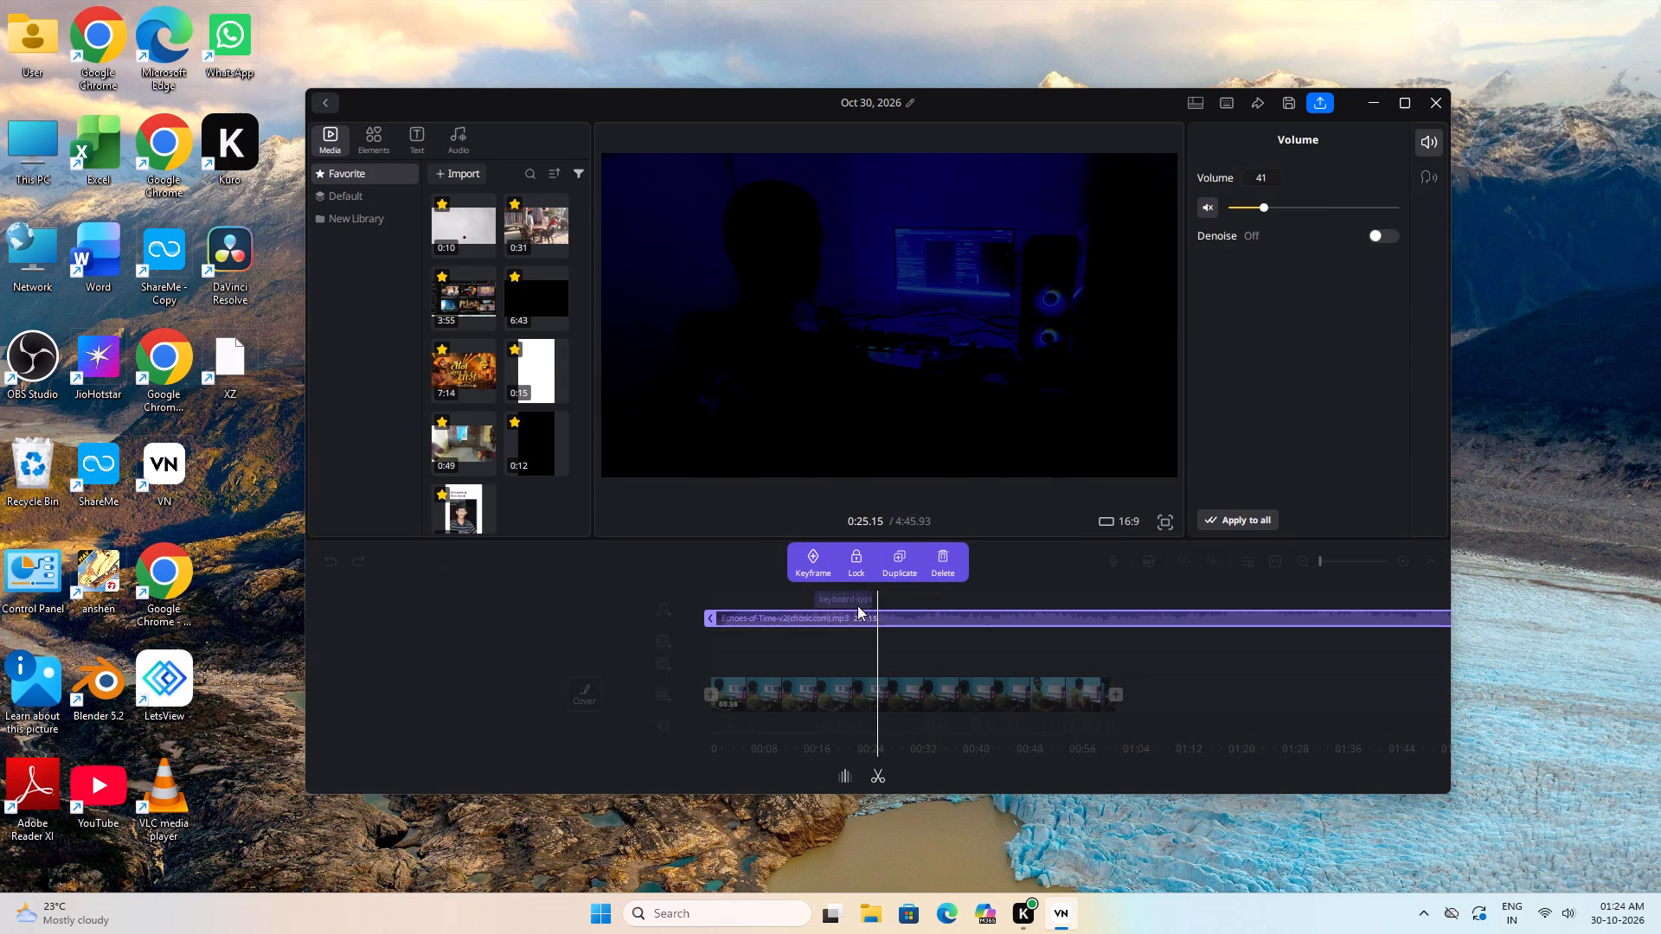
Set the shortened keyboard typing clip's volume to 58 and play back its section up to about 0:32.
{"action": "left_click", "coordinate": [856, 593]}
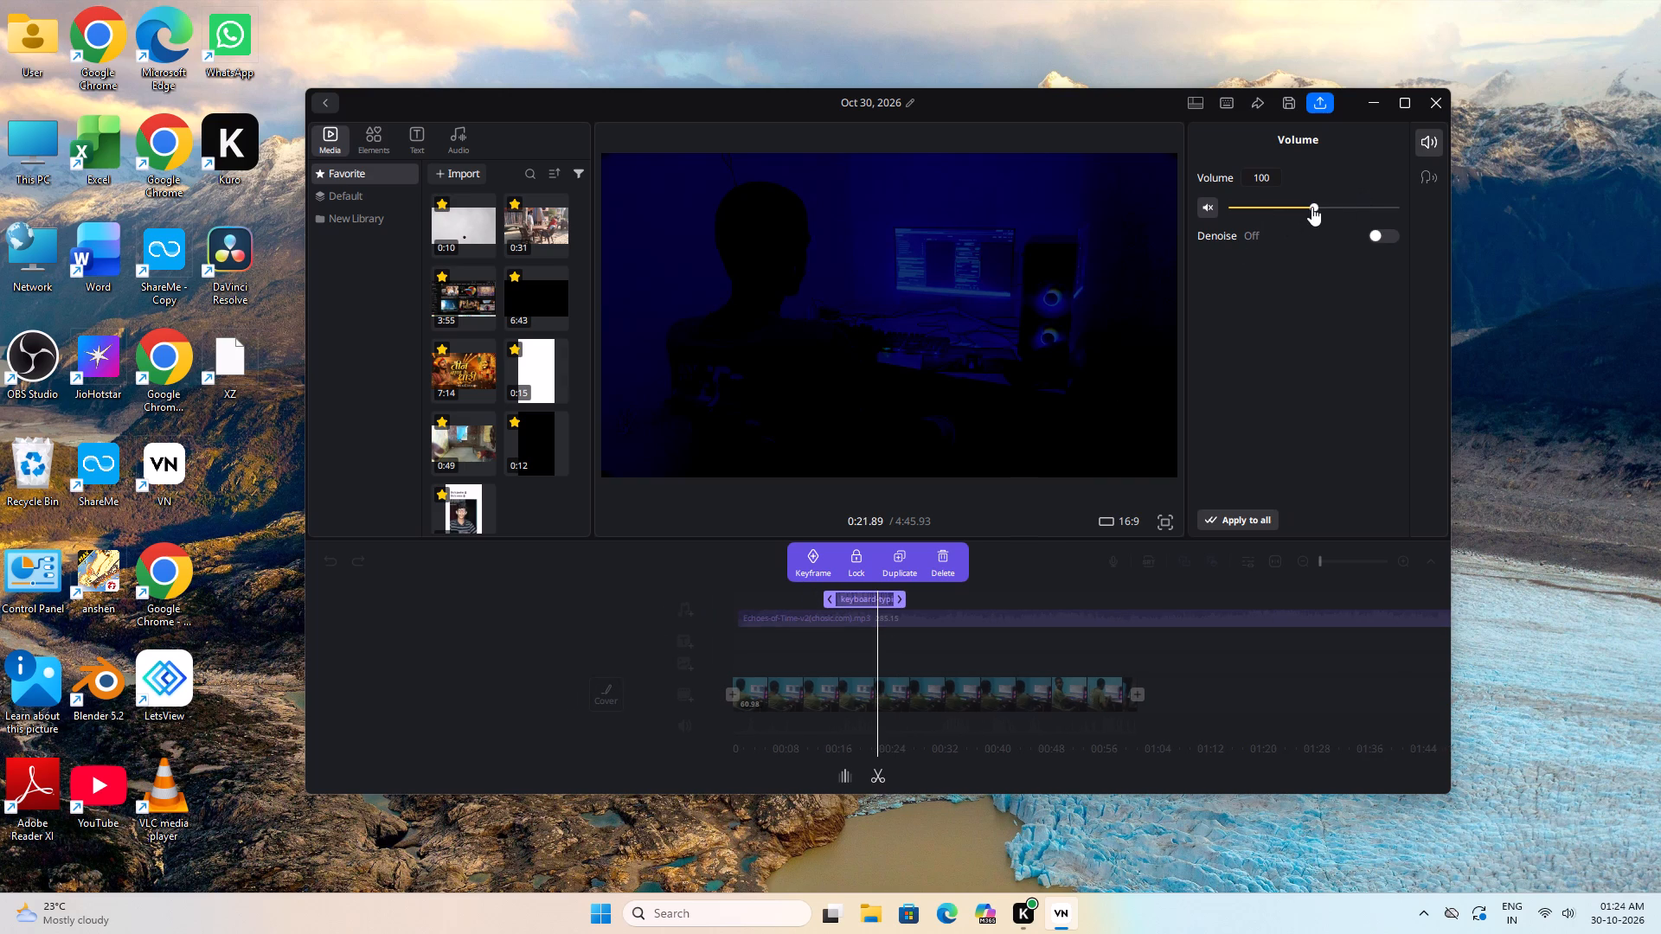
{"action": "left_click_drag", "start_coordinate": [1313, 205], "coordinate": [1264, 214]}
{"action": "left_click_drag", "start_coordinate": [1264, 214], "coordinate": [1262, 215]}
{"action": "left_click_drag", "start_coordinate": [1262, 215], "coordinate": [1278, 220]}
{"action": "left_click", "coordinate": [1045, 539]}
{"action": "left_click_drag", "start_coordinate": [650, 574], "coordinate": [715, 573]}
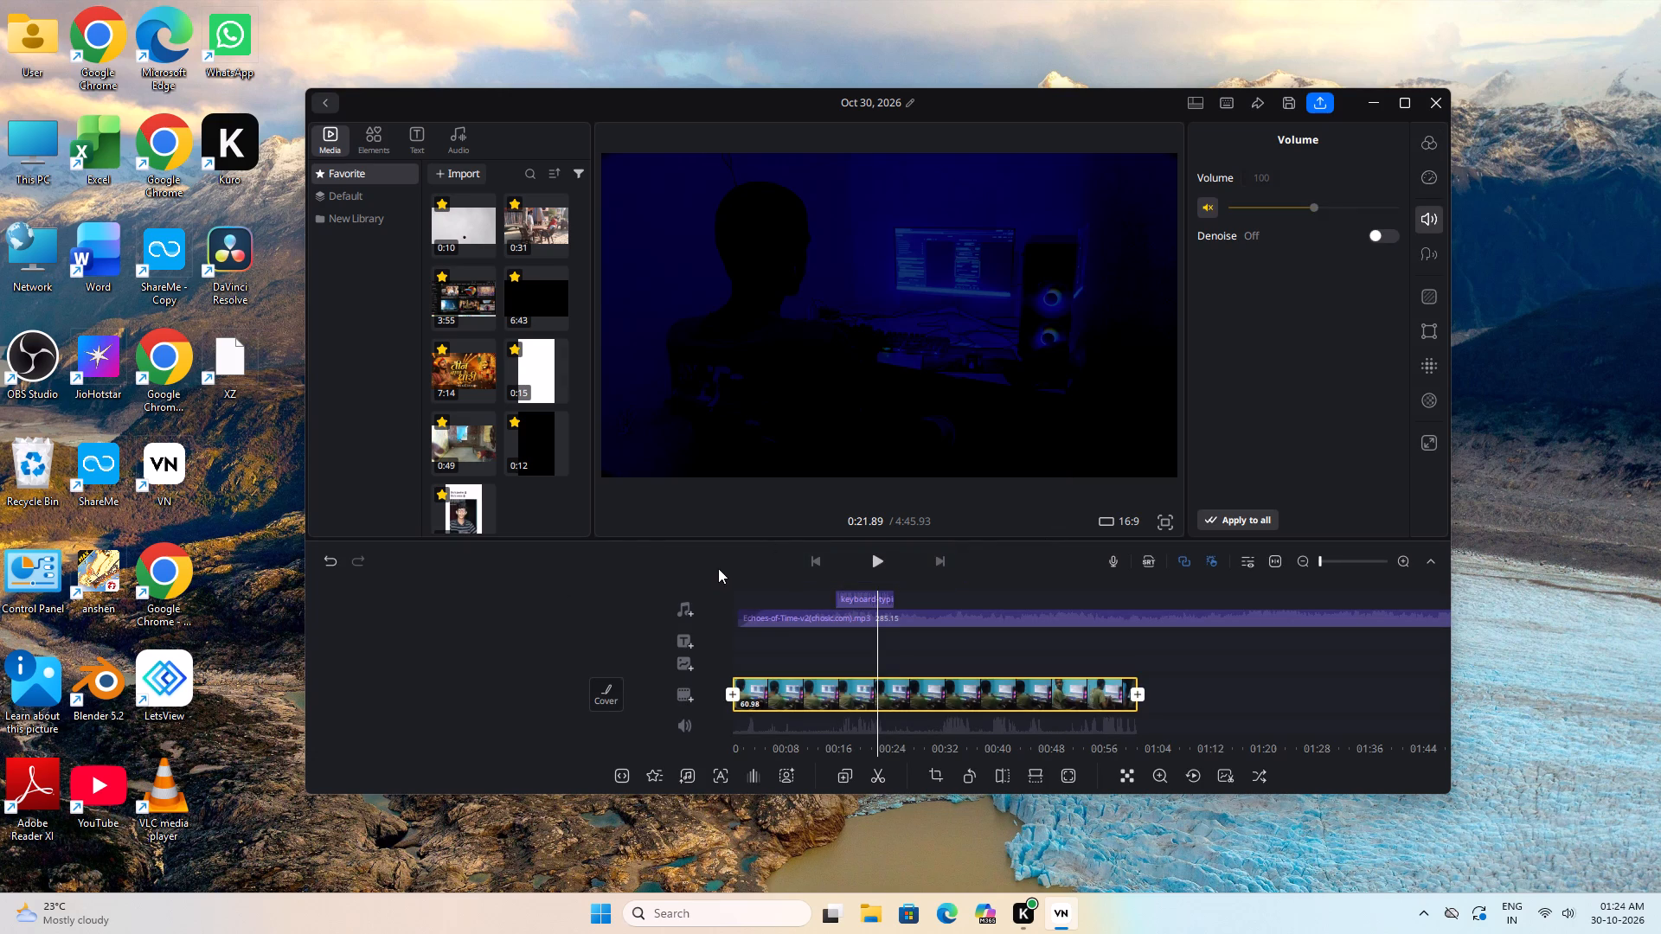
{"action": "left_click_drag", "start_coordinate": [723, 564], "coordinate": [782, 560]}
{"action": "left_click_drag", "start_coordinate": [516, 613], "coordinate": [640, 619]}
{"action": "key", "text": "space"}
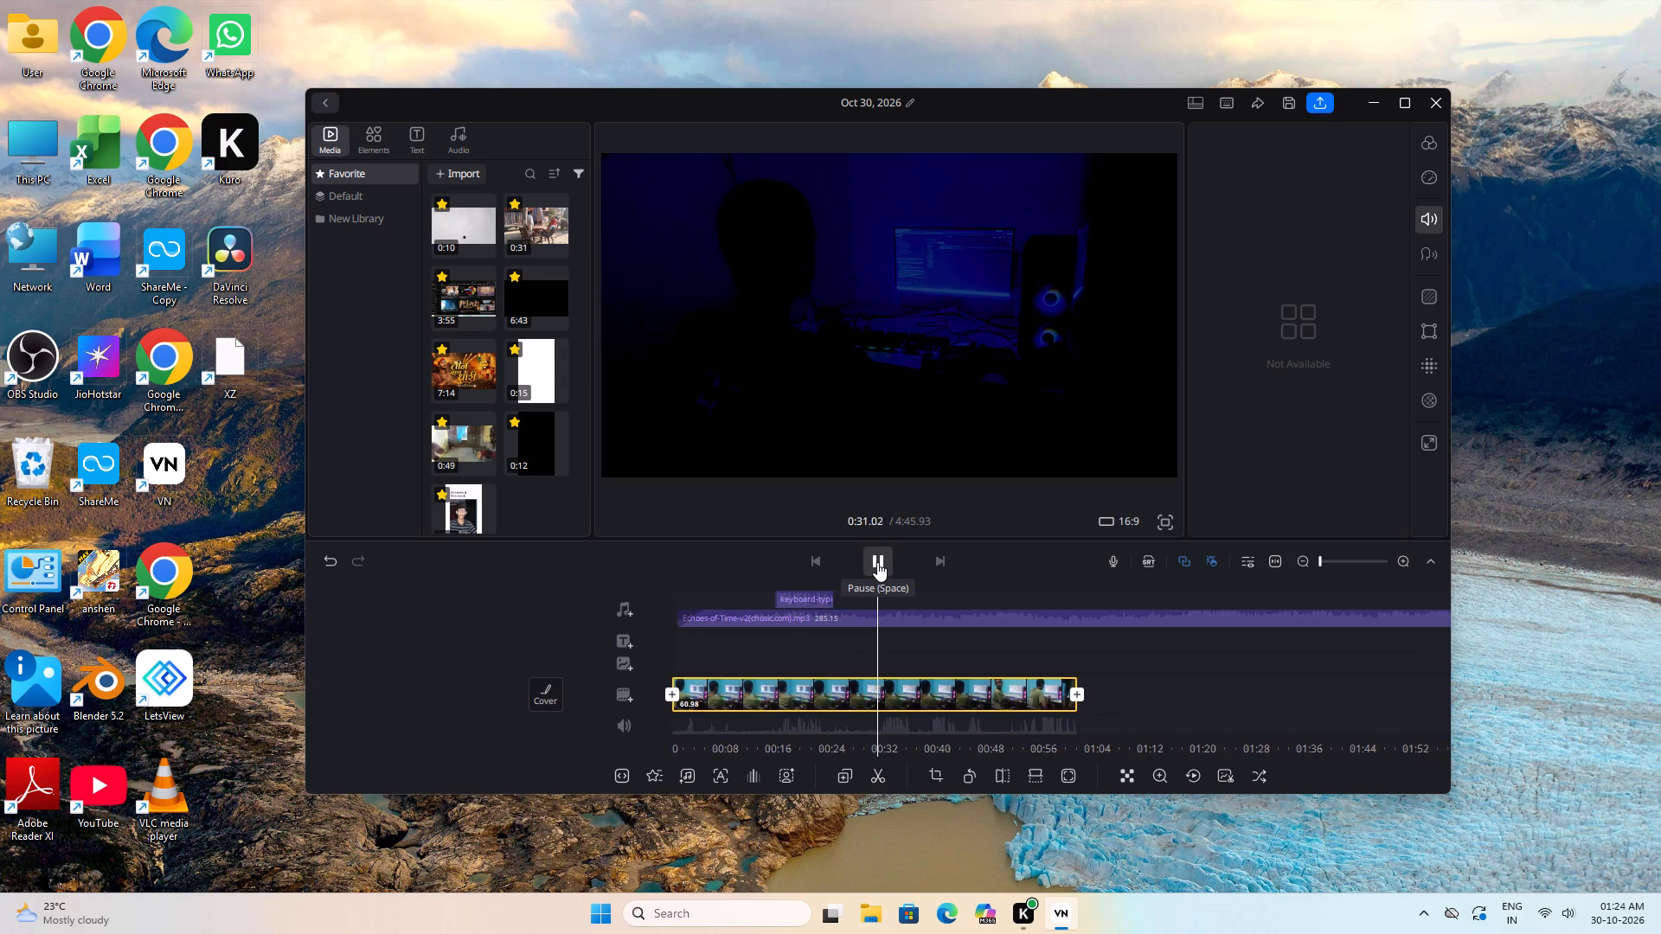
{"action": "key", "text": "space"}
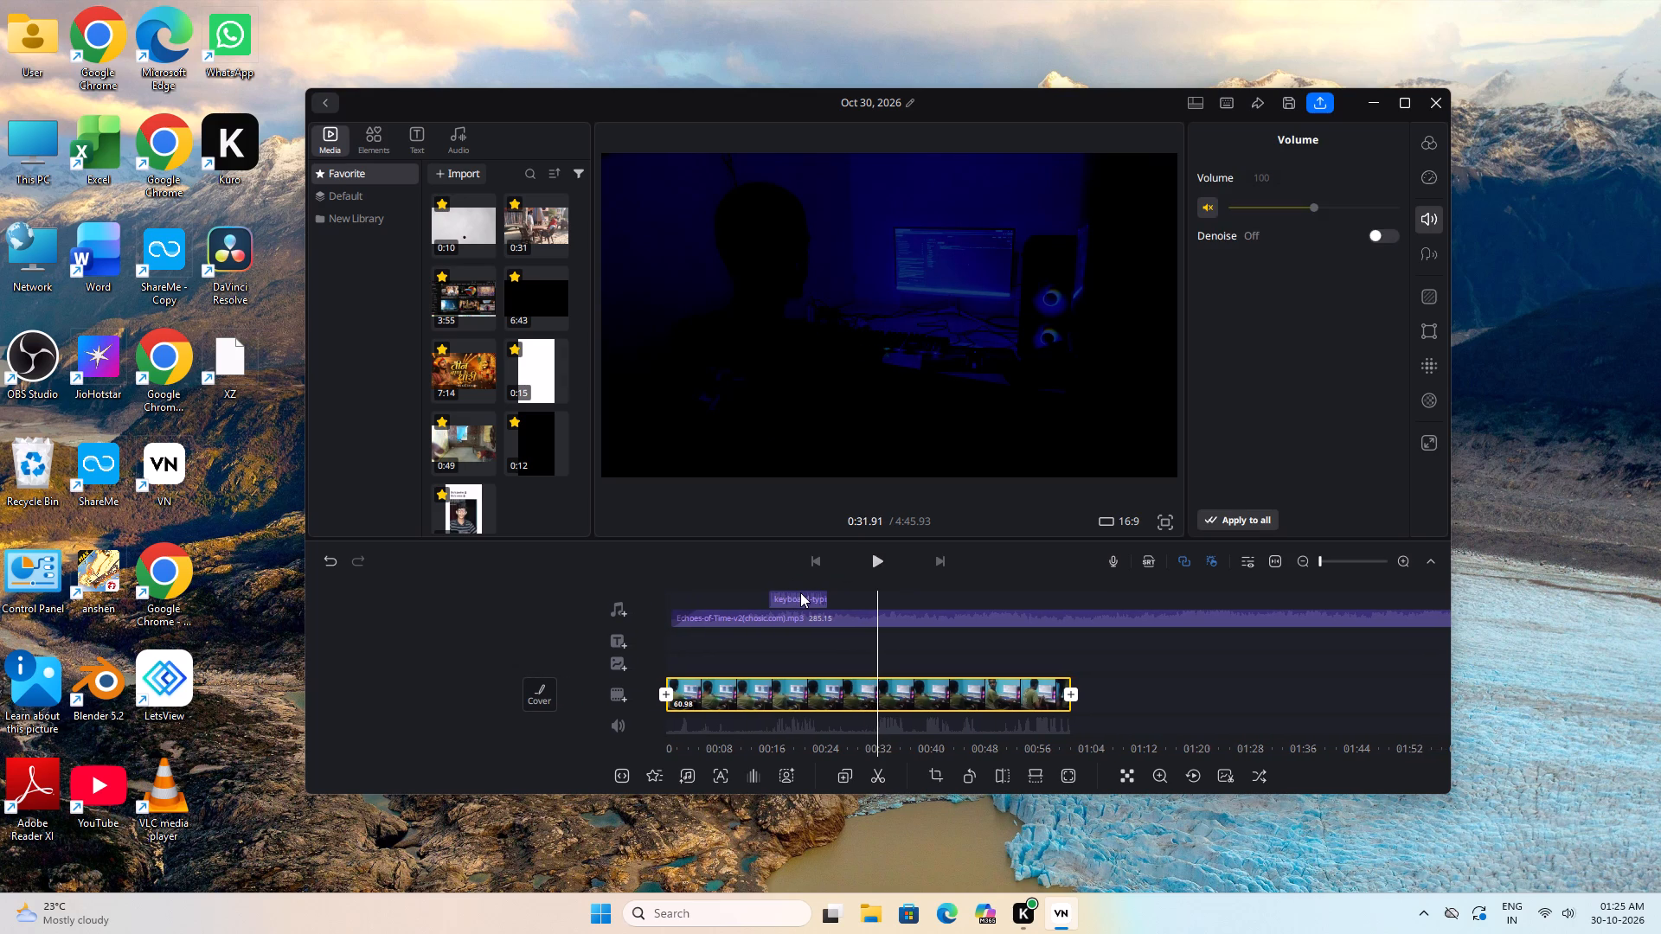
Duplicate the keyboard typing clip and place the copy on the same audio track starting at about 0:32.
{"action": "left_click", "coordinate": [800, 592]}
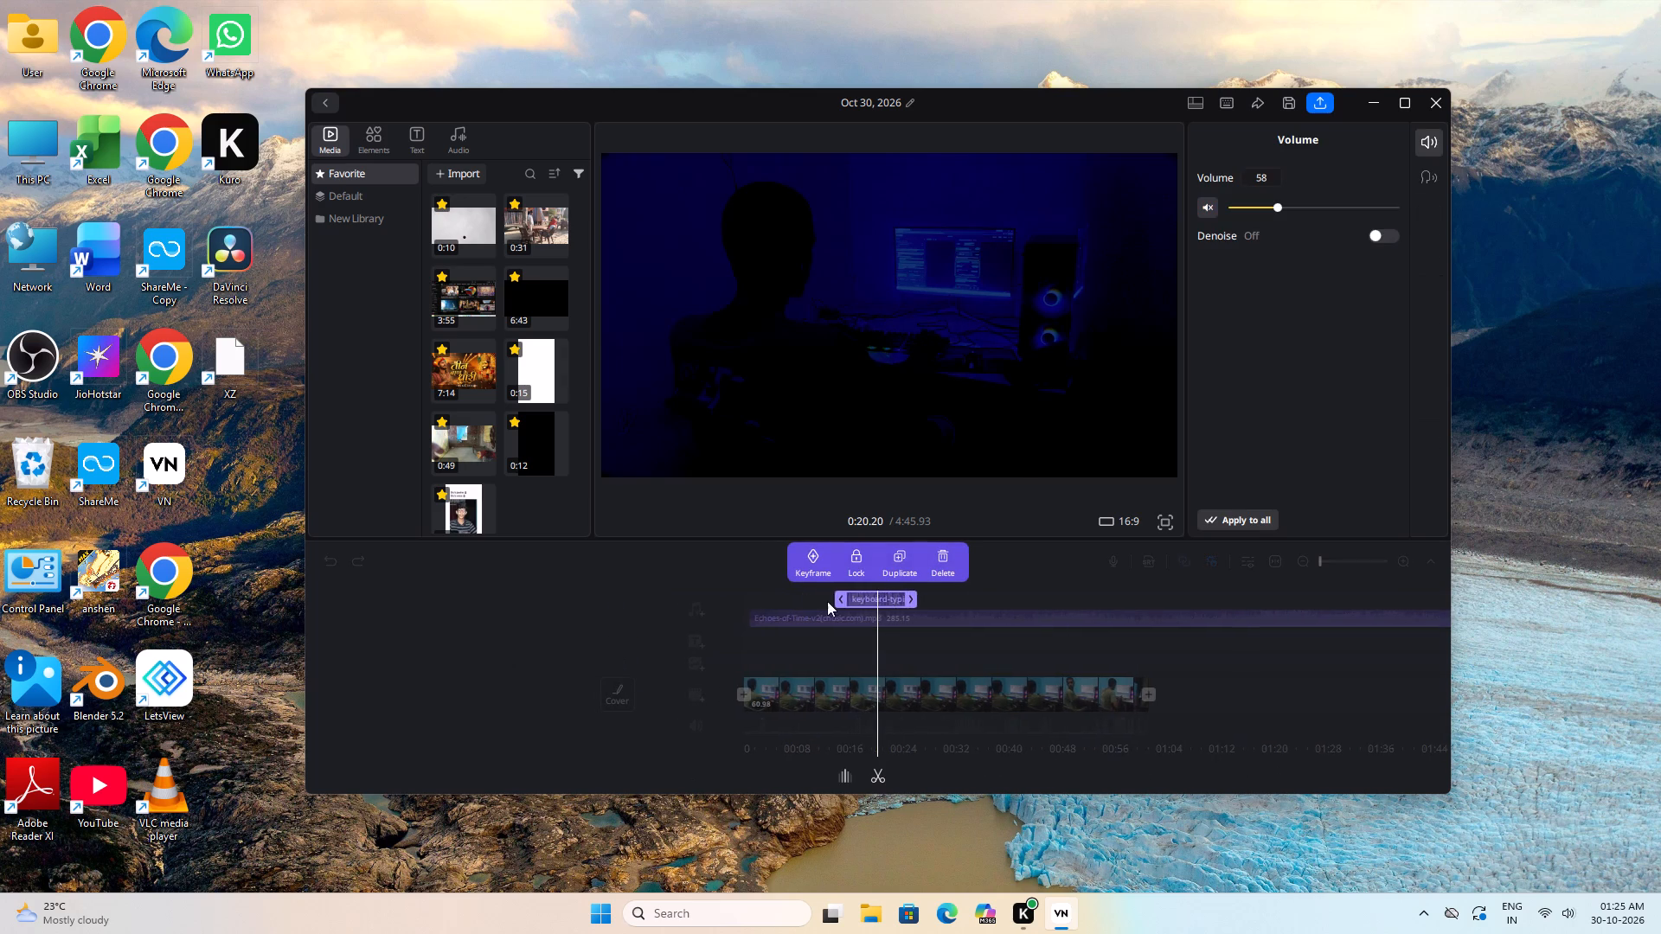
{"action": "left_click", "coordinate": [902, 560]}
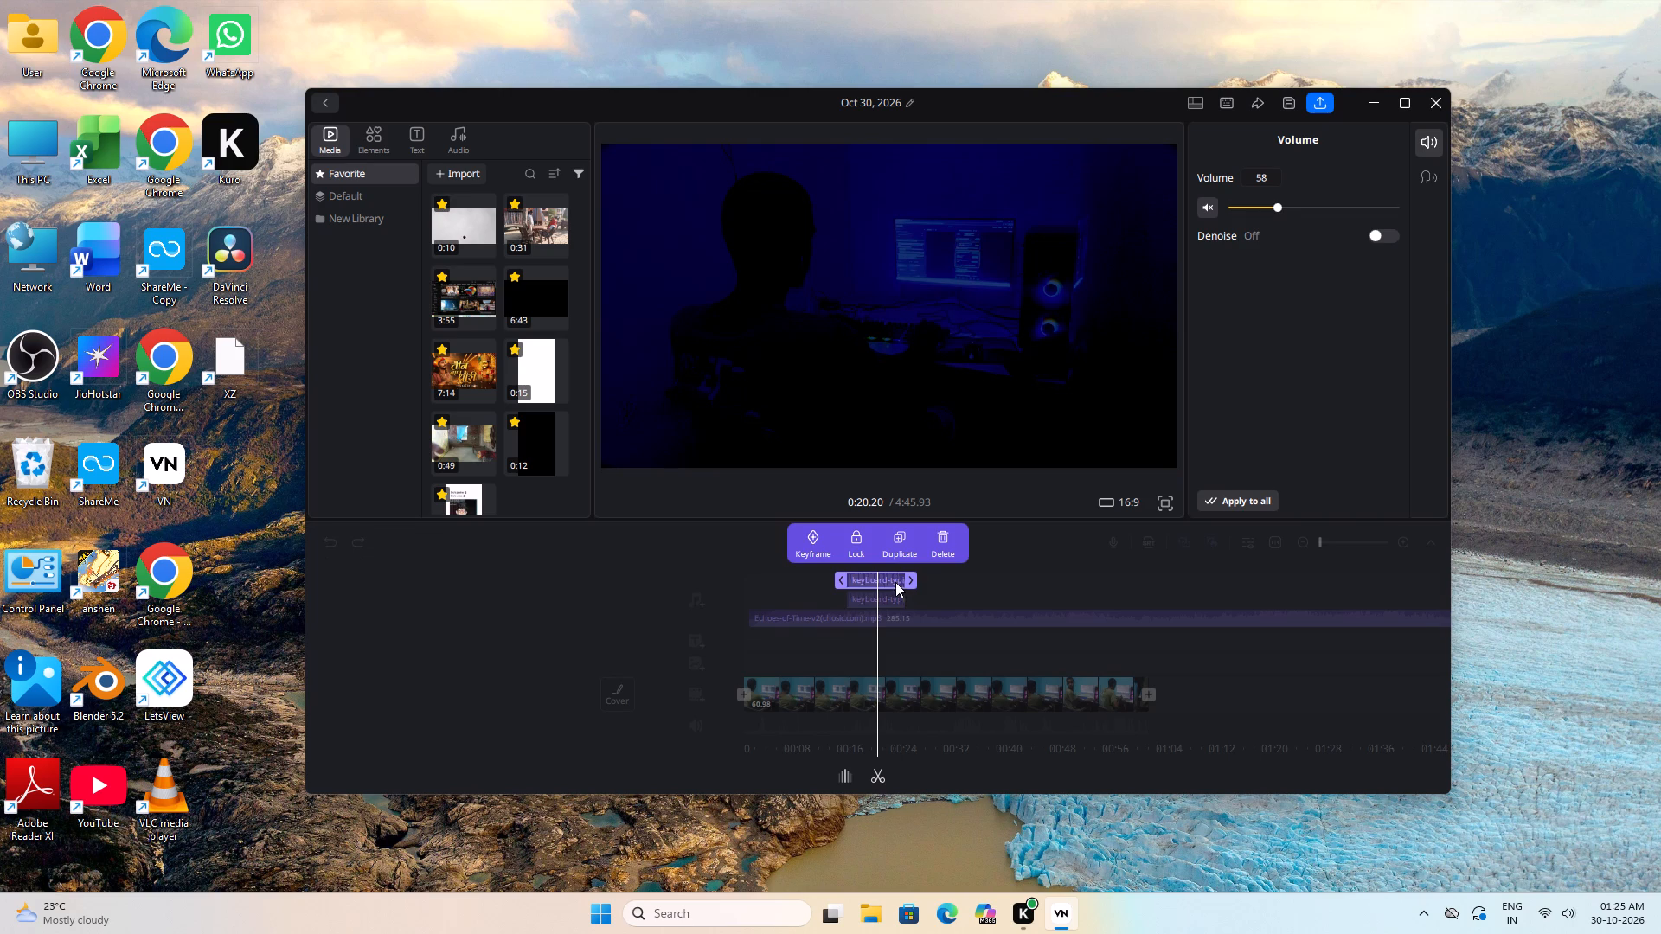
{"action": "left_click_drag", "start_coordinate": [885, 573], "coordinate": [997, 593]}
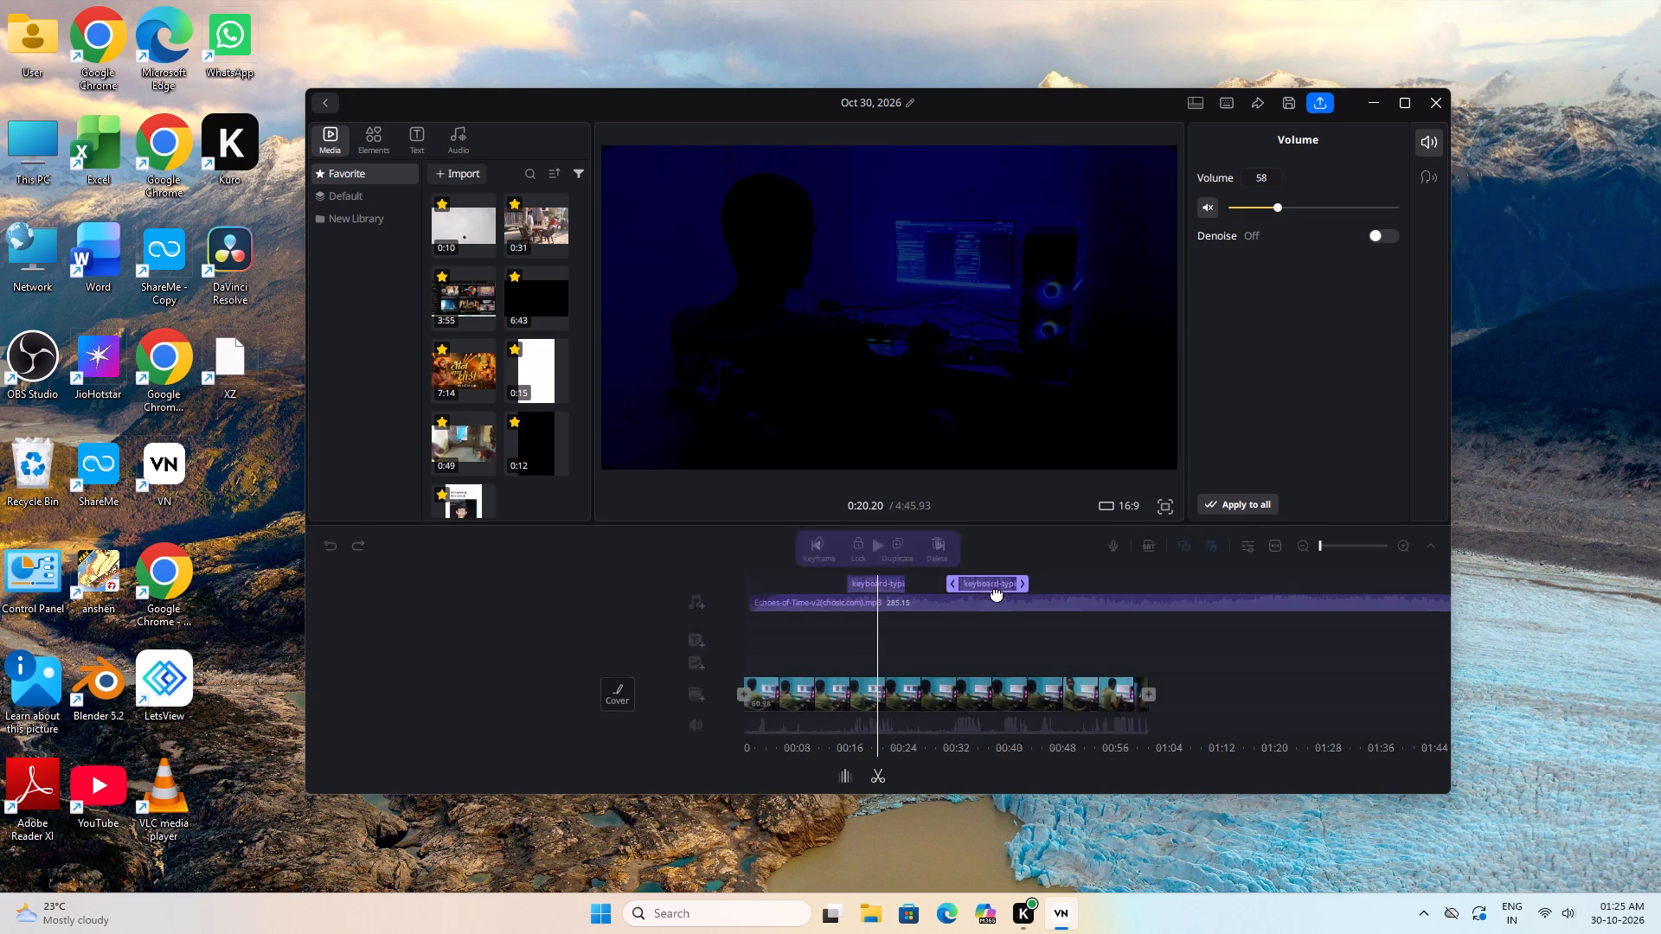
{"action": "left_click_drag", "start_coordinate": [1046, 566], "coordinate": [1027, 566]}
{"action": "left_click_drag", "start_coordinate": [1064, 582], "coordinate": [1038, 587]}
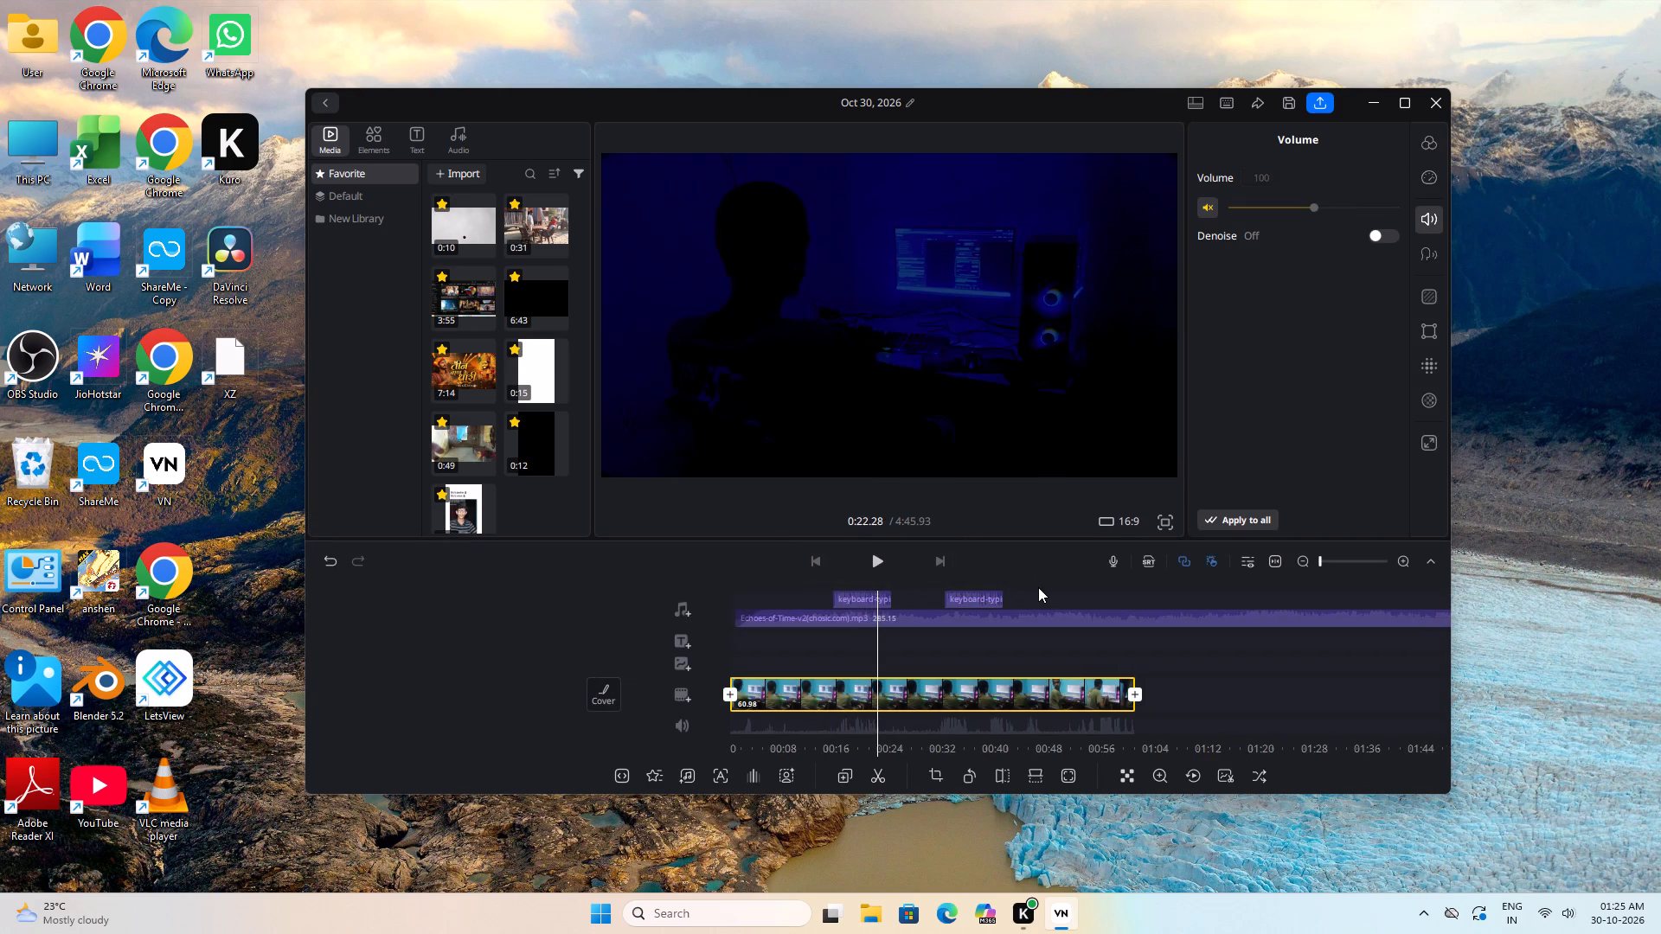
{"action": "left_click_drag", "start_coordinate": [1038, 587], "coordinate": [972, 608]}
Play back the video around the copied keyboard typing clip from about 0:32 to 0:38 to check its timing.
{"action": "key", "text": "space"}
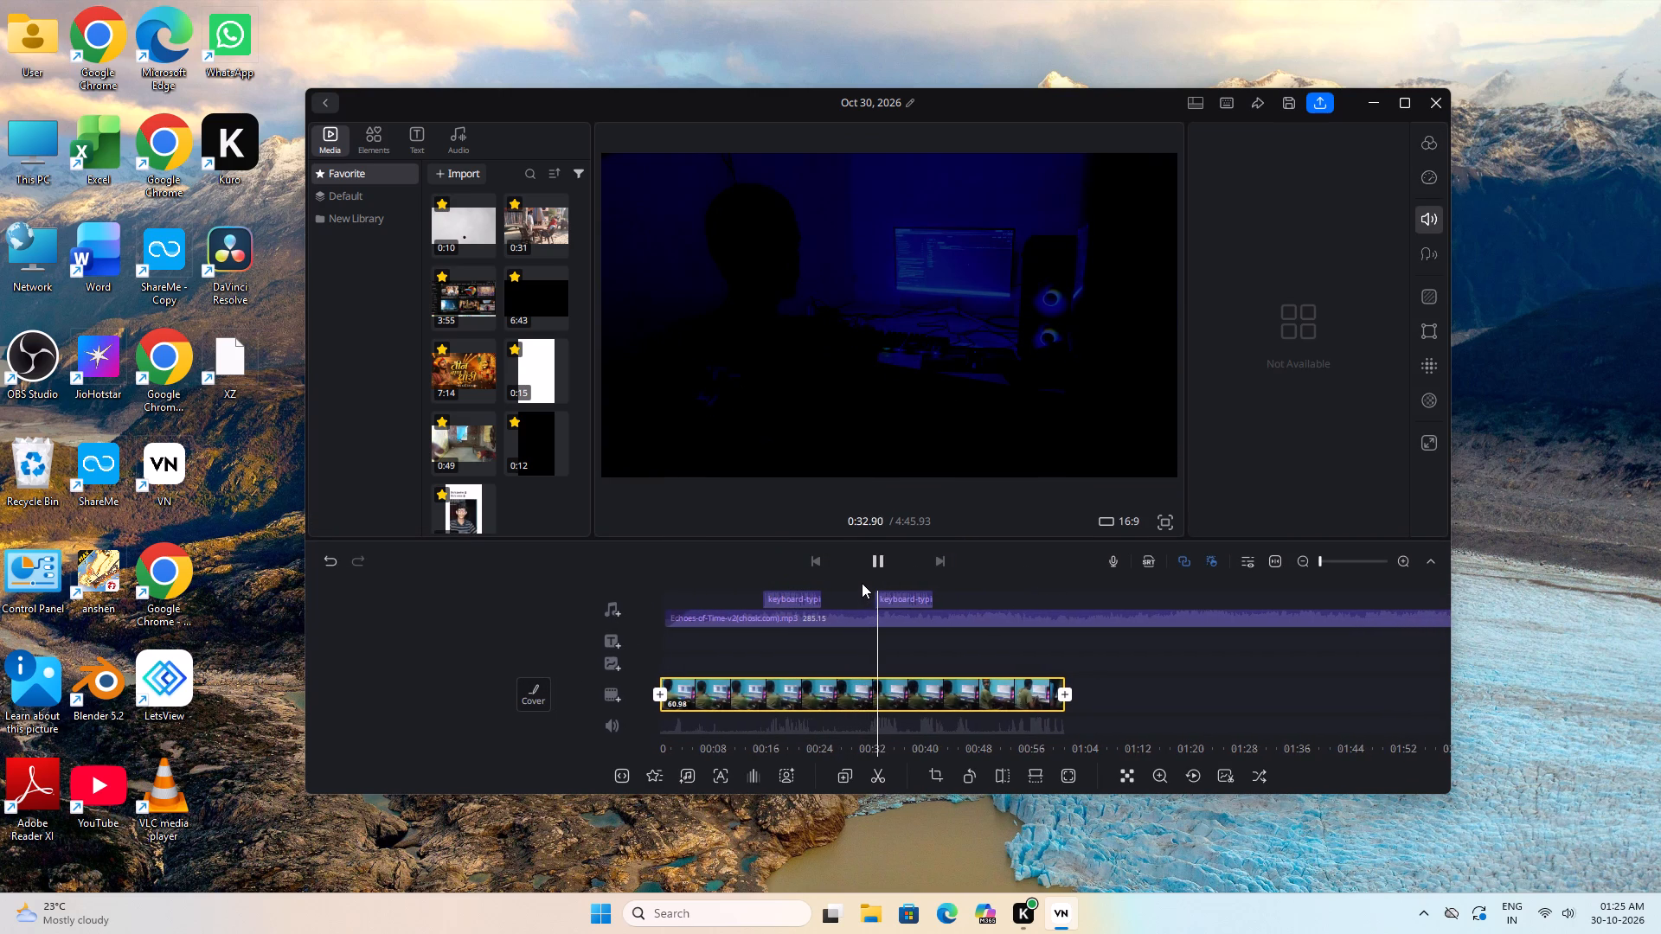
{"action": "left_click_drag", "start_coordinate": [978, 586], "coordinate": [1026, 586]}
{"action": "key", "text": "space"}
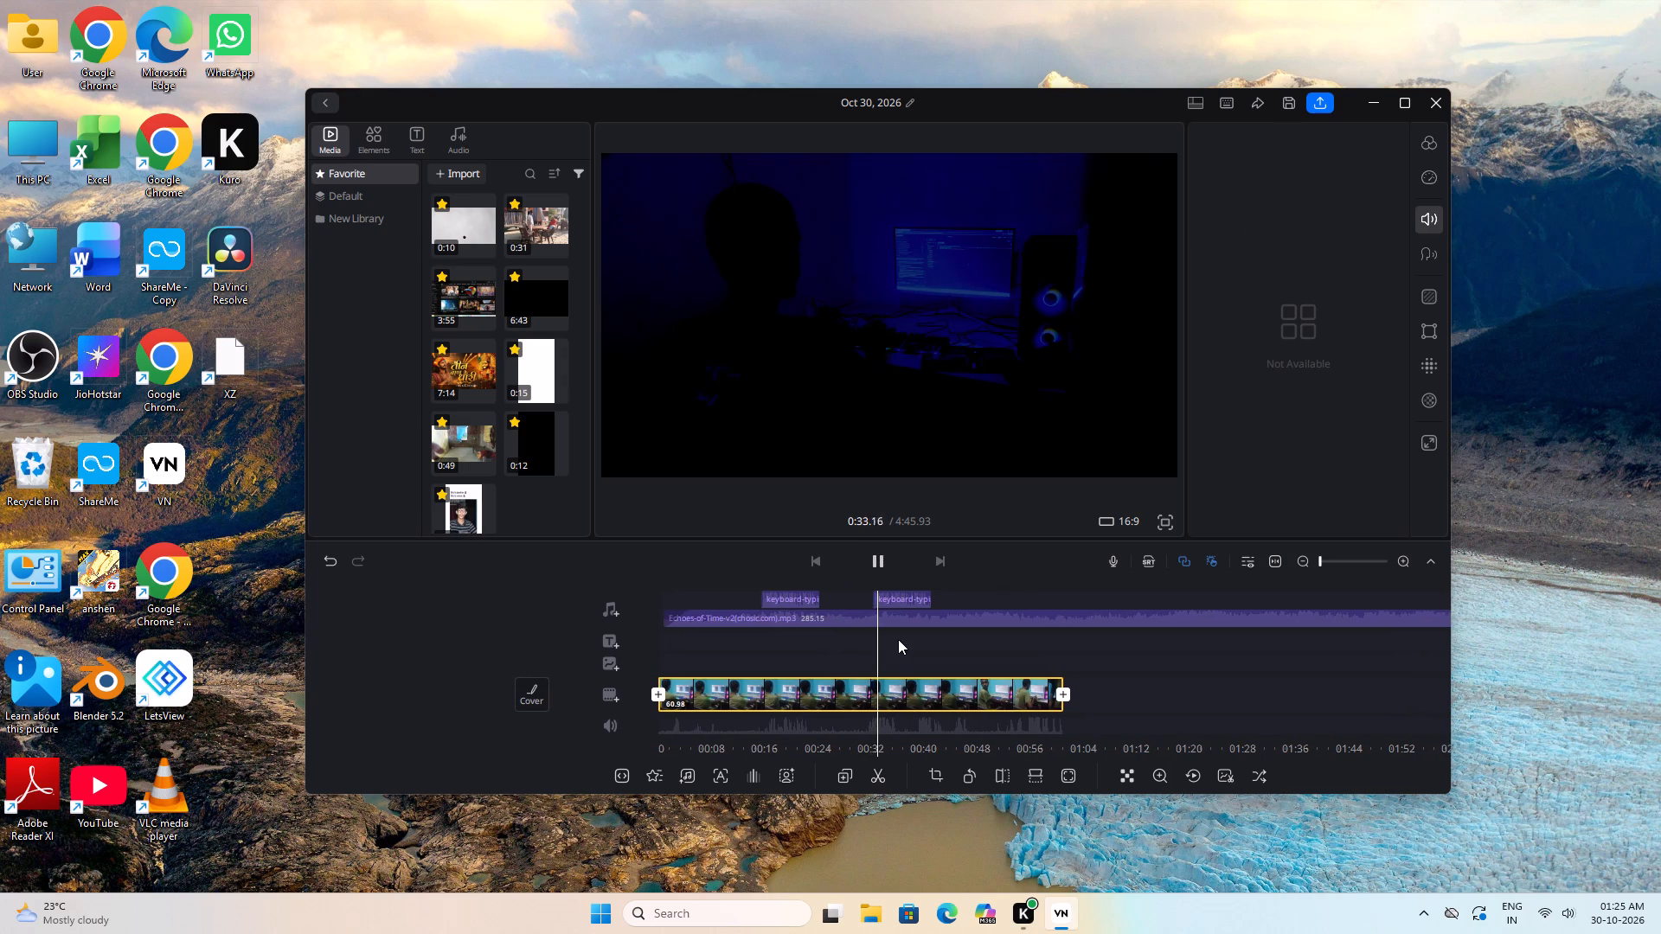
{"action": "left_click_drag", "start_coordinate": [959, 592], "coordinate": [992, 590]}
{"action": "left_click", "coordinate": [929, 595]}
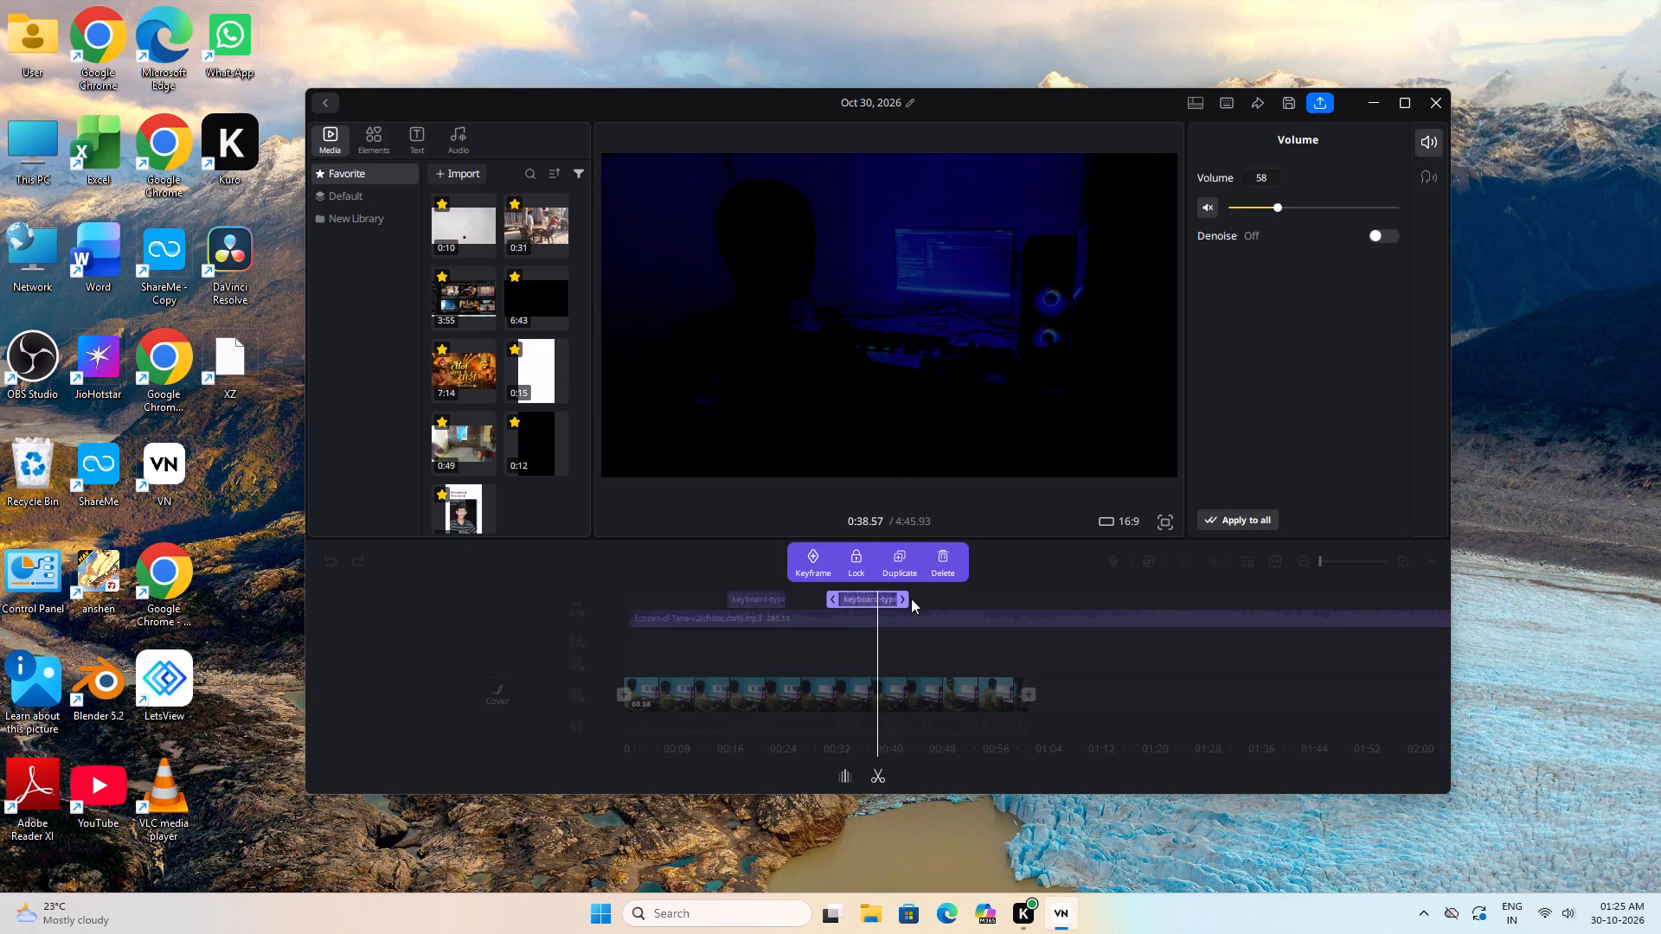
{"action": "left_click", "coordinate": [871, 598]}
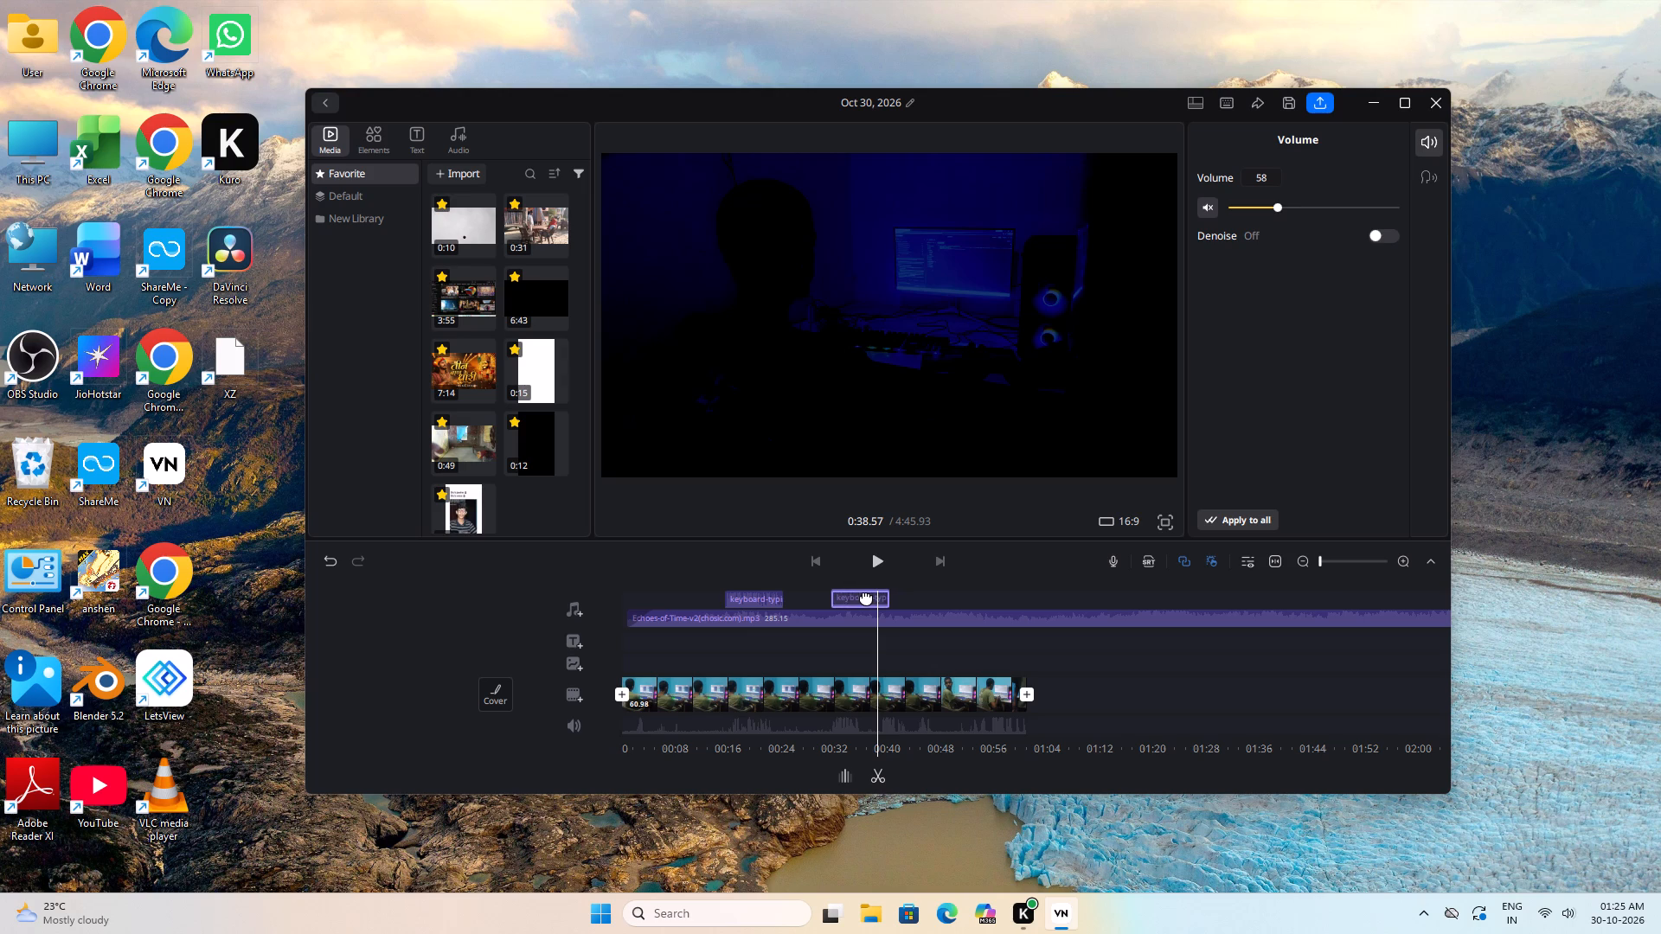
{"action": "left_click_drag", "start_coordinate": [953, 585], "coordinate": [1031, 591]}
{"action": "left_click", "coordinate": [1031, 591]}
{"action": "left_click_drag", "start_coordinate": [1004, 595], "coordinate": [1084, 609]}
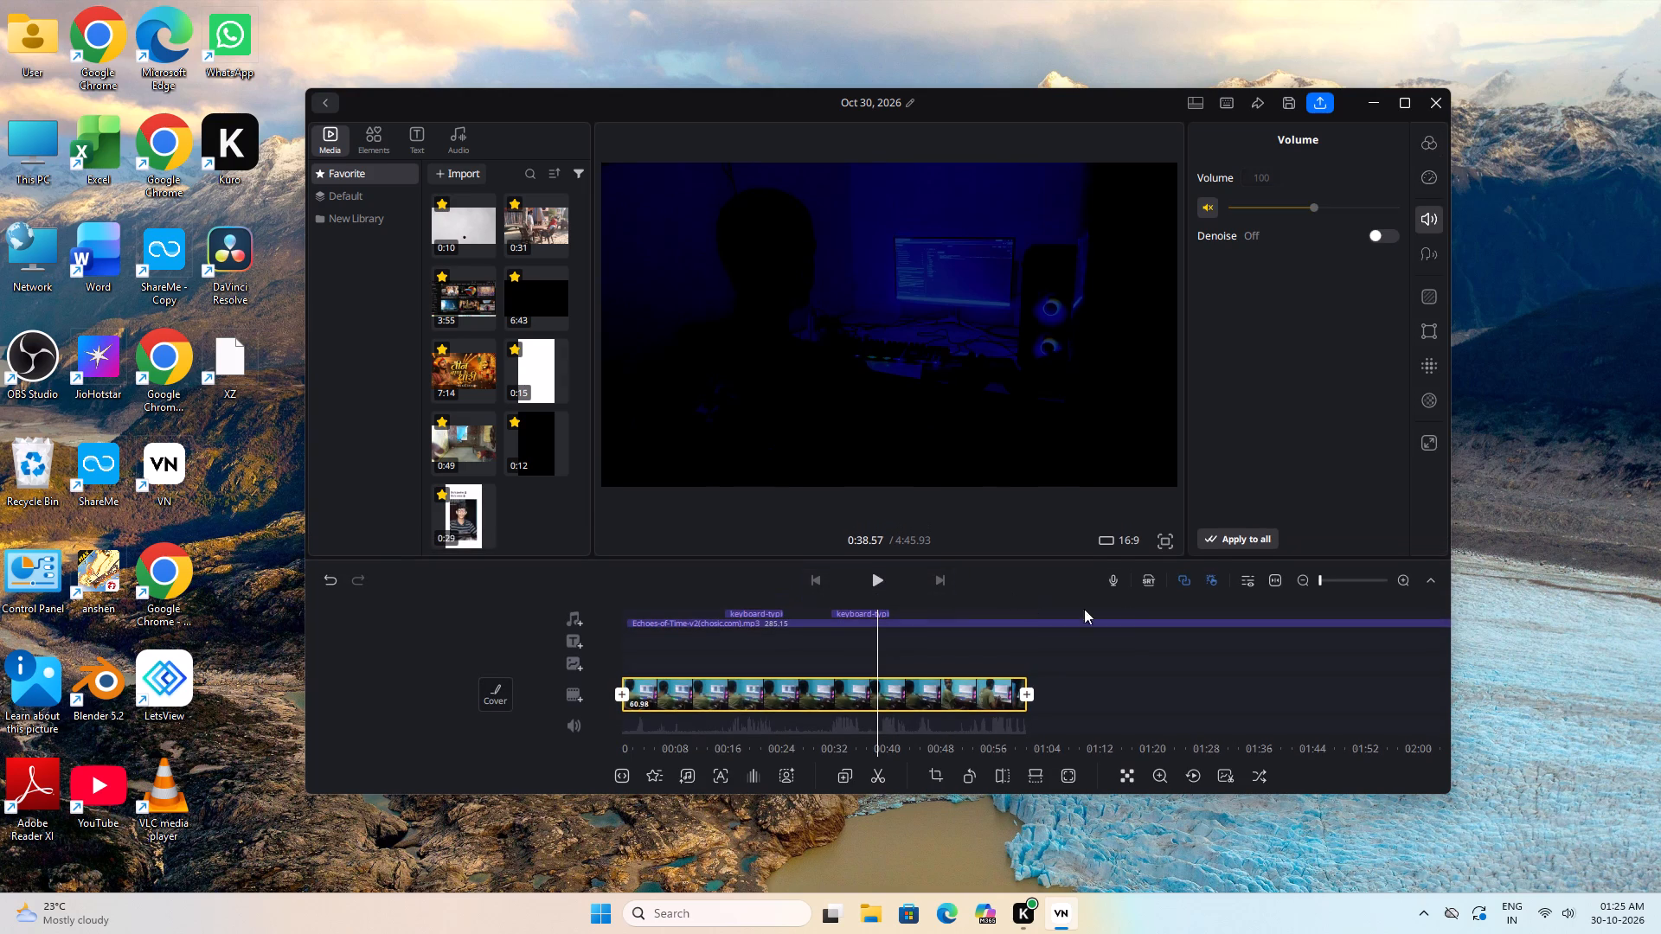
Split the copied keyboard typing clip at about 0:36 and delete the part after the cut.
{"action": "left_click_drag", "start_coordinate": [1084, 609], "coordinate": [1125, 610]}
{"action": "left_click_drag", "start_coordinate": [940, 611], "coordinate": [1006, 612]}
{"action": "key", "text": "space"}
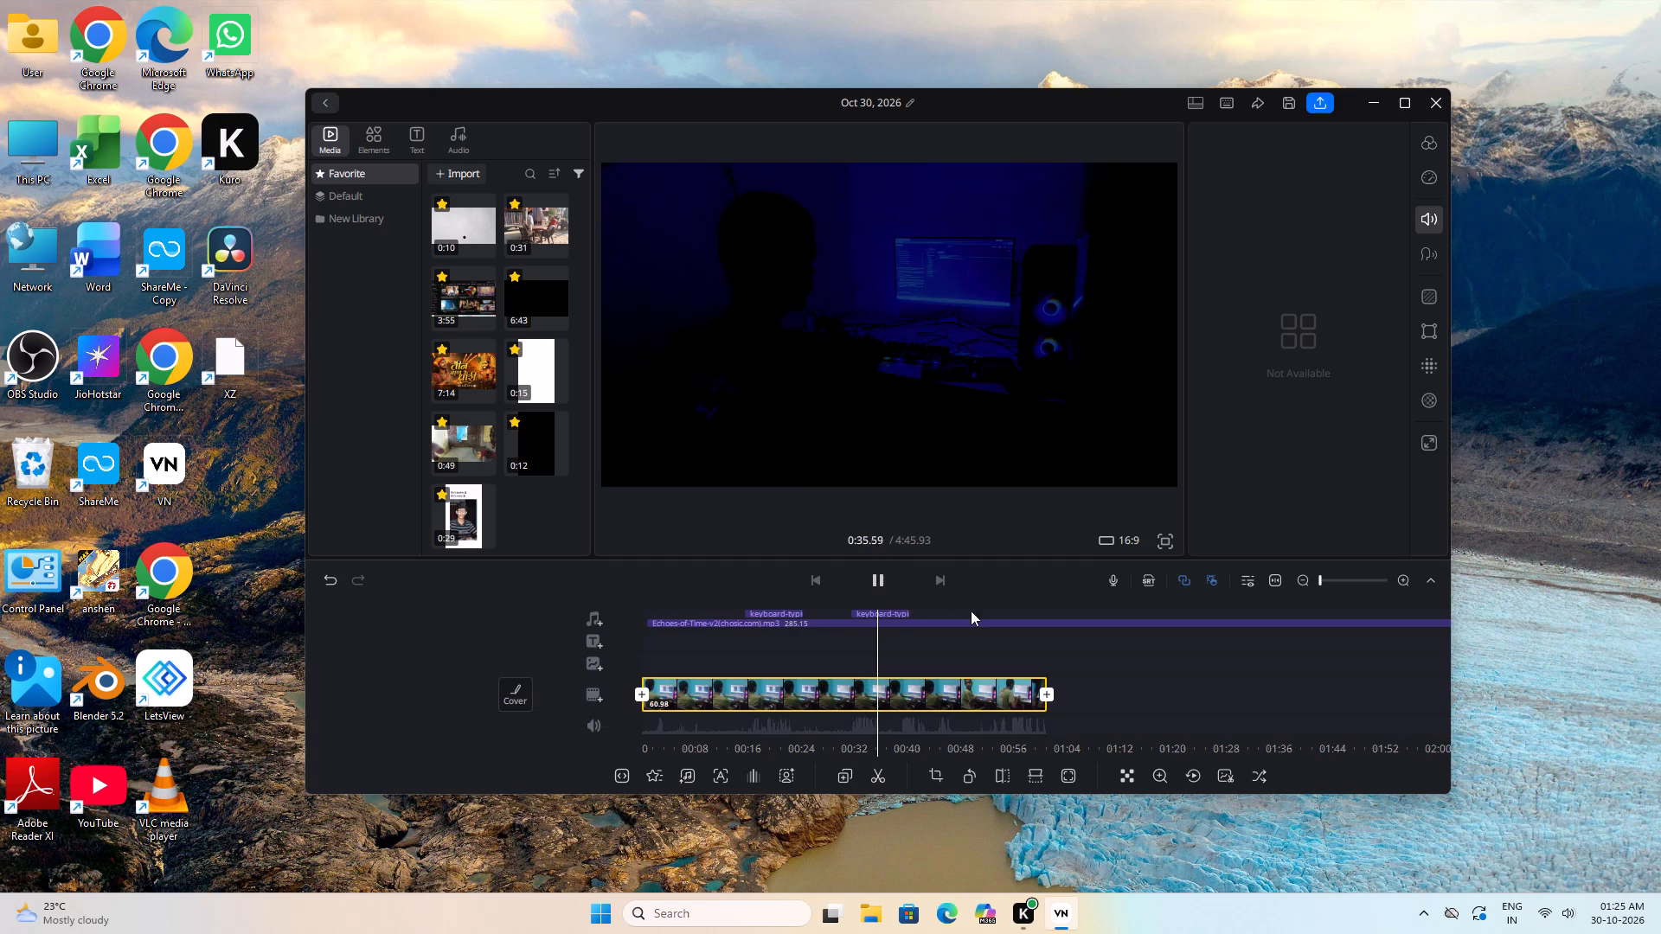
{"action": "key", "text": "space"}
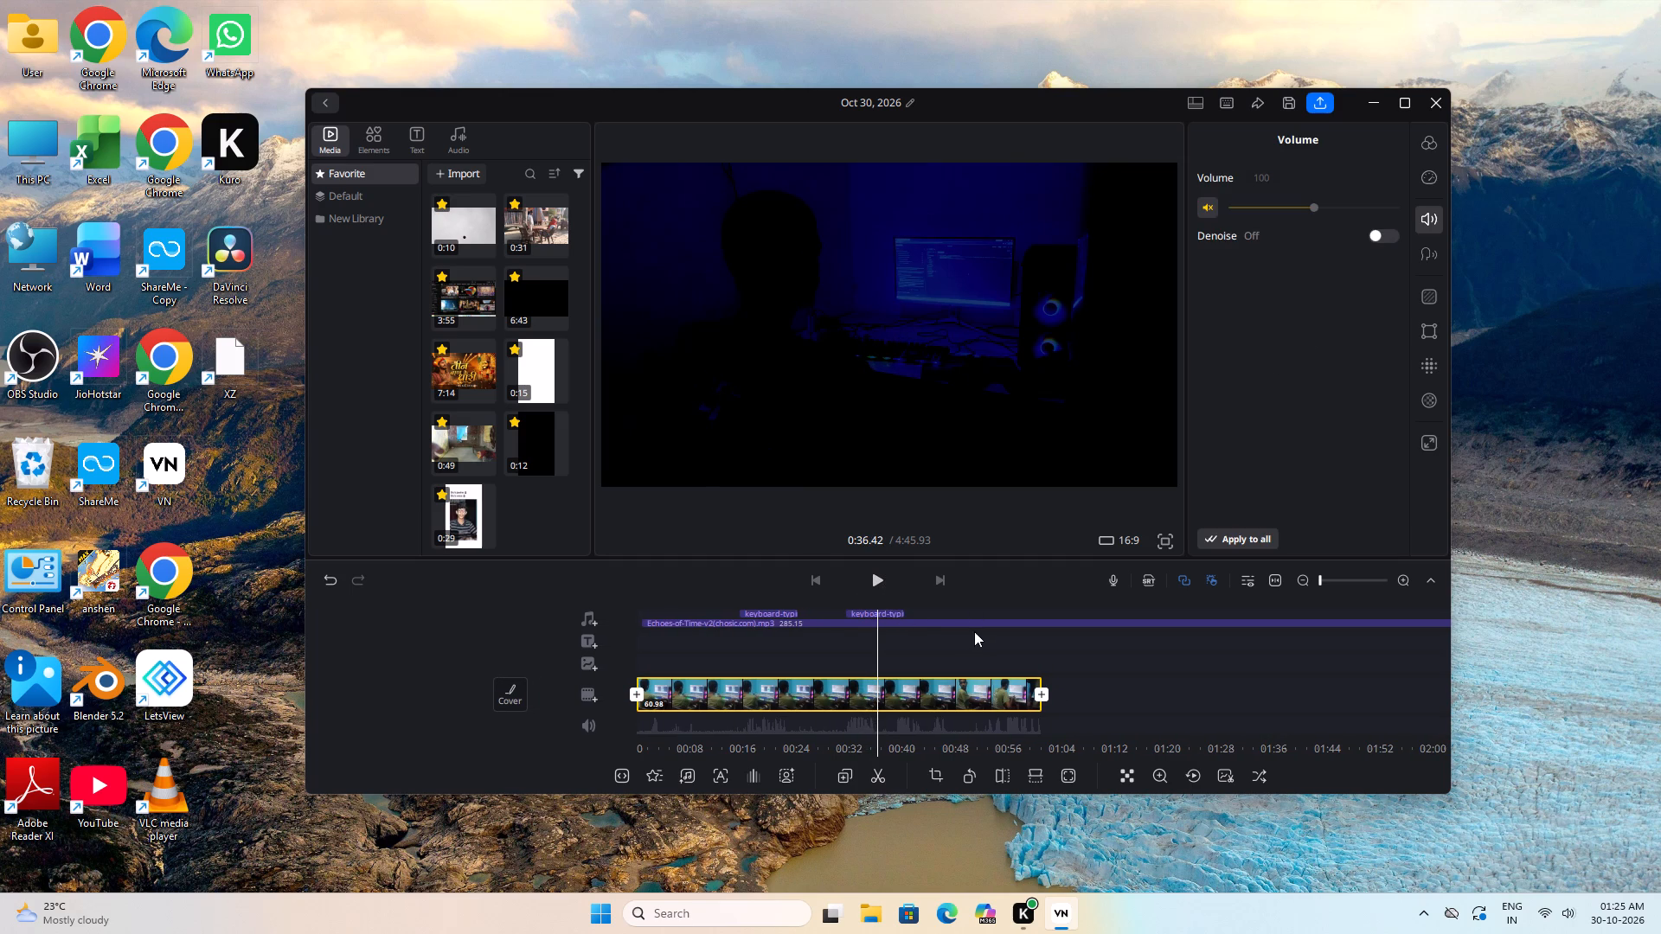
{"action": "left_click", "coordinate": [883, 607]}
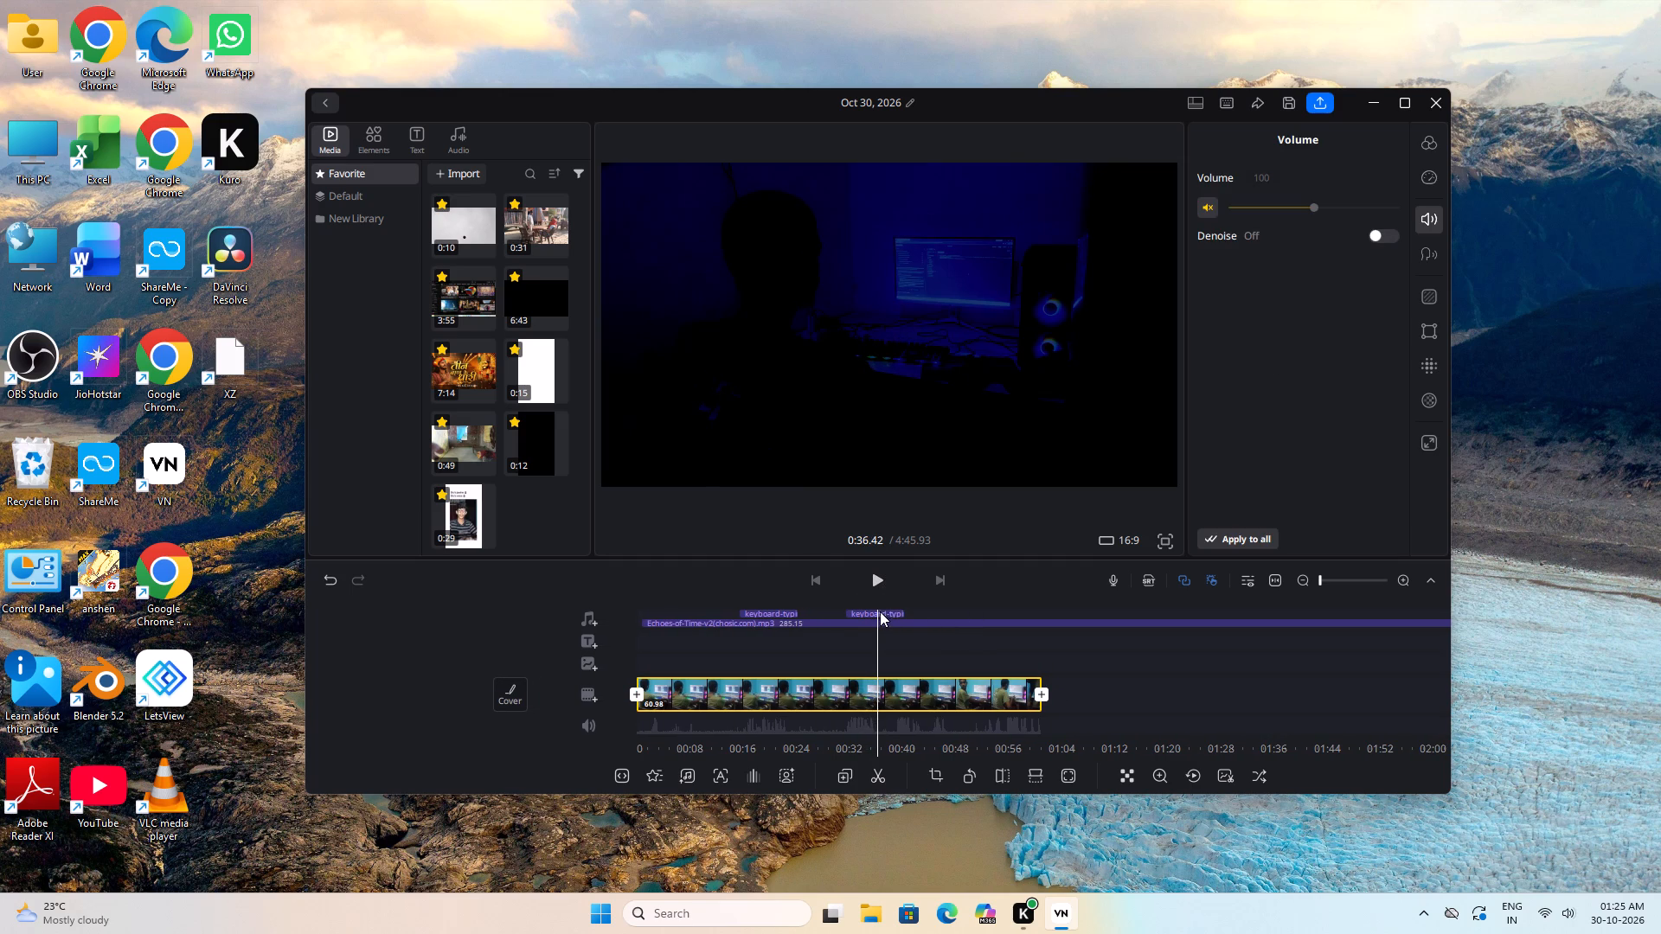
{"action": "left_click", "coordinate": [878, 610]}
{"action": "left_click", "coordinate": [882, 779]}
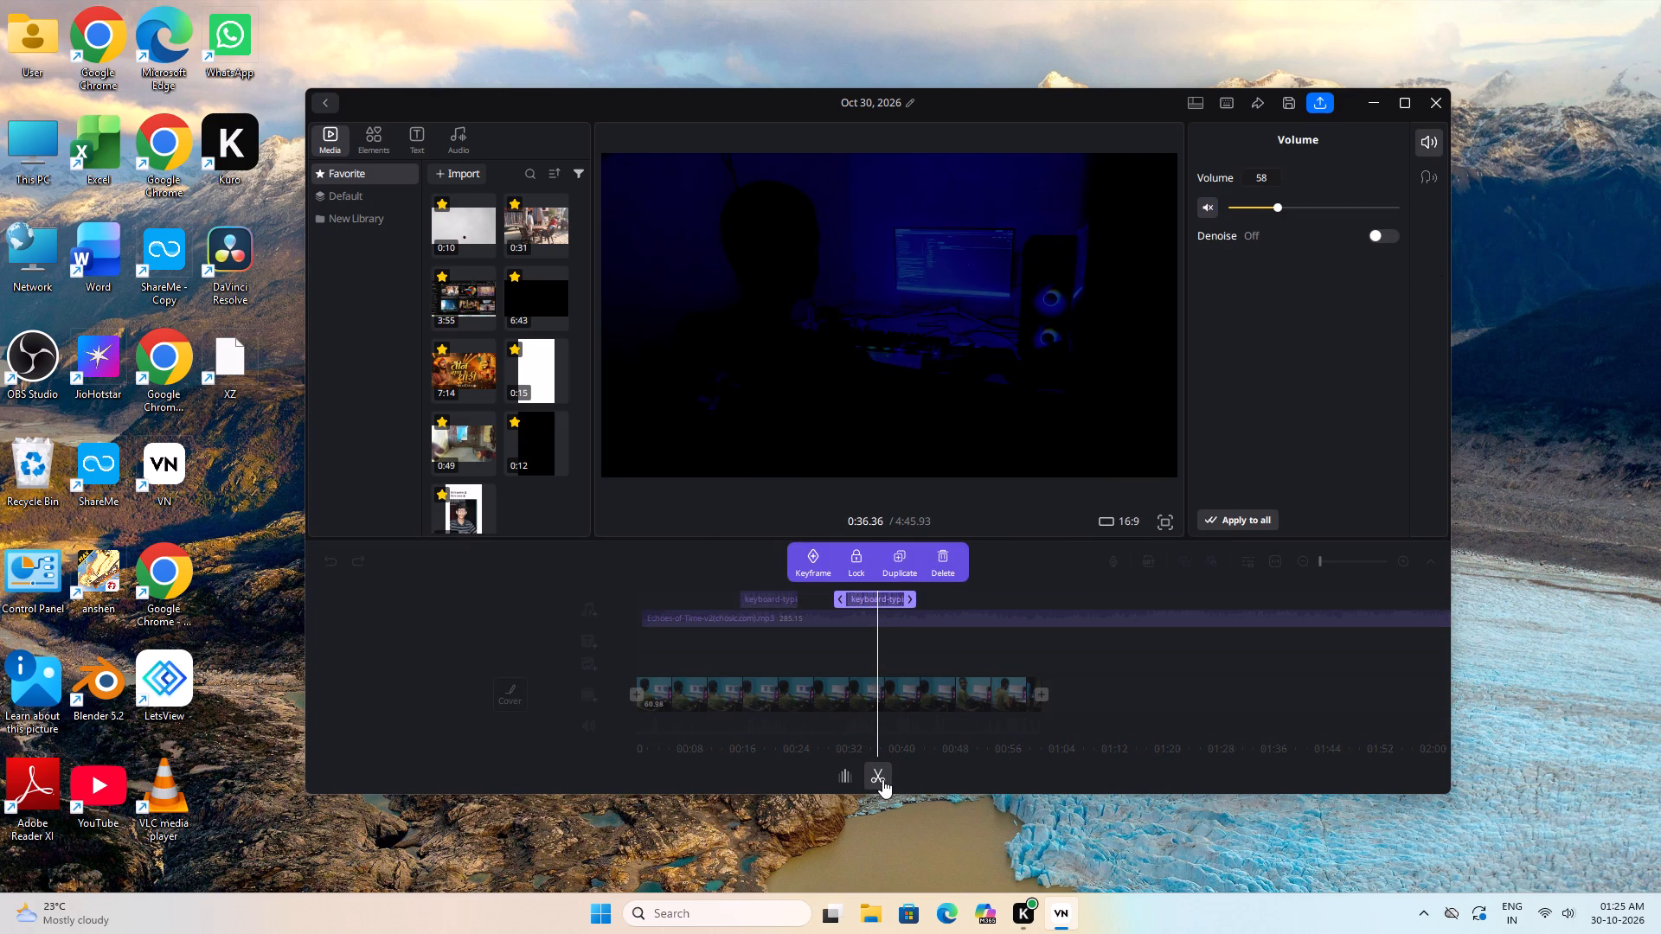
{"action": "left_click", "coordinate": [895, 599]}
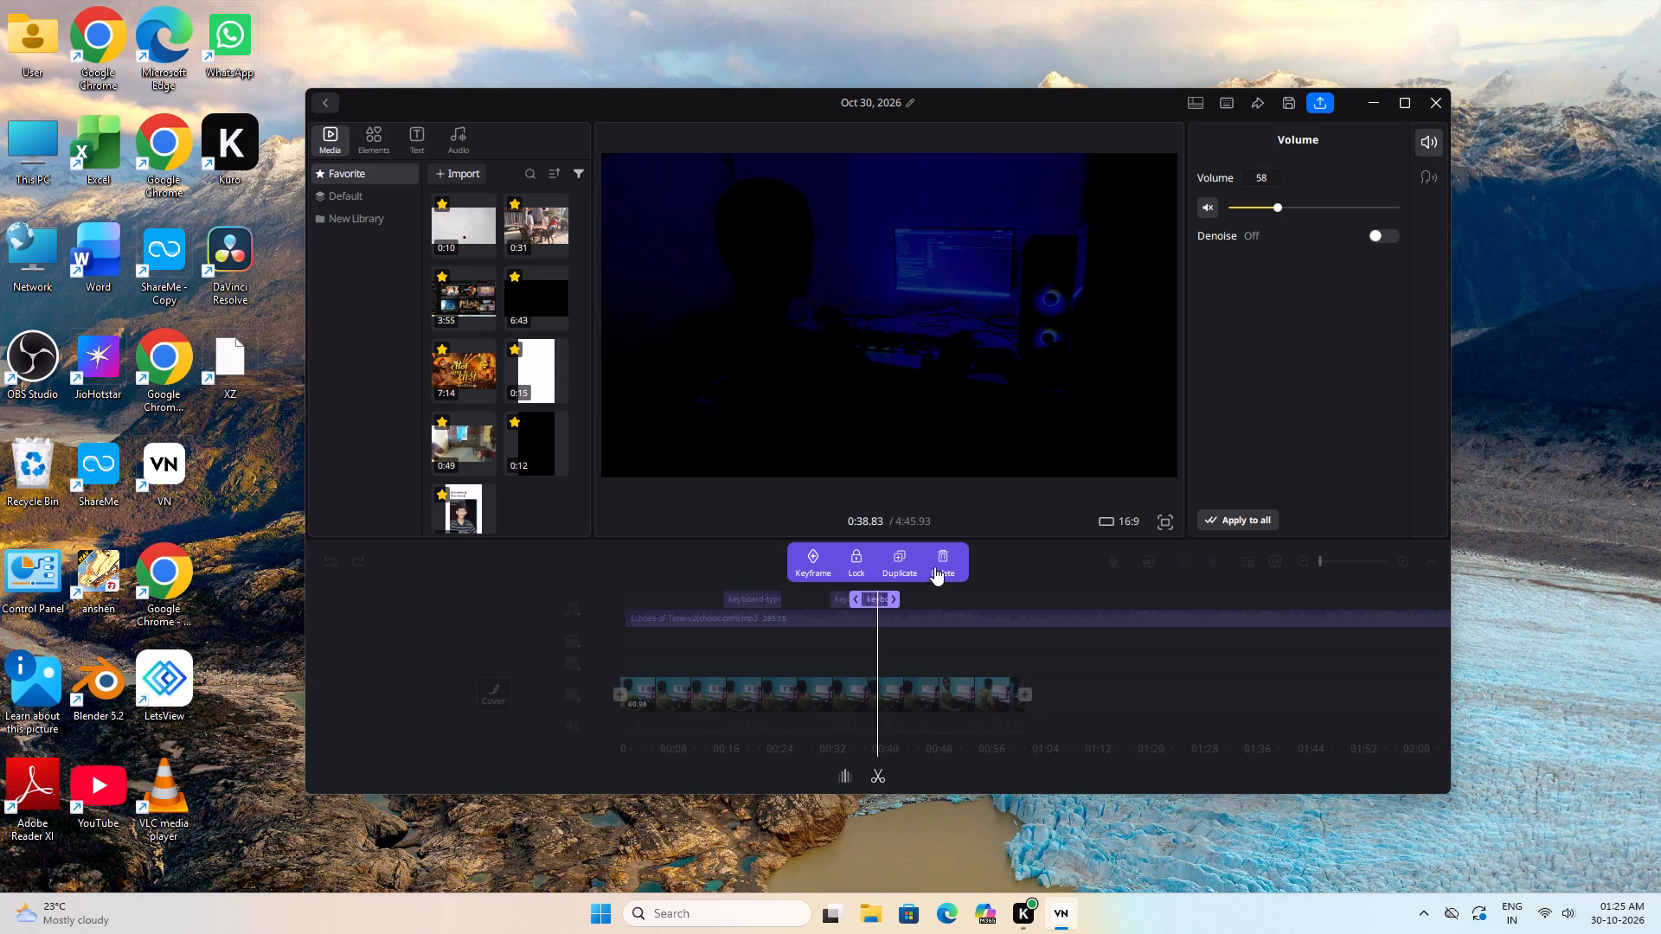
{"action": "left_click", "coordinate": [940, 556]}
Play back the start of the first keyboard typing clip, stopping the playhead at 0:17.
{"action": "left_click_drag", "start_coordinate": [931, 648], "coordinate": [988, 651]}
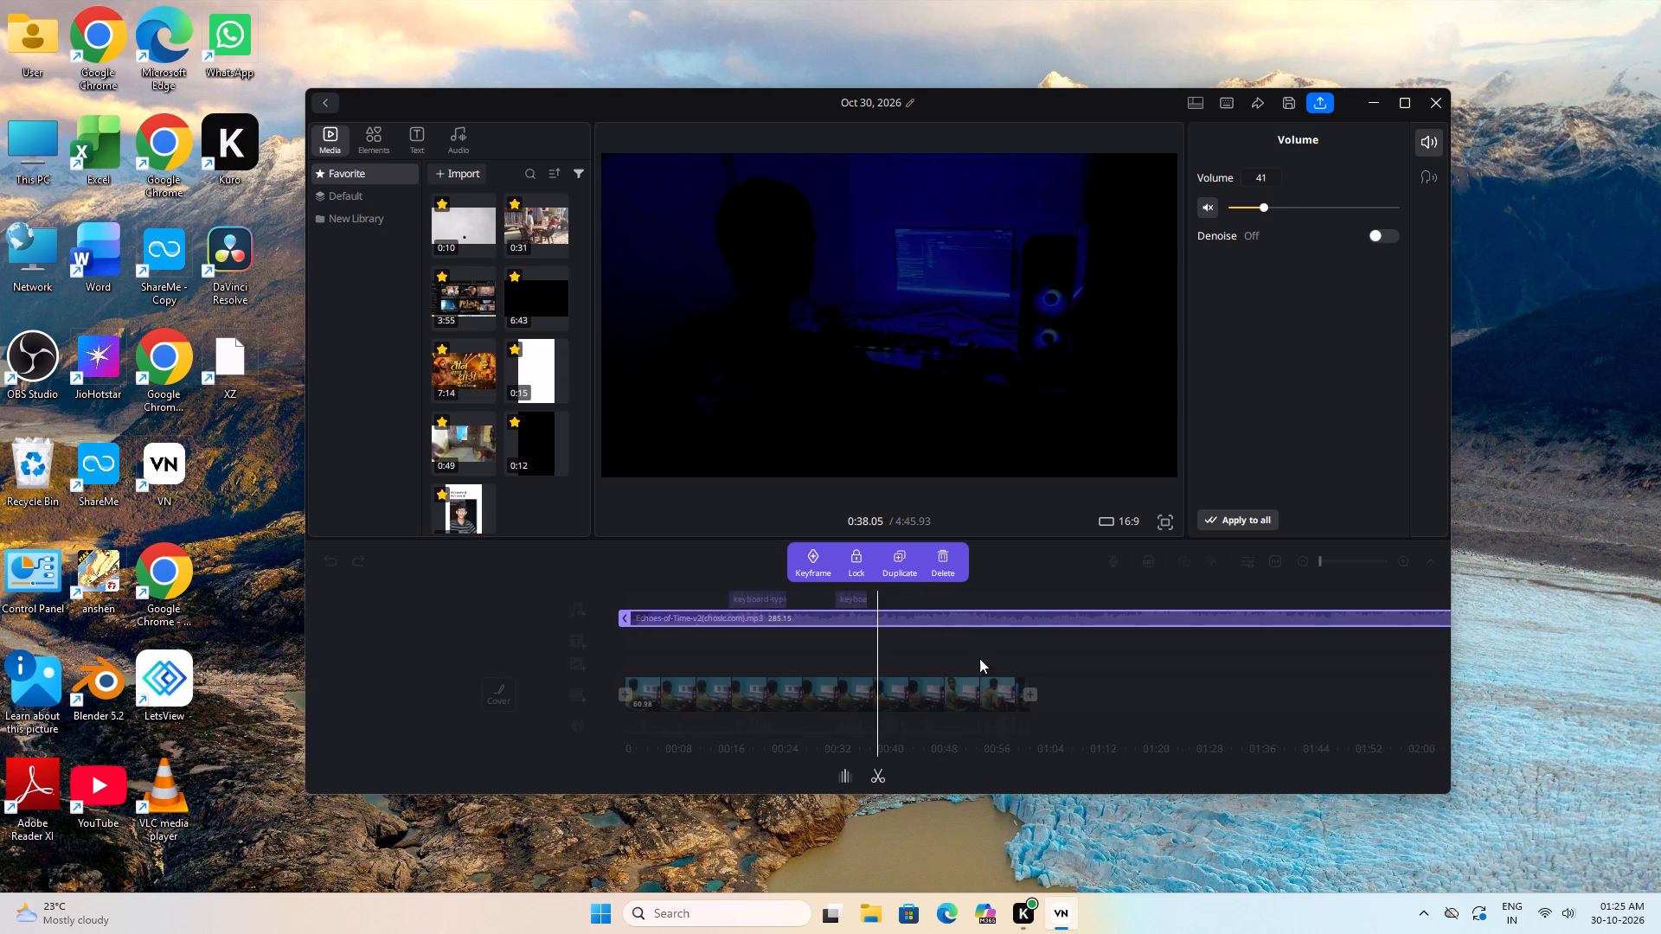
{"action": "left_click_drag", "start_coordinate": [955, 658], "coordinate": [1074, 661]}
{"action": "left_click", "coordinate": [1040, 599]}
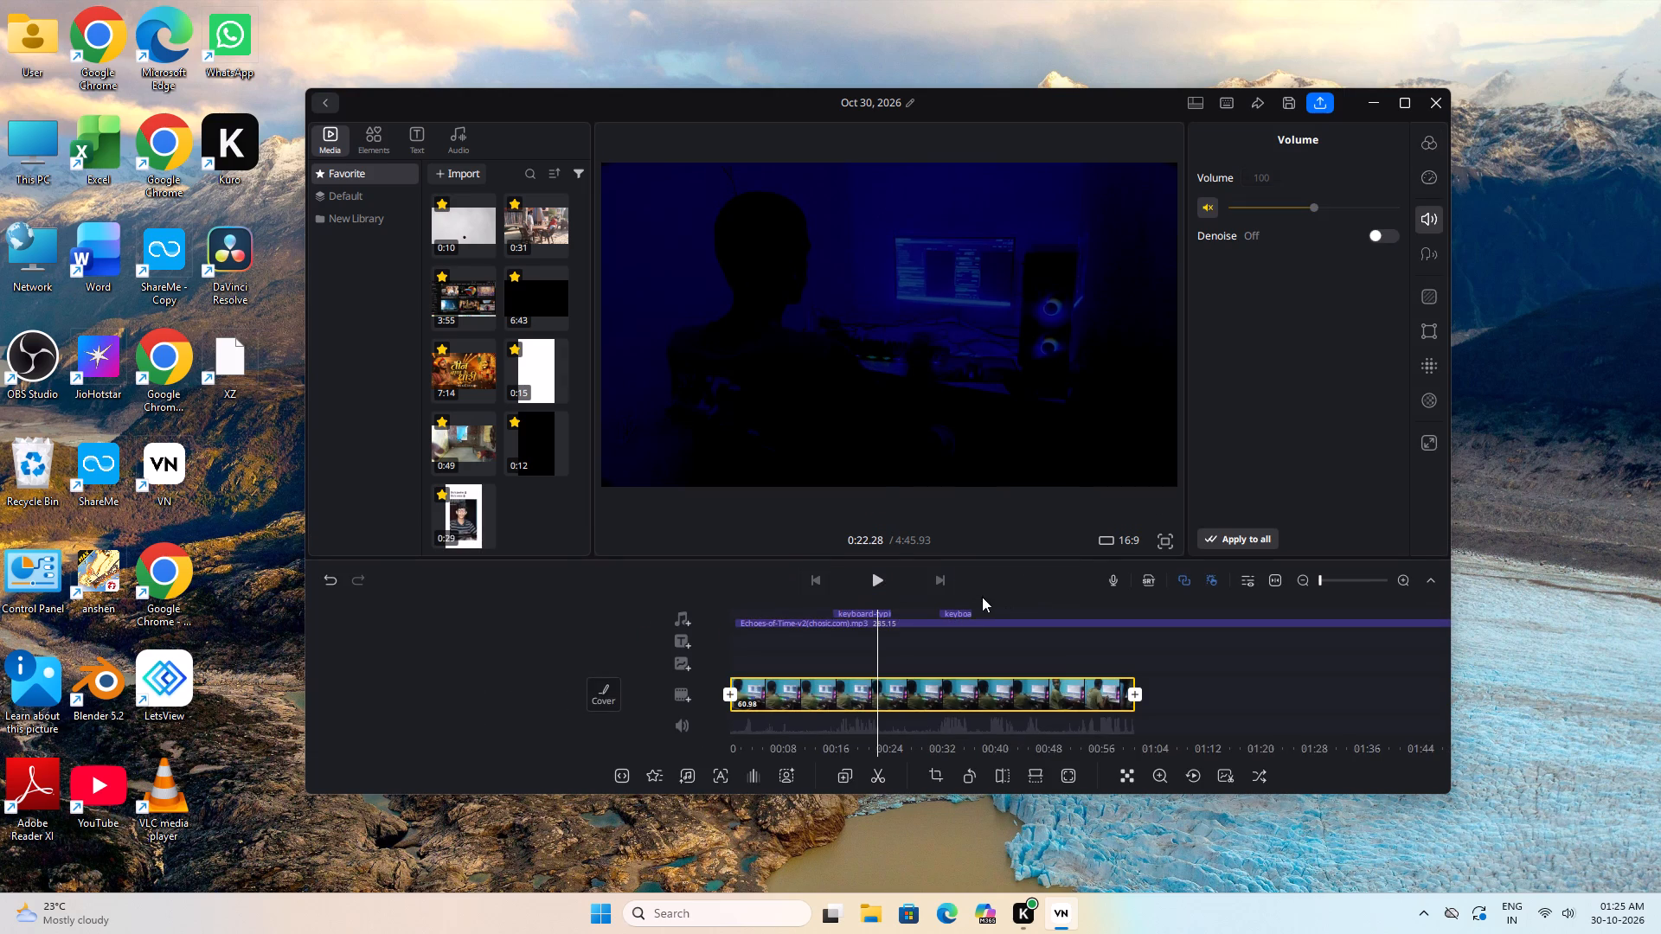
{"action": "left_click_drag", "start_coordinate": [979, 602], "coordinate": [1061, 610]}
{"action": "key", "text": "space"}
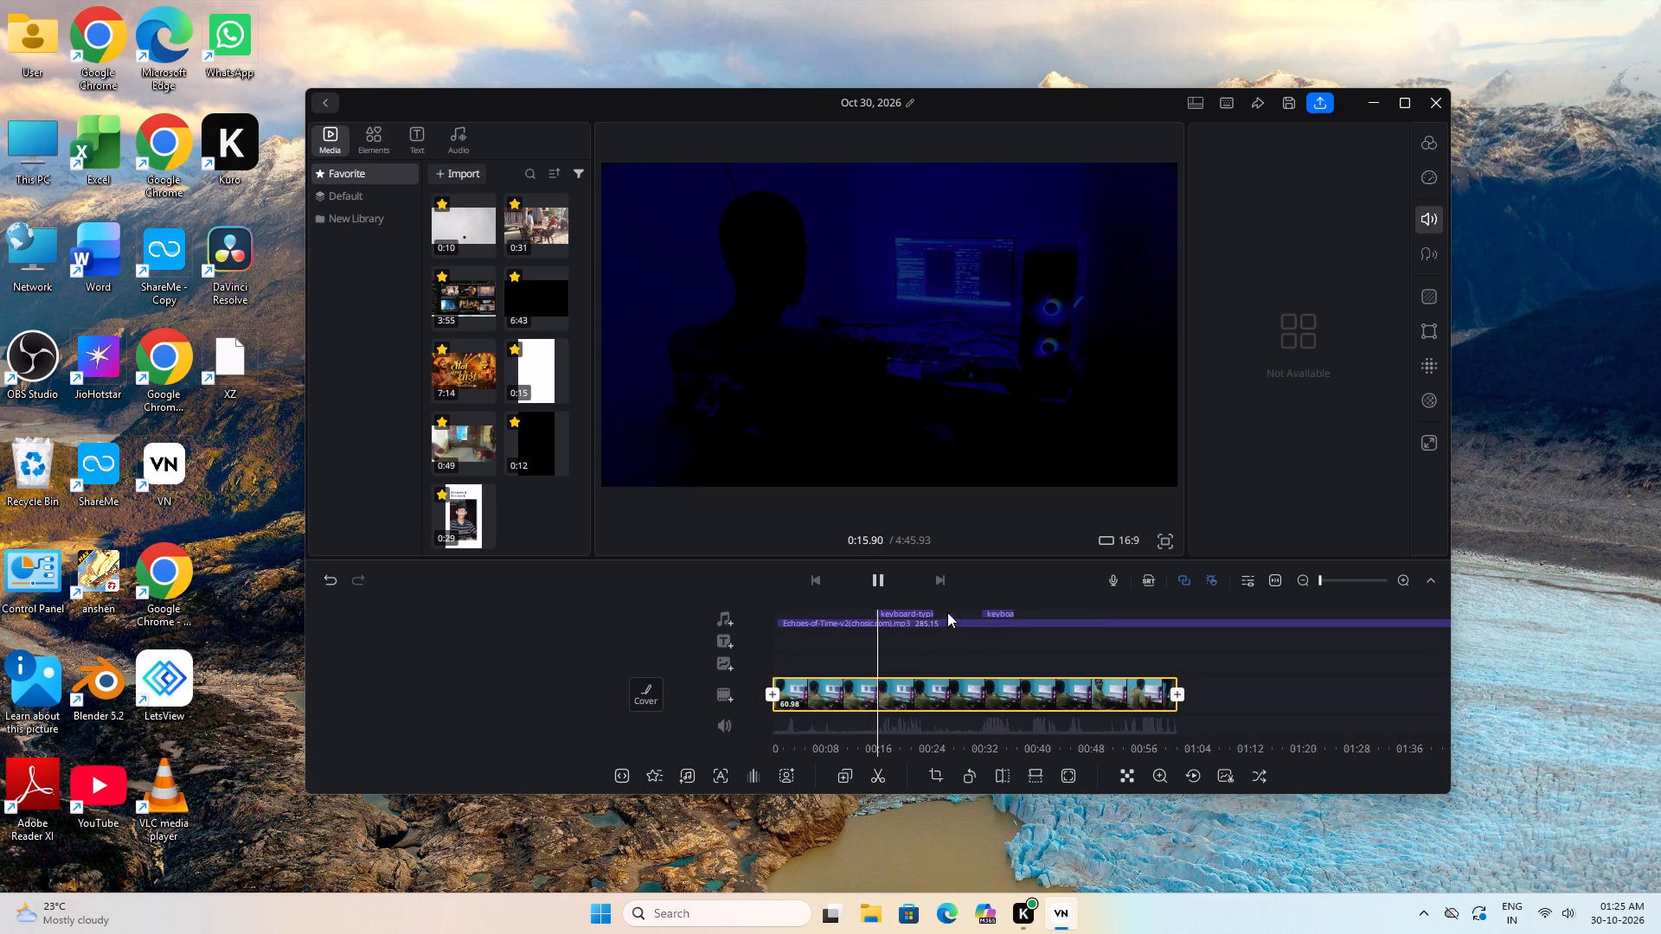
{"action": "left_click", "coordinate": [886, 578]}
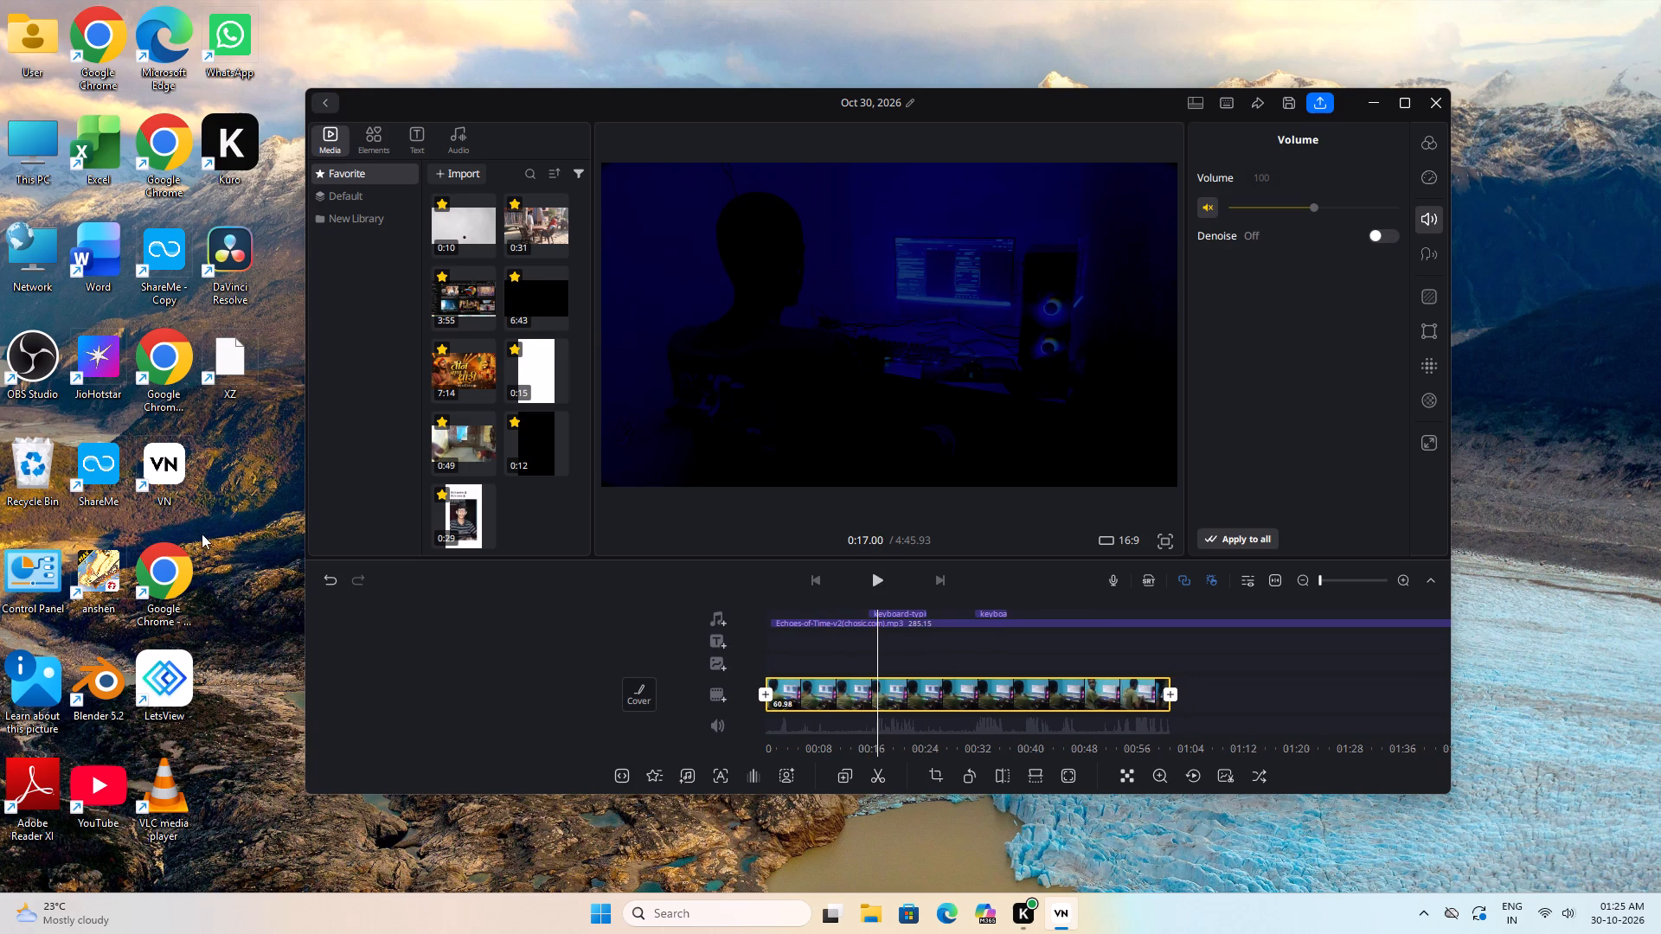
Switch to Chrome, search for "mouse clicck sound effect my instant" and open the Myinstants Mouse Click Soundboard page.
{"action": "double_click", "coordinate": [175, 570]}
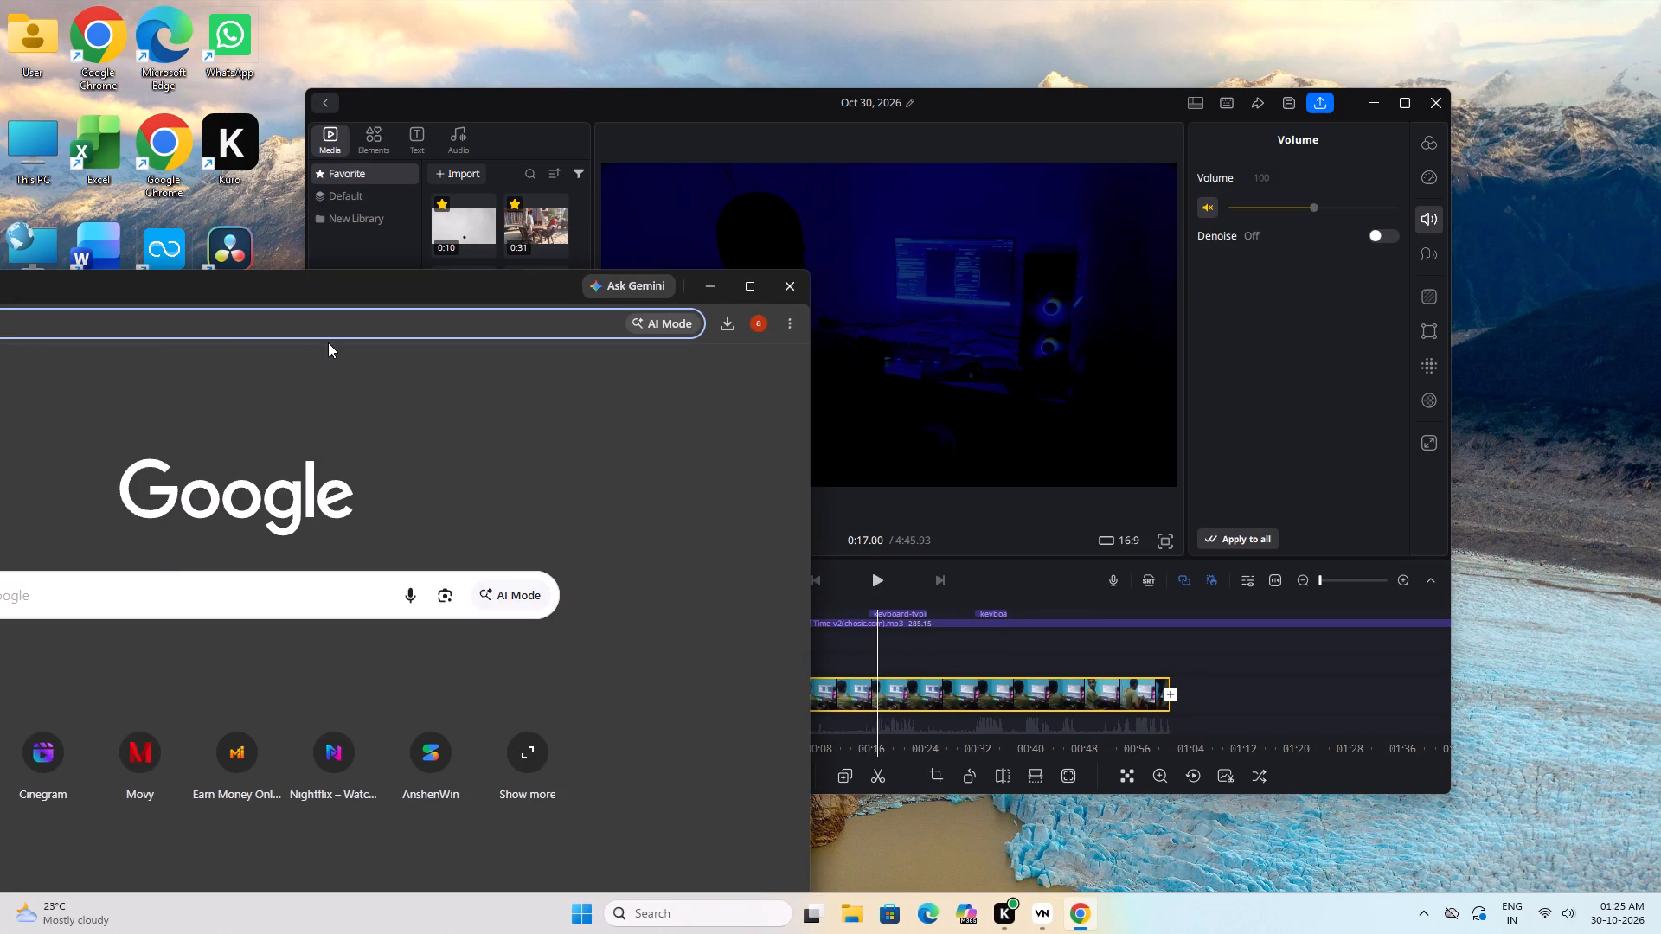
{"action": "left_click", "coordinate": [342, 327]}
{"action": "type", "text": "mouse clicck sound effect my in"}
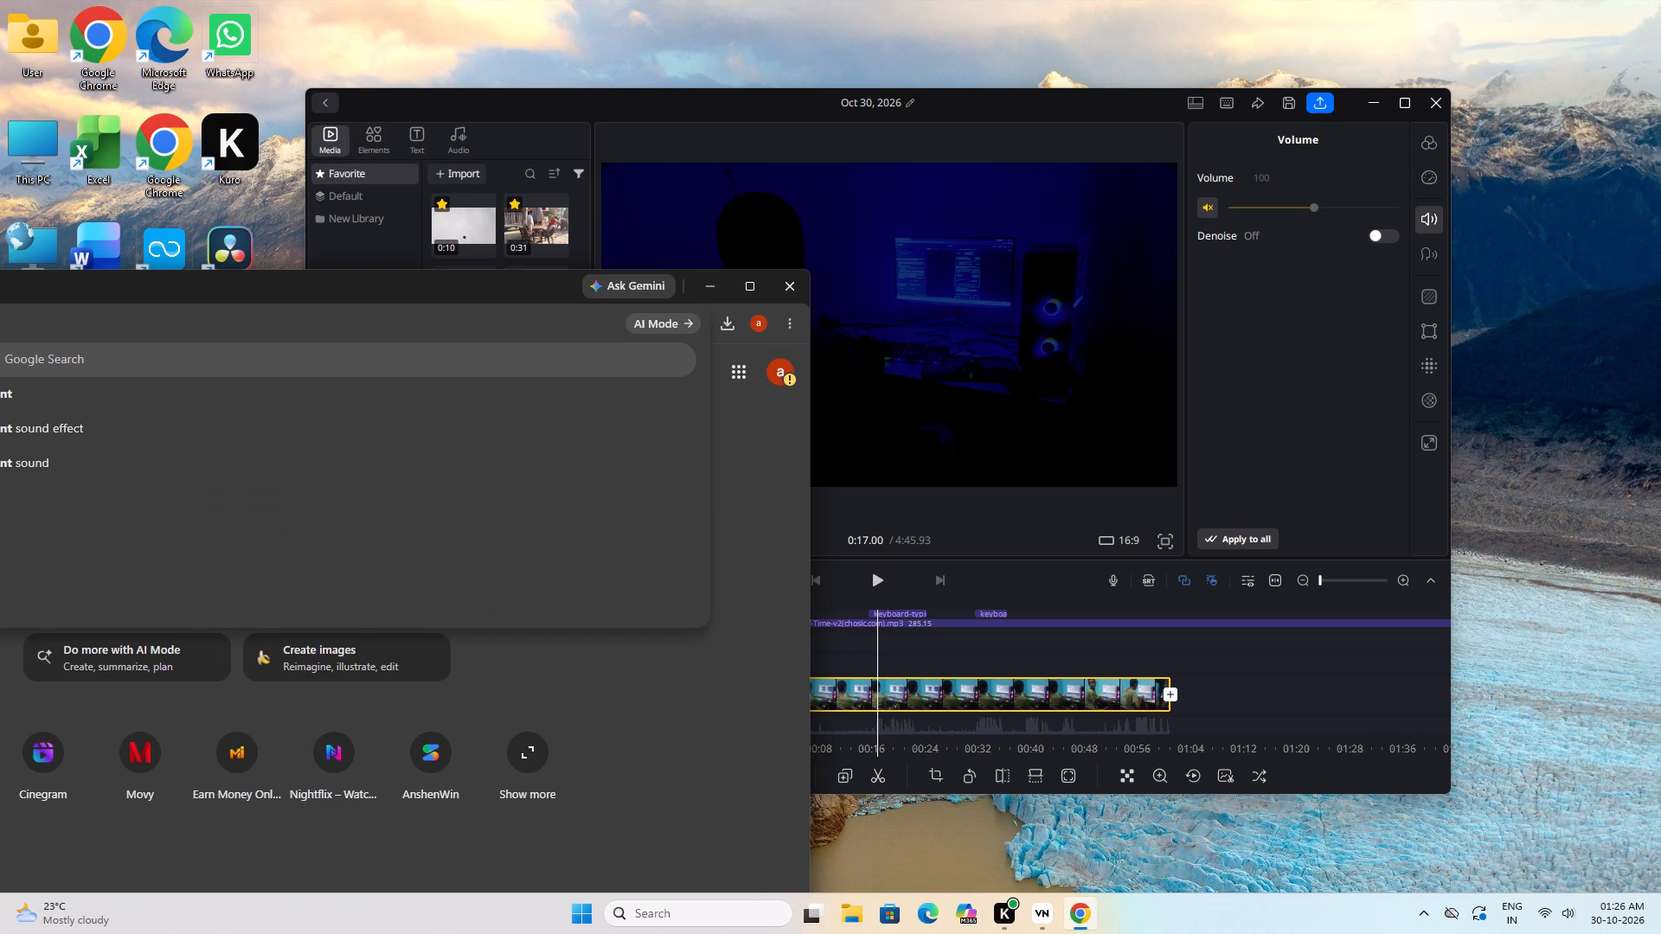
{"action": "type", "text": "stant"}
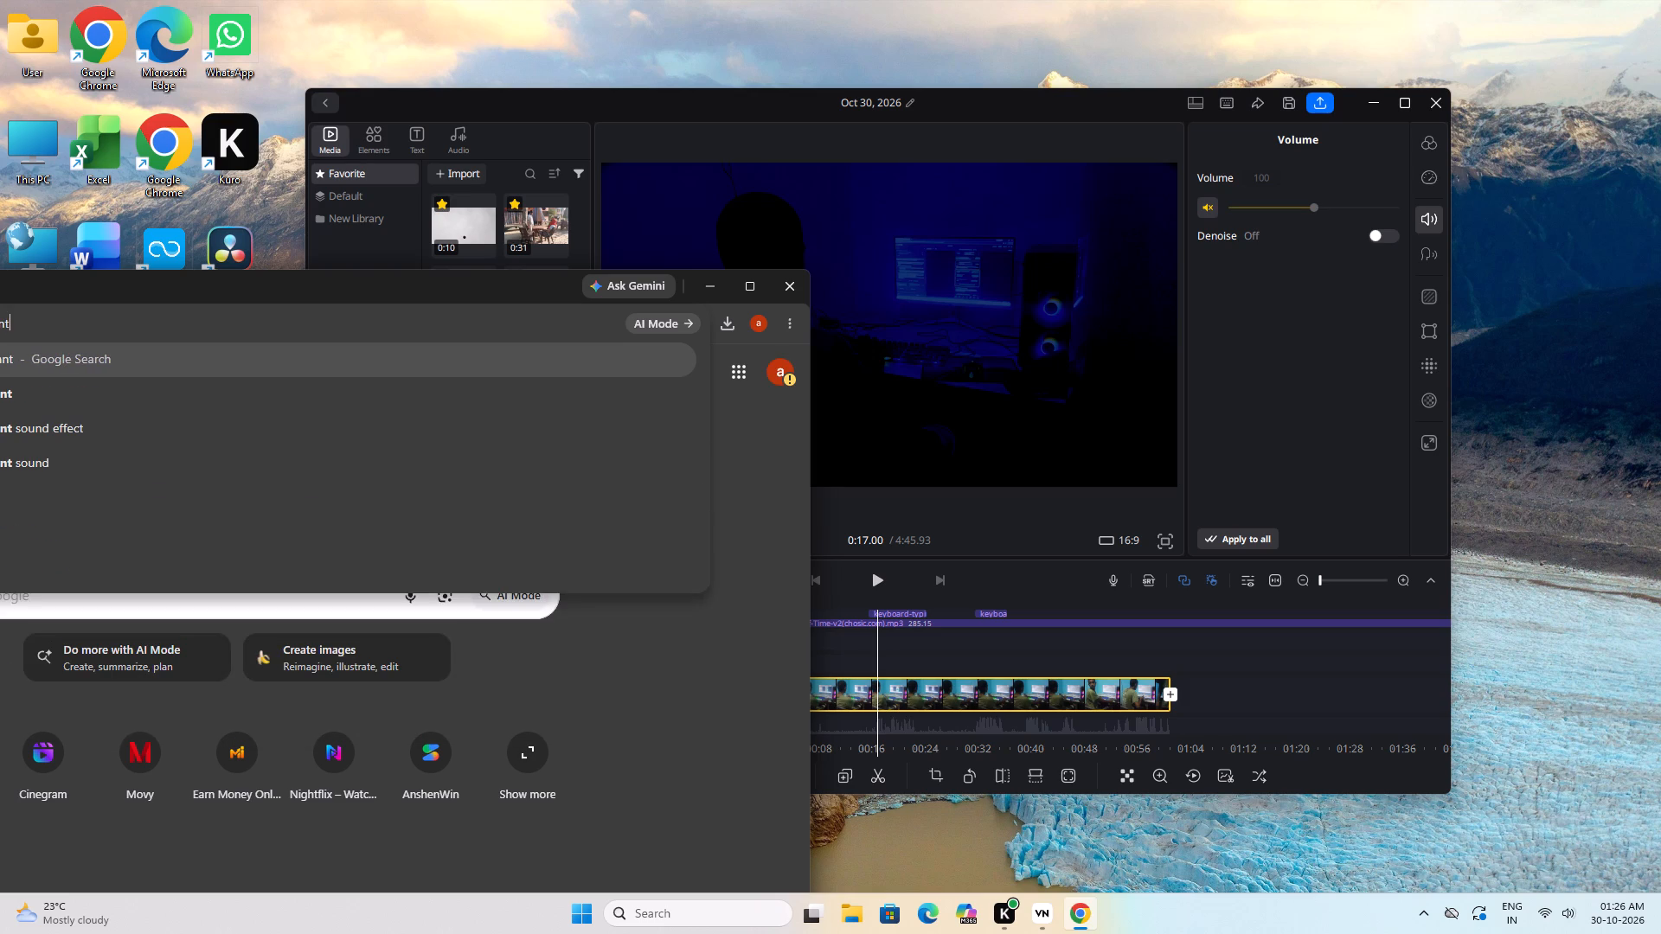
{"action": "key", "text": "Return"}
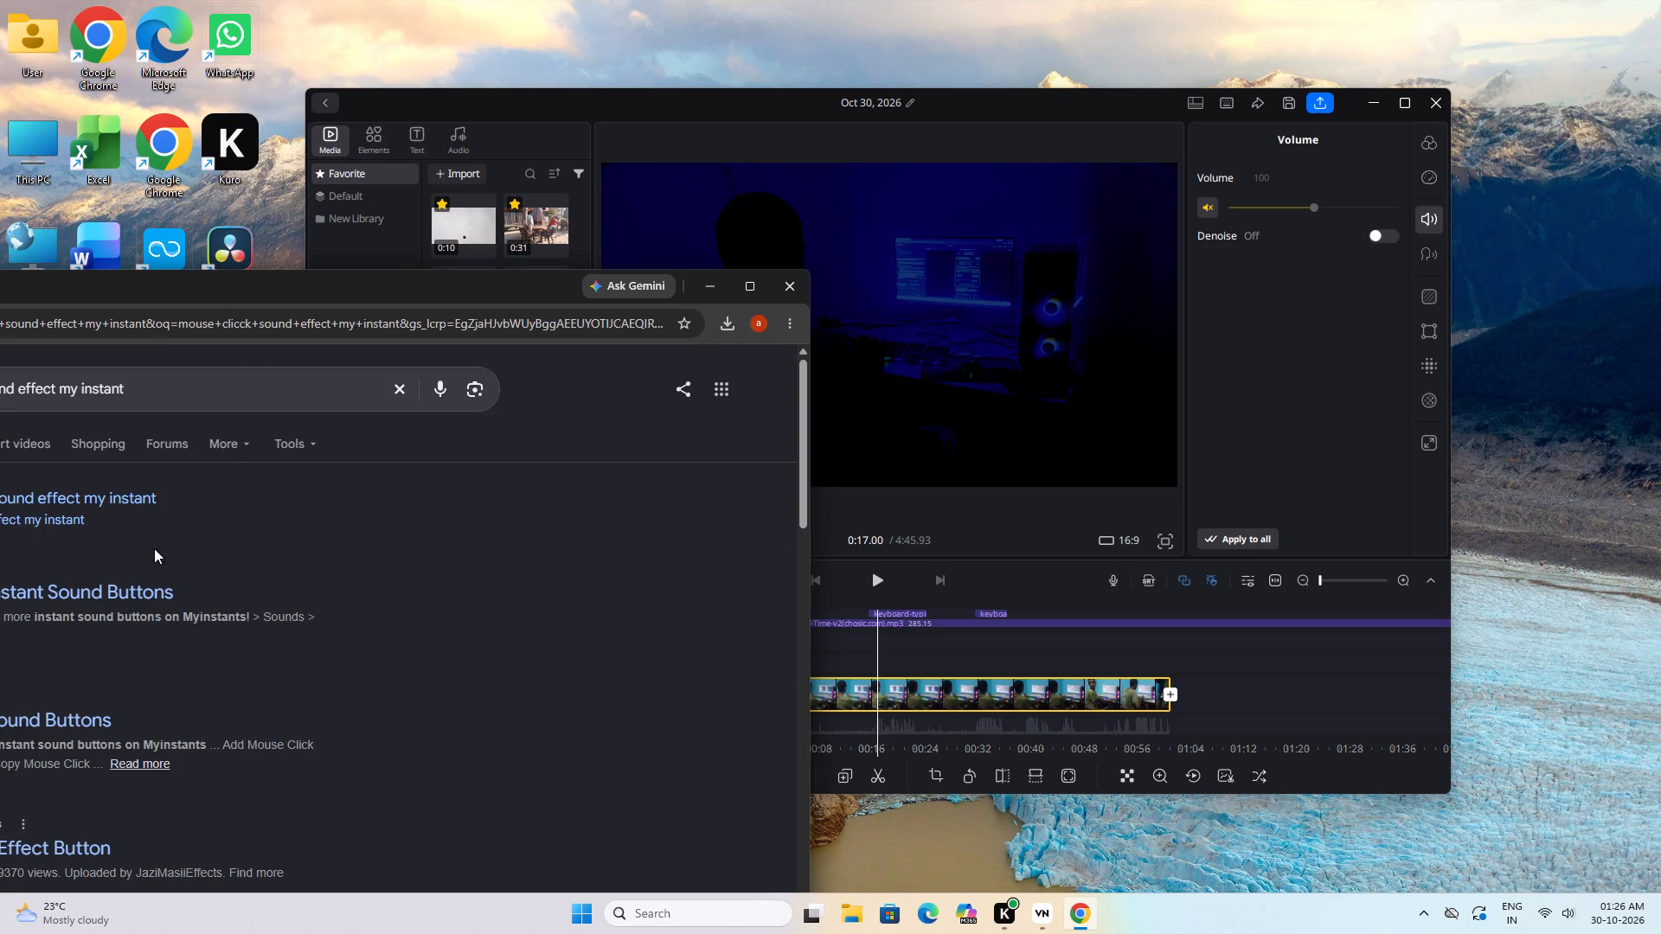
{"action": "left_click_drag", "start_coordinate": [285, 281], "coordinate": [426, 193]}
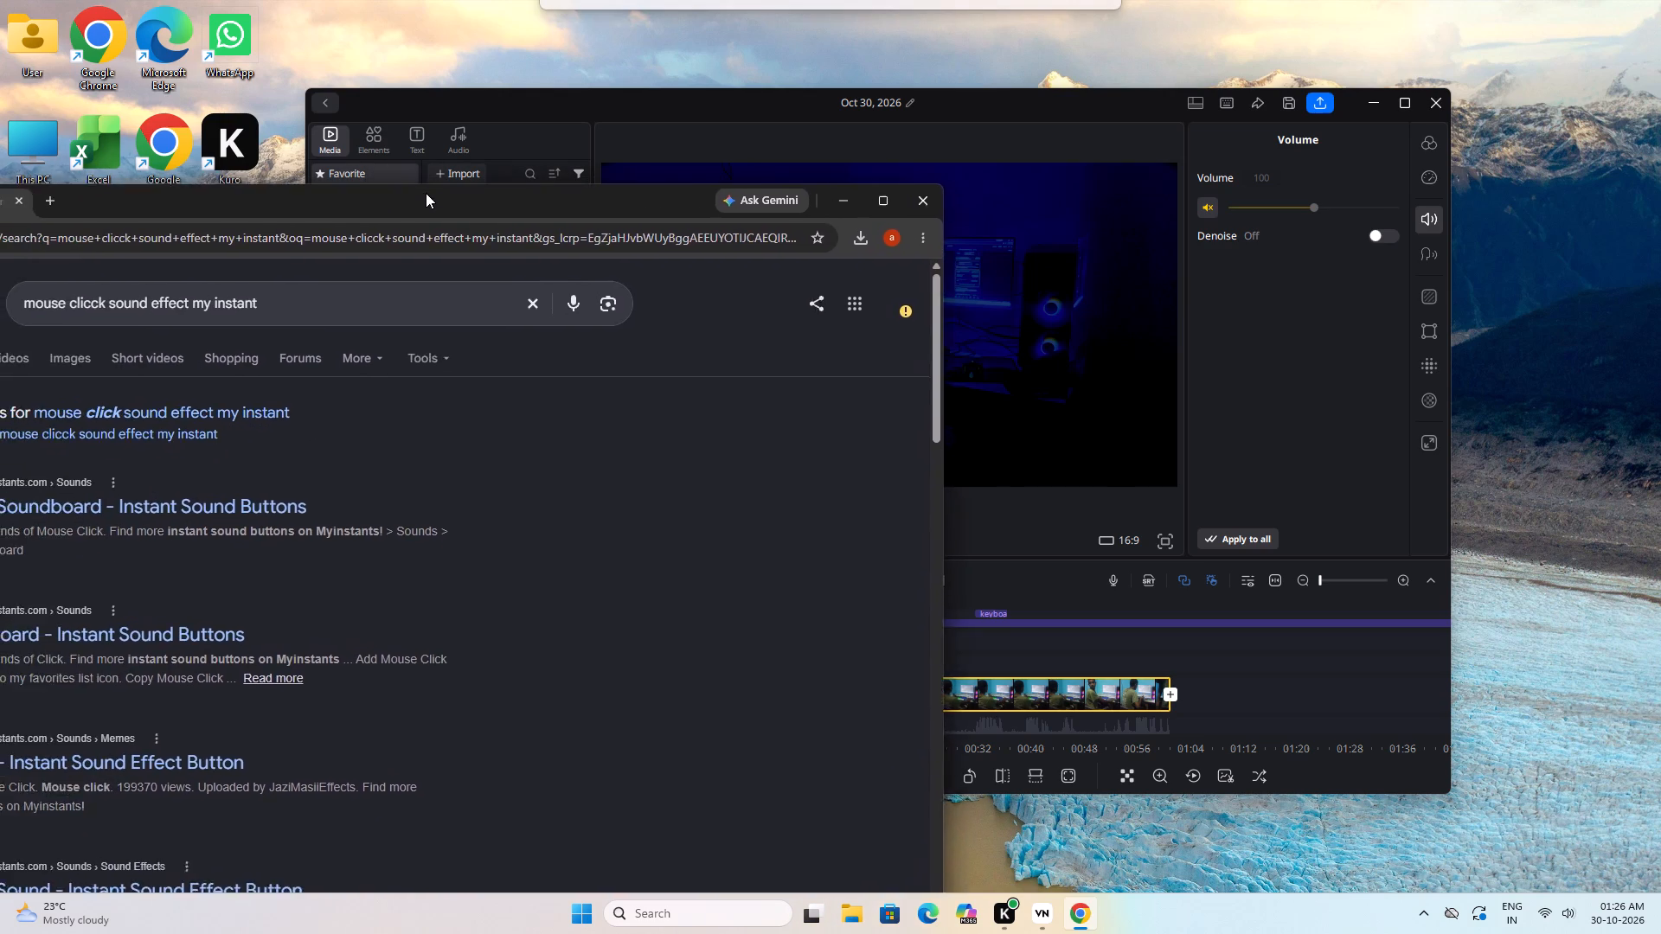
{"action": "left_click_drag", "start_coordinate": [426, 193], "coordinate": [463, 251]}
{"action": "left_click", "coordinate": [112, 559]}
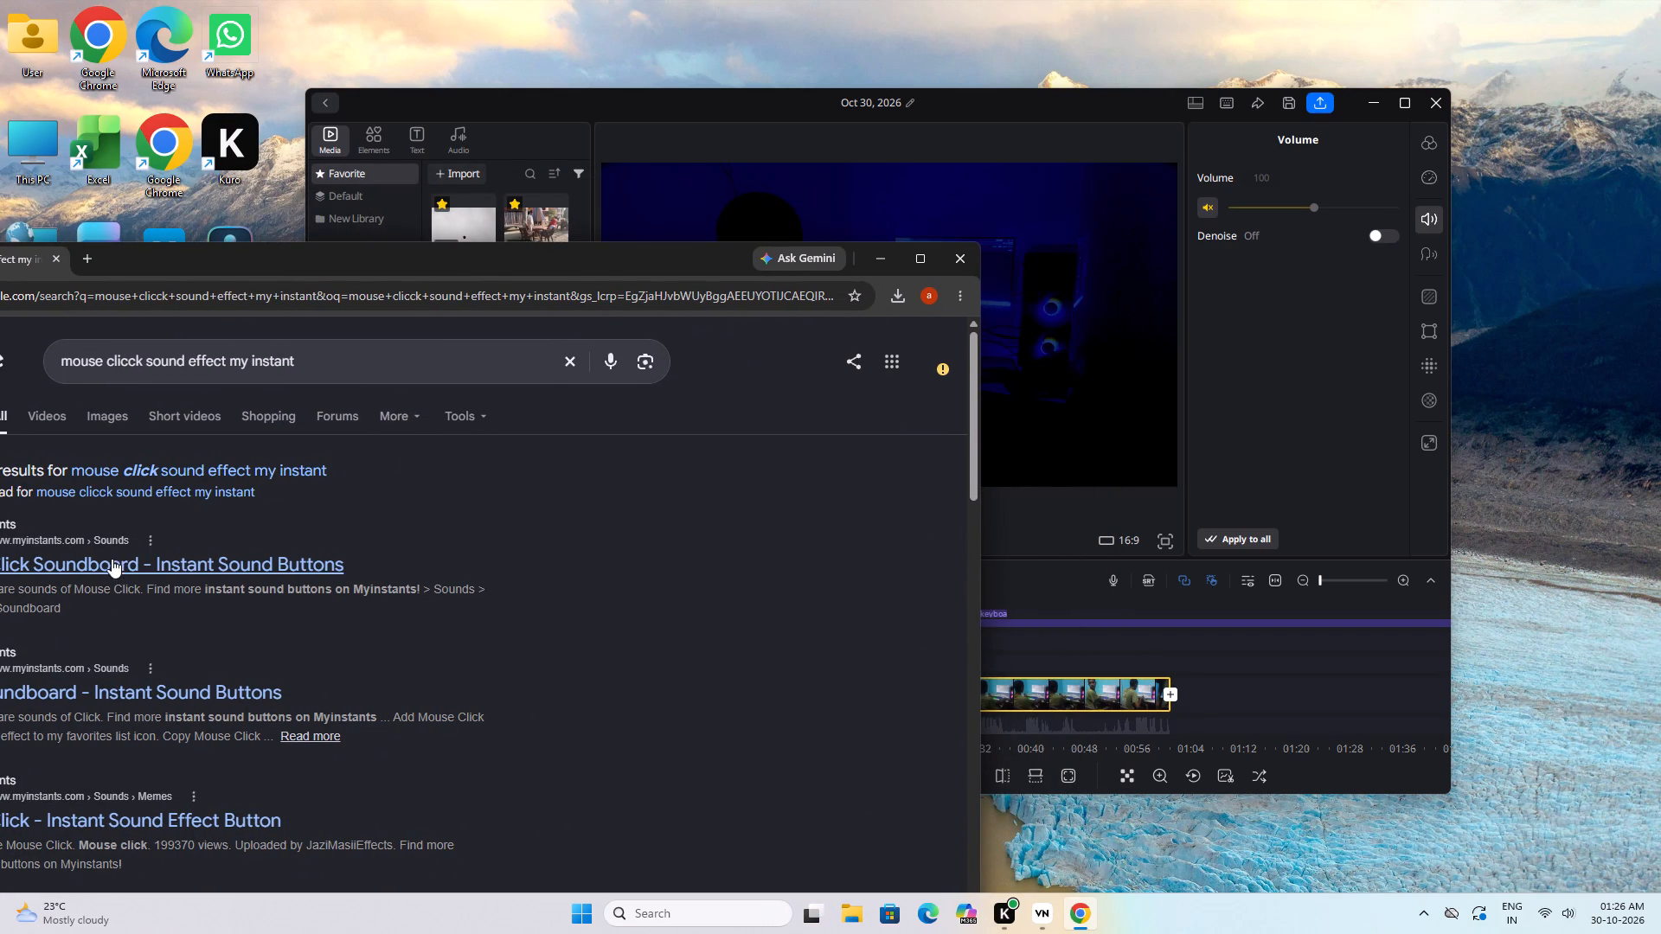
{"action": "left_click_drag", "start_coordinate": [623, 259], "coordinate": [594, 251]}
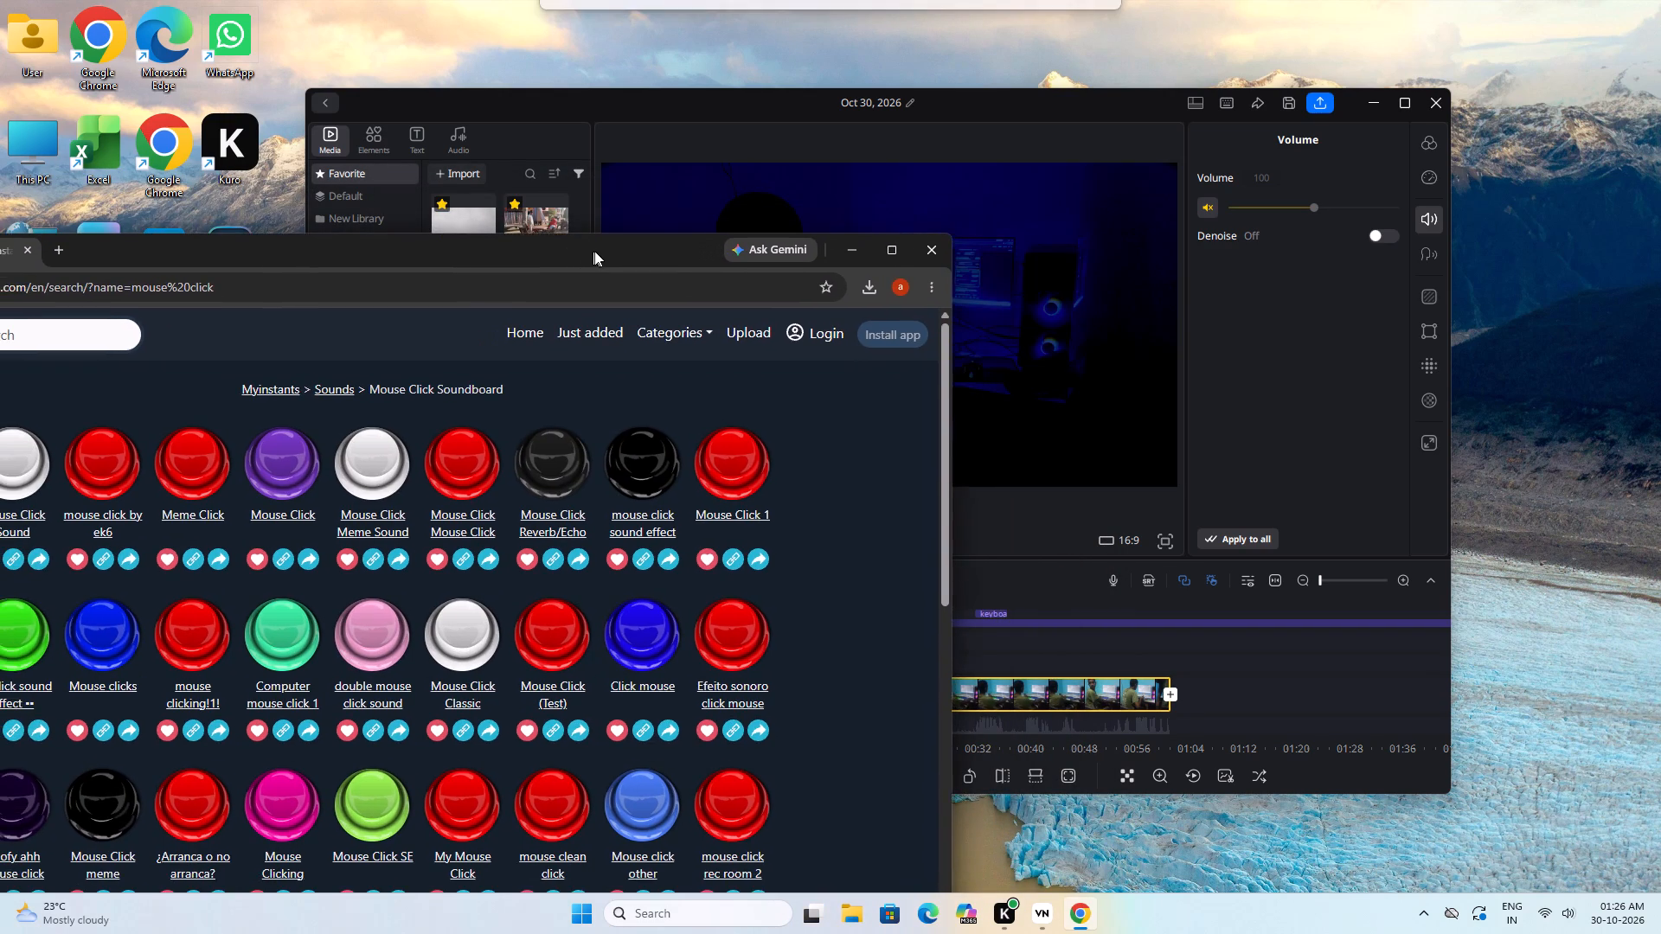
{"action": "left_click_drag", "start_coordinate": [594, 251], "coordinate": [596, 250]}
Preview several mouse click sounds on the soundboard and download the purple "Mouse Click" sound as MP3.
{"action": "left_click", "coordinate": [23, 469]}
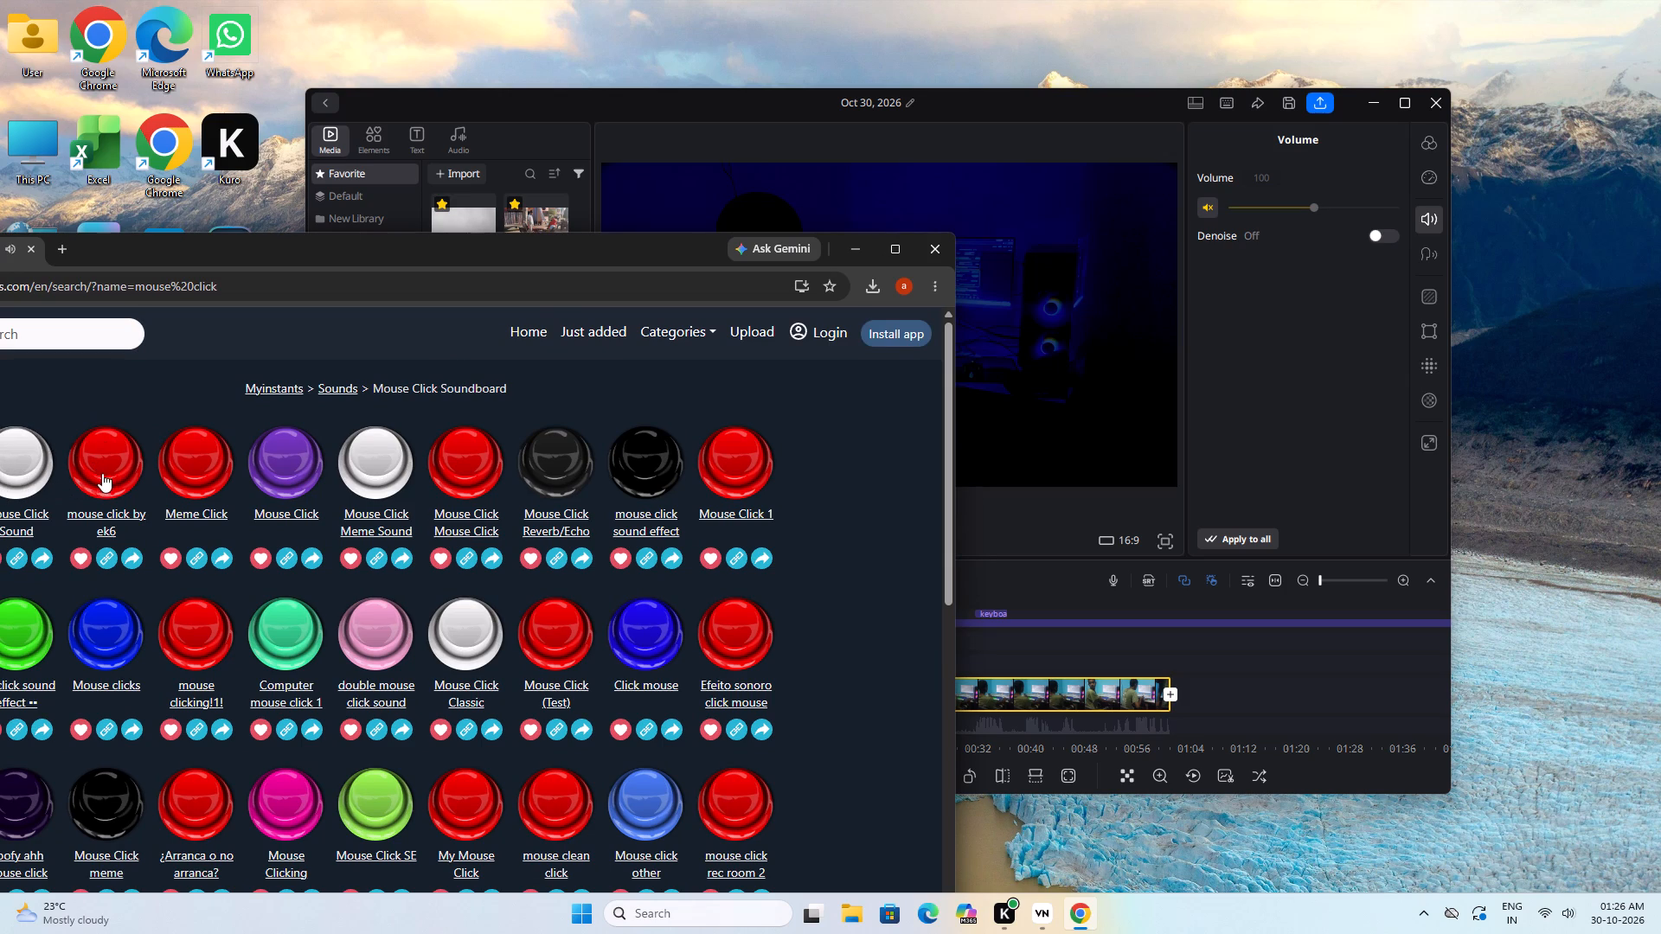
{"action": "left_click", "coordinate": [105, 473]}
{"action": "left_click", "coordinate": [198, 475]}
{"action": "left_click", "coordinate": [294, 474]}
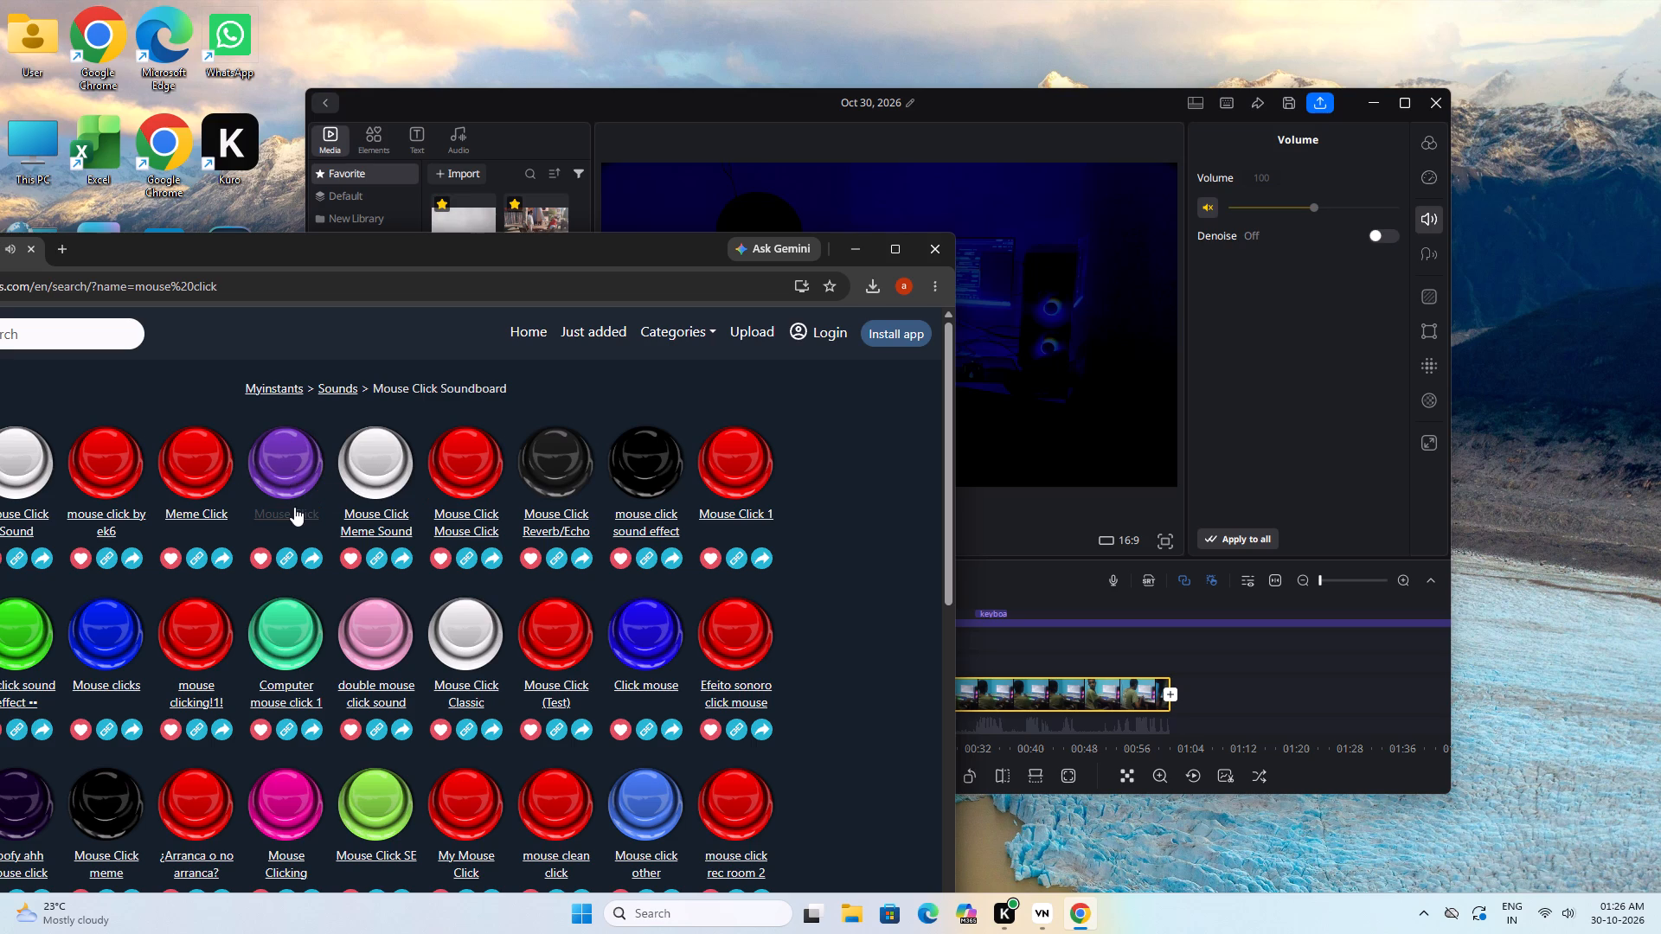
{"action": "left_click", "coordinate": [294, 507]}
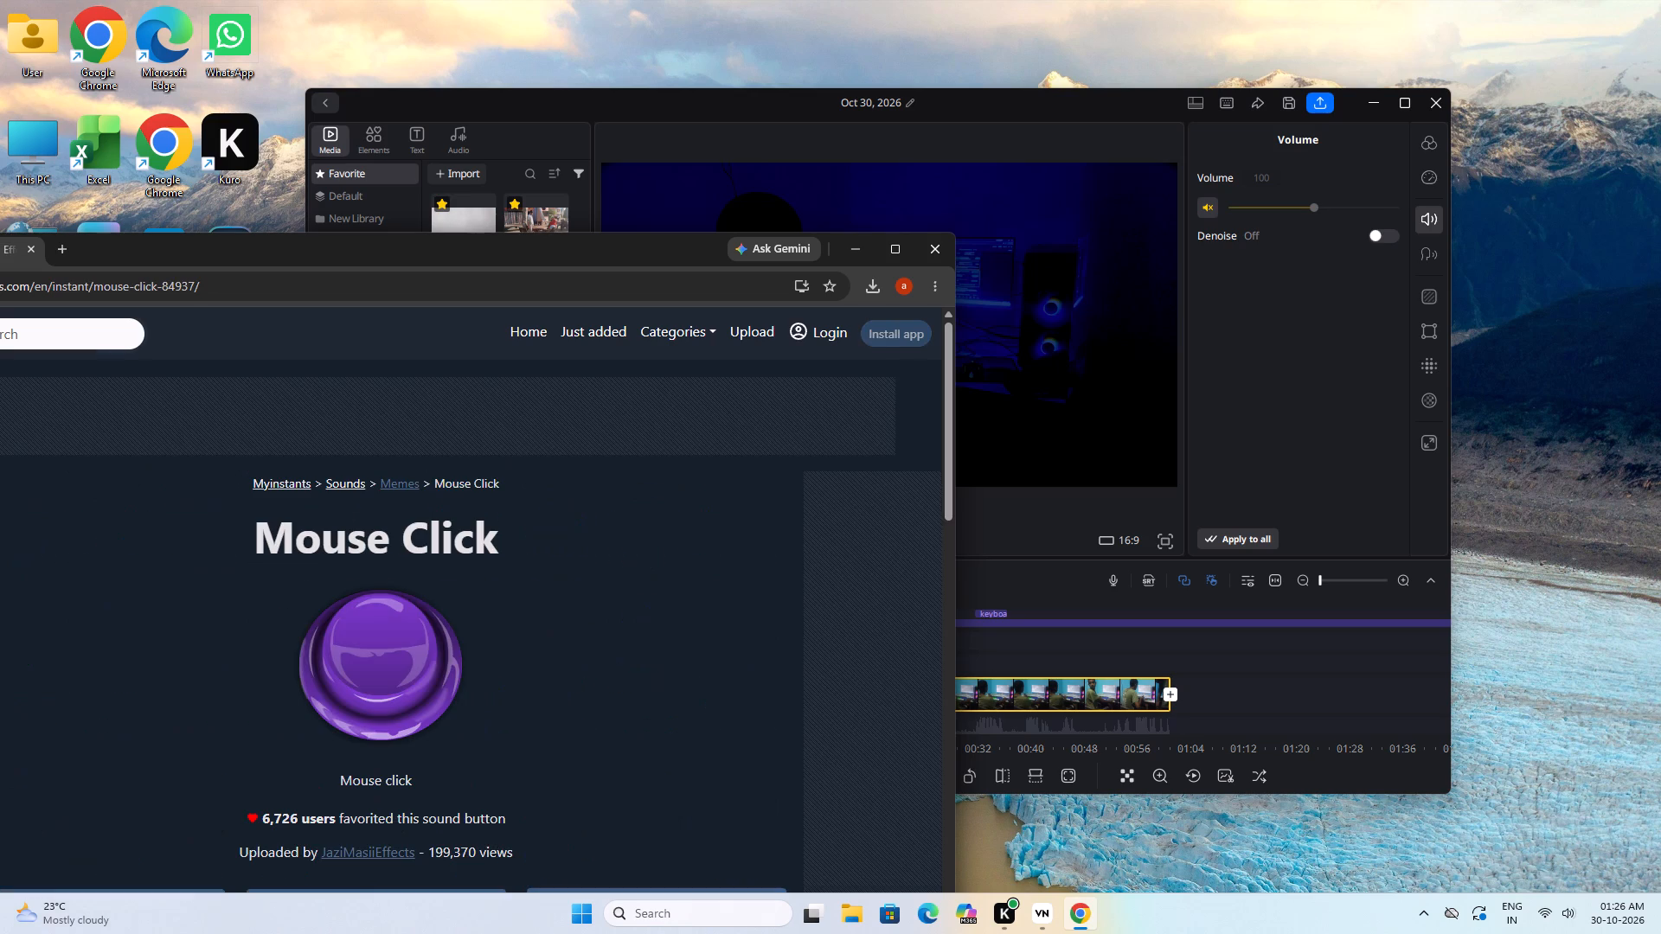
{"action": "scroll", "coordinate": [393, 662], "scroll_direction": "down", "scroll_amount": 2}
{"action": "left_click", "coordinate": [411, 775]}
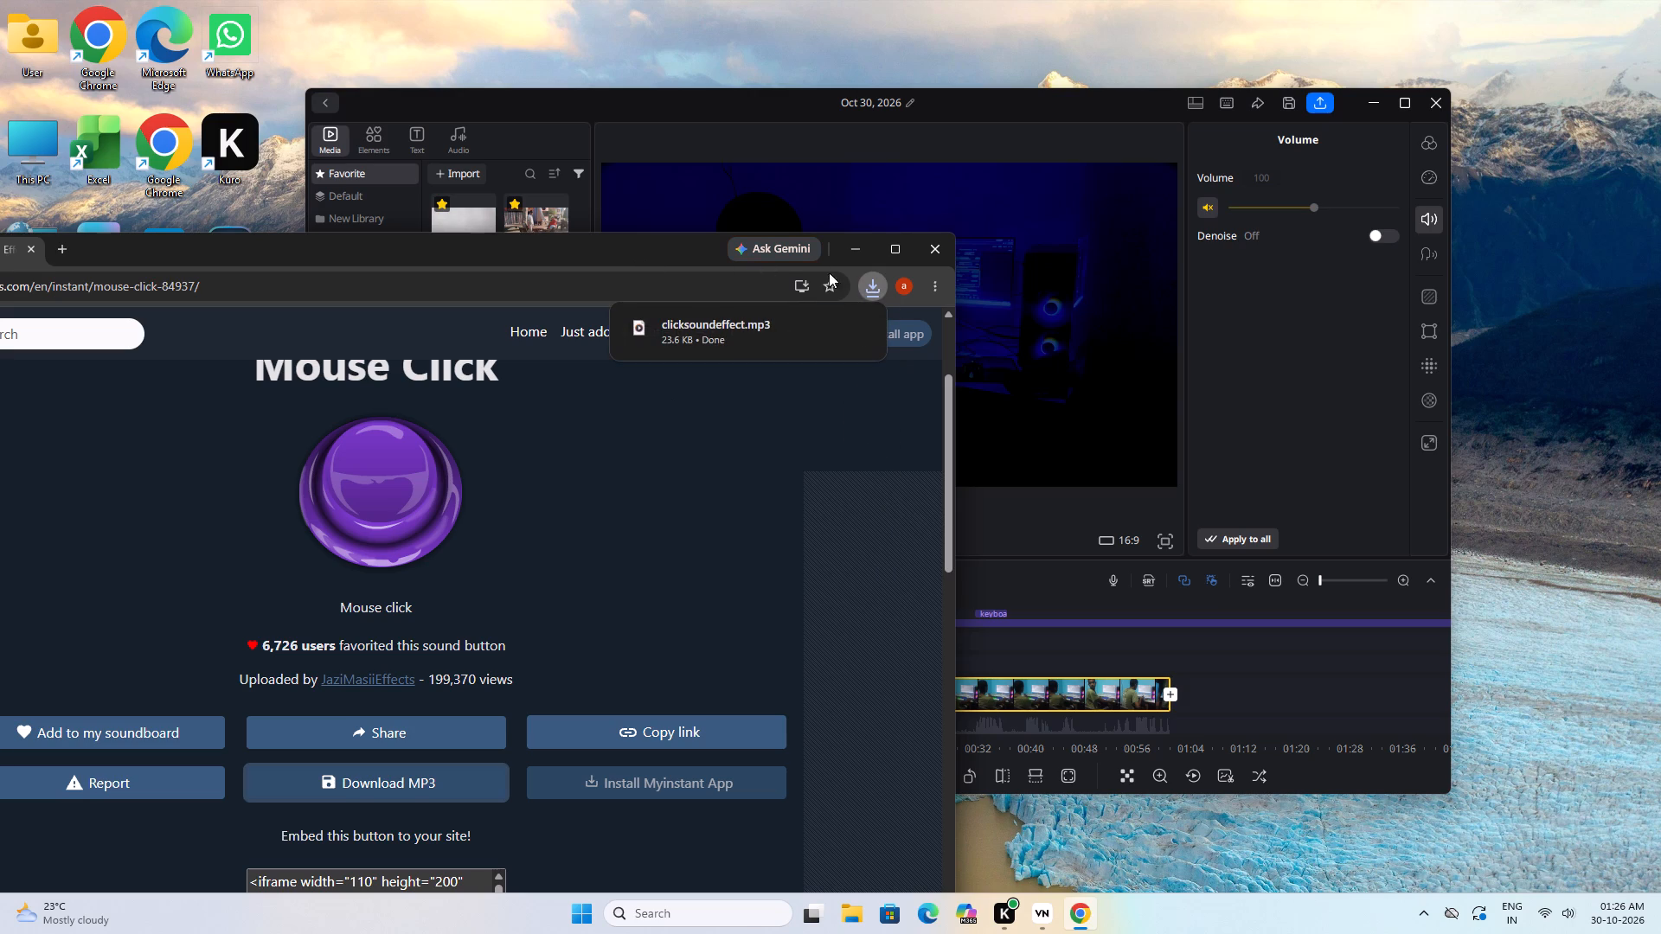
Add the downloaded clicksoundeffect.mp3 to the VN timeline's keyboard typing audio track at about 0:45 and close the browser.
{"action": "left_click_drag", "start_coordinate": [766, 332], "coordinate": [837, 341]}
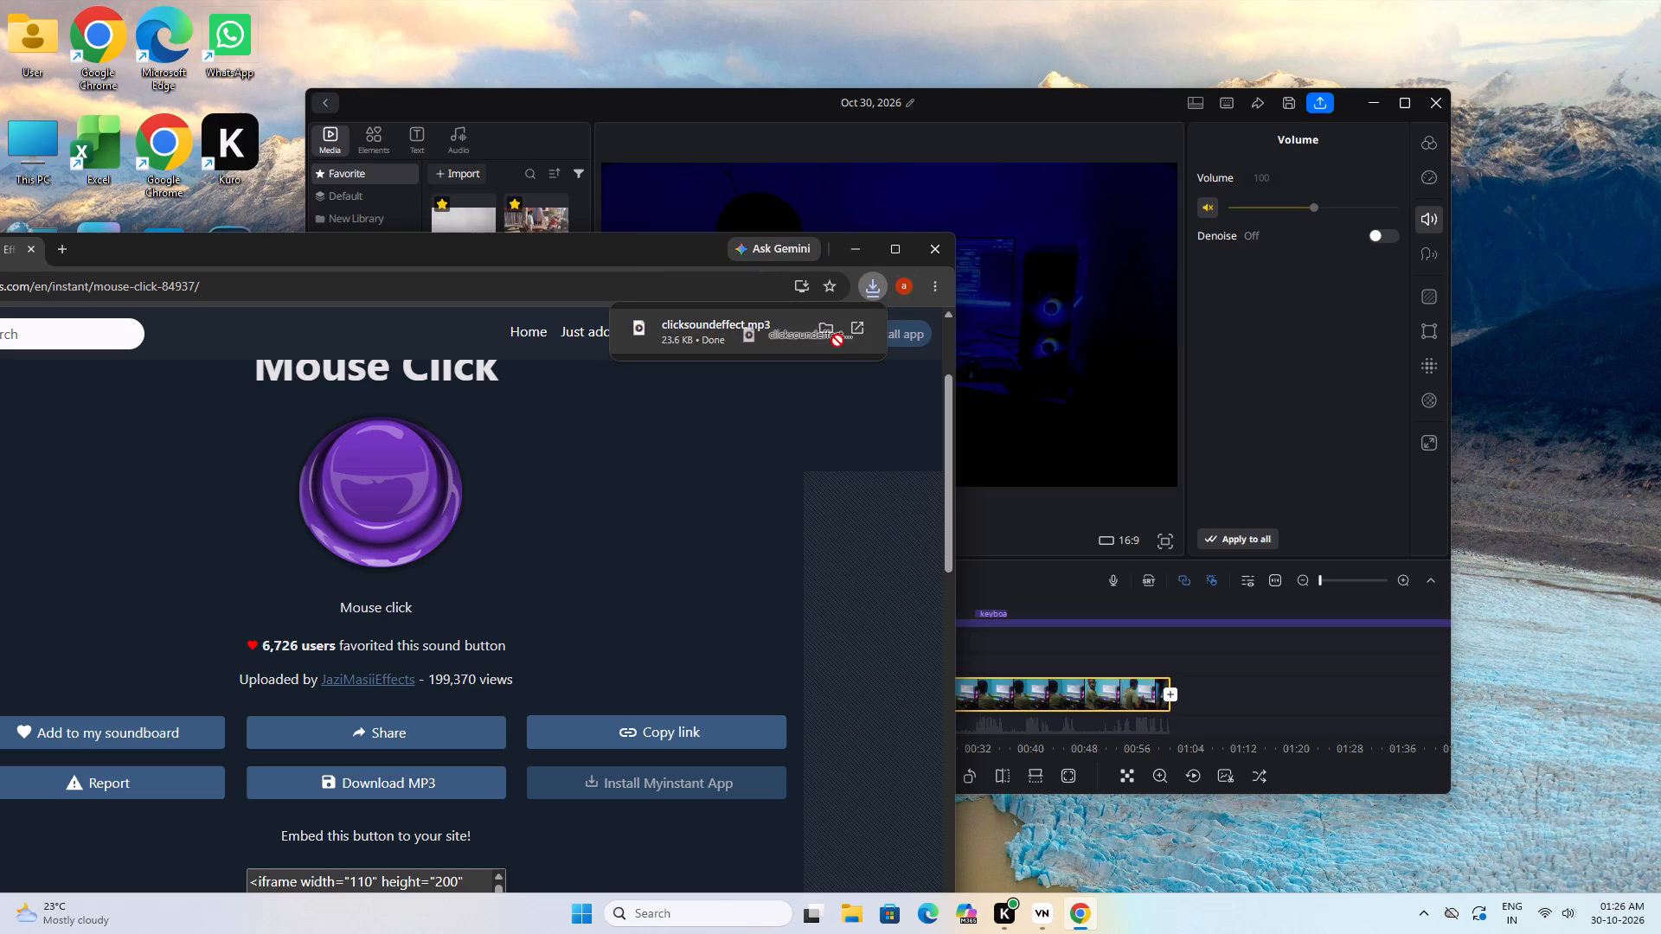
{"action": "left_click_drag", "start_coordinate": [837, 341], "coordinate": [1079, 611]}
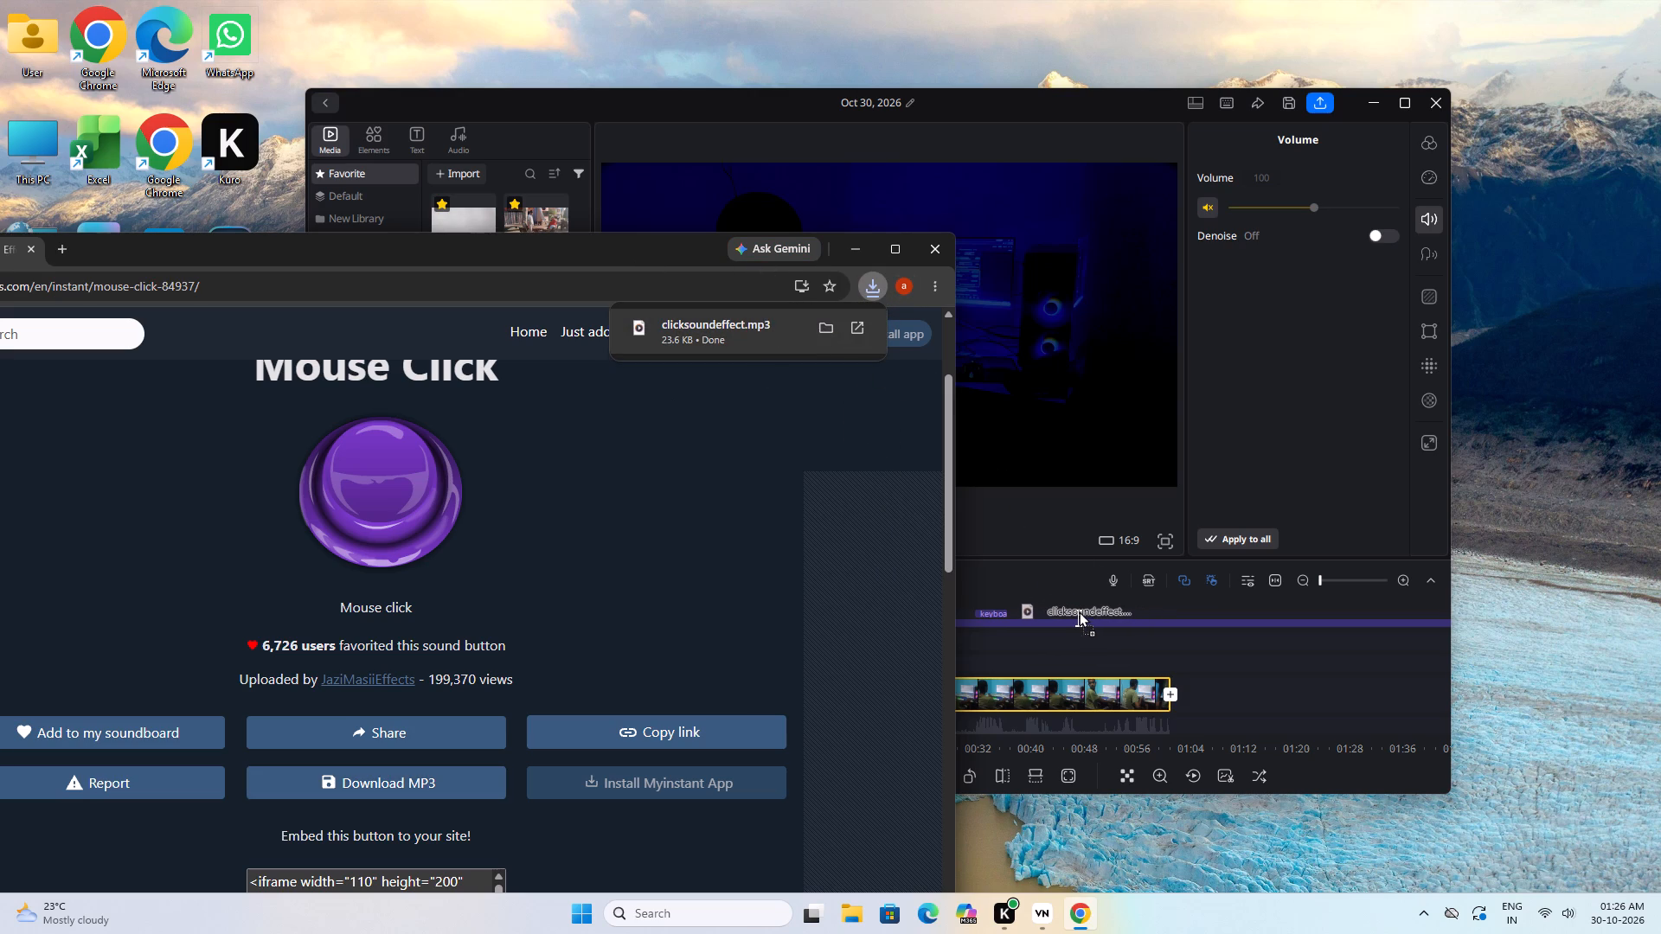
{"action": "left_click_drag", "start_coordinate": [1079, 611], "coordinate": [1065, 603]}
{"action": "left_click", "coordinate": [928, 237]}
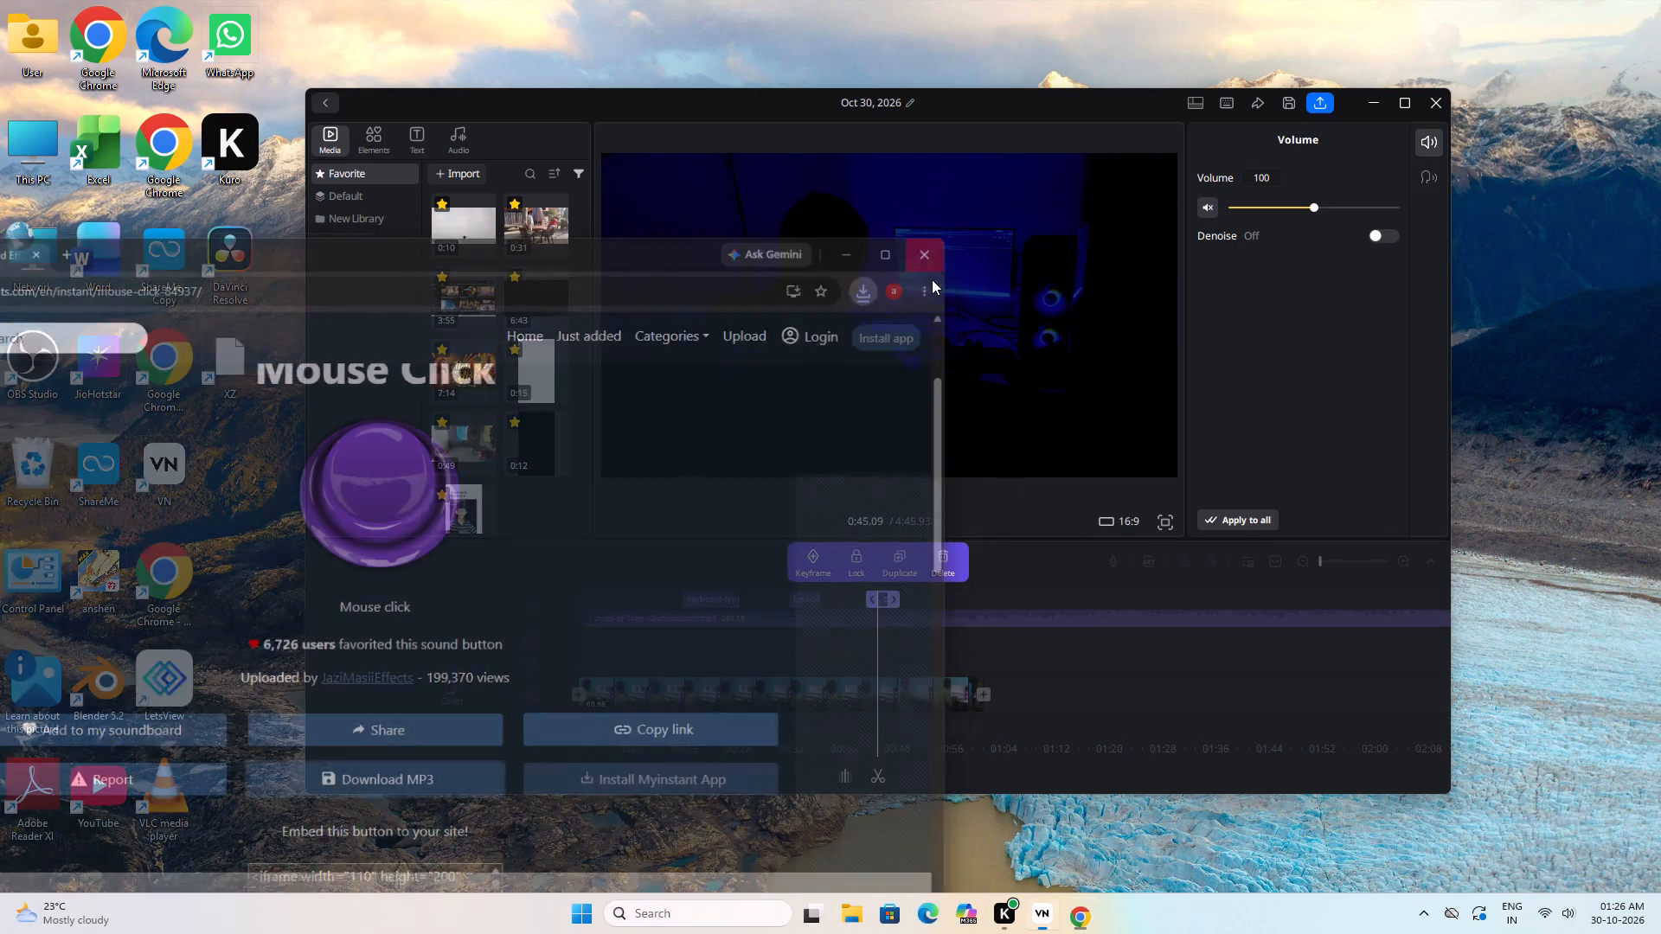
Duplicate the mouse click clip and place the copy on the same audio track at about 0:10, before the first keyboard typing clip.
{"action": "left_click", "coordinate": [1001, 579]}
{"action": "left_click_drag", "start_coordinate": [859, 588], "coordinate": [993, 585]}
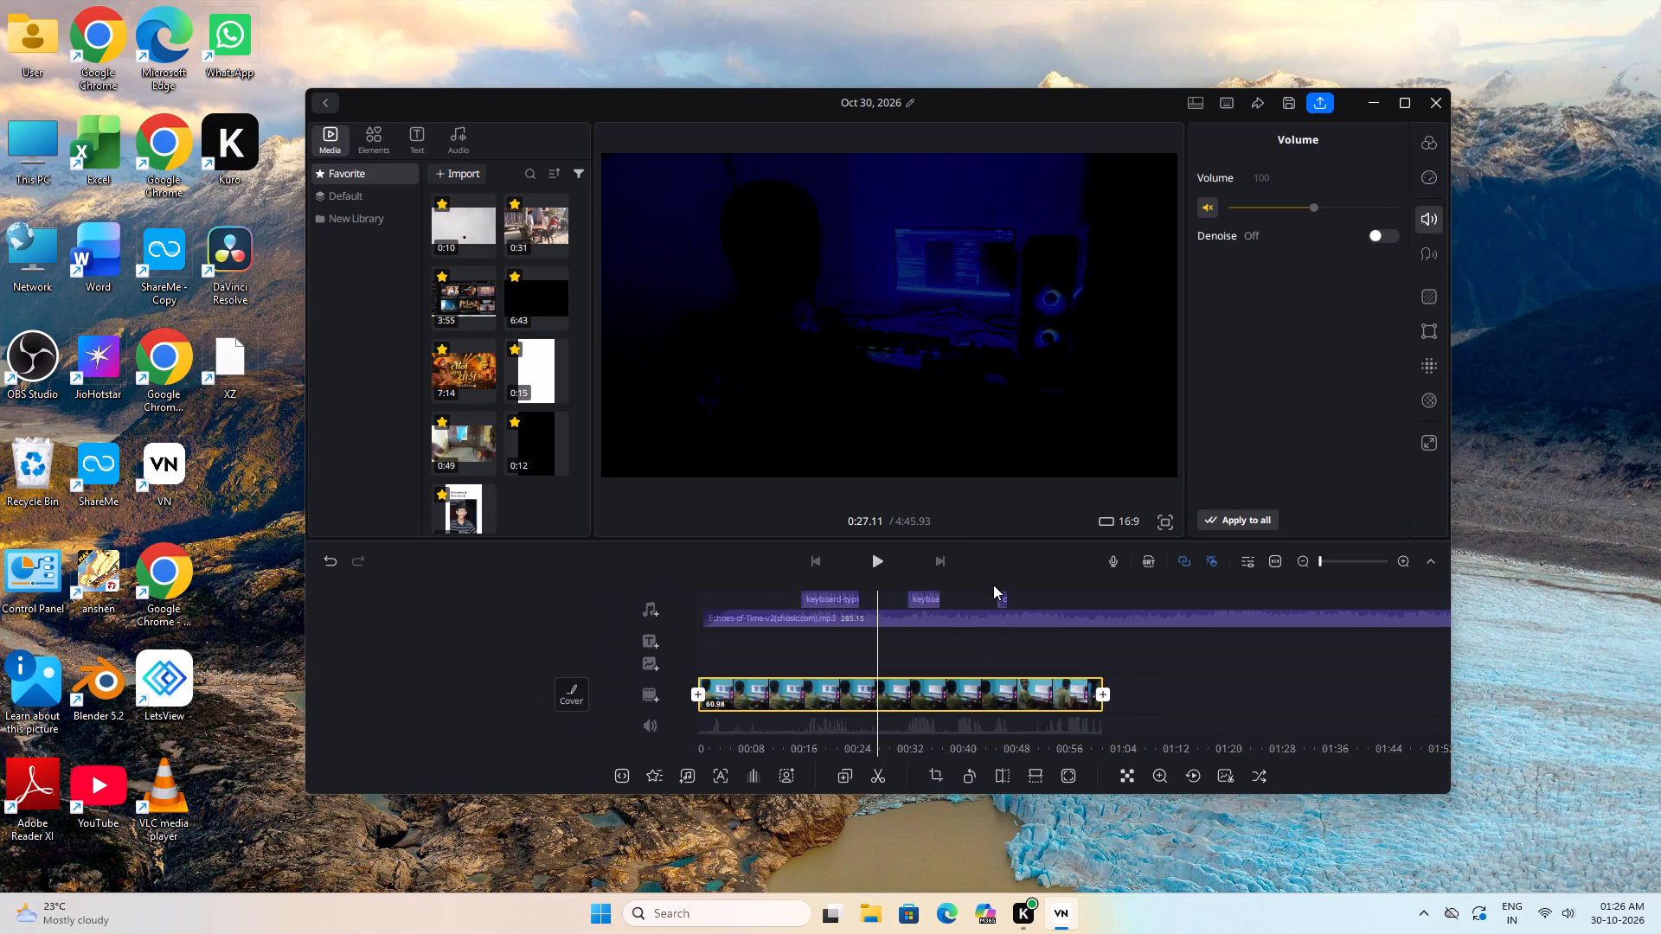
{"action": "left_click_drag", "start_coordinate": [993, 585], "coordinate": [1105, 578]}
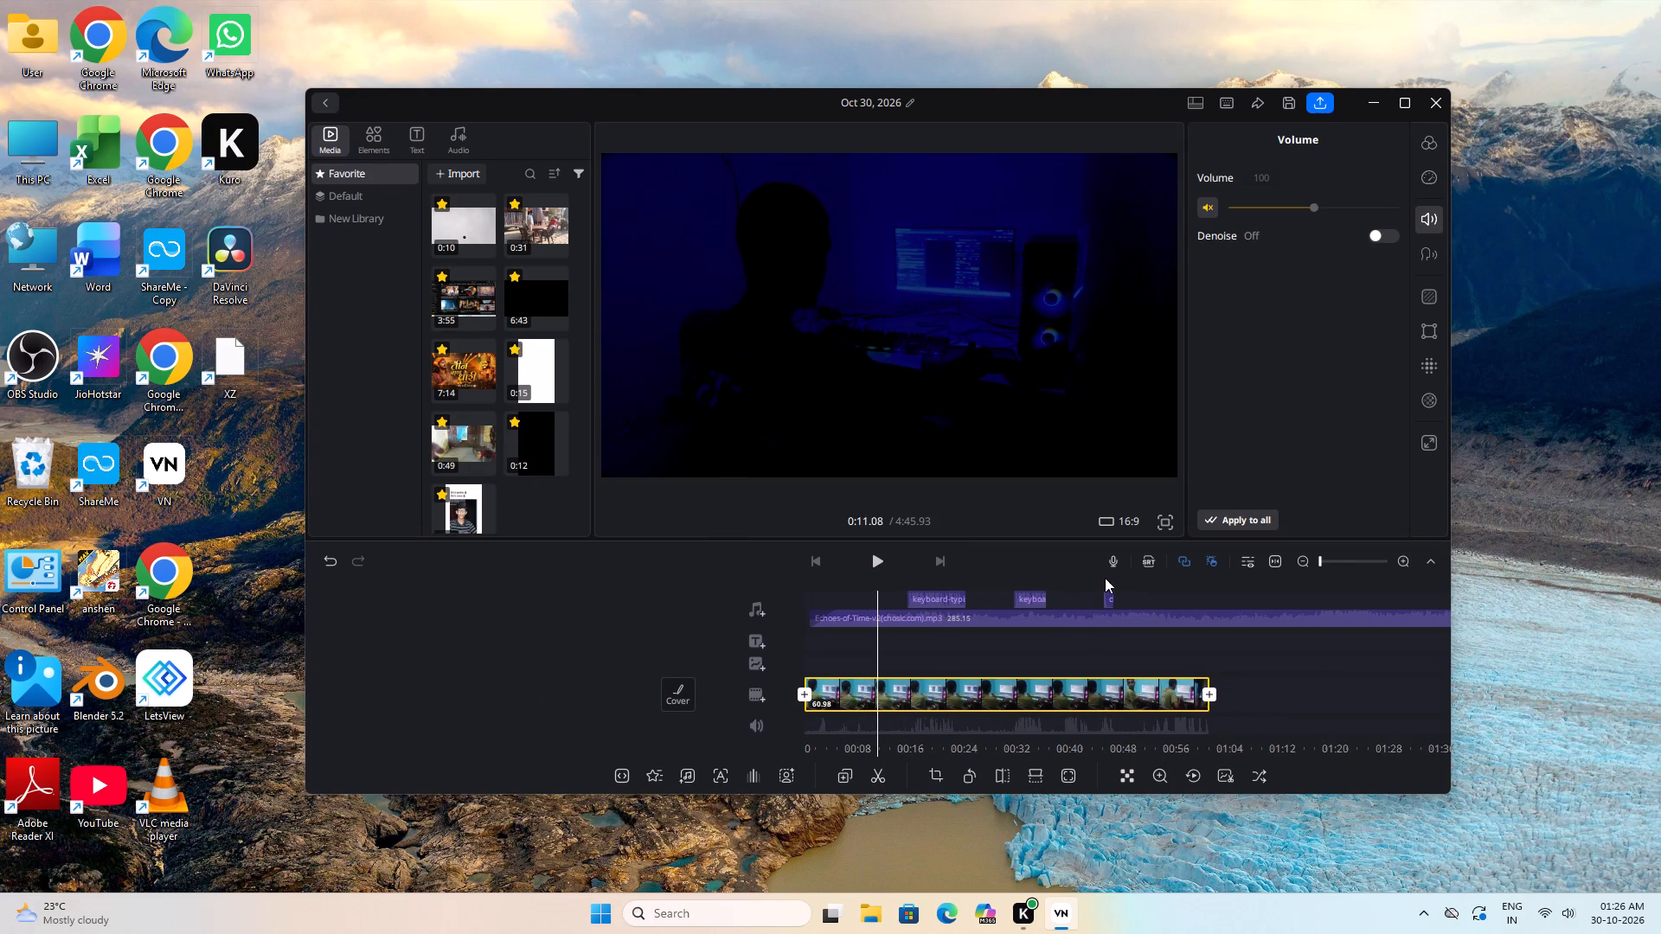
{"action": "left_click_drag", "start_coordinate": [1105, 578], "coordinate": [1112, 578]}
{"action": "left_click", "coordinate": [1114, 598]}
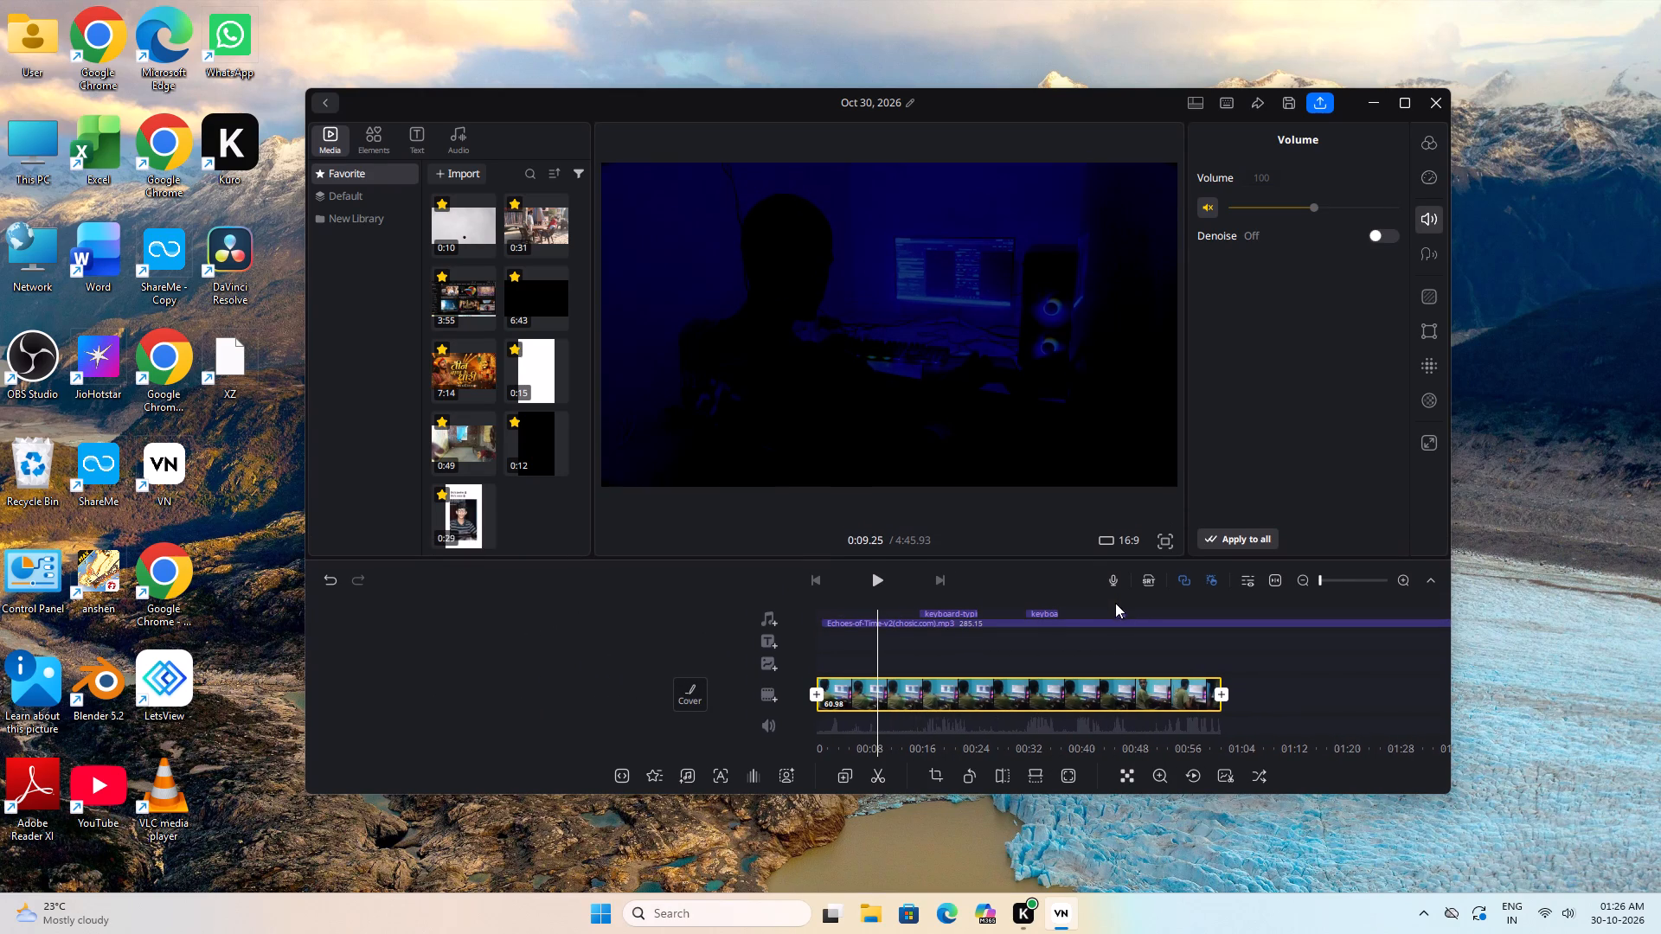
{"action": "left_click", "coordinate": [1116, 603]}
{"action": "left_click", "coordinate": [1121, 610]}
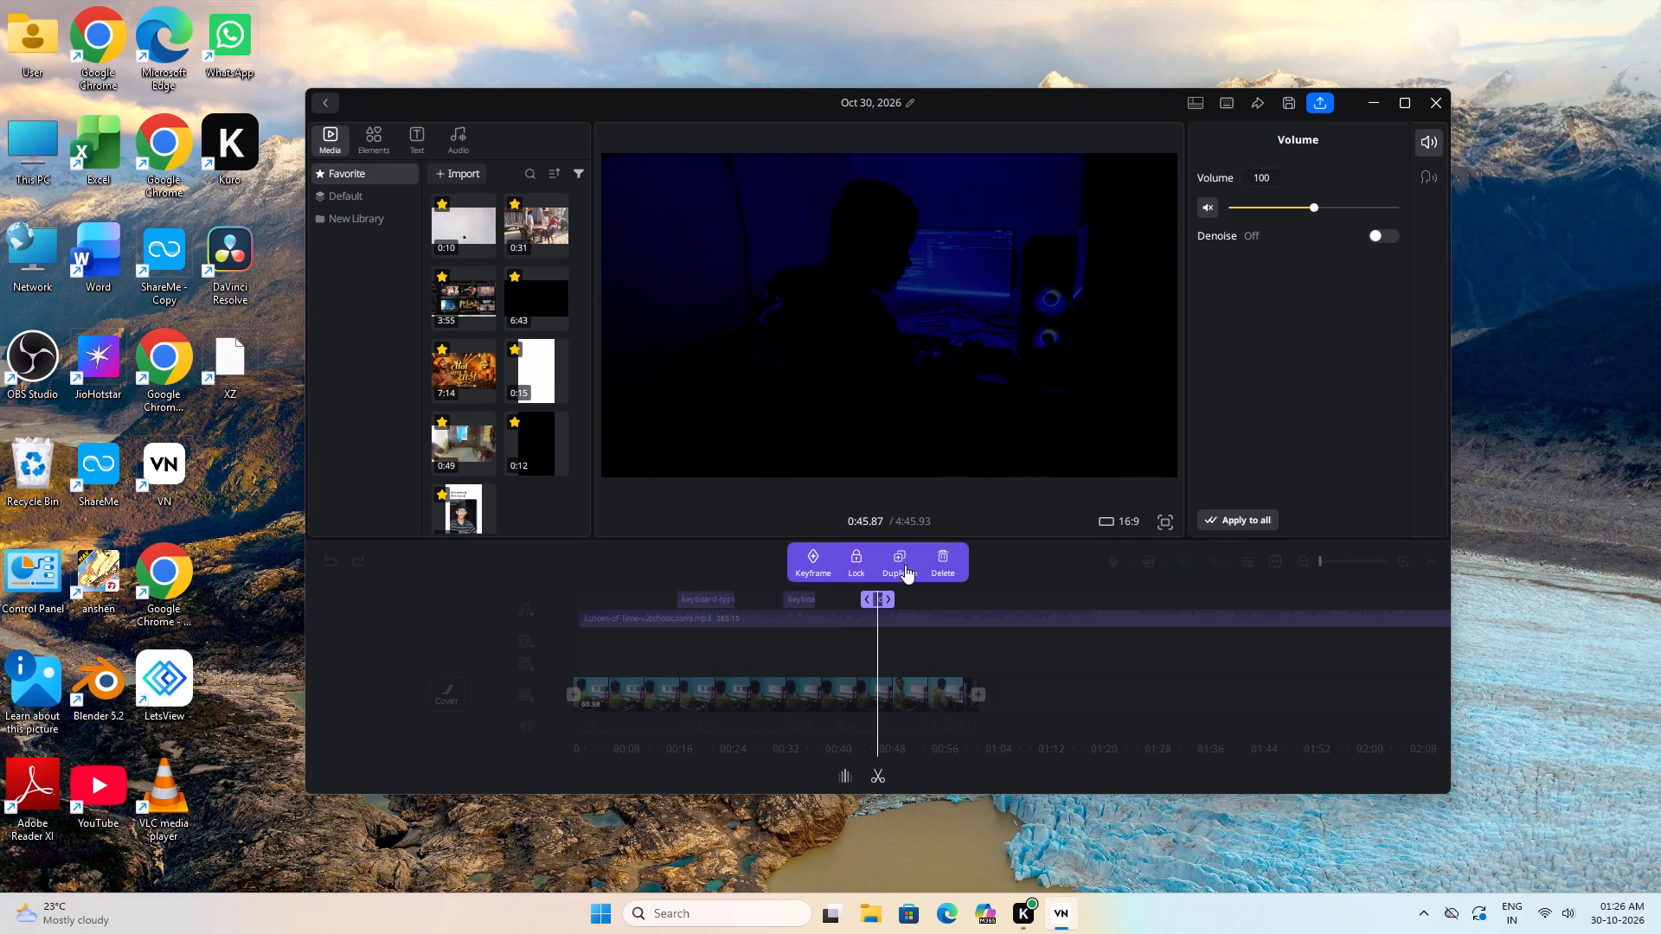
{"action": "left_click", "coordinate": [905, 565]}
{"action": "left_click_drag", "start_coordinate": [881, 576], "coordinate": [818, 586]}
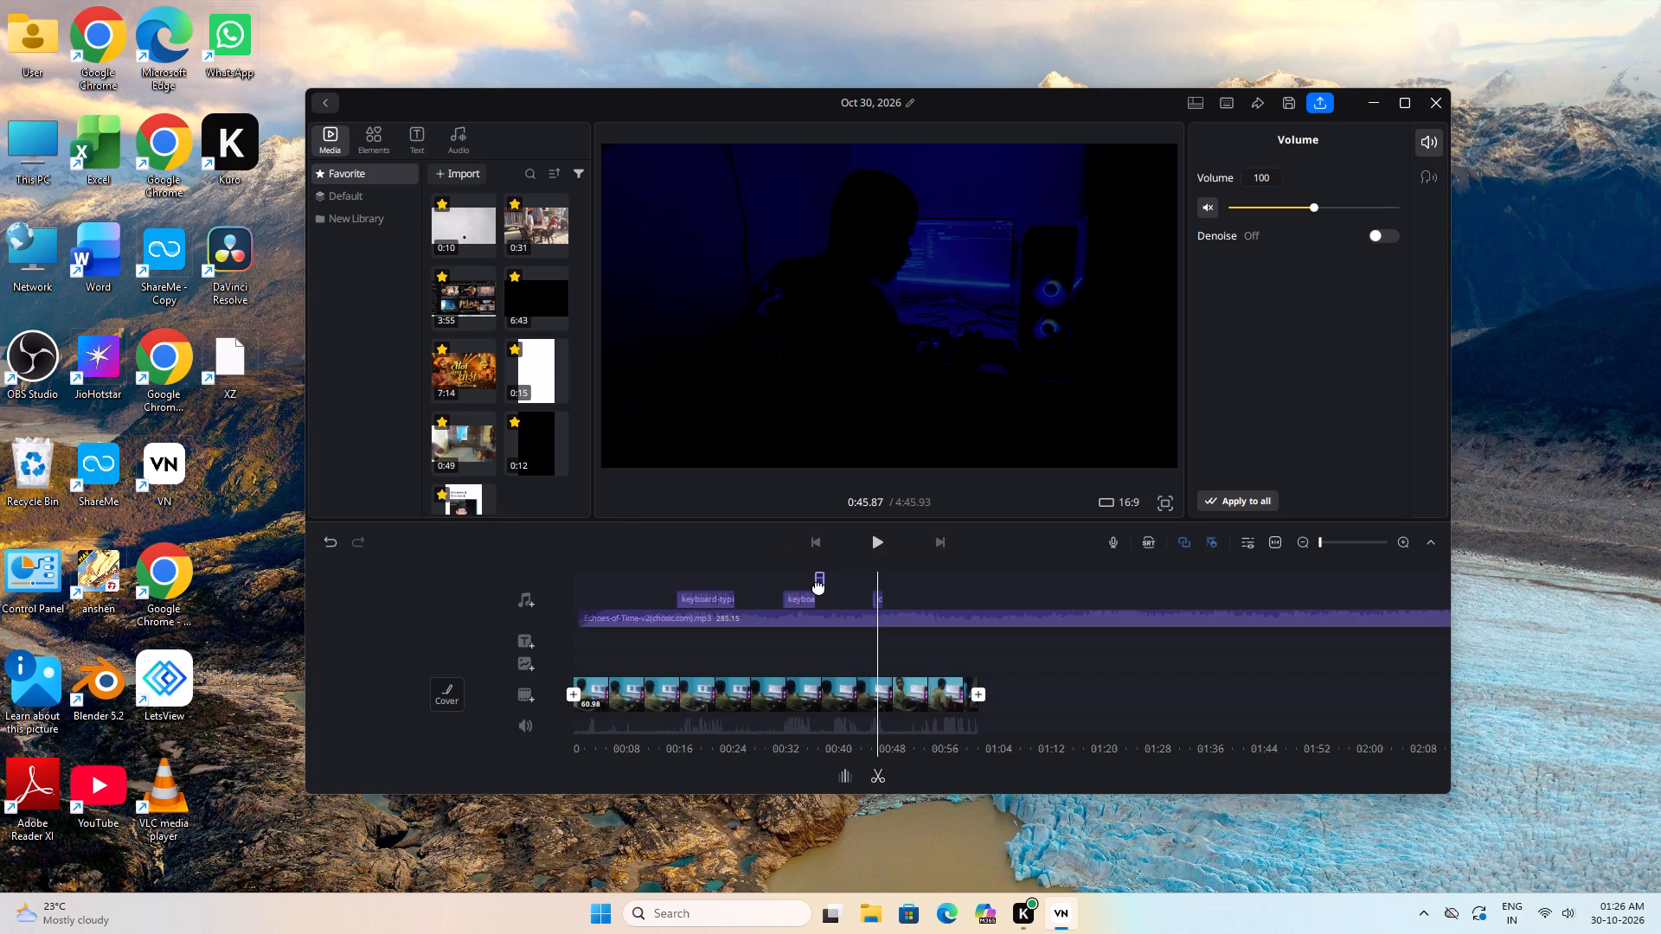
{"action": "left_click_drag", "start_coordinate": [818, 586], "coordinate": [645, 595]}
{"action": "left_click_drag", "start_coordinate": [645, 595], "coordinate": [652, 591]}
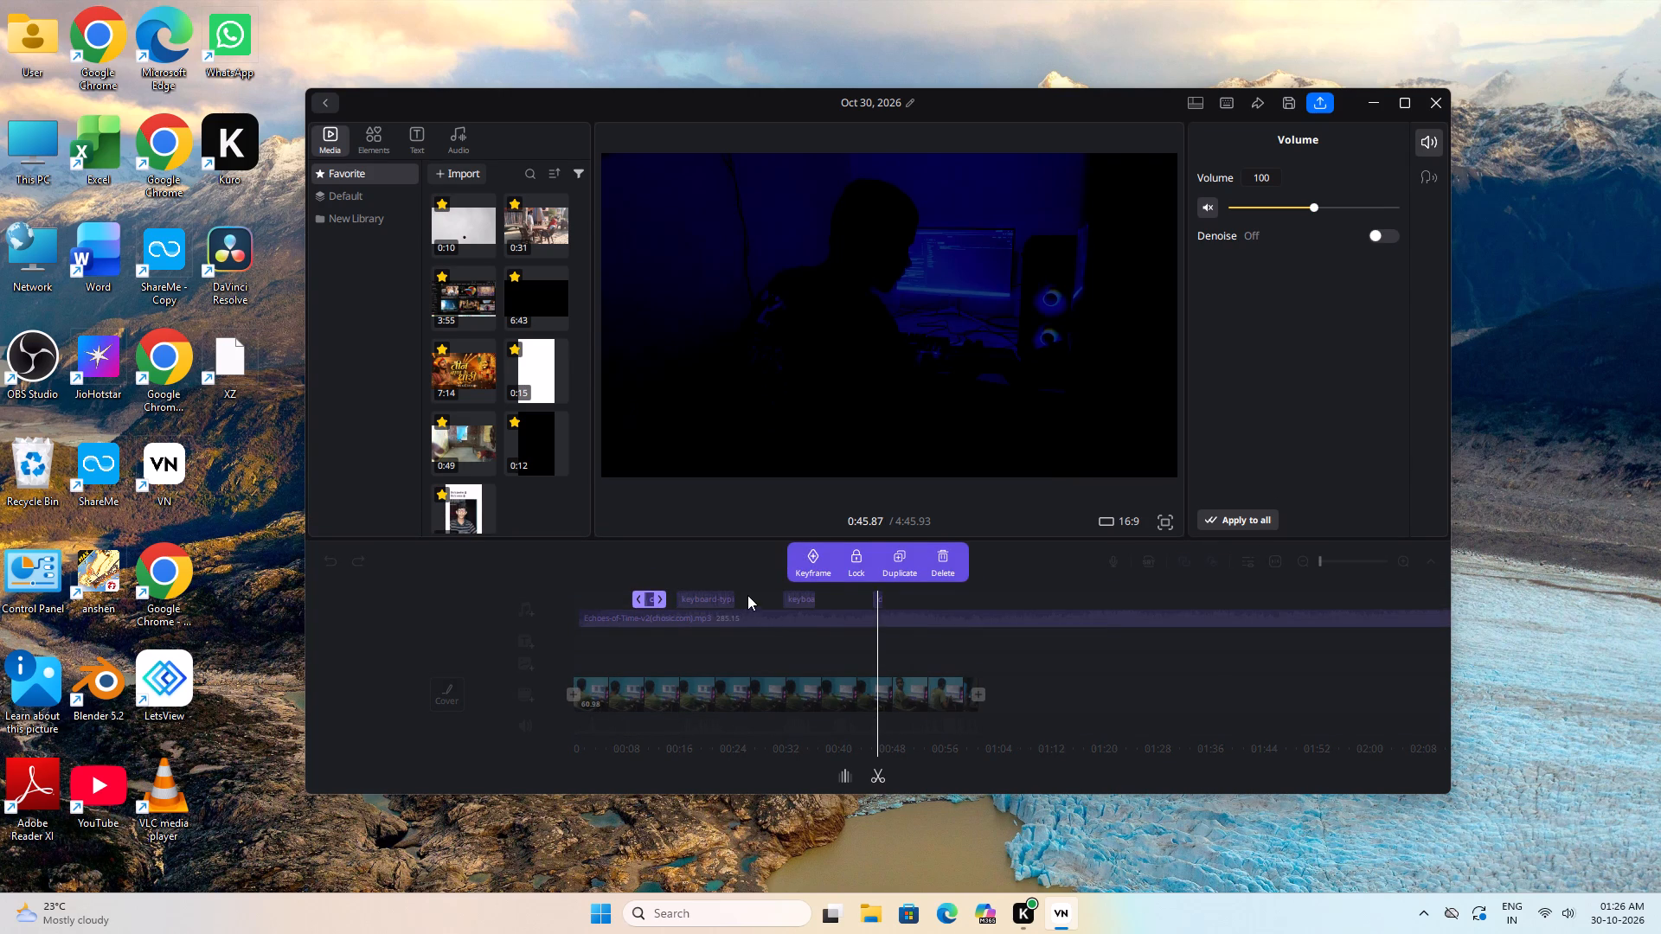
Split the copied mouse click clip at about 0:10.8 and delete the short part before the cut.
{"action": "left_click_drag", "start_coordinate": [751, 595], "coordinate": [805, 593]}
{"action": "left_click", "coordinate": [751, 591]}
{"action": "left_click_drag", "start_coordinate": [747, 592], "coordinate": [824, 596]}
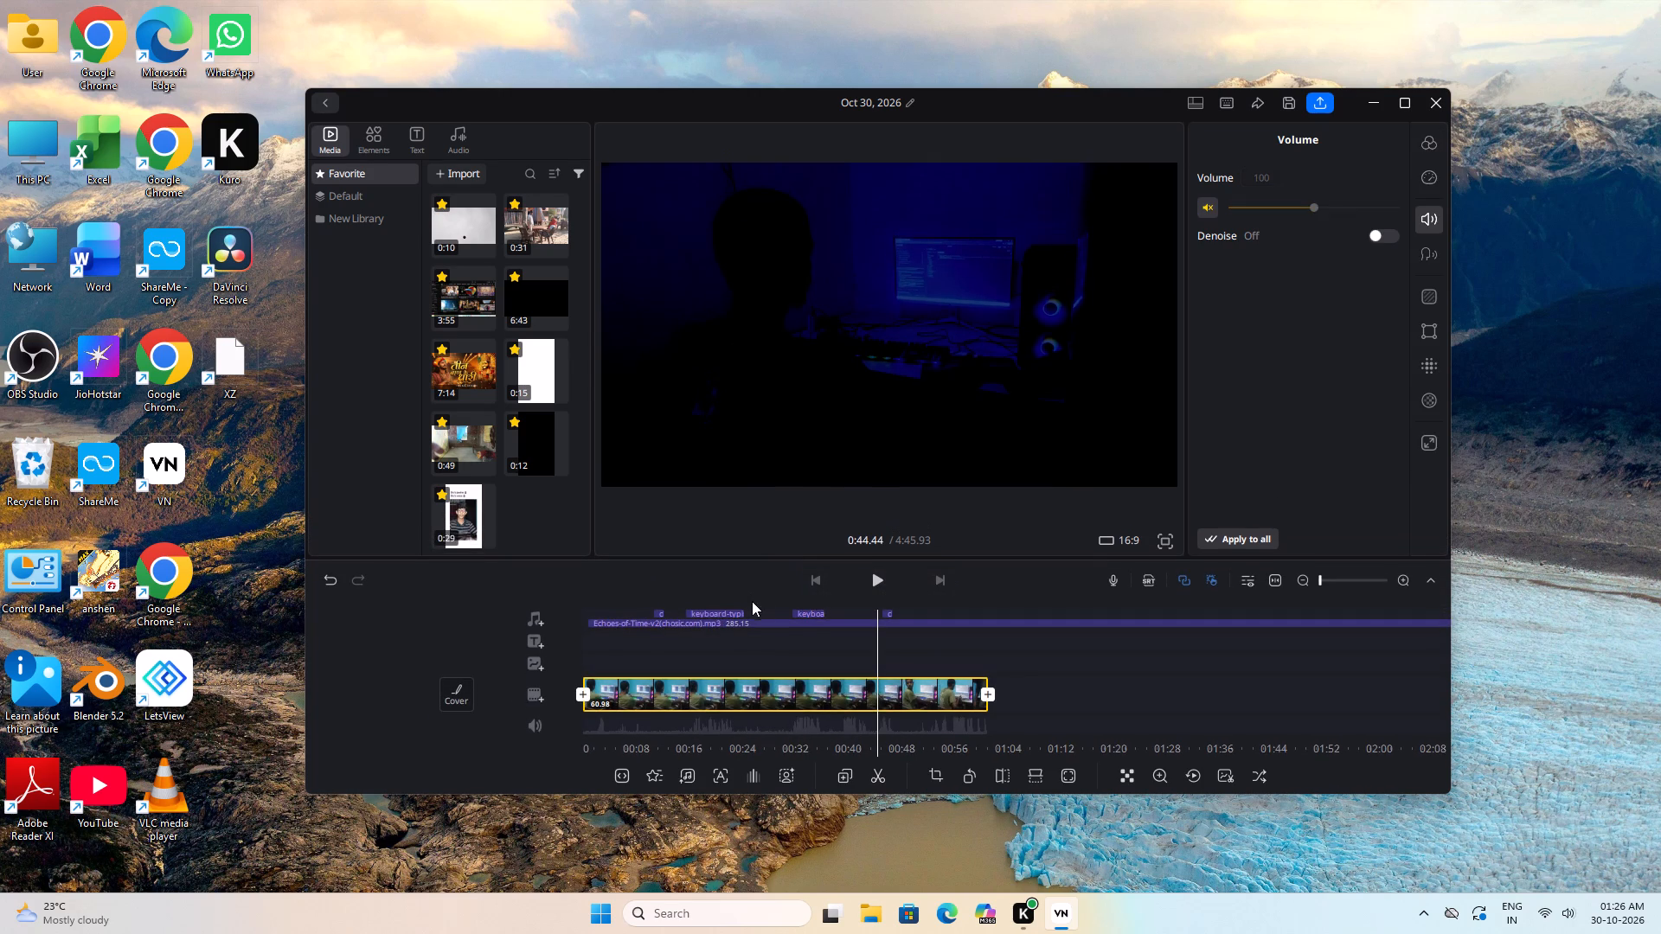
{"action": "left_click_drag", "start_coordinate": [728, 624], "coordinate": [980, 632]}
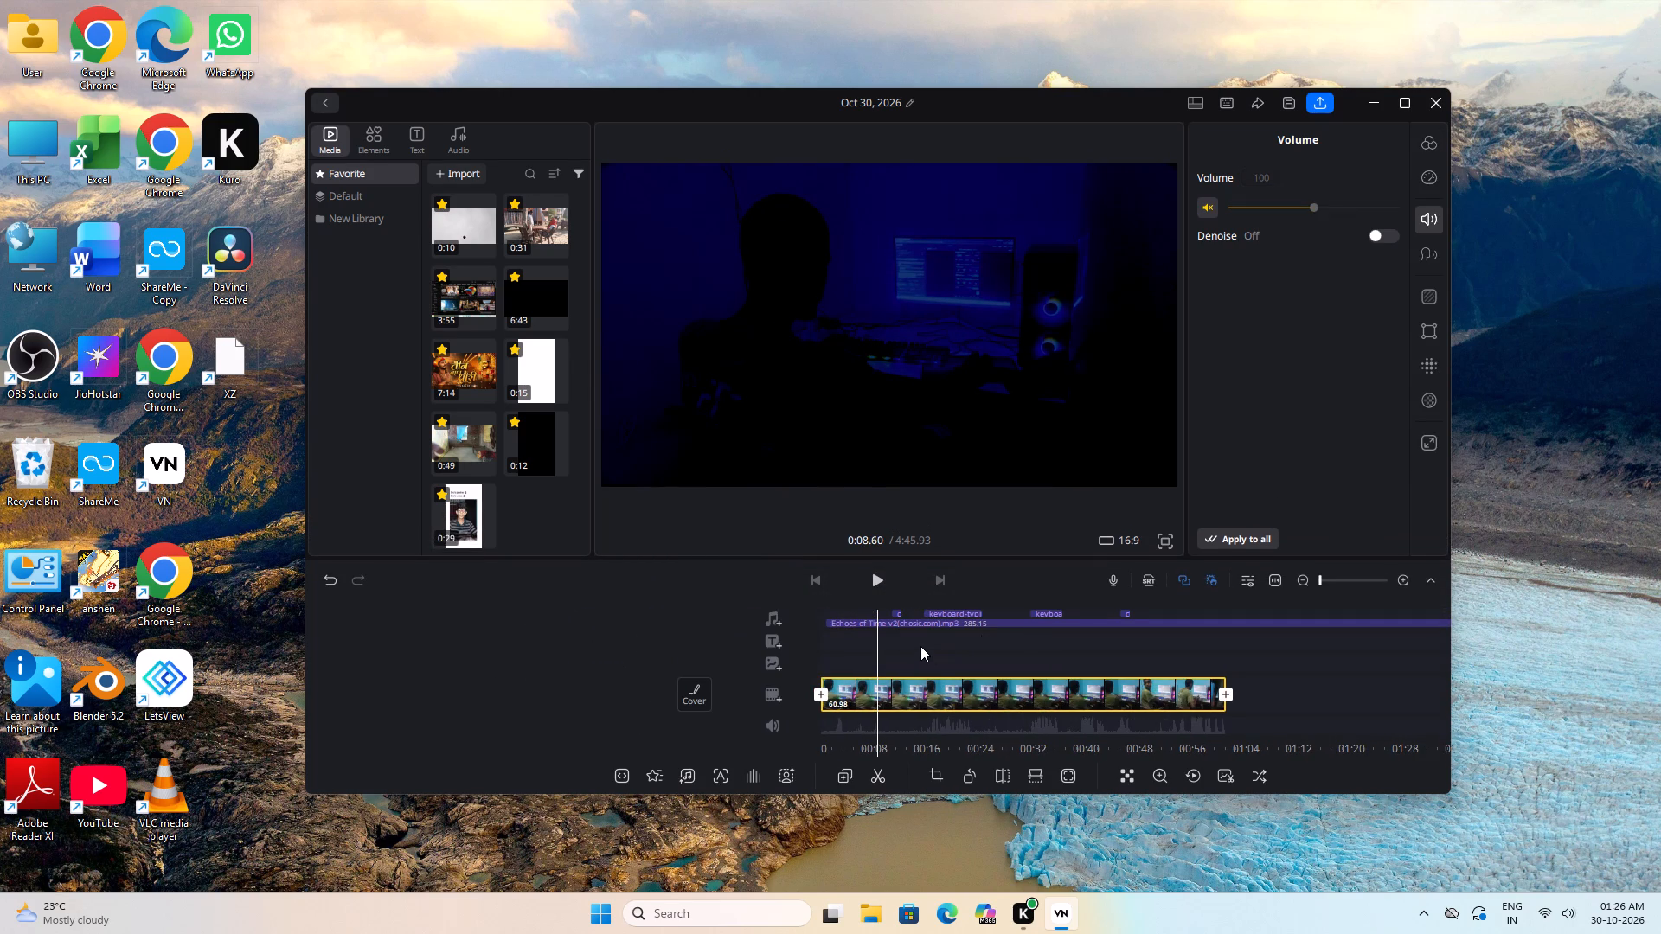
{"action": "key", "text": "space"}
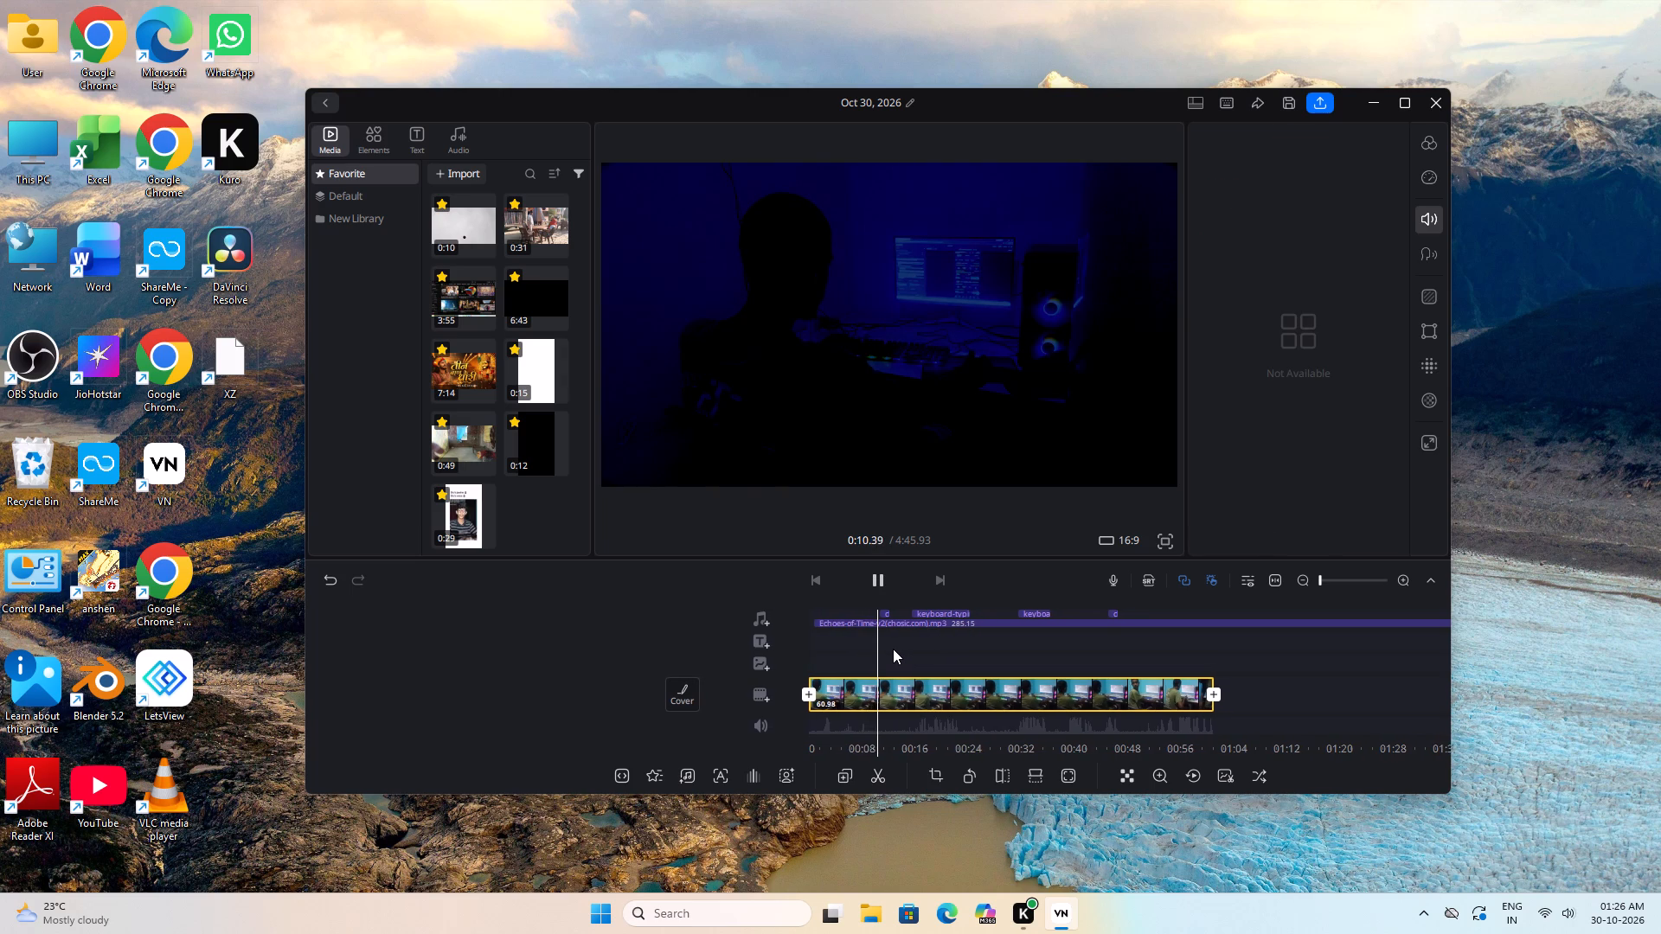
{"action": "left_click", "coordinate": [863, 611]}
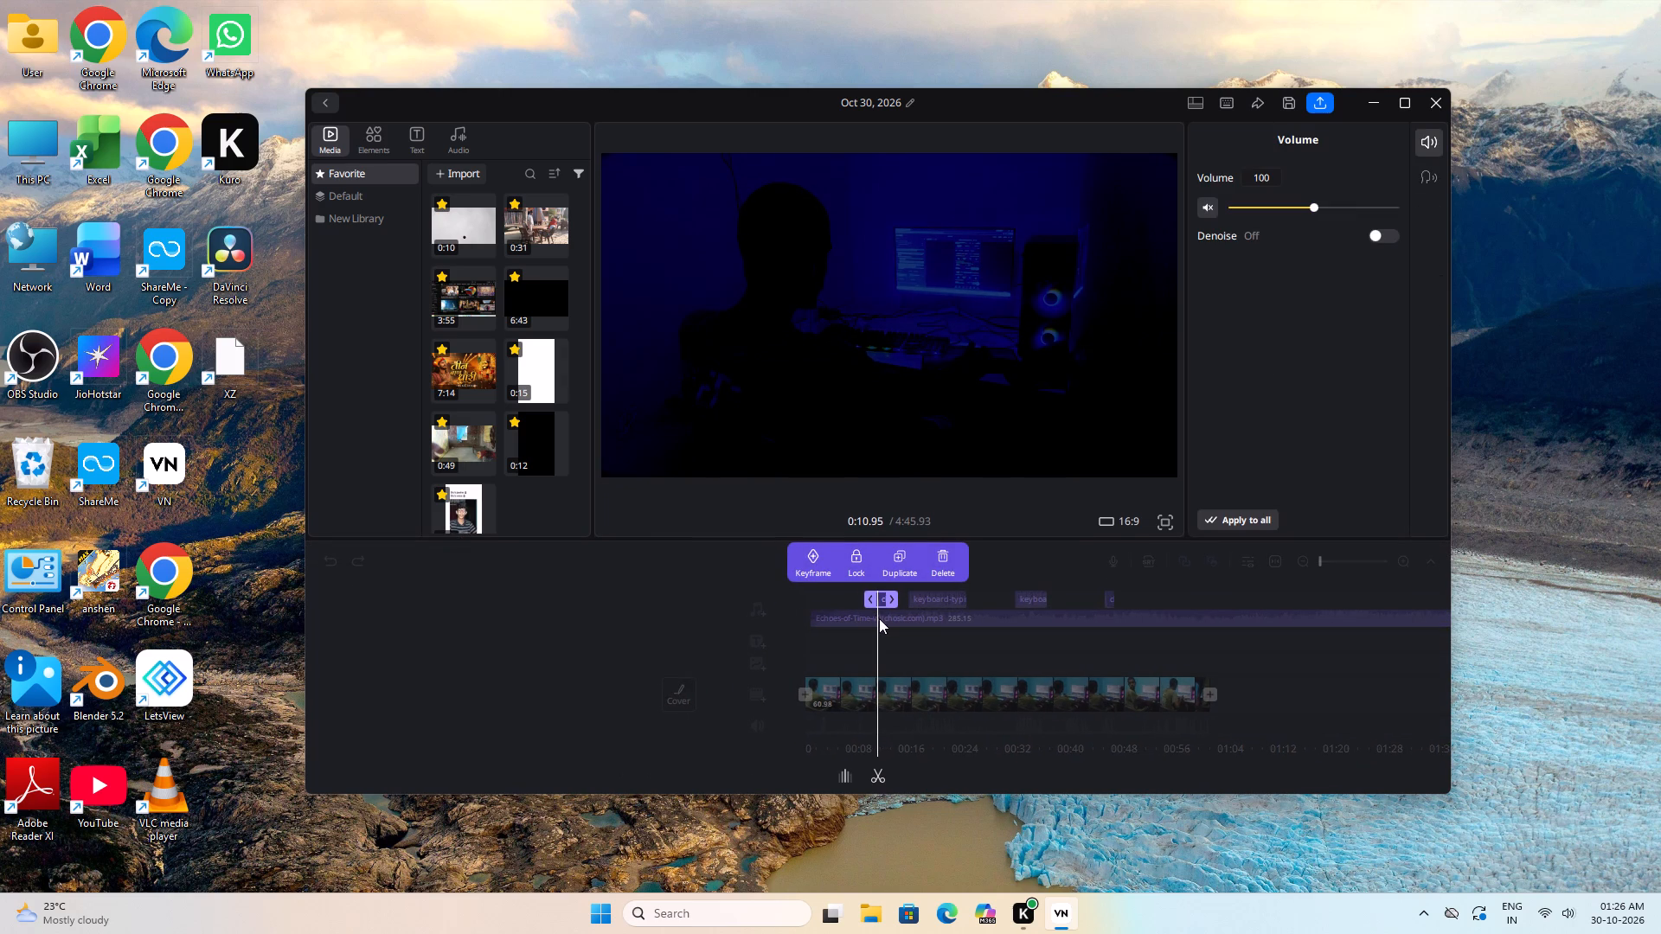
{"action": "left_click_drag", "start_coordinate": [911, 639], "coordinate": [899, 643]}
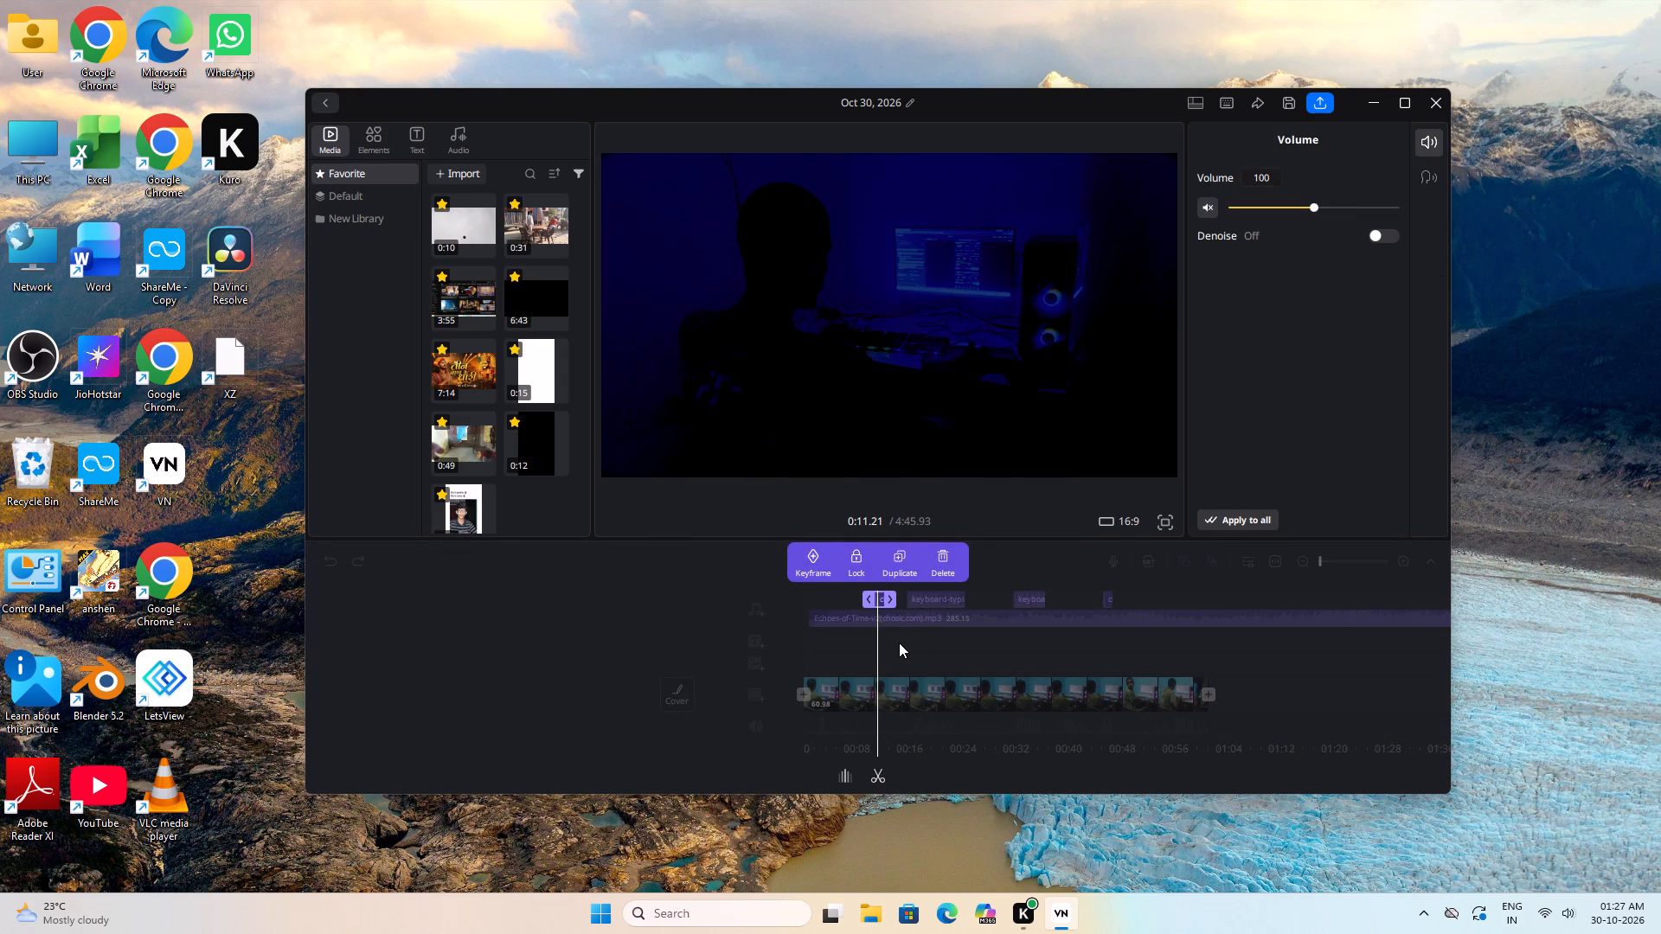
{"action": "left_click_drag", "start_coordinate": [899, 643], "coordinate": [902, 644]}
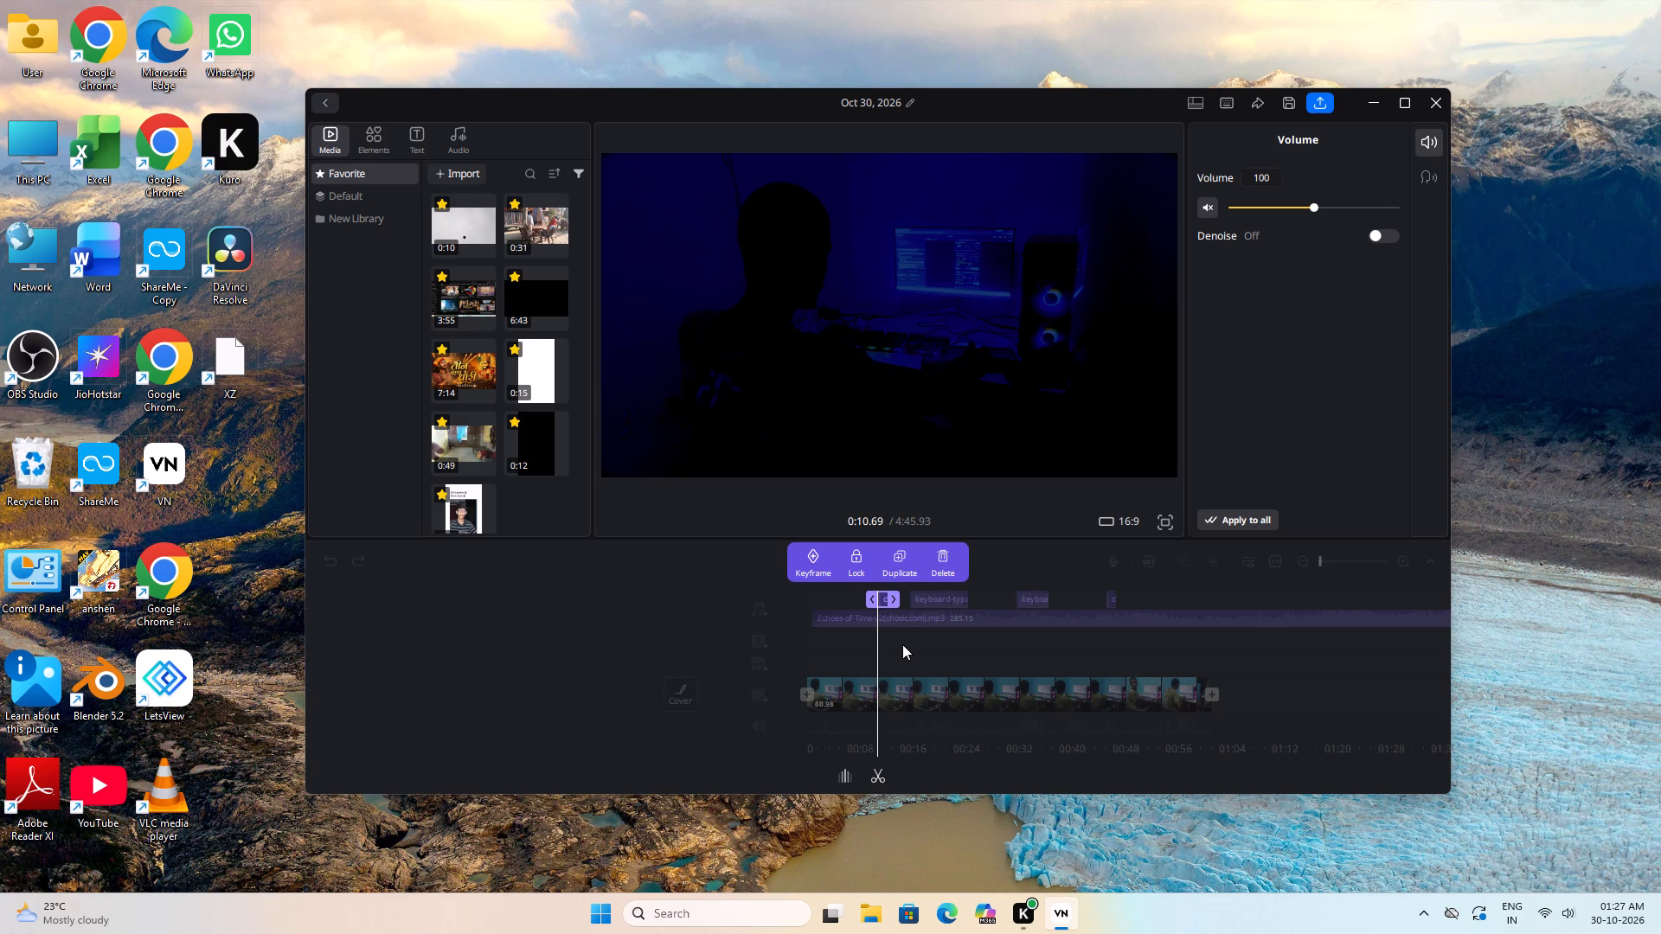
{"action": "left_click_drag", "start_coordinate": [902, 644], "coordinate": [901, 645]}
{"action": "left_click", "coordinate": [879, 769]}
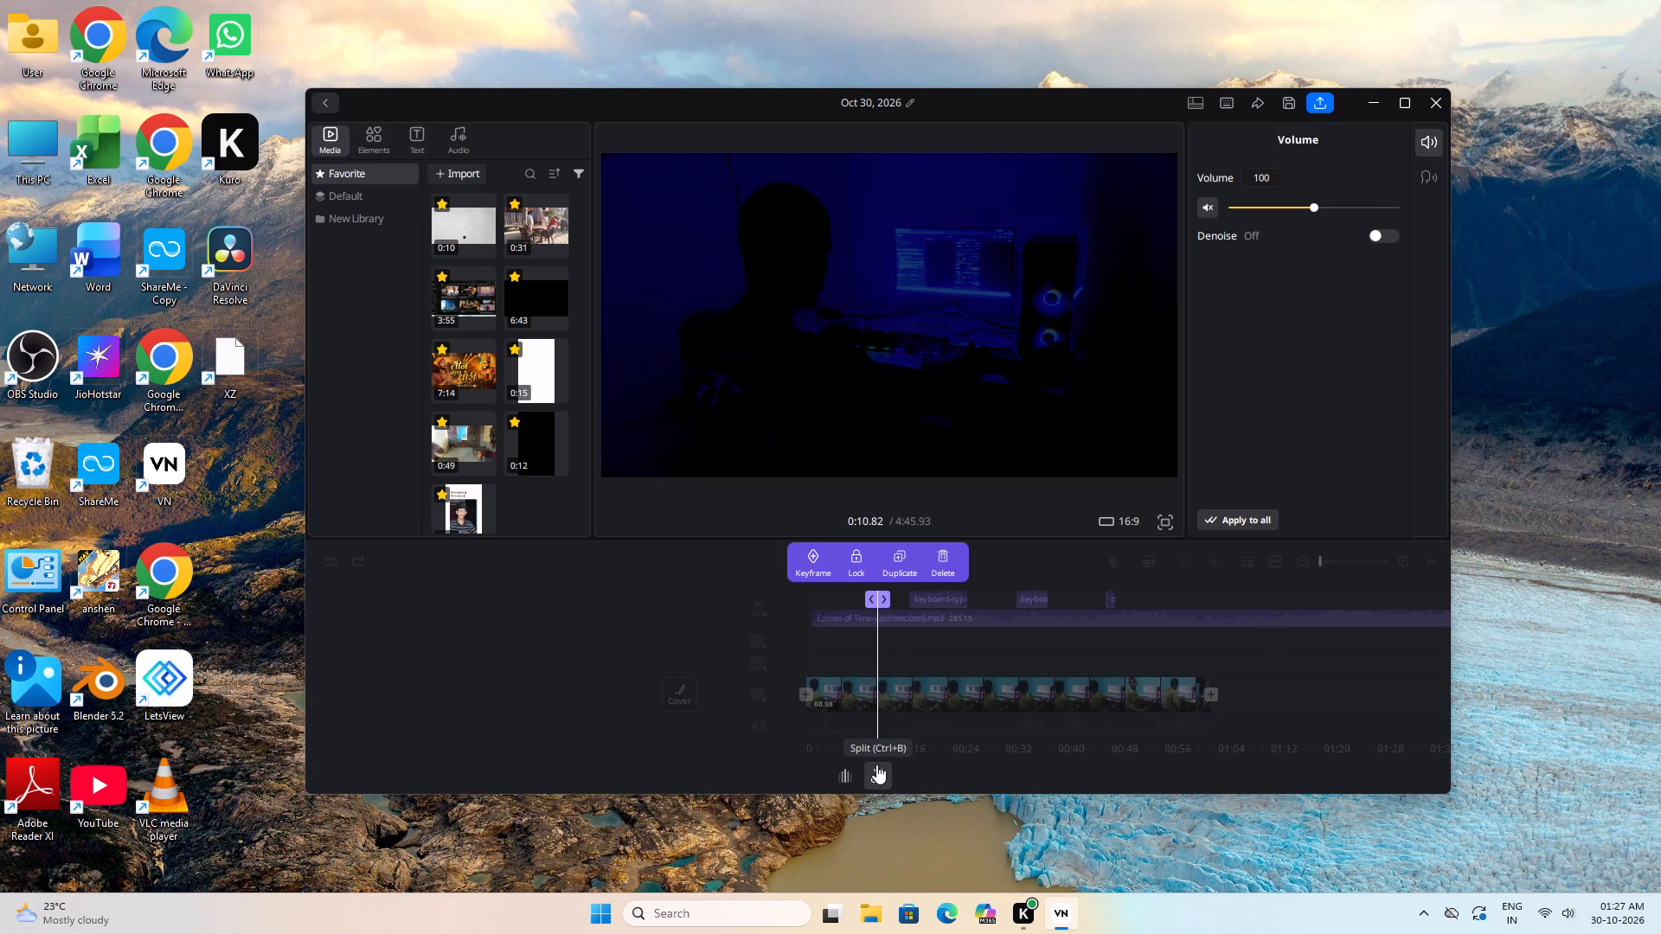
{"action": "left_click", "coordinate": [946, 562]}
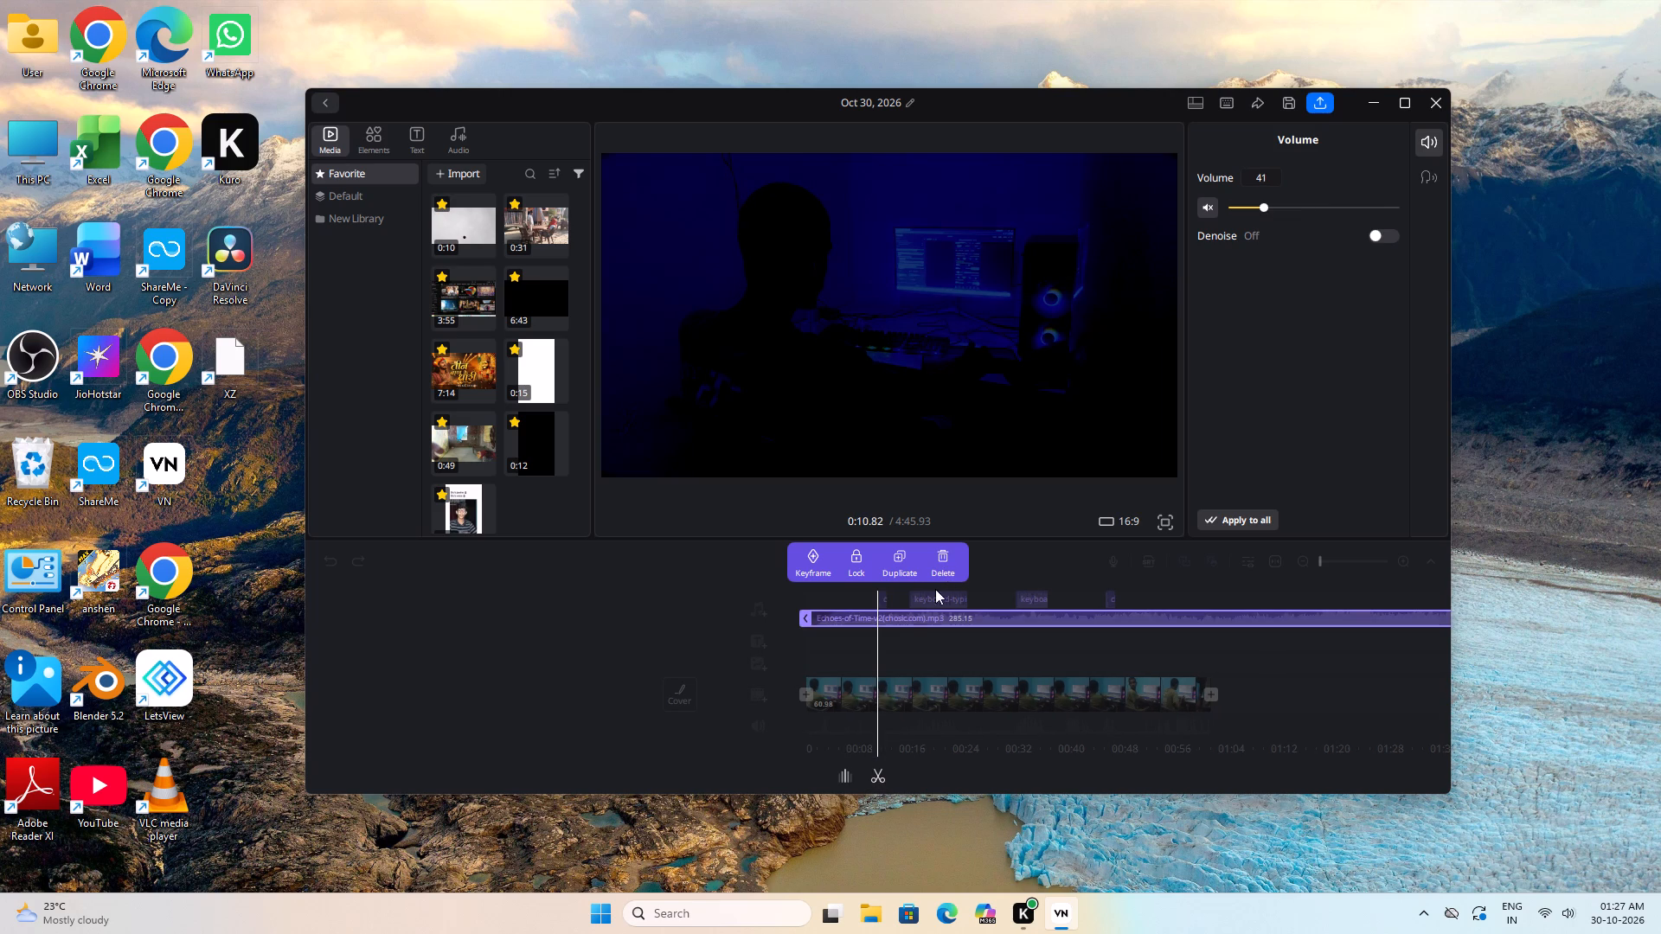
Play back the video from about 0:11 to 0:24 to check the mouse click and keyboard typing timing.
{"action": "key", "text": "space"}
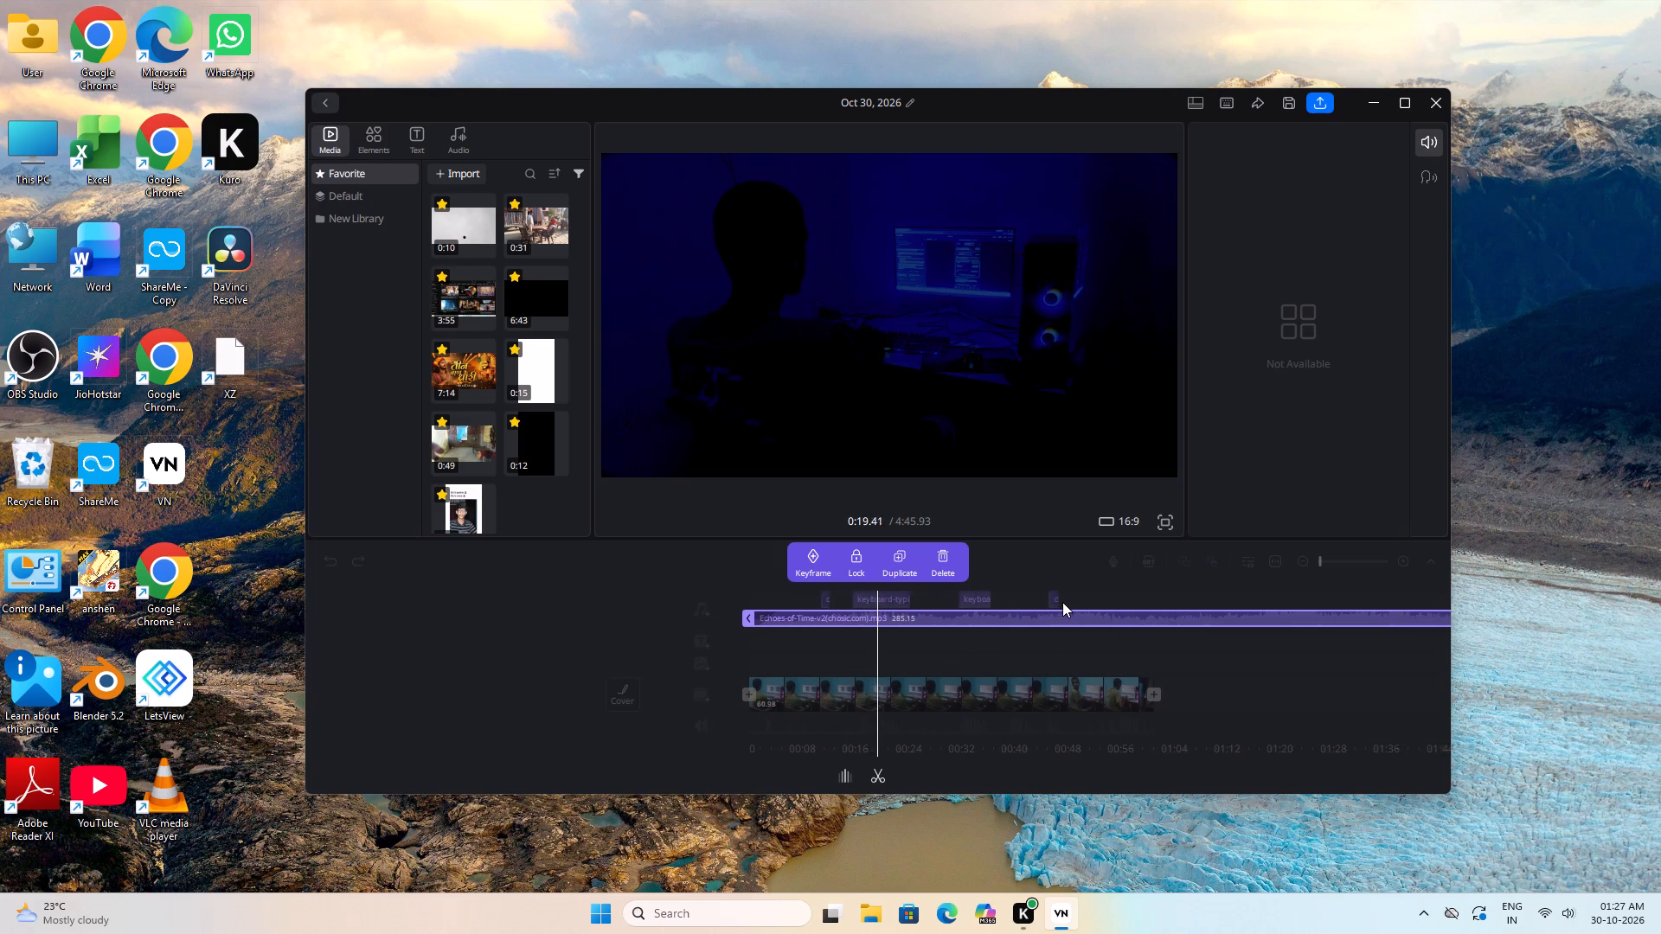
{"action": "key", "text": "space"}
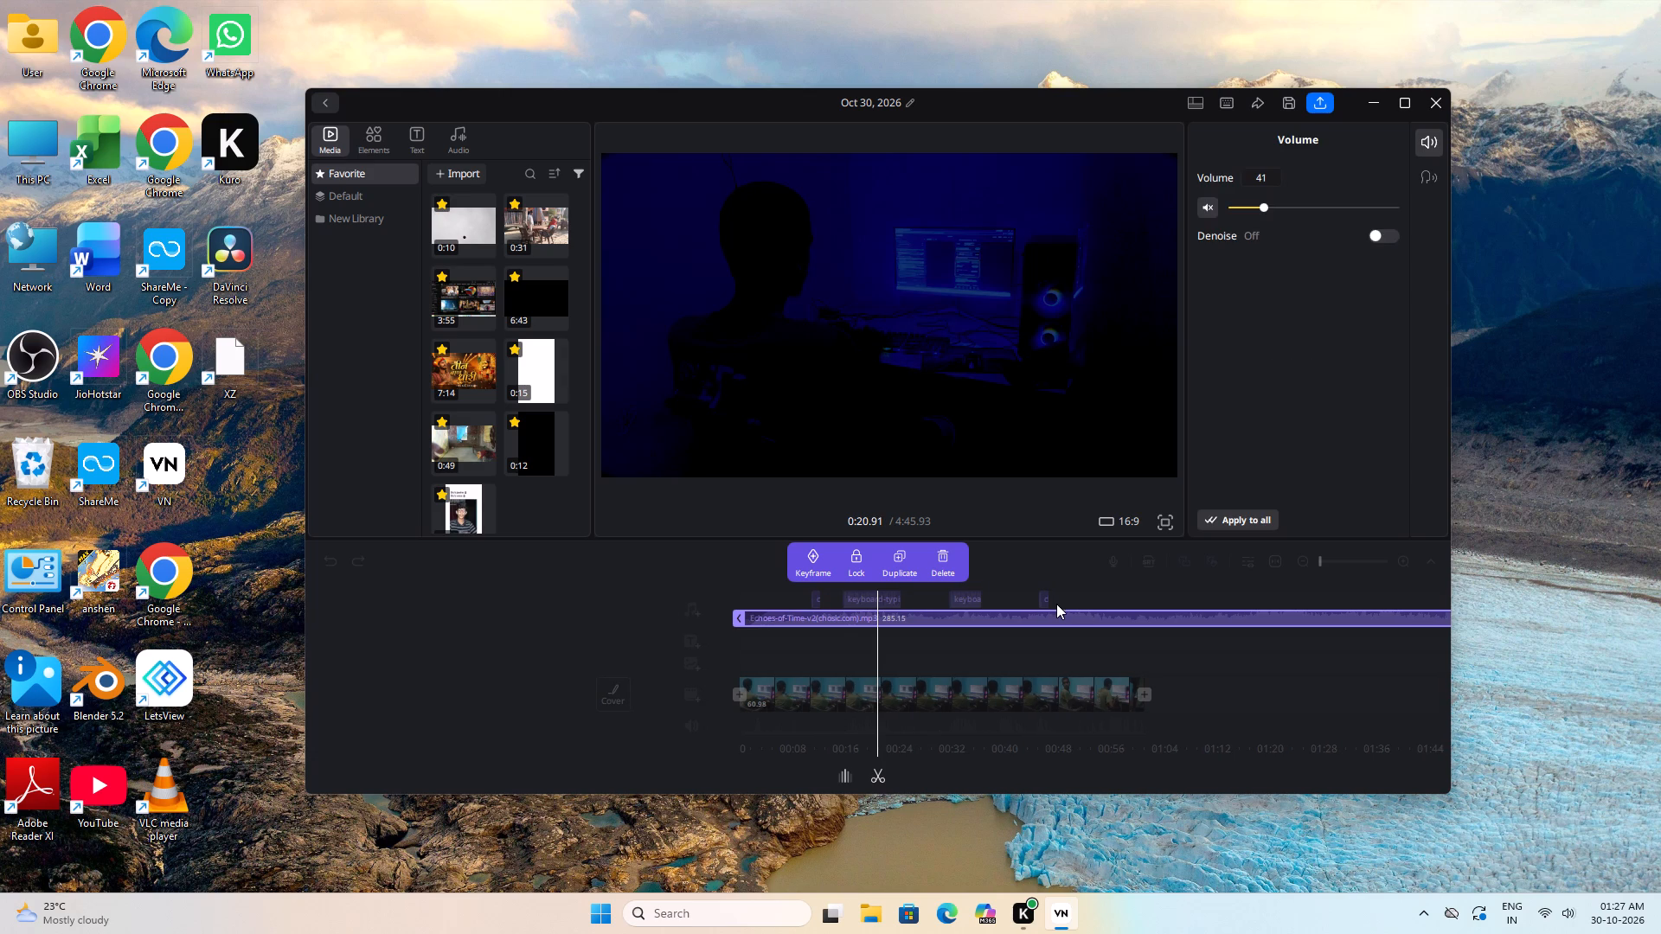
{"action": "key", "text": "space"}
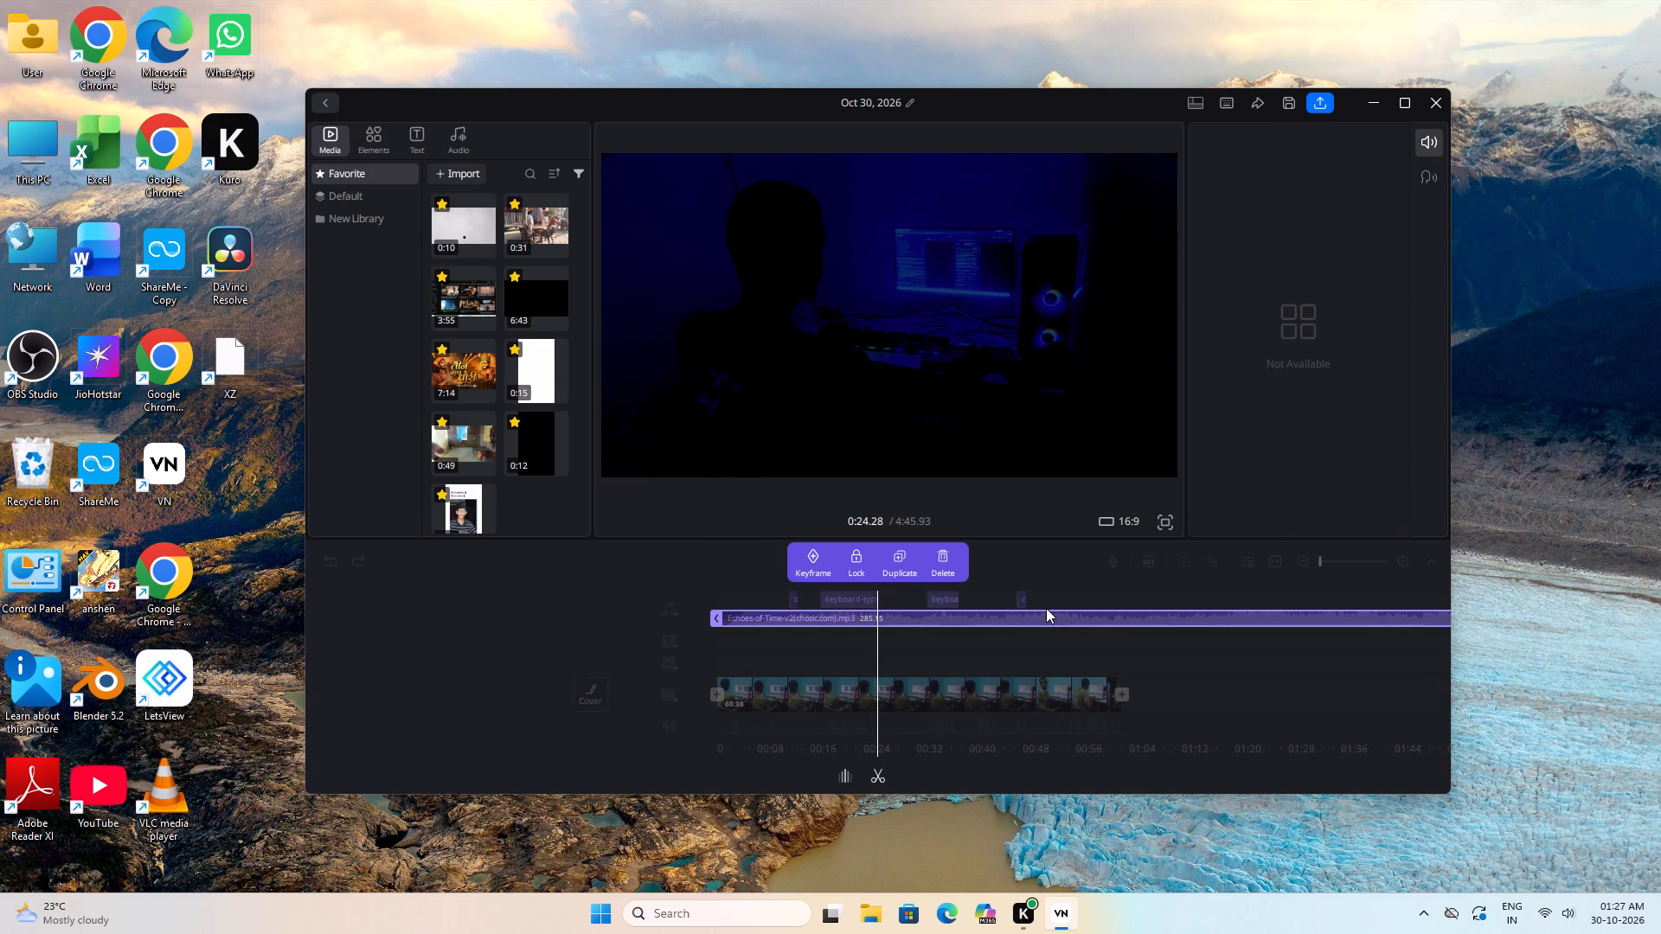
{"action": "key", "text": "space"}
Duplicate the mouse click clip at about 0:45 and place the copy at about 0:28, between the two keyboard typing clips.
{"action": "left_click", "coordinate": [1016, 602]}
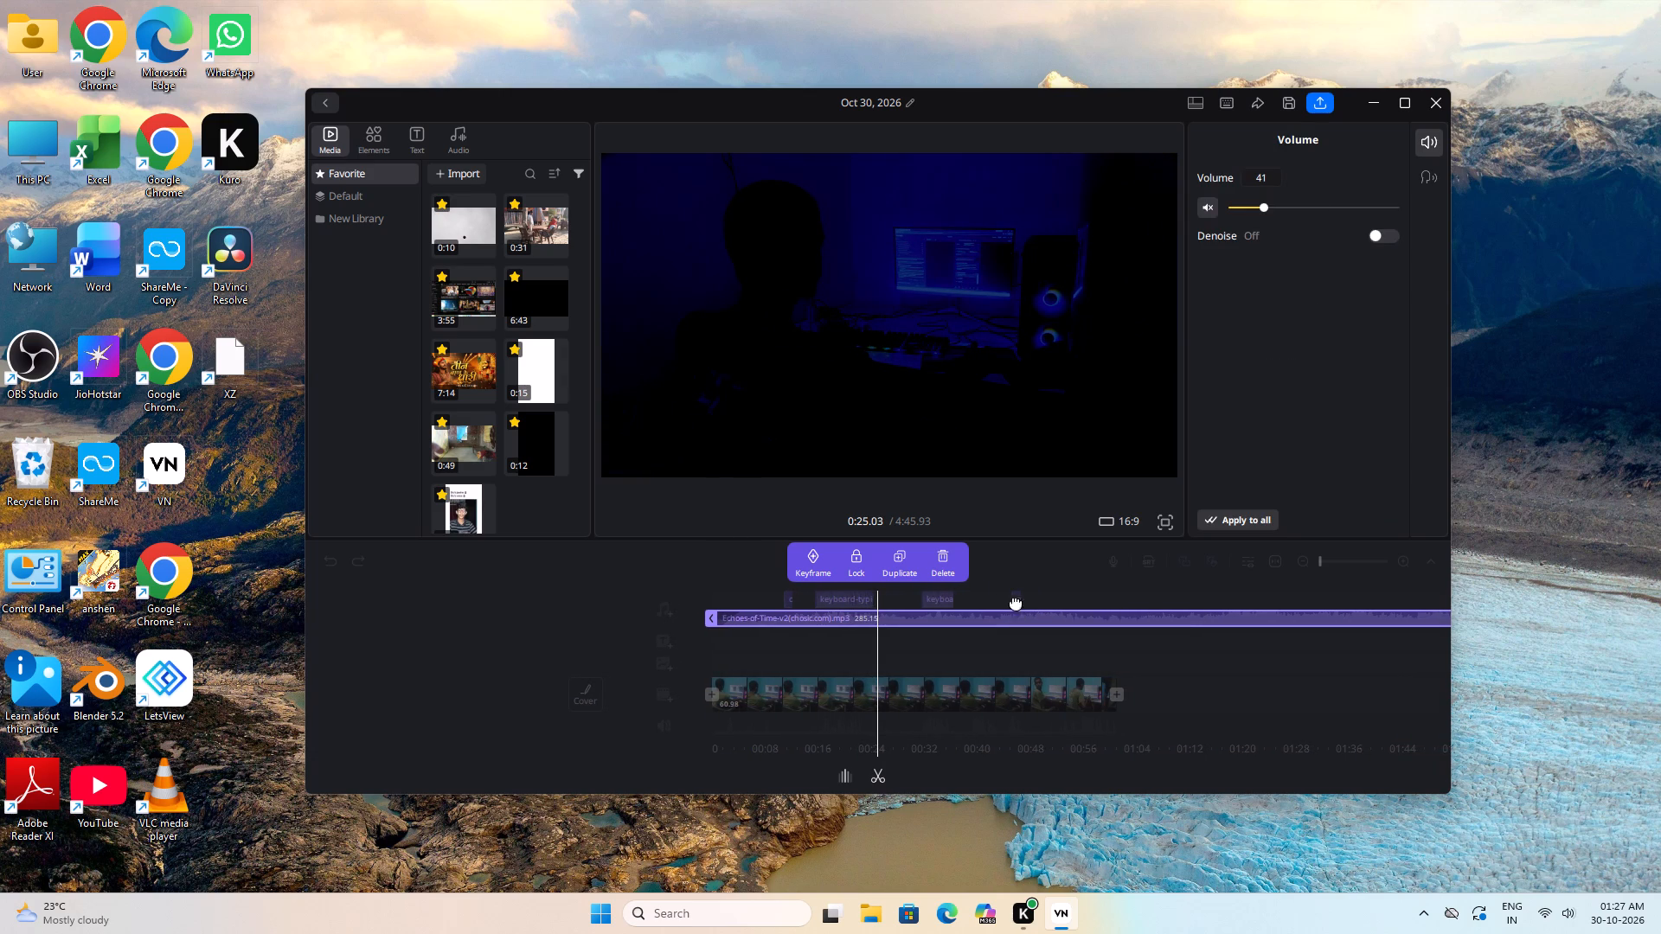
{"action": "left_click", "coordinate": [905, 555]}
{"action": "left_click_drag", "start_coordinate": [879, 576], "coordinate": [751, 606]}
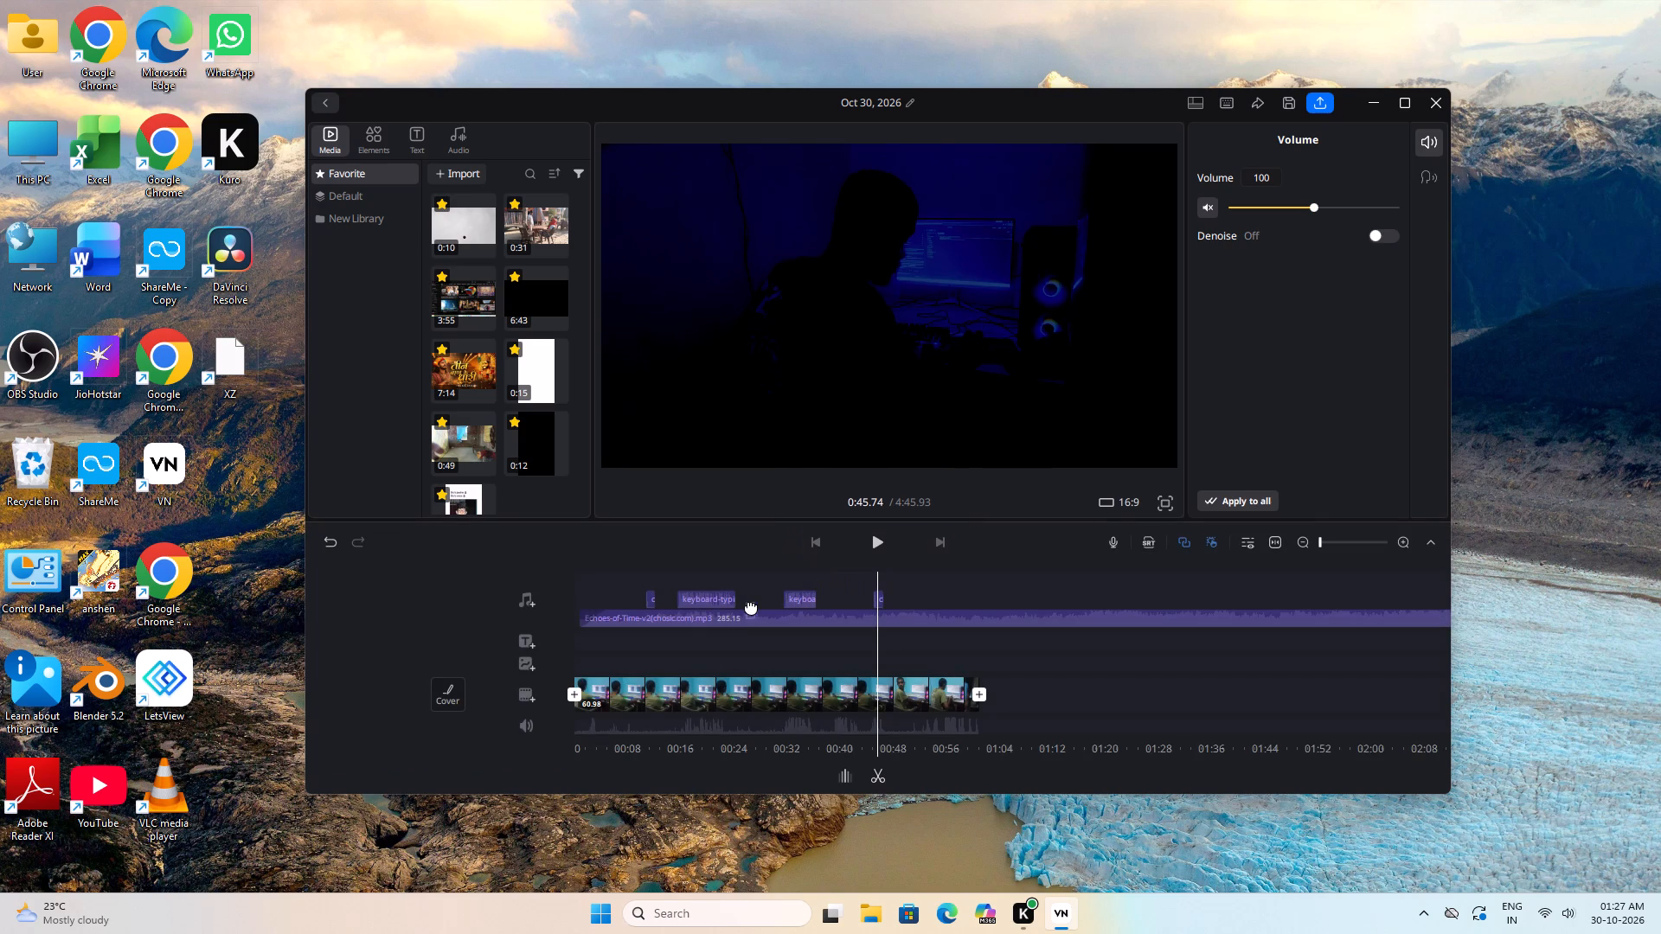
{"action": "left_click_drag", "start_coordinate": [751, 606], "coordinate": [761, 592]}
{"action": "left_click", "coordinate": [948, 598]}
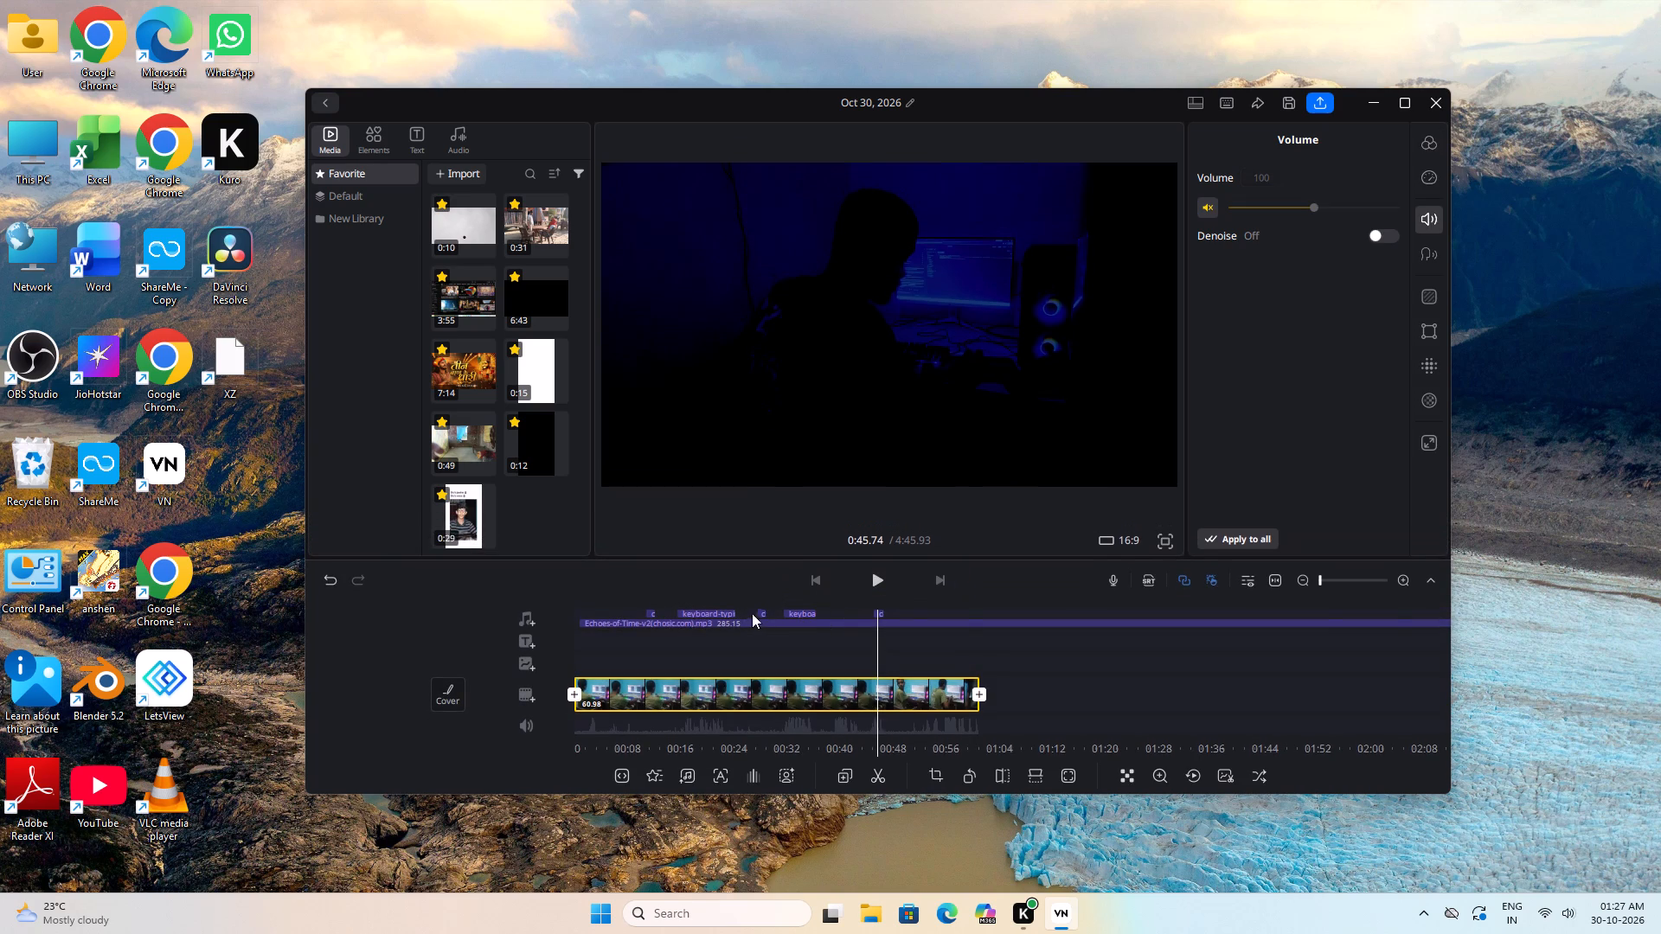
Lower the volume of the mouse click copy at about 0:28 to 39.
{"action": "left_click", "coordinate": [760, 613]}
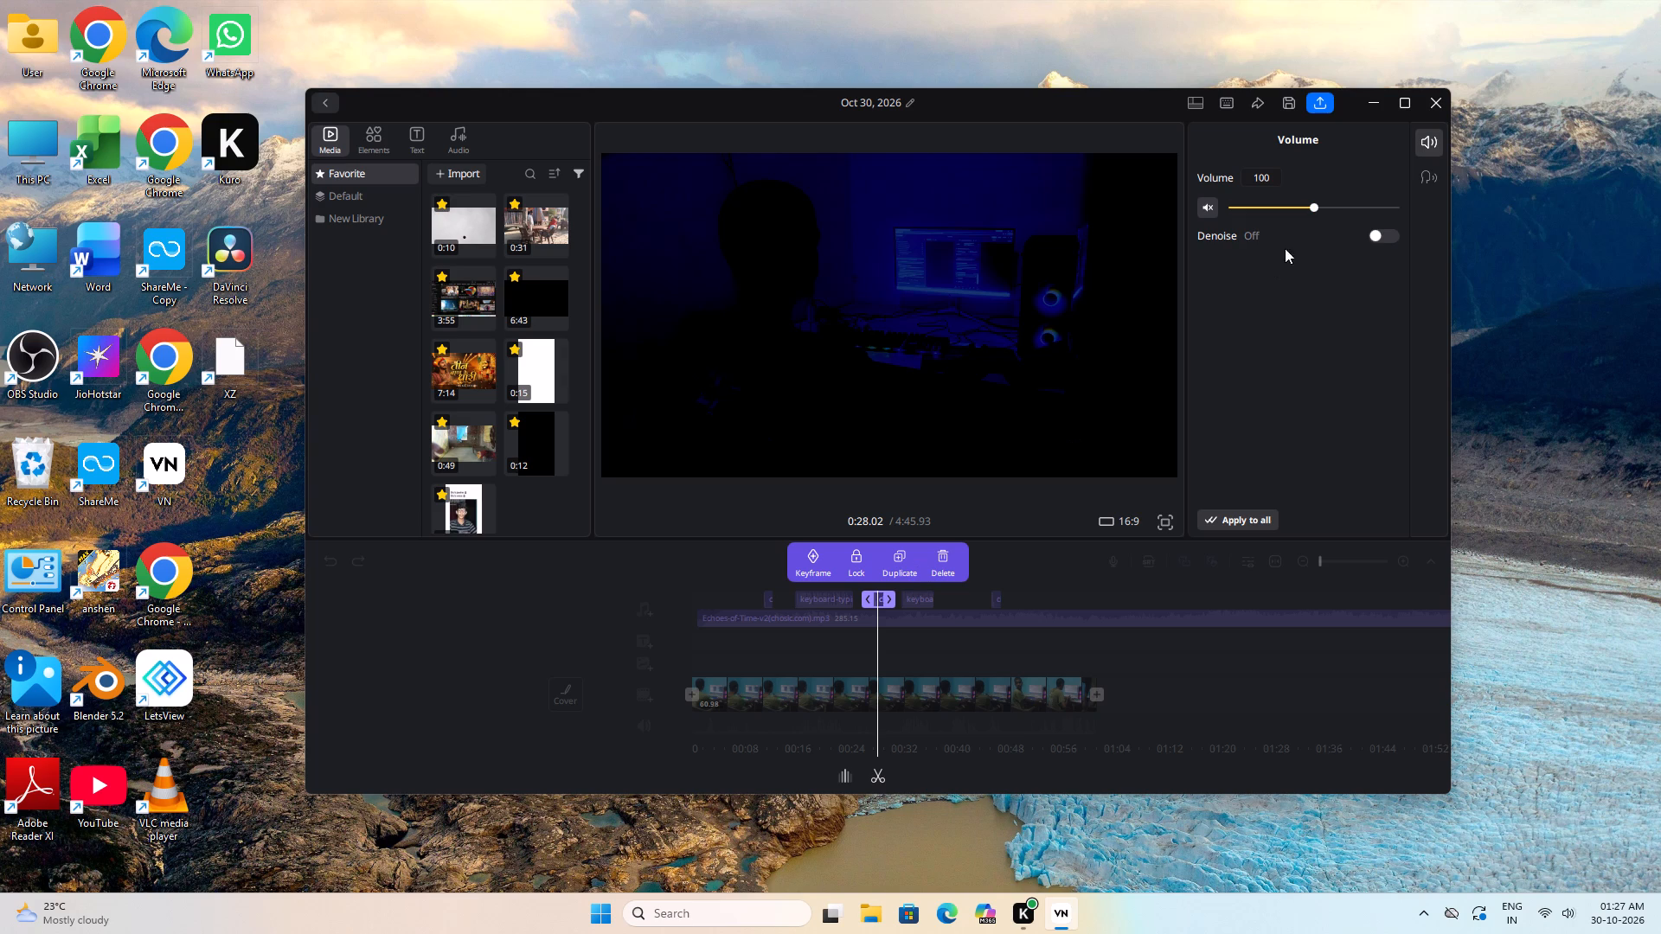
{"action": "left_click_drag", "start_coordinate": [1311, 204], "coordinate": [1279, 215]}
{"action": "left_click_drag", "start_coordinate": [1279, 215], "coordinate": [1262, 227]}
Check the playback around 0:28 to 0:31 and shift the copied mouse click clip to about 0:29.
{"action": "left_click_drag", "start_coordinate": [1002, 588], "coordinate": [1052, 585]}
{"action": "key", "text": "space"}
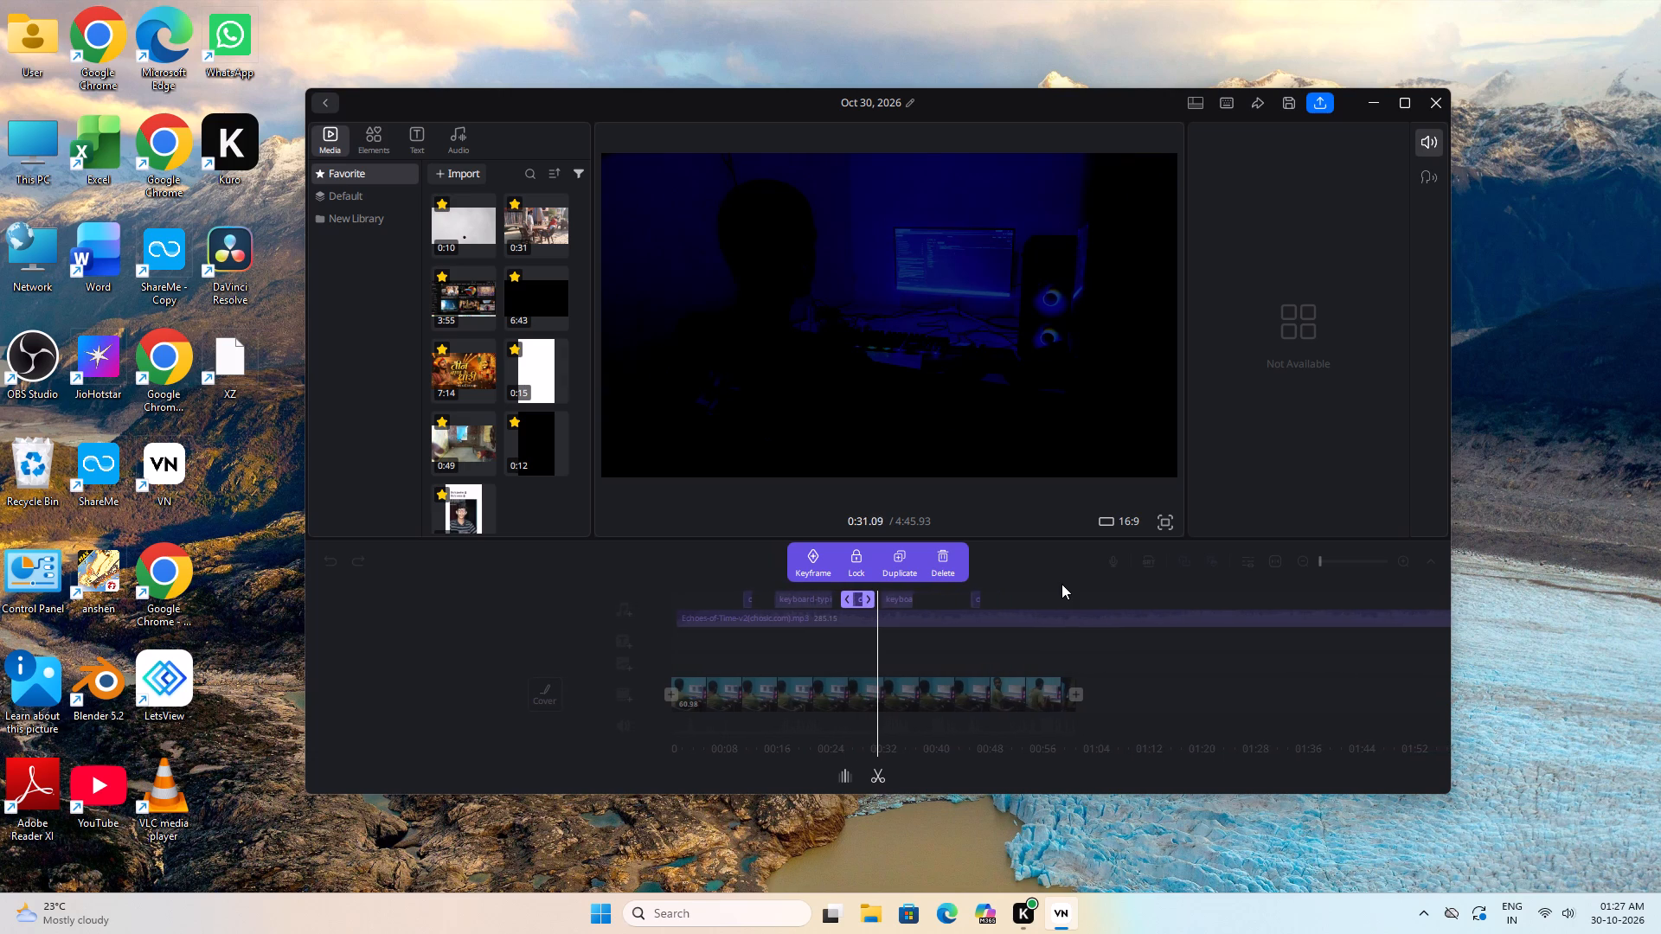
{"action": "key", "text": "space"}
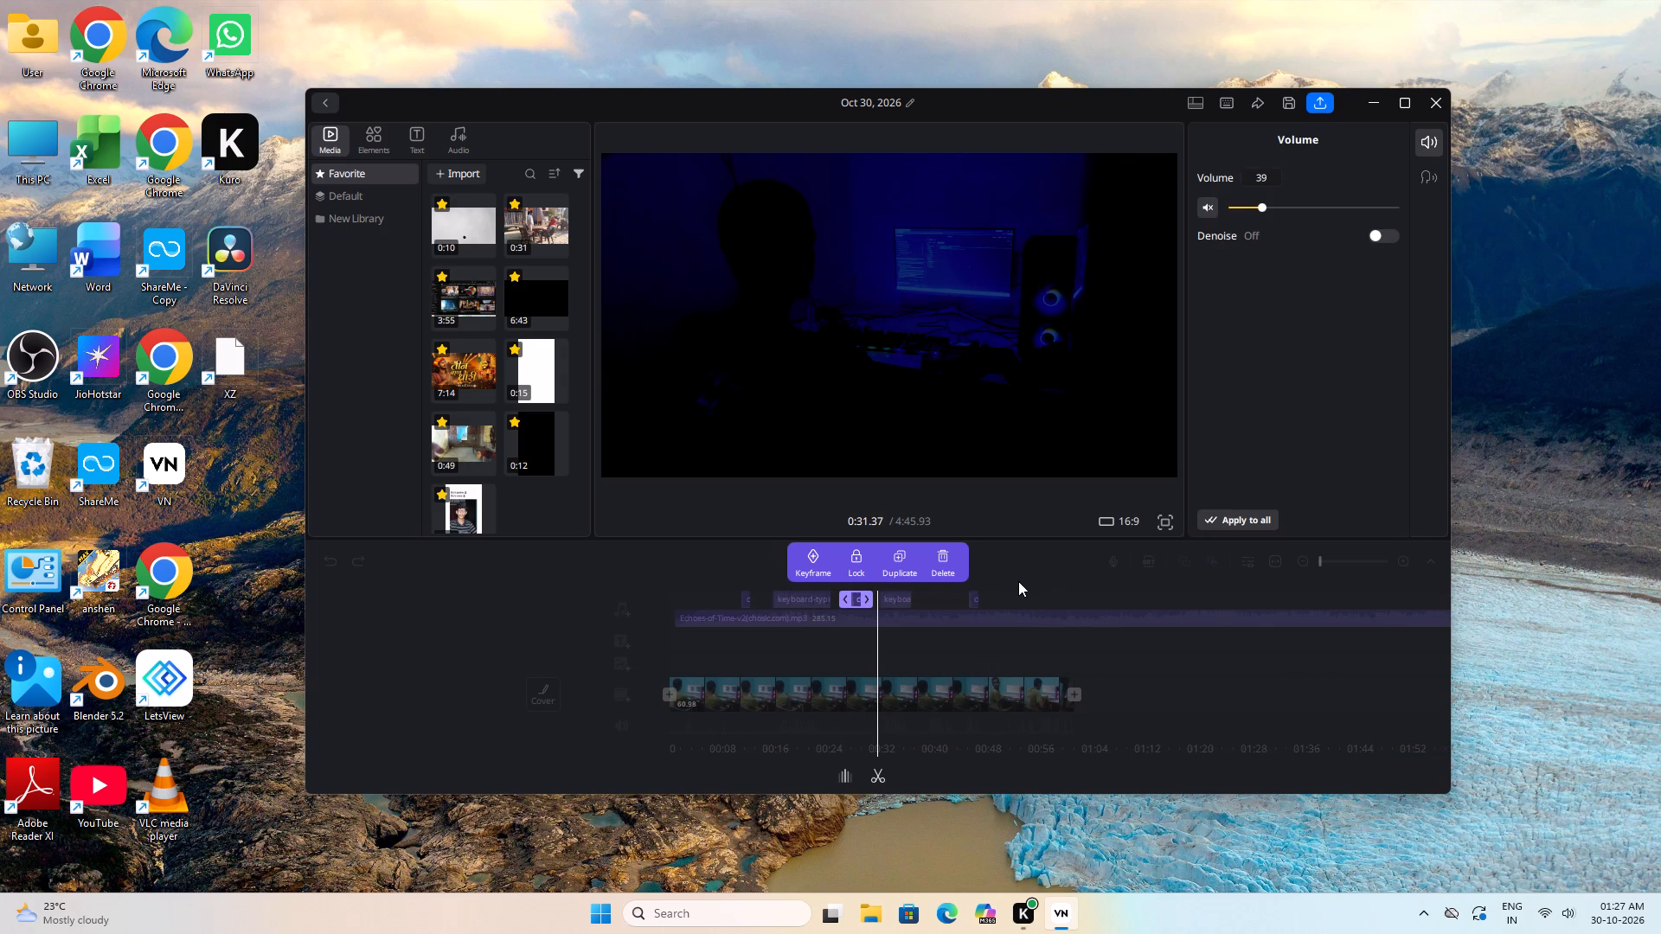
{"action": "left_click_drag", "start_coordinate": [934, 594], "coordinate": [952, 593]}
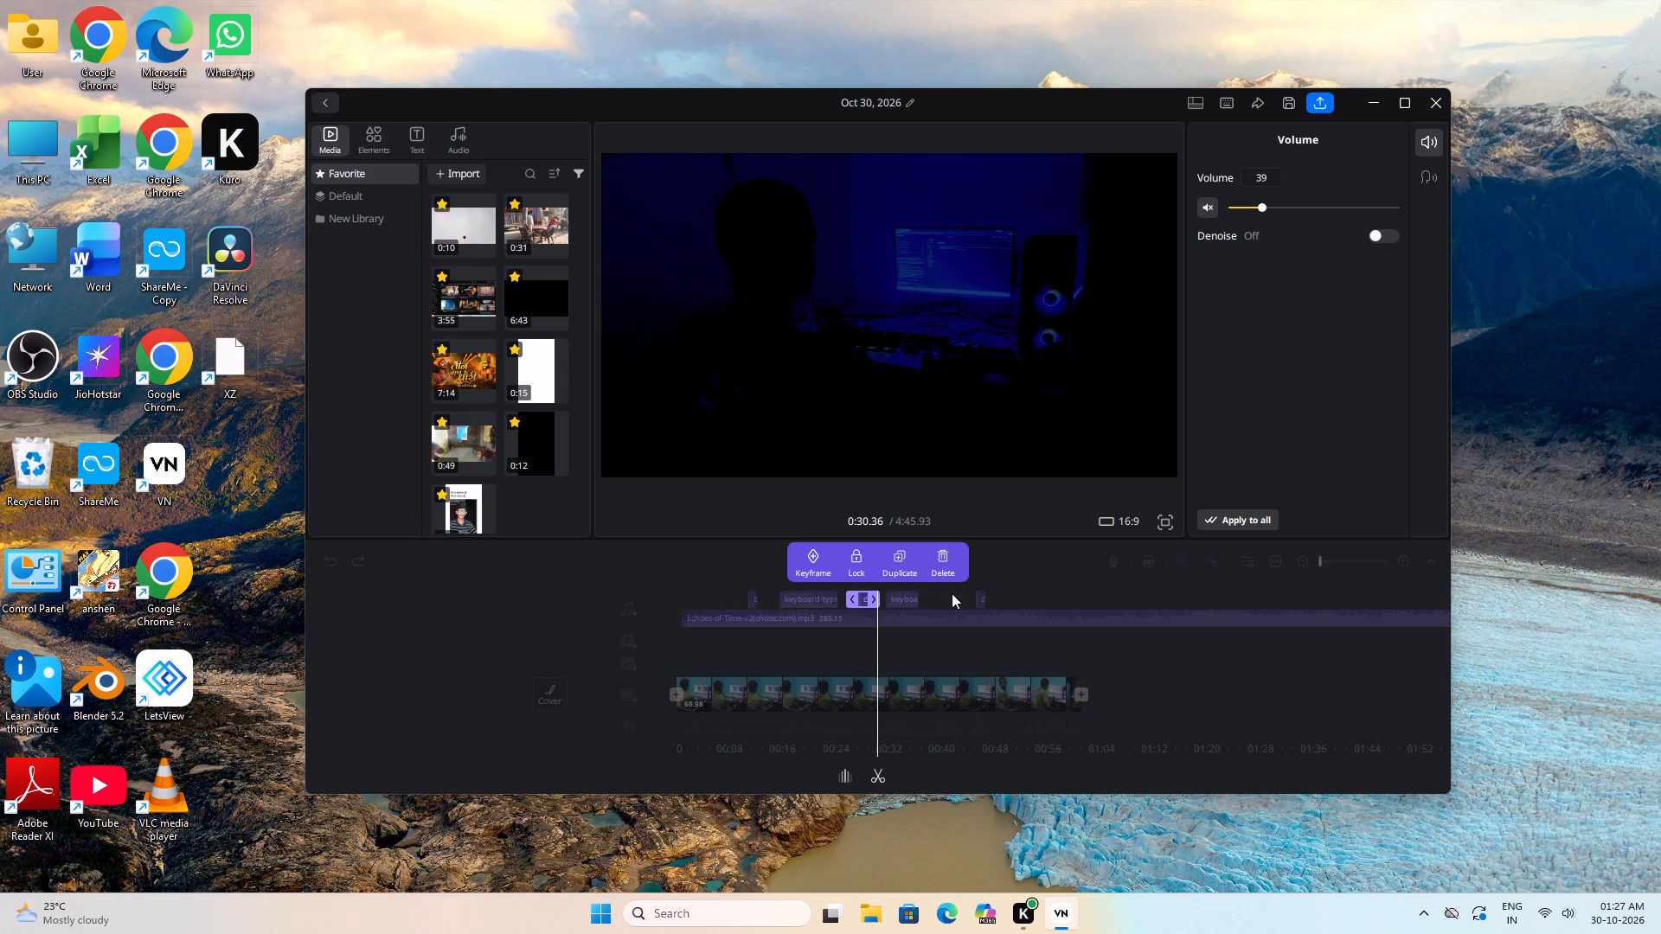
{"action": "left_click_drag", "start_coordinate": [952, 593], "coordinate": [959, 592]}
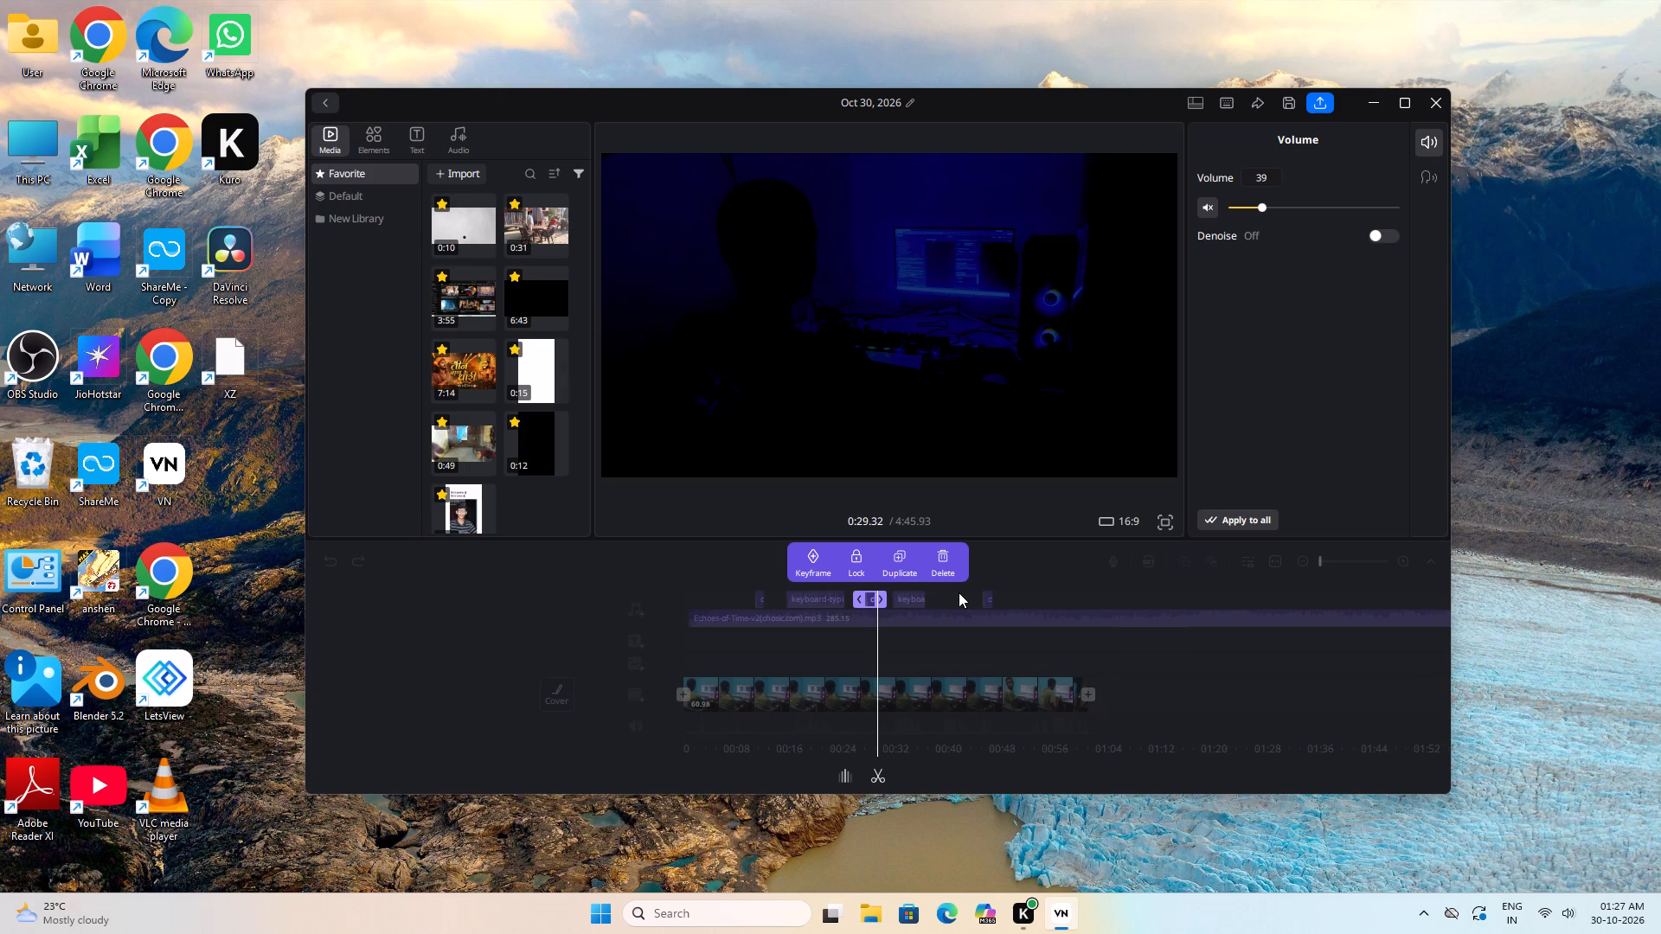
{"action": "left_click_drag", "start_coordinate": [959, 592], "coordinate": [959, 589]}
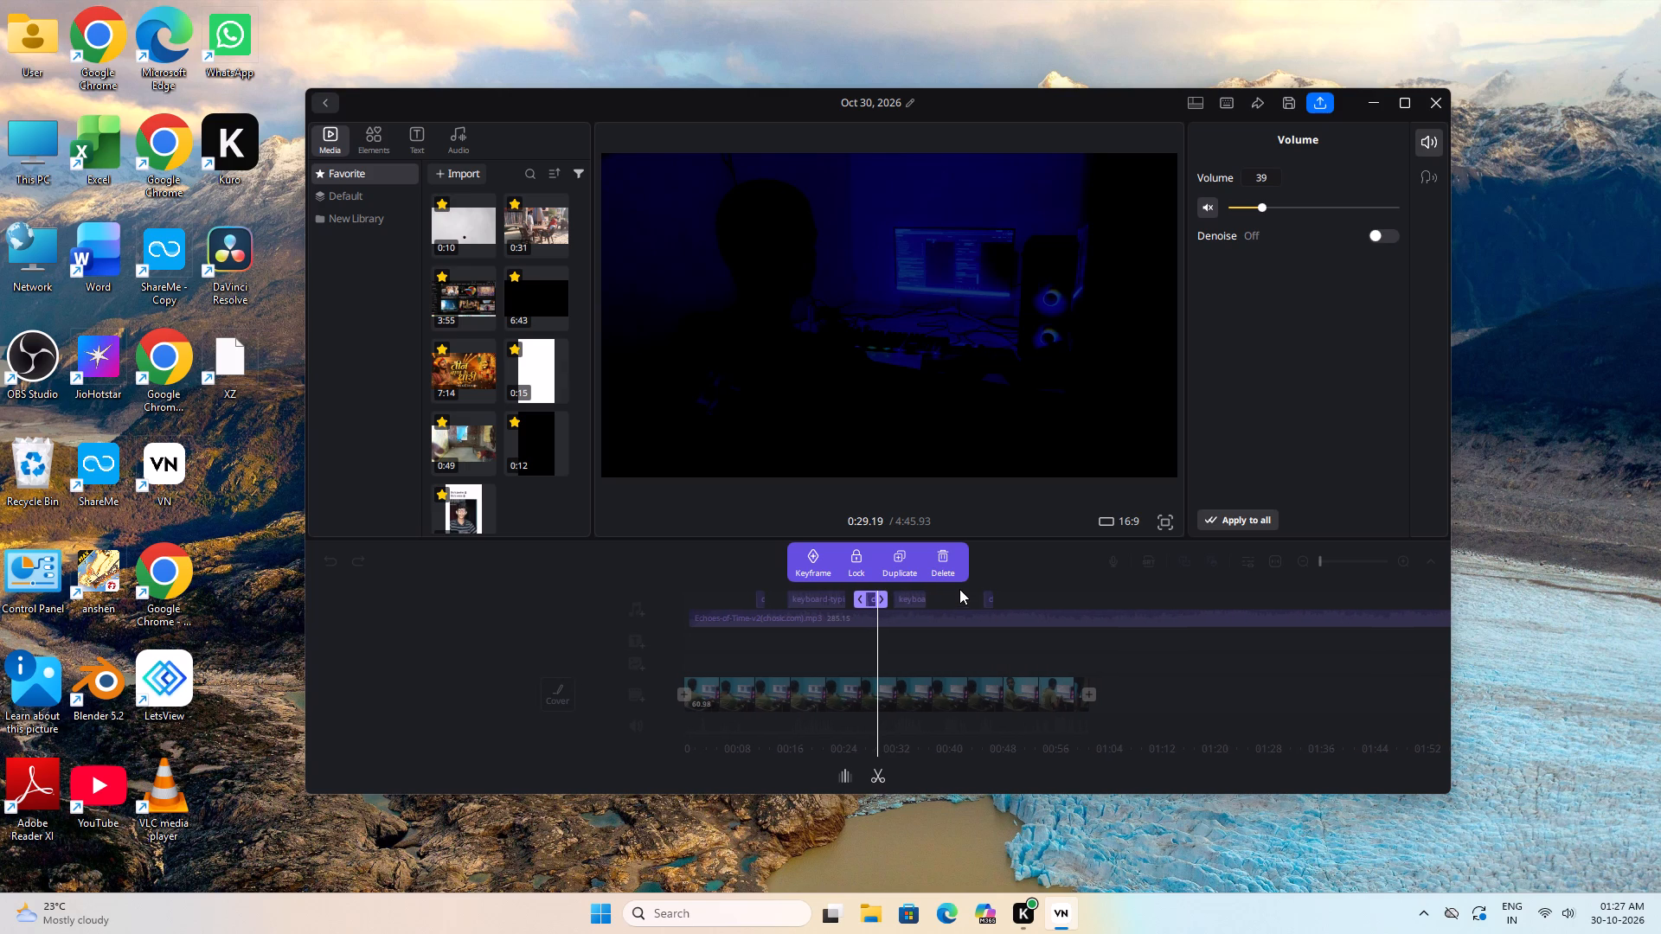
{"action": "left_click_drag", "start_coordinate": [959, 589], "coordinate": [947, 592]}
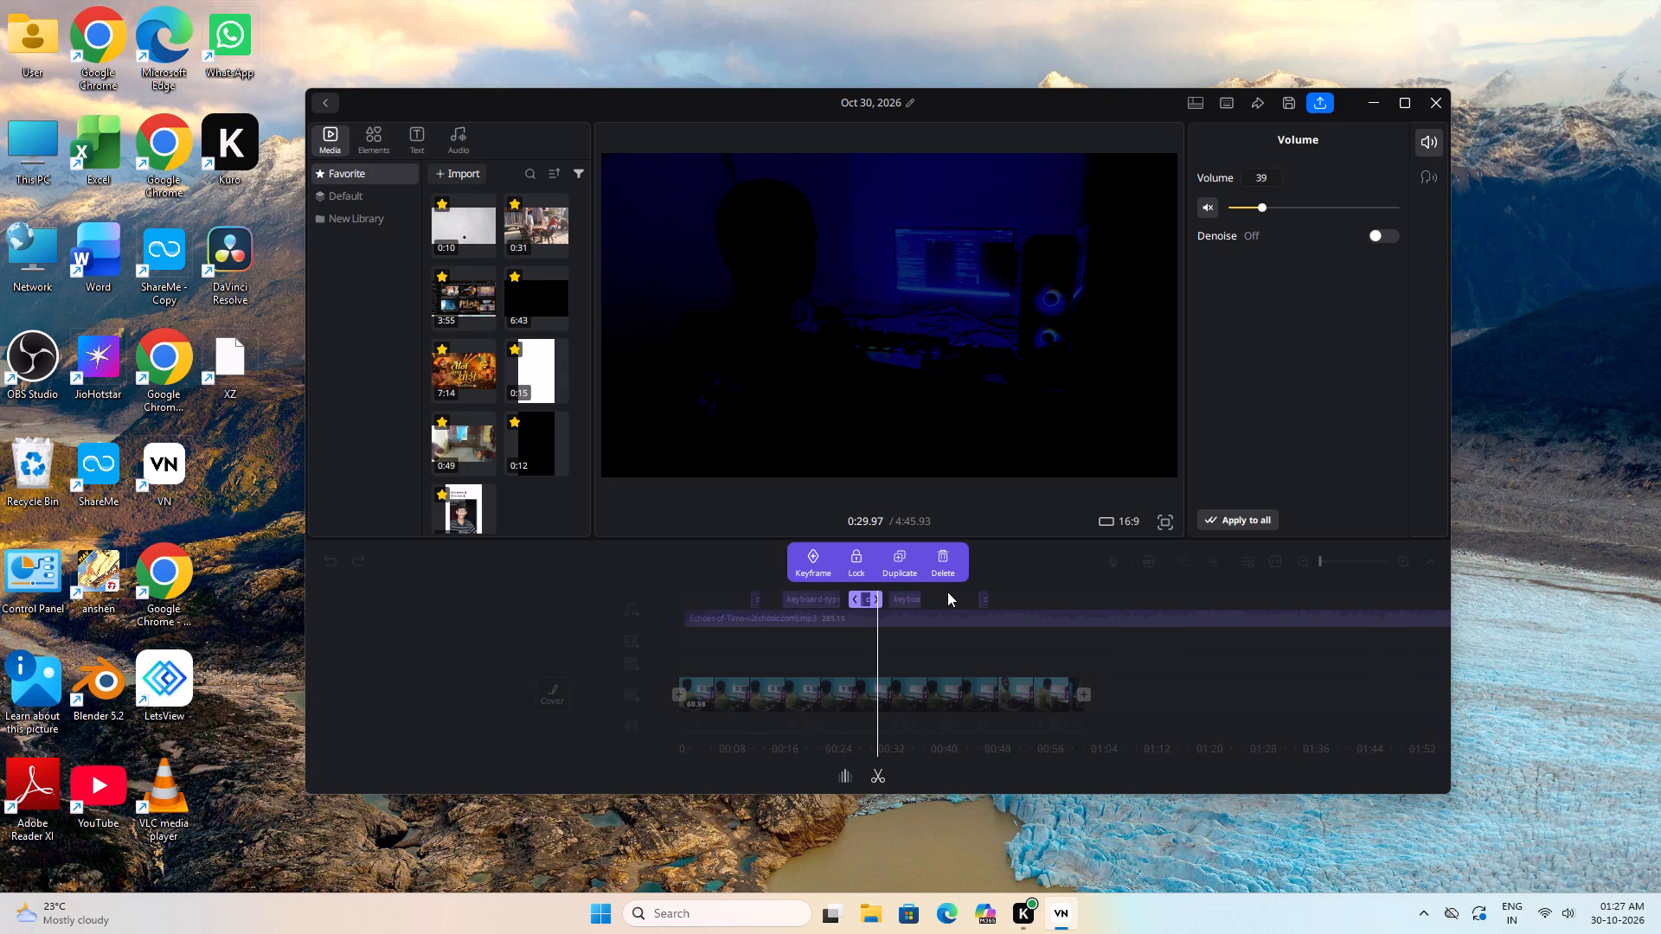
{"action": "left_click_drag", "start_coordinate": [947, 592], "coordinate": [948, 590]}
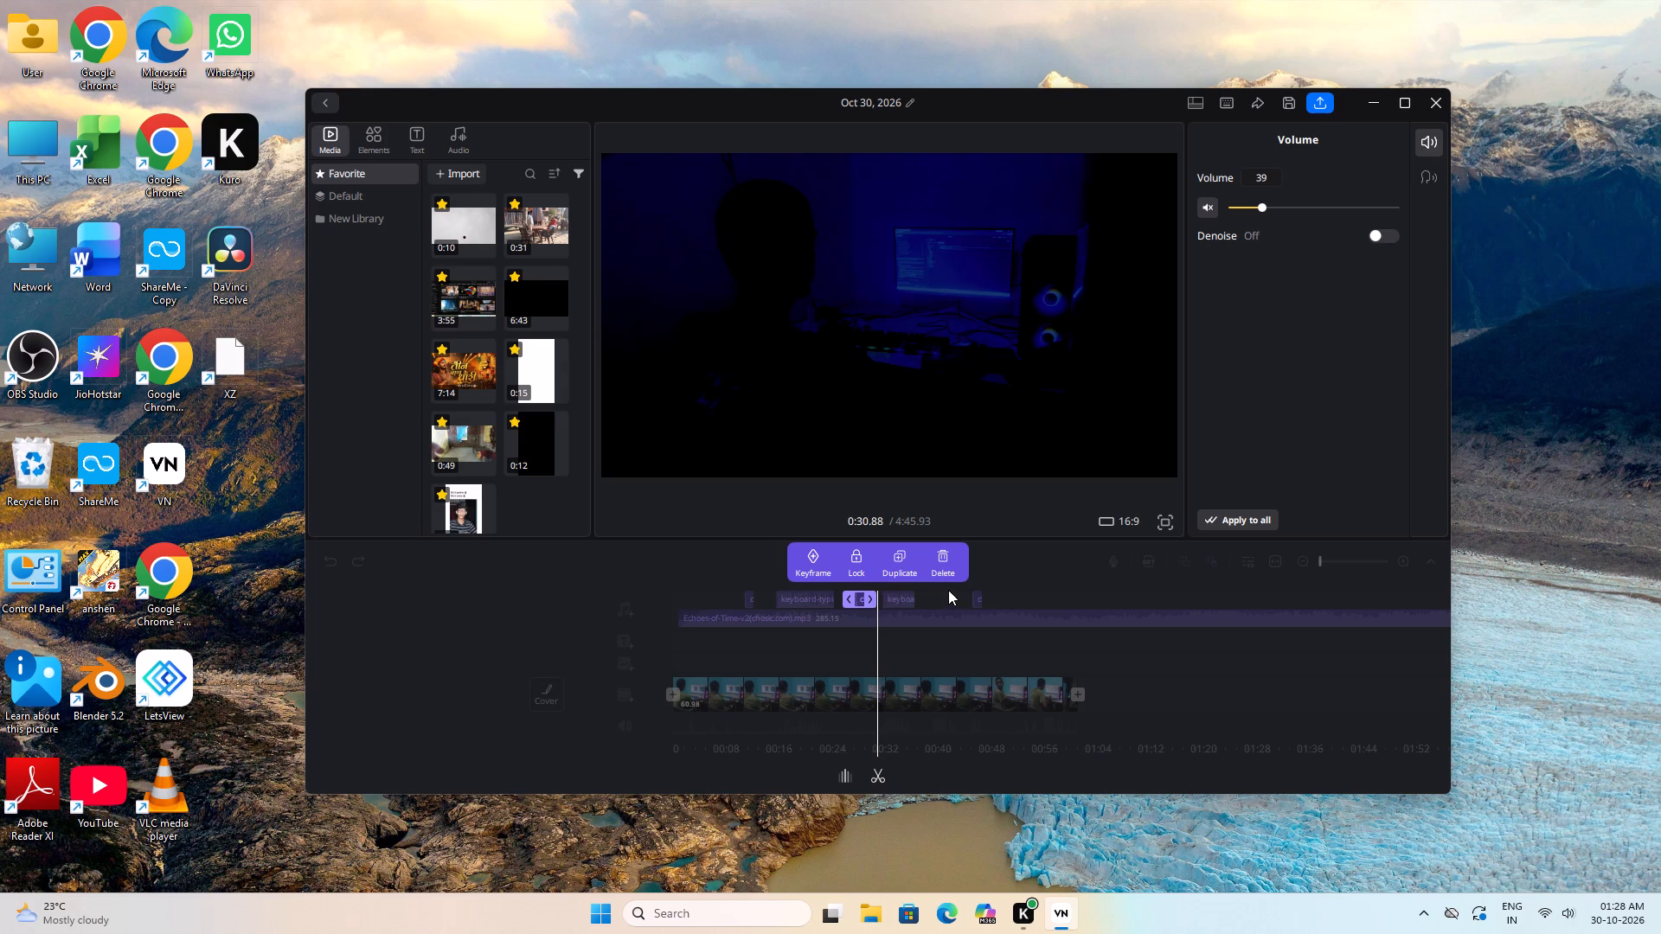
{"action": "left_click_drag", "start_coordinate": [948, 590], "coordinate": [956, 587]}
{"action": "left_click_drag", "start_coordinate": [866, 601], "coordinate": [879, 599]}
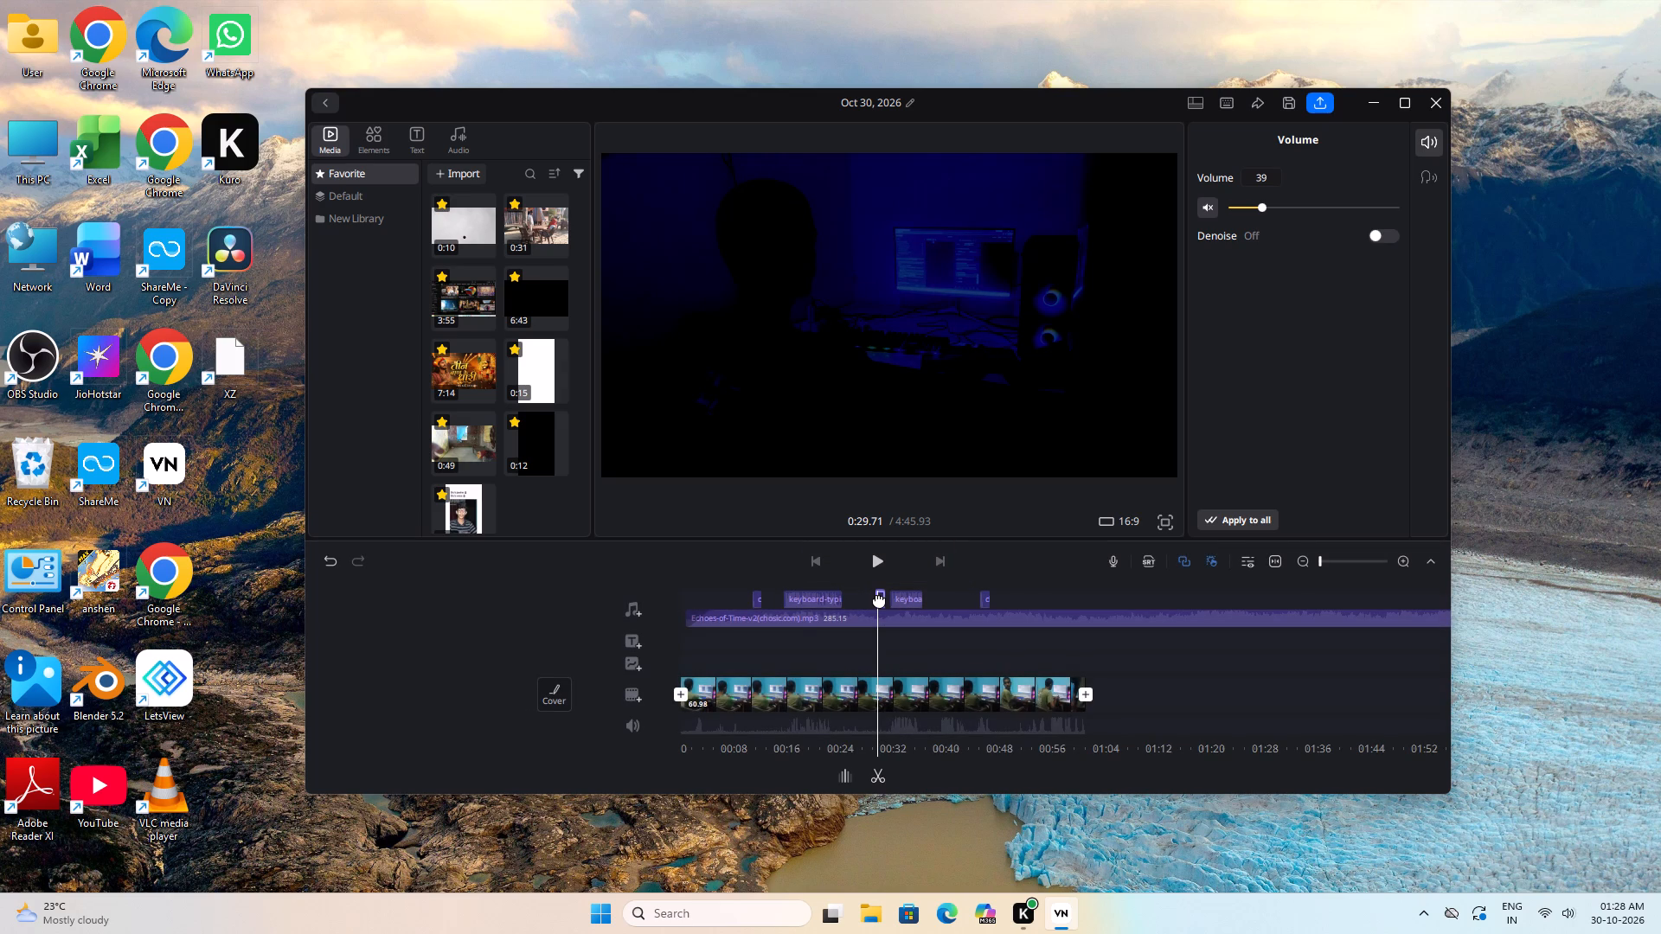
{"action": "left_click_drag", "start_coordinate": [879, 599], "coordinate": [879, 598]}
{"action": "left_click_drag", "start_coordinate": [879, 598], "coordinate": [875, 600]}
Recheck the click timing from about 0:29 and move the copied clip to about 0:30, just before the second keyboard typing clip.
{"action": "left_click_drag", "start_coordinate": [1002, 576], "coordinate": [1046, 576]}
{"action": "left_click_drag", "start_coordinate": [1023, 588], "coordinate": [1046, 585]}
{"action": "key", "text": "space"}
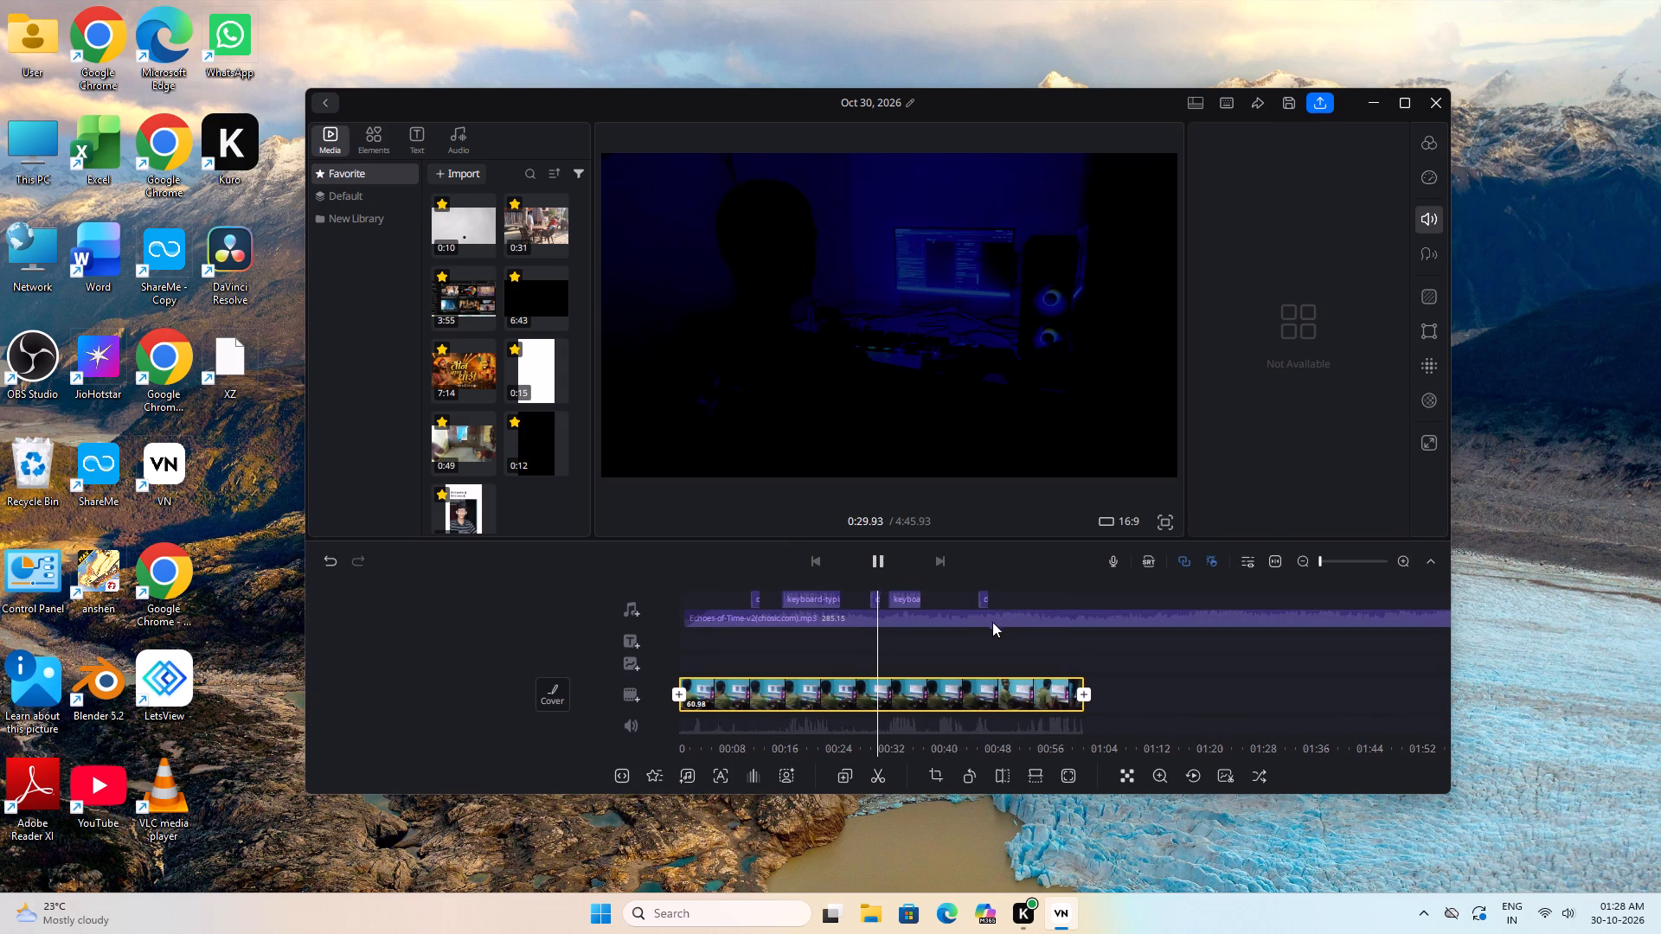
{"action": "left_click_drag", "start_coordinate": [983, 625], "coordinate": [998, 622]}
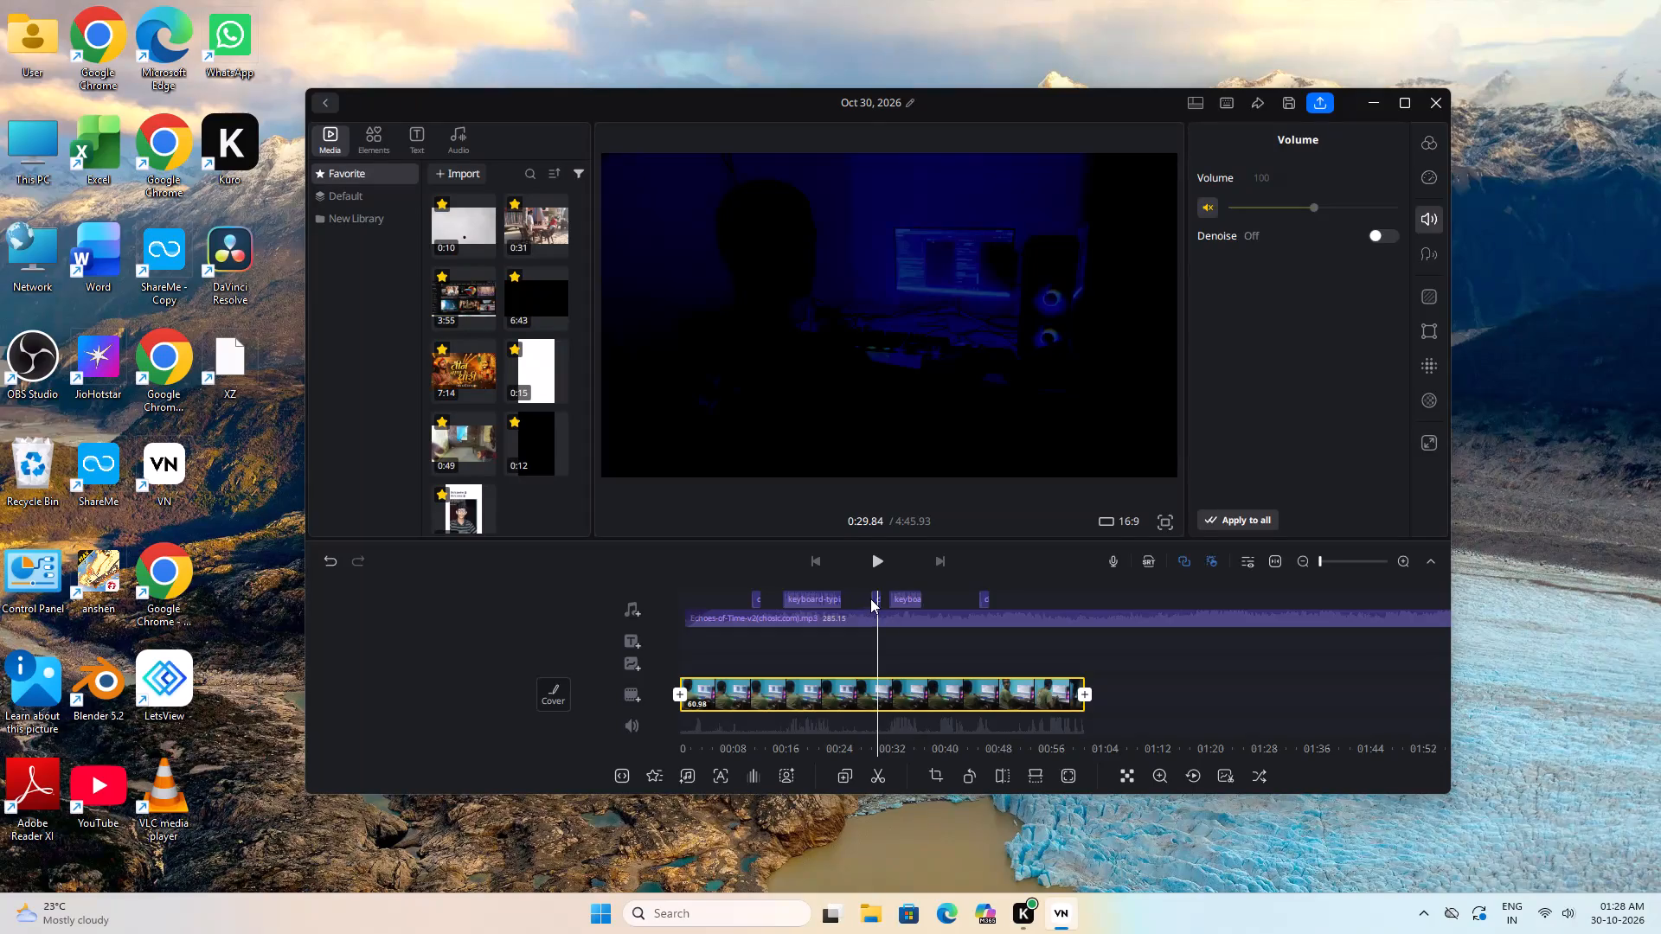
{"action": "left_click", "coordinate": [872, 598]}
{"action": "left_click_drag", "start_coordinate": [887, 598], "coordinate": [888, 598]}
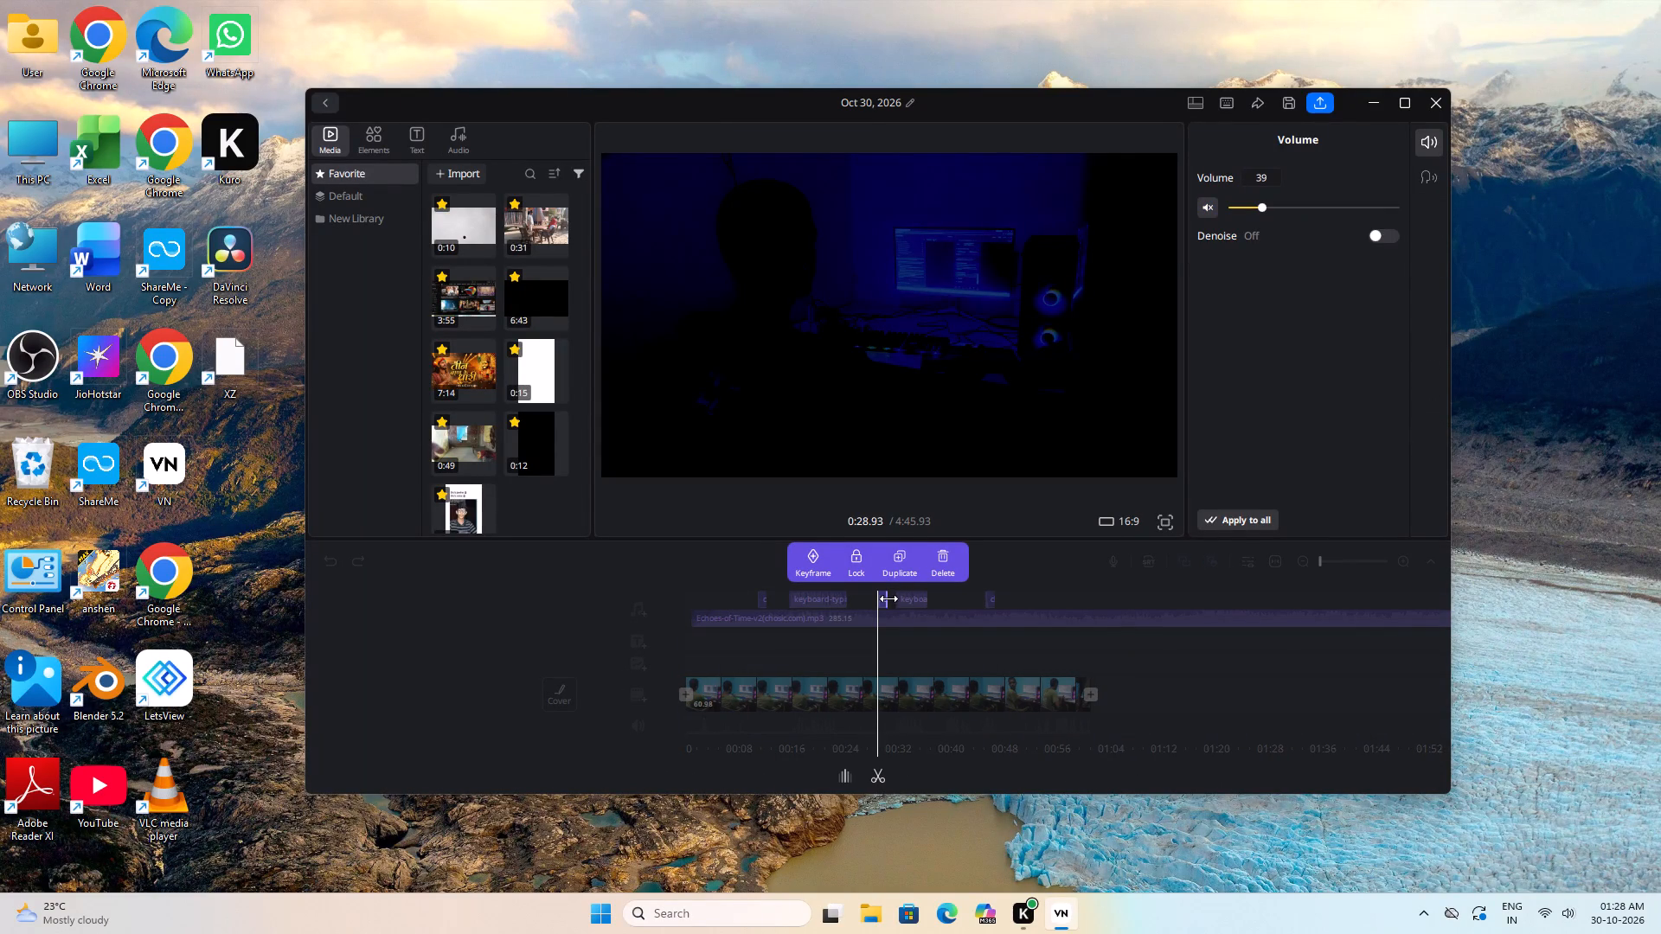
{"action": "left_click_drag", "start_coordinate": [888, 598], "coordinate": [907, 602]}
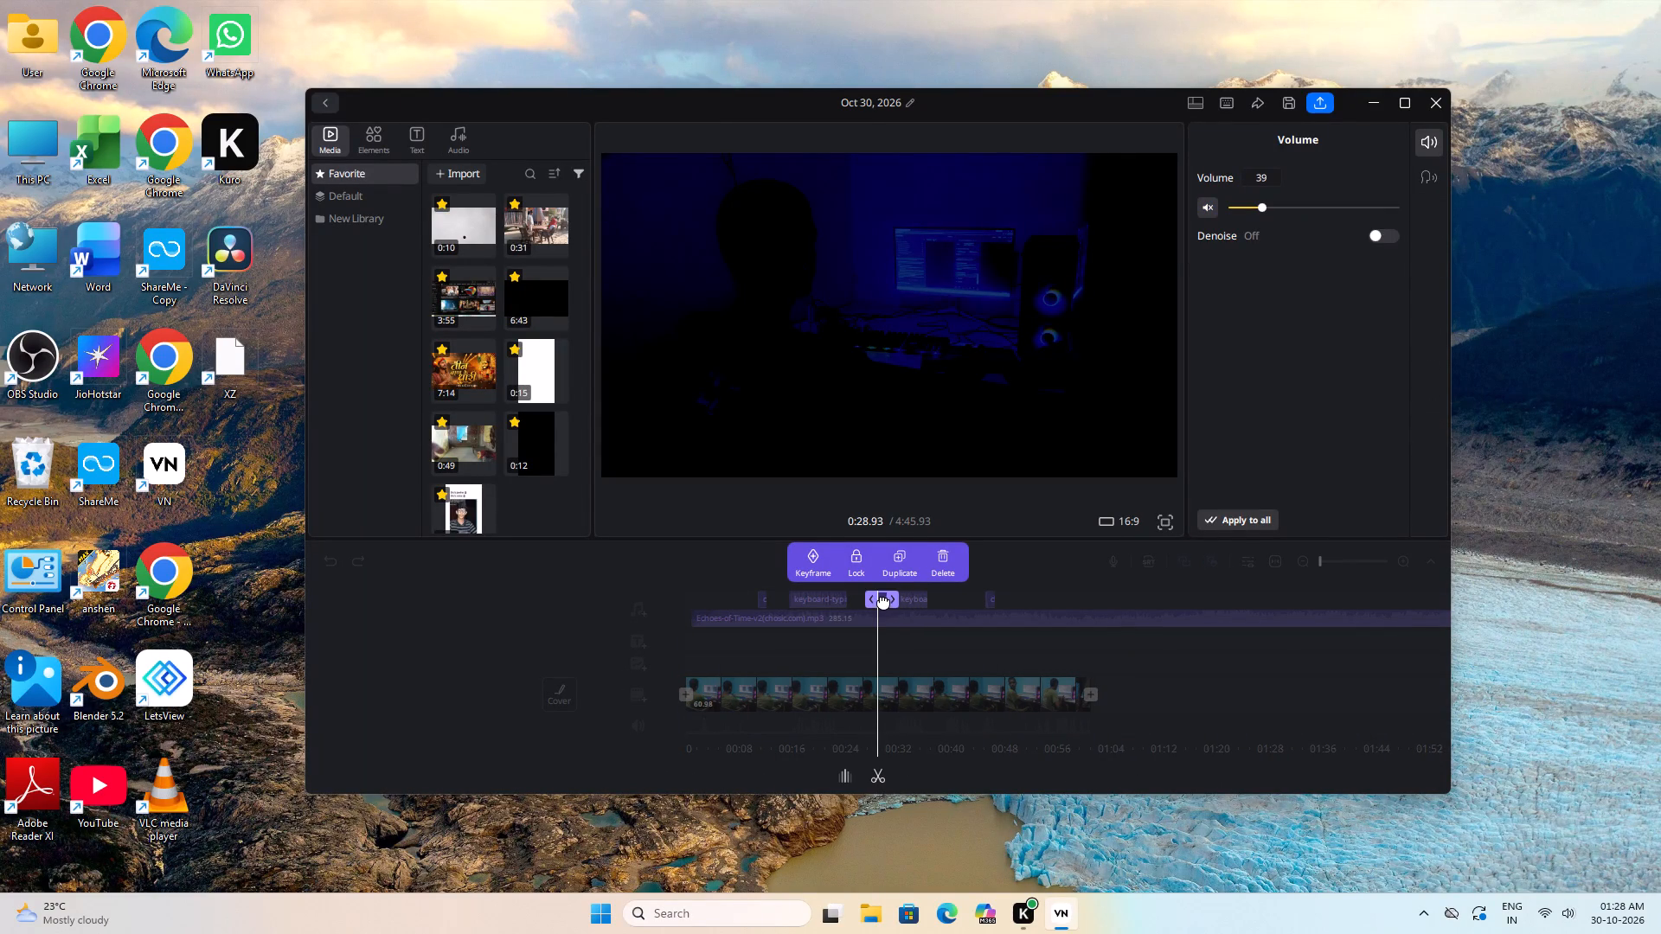
{"action": "left_click", "coordinate": [883, 600]}
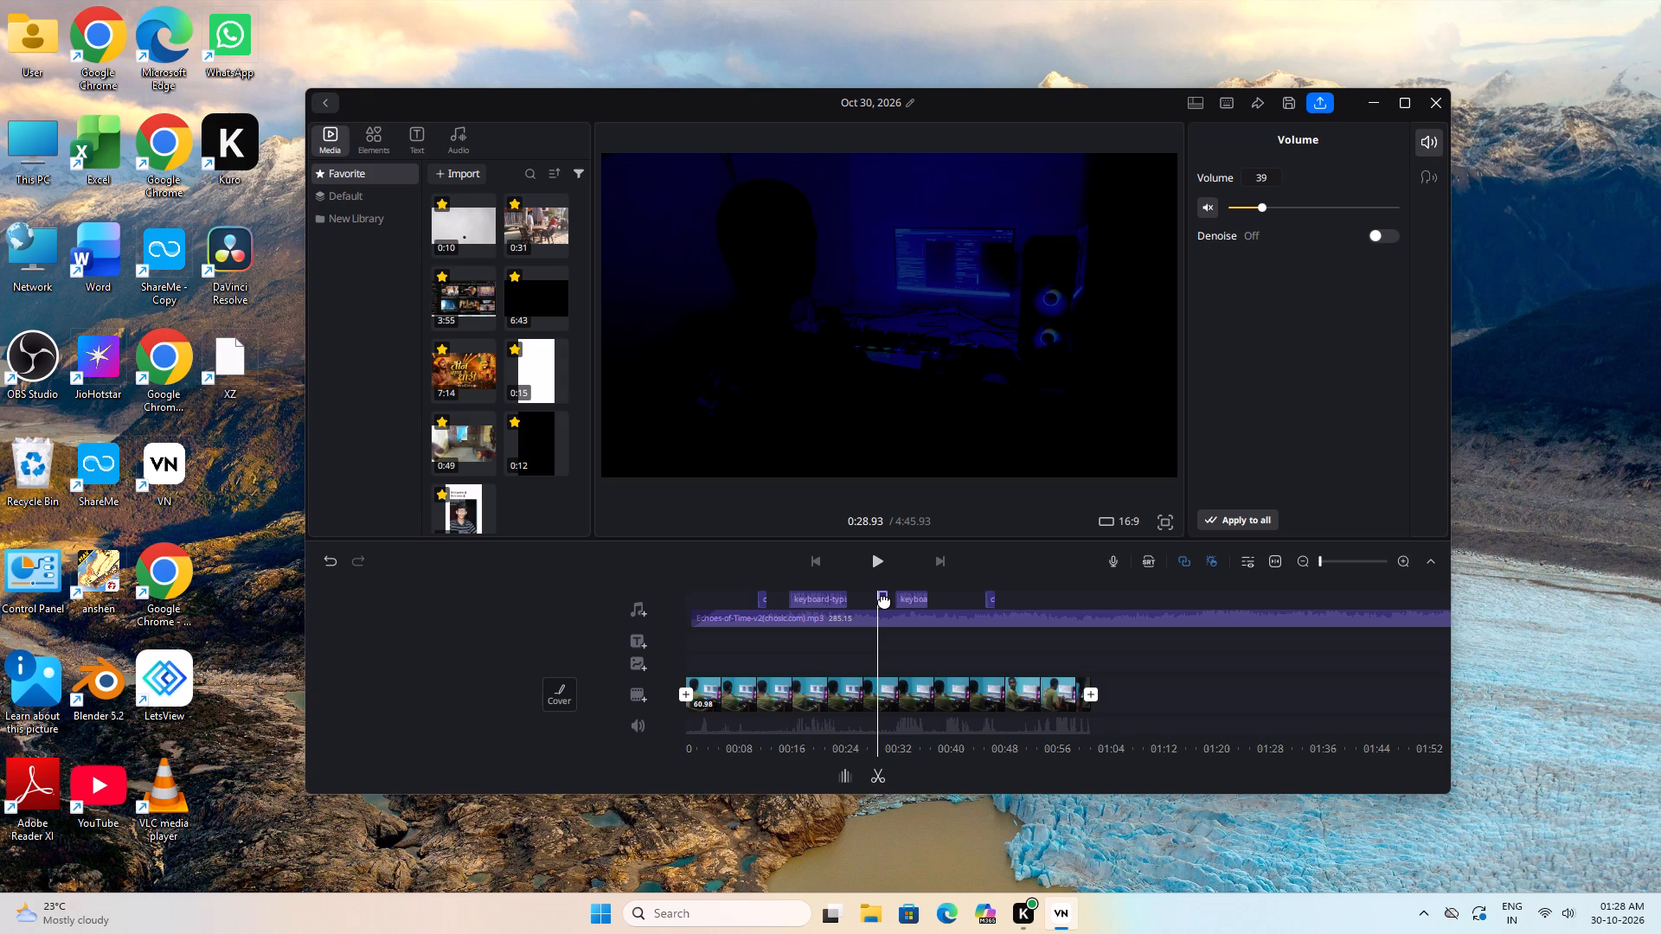
{"action": "key", "text": "space"}
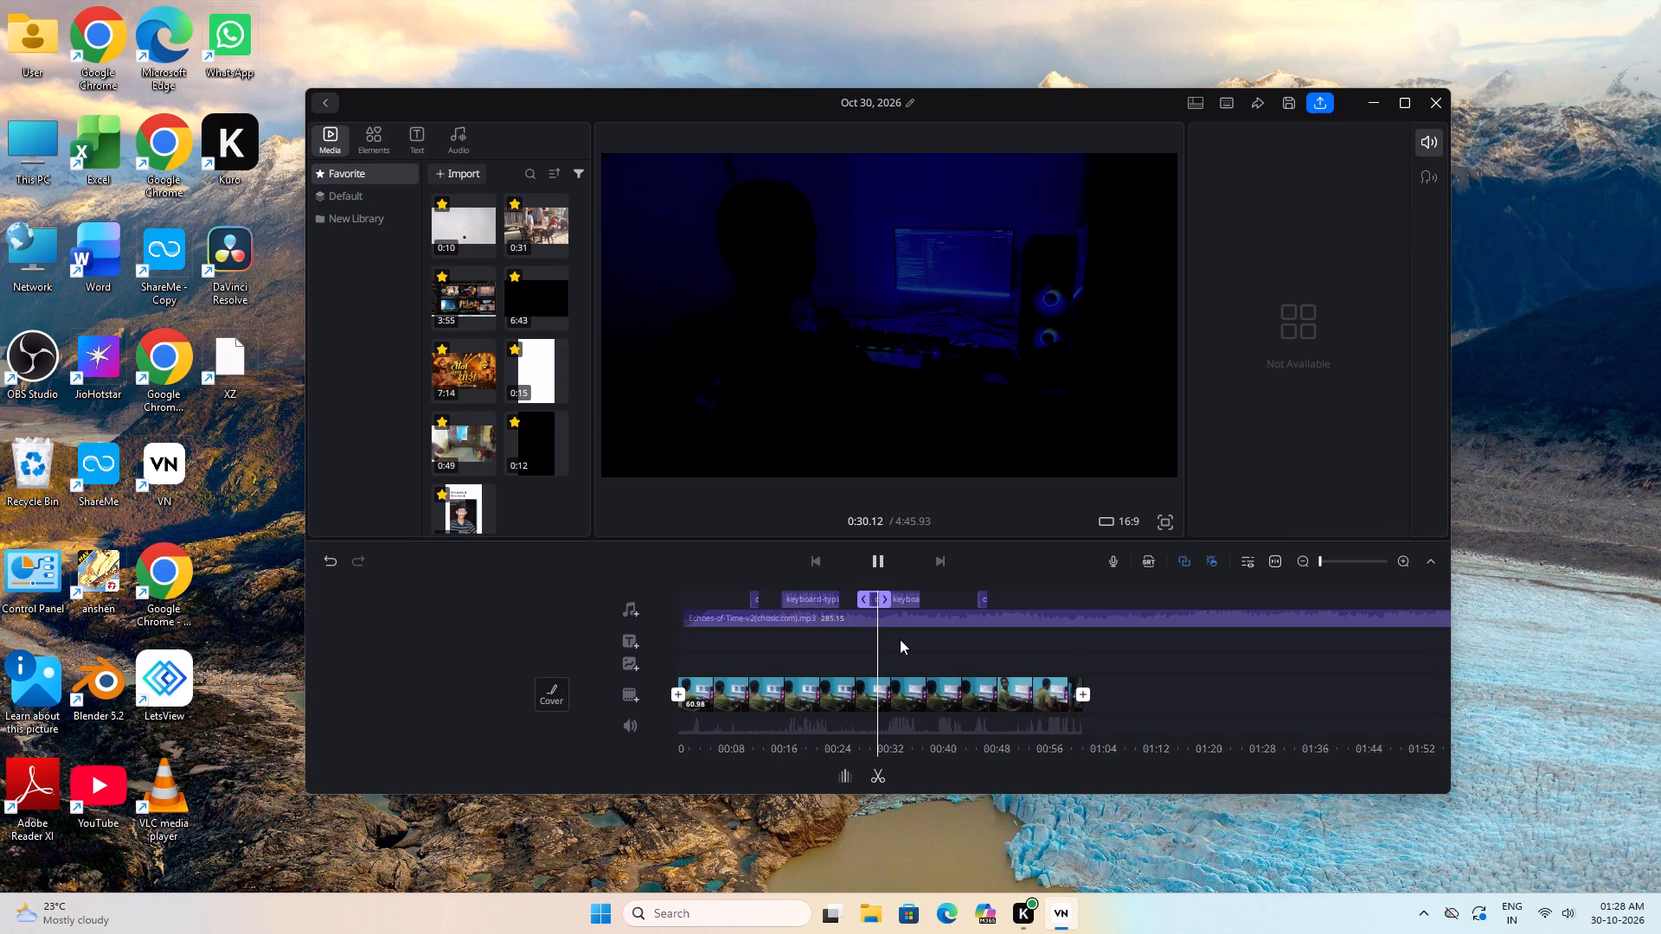
{"action": "key", "text": "space"}
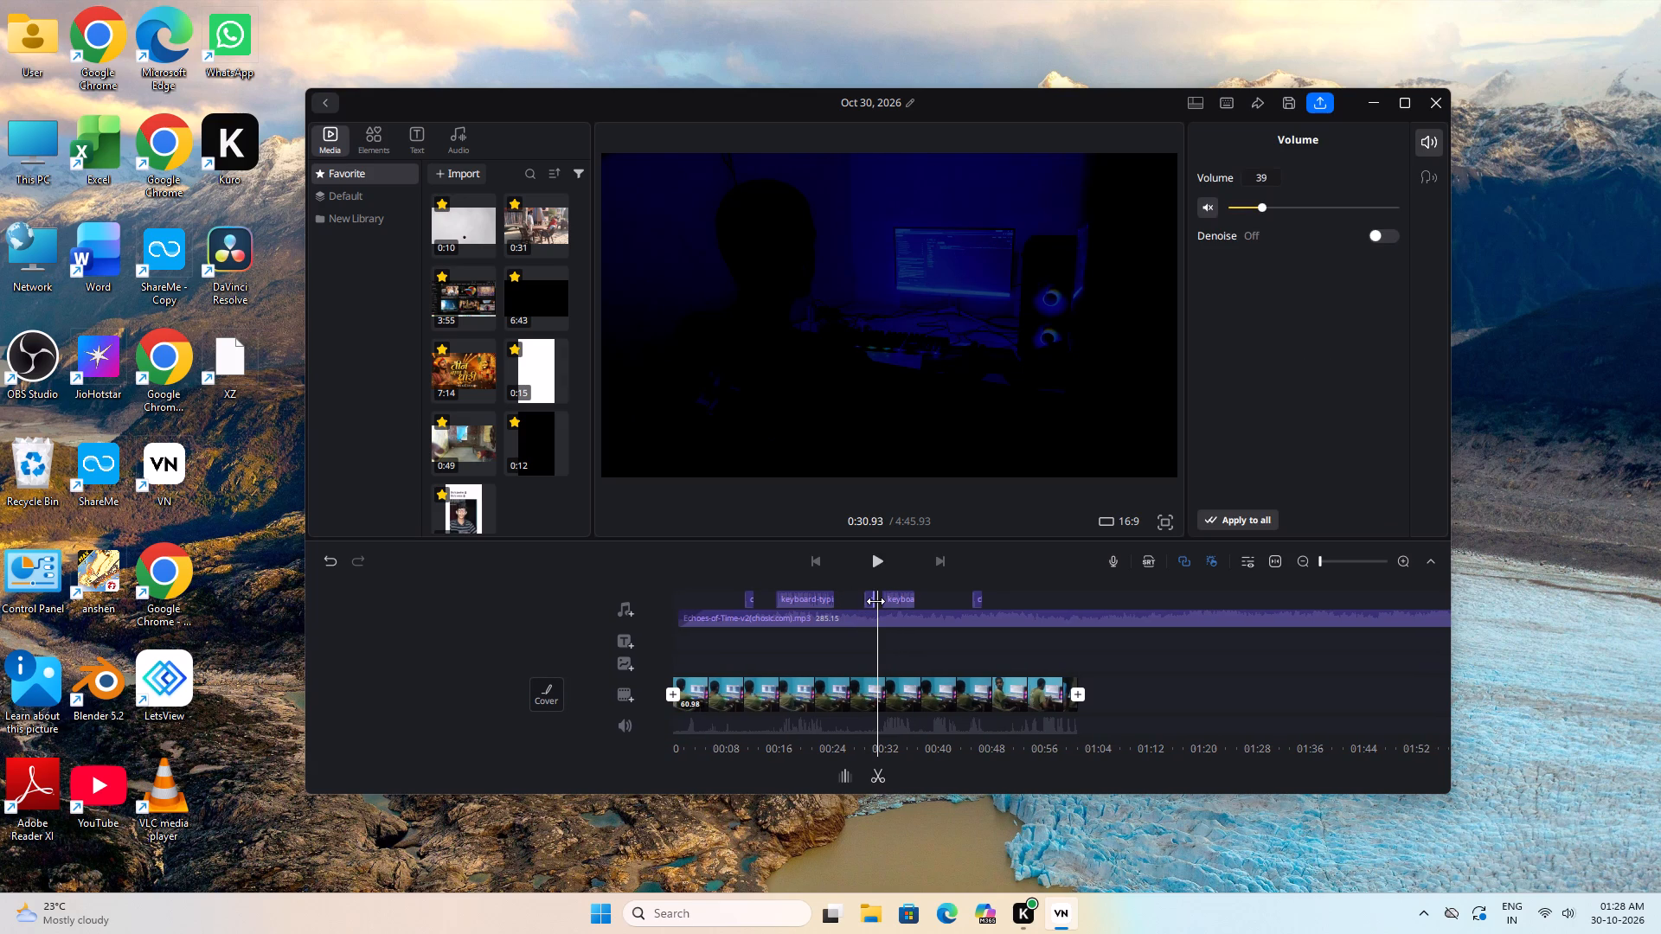
{"action": "left_click_drag", "start_coordinate": [871, 605], "coordinate": [884, 604]}
Play back the video through the second keyboard typing clip to about 0:46 to check the mouse click timing.
{"action": "key", "text": "space"}
{"action": "left_click_drag", "start_coordinate": [818, 623], "coordinate": [856, 624]}
{"action": "key", "text": "space"}
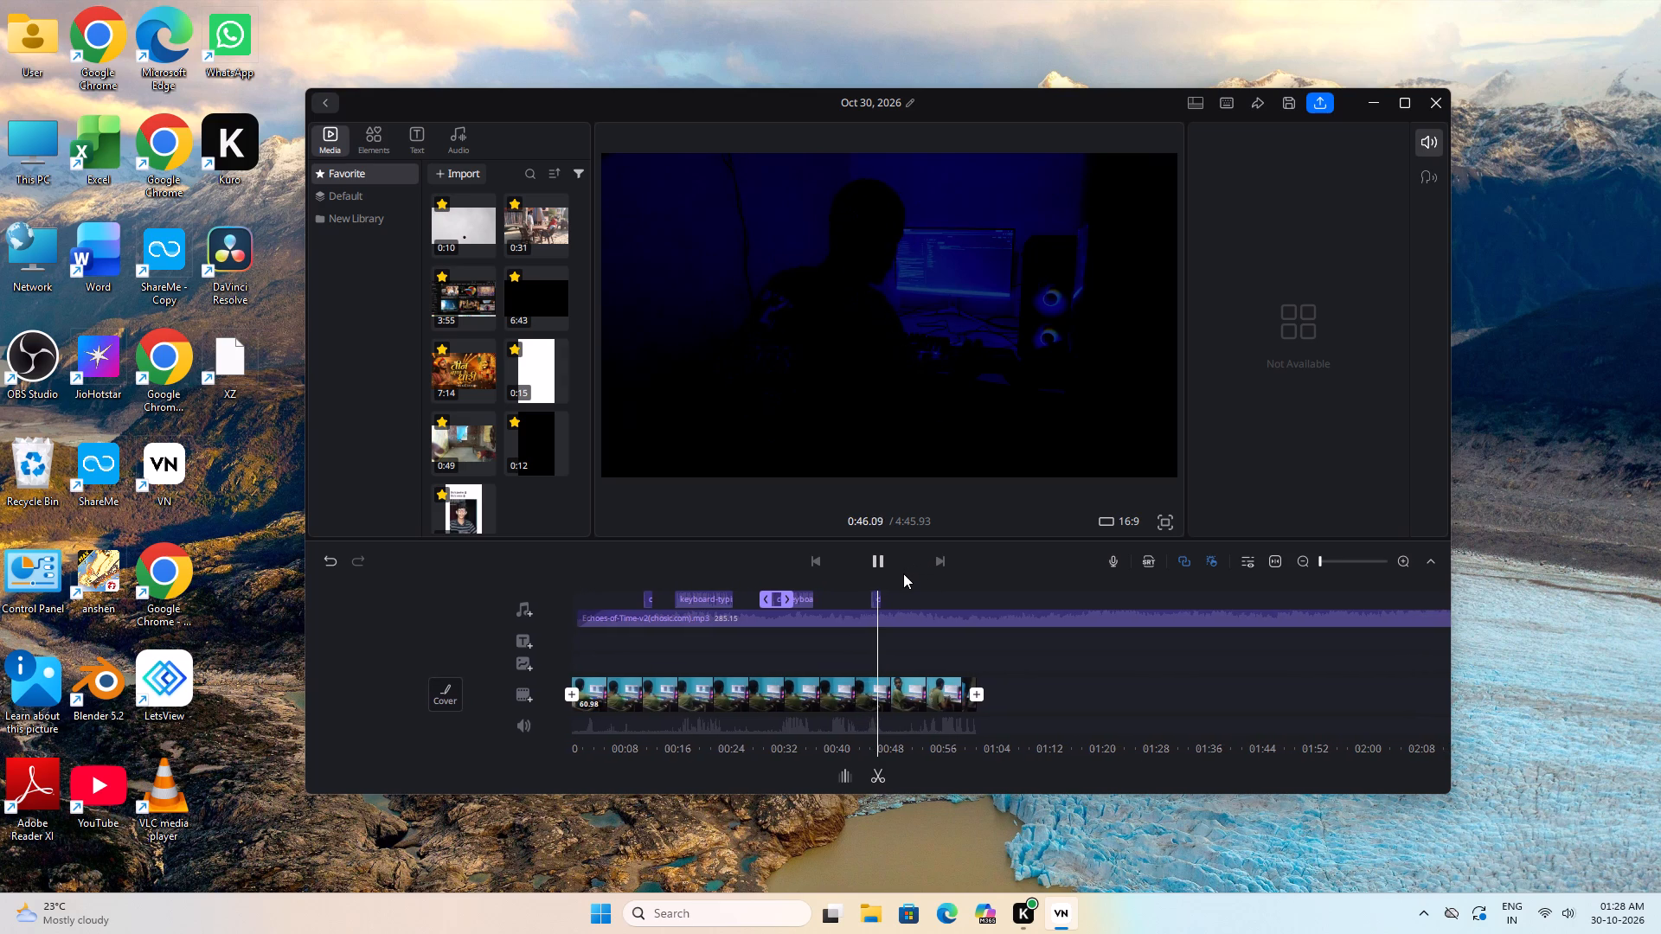
Move the last mouse click clip from about 0:45 to about 0:40, after the second keyboard typing clip.
{"action": "left_click", "coordinate": [872, 594]}
{"action": "left_click_drag", "start_coordinate": [879, 601], "coordinate": [877, 601]}
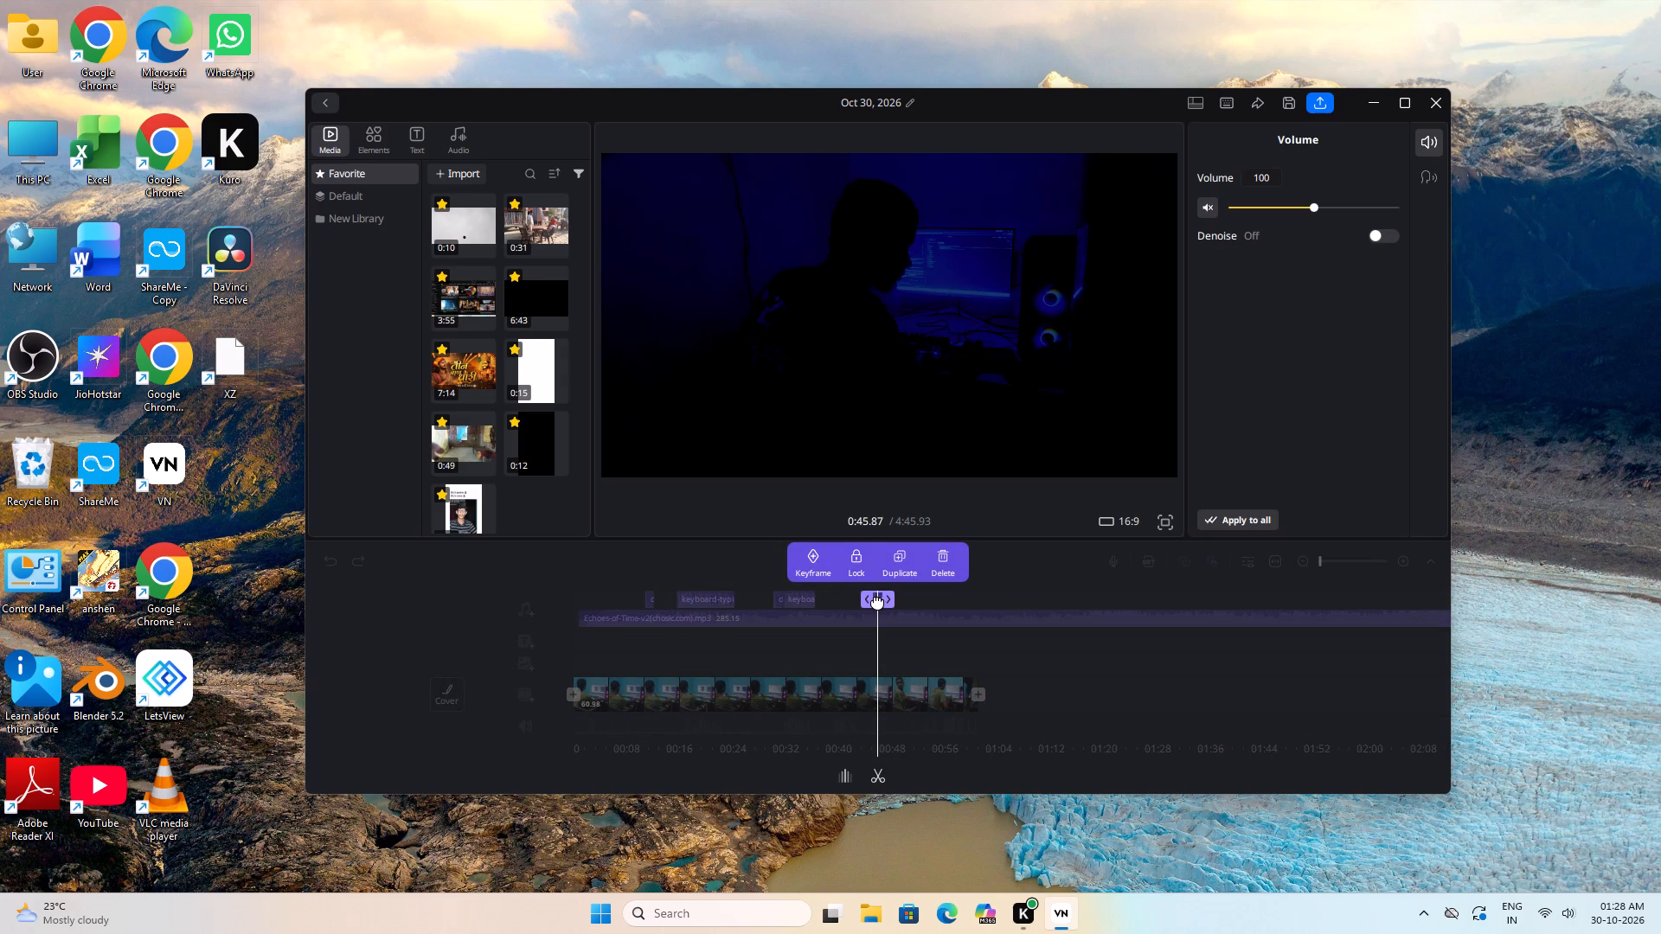
{"action": "left_click_drag", "start_coordinate": [877, 601], "coordinate": [849, 605]}
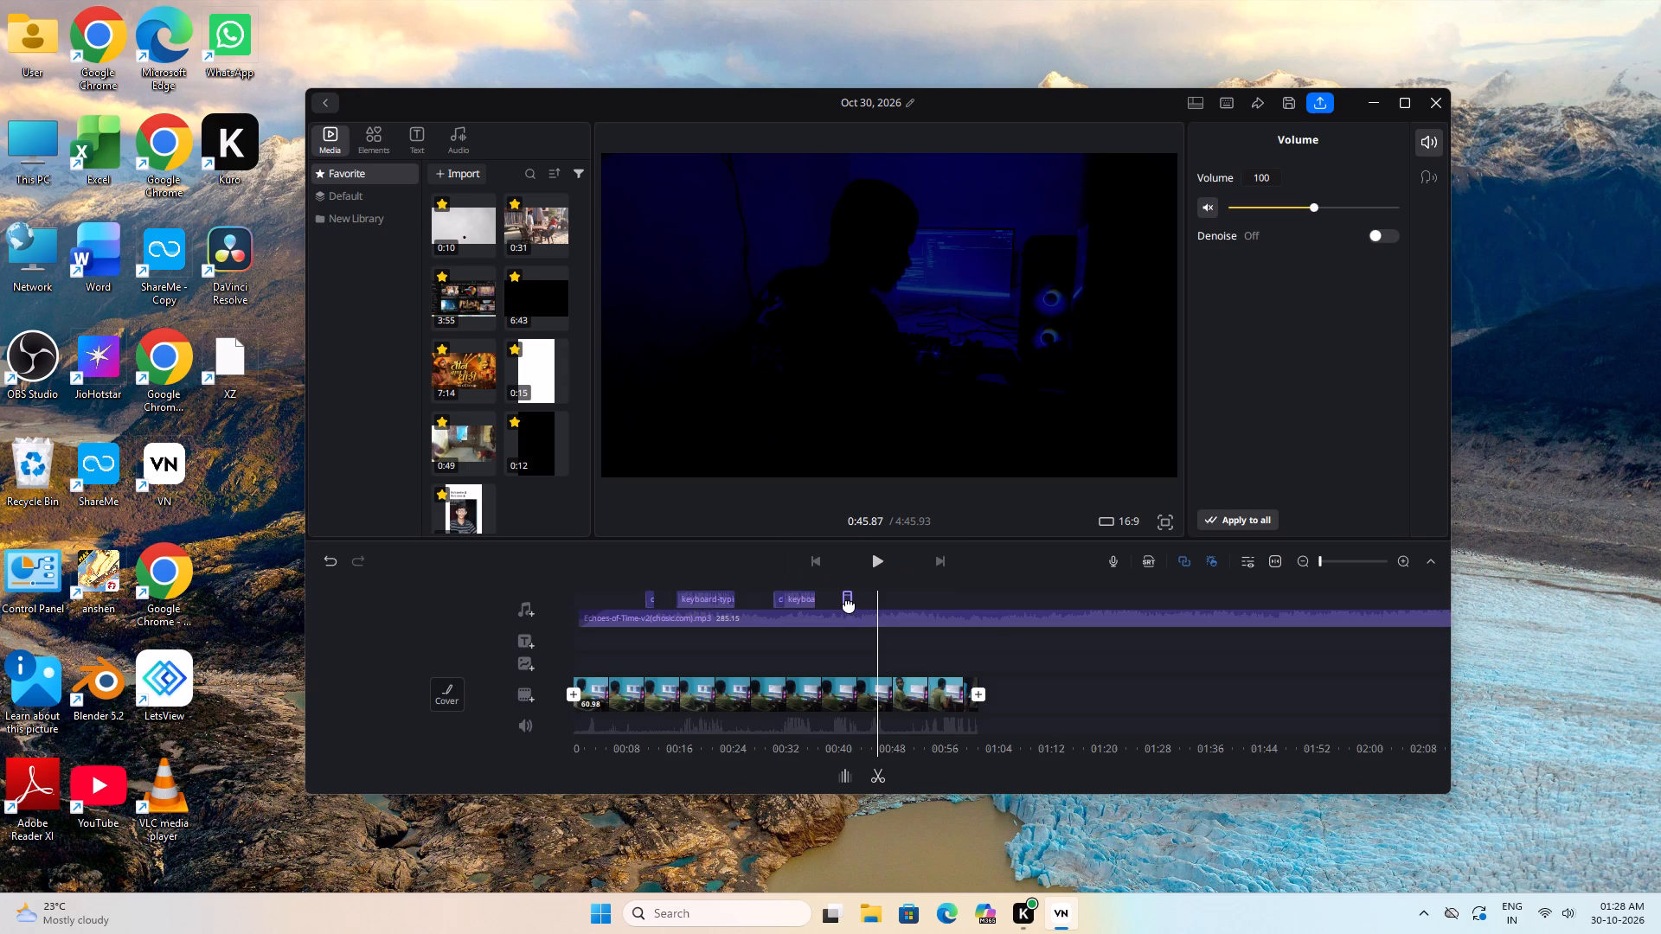
{"action": "left_click_drag", "start_coordinate": [849, 605], "coordinate": [843, 603]}
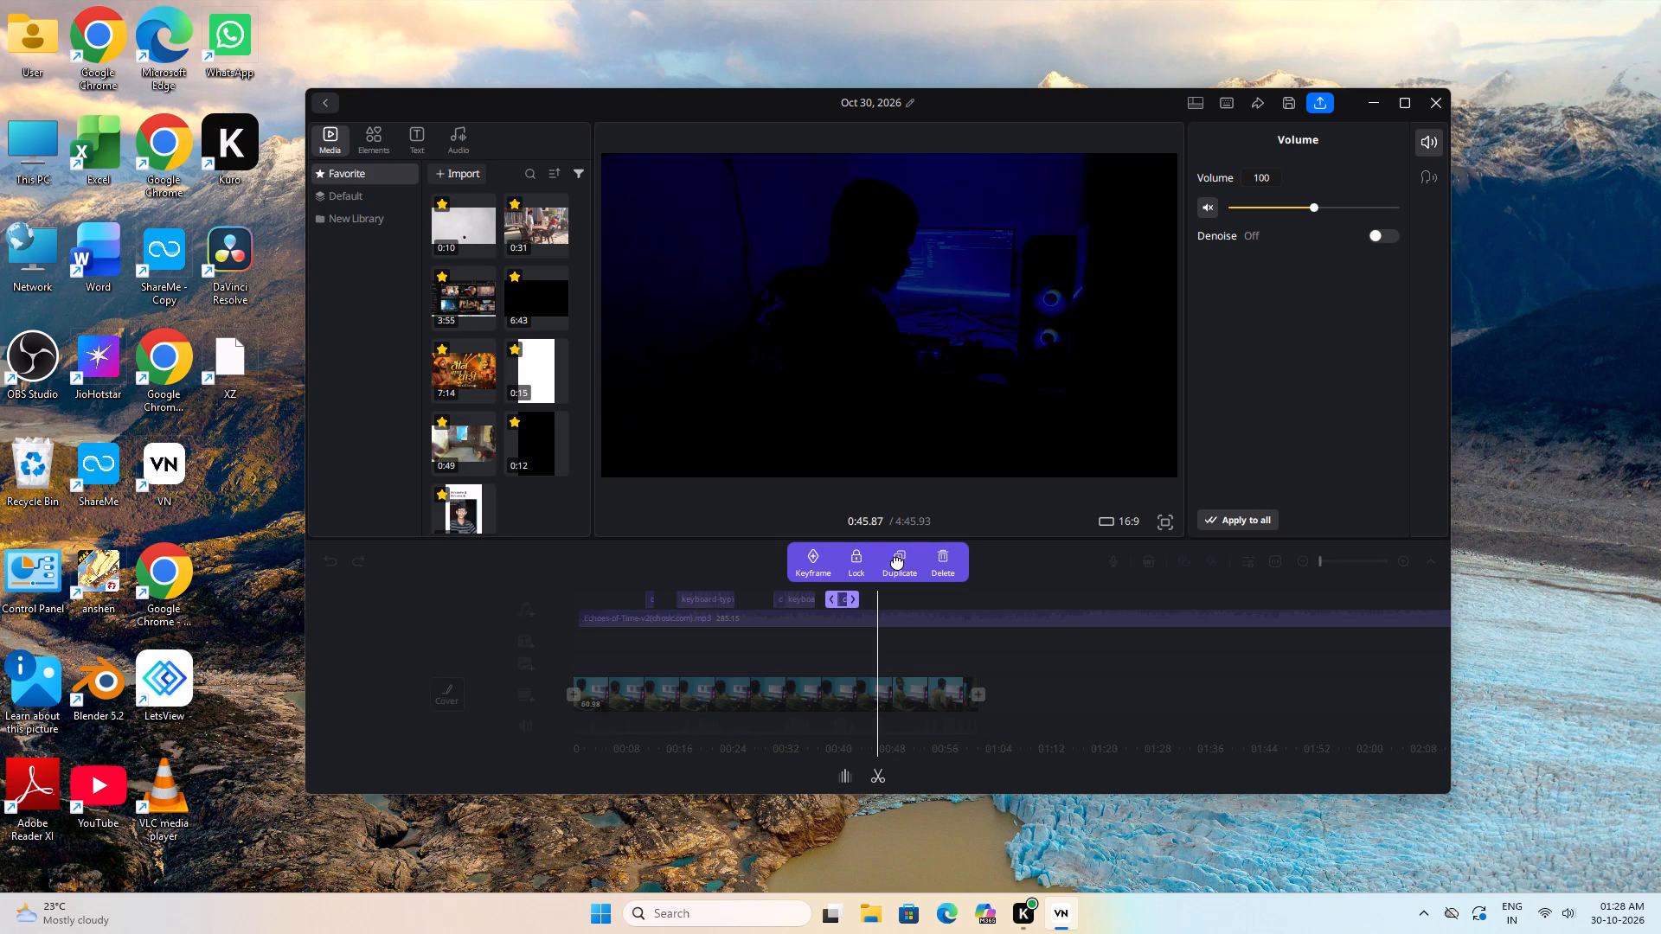
Lower the volume of the mouse click clip at about 0:40 to 43.
{"action": "left_click_drag", "start_coordinate": [1313, 206], "coordinate": [1268, 220]}
{"action": "left_click_drag", "start_coordinate": [1268, 220], "coordinate": [1259, 222]}
{"action": "left_click_drag", "start_coordinate": [1259, 222], "coordinate": [1266, 221]}
{"action": "left_click", "coordinate": [1037, 509]}
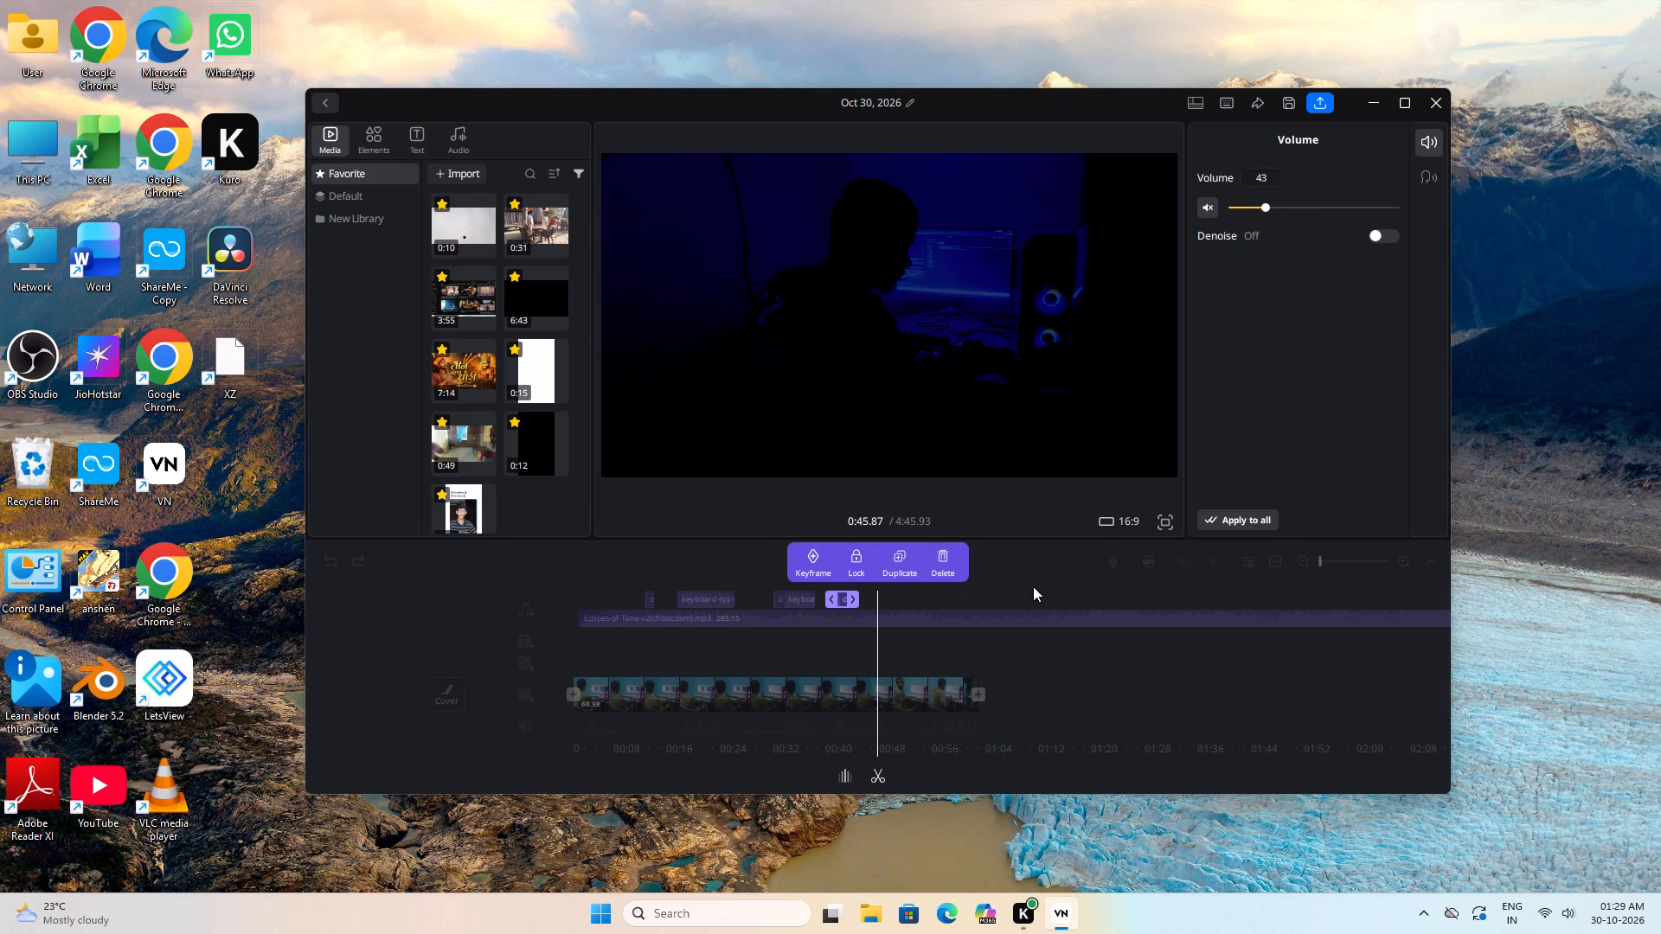
Play back the video from about 0:35 to 0:41 to check the last mouse click's timing and loudness.
{"action": "key", "text": "space"}
{"action": "left_click_drag", "start_coordinate": [974, 587], "coordinate": [1068, 590]}
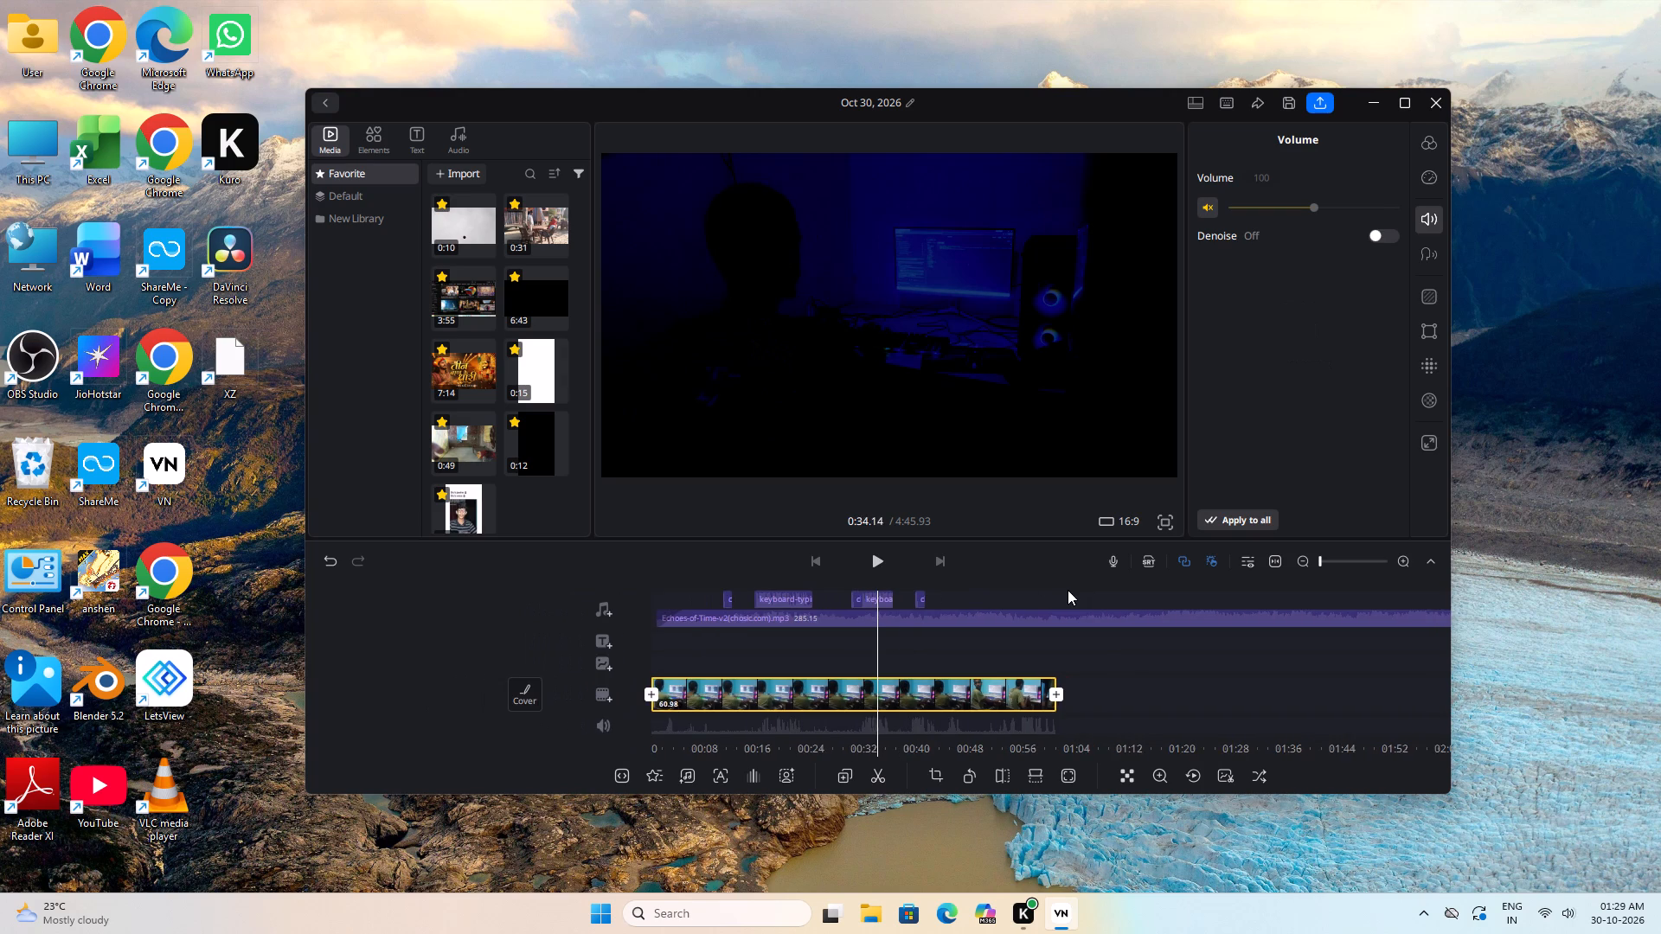
{"action": "left_click_drag", "start_coordinate": [1068, 590], "coordinate": [1057, 596]}
{"action": "key", "text": "space"}
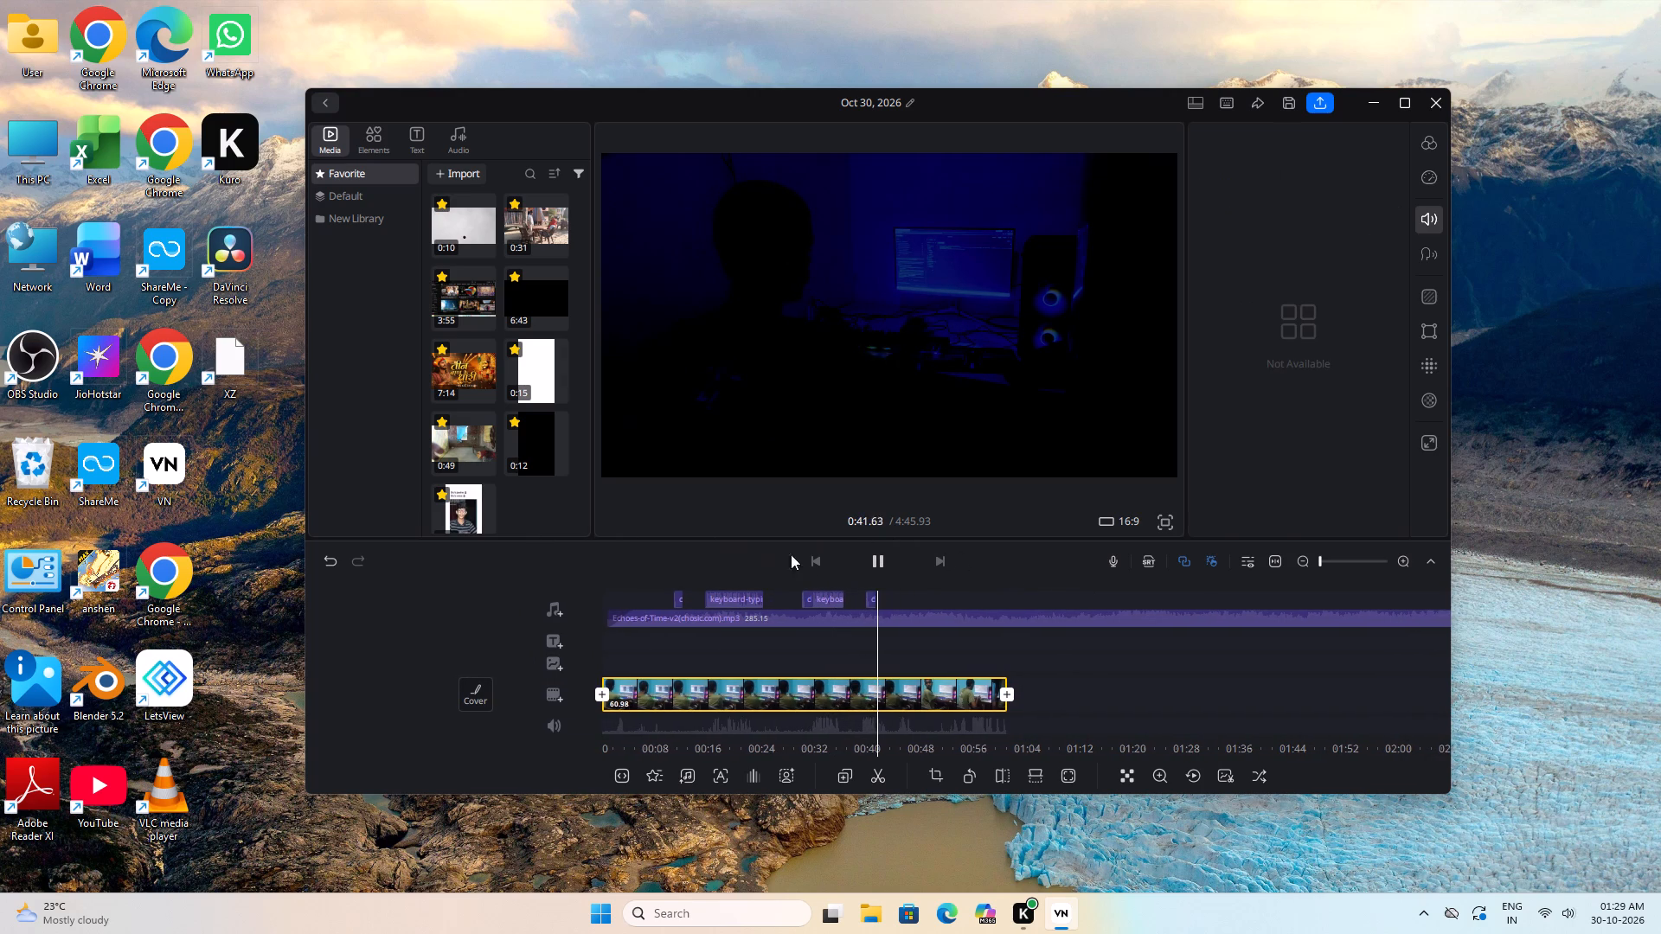
Move the last mouse click clip from about 0:40 to about 0:47 on the audio track.
{"action": "left_click", "coordinate": [863, 594]}
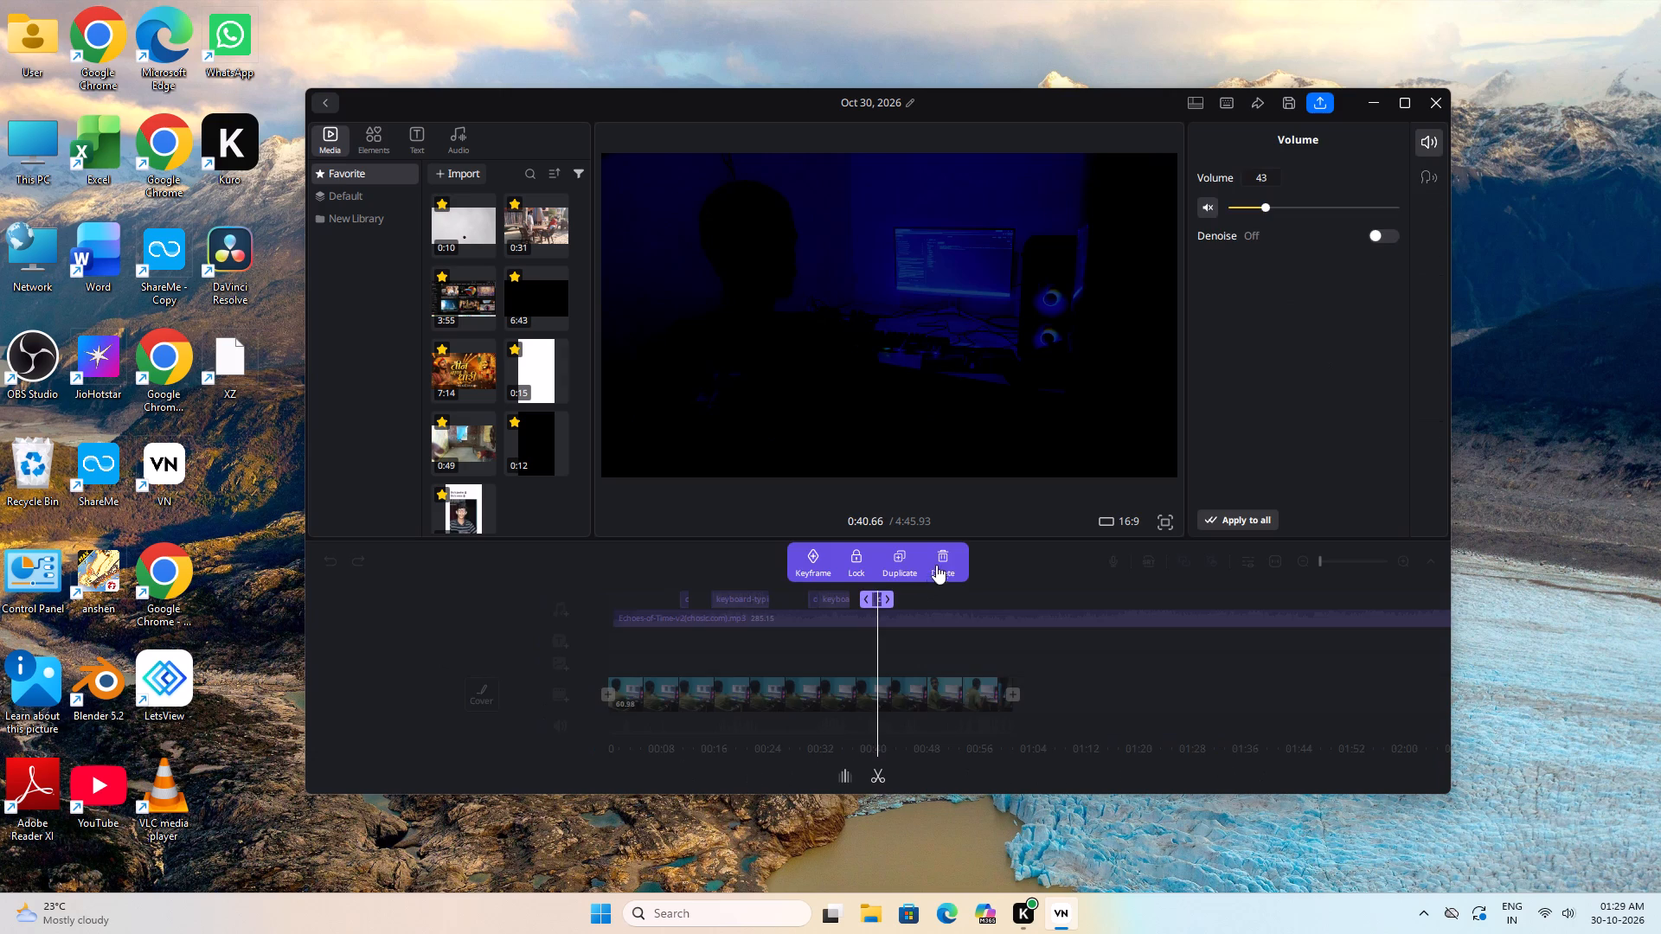
{"action": "left_click_drag", "start_coordinate": [871, 594], "coordinate": [897, 595]}
{"action": "left_click_drag", "start_coordinate": [897, 595], "coordinate": [814, 616]}
{"action": "left_click_drag", "start_coordinate": [875, 596], "coordinate": [923, 594]}
Duplicate the second keyboard typing clip and place the copy before the last mouse click clip, at about 0:38.
{"action": "left_click", "coordinate": [835, 599]}
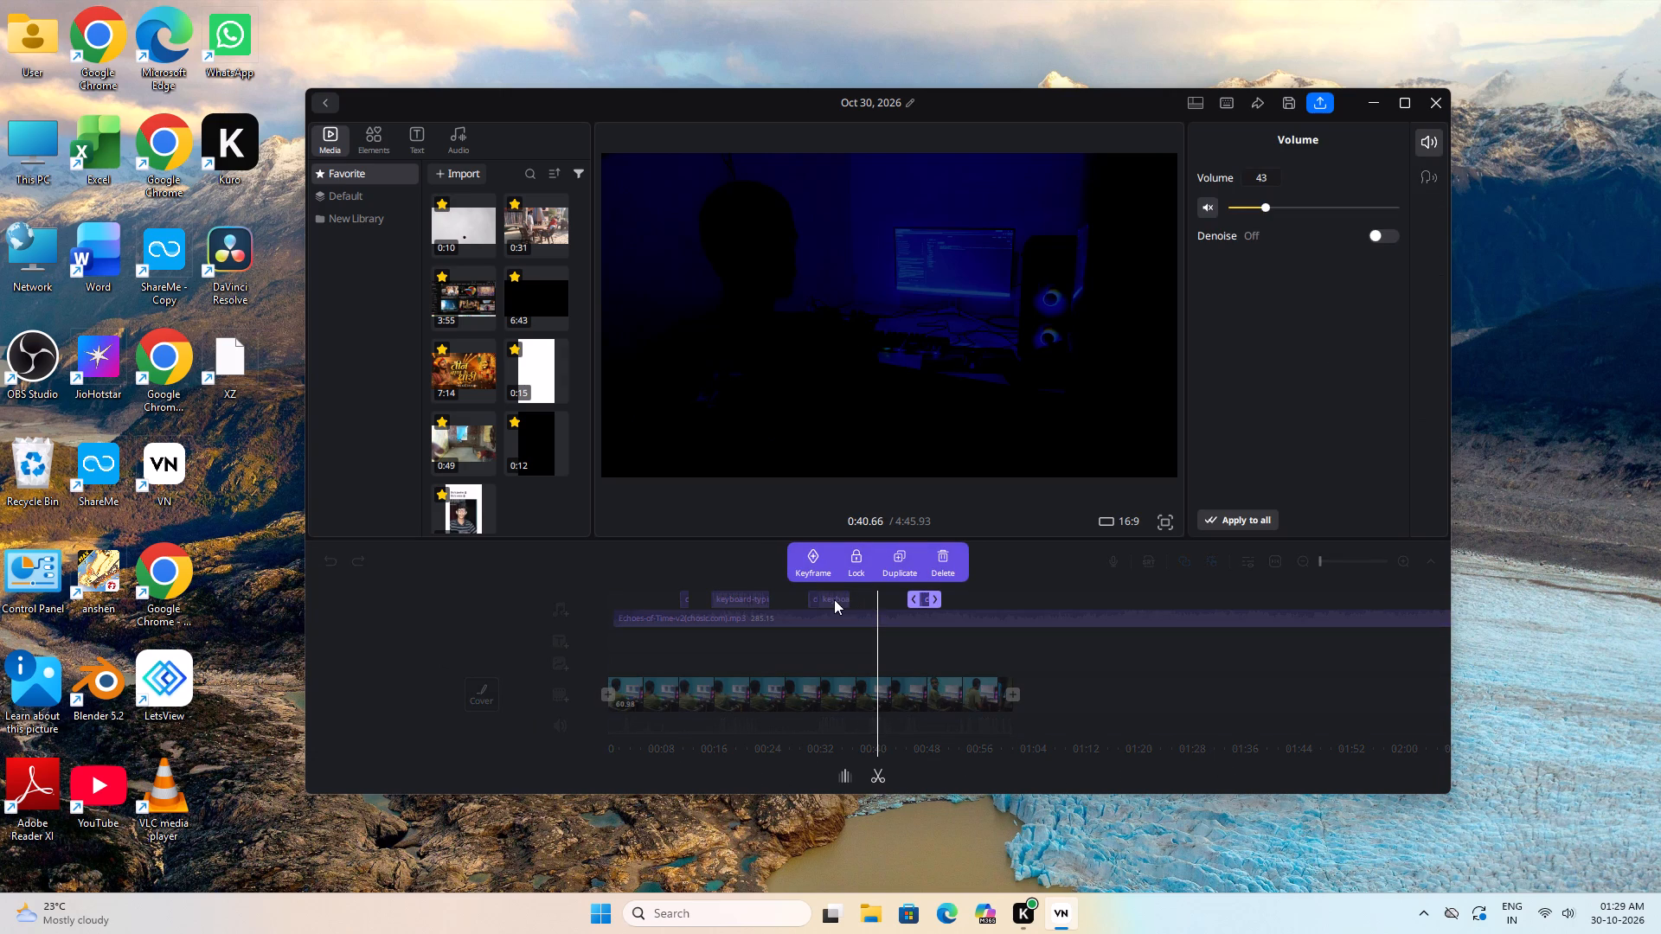
{"action": "left_click", "coordinate": [834, 595]}
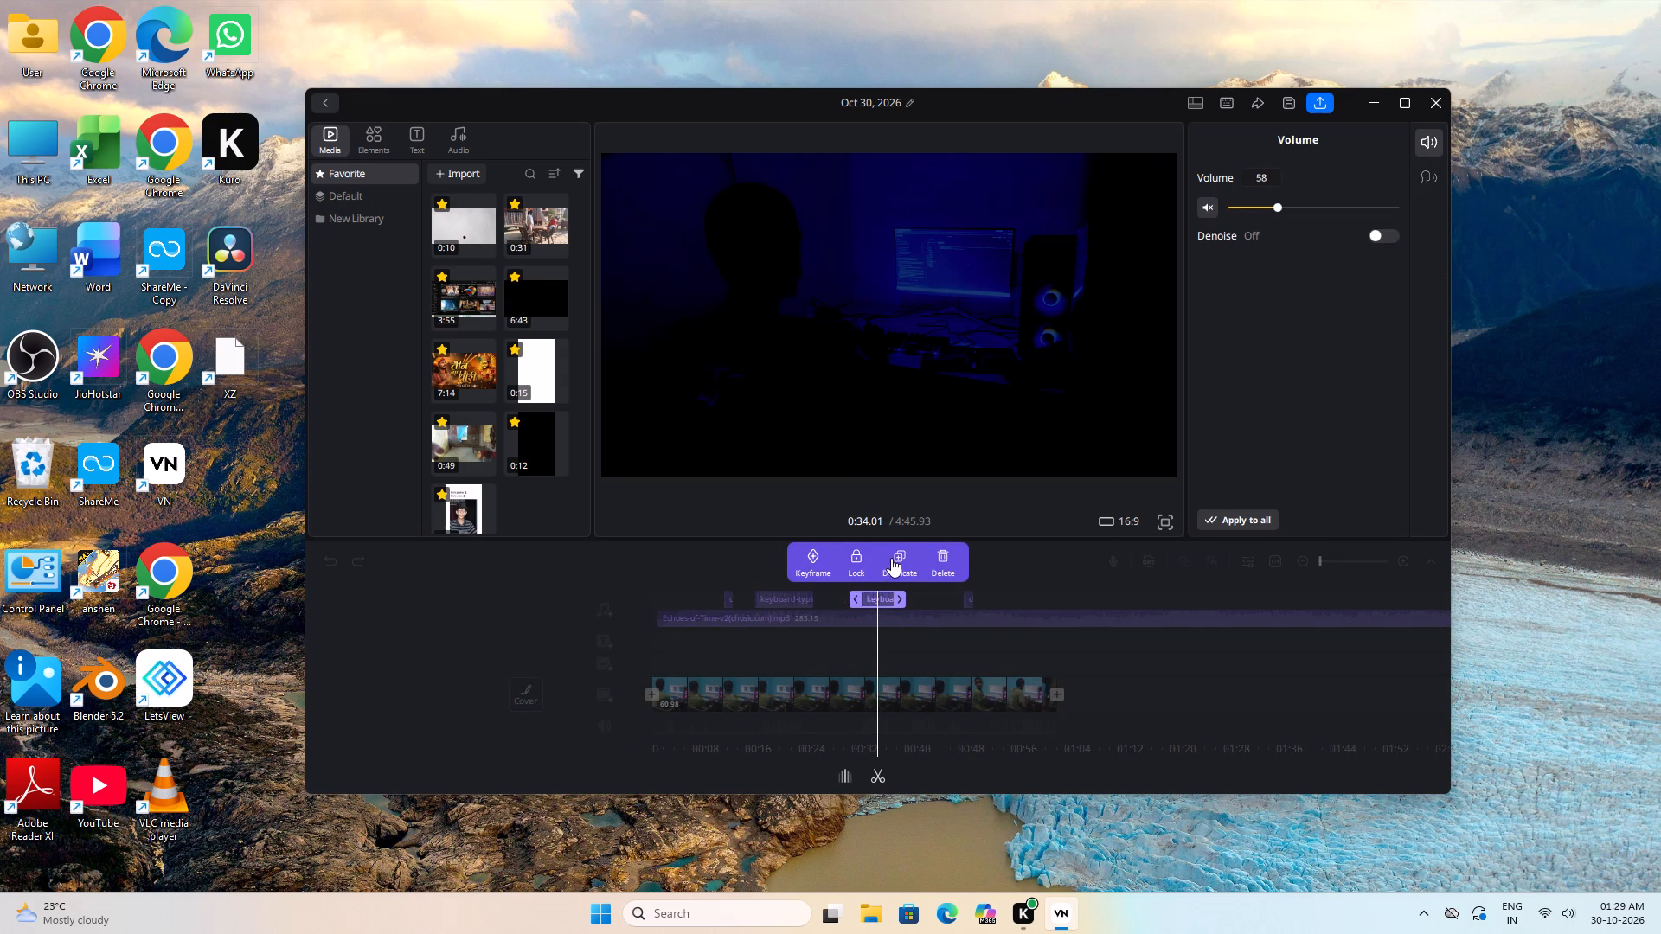
{"action": "left_click", "coordinate": [891, 558]}
{"action": "left_click_drag", "start_coordinate": [877, 580], "coordinate": [920, 596]}
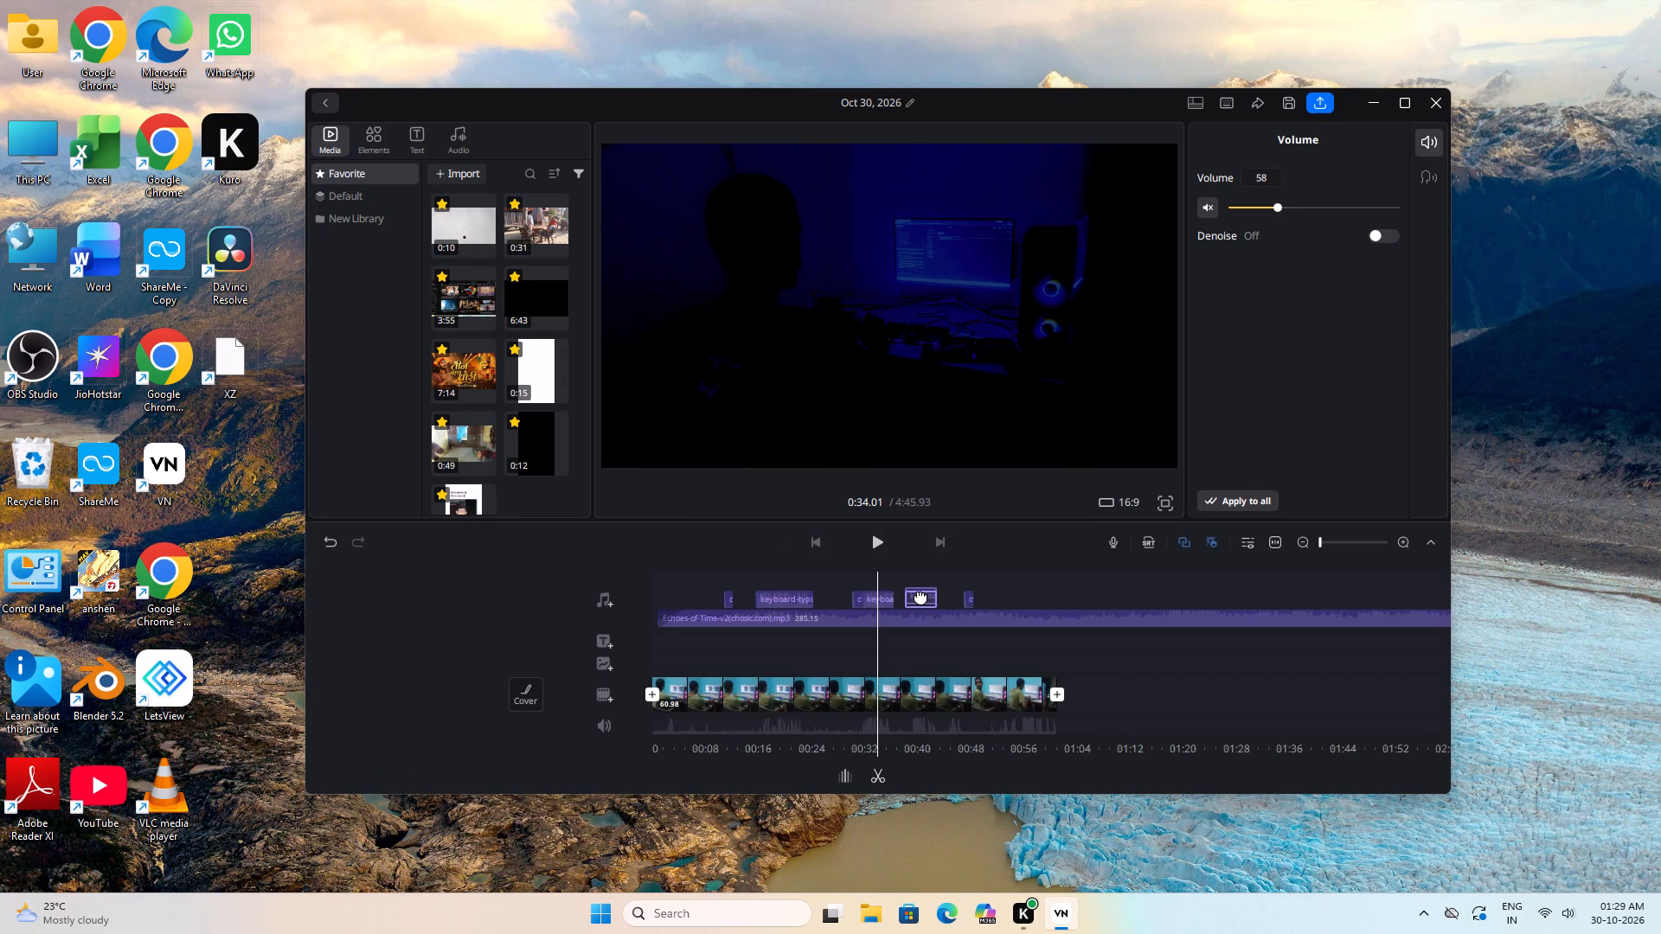
{"action": "left_click_drag", "start_coordinate": [920, 596], "coordinate": [925, 596]}
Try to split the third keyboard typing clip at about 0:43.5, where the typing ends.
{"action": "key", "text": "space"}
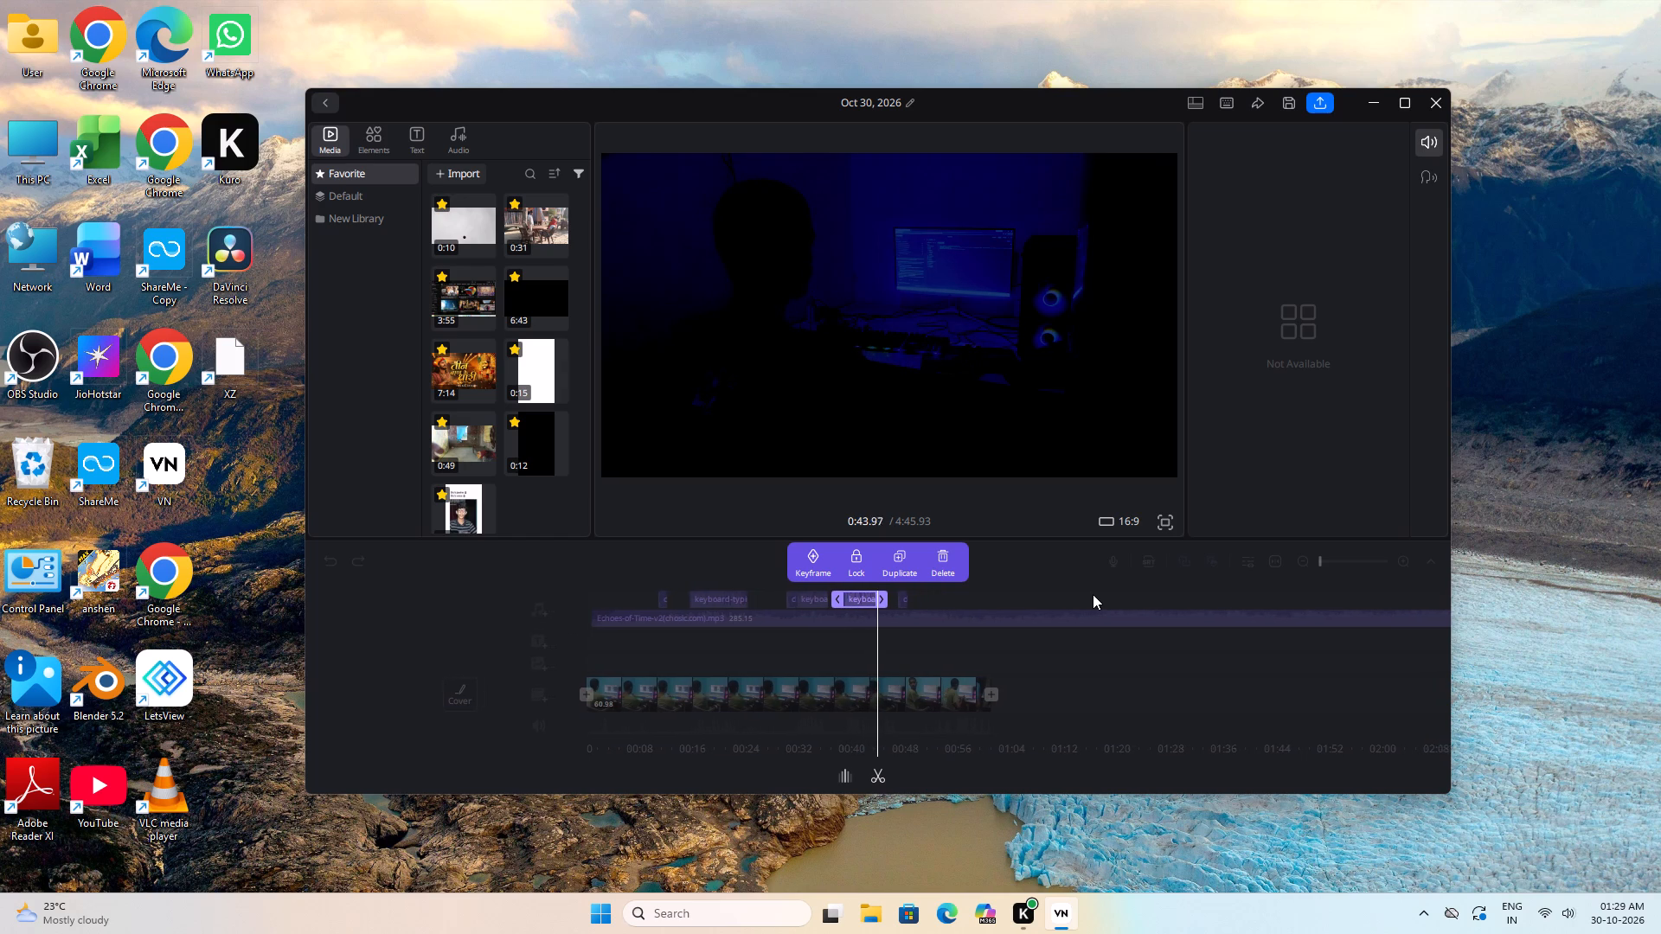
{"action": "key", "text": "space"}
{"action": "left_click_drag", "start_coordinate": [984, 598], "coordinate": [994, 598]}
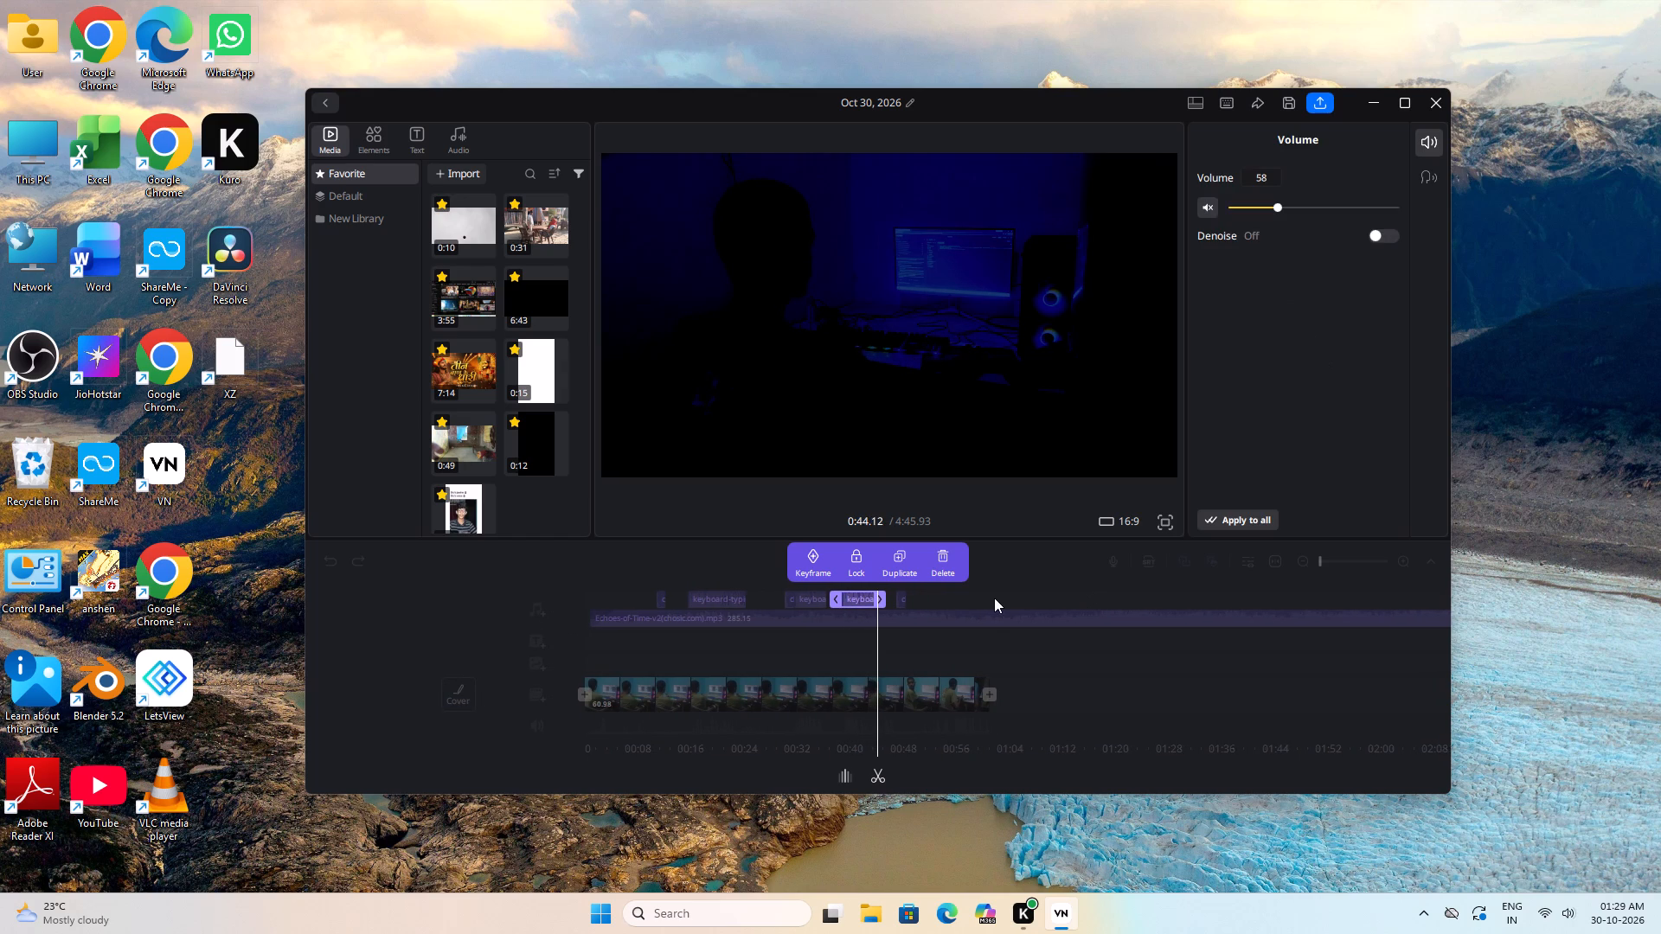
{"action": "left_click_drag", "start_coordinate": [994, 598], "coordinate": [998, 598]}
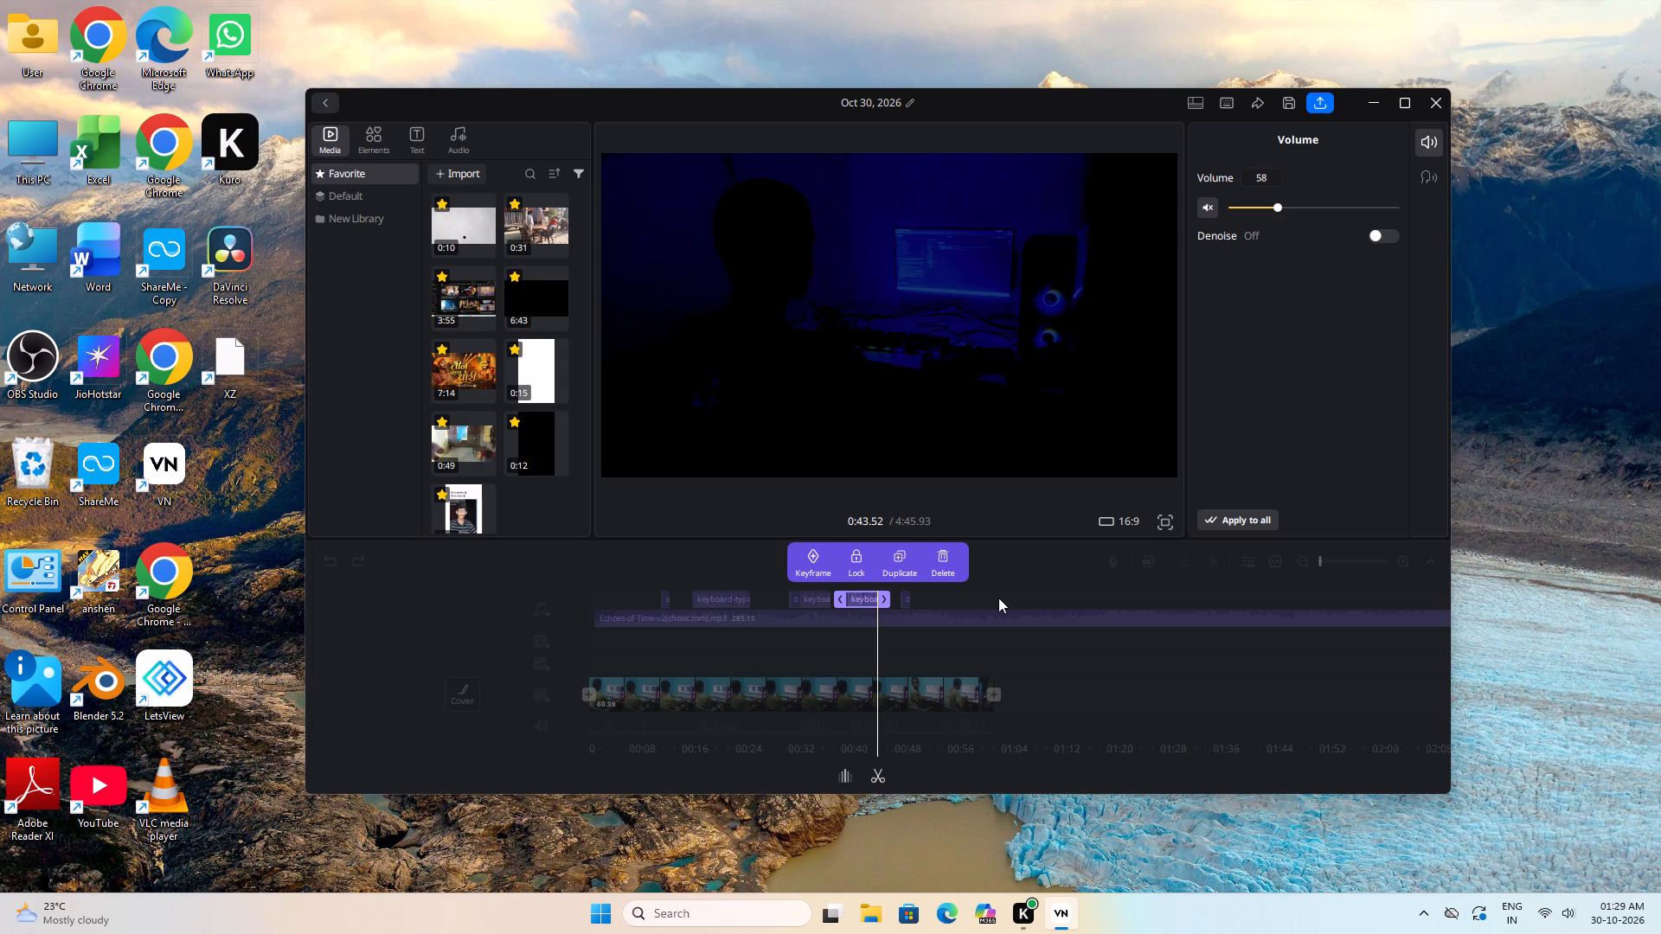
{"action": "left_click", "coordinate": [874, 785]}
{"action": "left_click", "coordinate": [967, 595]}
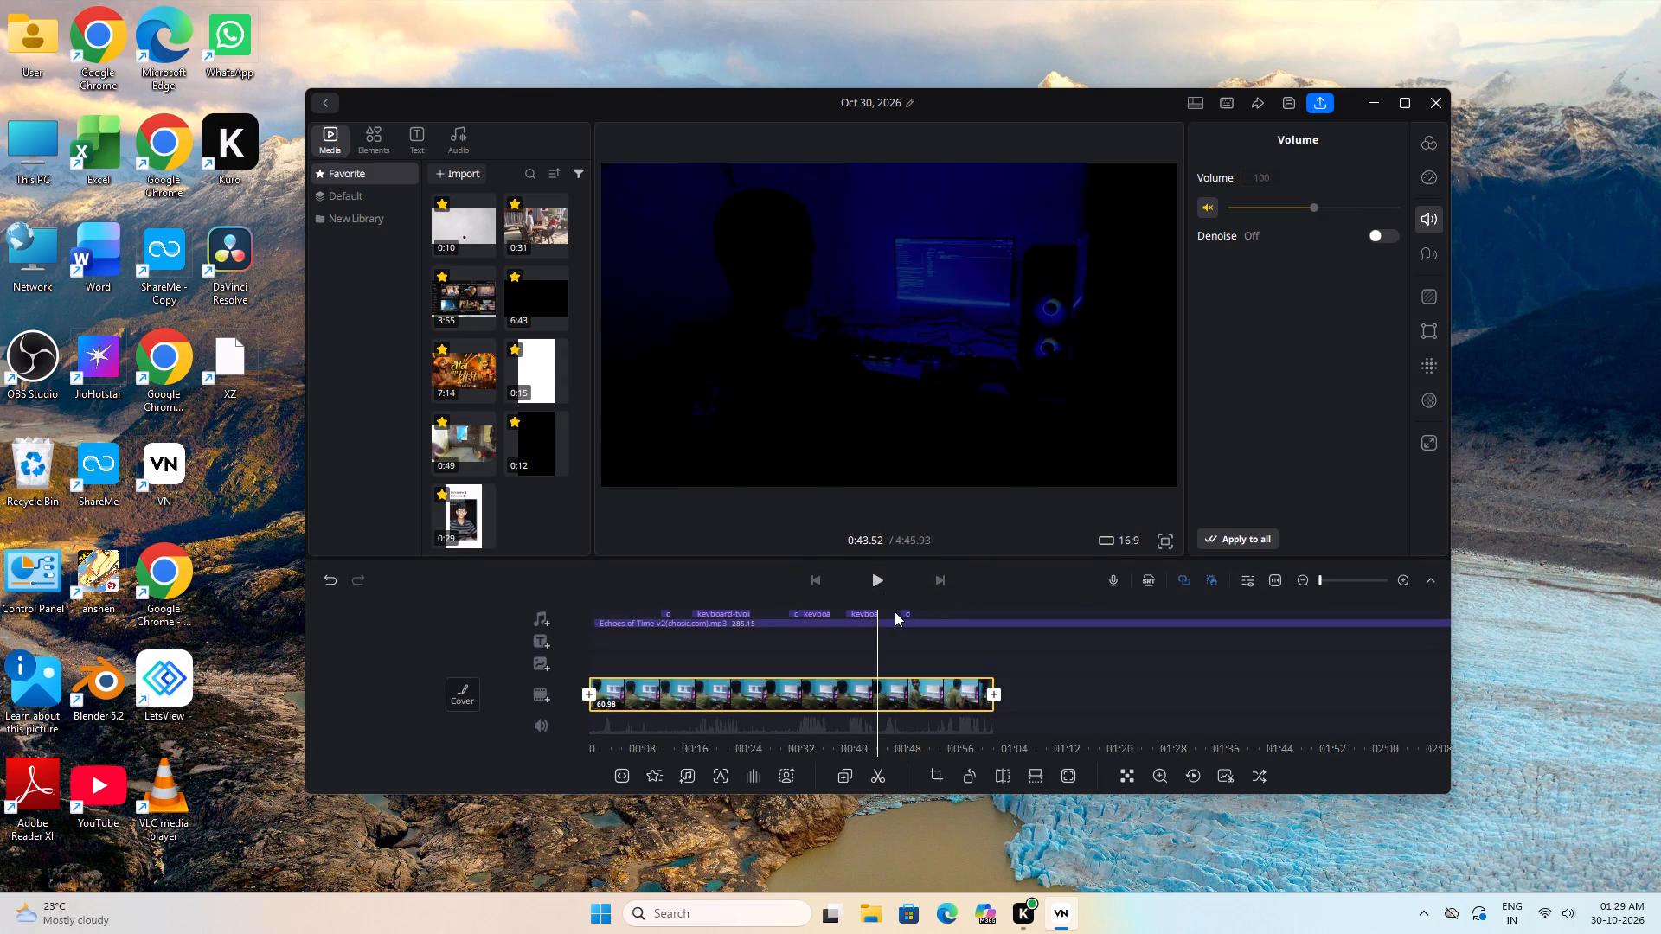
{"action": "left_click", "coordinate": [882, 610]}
Split the third keyboard typing clip at about 0:43.1 and delete the leftover piece after the cut.
{"action": "left_click_drag", "start_coordinate": [936, 637], "coordinate": [954, 637]}
{"action": "key", "text": "space"}
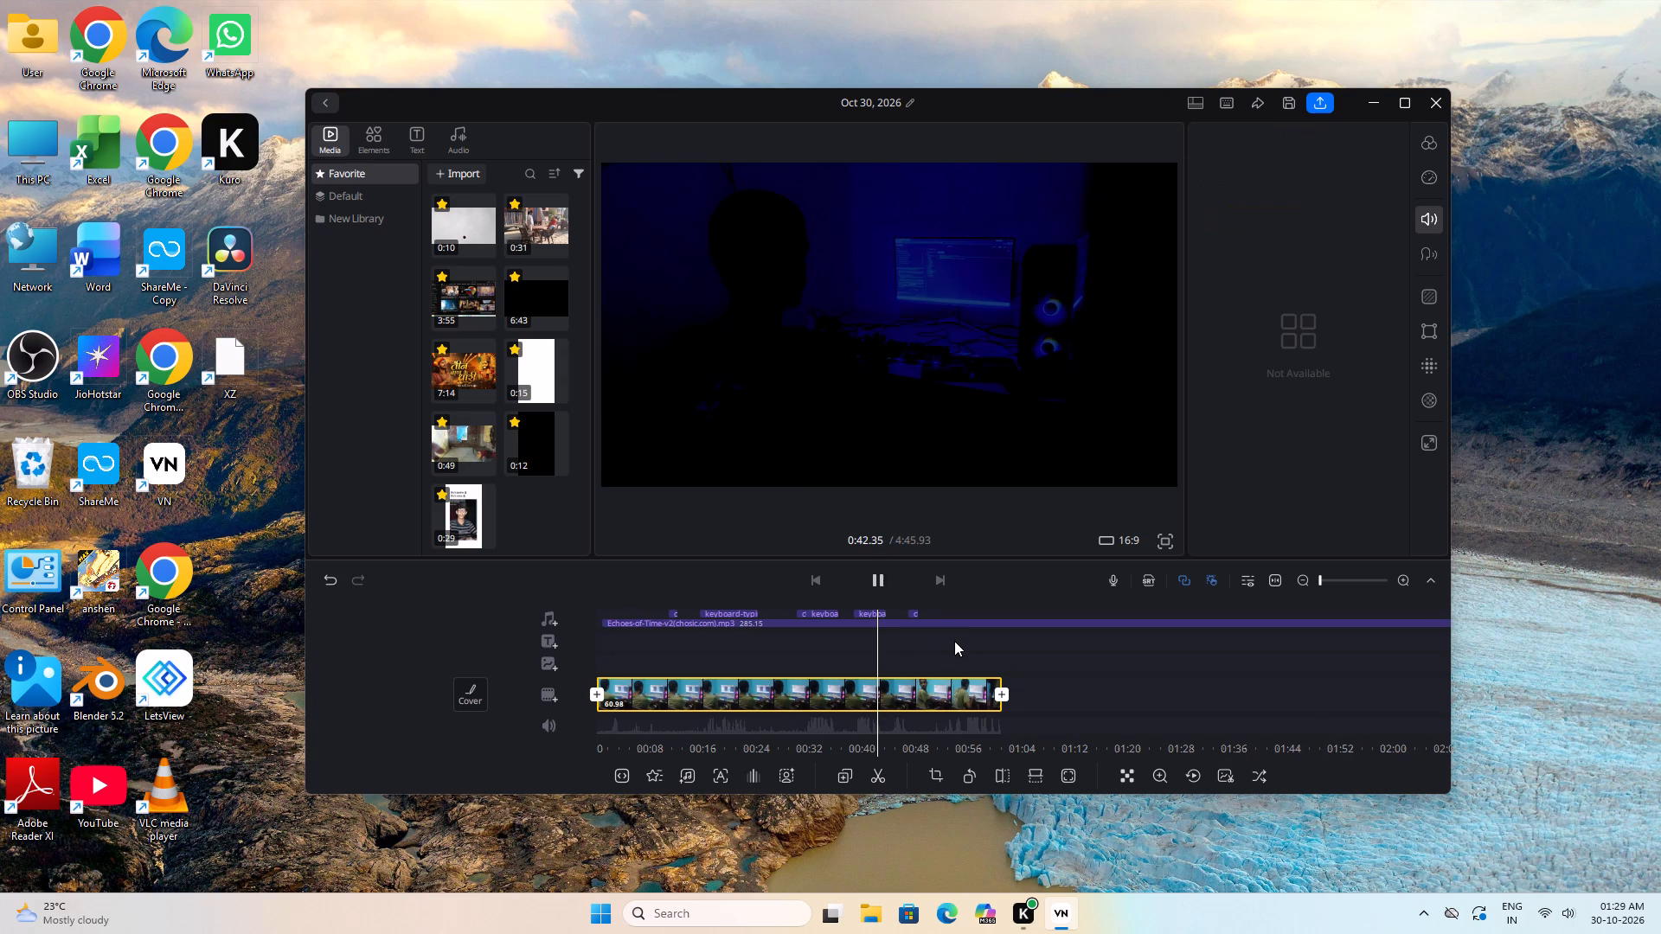
{"action": "key", "text": "space"}
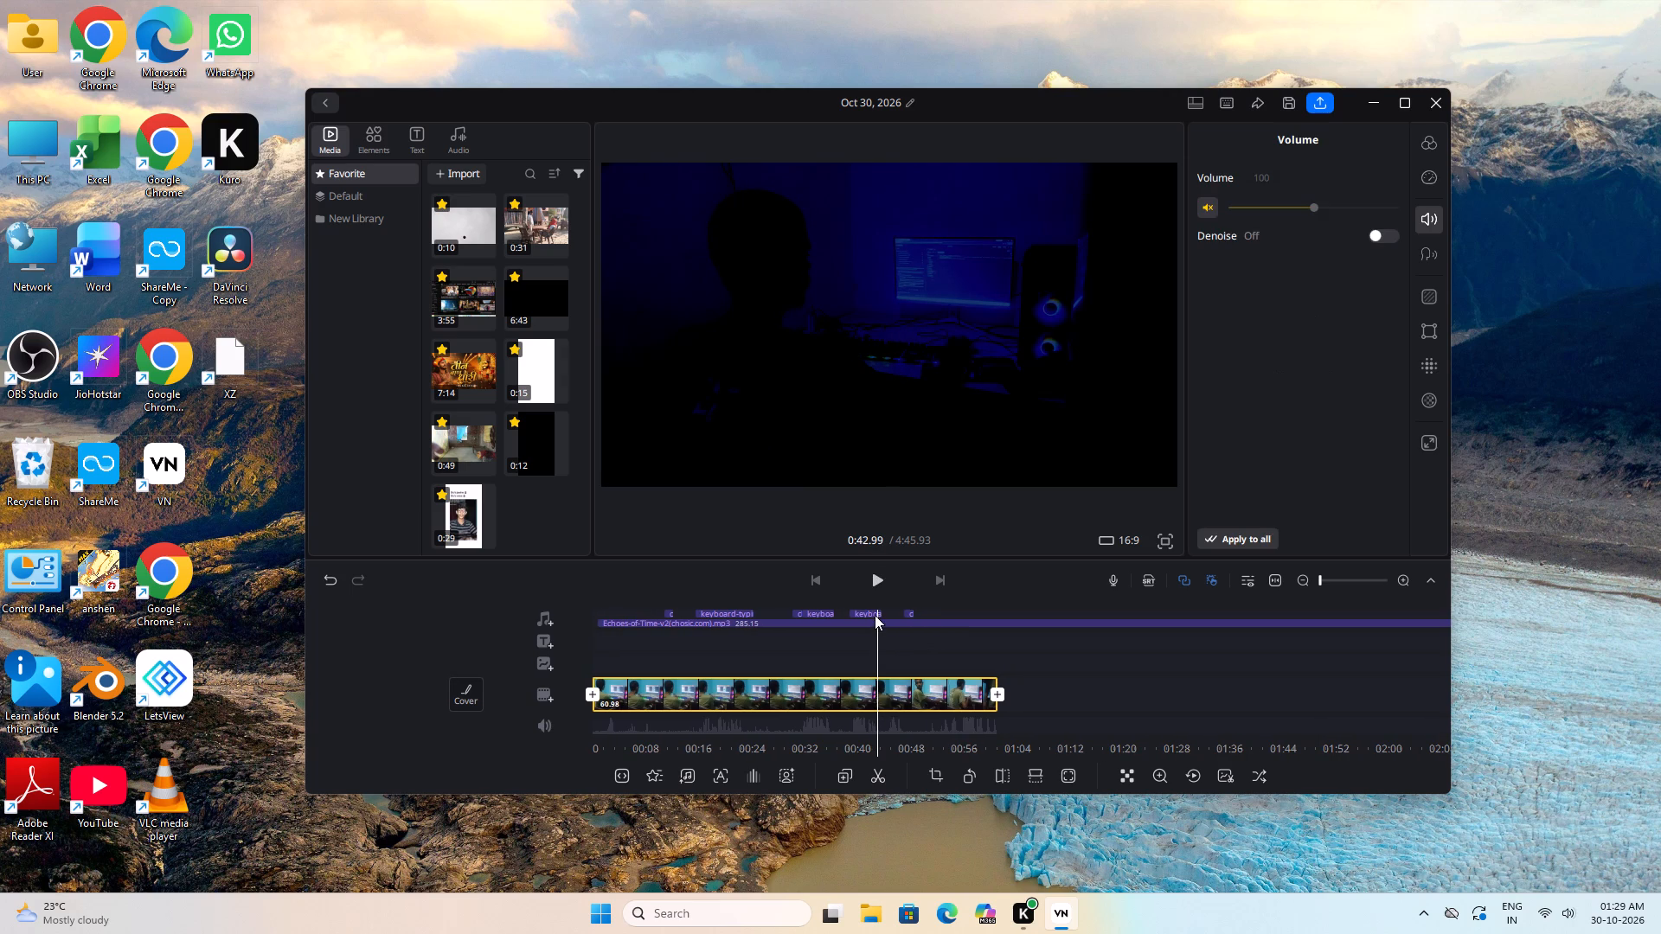
{"action": "left_click", "coordinate": [876, 608]}
{"action": "left_click", "coordinate": [869, 611]}
{"action": "key", "text": "space"}
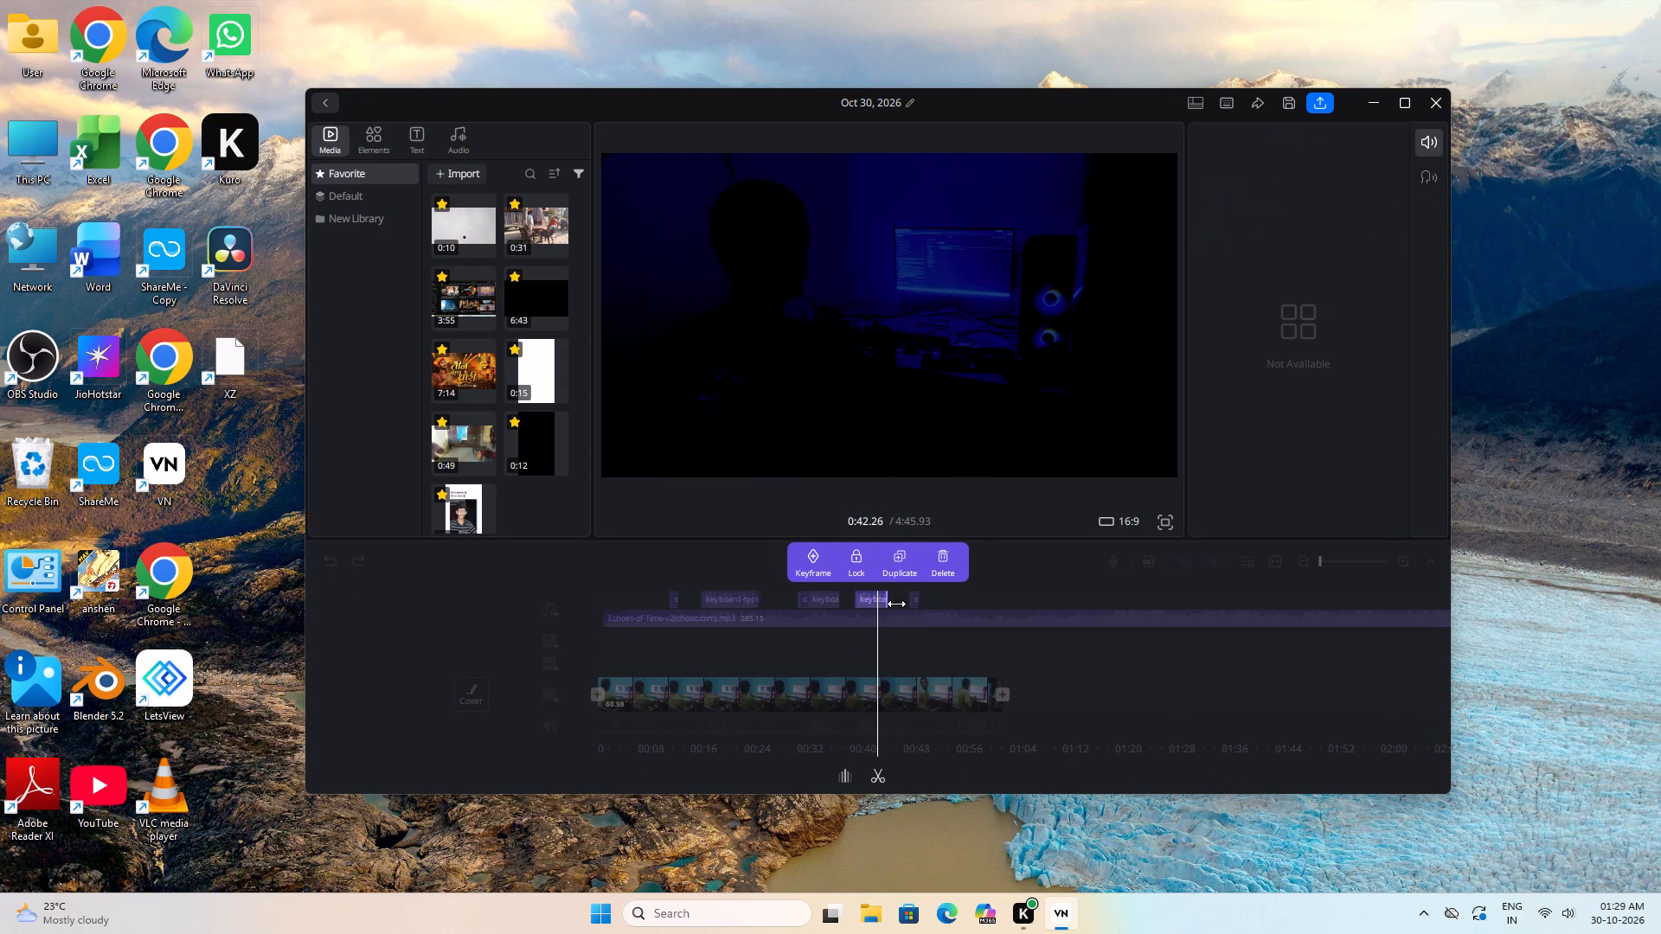
{"action": "key", "text": "space"}
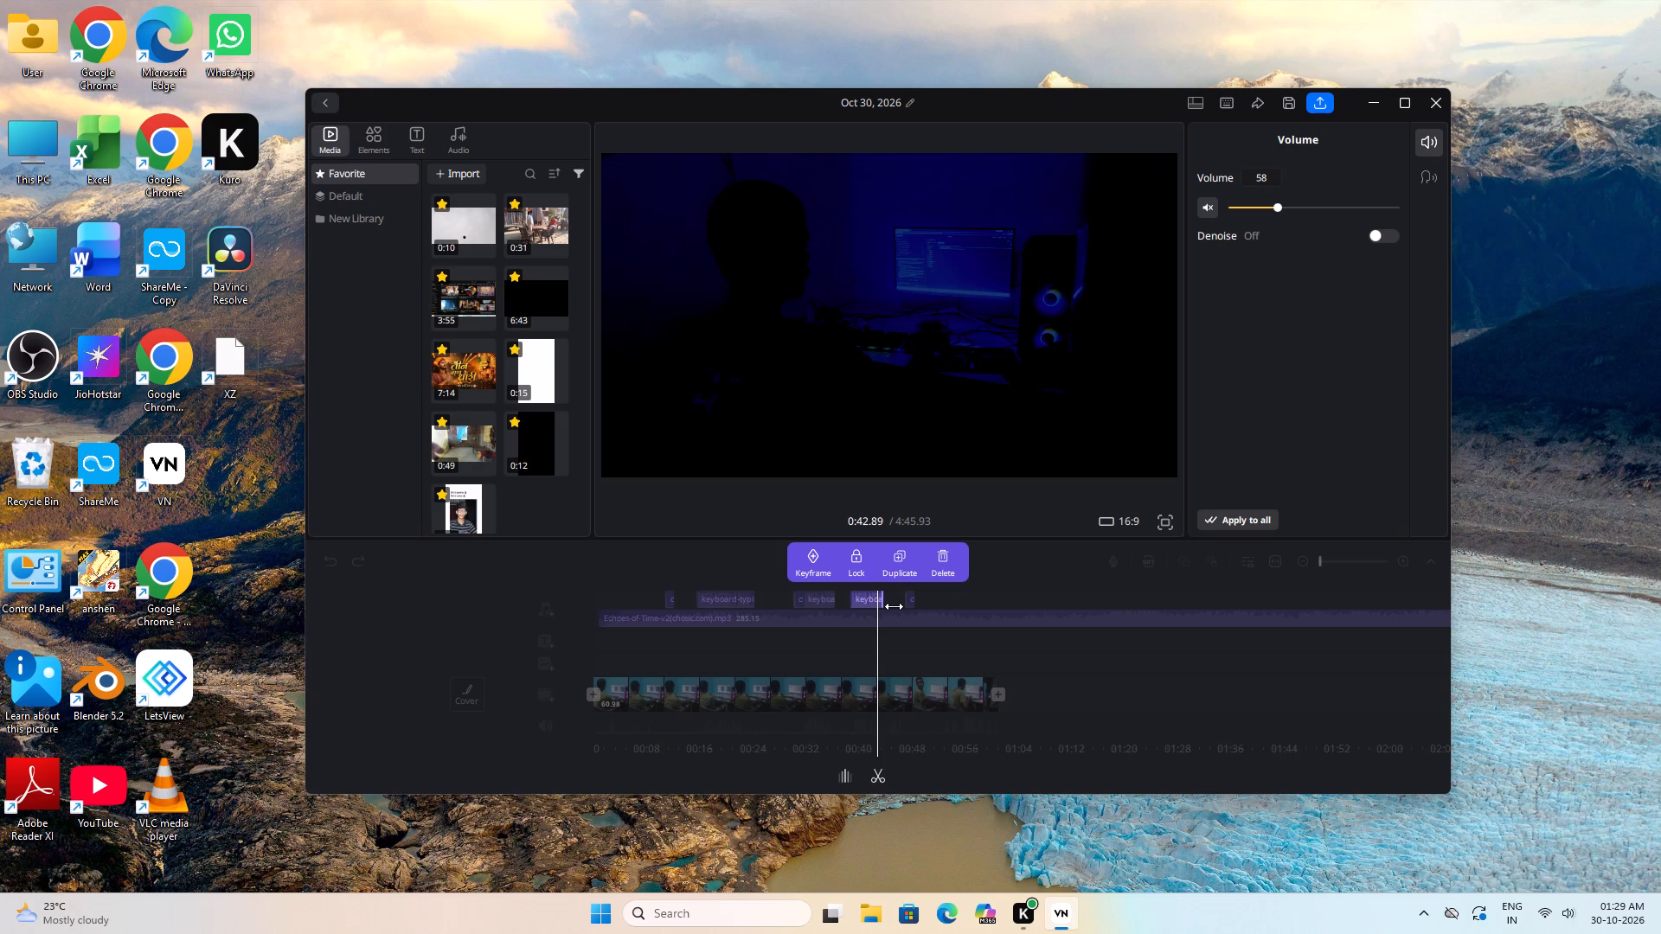
{"action": "key", "text": "space"}
{"action": "key", "text": "space"}
{"action": "left_click", "coordinate": [888, 765]}
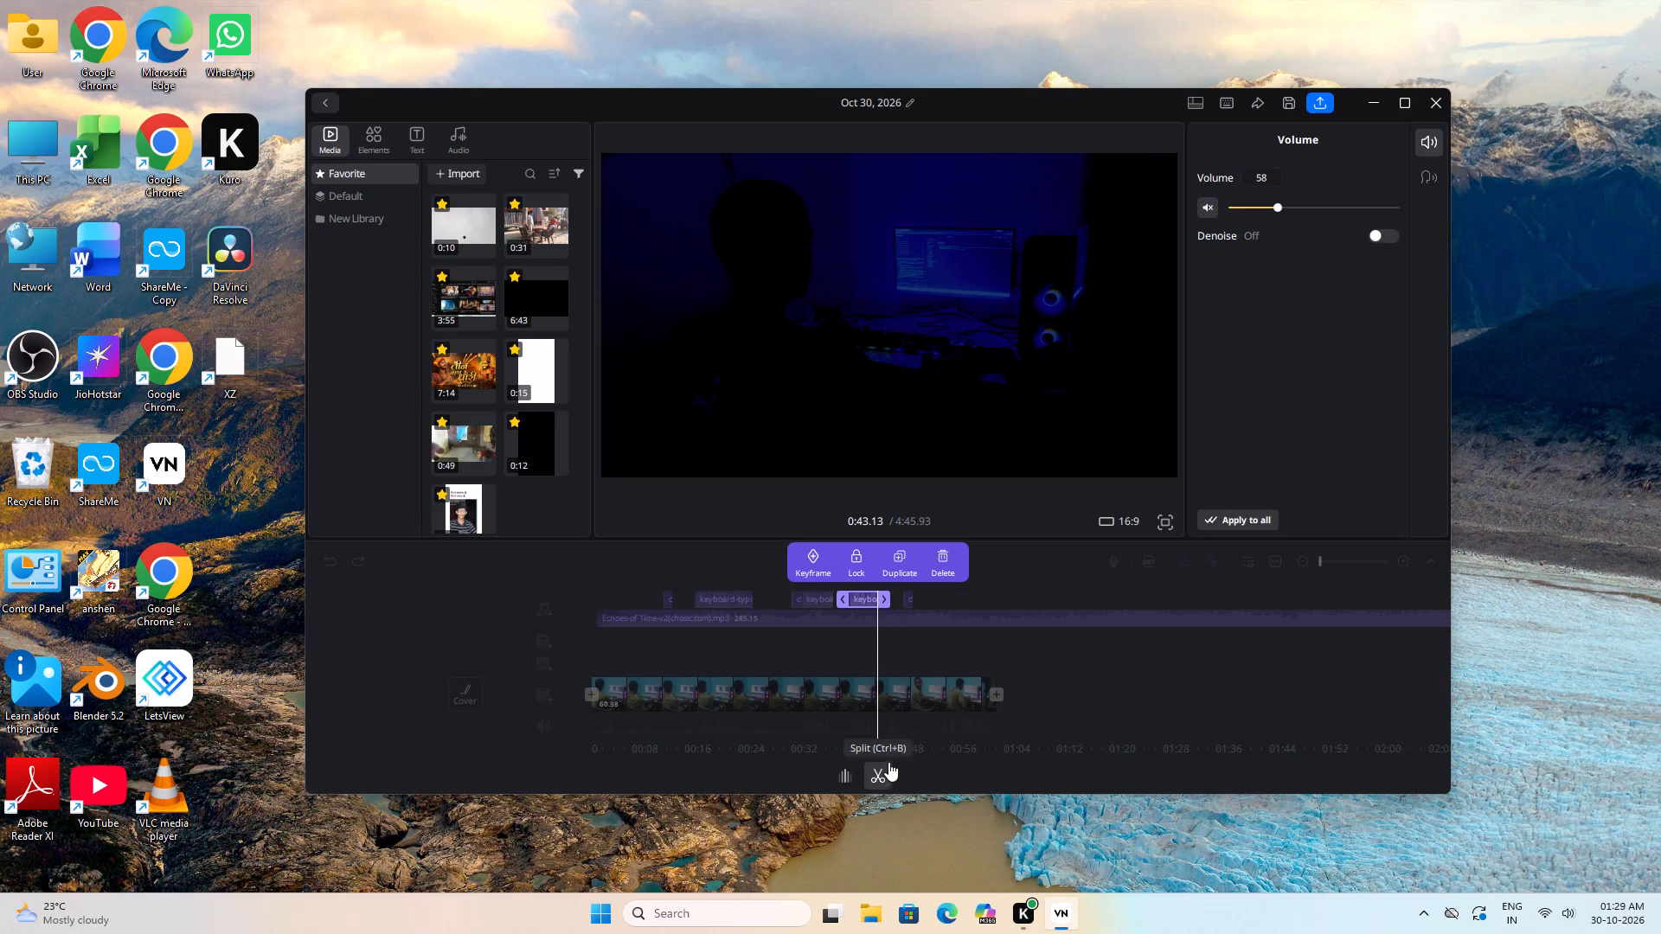
{"action": "left_click", "coordinate": [1012, 589]}
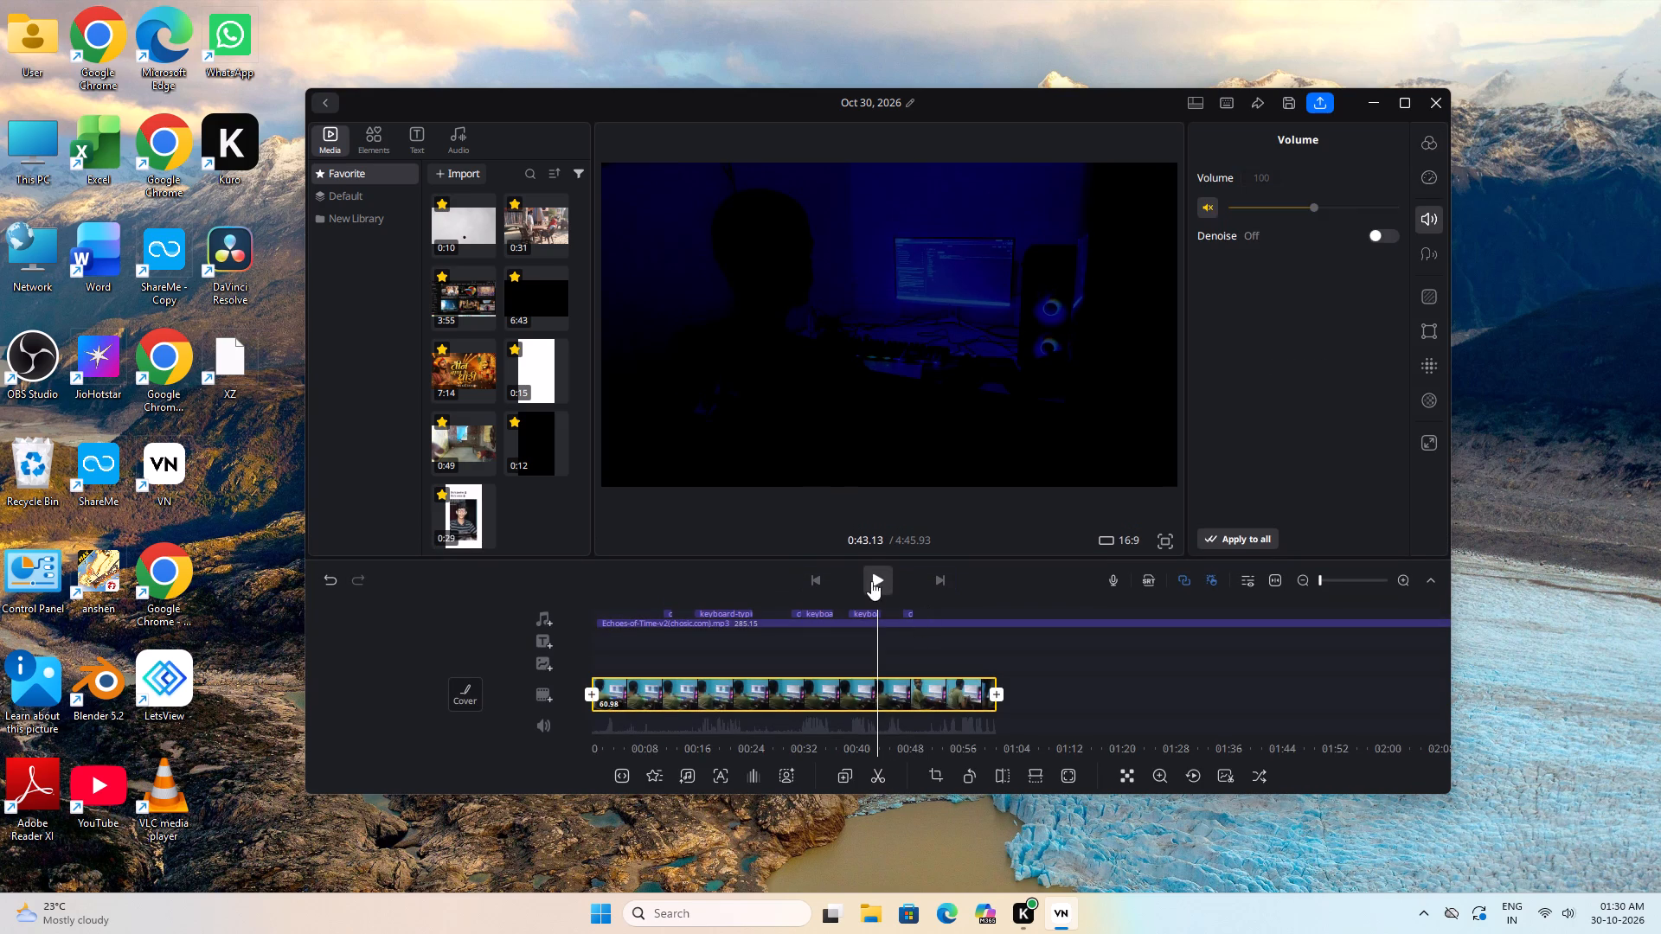
{"action": "left_click", "coordinate": [878, 610]}
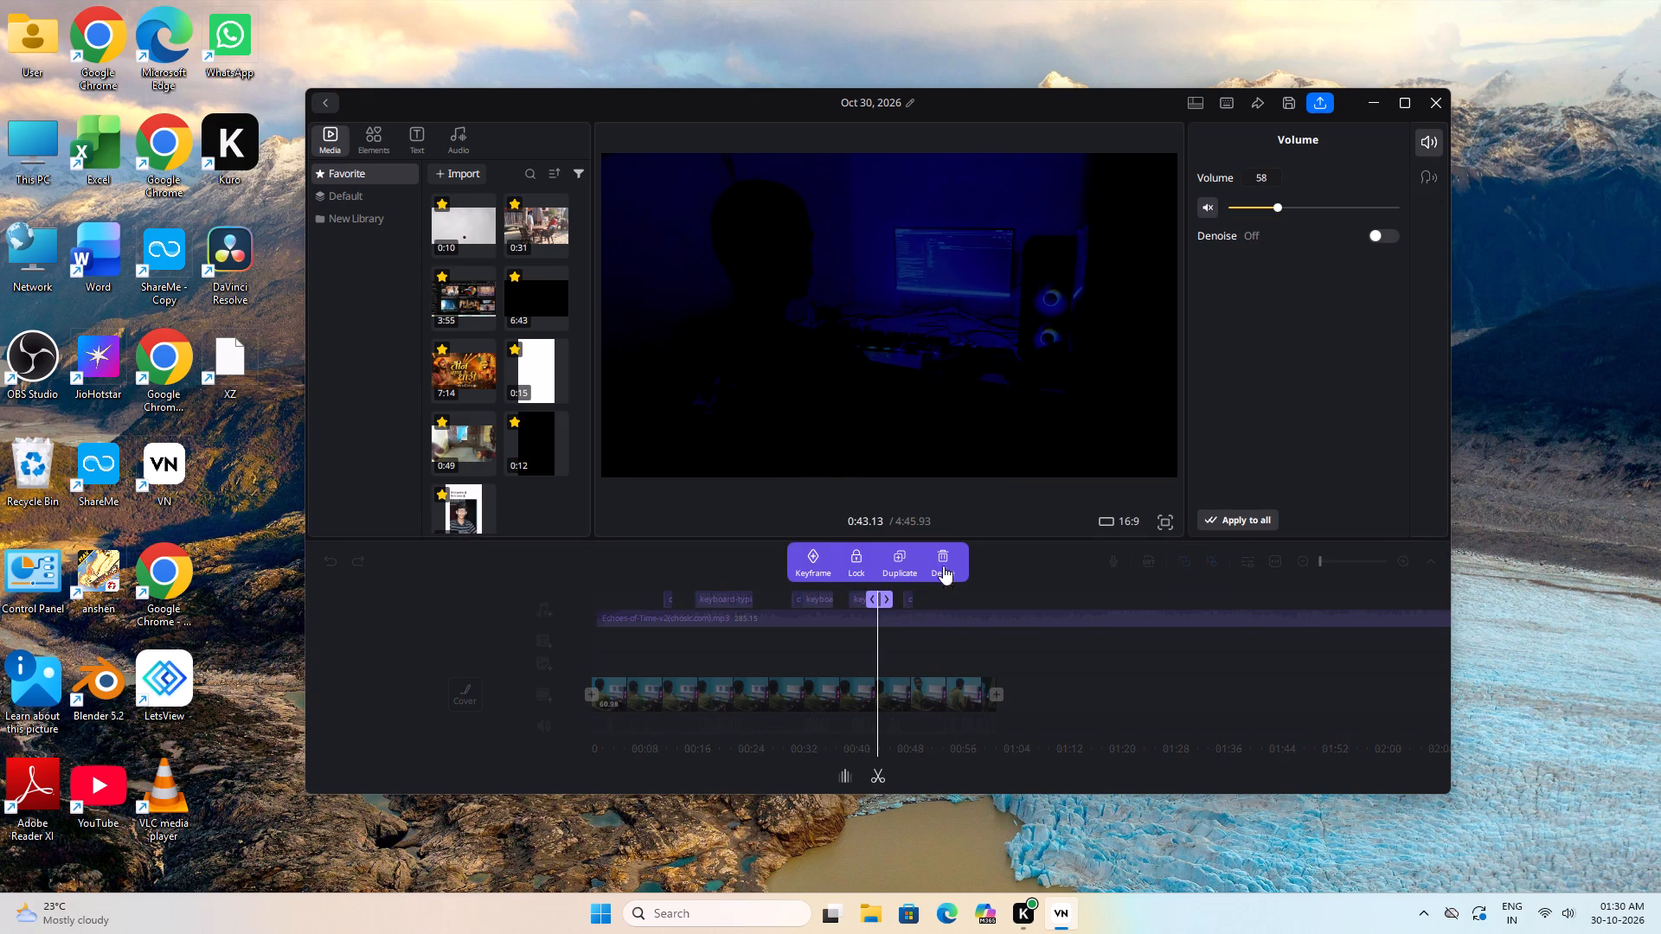
{"action": "left_click", "coordinate": [946, 549]}
{"action": "left_click", "coordinate": [1129, 579]}
Move the last mouse click clip back to about 0:44, right after the third keyboard typing clip.
{"action": "left_click_drag", "start_coordinate": [1281, 574], "coordinate": [1272, 578]}
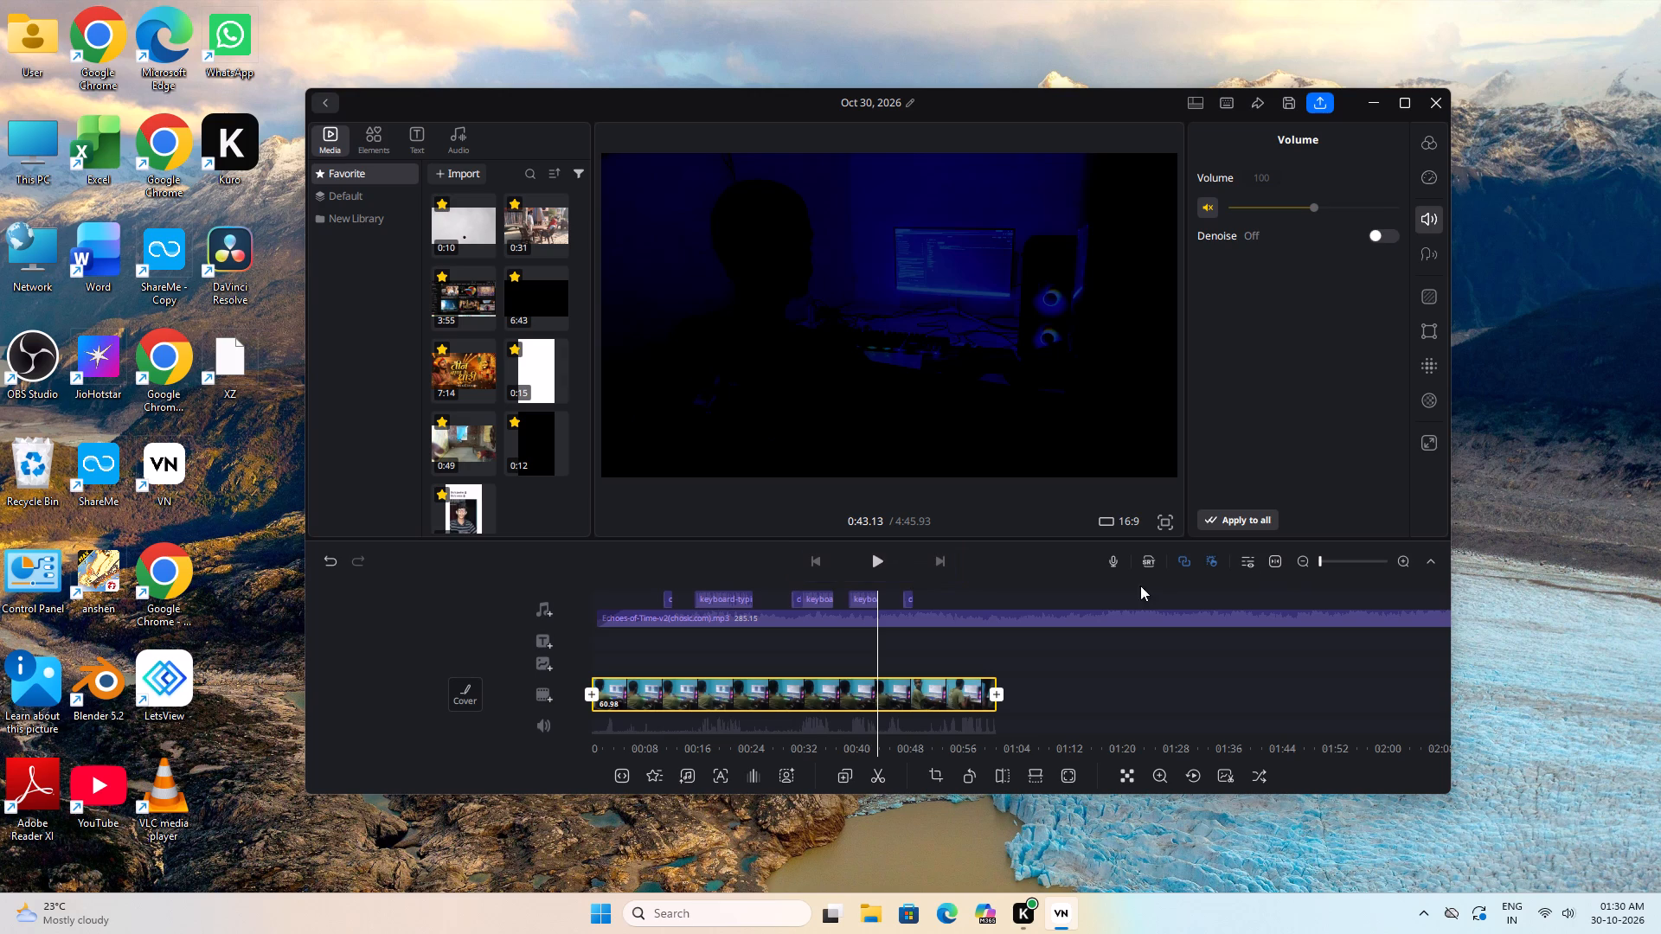
{"action": "key", "text": "space"}
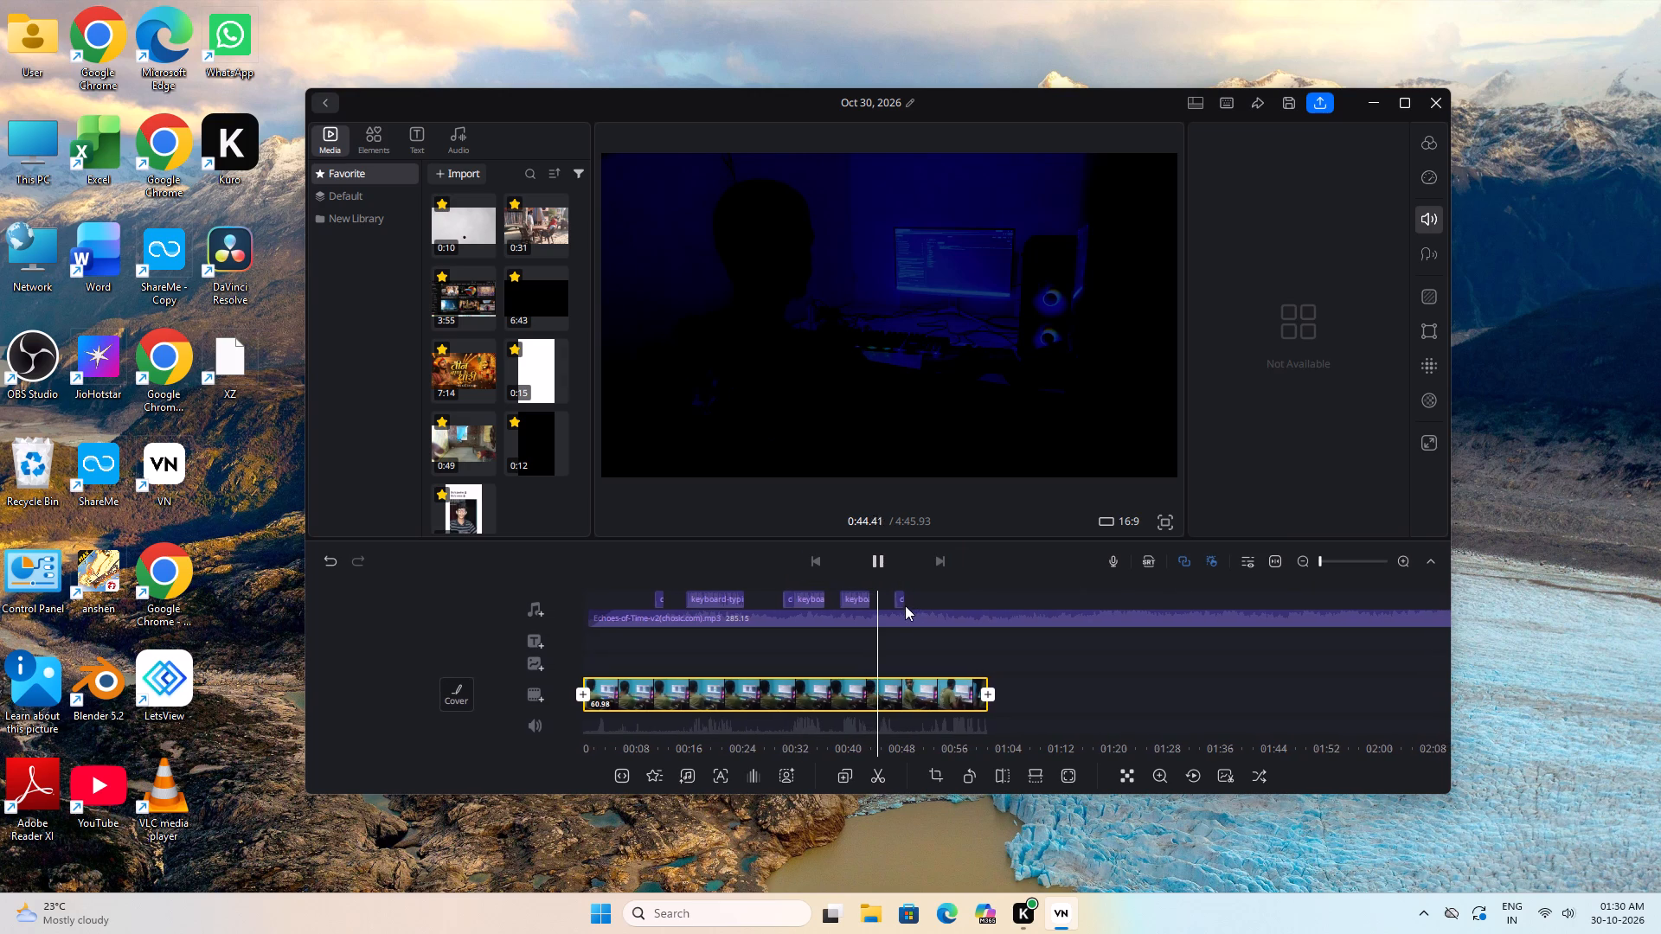
{"action": "left_click", "coordinate": [899, 601]}
{"action": "left_click_drag", "start_coordinate": [876, 601], "coordinate": [869, 599]}
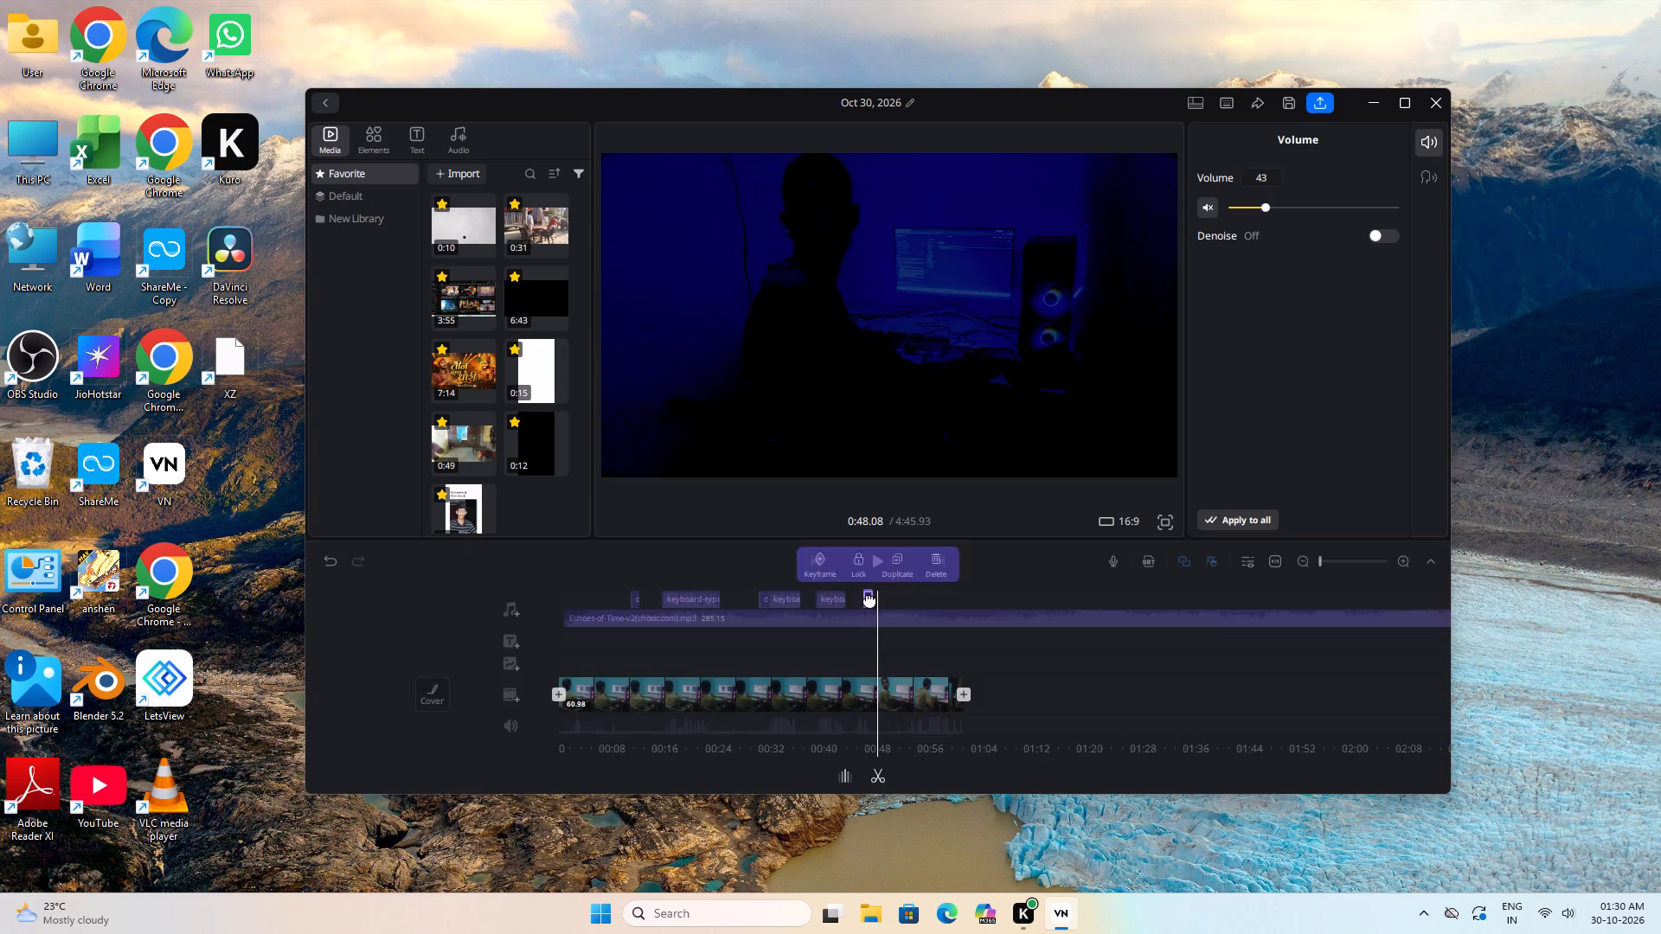
{"action": "left_click_drag", "start_coordinate": [869, 599], "coordinate": [857, 605]}
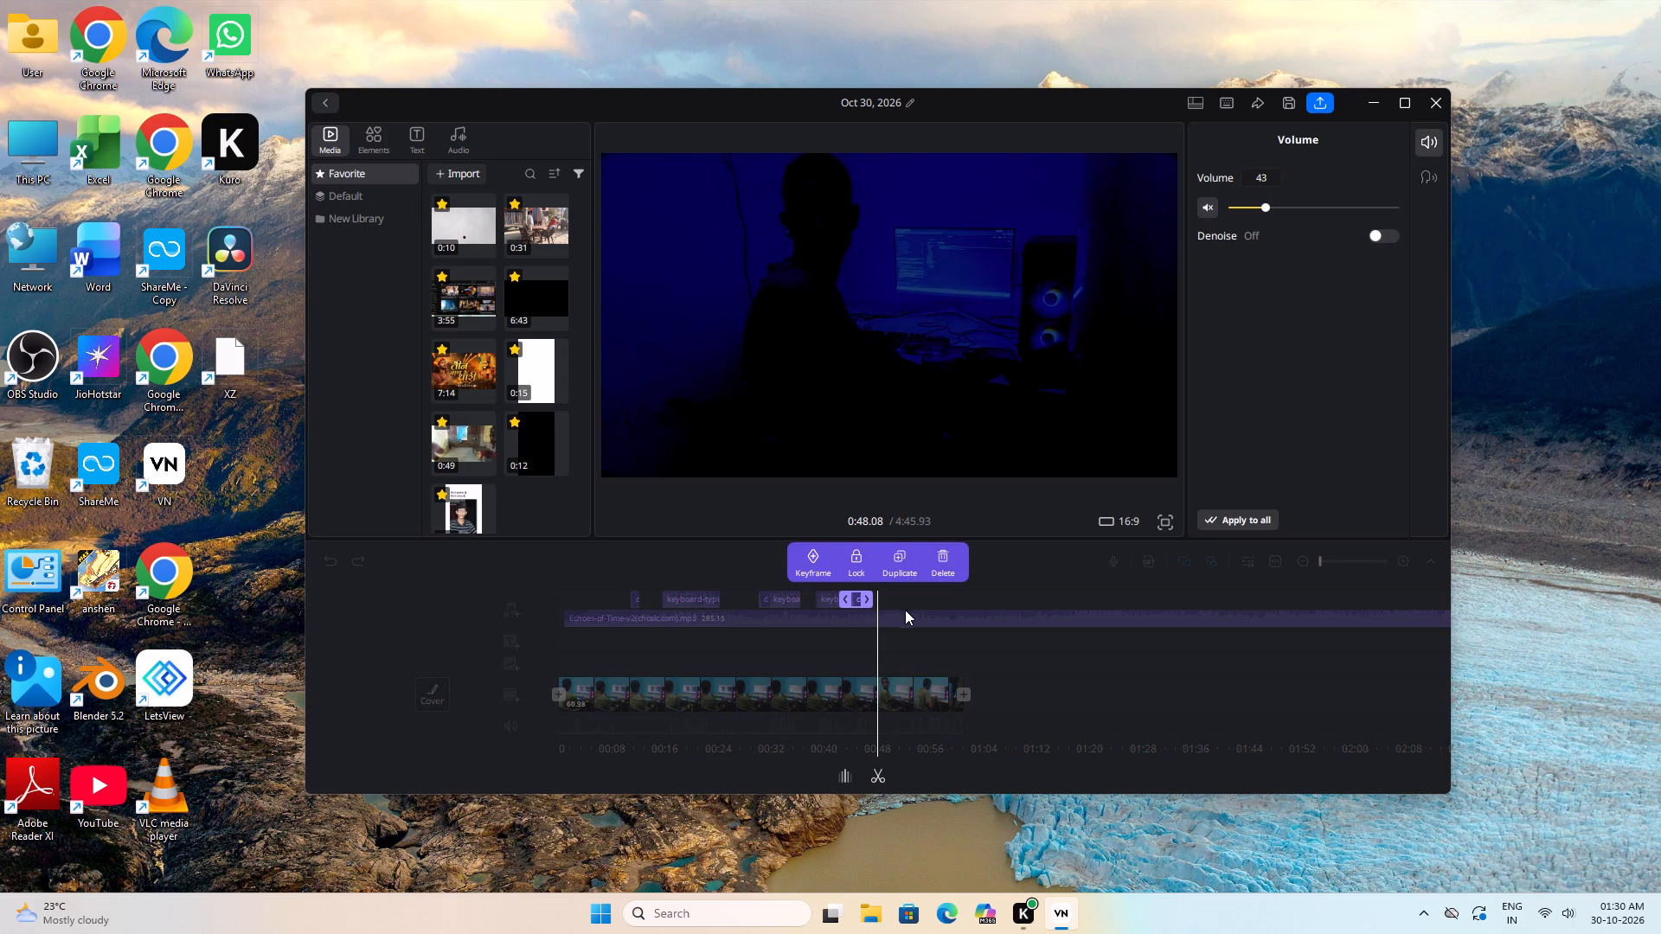
Duplicate the last mouse click clip and place the copy at about 0:37, just before the third keyboard typing clip.
{"action": "left_click", "coordinate": [901, 557]}
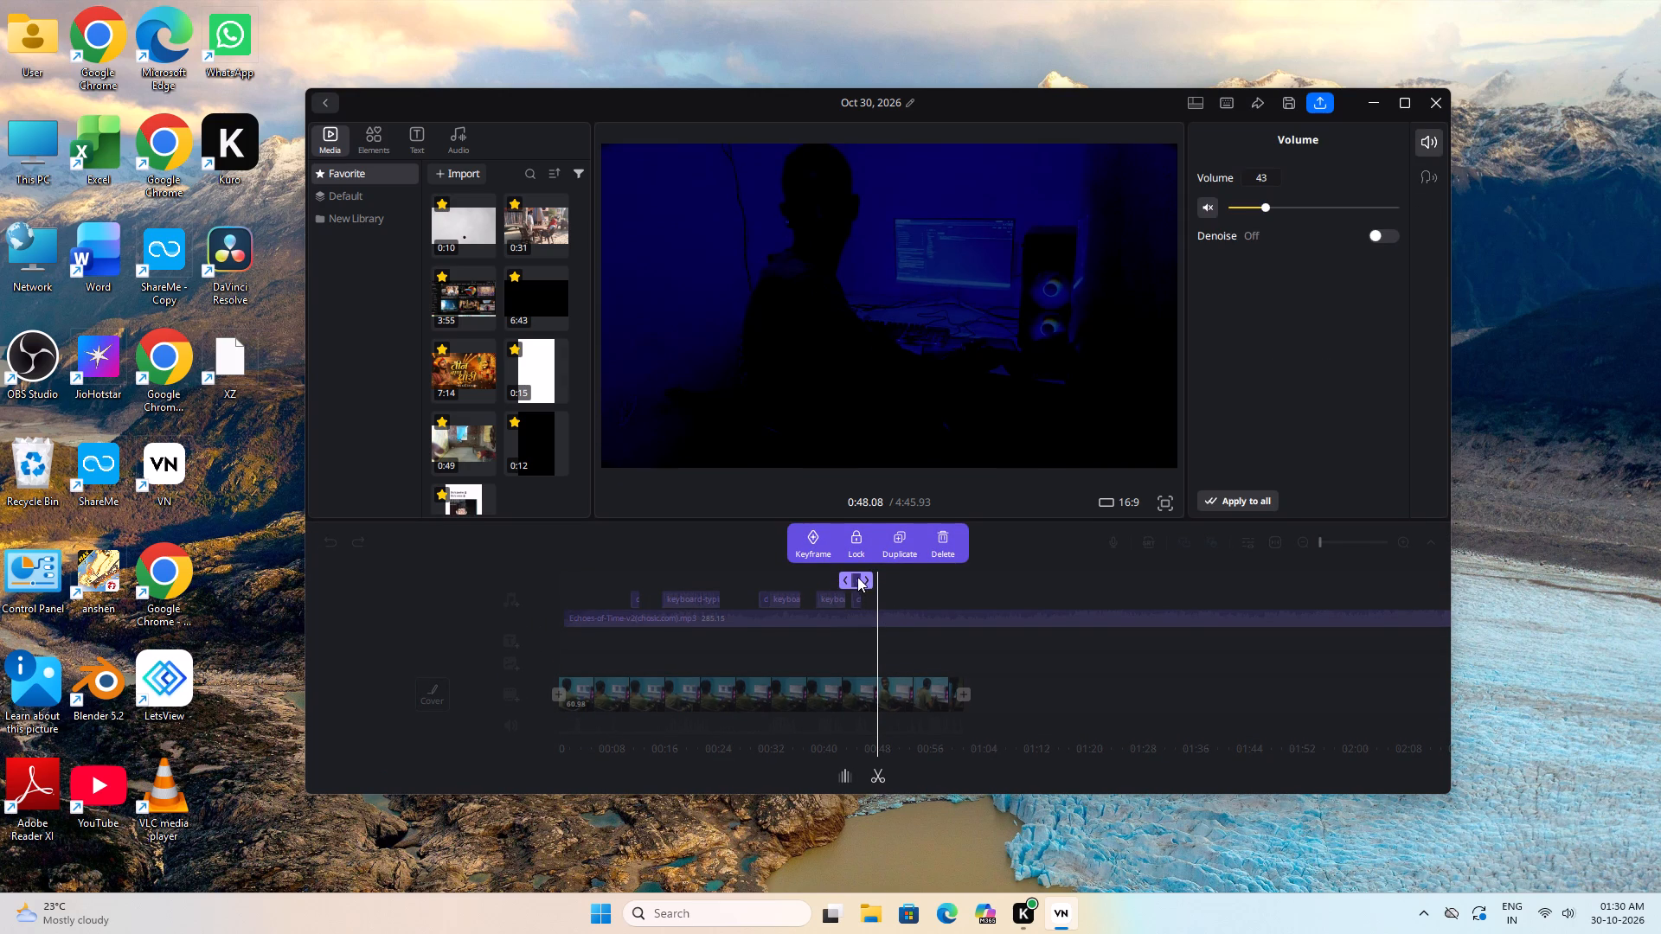
{"action": "left_click_drag", "start_coordinate": [856, 575], "coordinate": [812, 594]}
{"action": "left_click", "coordinate": [940, 595]}
Play back the video from before the second keyboard typing clip to check the timing of the added sounds.
{"action": "left_click_drag", "start_coordinate": [899, 594], "coordinate": [961, 595]}
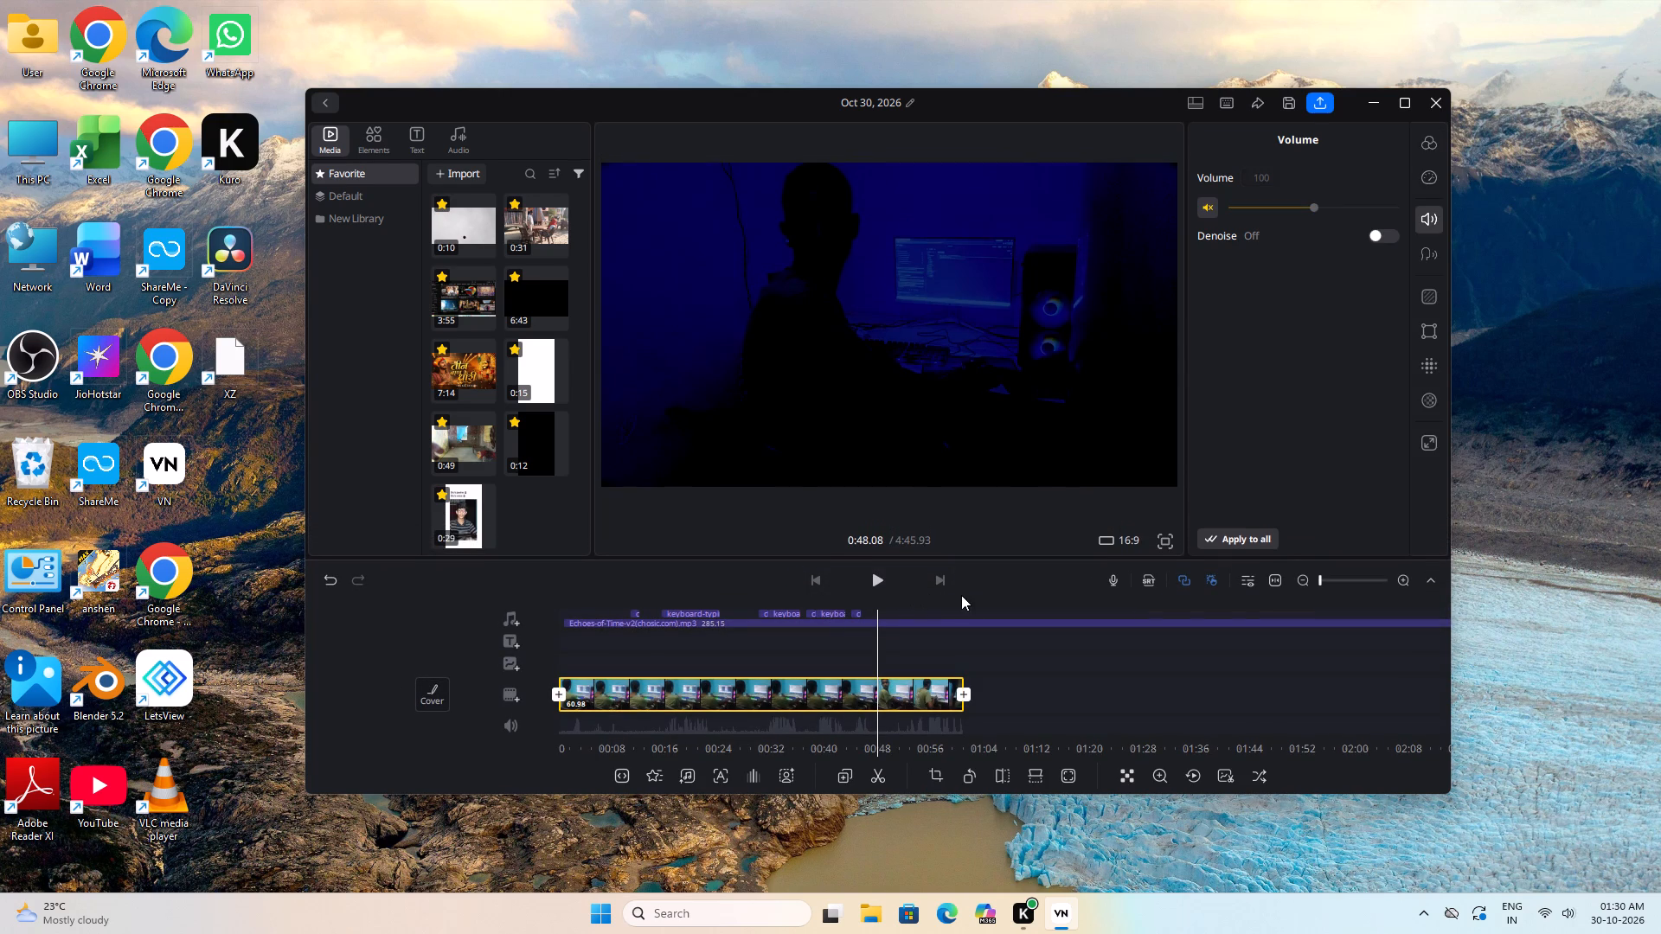
{"action": "left_click_drag", "start_coordinate": [961, 595], "coordinate": [965, 594]}
{"action": "left_click_drag", "start_coordinate": [804, 613], "coordinate": [949, 623]}
{"action": "key", "text": "space"}
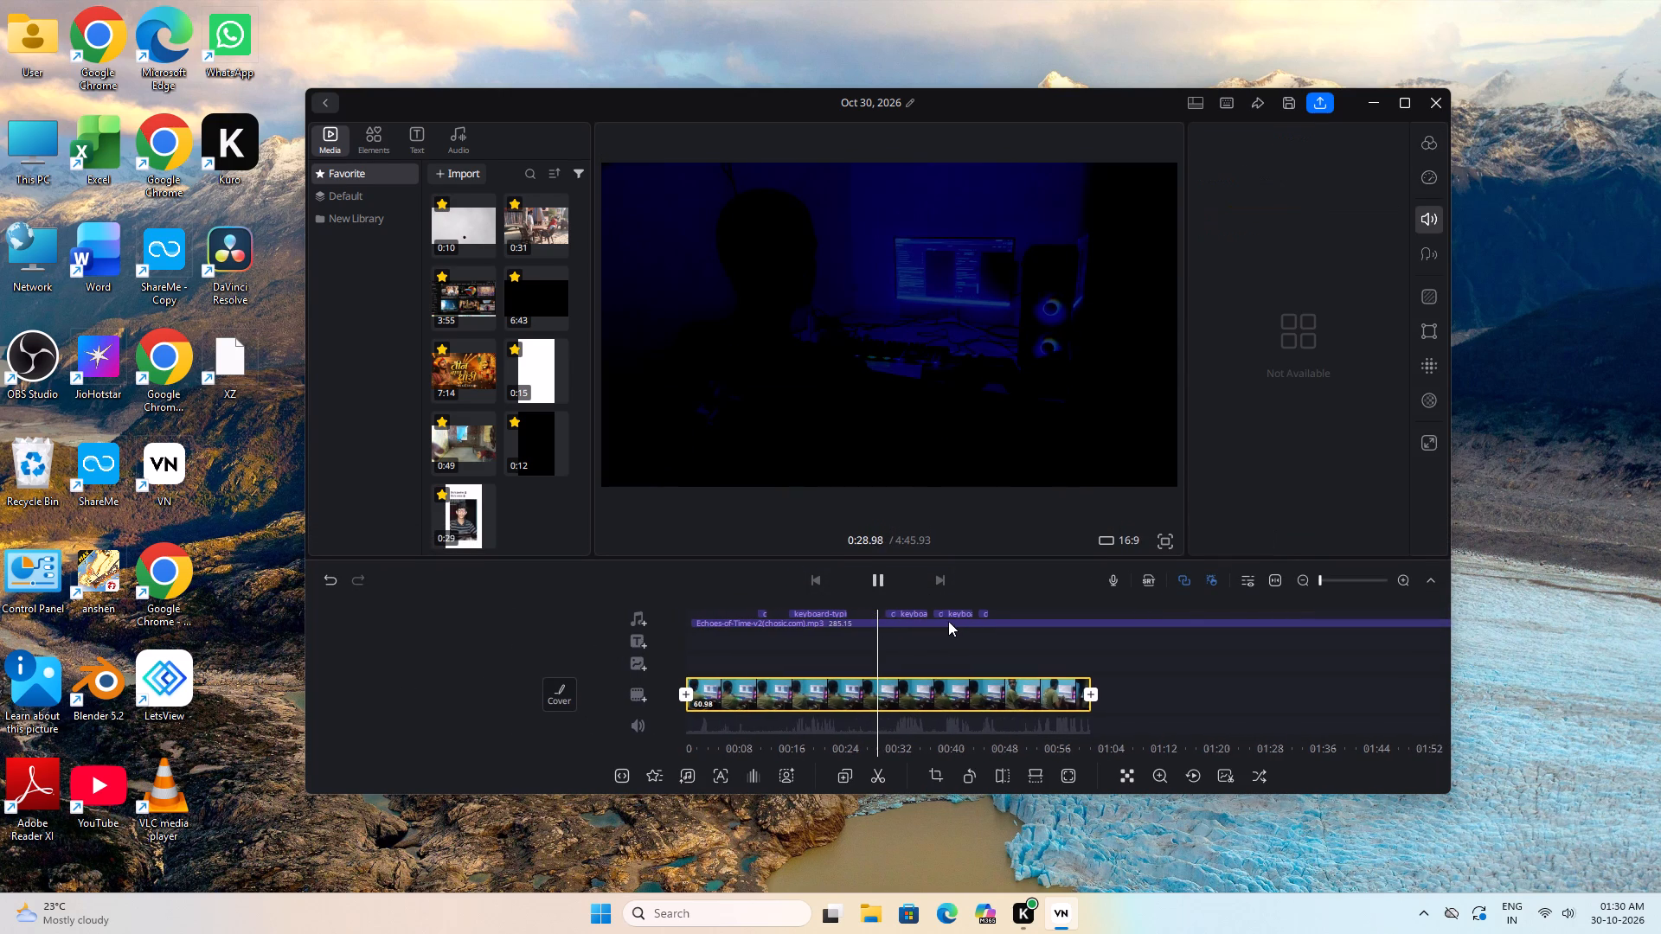
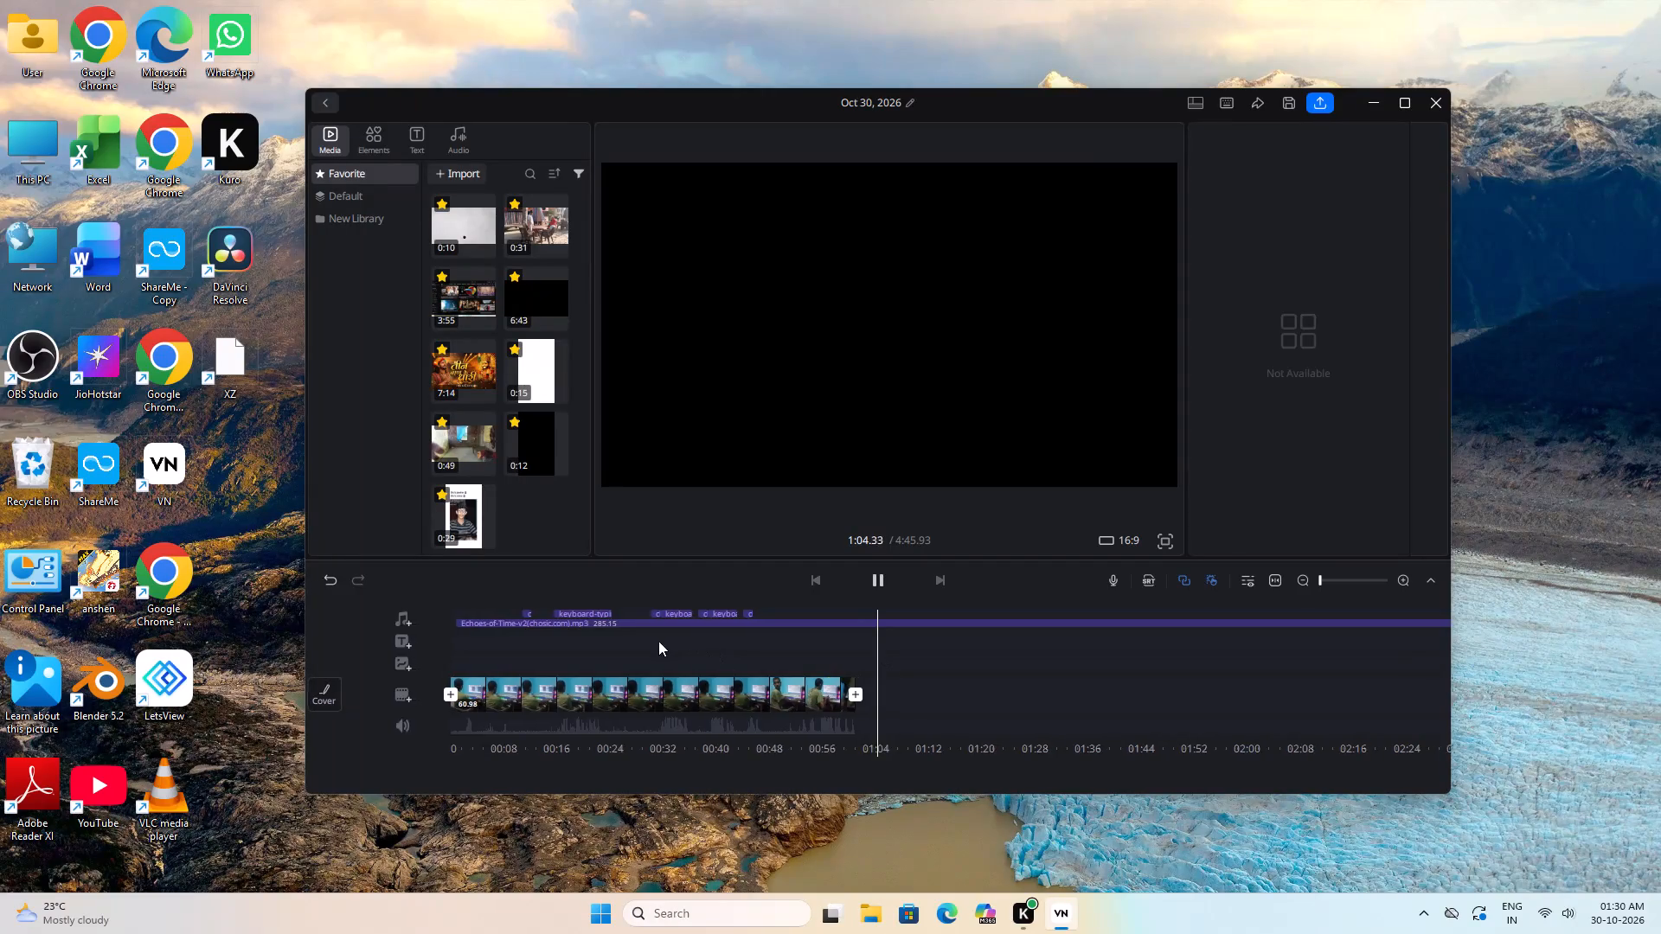
Add a Black transition with a duration of 2.5 at the very start of the main video clip and preview it.
{"action": "left_click_drag", "start_coordinate": [665, 645], "coordinate": [1201, 658]}
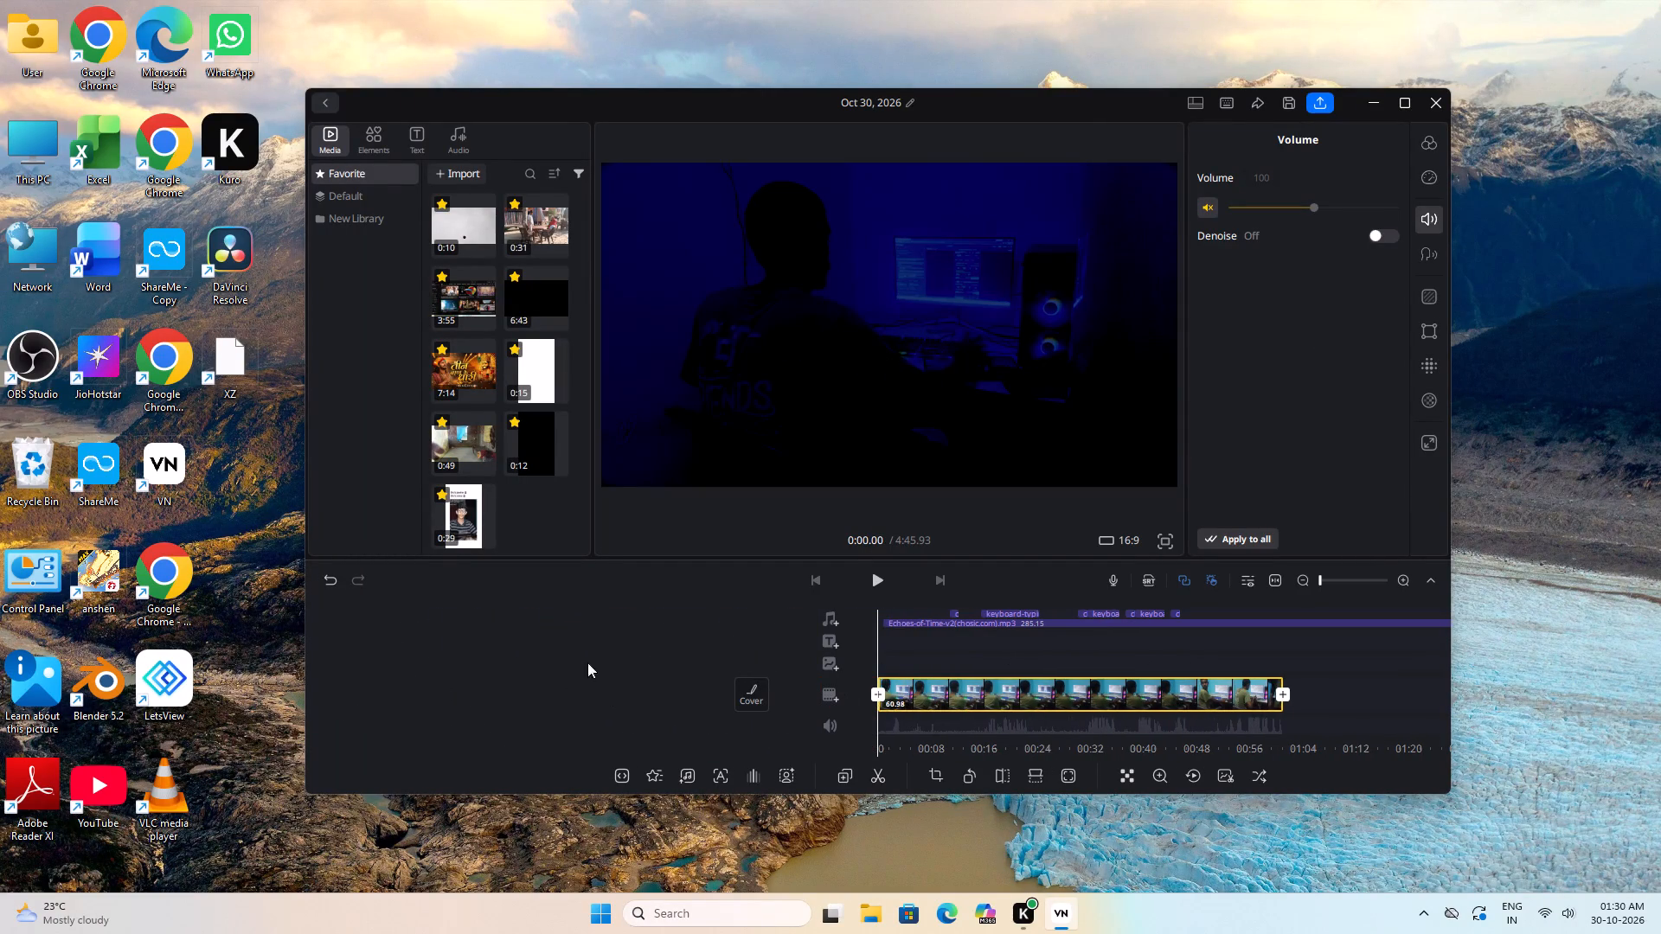
{"action": "left_click", "coordinate": [879, 689]}
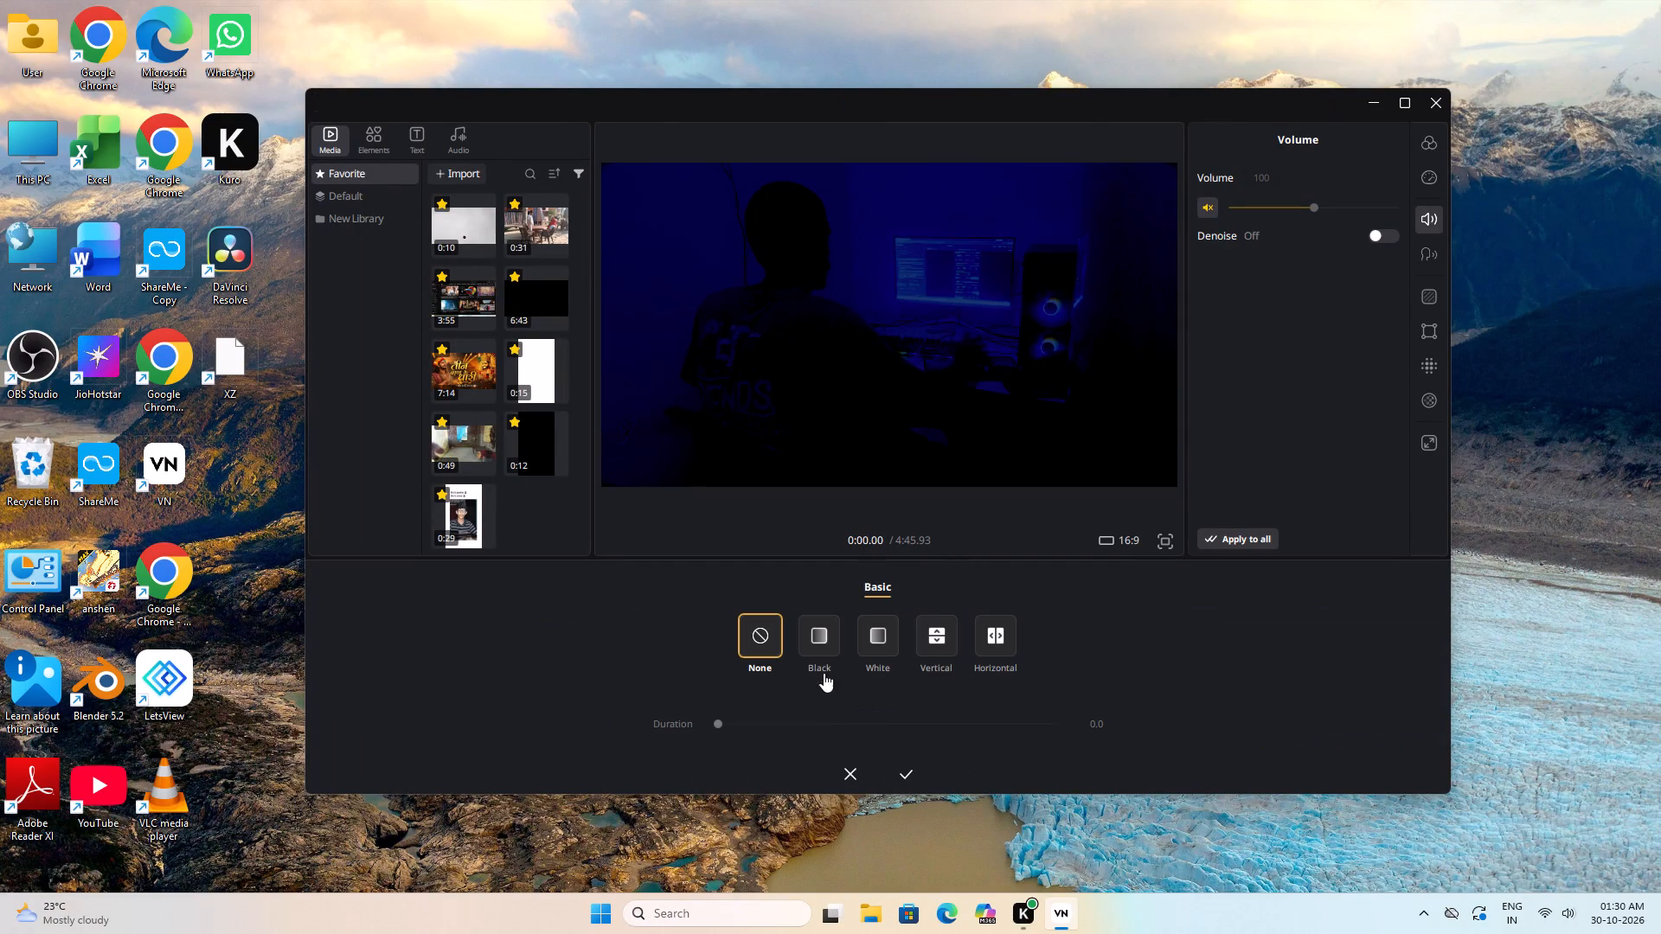
{"action": "left_click", "coordinate": [828, 637]}
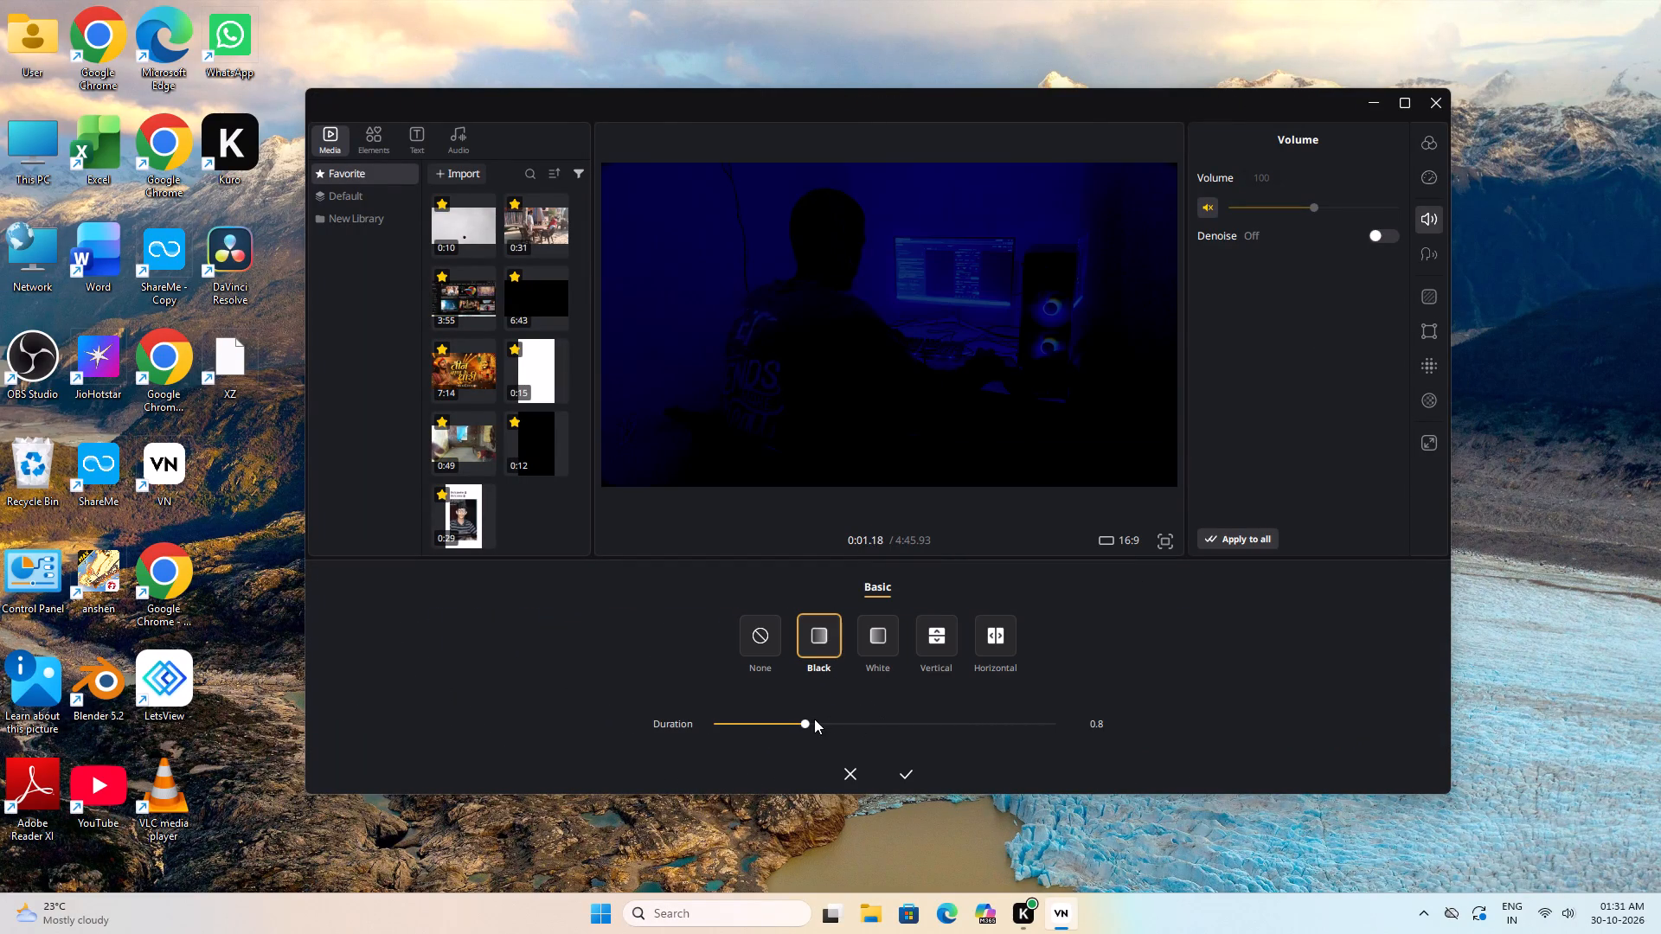
{"action": "left_click_drag", "start_coordinate": [807, 723], "coordinate": [810, 722]}
{"action": "left_click_drag", "start_coordinate": [810, 722], "coordinate": [1118, 741]}
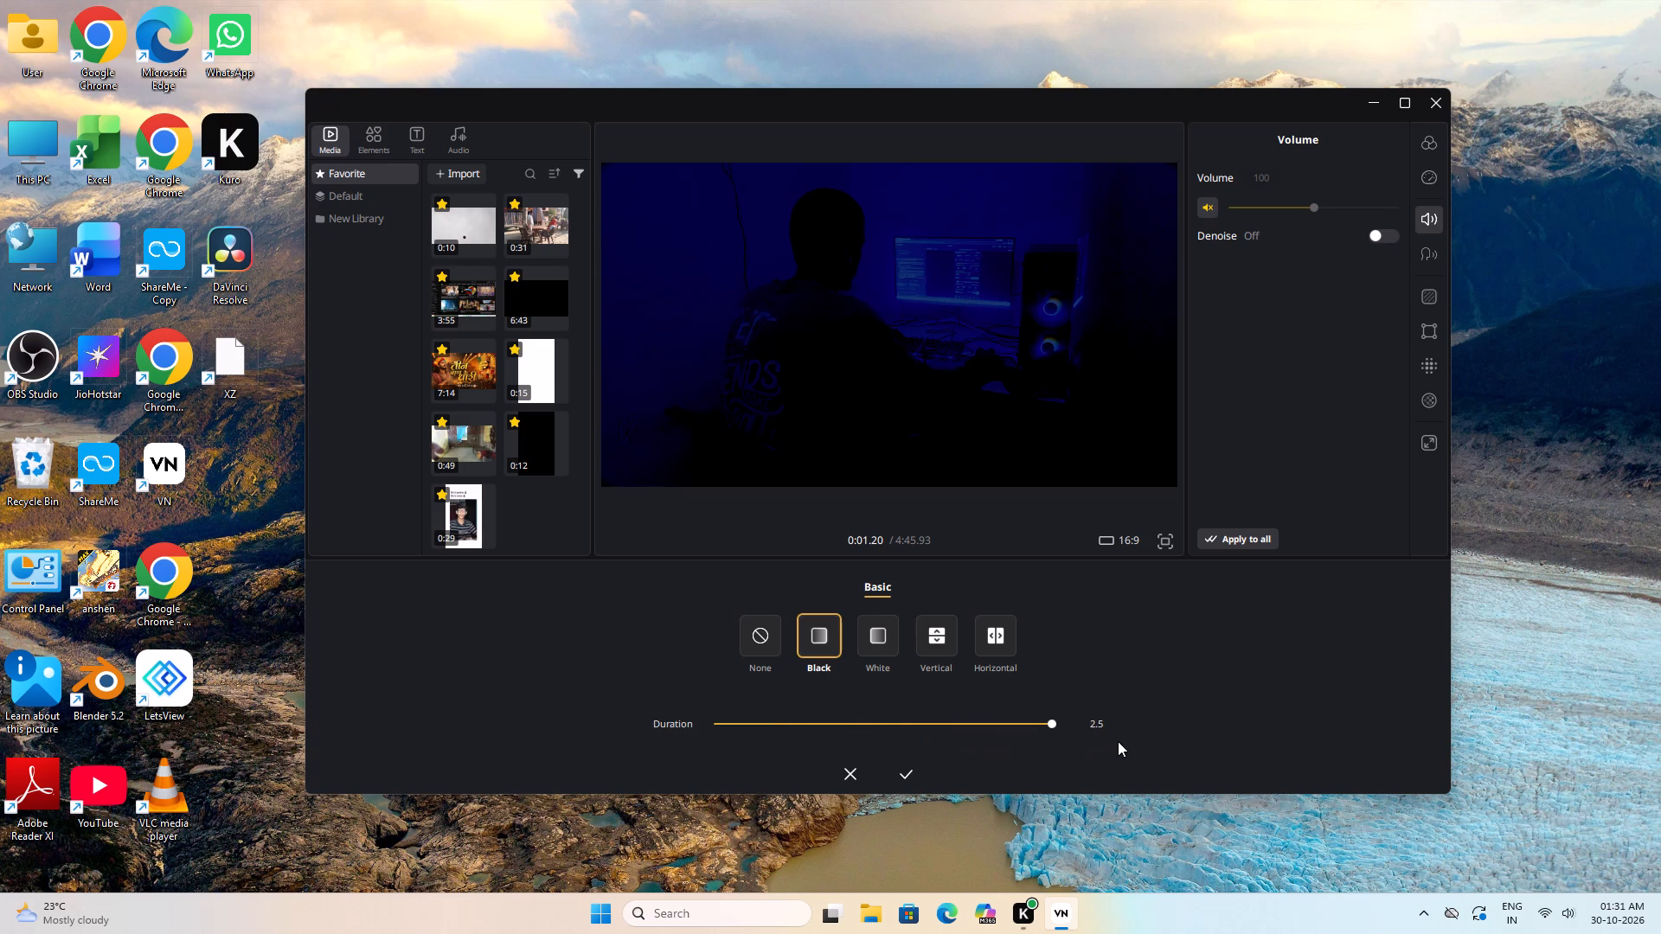
{"action": "left_click_drag", "start_coordinate": [1118, 741], "coordinate": [1122, 740]}
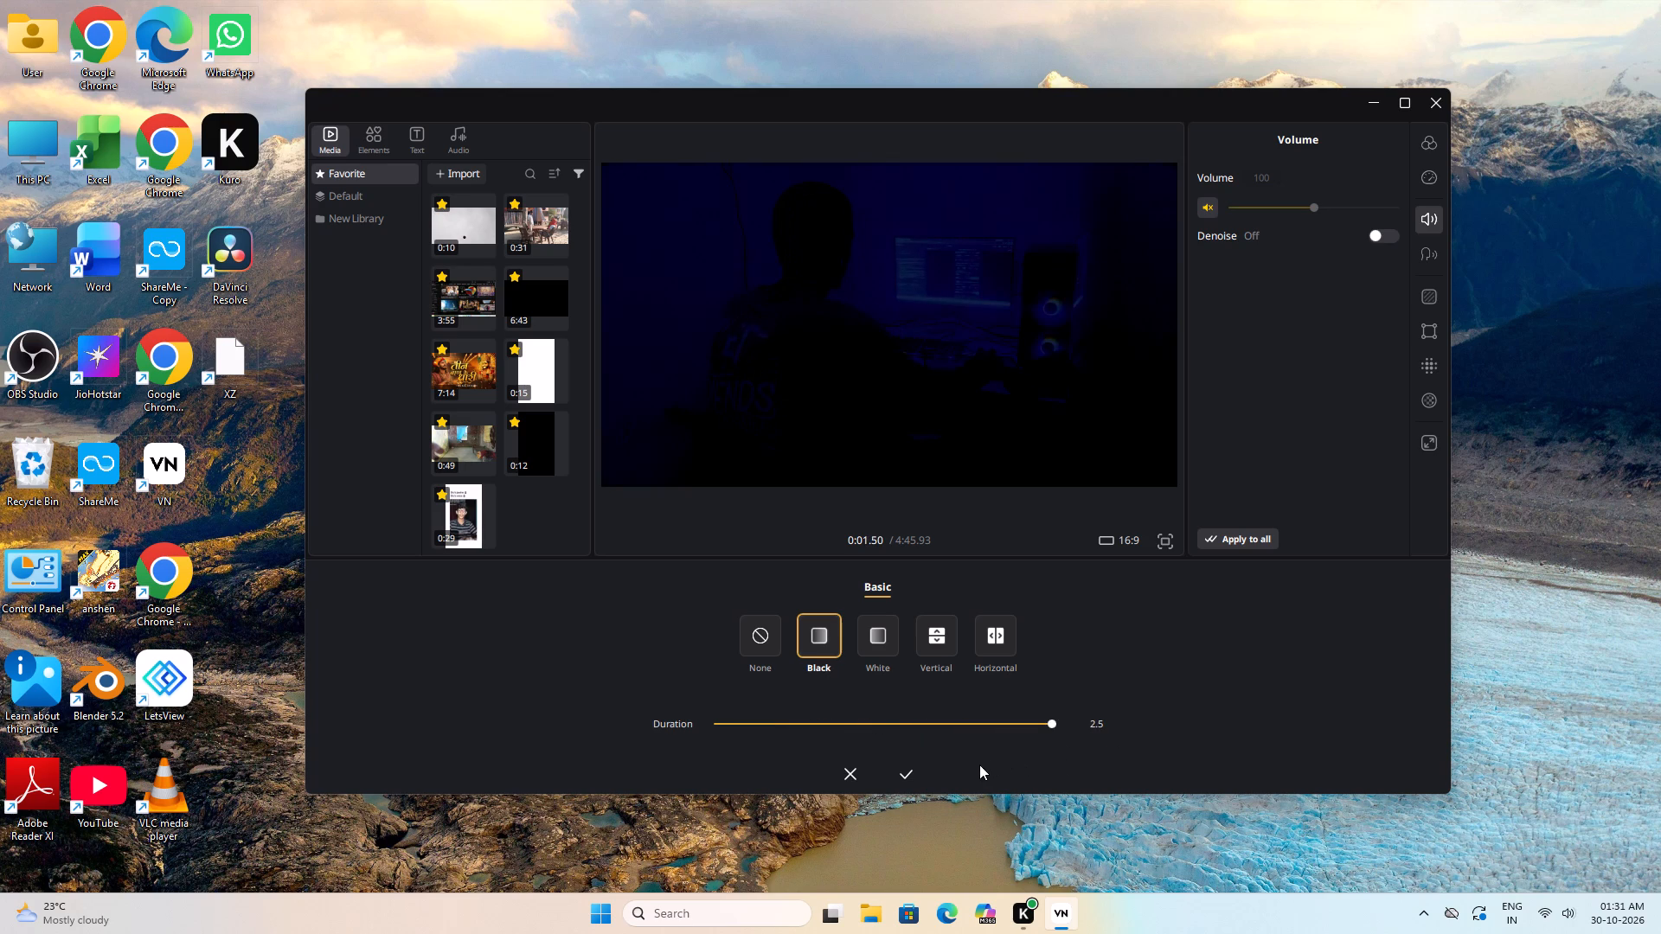
{"action": "left_click", "coordinate": [903, 774]}
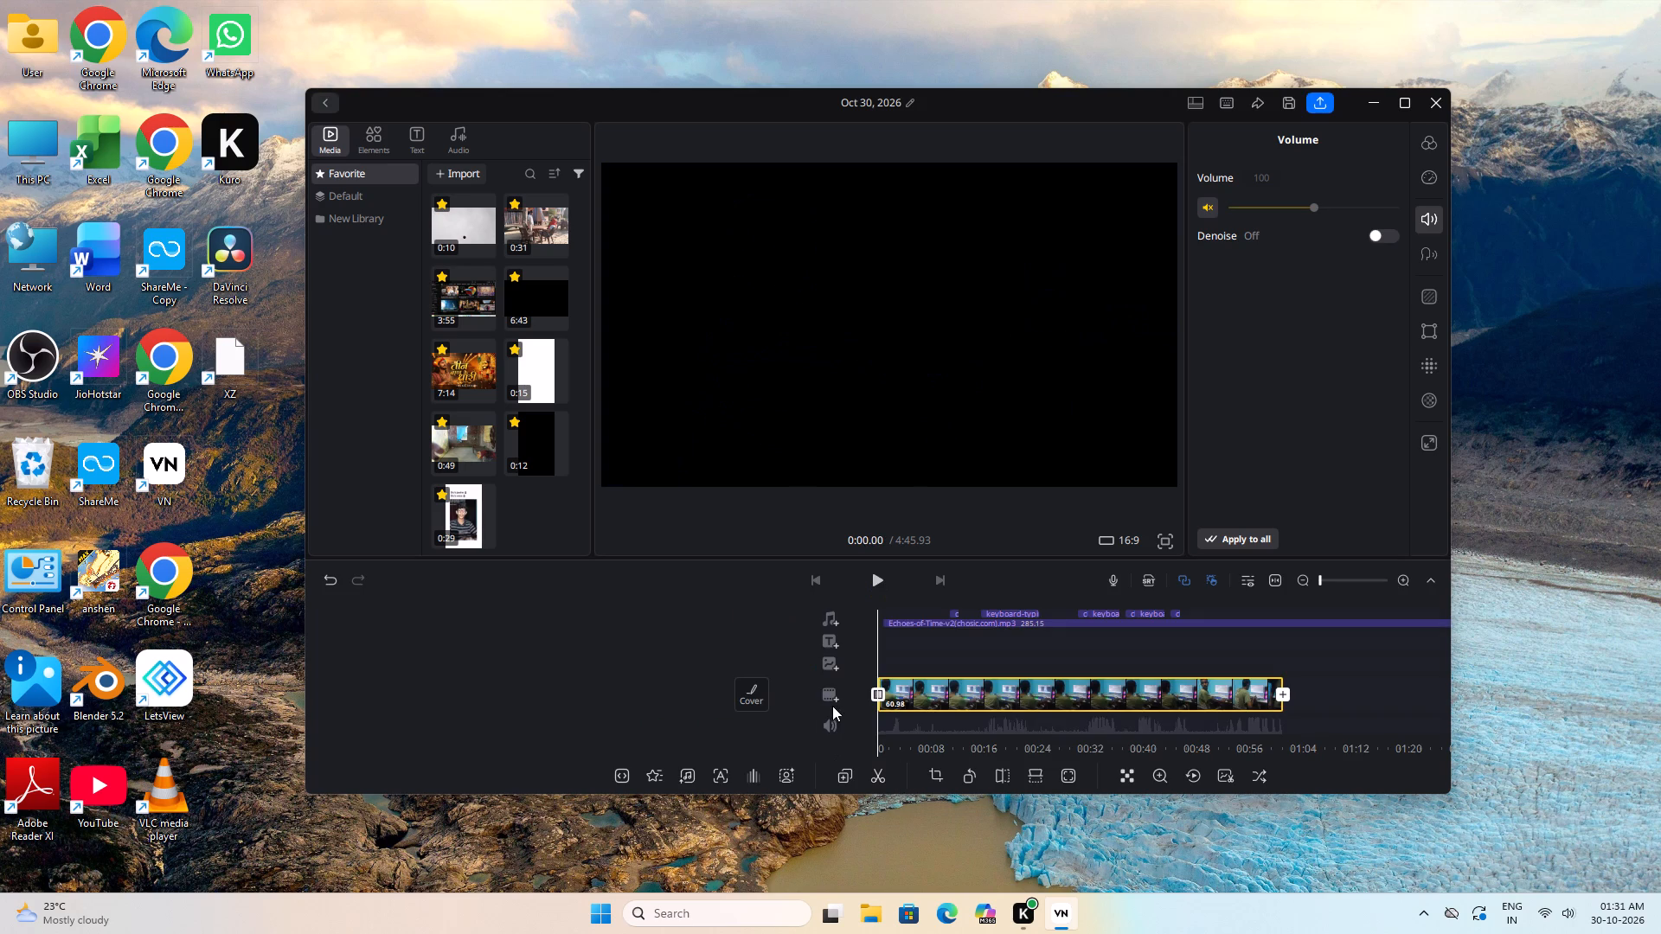
{"action": "key", "text": "space"}
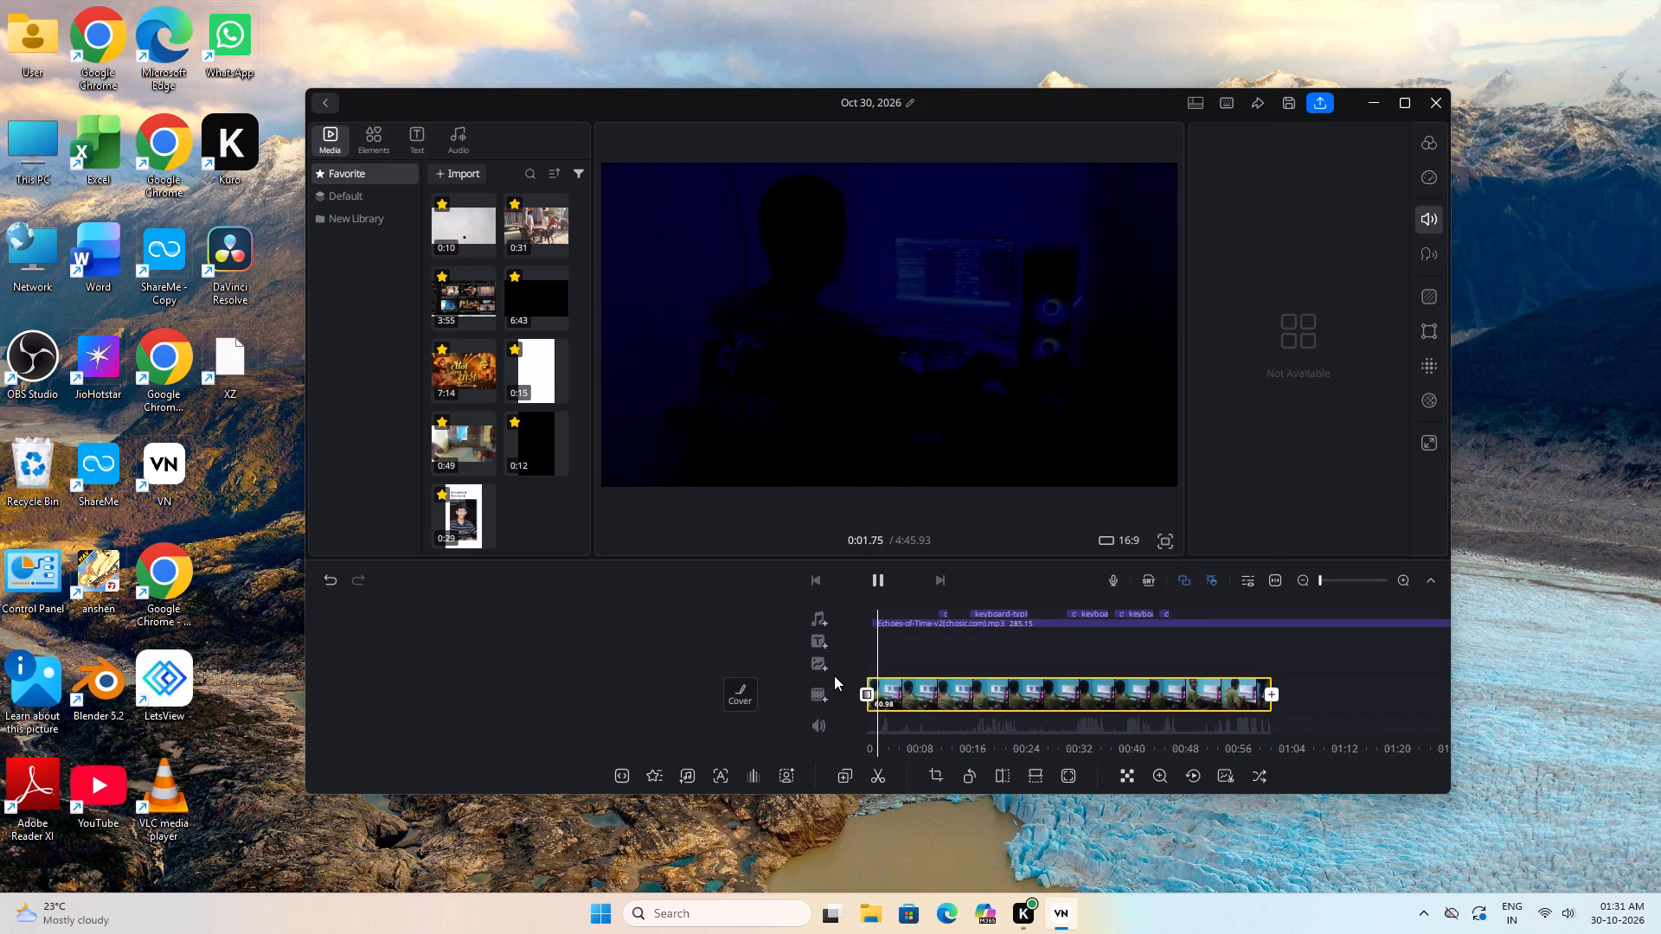
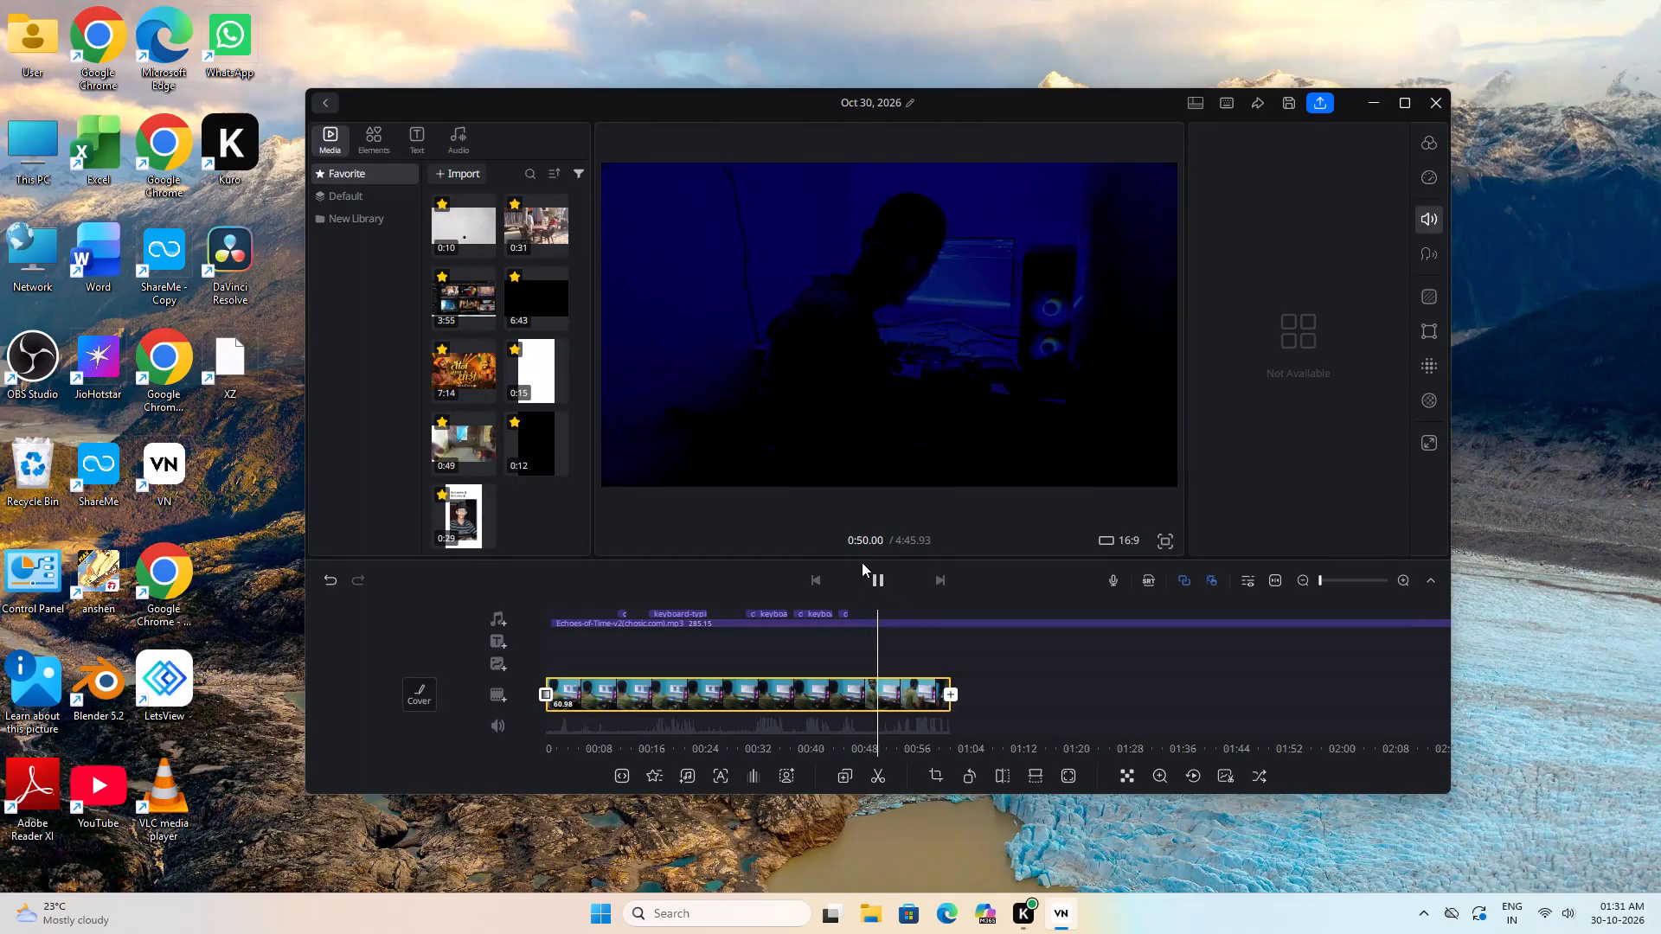
Pause the preview playback of the edited video.
{"action": "left_click", "coordinate": [879, 571]}
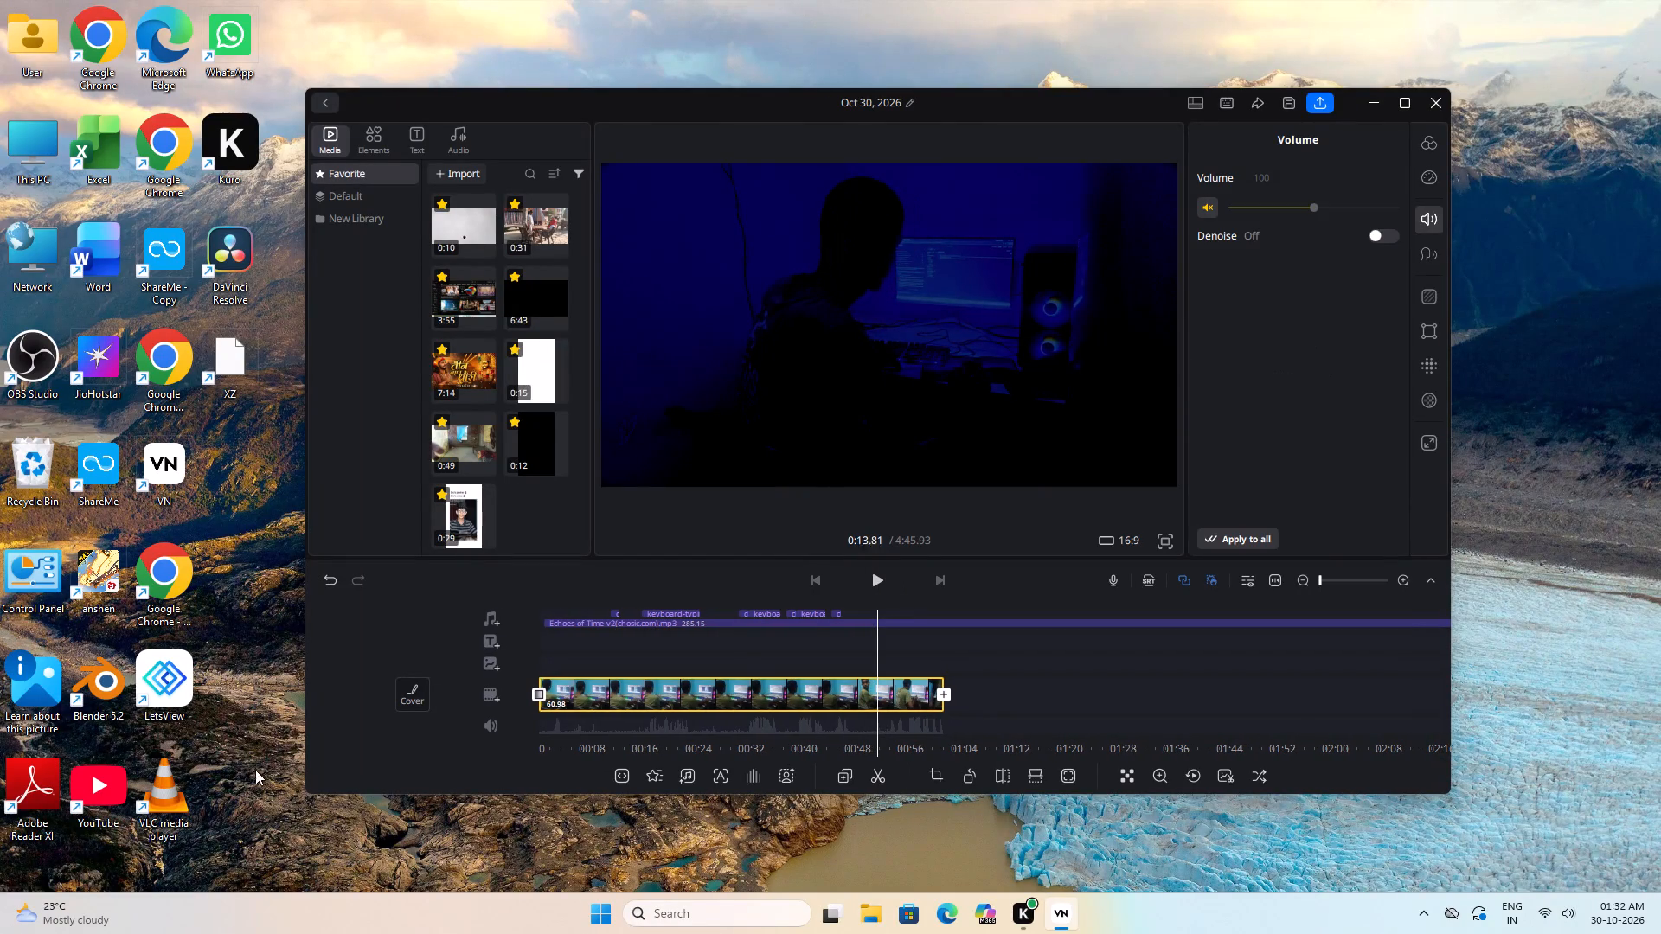
Switch to Google Chrome, search the web for "door clik sound effect" and open the Myinstants Door Soundboard result.
{"action": "double_click", "coordinate": [184, 579]}
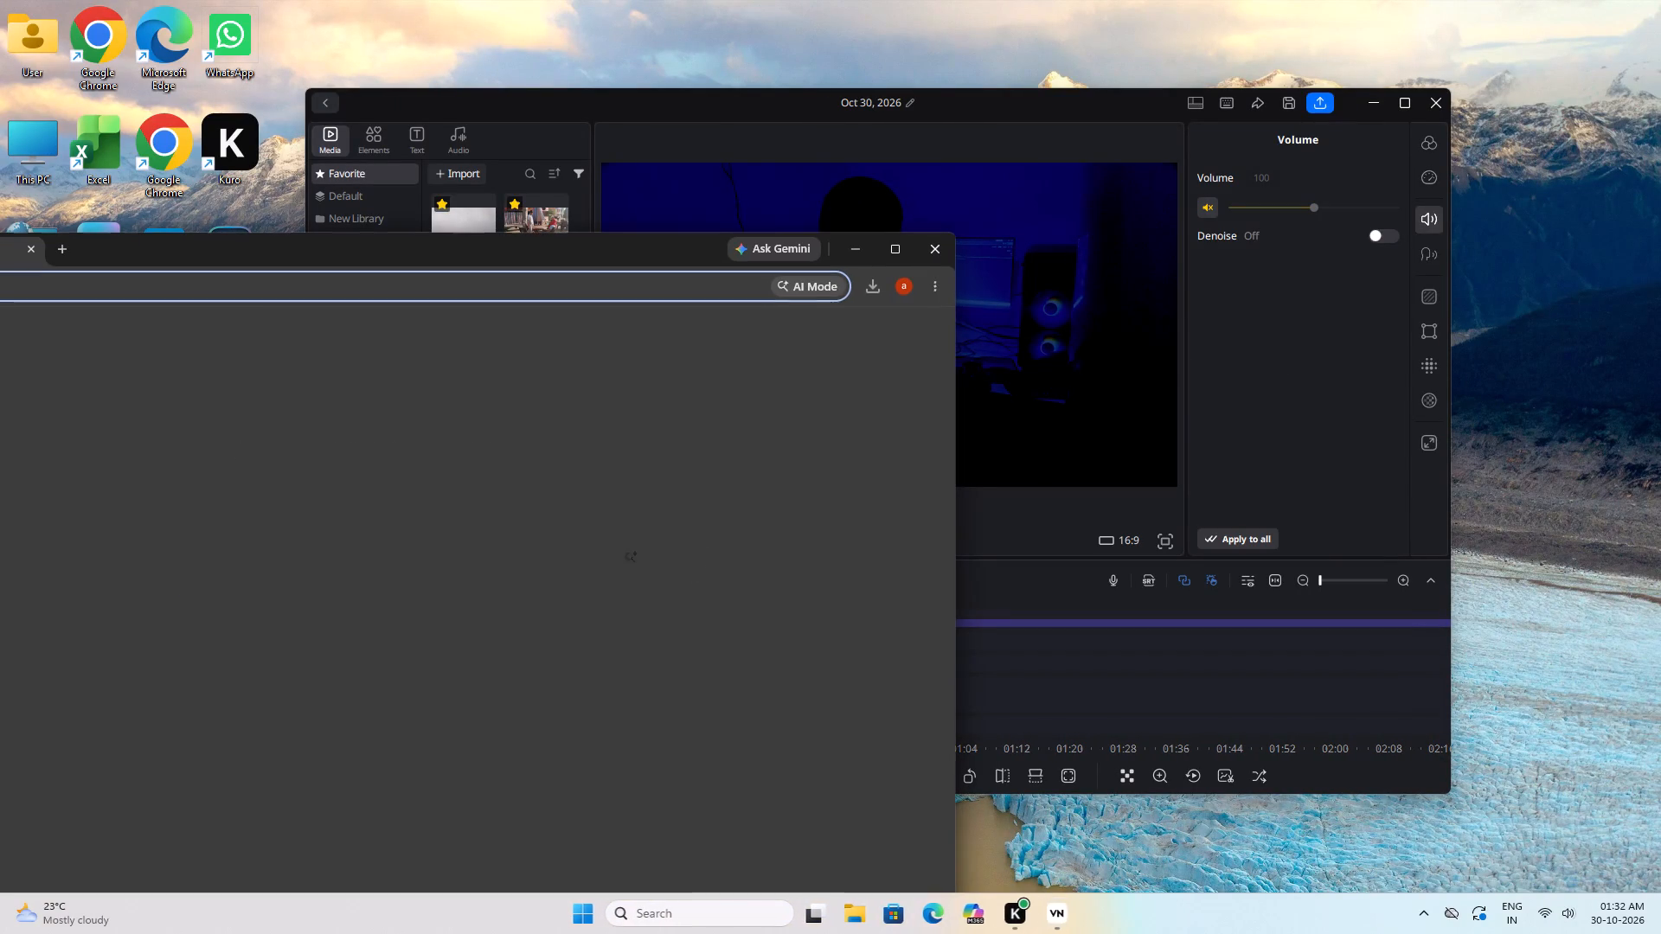
{"action": "left_click", "coordinate": [351, 283]}
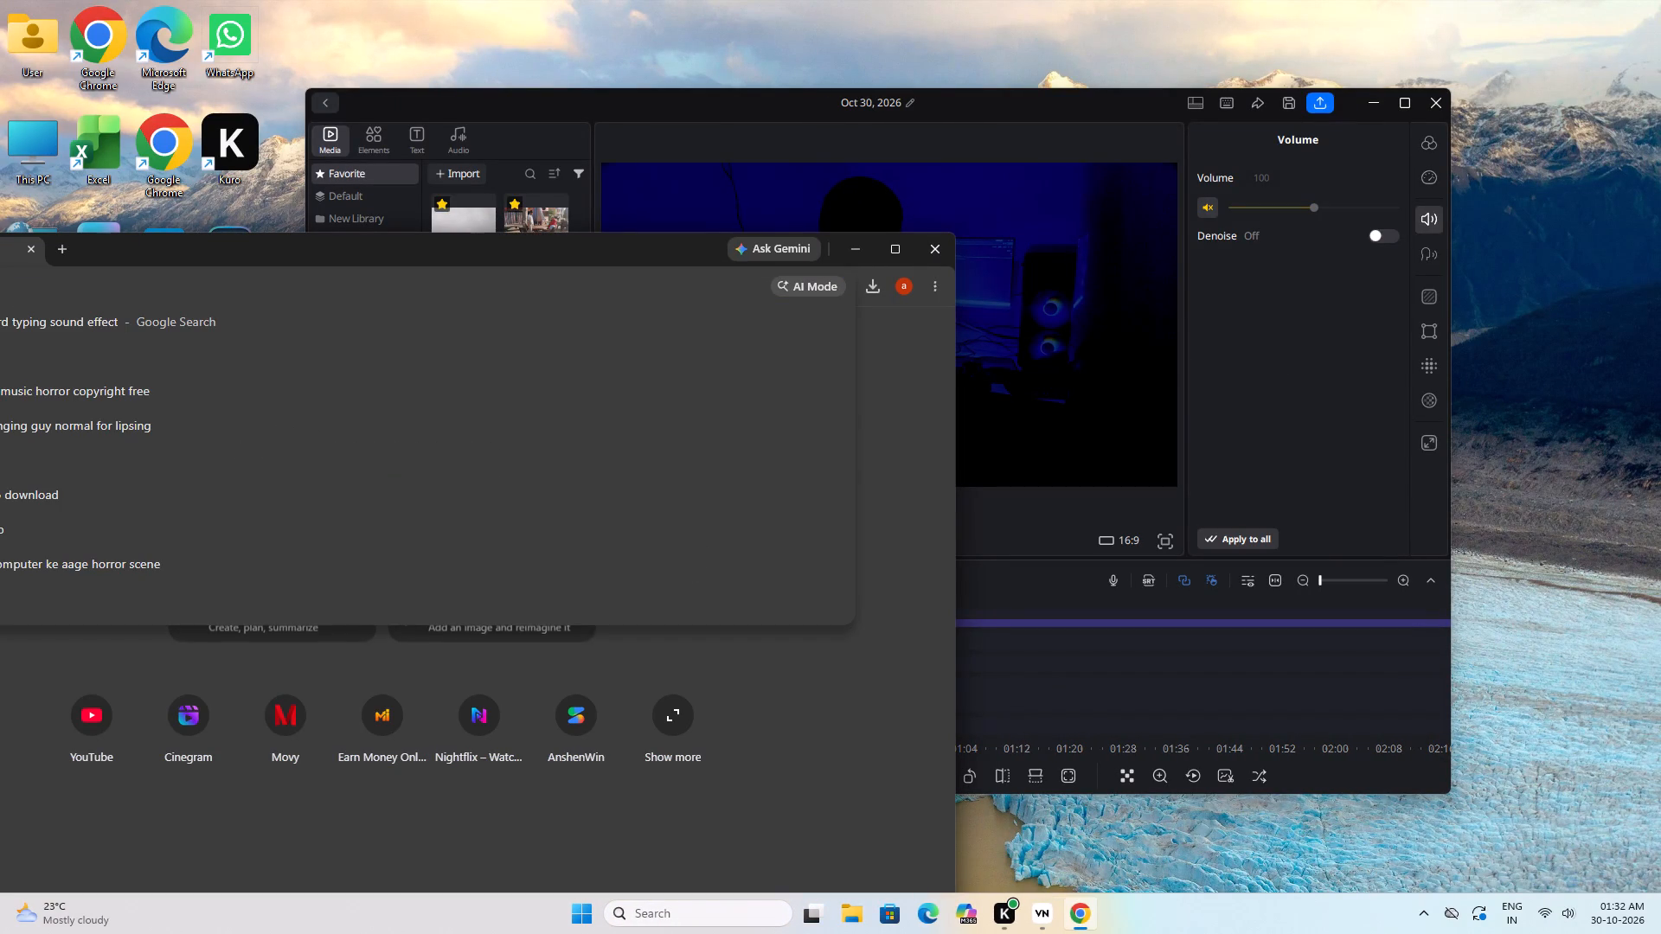
{"action": "type", "text": "door"}
{"action": "key", "text": "space"}
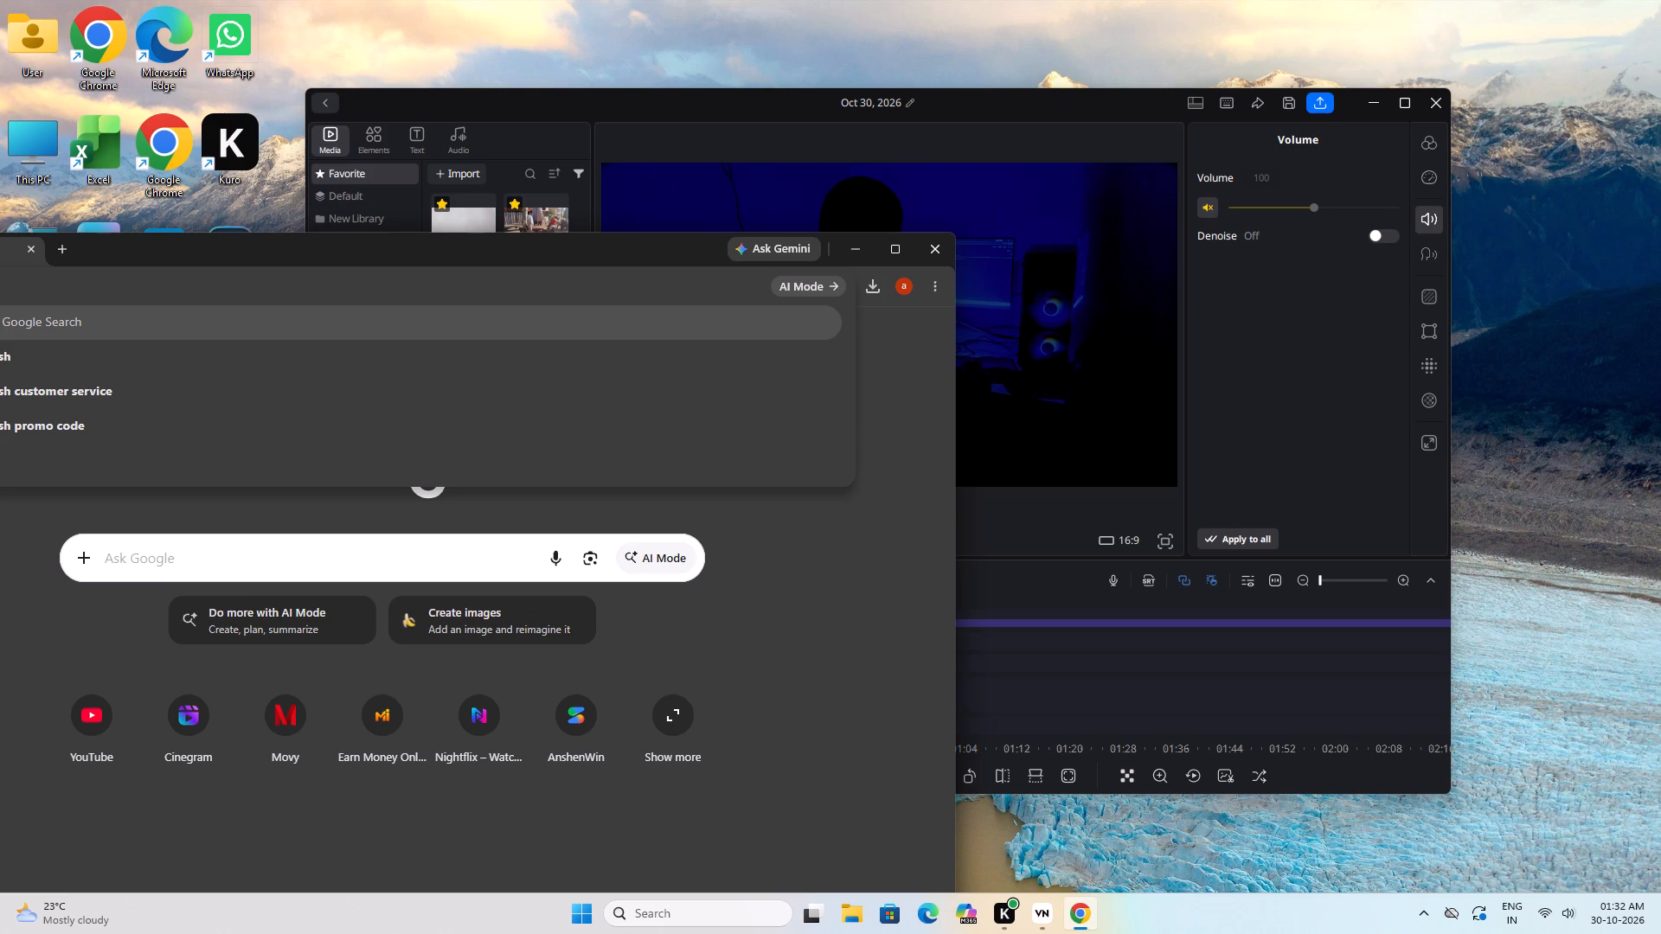
{"action": "key", "text": "s"}
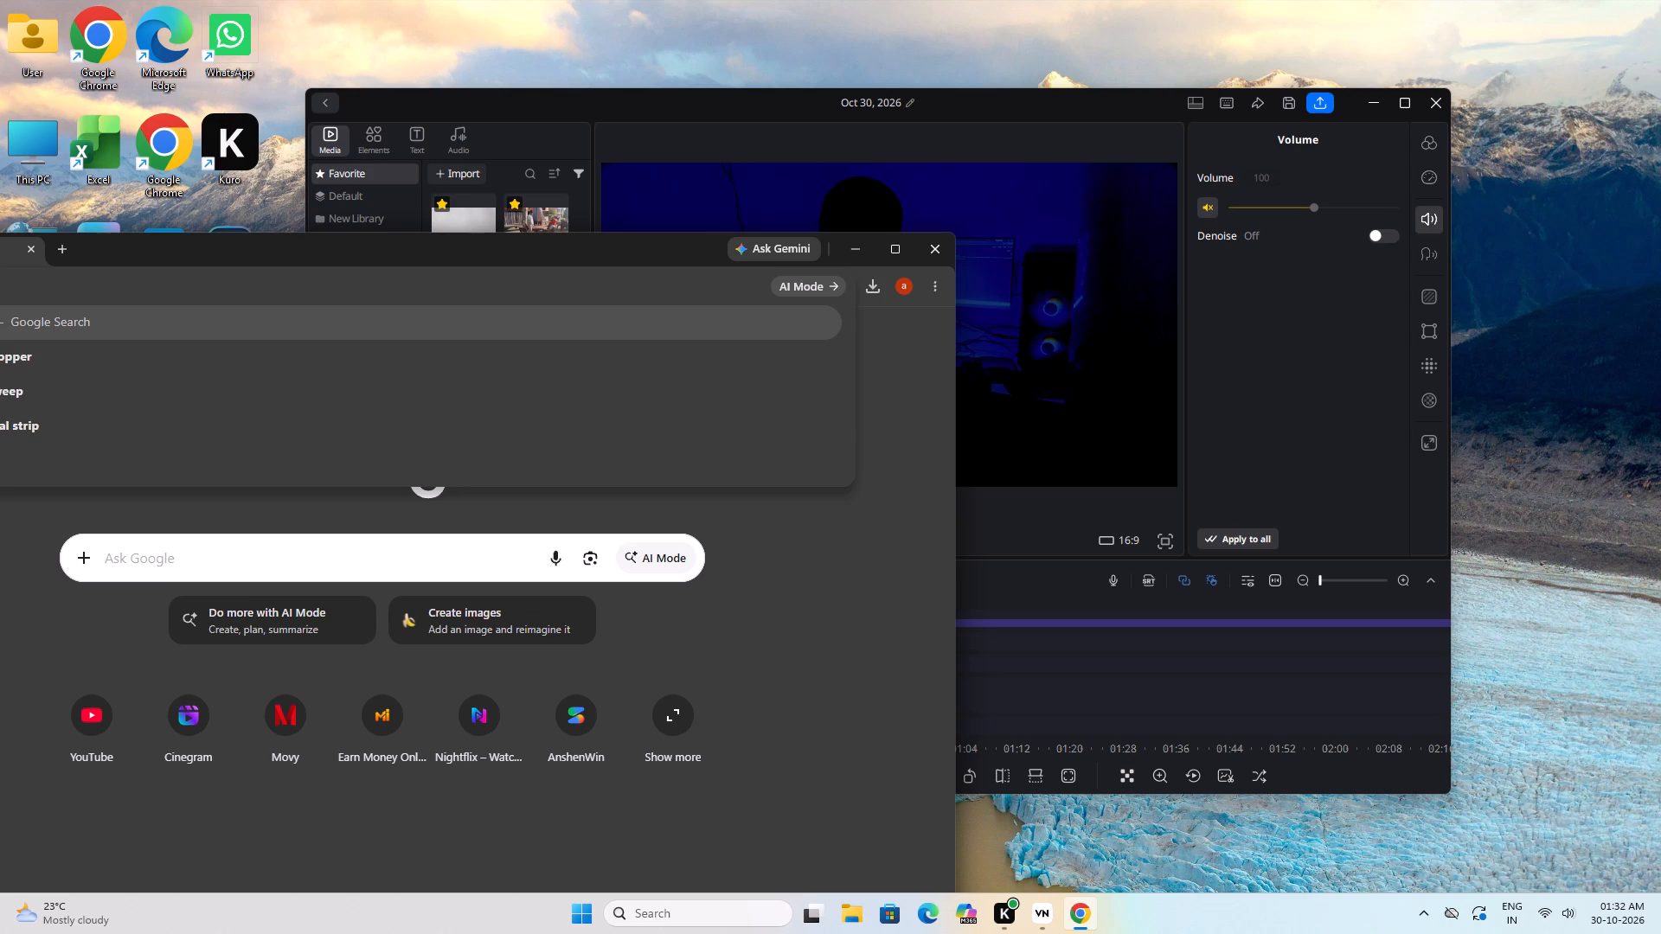
{"action": "key", "text": "BackSpace"}
{"action": "type", "text": "clik sound effect"}
{"action": "key", "text": "Return"}
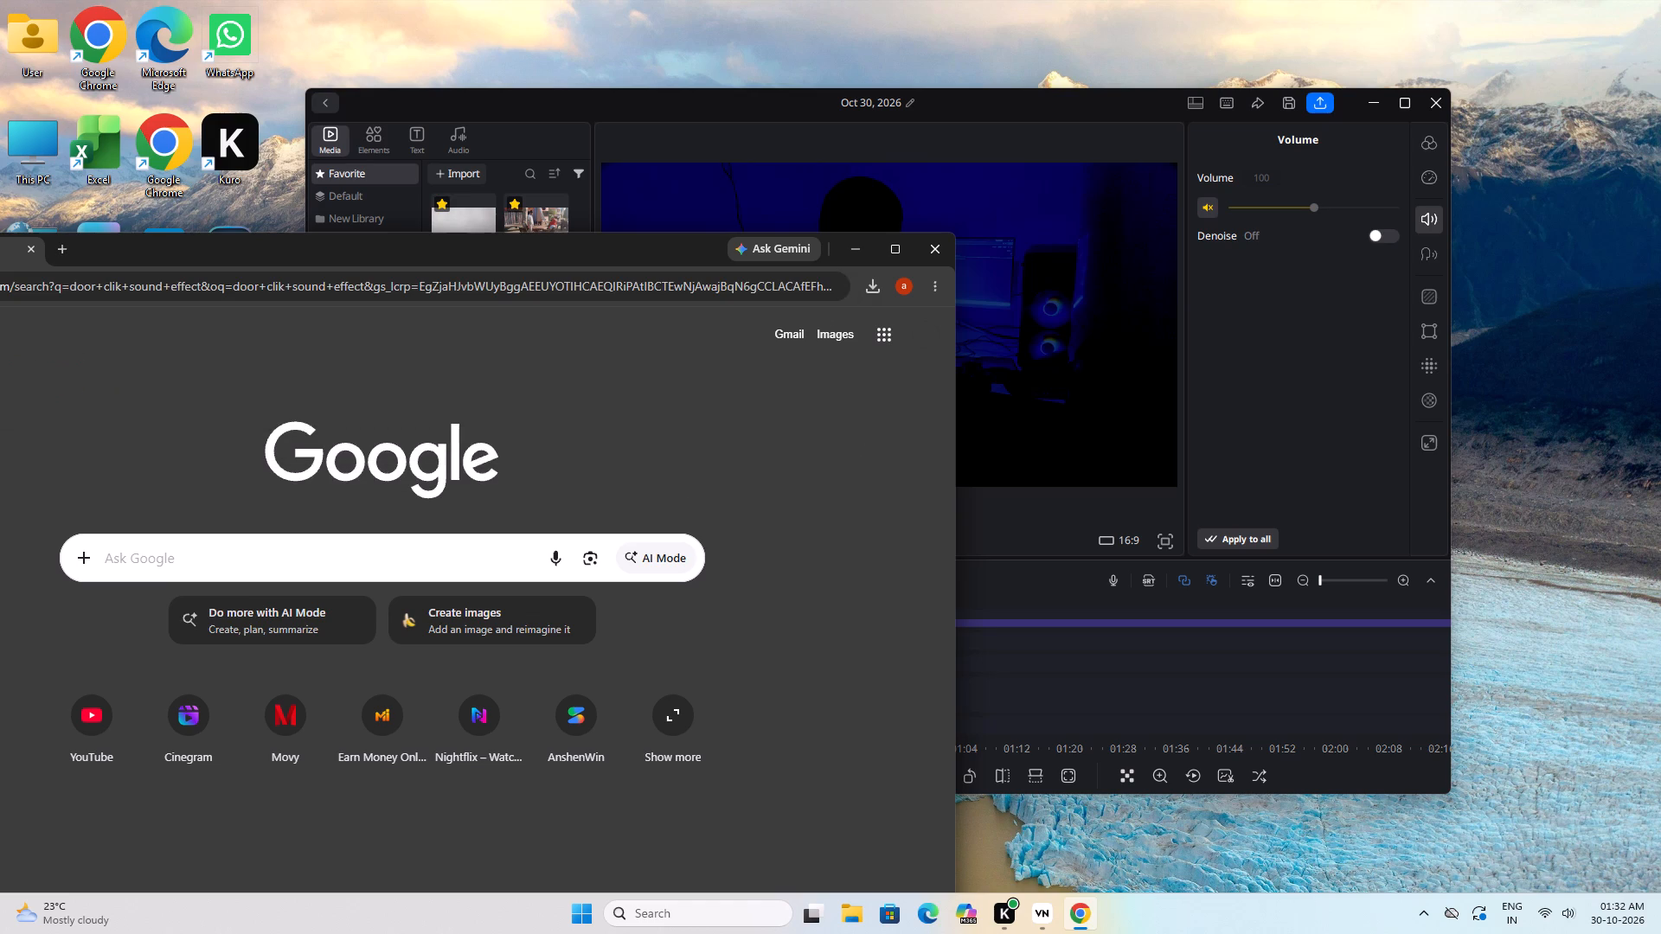
{"action": "left_click_drag", "start_coordinate": [459, 239], "coordinate": [652, 202]}
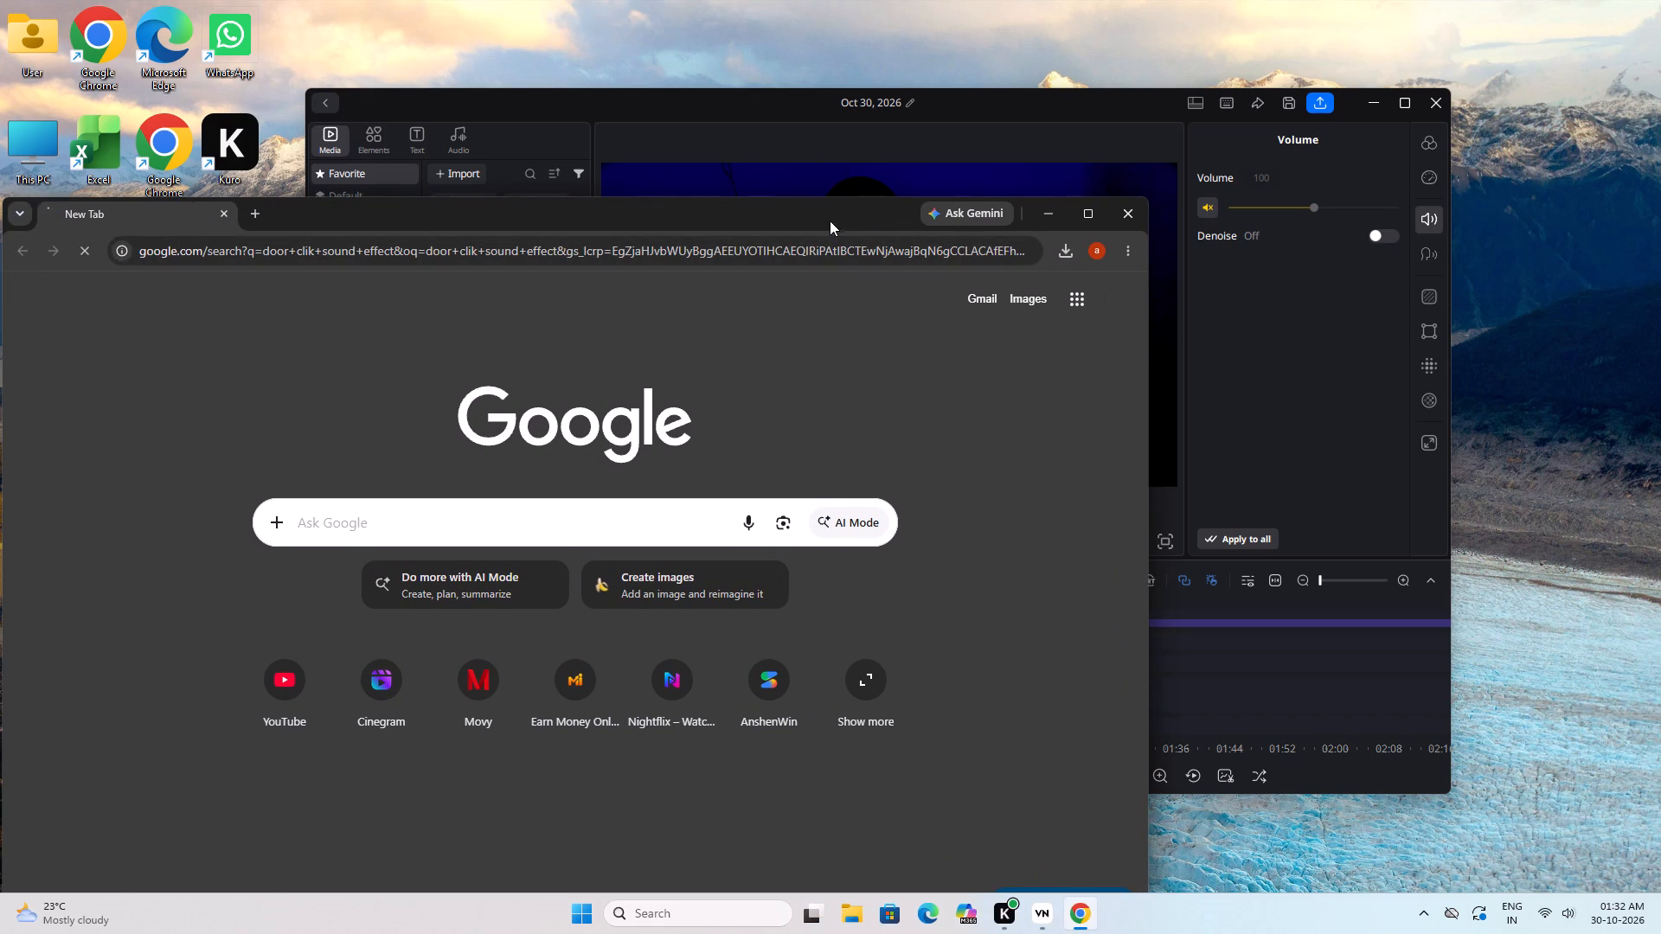
{"action": "left_click_drag", "start_coordinate": [829, 219], "coordinate": [1078, 224]}
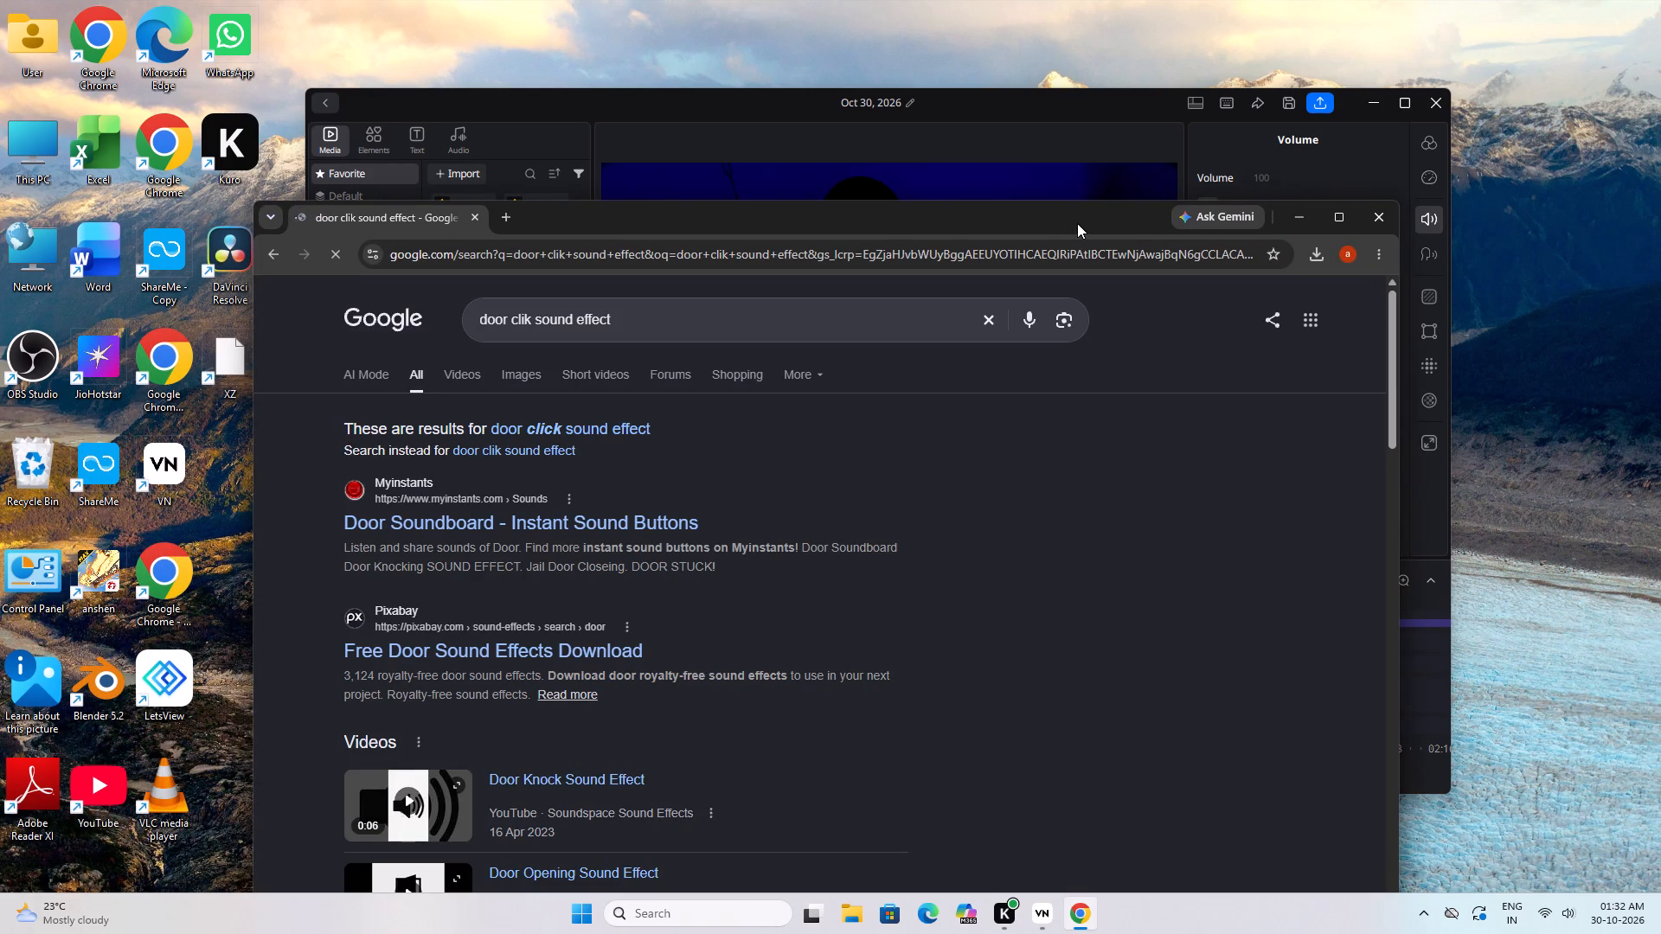
{"action": "left_click", "coordinate": [496, 521]}
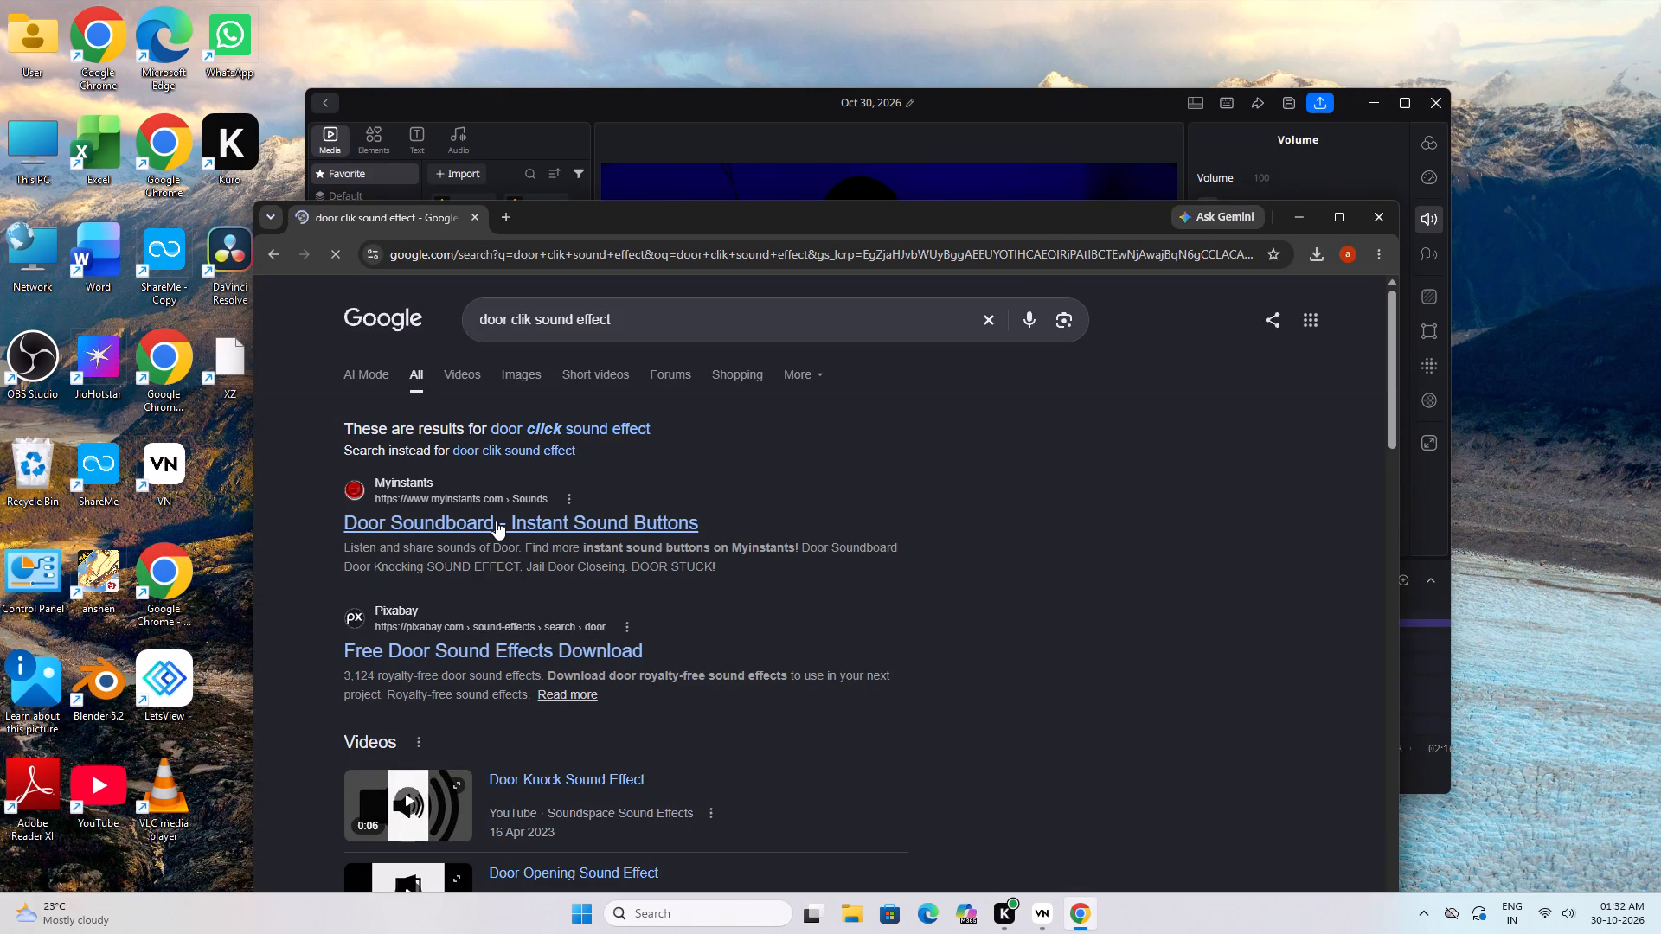
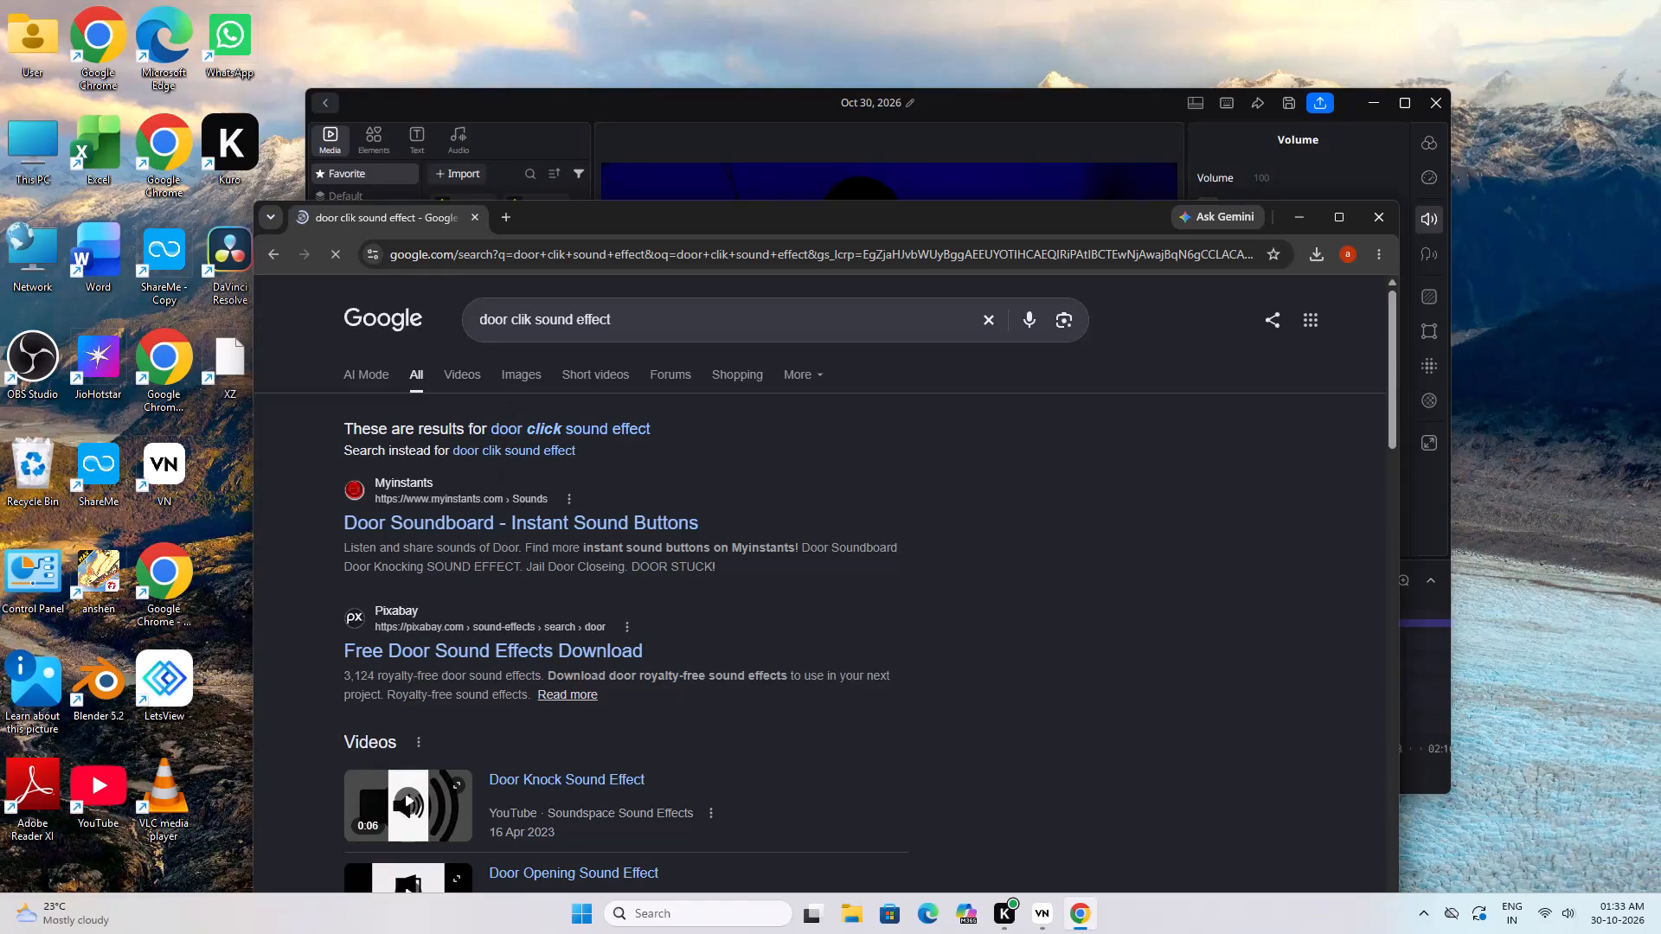
Open the Myinstants Door Soundboard and audition the first two rows of sounds, from Door Knocking SOUND to Door Knocking (Very Realistic).
{"action": "left_click", "coordinate": [440, 526]}
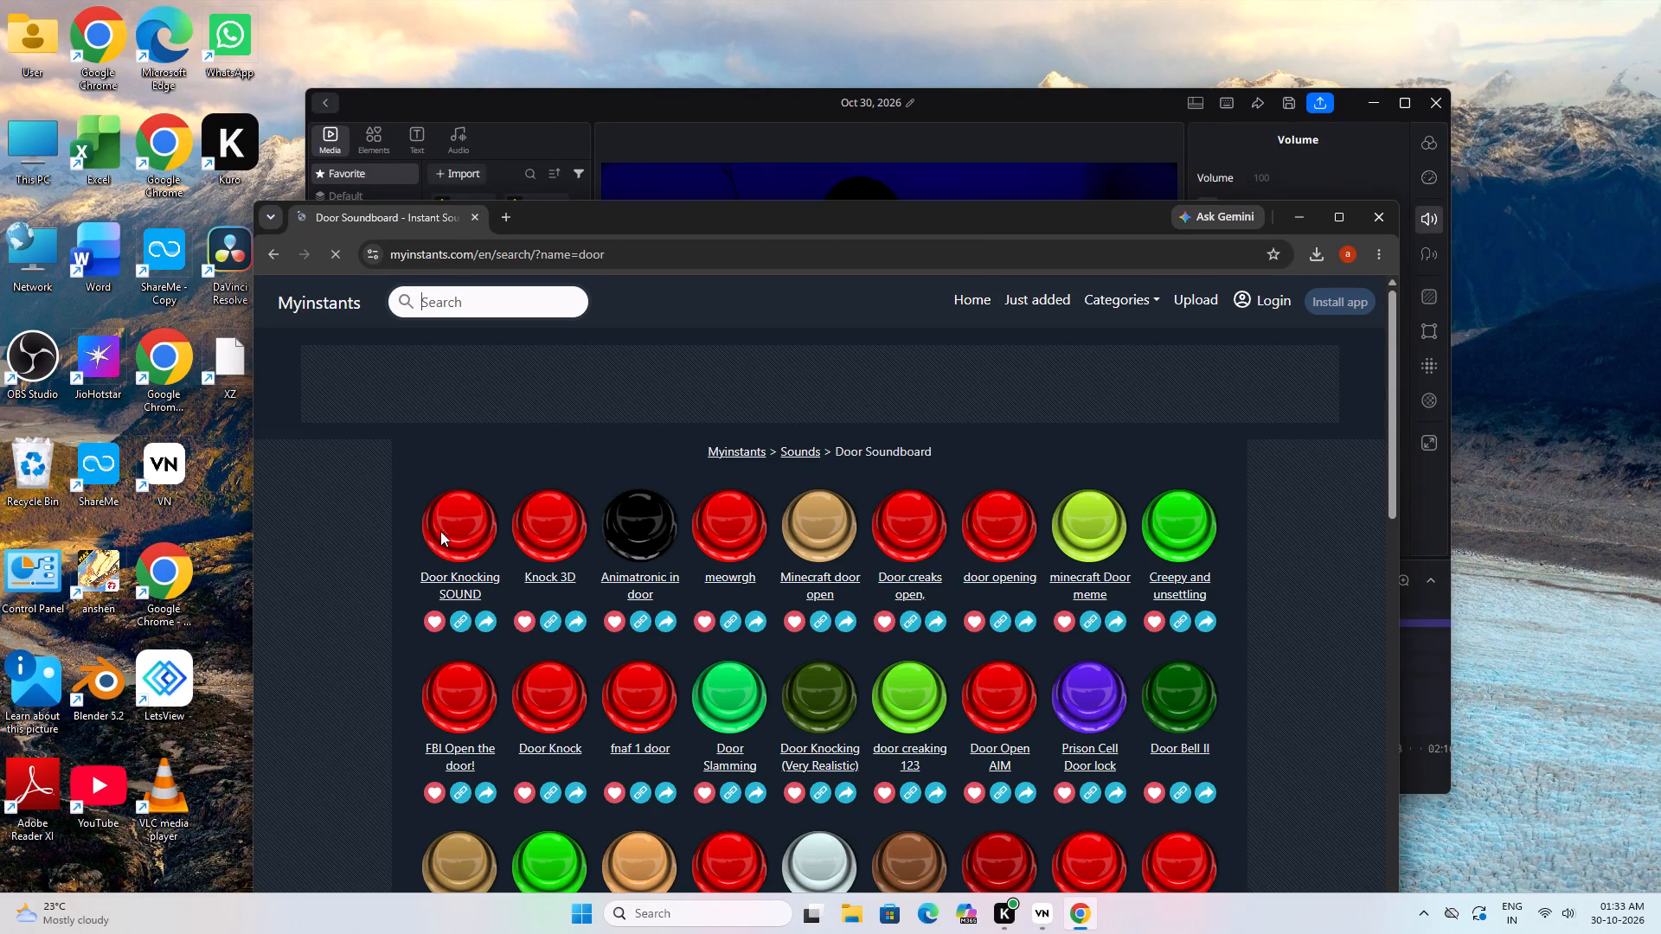
{"action": "left_click", "coordinate": [440, 531]}
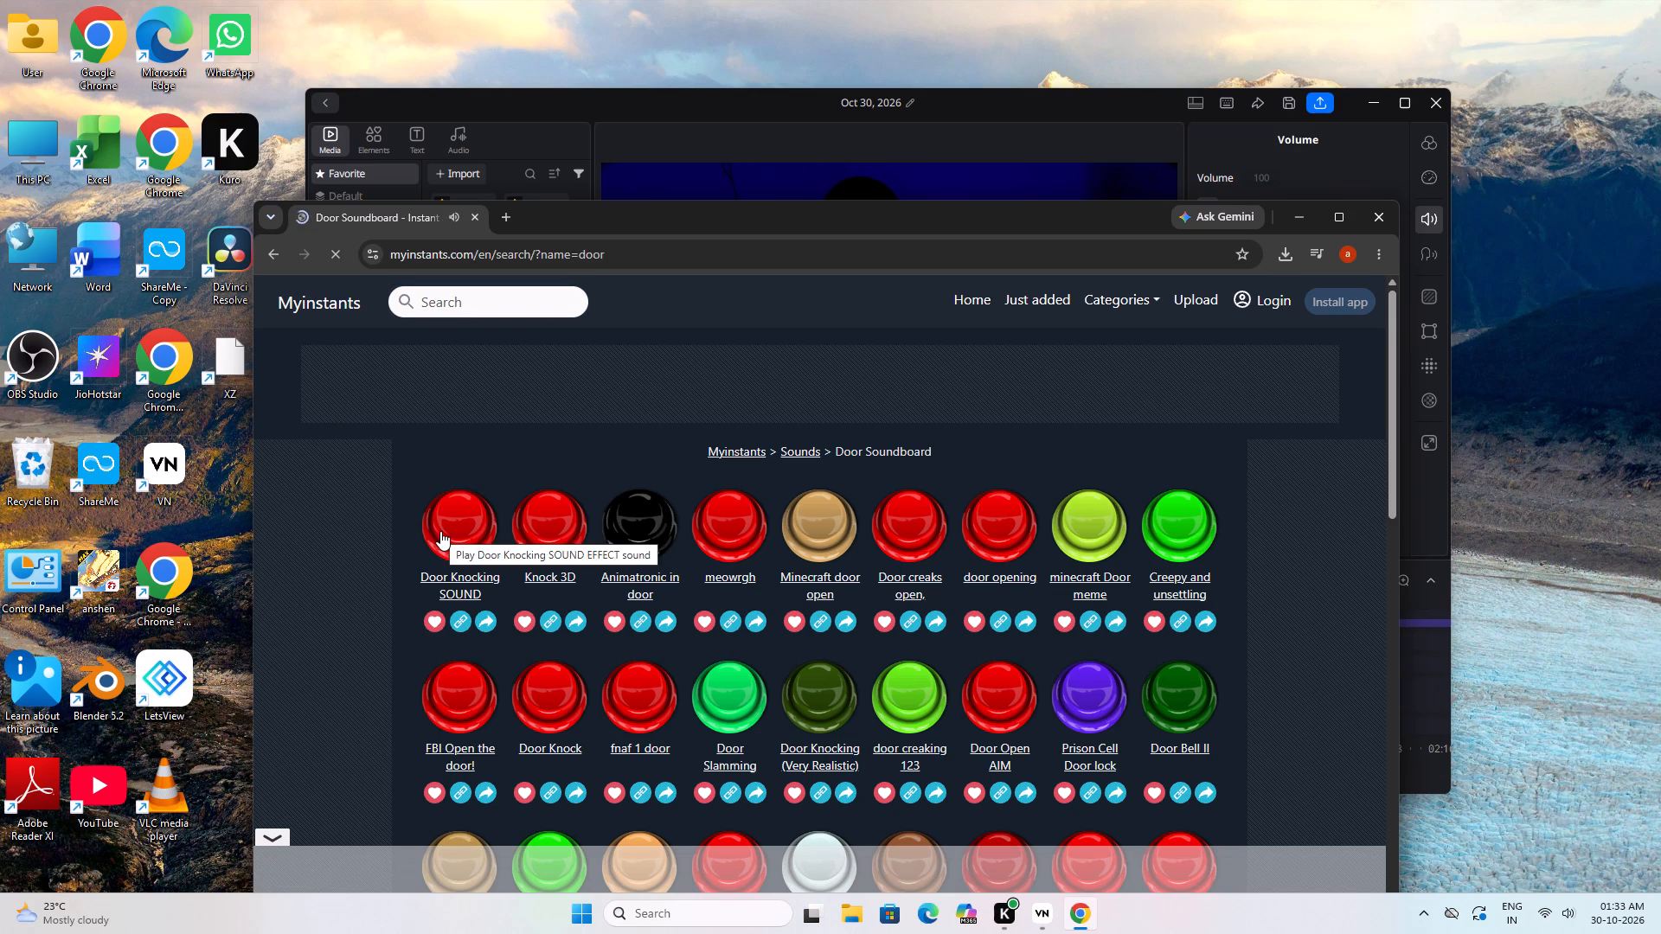
{"action": "left_click", "coordinate": [554, 519]}
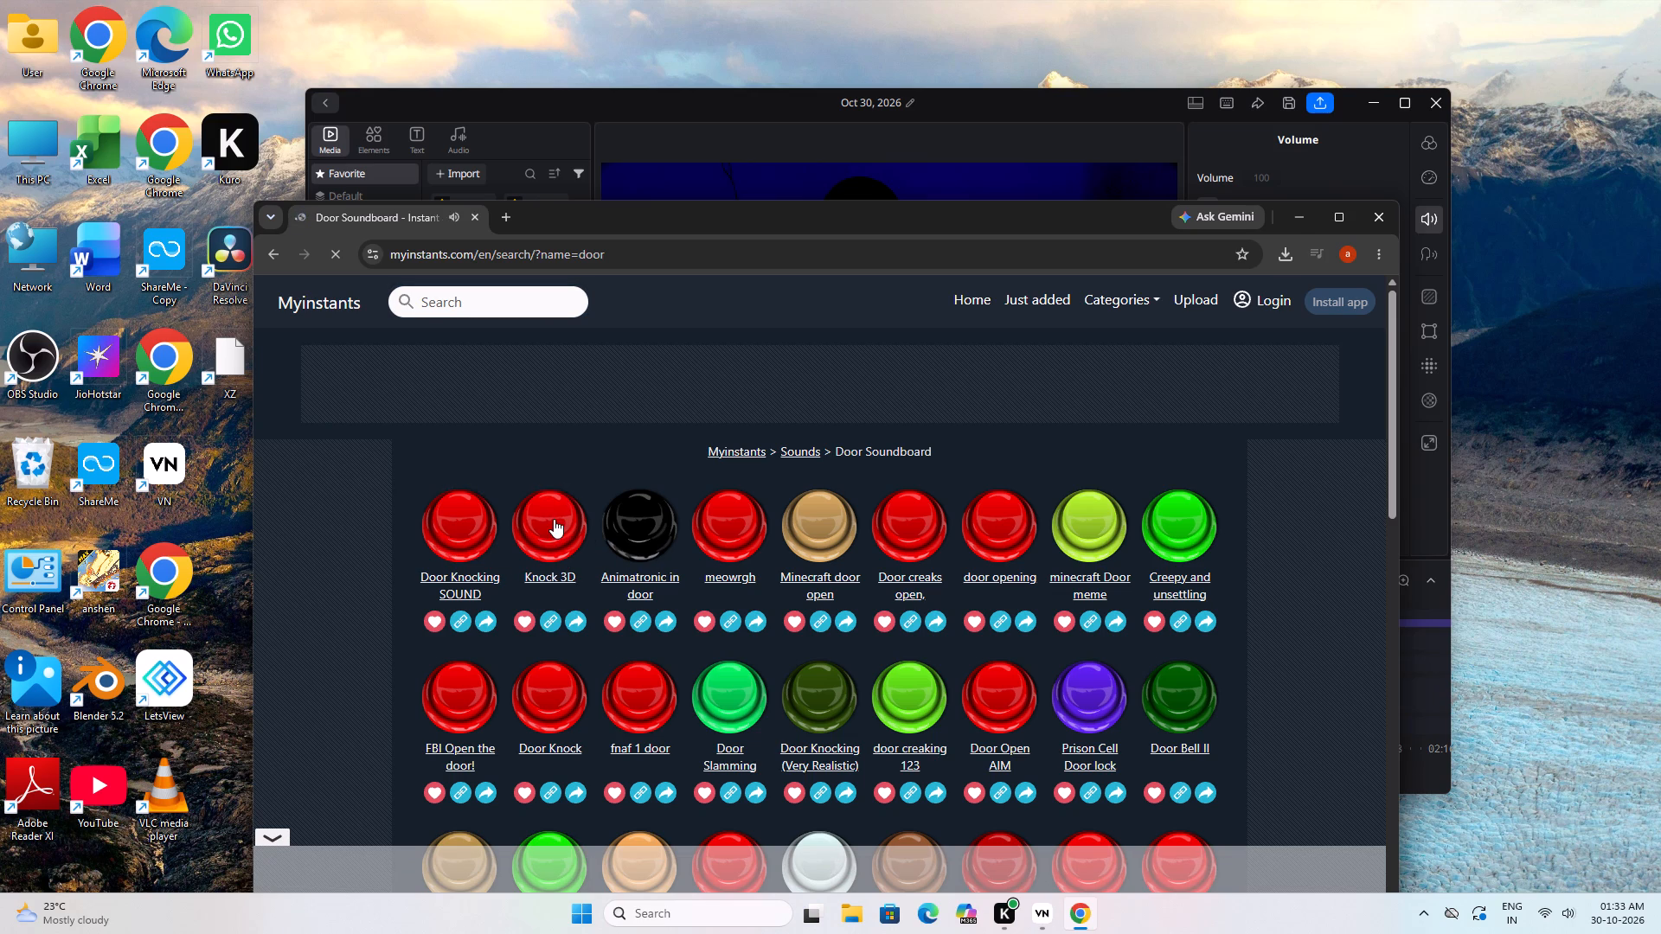
{"action": "left_click", "coordinate": [630, 527]}
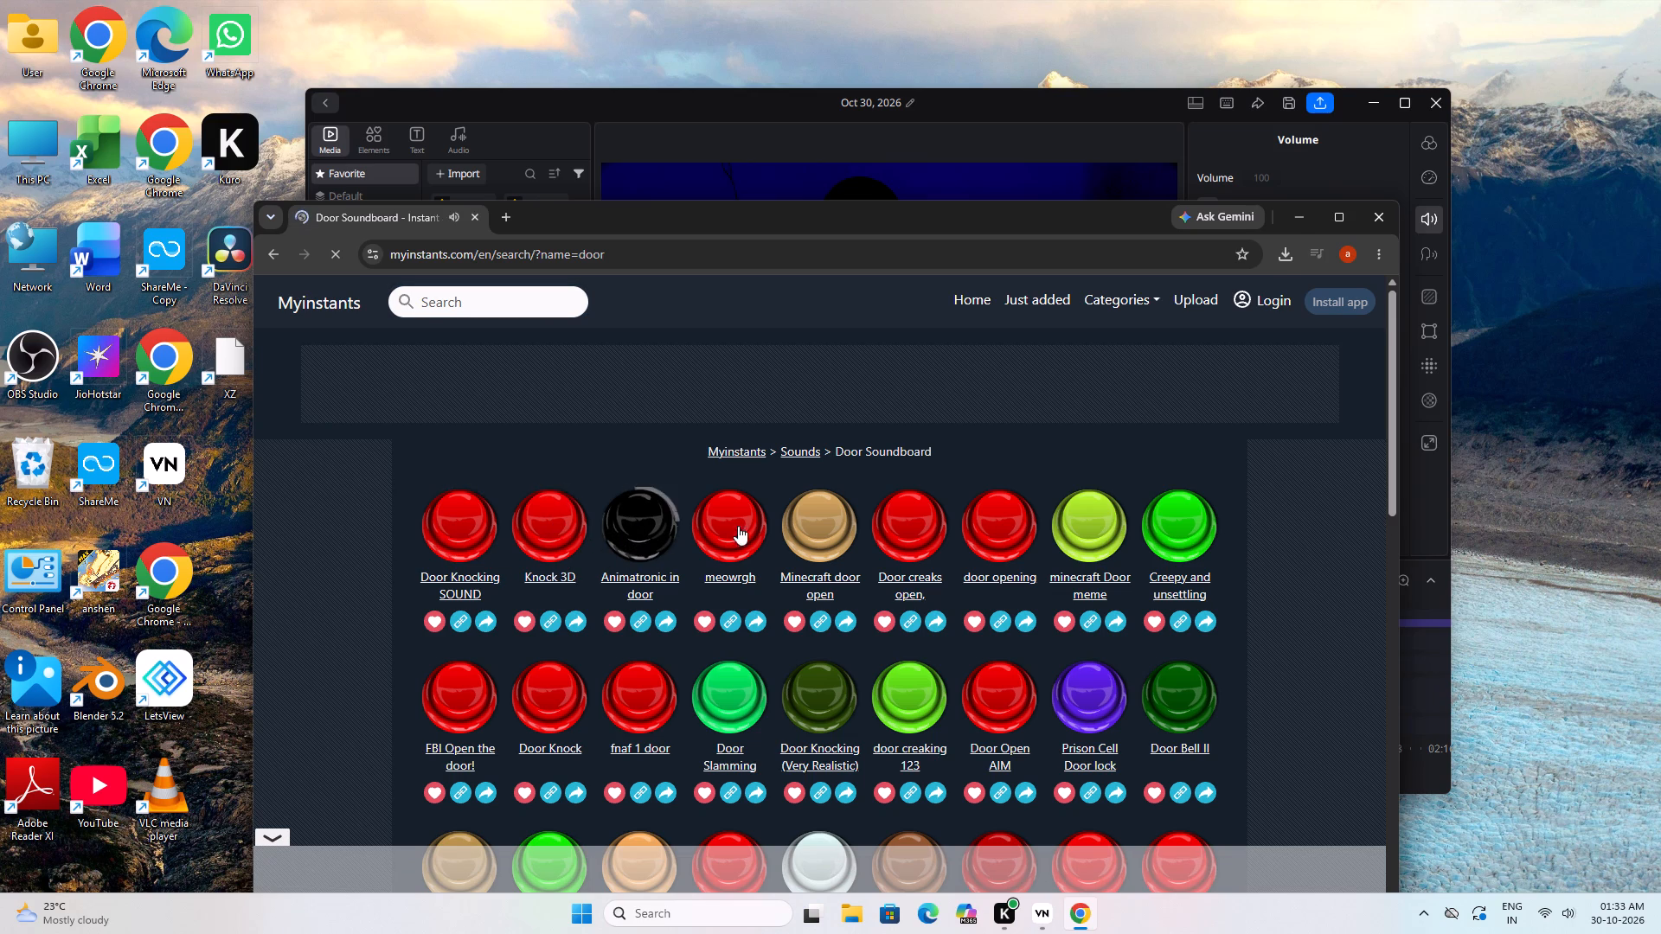
{"action": "left_click", "coordinate": [740, 529]}
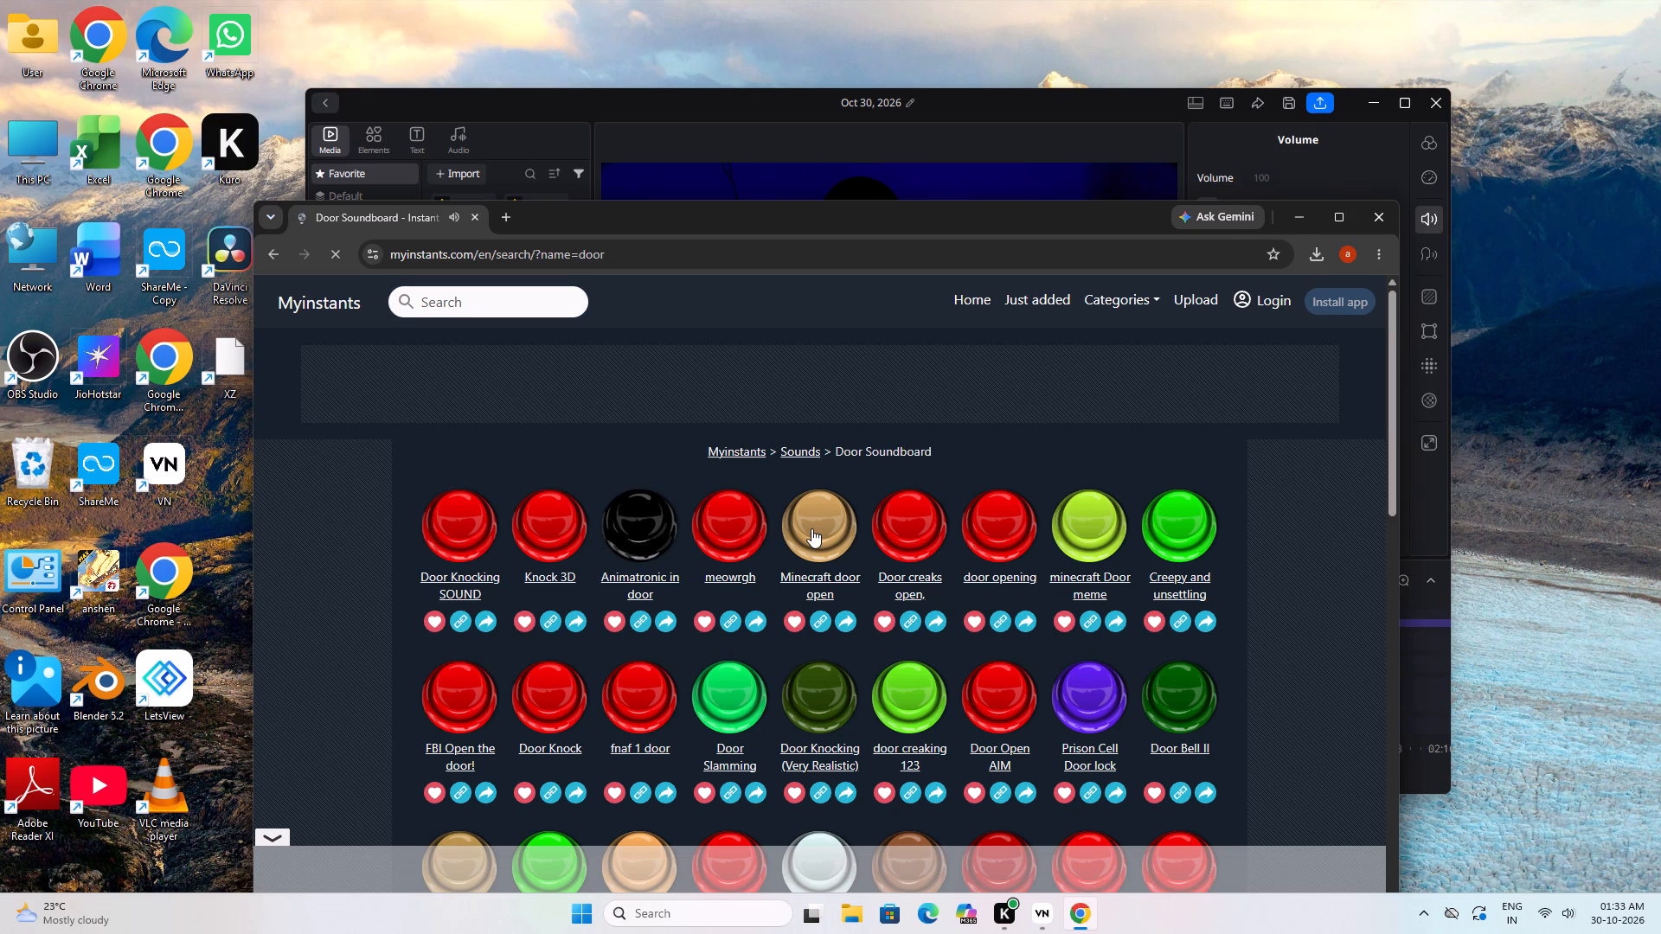
{"action": "left_click", "coordinate": [811, 528]}
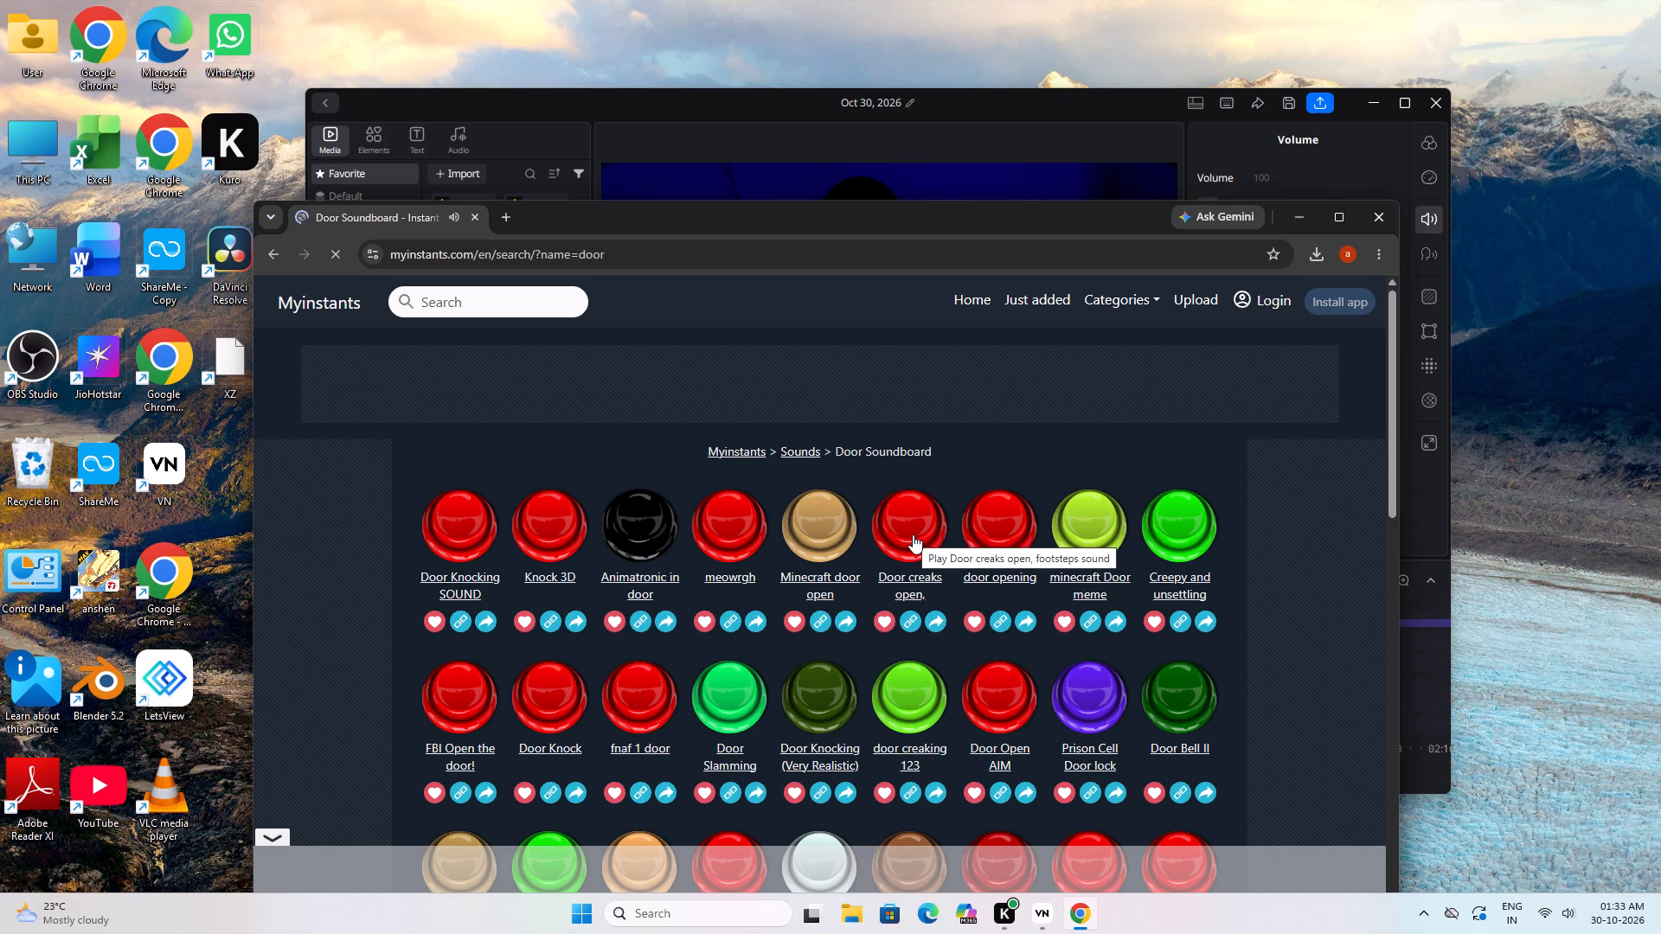
{"action": "left_click", "coordinate": [913, 534]}
{"action": "left_click", "coordinate": [1011, 542]}
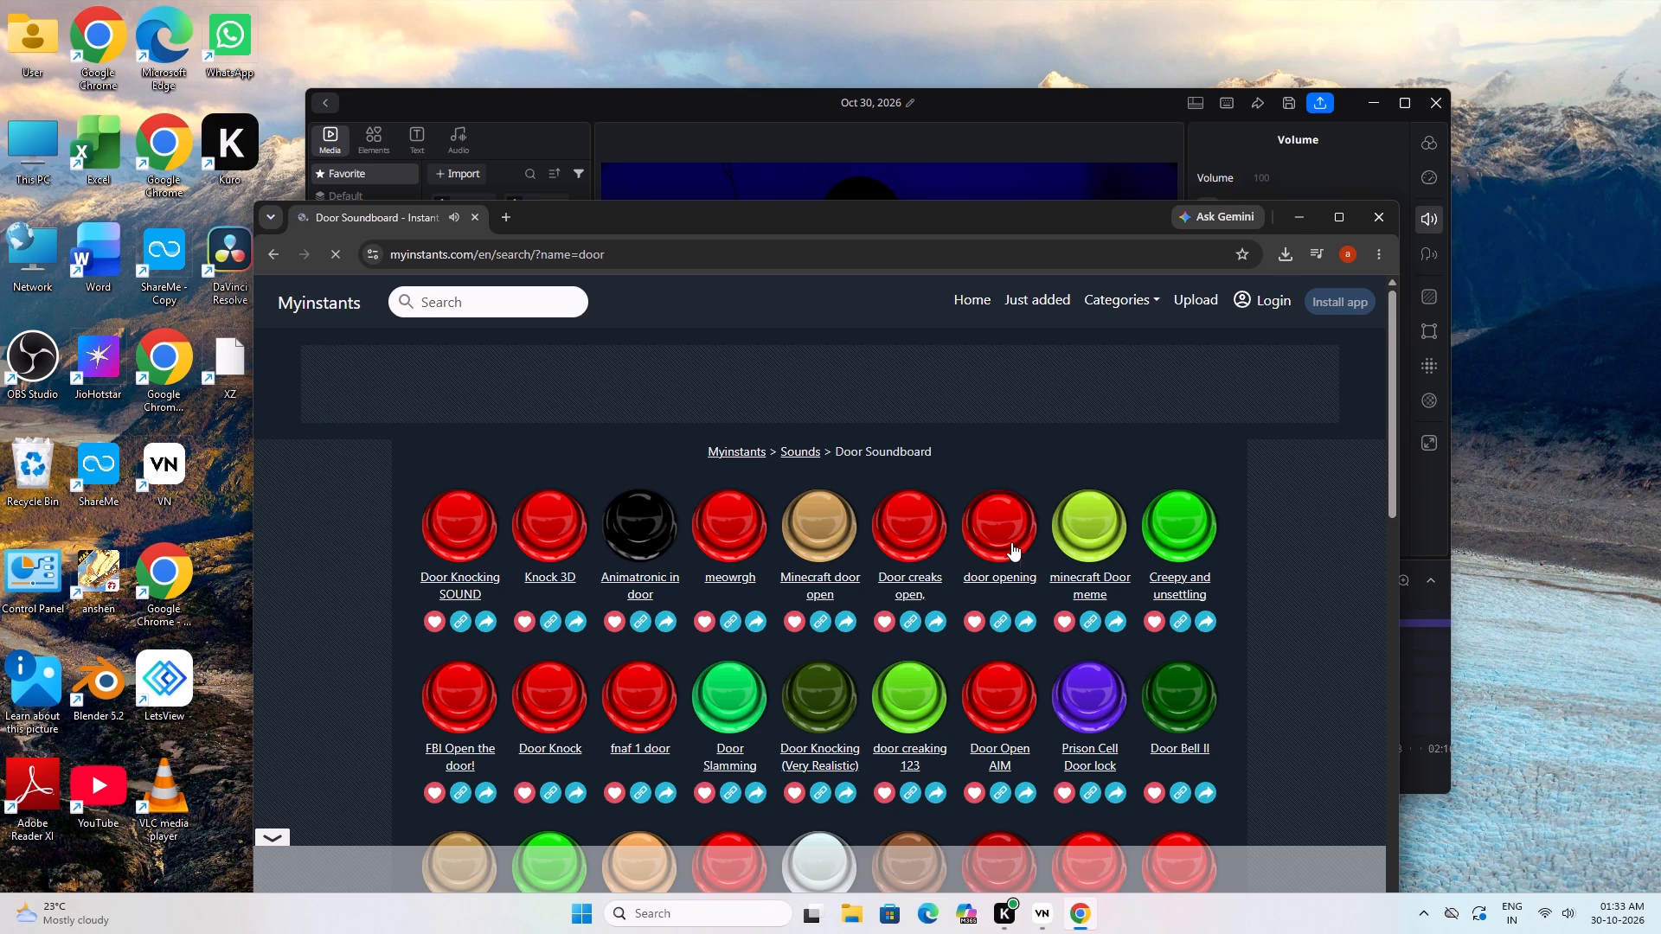
{"action": "left_click", "coordinate": [470, 702]}
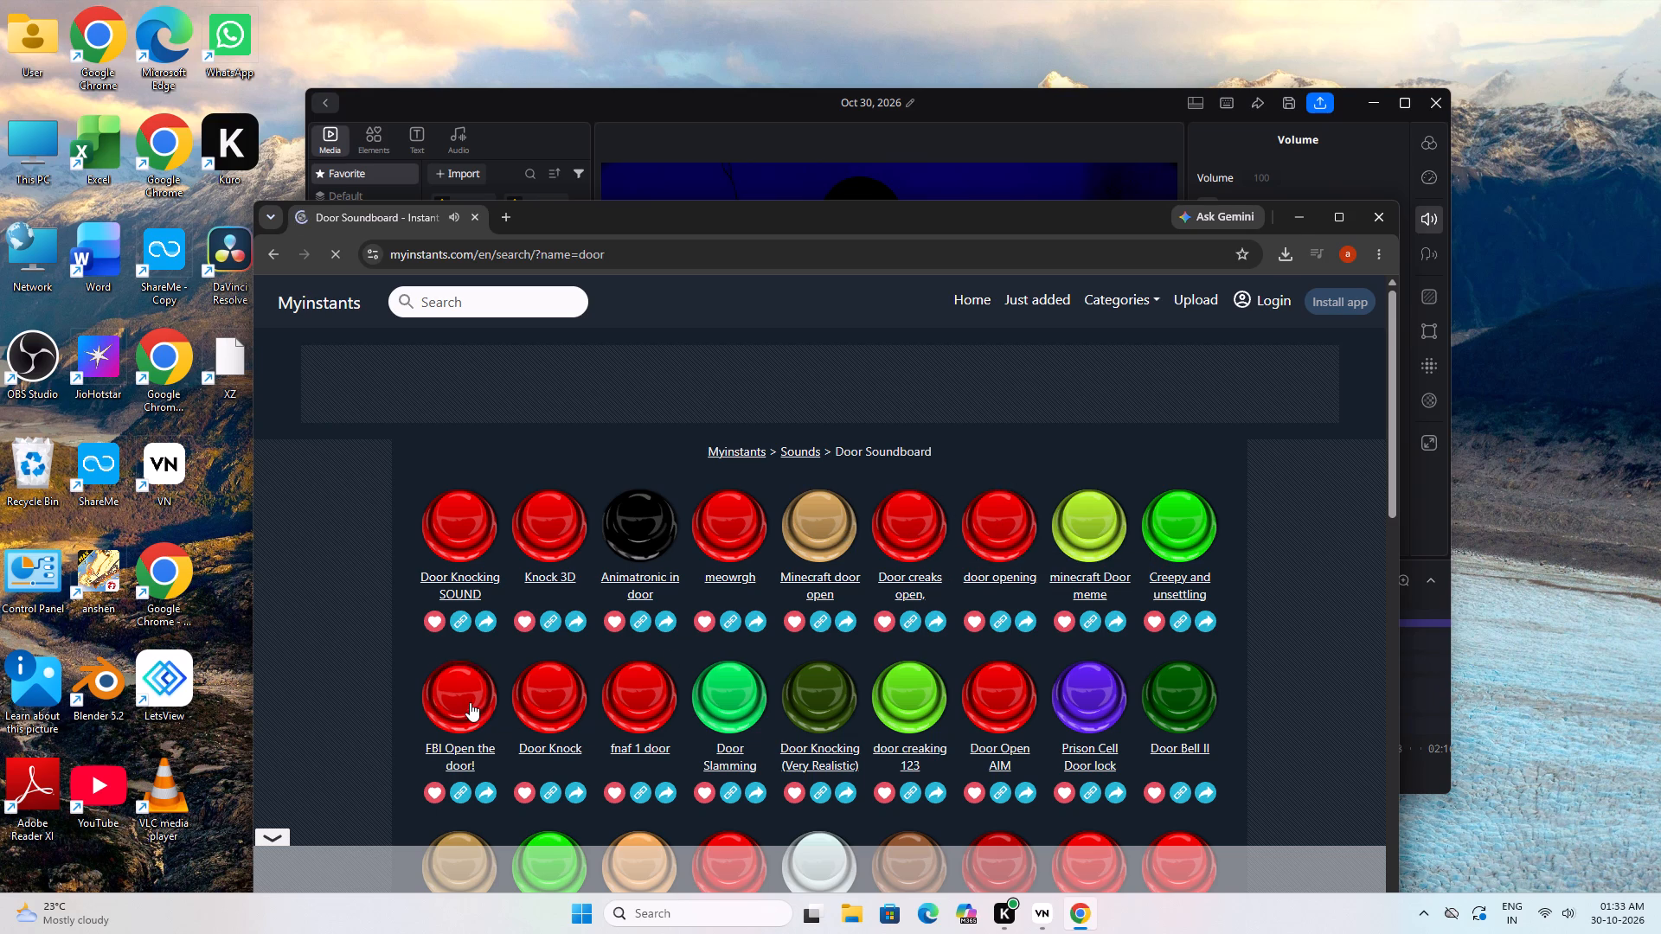
{"action": "left_click", "coordinate": [568, 700]}
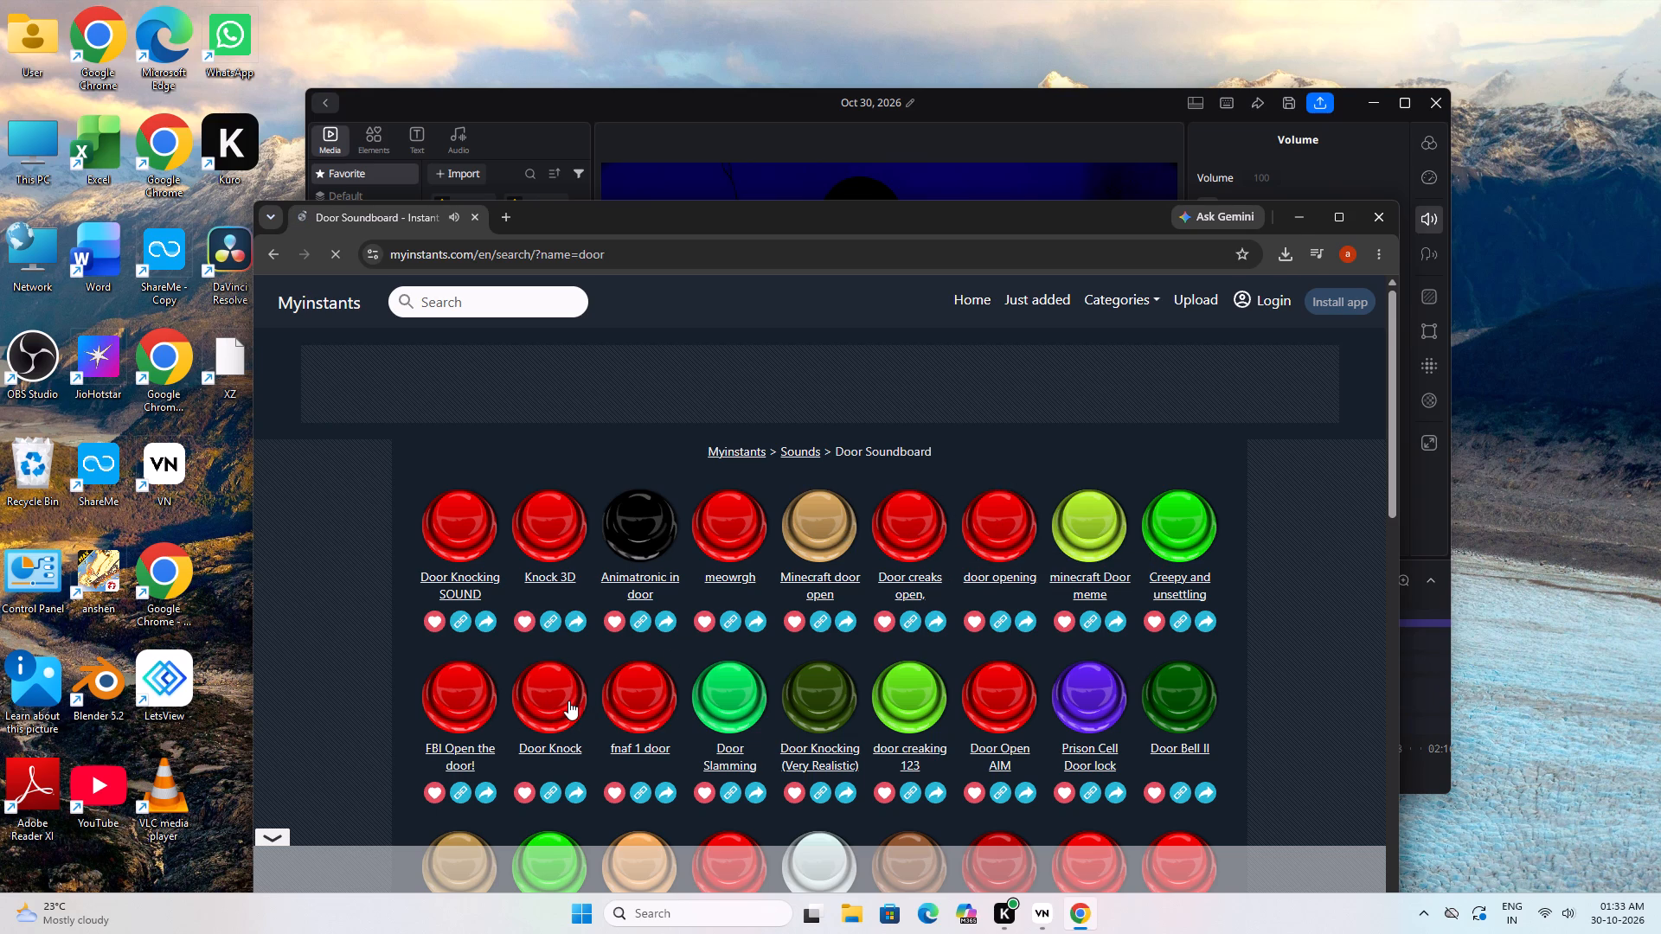
{"action": "left_click", "coordinate": [632, 699]}
{"action": "left_click", "coordinate": [997, 709]}
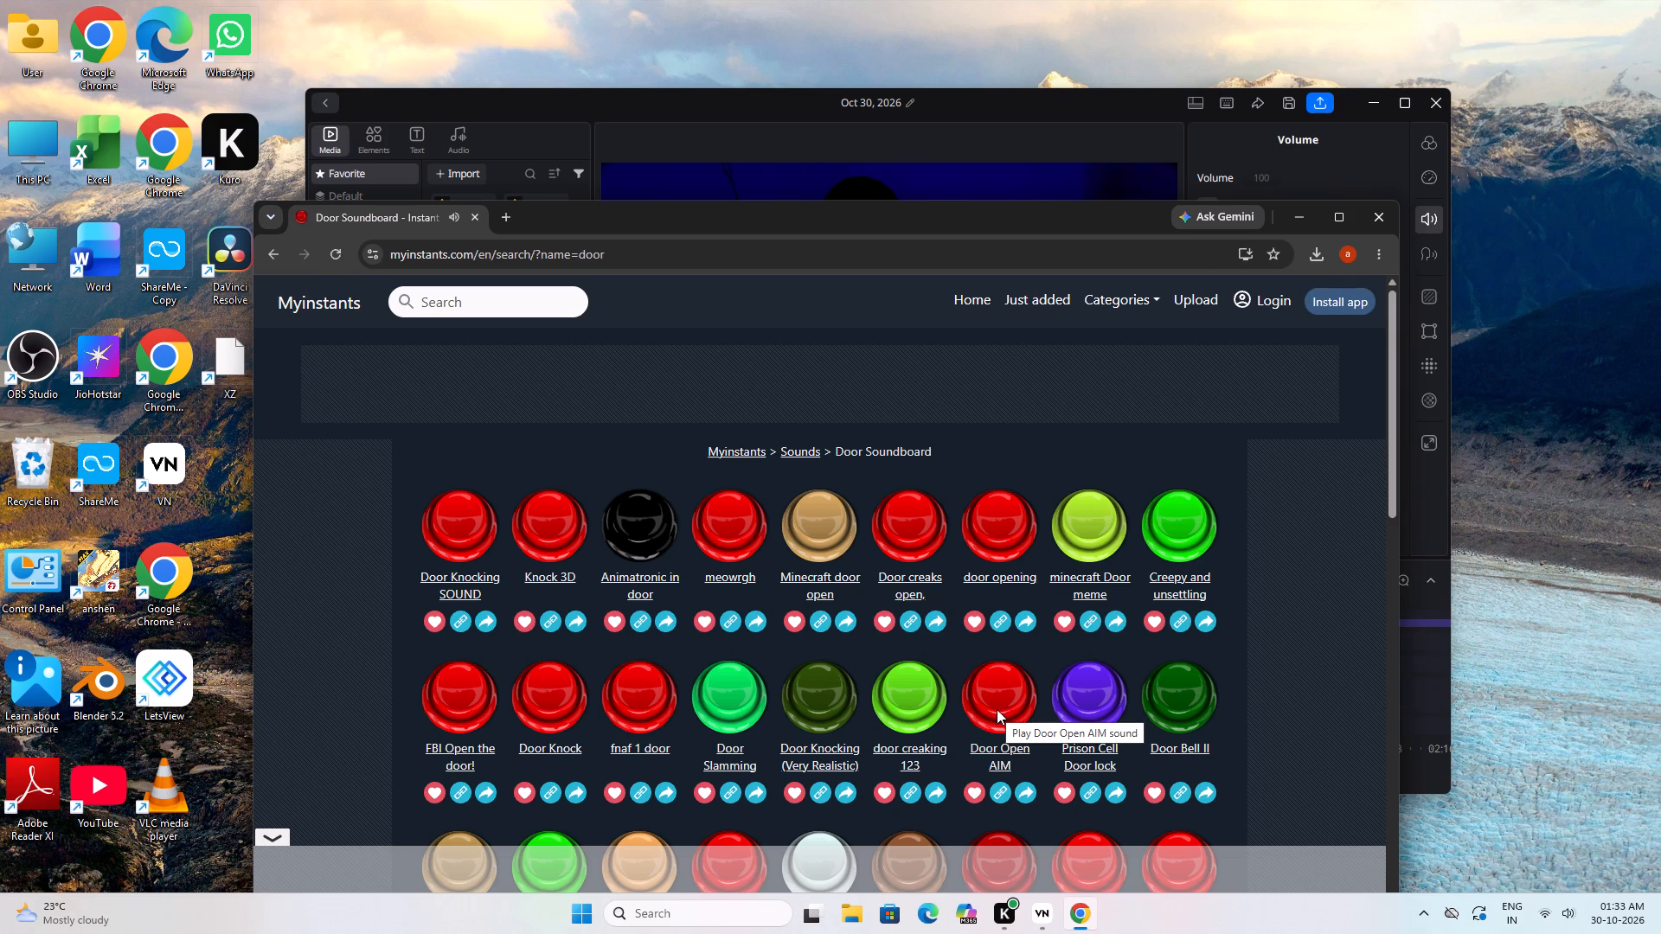
{"action": "left_click", "coordinate": [901, 709]}
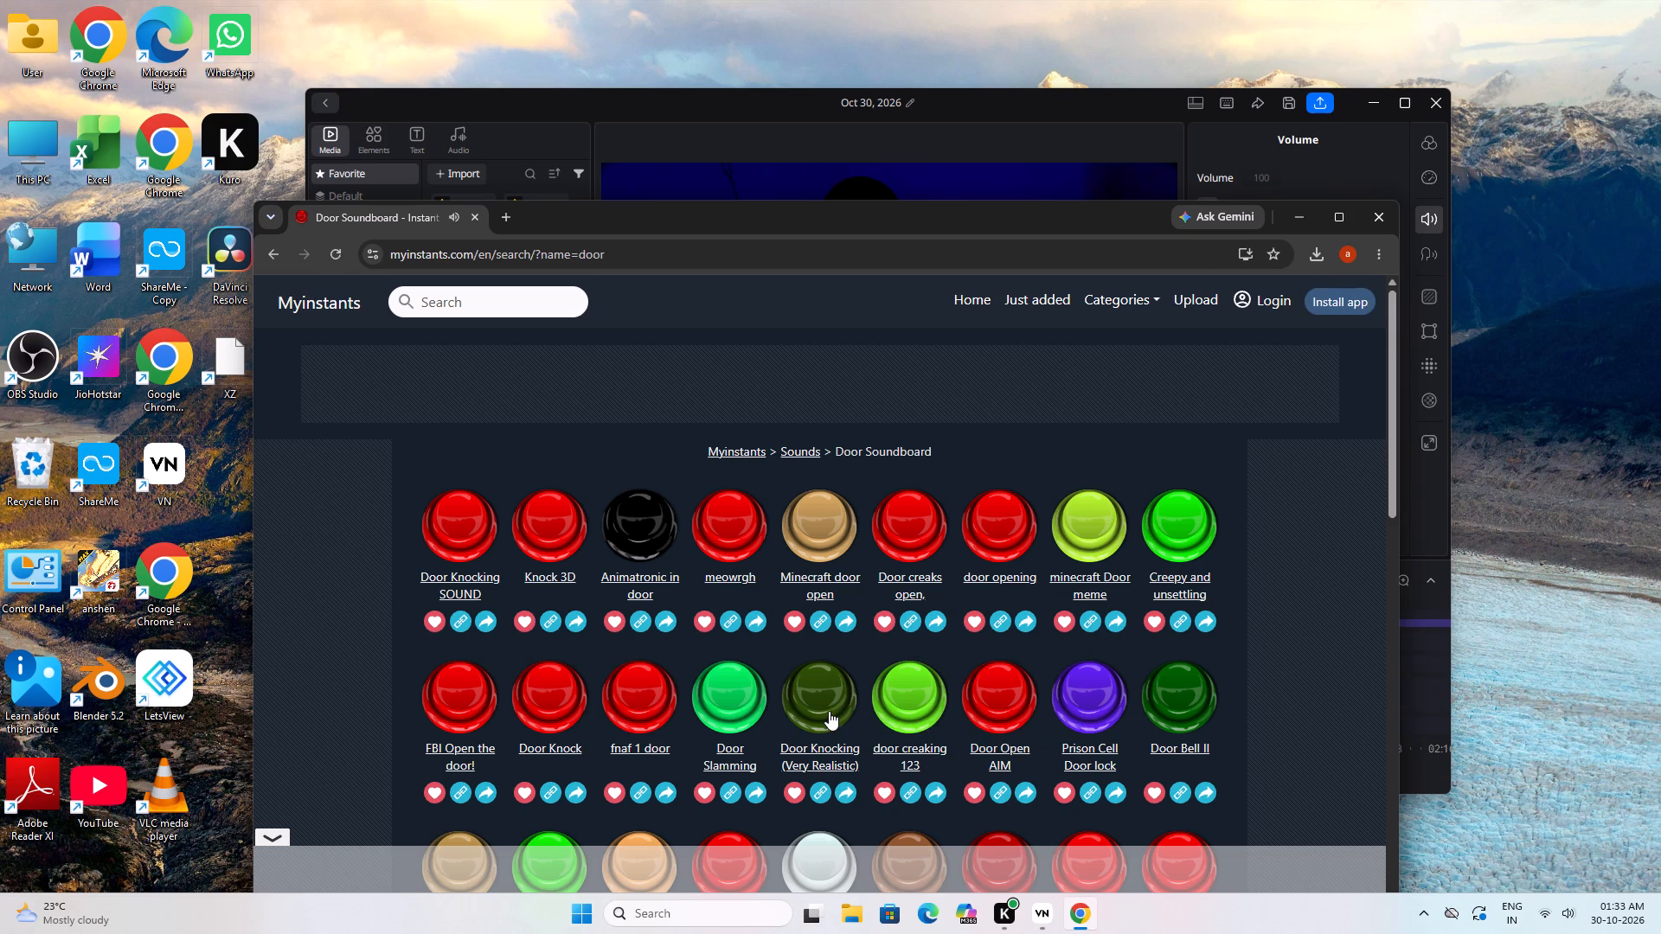
{"action": "left_click", "coordinate": [829, 711]}
Audition more soundboard sounds, including Minecraft door close, fnaf 1 door, CREAKY DOOR OPENS, Door Knock 2, dooropen and Door bell sound effect.
{"action": "scroll", "coordinate": [775, 707], "scroll_direction": "down", "scroll_amount": 2}
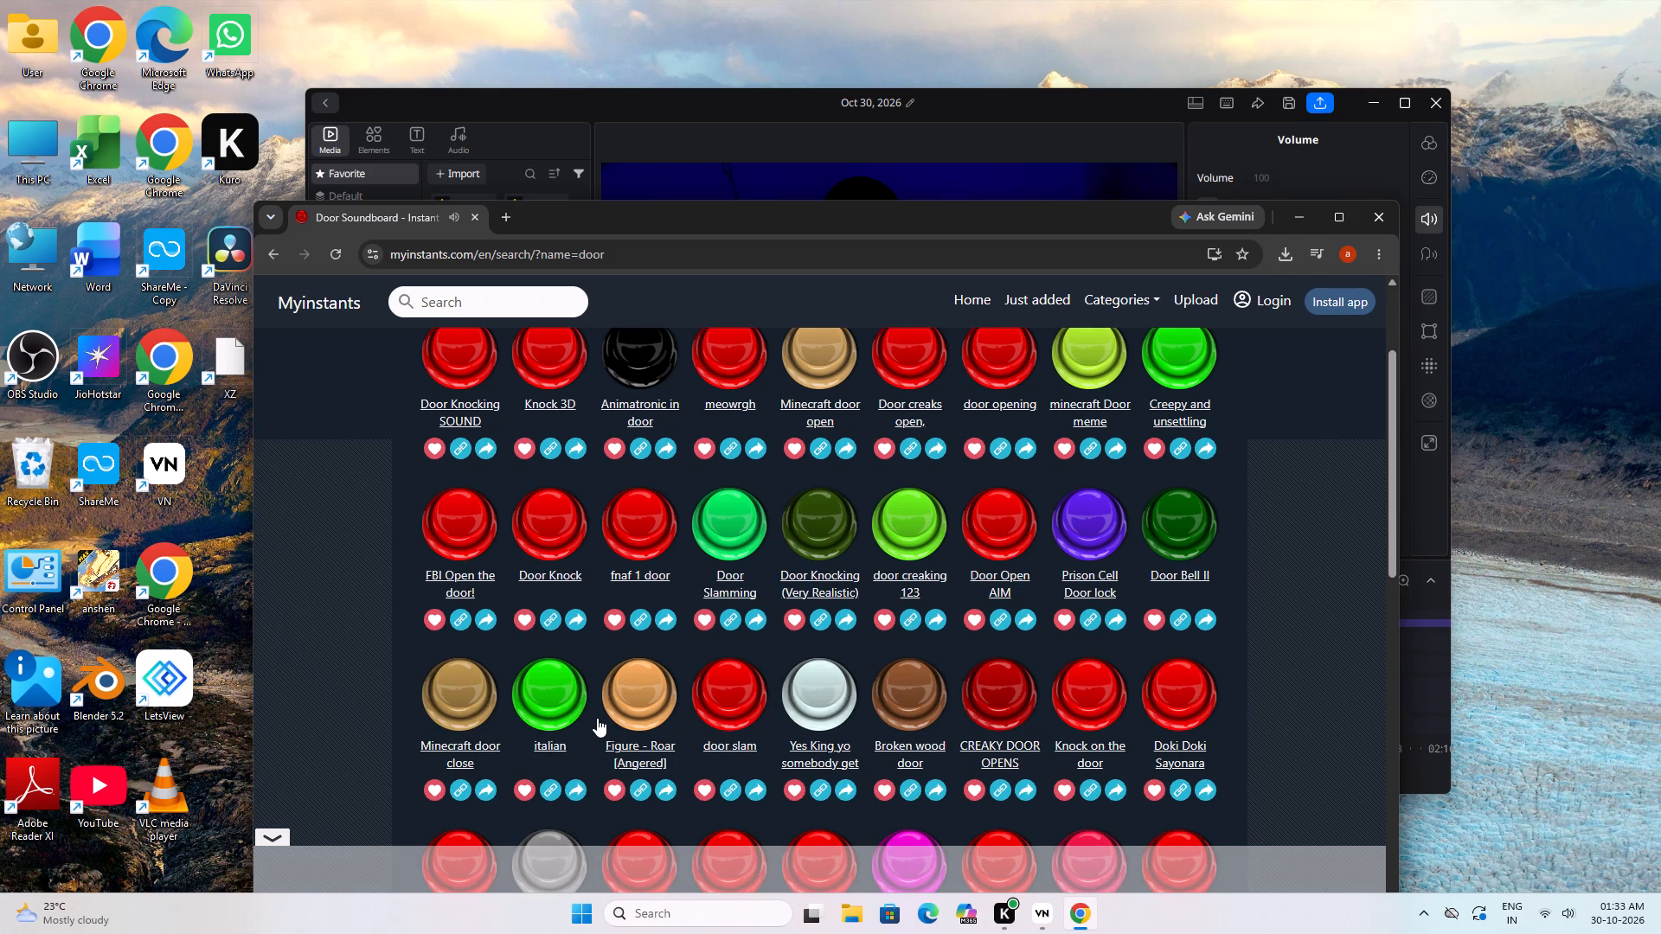
{"action": "left_click", "coordinate": [448, 713]}
{"action": "left_click", "coordinate": [627, 526]}
{"action": "left_click", "coordinate": [568, 532]}
{"action": "left_click", "coordinate": [648, 530]}
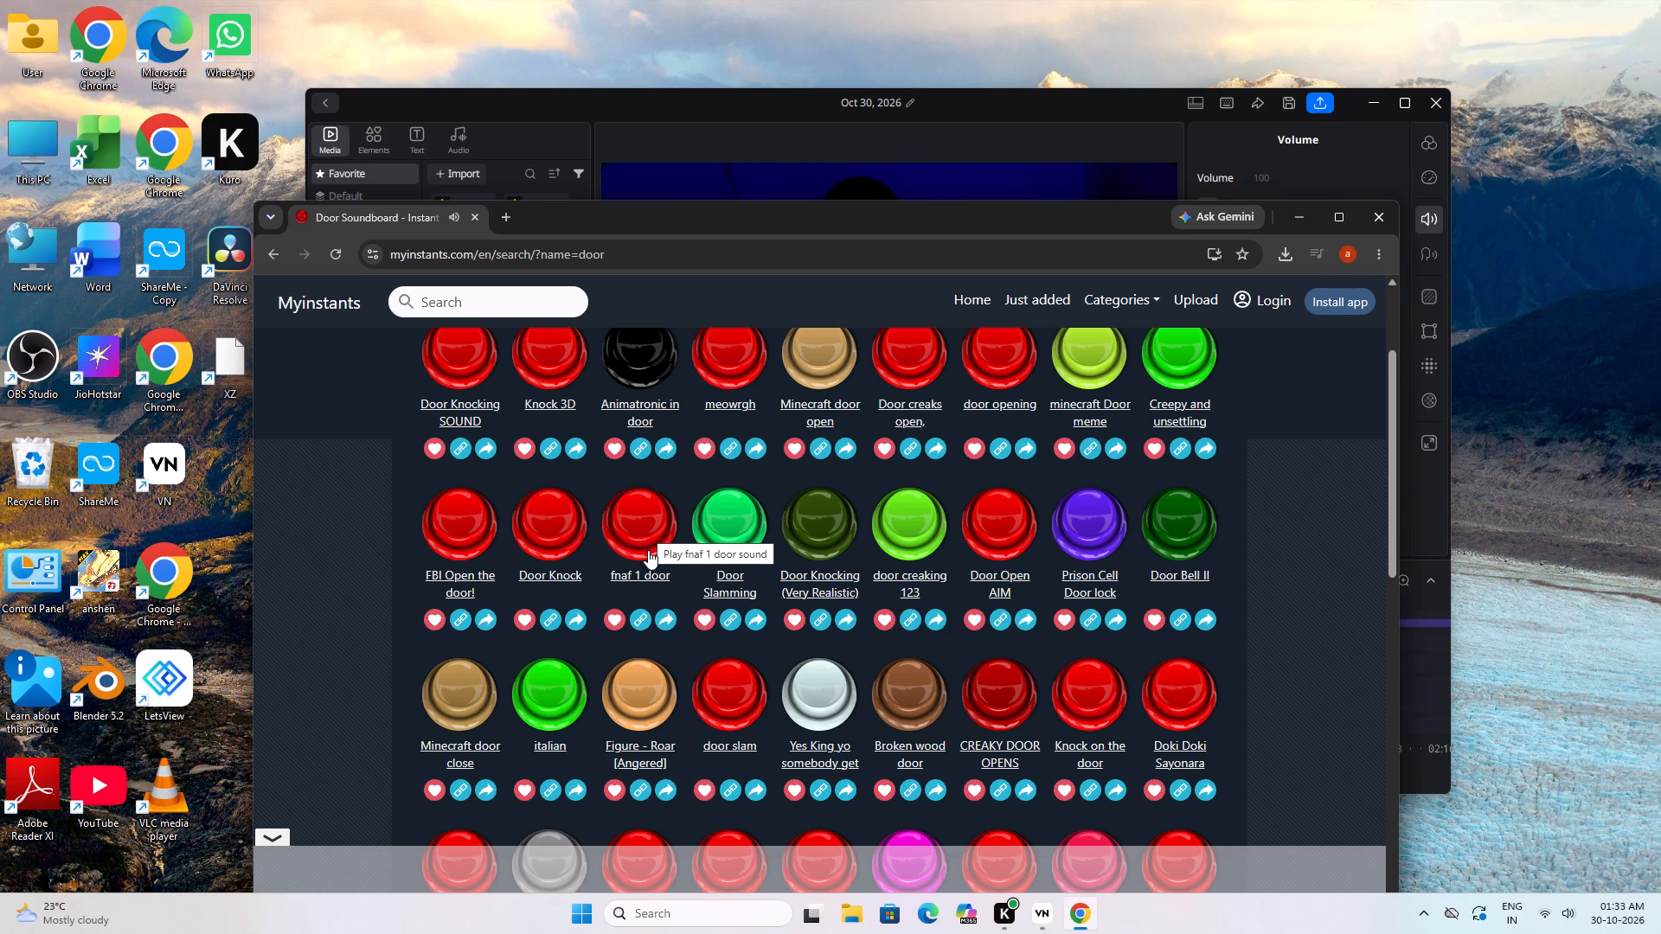
{"action": "left_click", "coordinate": [1010, 695]}
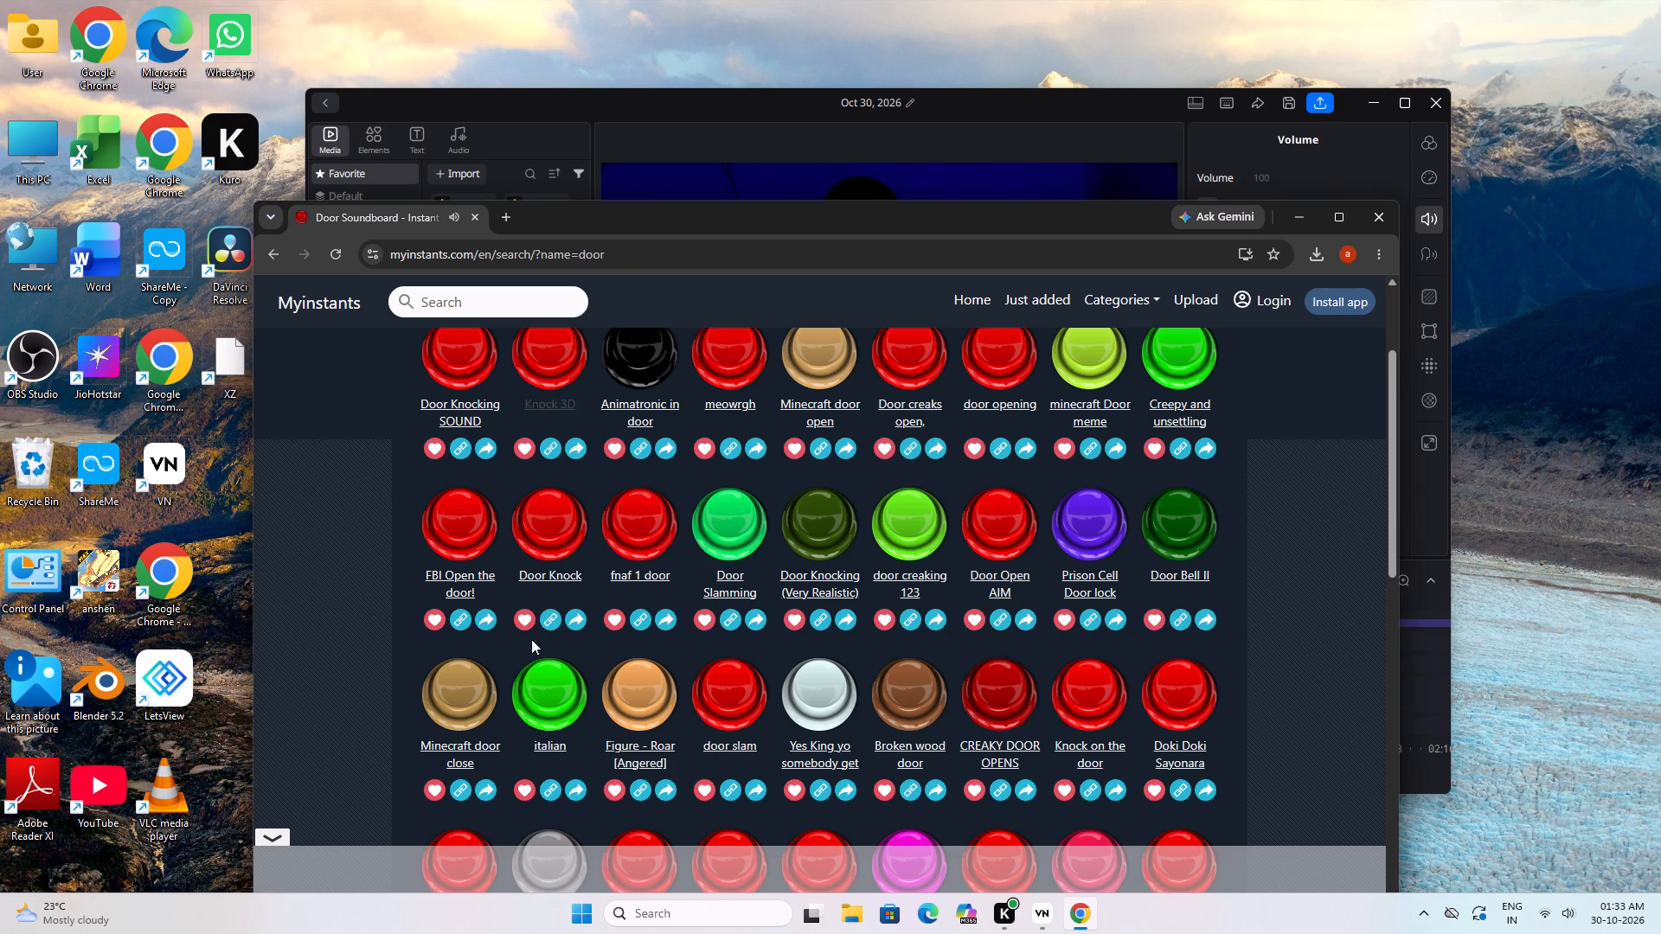
{"action": "scroll", "coordinate": [569, 724], "scroll_direction": "down", "scroll_amount": 3}
{"action": "left_click", "coordinate": [467, 621]}
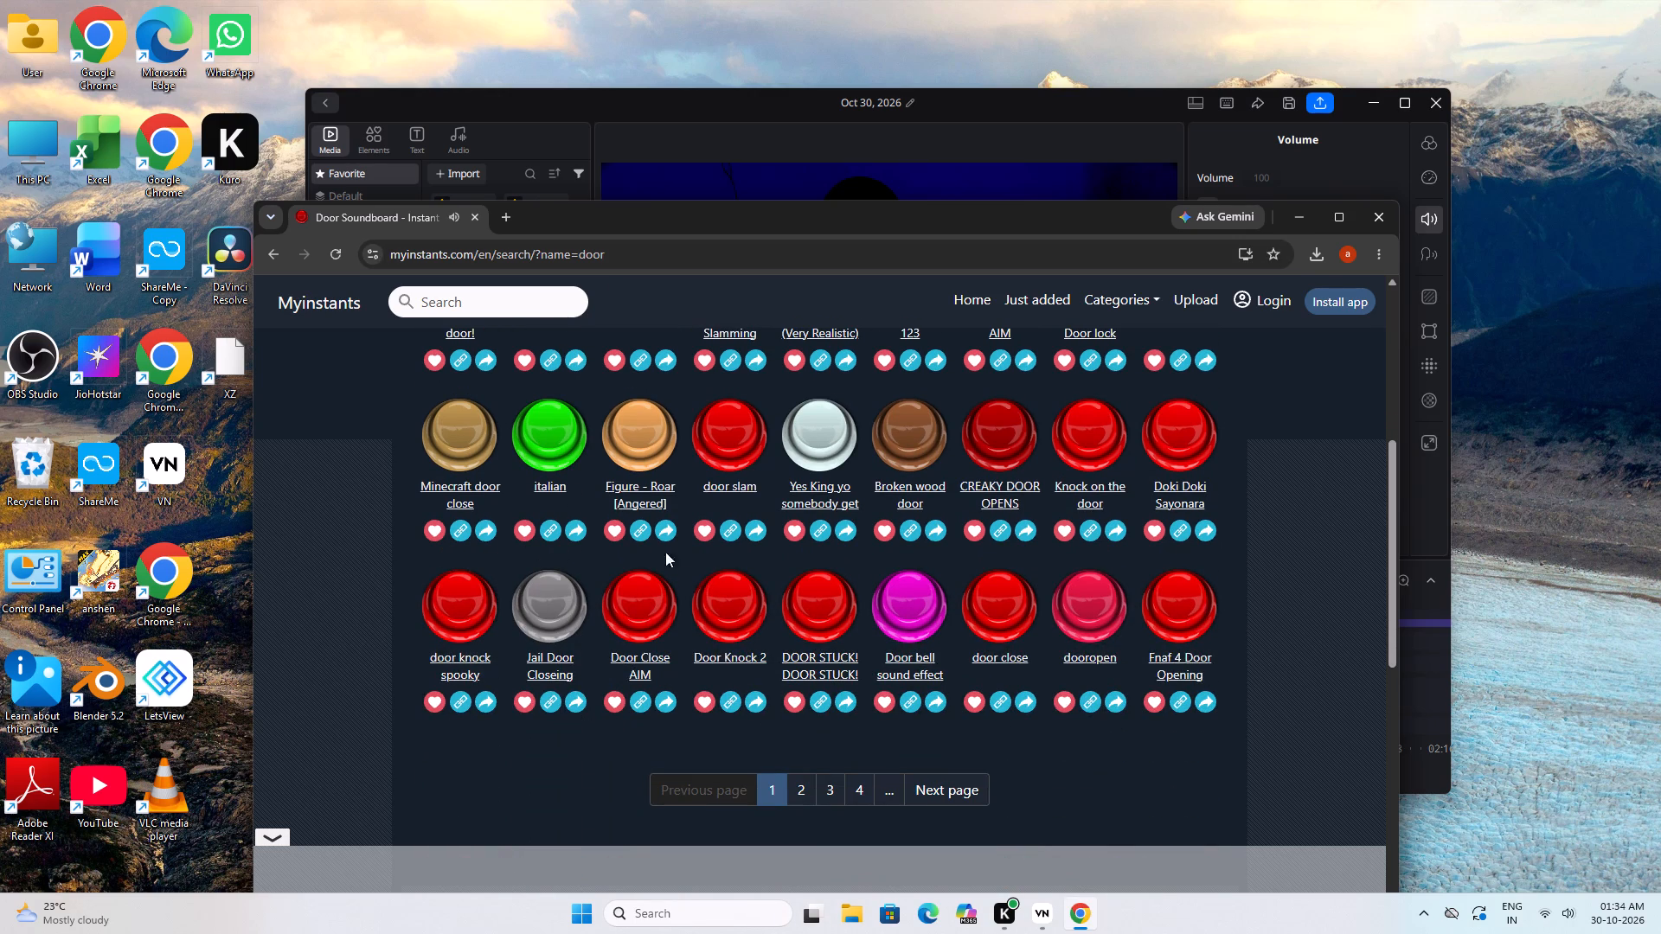
{"action": "left_click", "coordinate": [709, 609]}
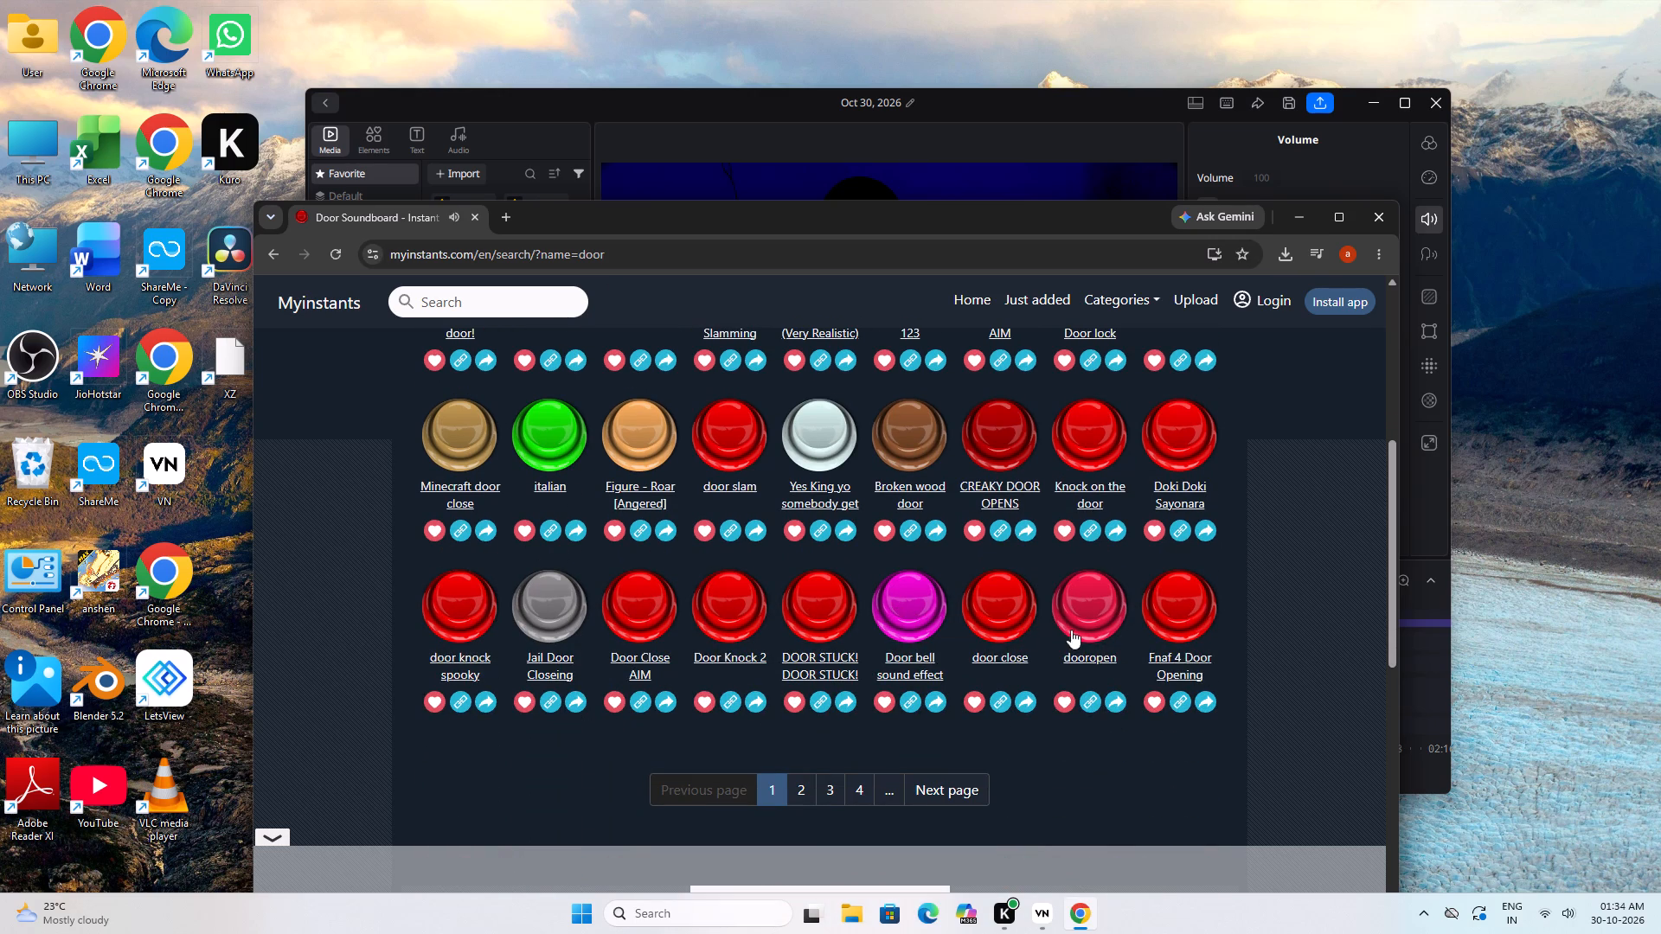
{"action": "left_click", "coordinate": [1109, 634]}
{"action": "left_click", "coordinate": [907, 610]}
{"action": "scroll", "coordinate": [853, 677], "scroll_direction": "up", "scroll_amount": 2}
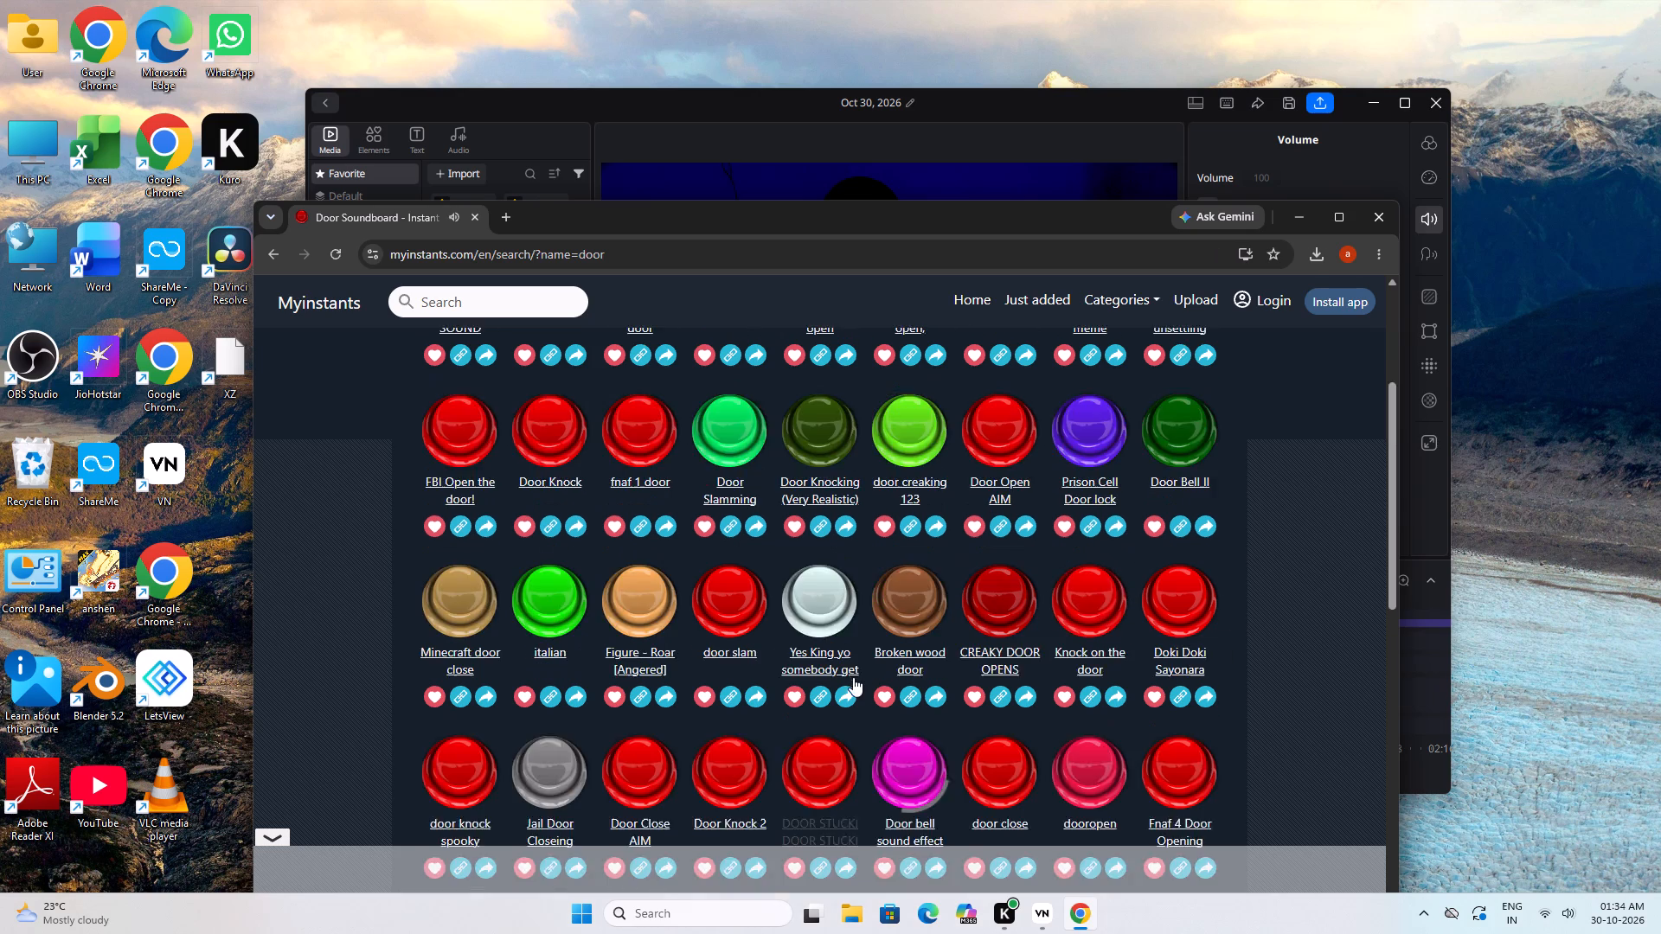
{"action": "scroll", "coordinate": [853, 677], "scroll_direction": "up", "scroll_amount": 3}
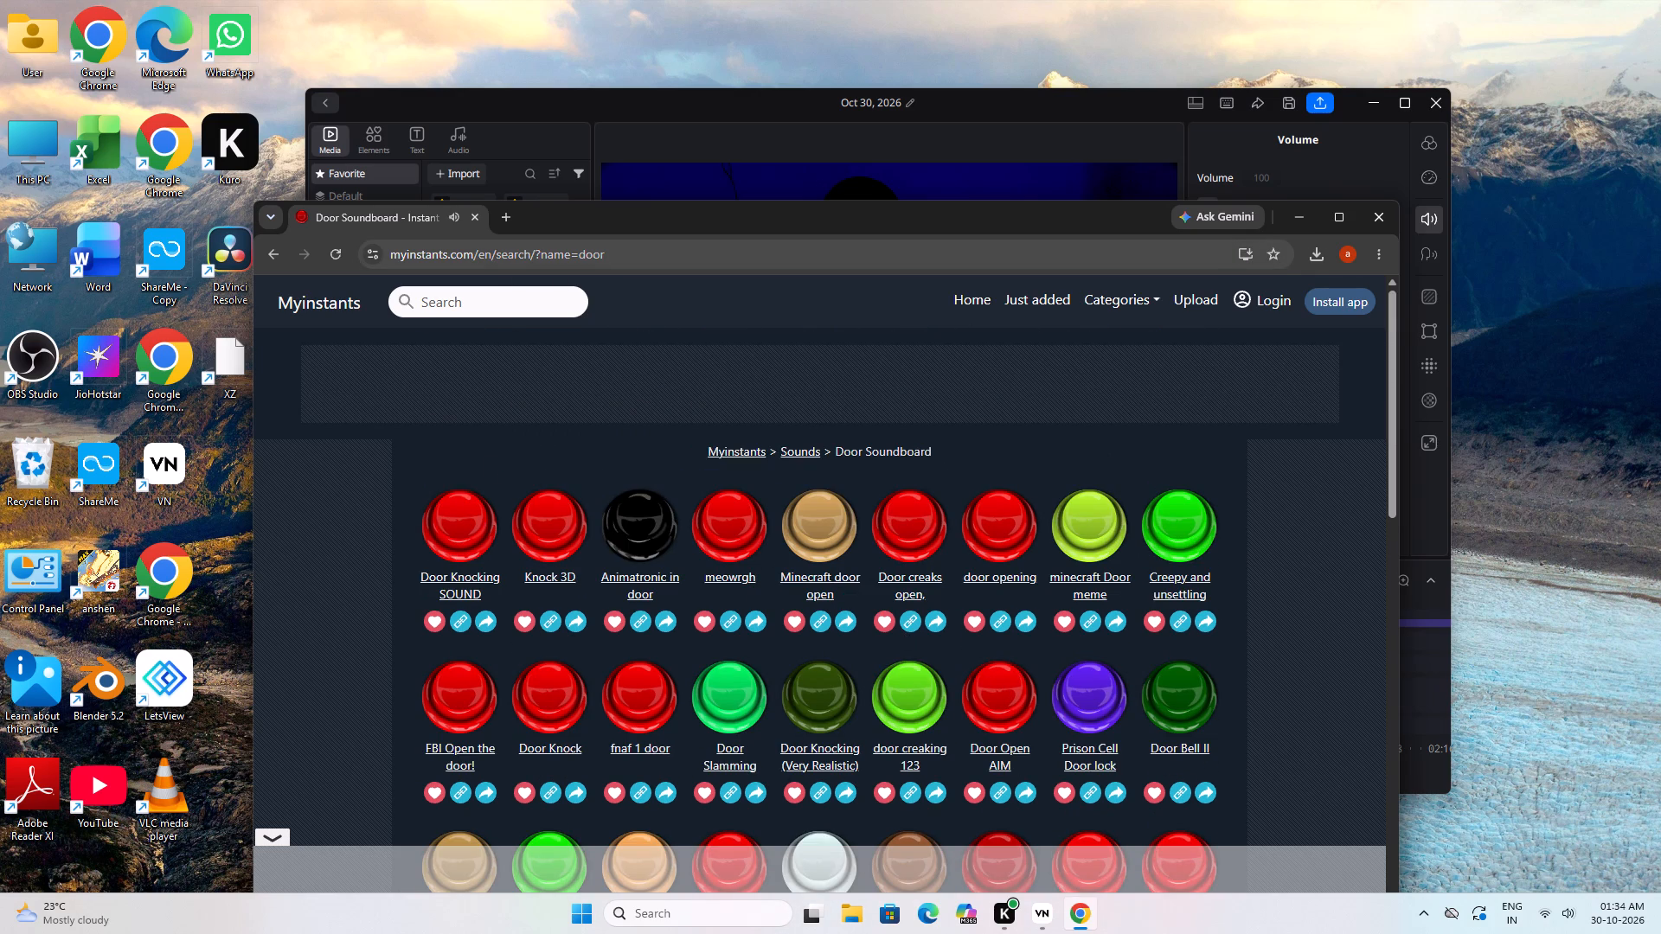
Search the web for "lohe ka darwana khatkhatate wal sound effect".
{"action": "left_click_drag", "start_coordinate": [607, 257], "coordinate": [297, 272]}
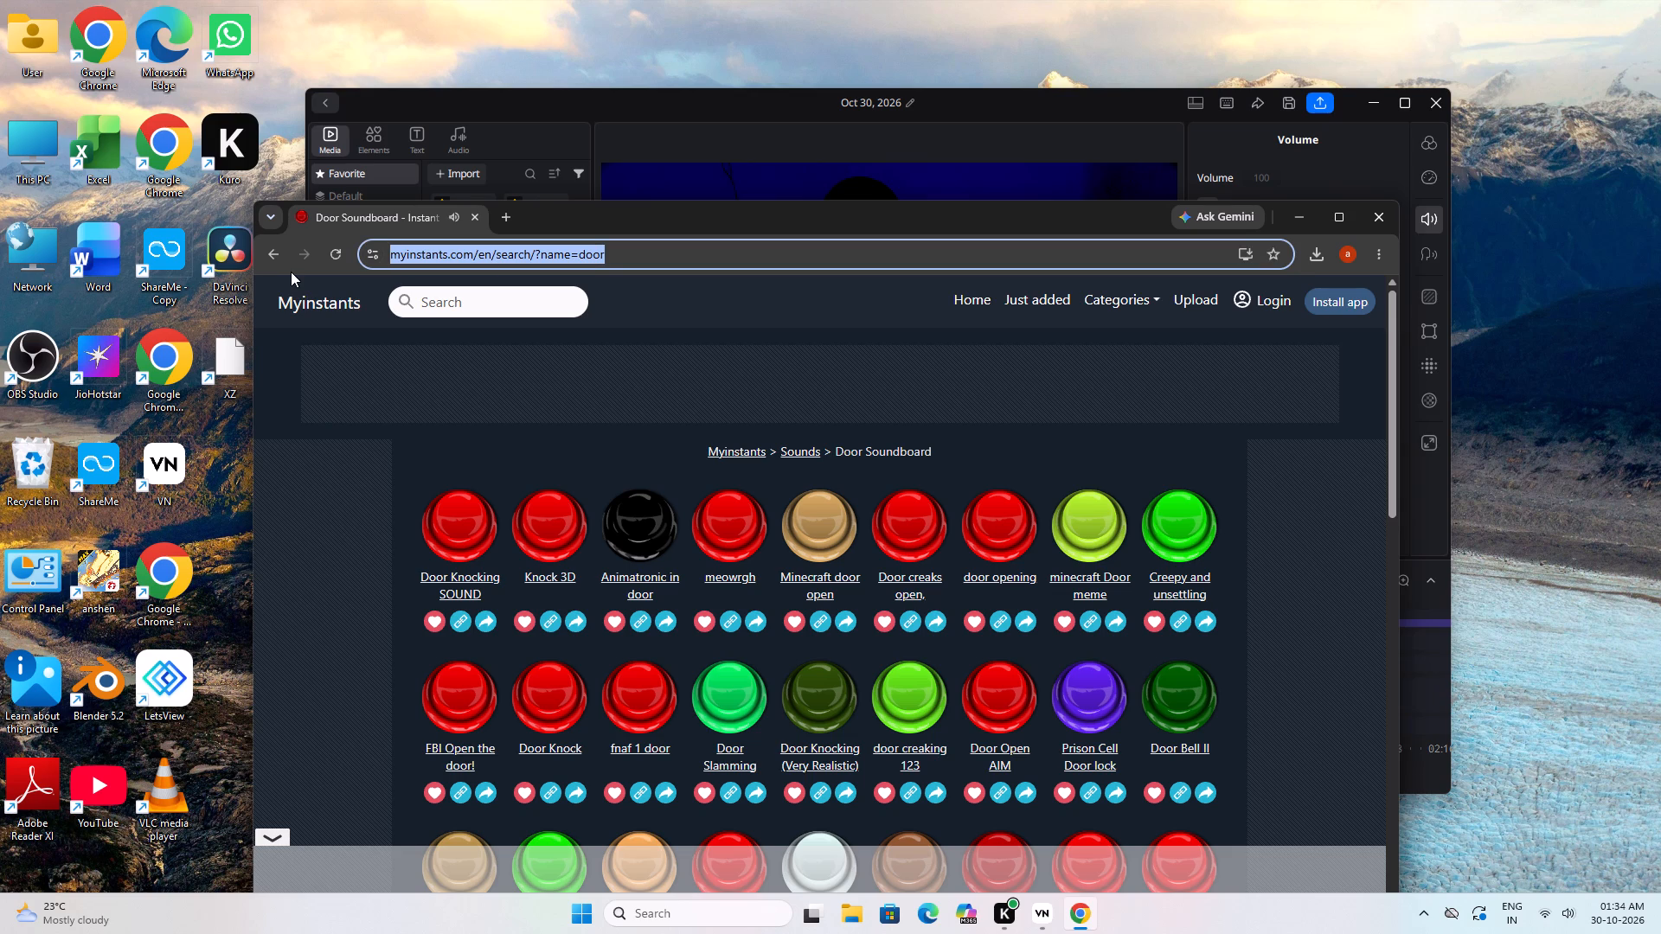
{"action": "key", "text": "BackSpace"}
{"action": "type", "text": "lohe ka d"}
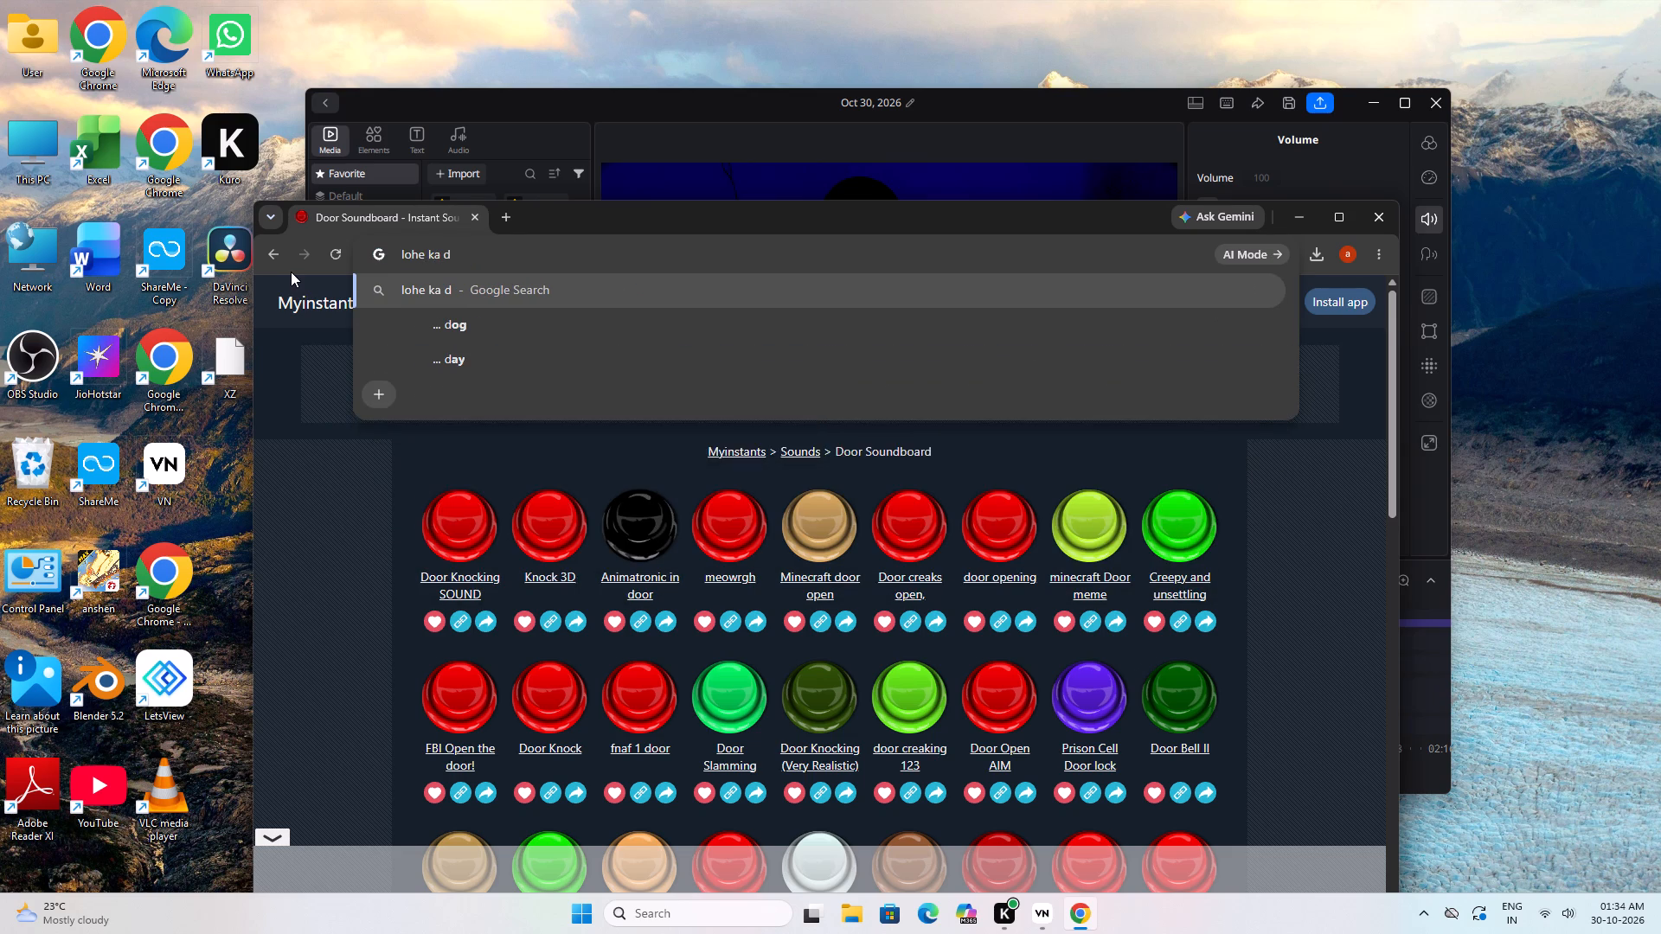
{"action": "type", "text": "arwana khat"}
{"action": "type", "text": "khata"}
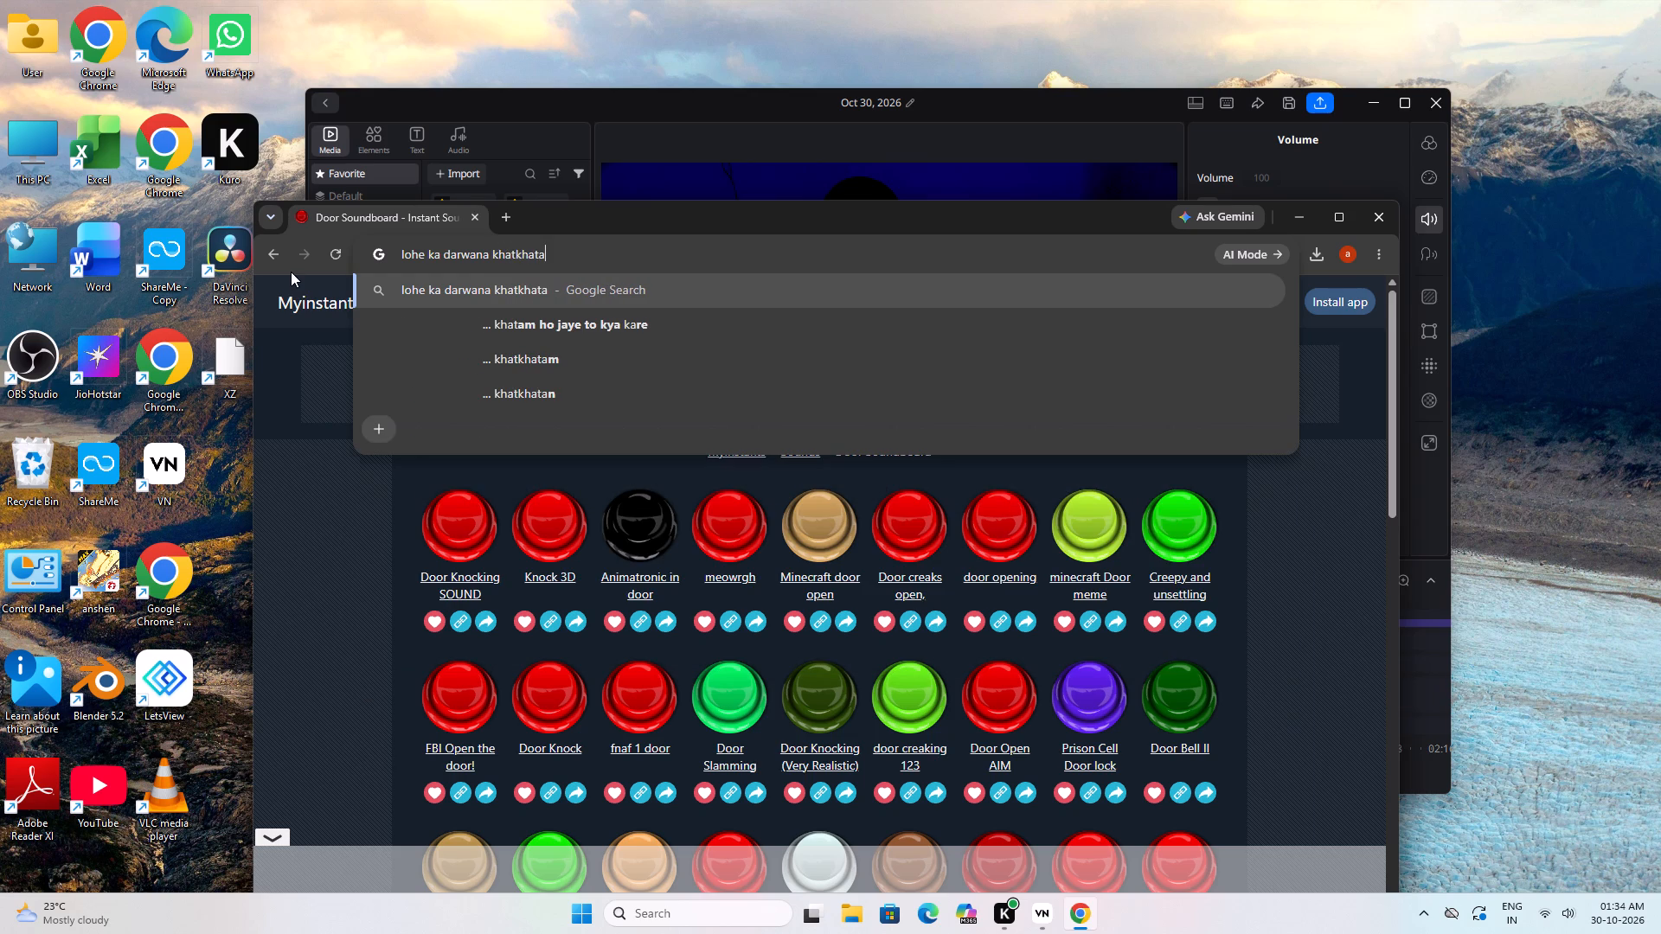
{"action": "type", "text": "te wal sound effect"}
{"action": "key", "text": "Return"}
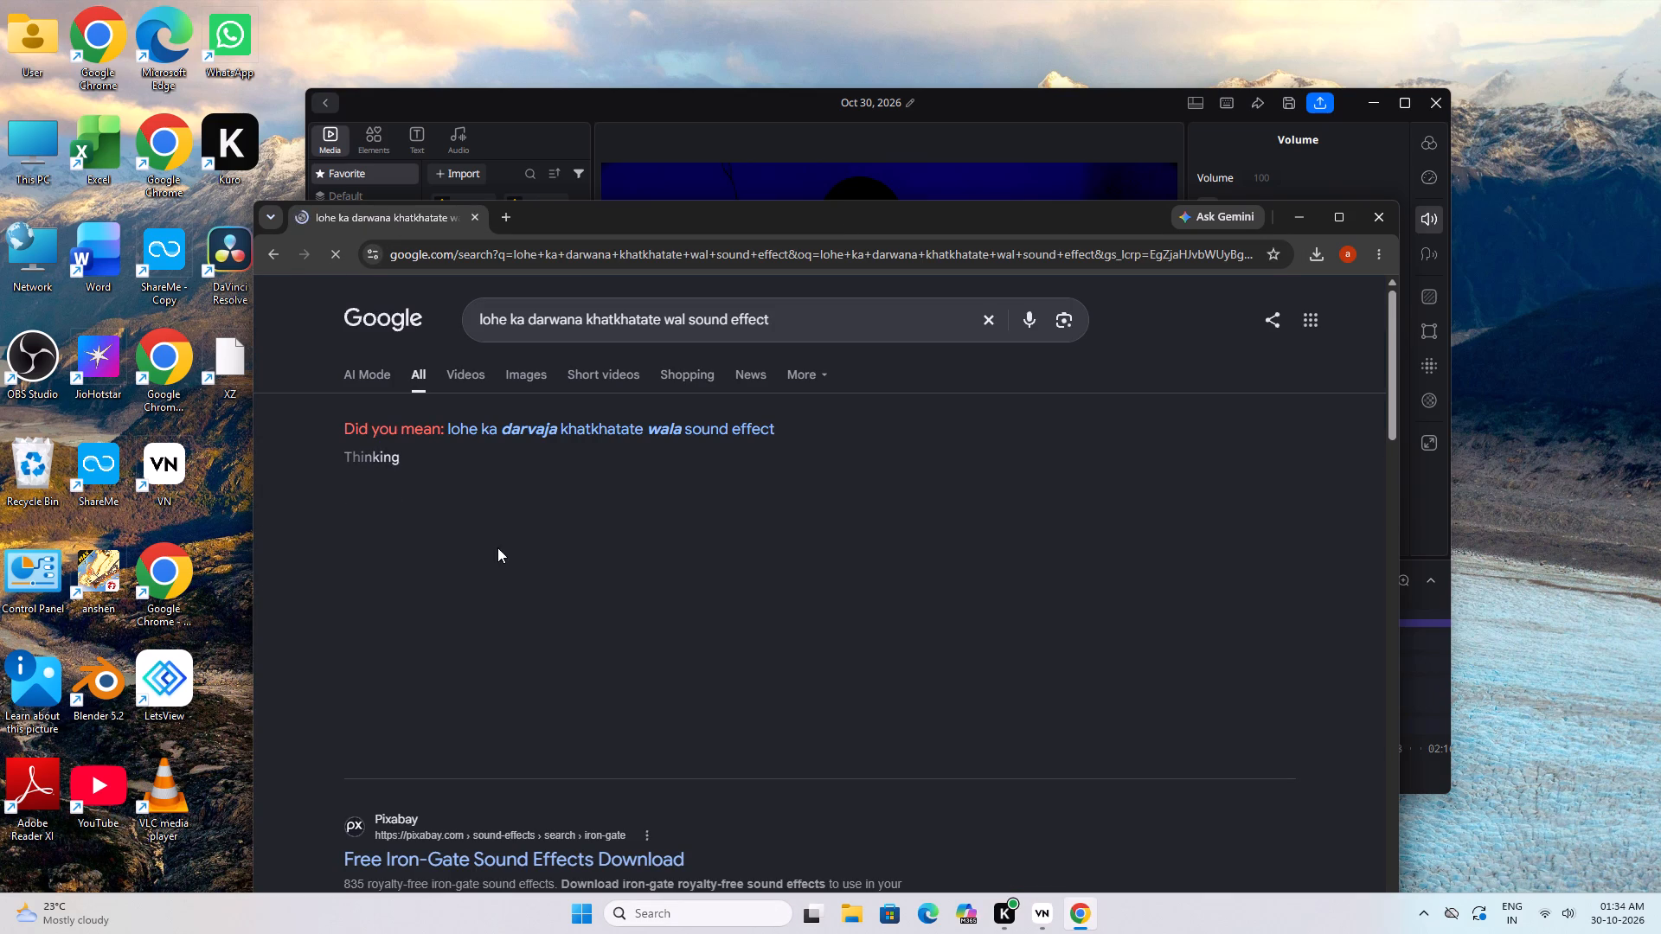
Look through the search results for a suitable iron door knocking sound effect.
{"action": "scroll", "coordinate": [490, 577], "scroll_direction": "down", "scroll_amount": 1}
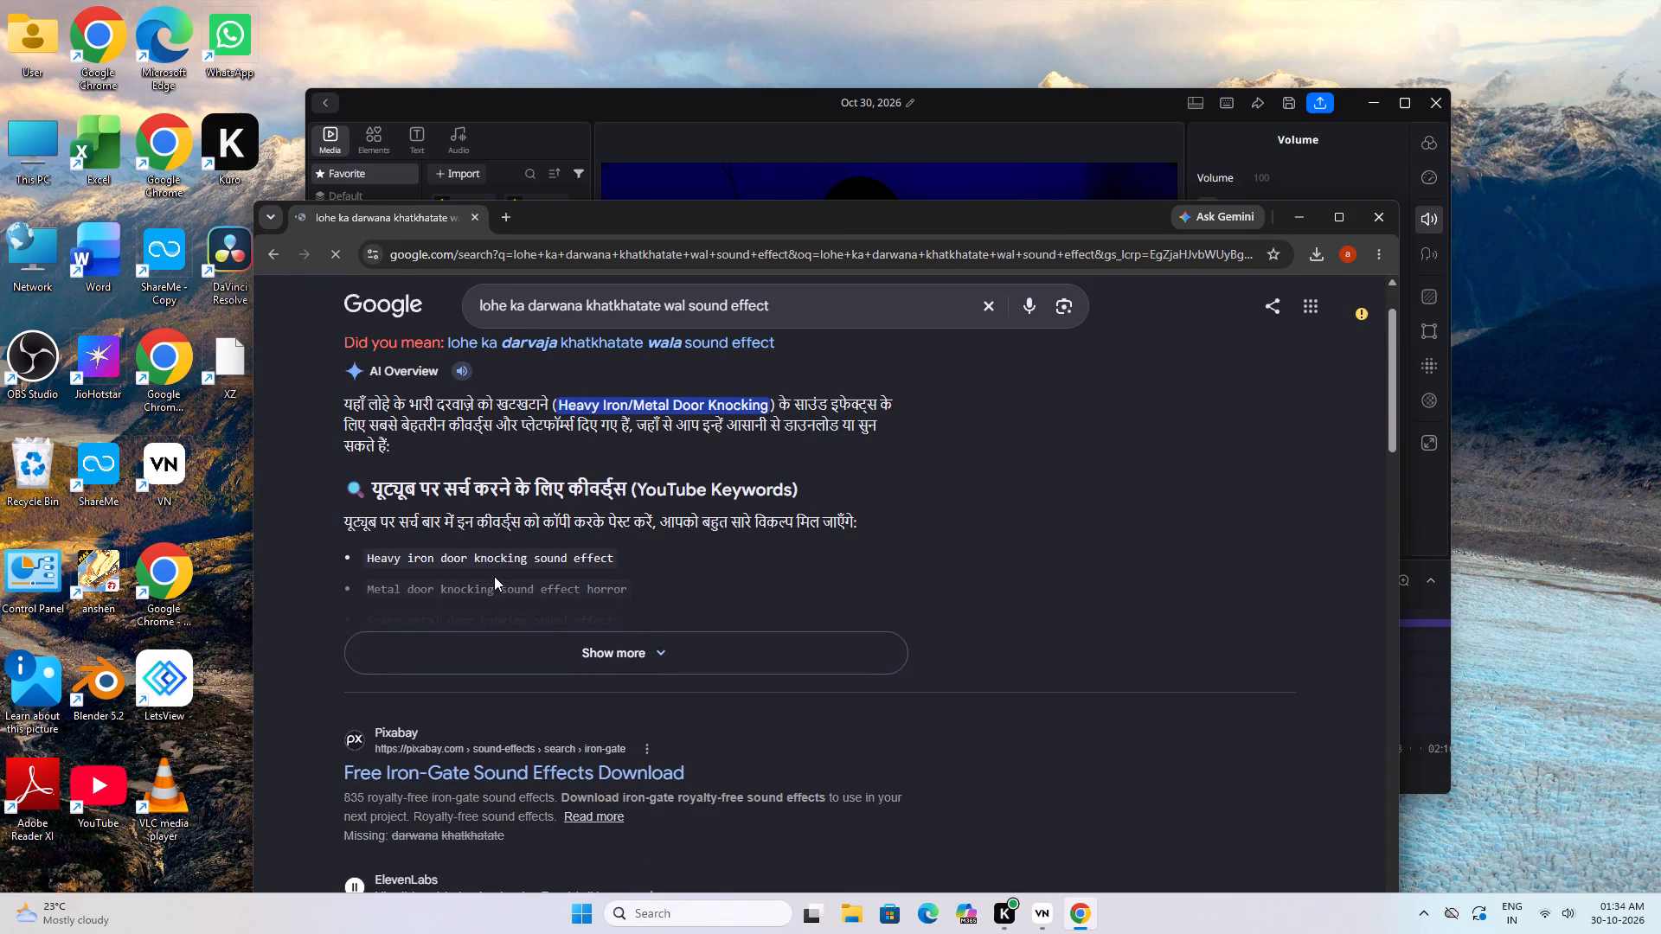
{"action": "scroll", "coordinate": [616, 538], "scroll_direction": "down", "scroll_amount": 1}
{"action": "scroll", "coordinate": [524, 617], "scroll_direction": "down", "scroll_amount": 1}
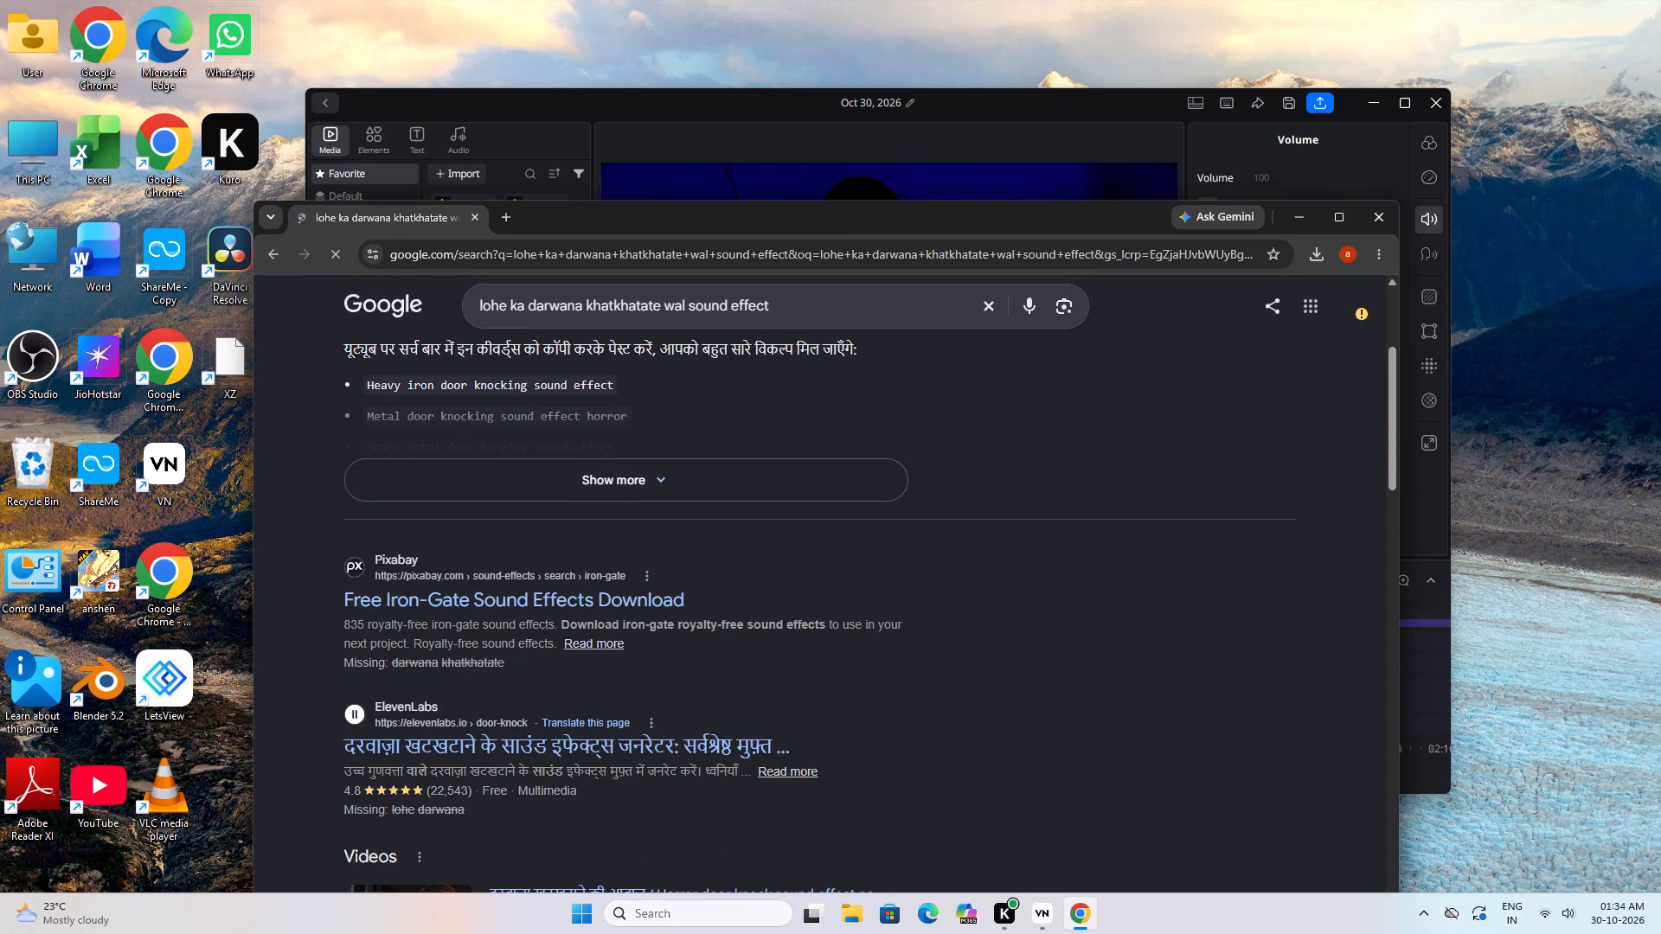
{"action": "scroll", "coordinate": [440, 605], "scroll_direction": "down", "scroll_amount": 4}
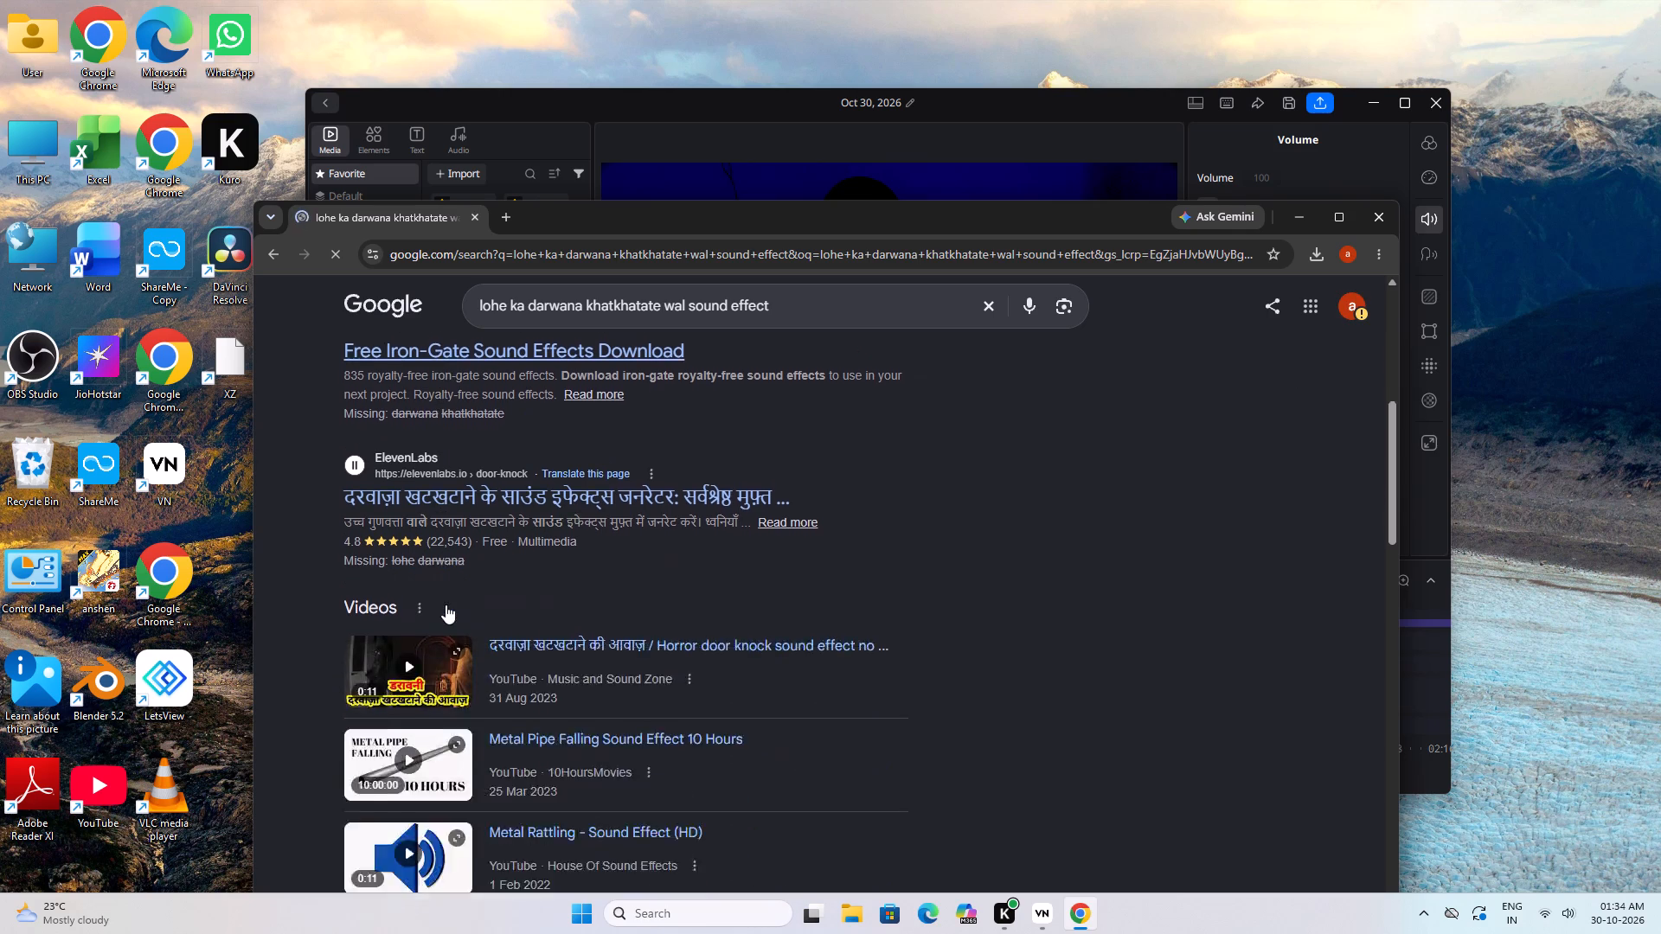
{"action": "scroll", "coordinate": [456, 605], "scroll_direction": "down", "scroll_amount": 5}
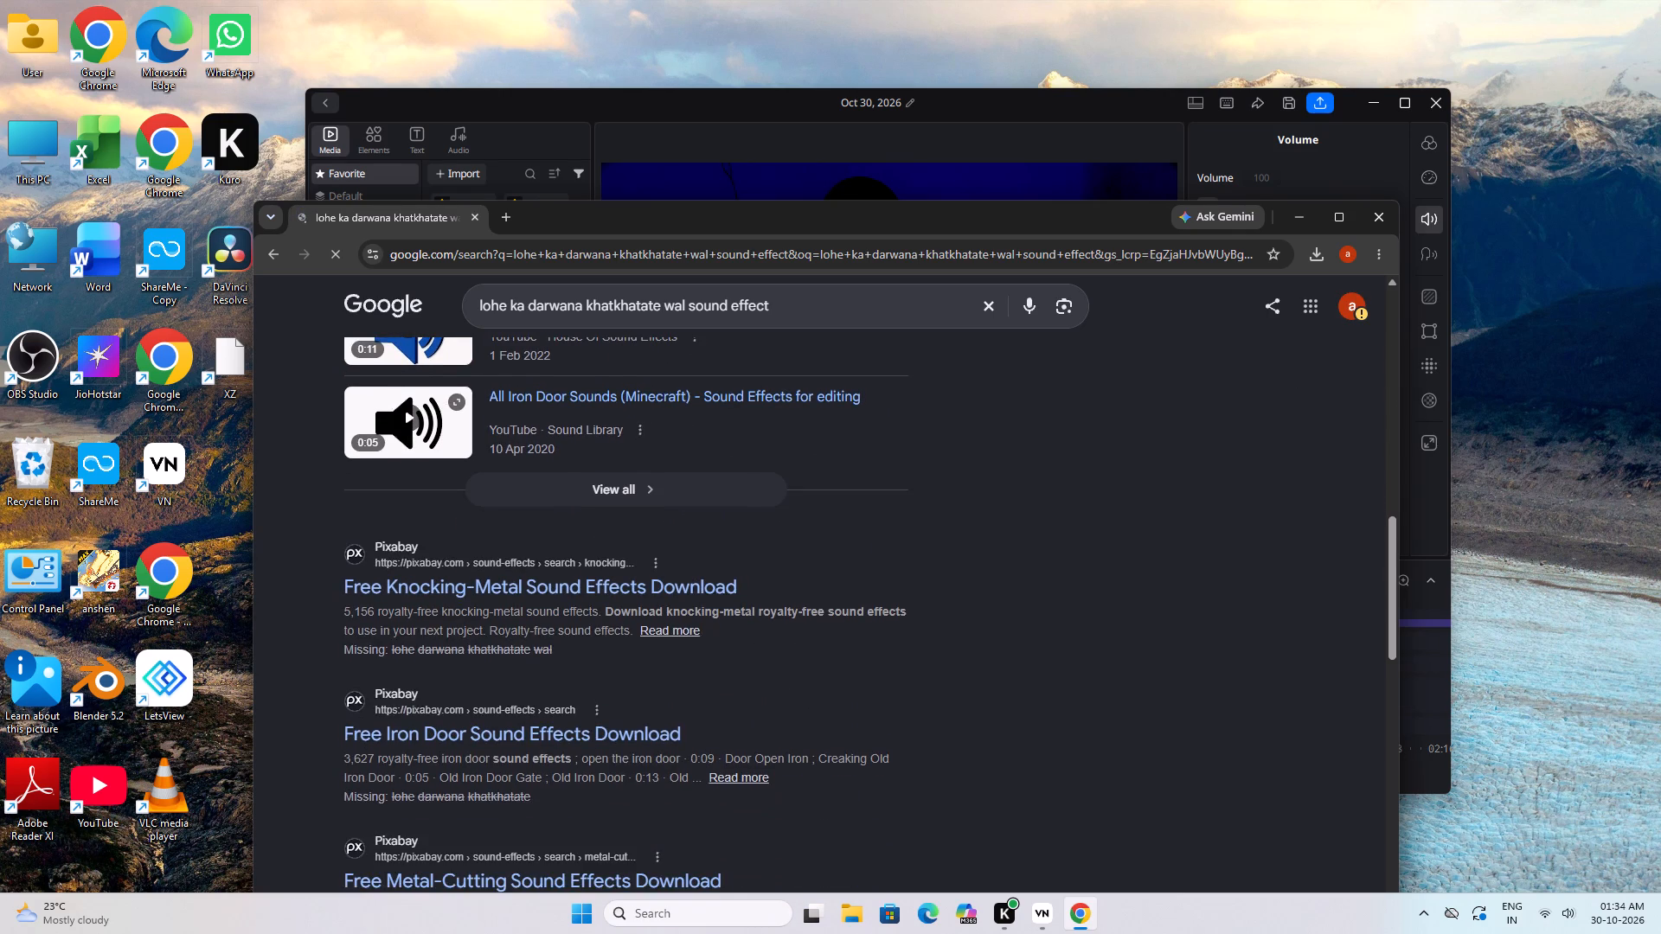
{"action": "scroll", "coordinate": [457, 605], "scroll_direction": "down", "scroll_amount": 14}
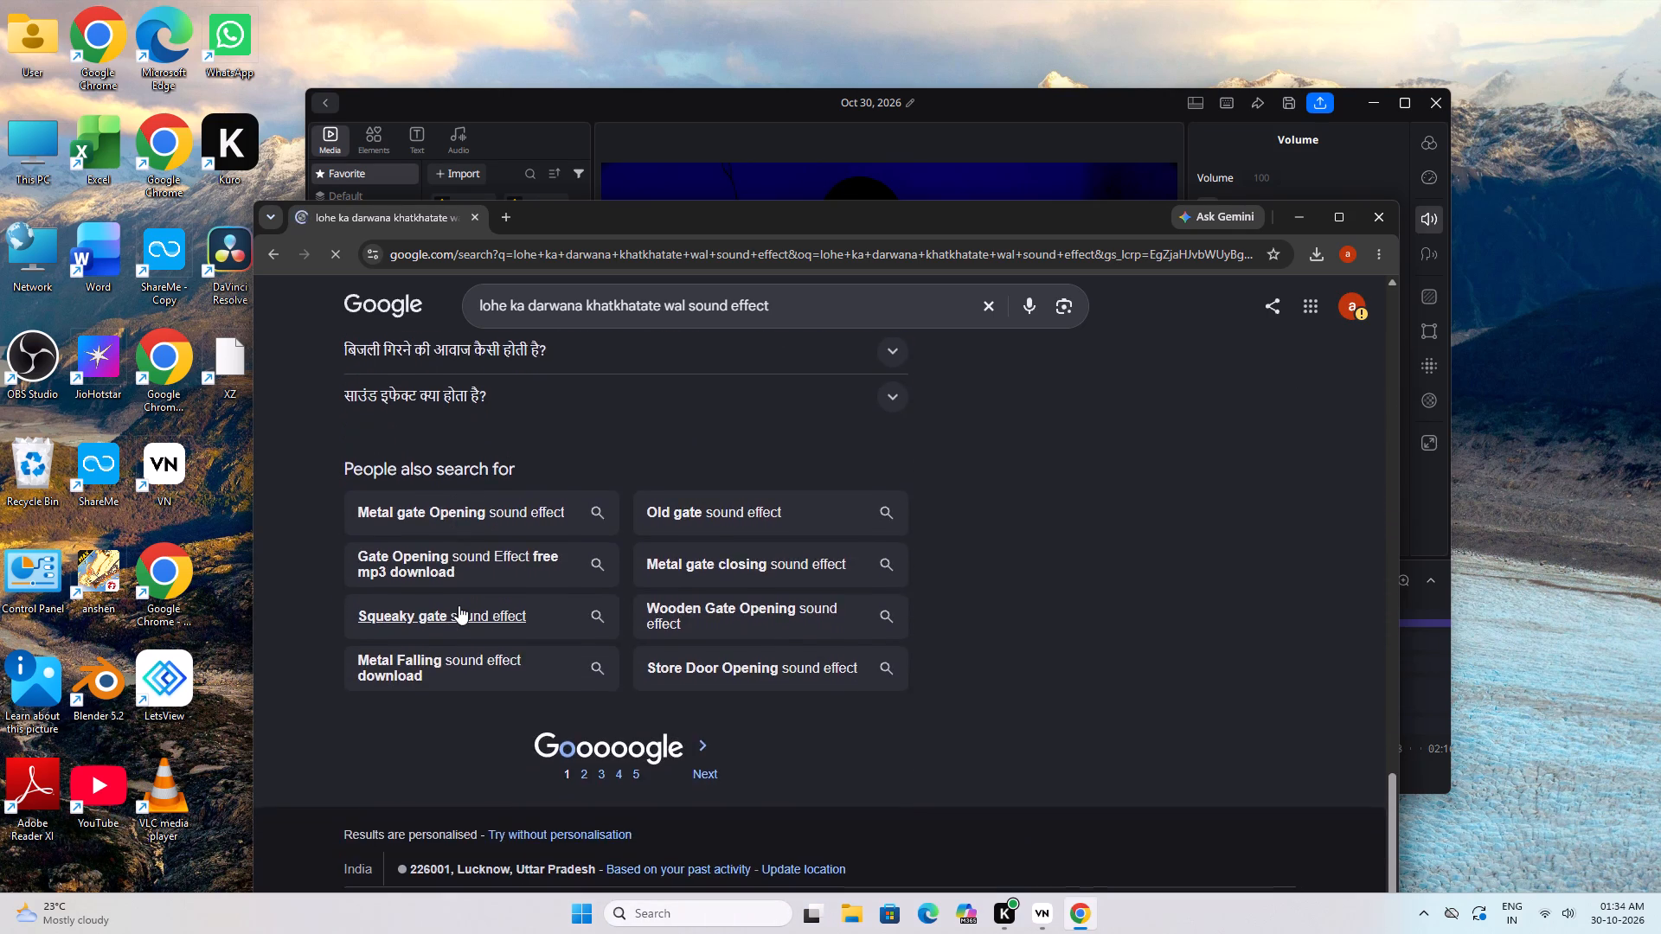
{"action": "scroll", "coordinate": [459, 605], "scroll_direction": "up", "scroll_amount": 20}
{"action": "scroll", "coordinate": [460, 597], "scroll_direction": "up", "scroll_amount": 5}
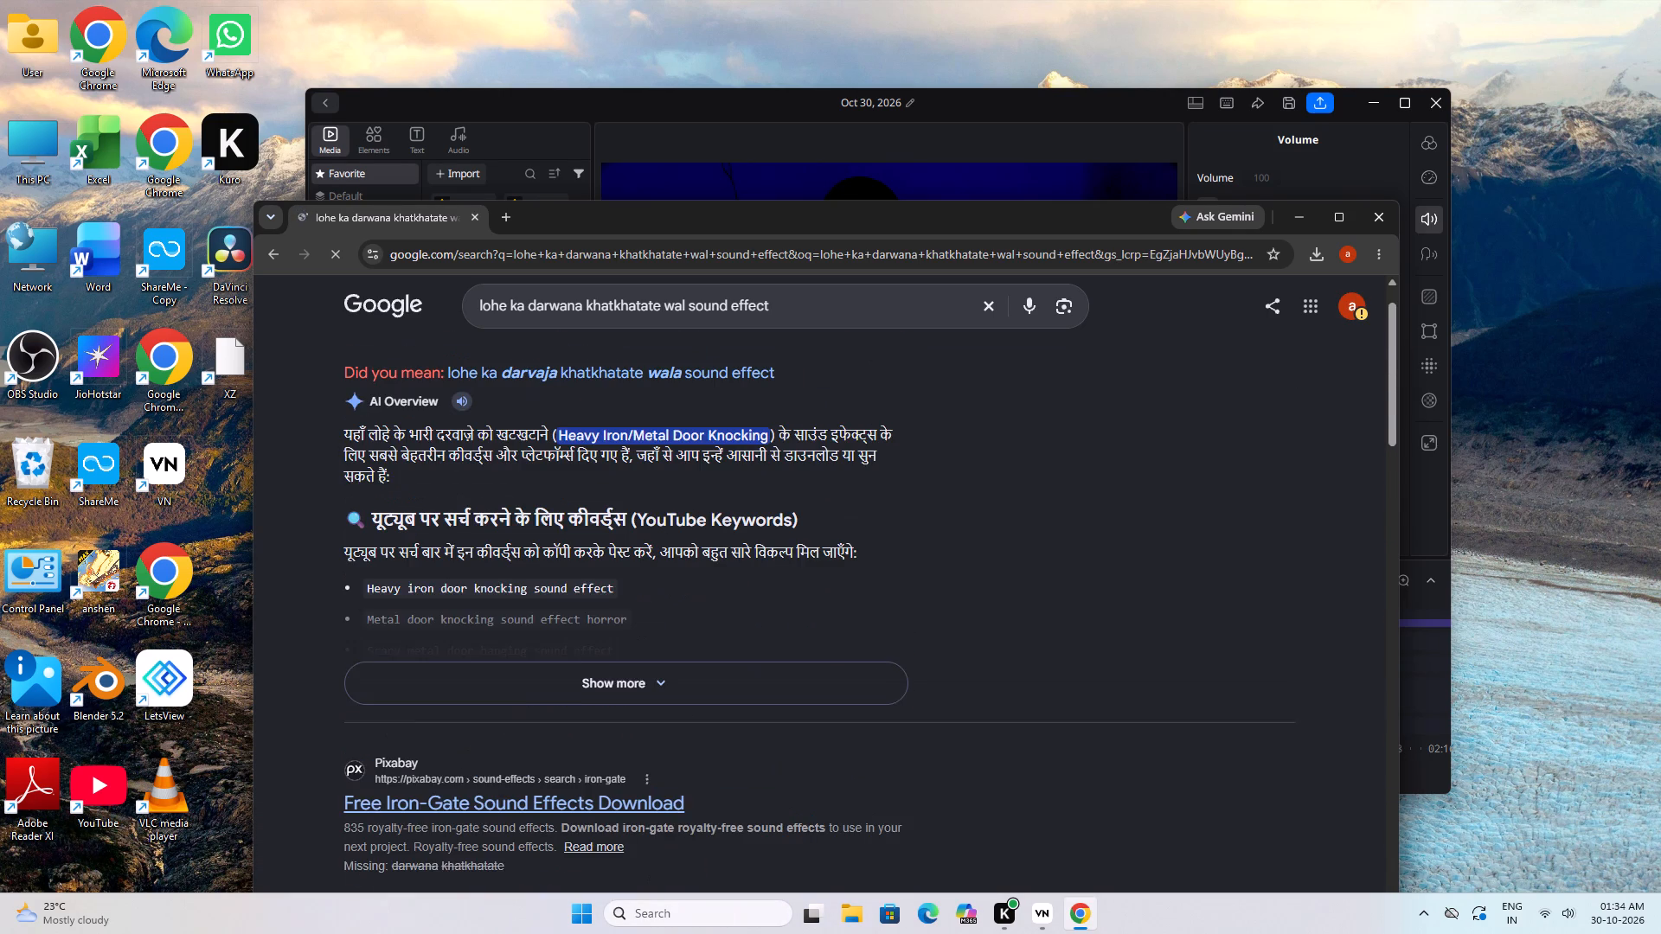
{"action": "scroll", "coordinate": [502, 538], "scroll_direction": "up", "scroll_amount": 1}
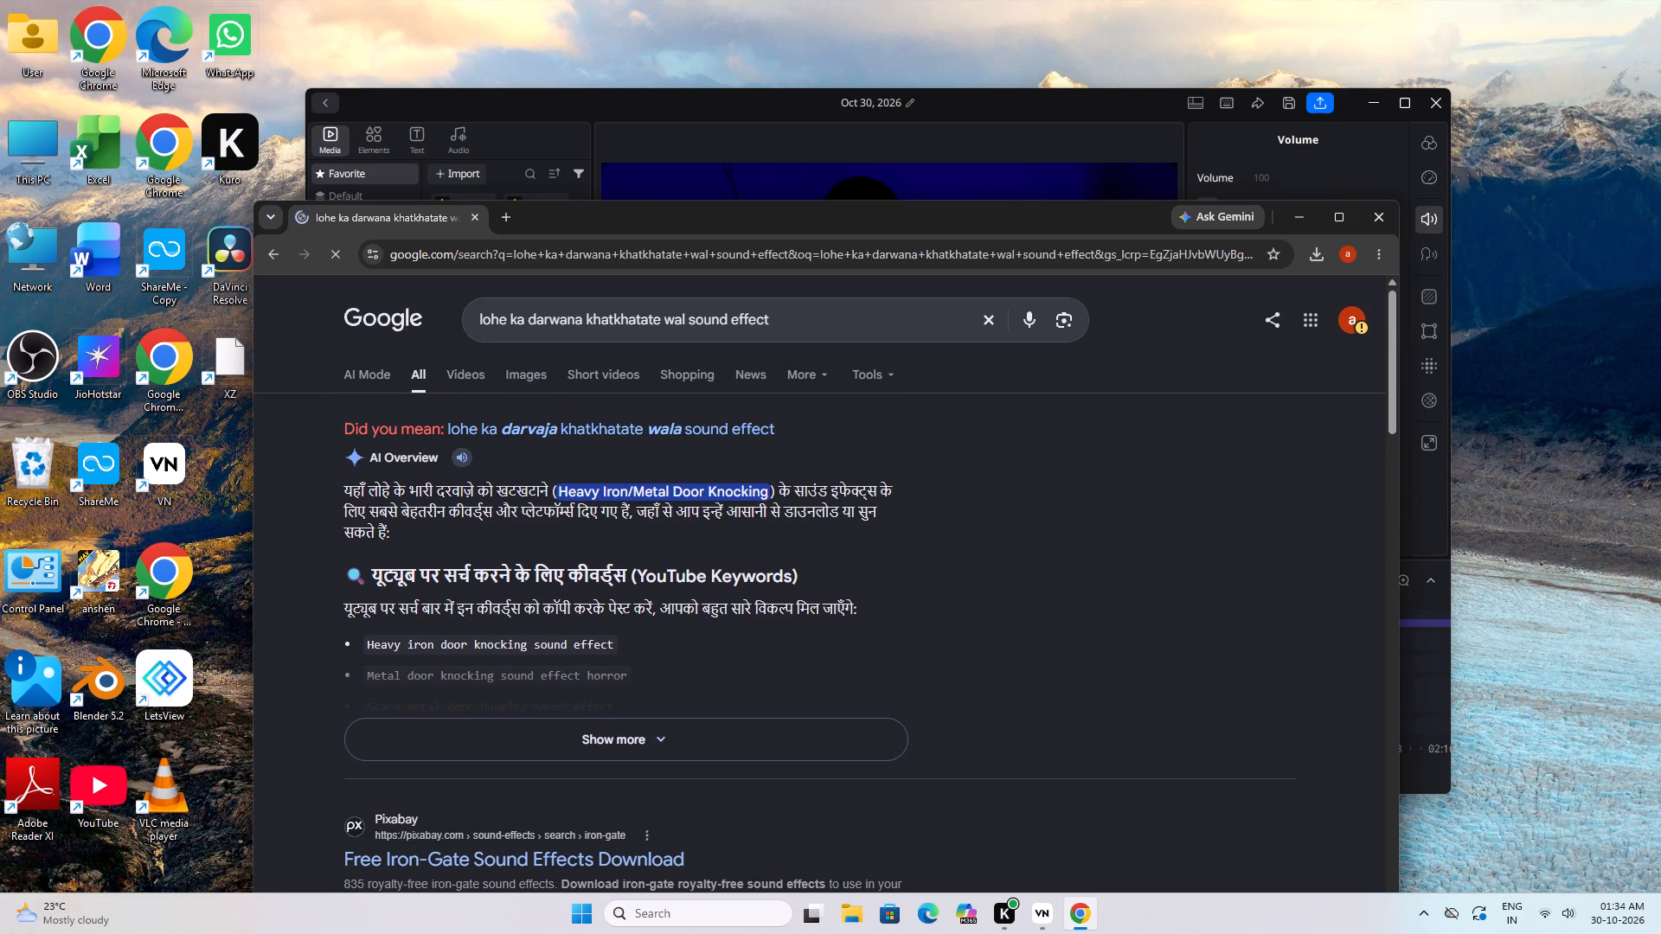
Copy the phrase "Heavy Iron/Metal Door Knocking" from the AI overview and search the web for it in a new tab.
{"action": "left_click_drag", "start_coordinate": [559, 492], "coordinate": [758, 494]}
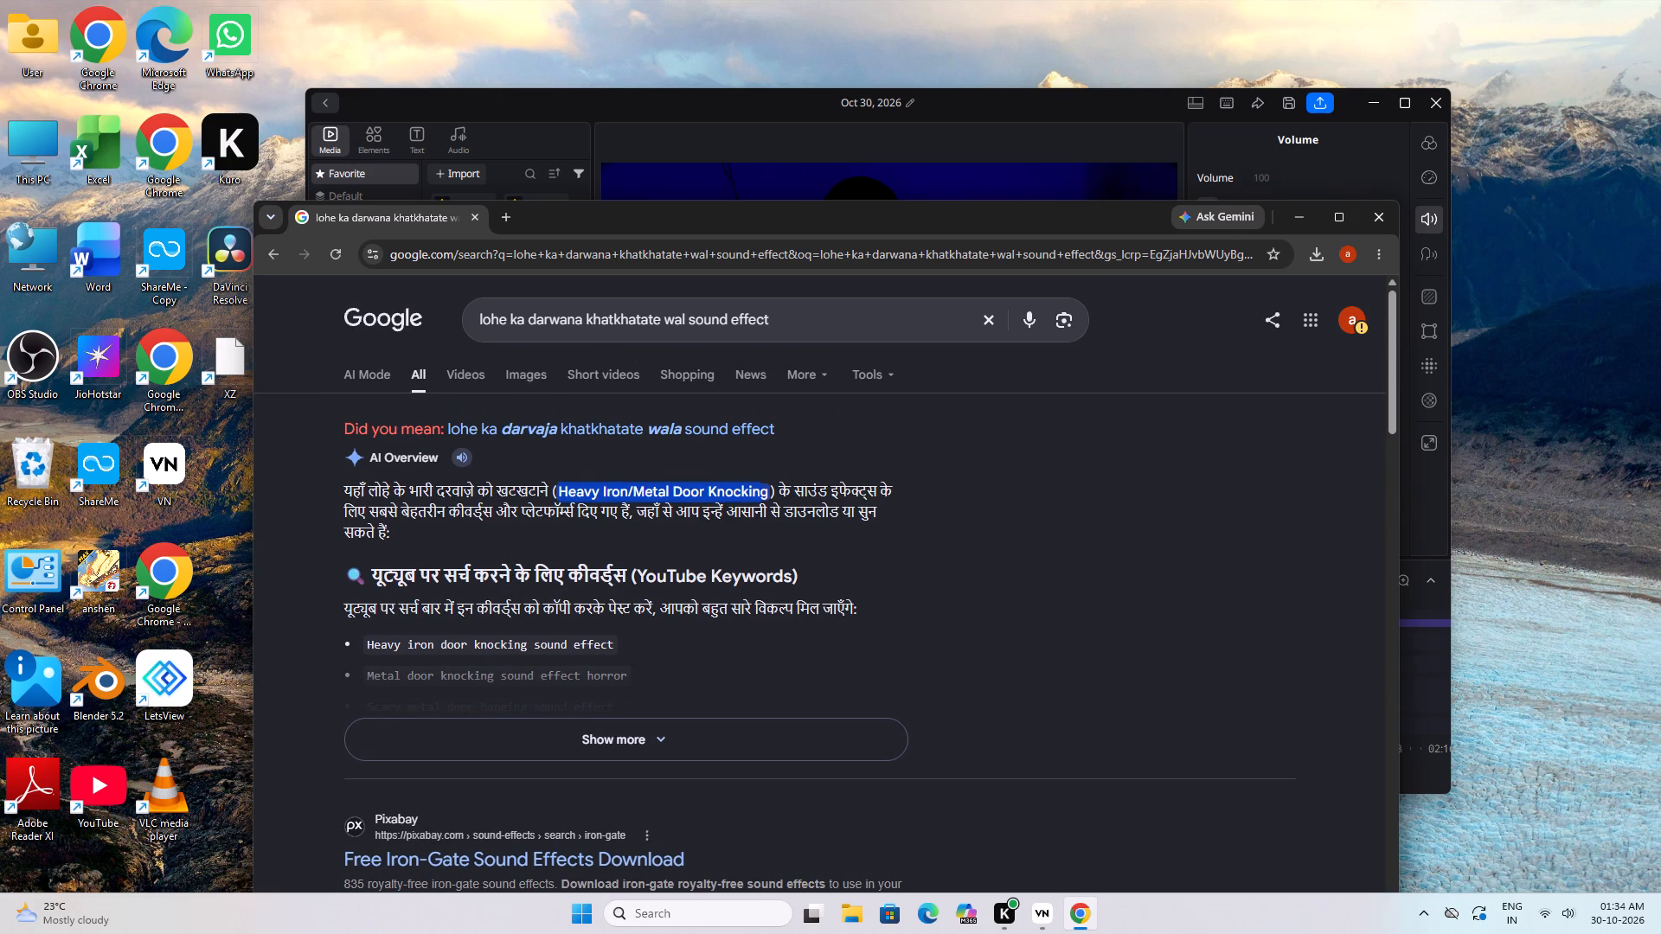
{"action": "left_click_drag", "start_coordinate": [758, 494], "coordinate": [766, 494]}
{"action": "key", "text": "ctrl+c"}
{"action": "left_click", "coordinate": [503, 208]}
{"action": "left_click", "coordinate": [518, 250]}
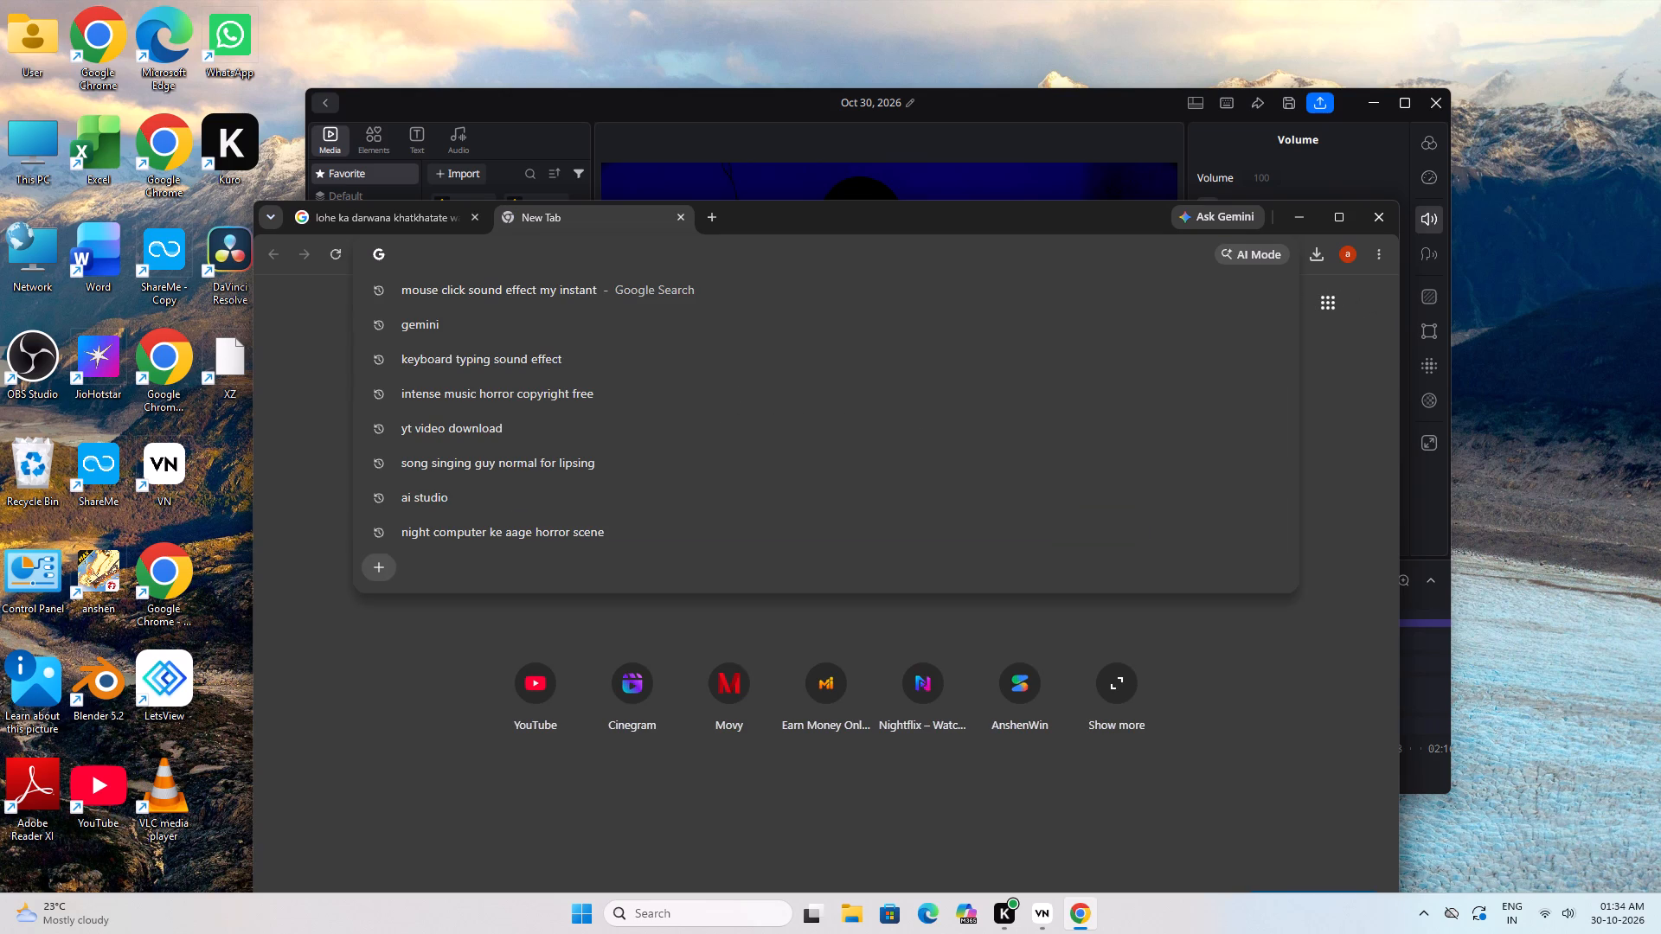
{"action": "key", "text": "ctrl+v"}
{"action": "key", "text": "Return"}
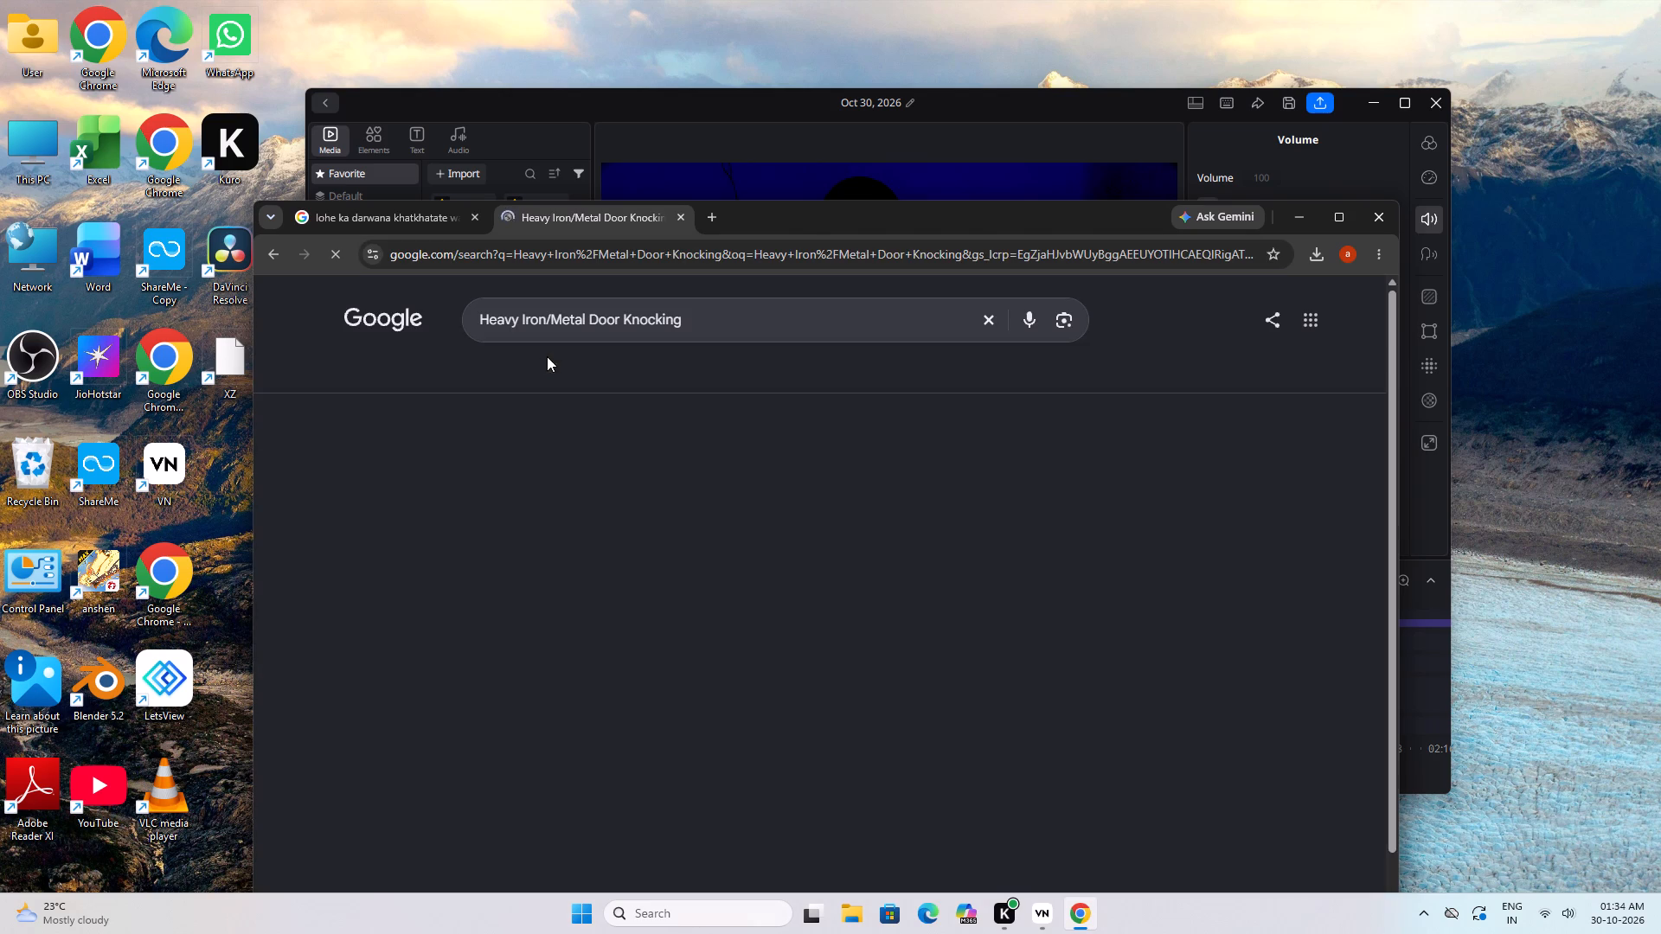
Open the Storyblocks knocking metal door result and move the browser window up so that its whole page area fits on screen.
{"action": "scroll", "coordinate": [488, 610], "scroll_direction": "down", "scroll_amount": 6}
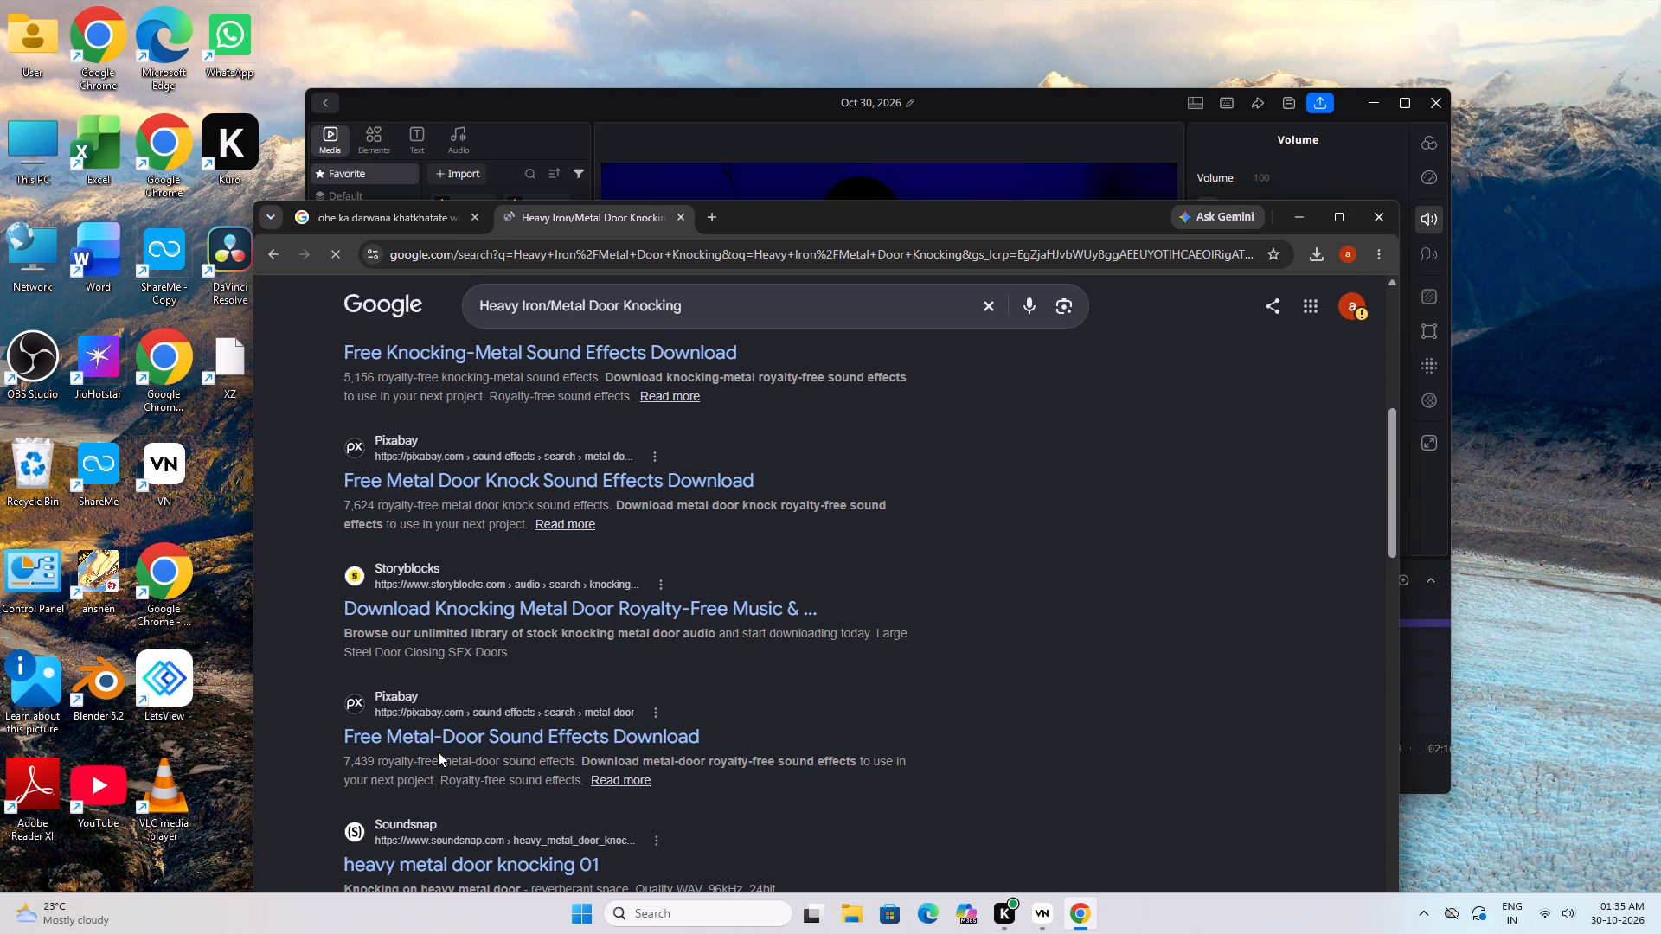
{"action": "left_click", "coordinate": [449, 611]}
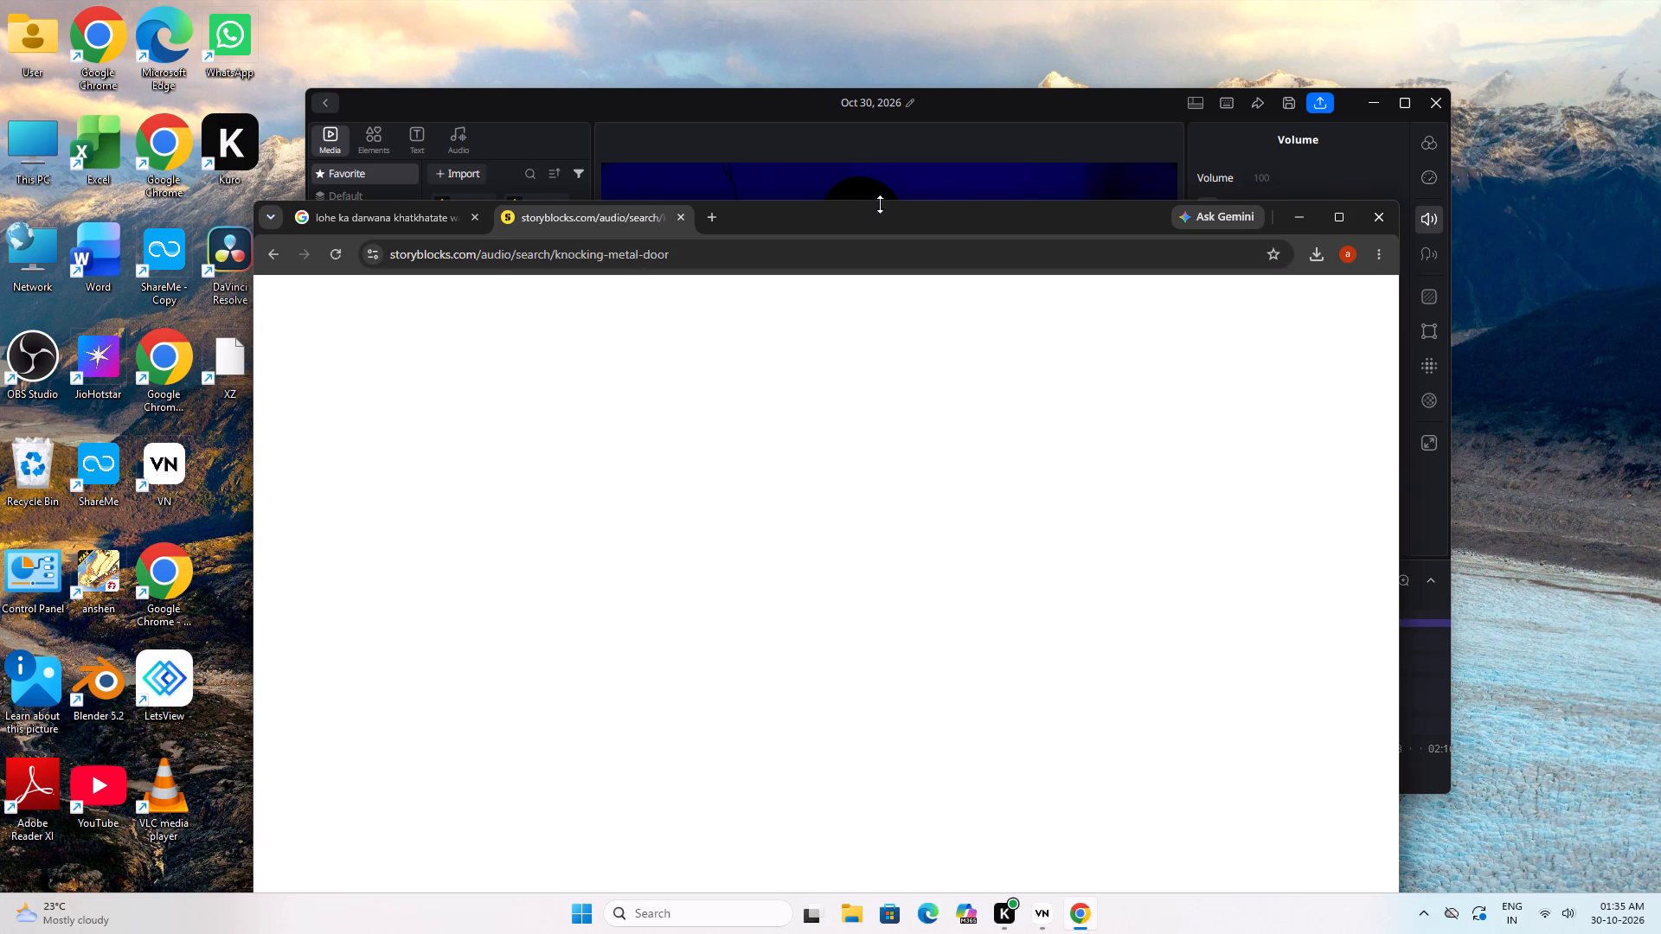
{"action": "left_click_drag", "start_coordinate": [901, 214], "coordinate": [1036, 185]}
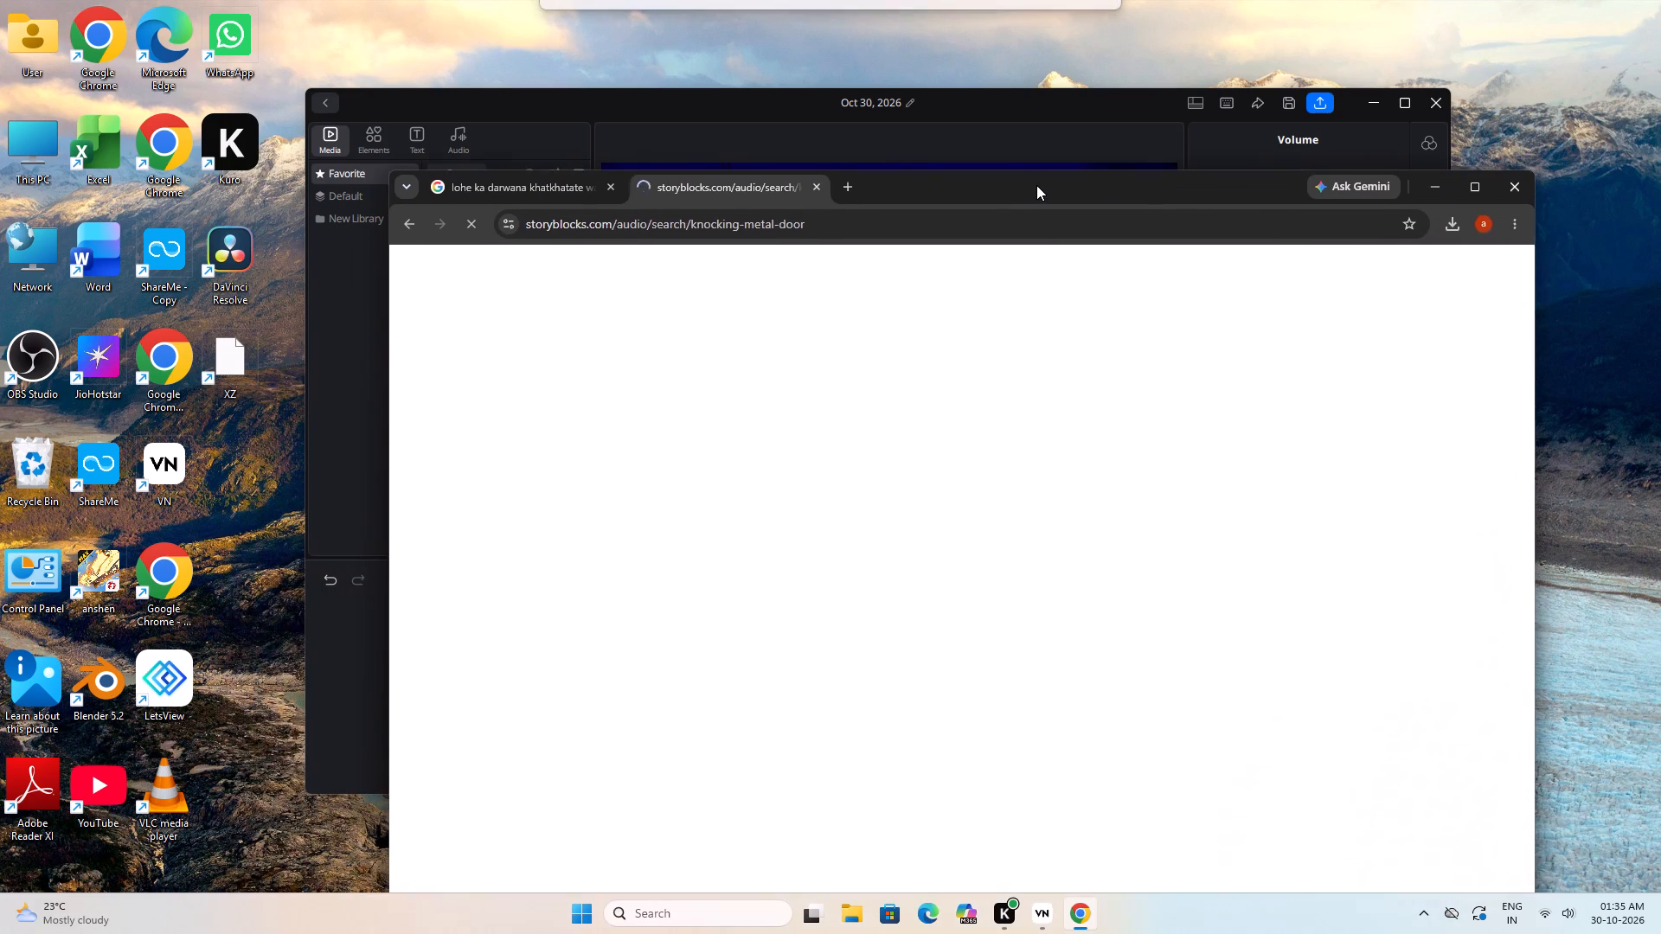
{"action": "left_click_drag", "start_coordinate": [1036, 185], "coordinate": [1037, 184]}
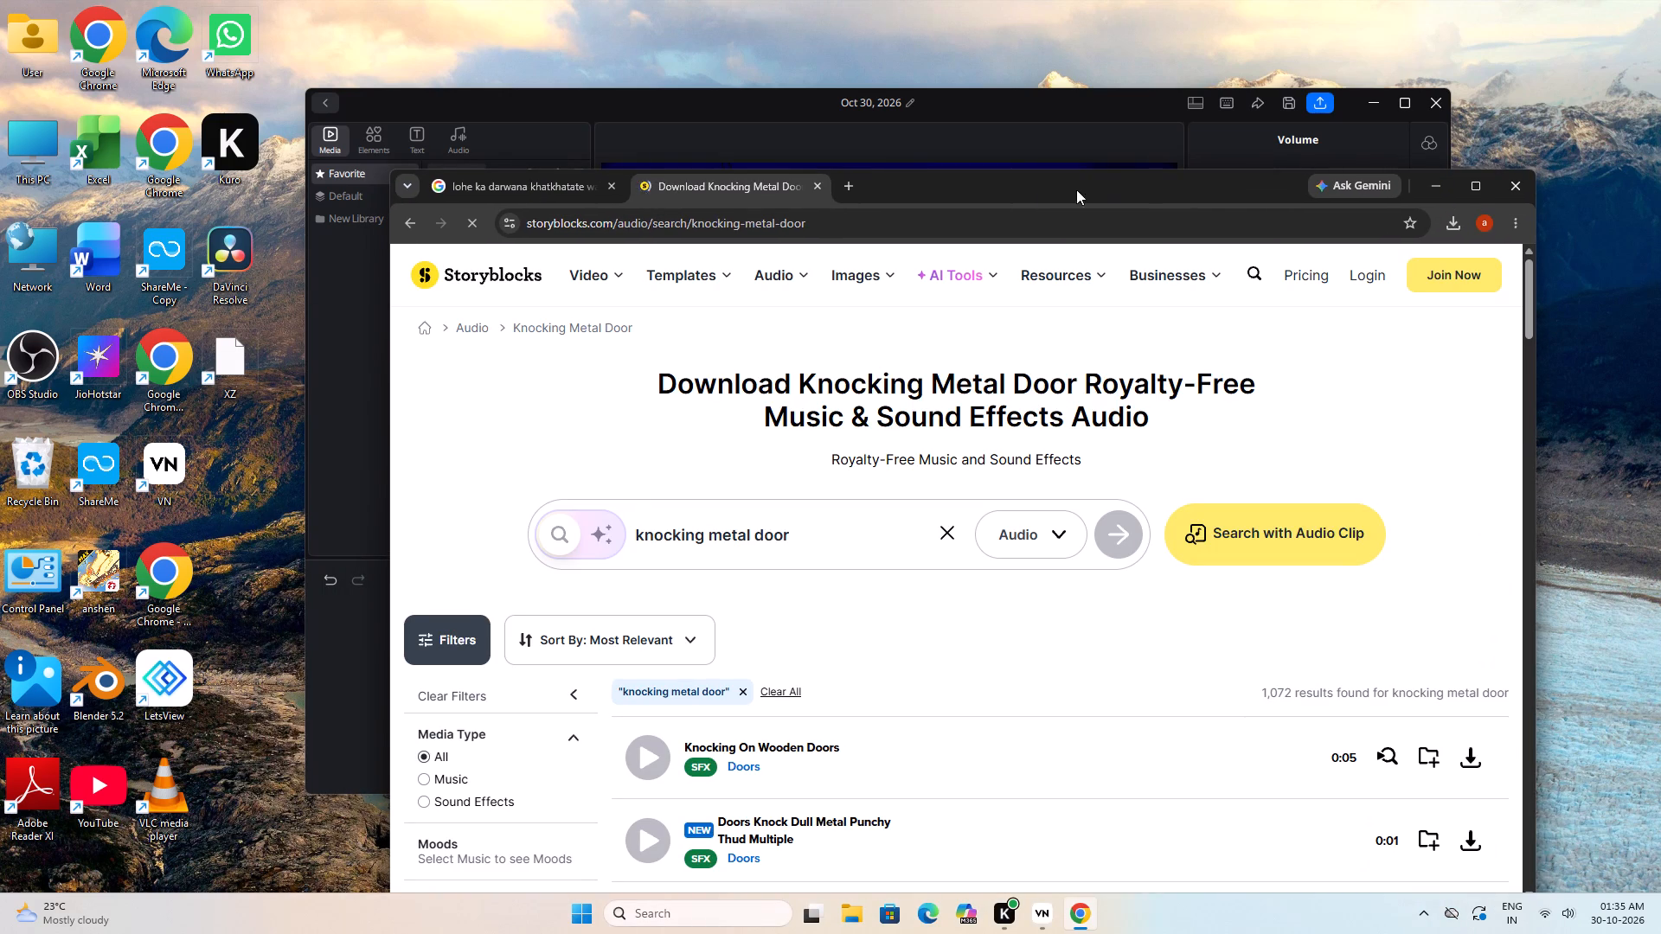
{"action": "left_click_drag", "start_coordinate": [1089, 178], "coordinate": [968, 74]}
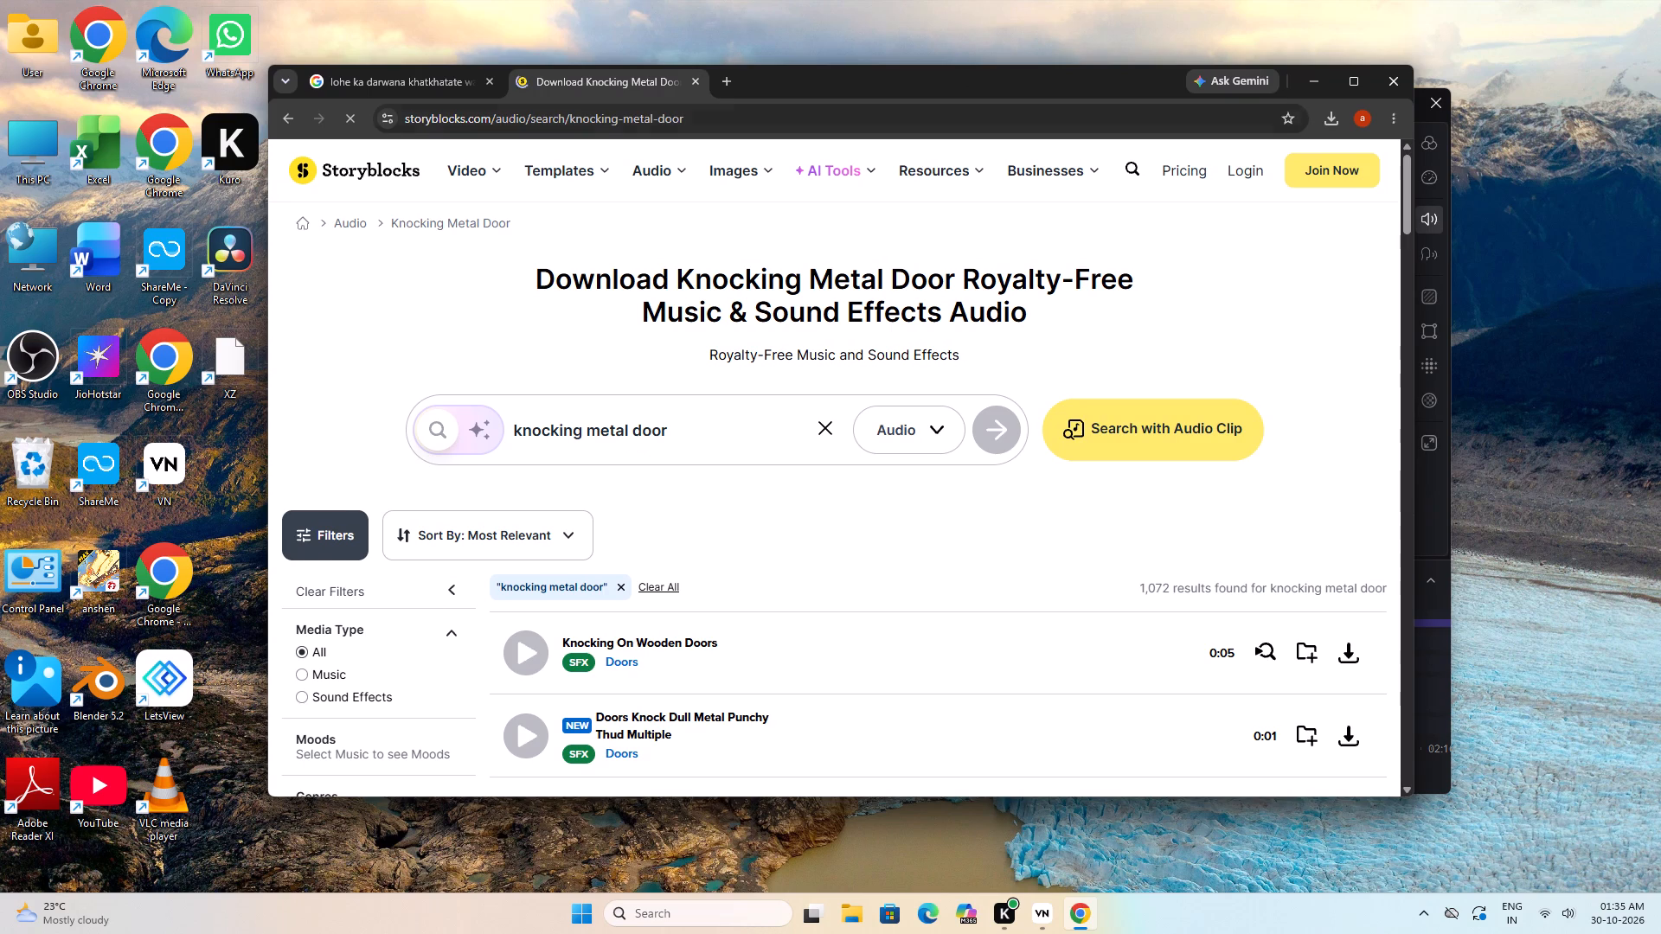
Audition the Storyblocks sounds Knocking On Wooden Doors, Doors Knock Dull Metal Punchy Thud Multiple and Knocking On Wooden Door, dismissing the cookie notice.
{"action": "scroll", "coordinate": [800, 463], "scroll_direction": "down", "scroll_amount": 1}
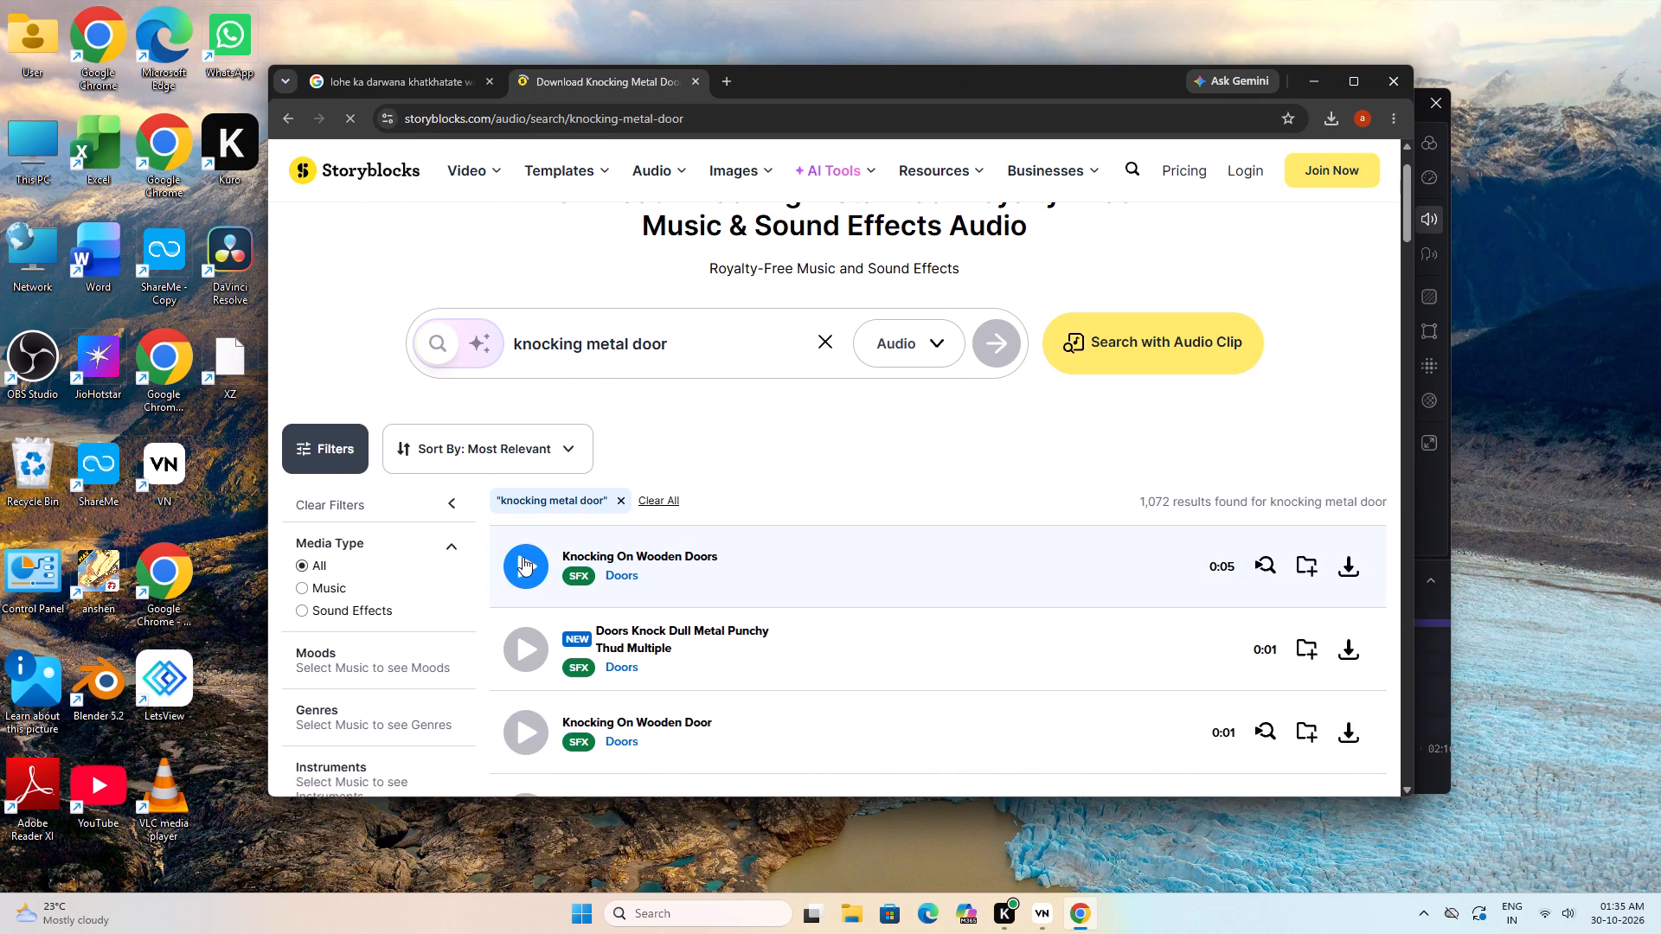
{"action": "left_click", "coordinate": [539, 573]}
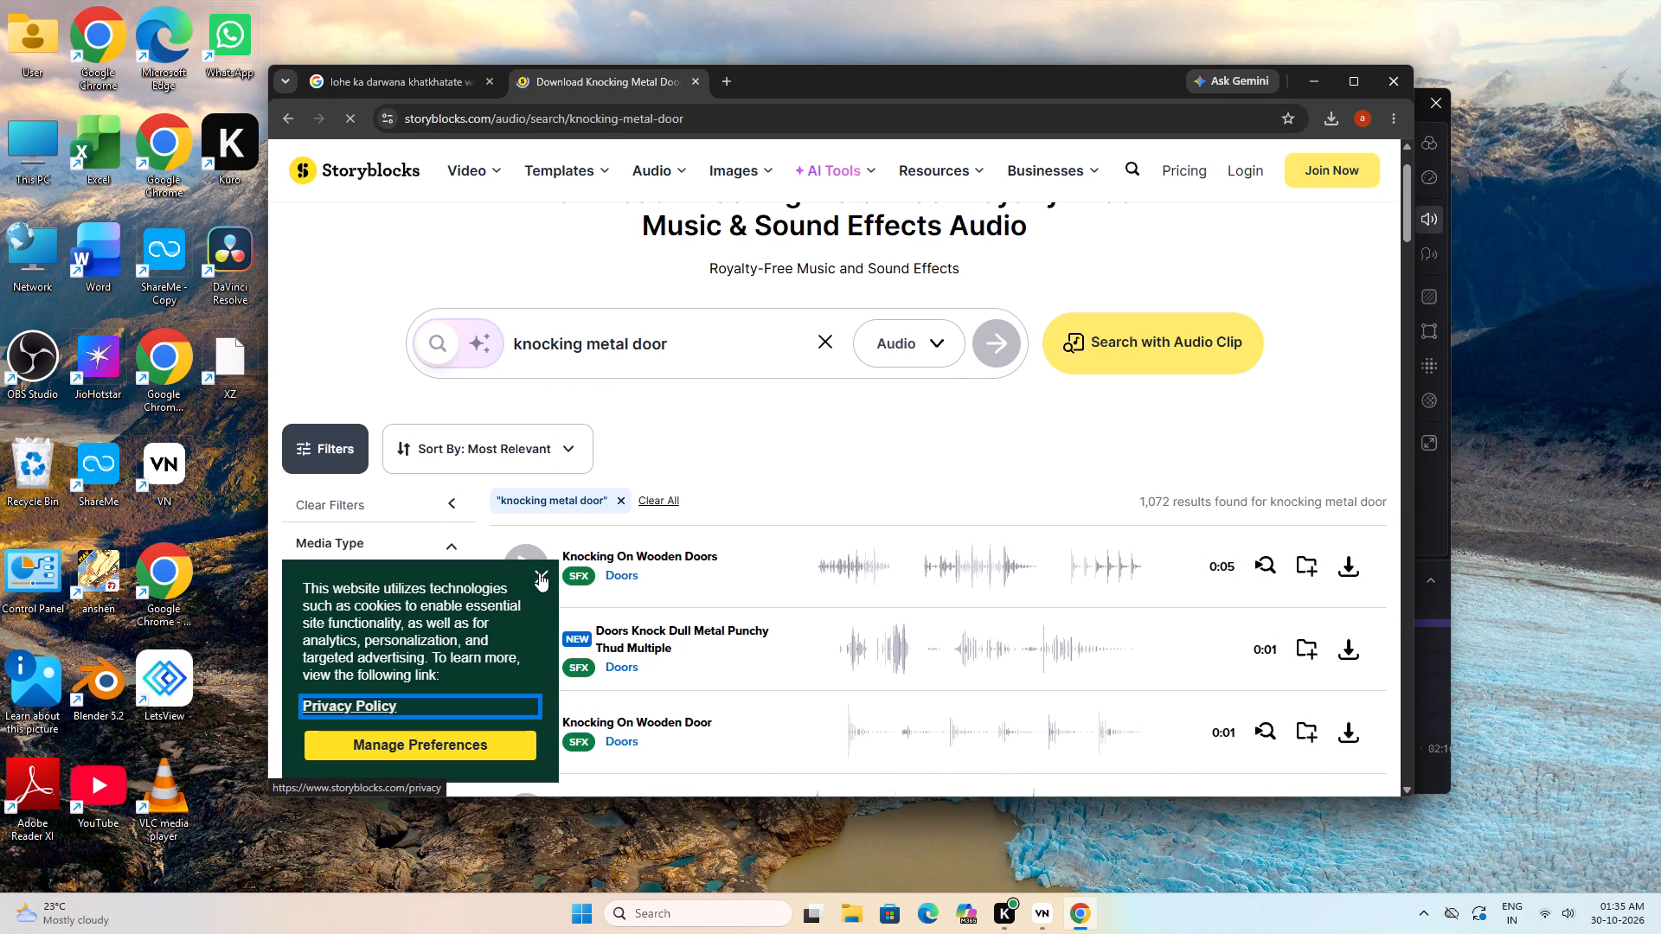
{"action": "left_click", "coordinate": [528, 569]}
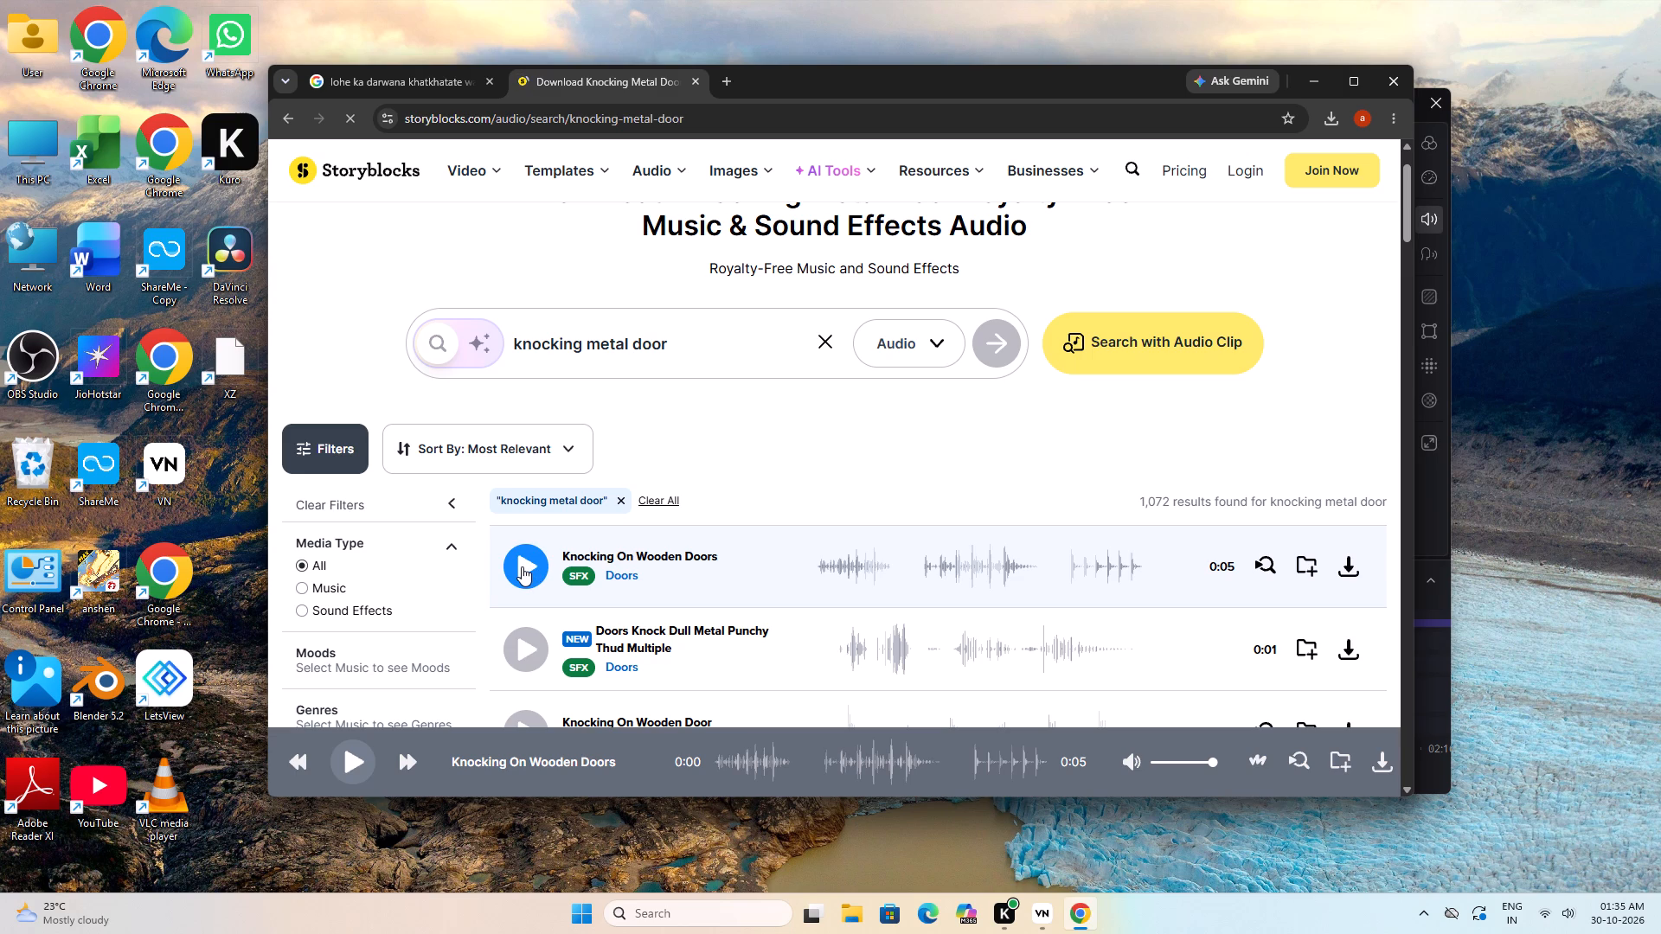
{"action": "left_click", "coordinate": [522, 566]}
{"action": "scroll", "coordinate": [680, 585], "scroll_direction": "down", "scroll_amount": 2}
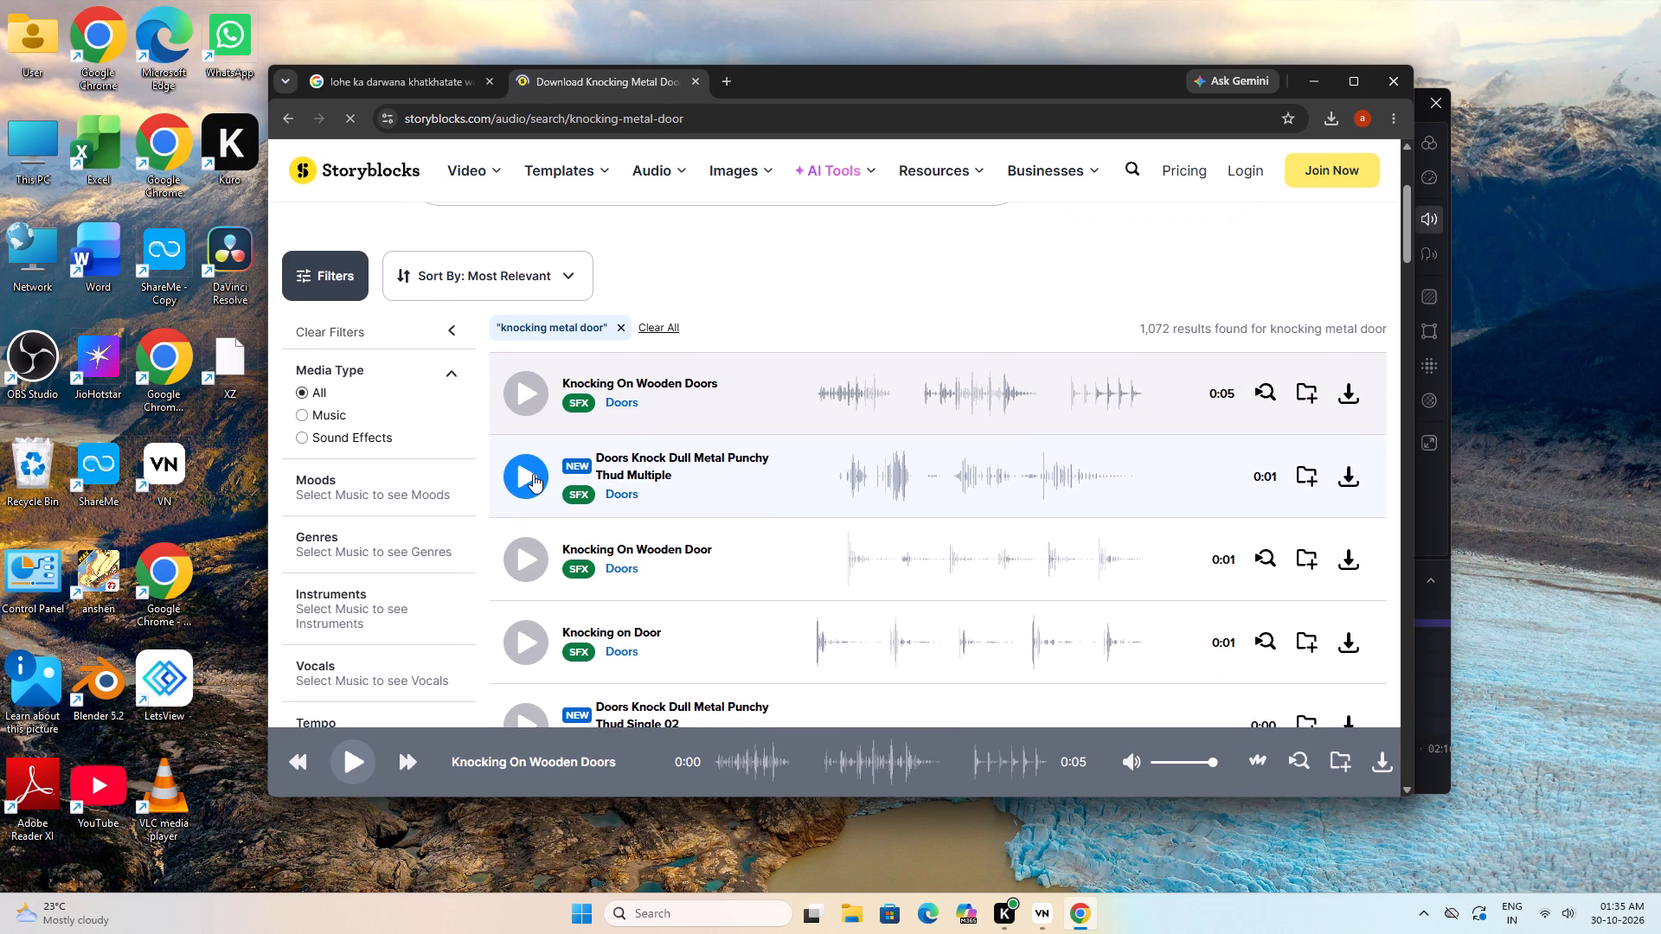
{"action": "left_click", "coordinate": [533, 474]}
{"action": "left_click", "coordinate": [531, 559]}
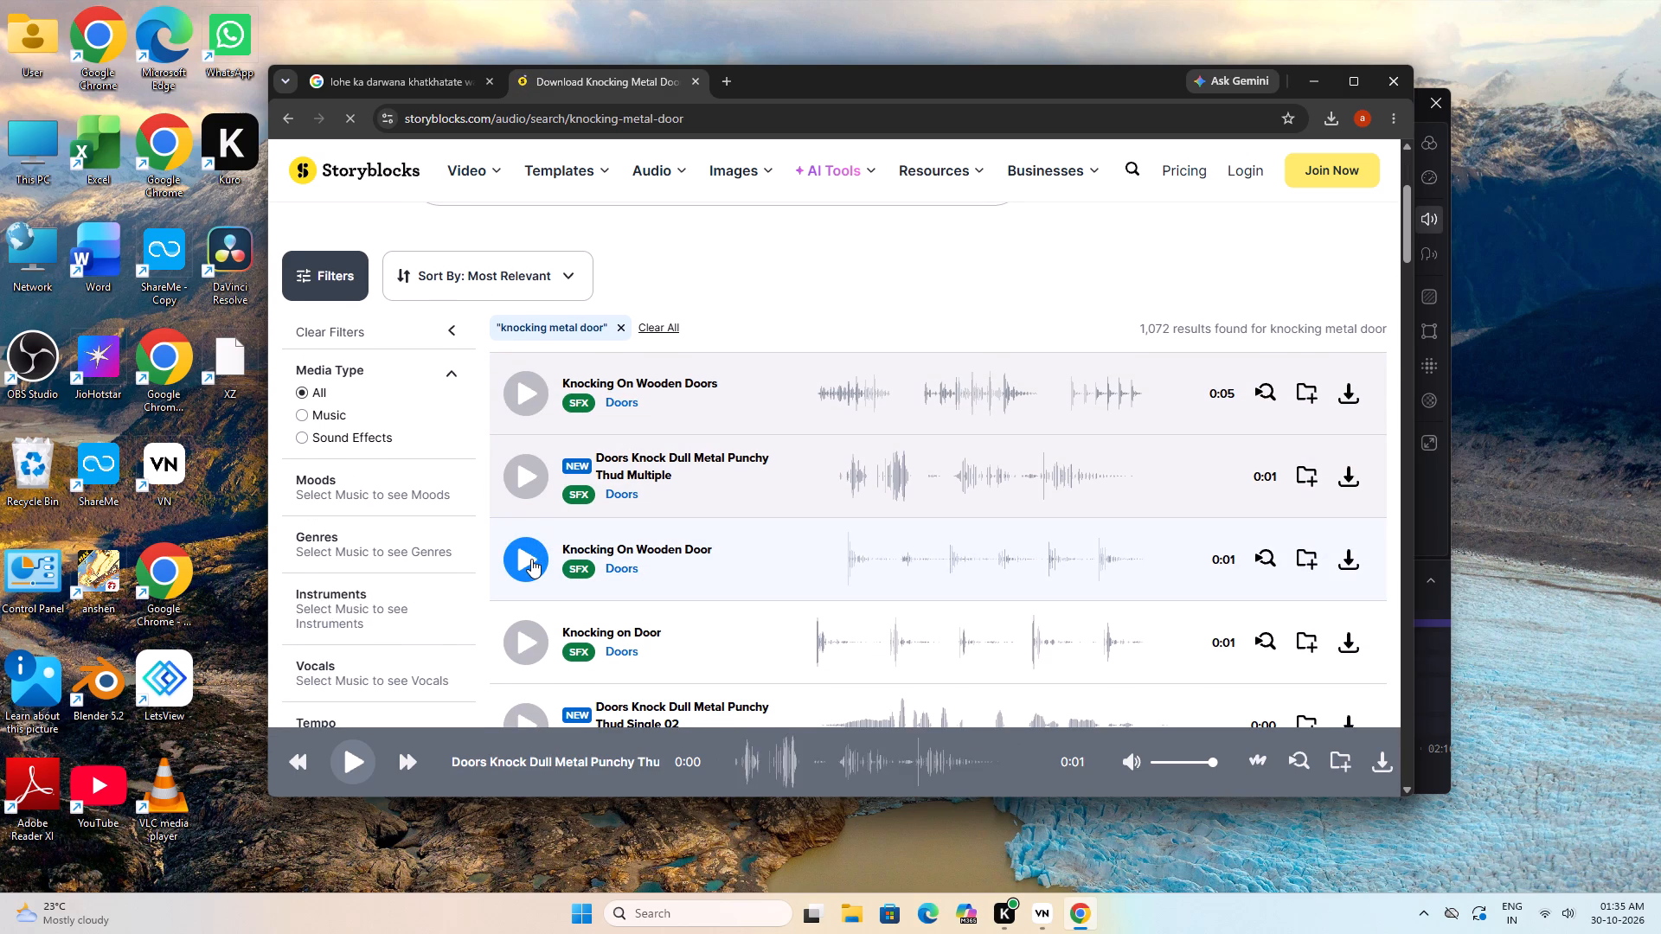
{"action": "left_click", "coordinate": [529, 397]}
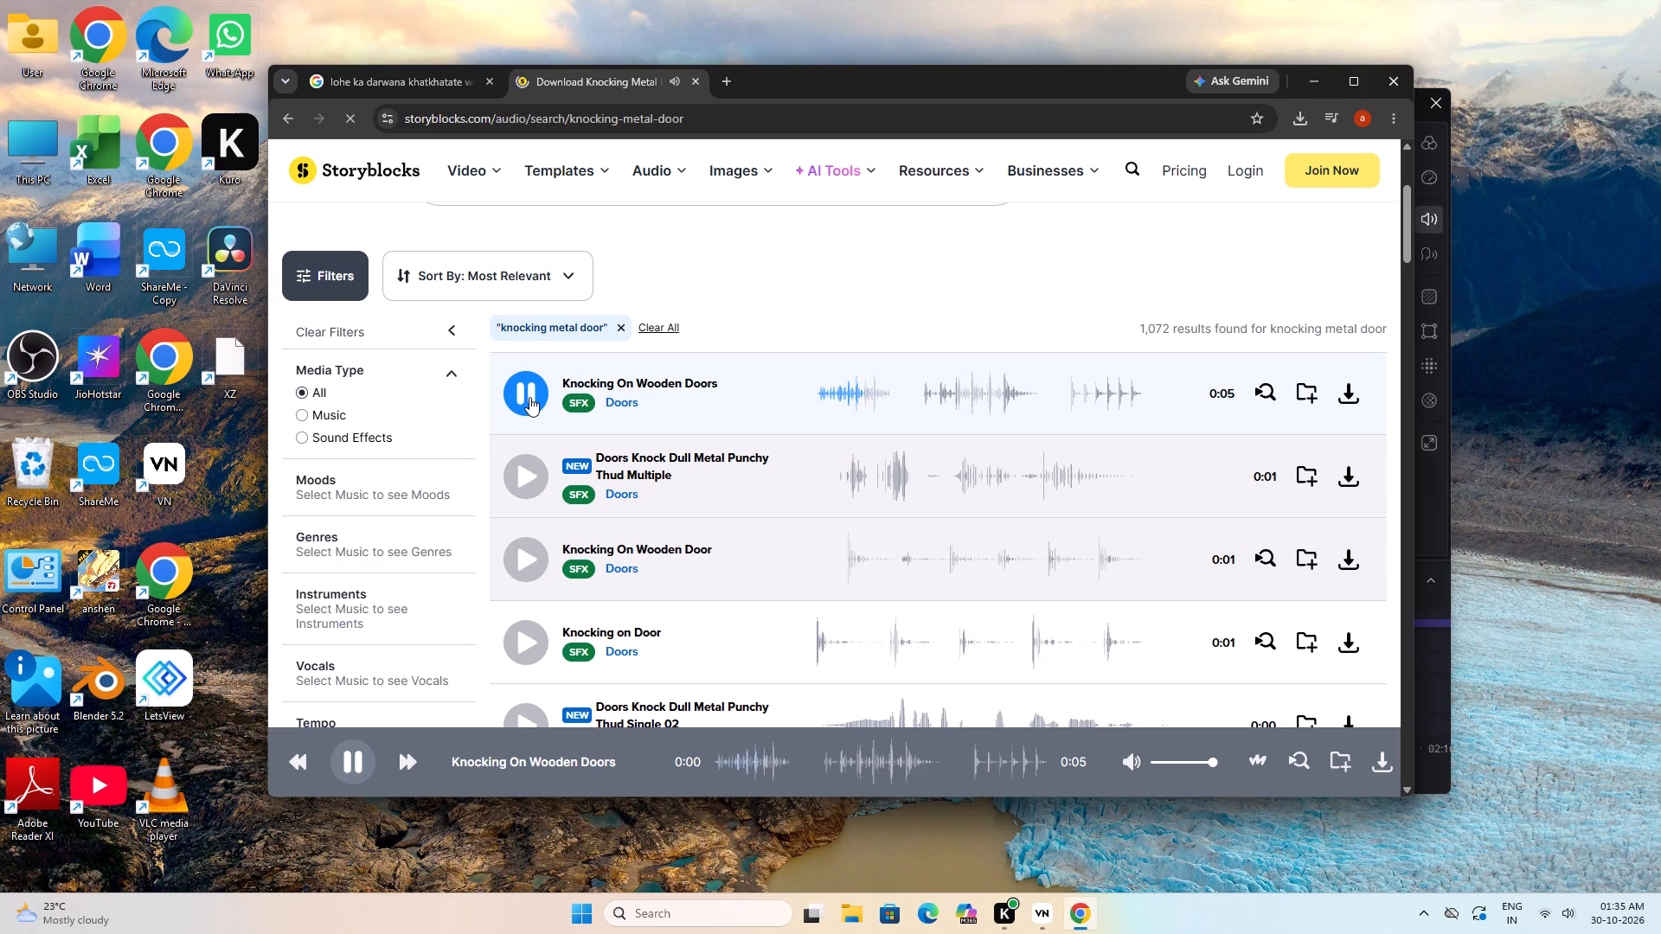
{"action": "left_click", "coordinate": [525, 471]}
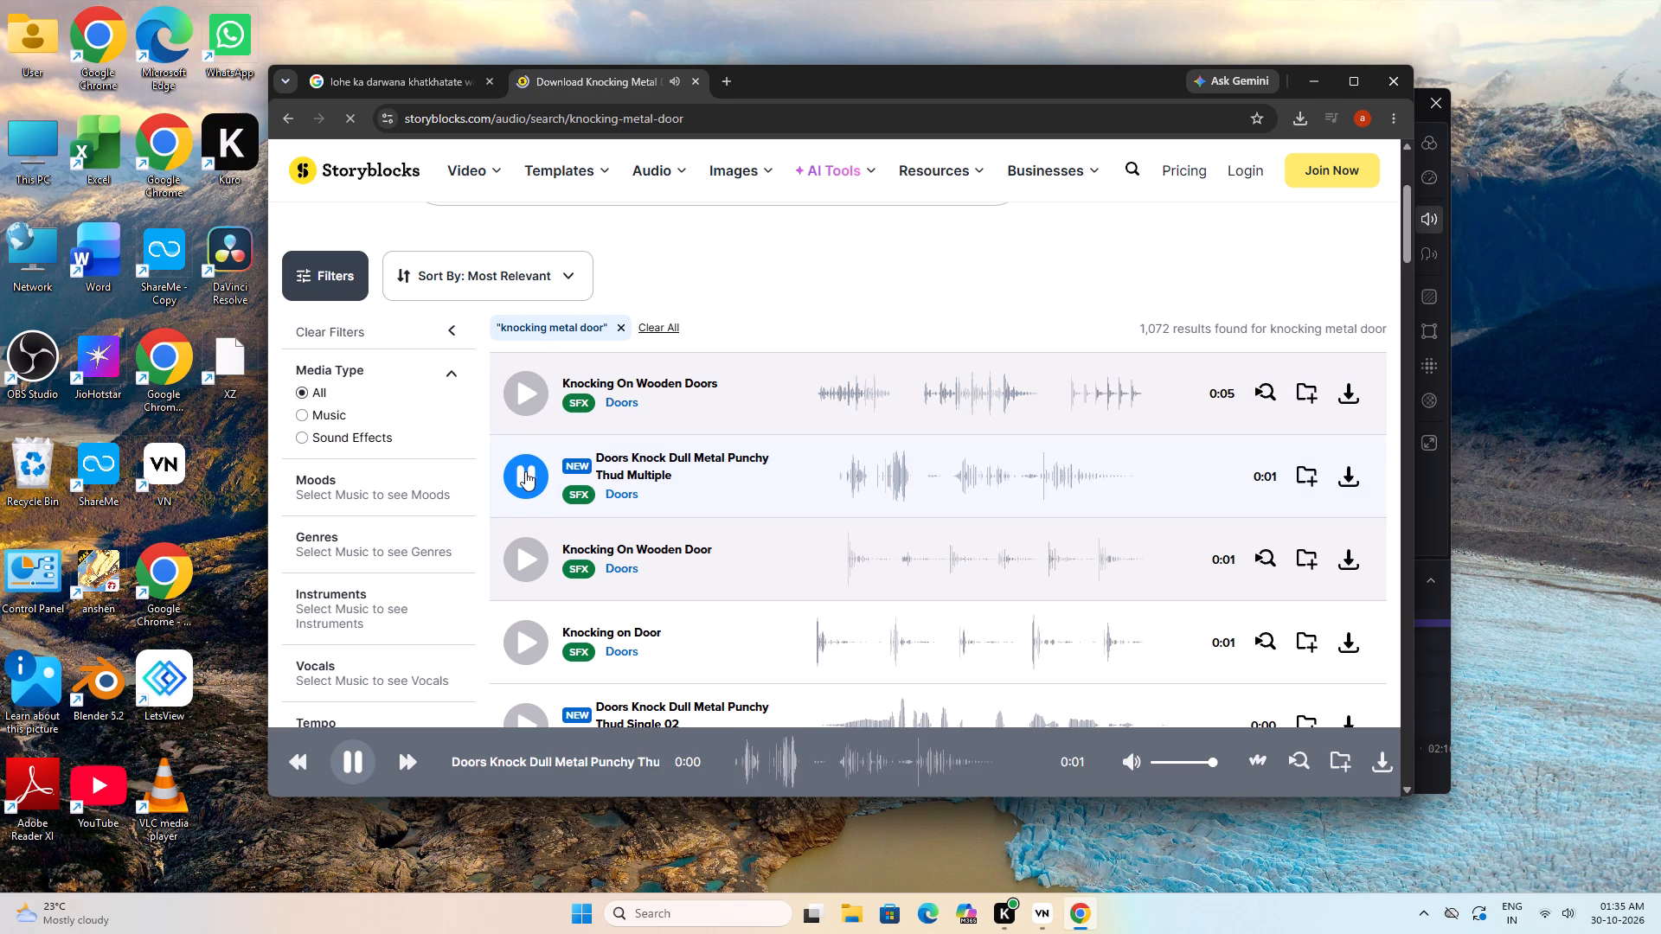
{"action": "left_click", "coordinate": [523, 553]}
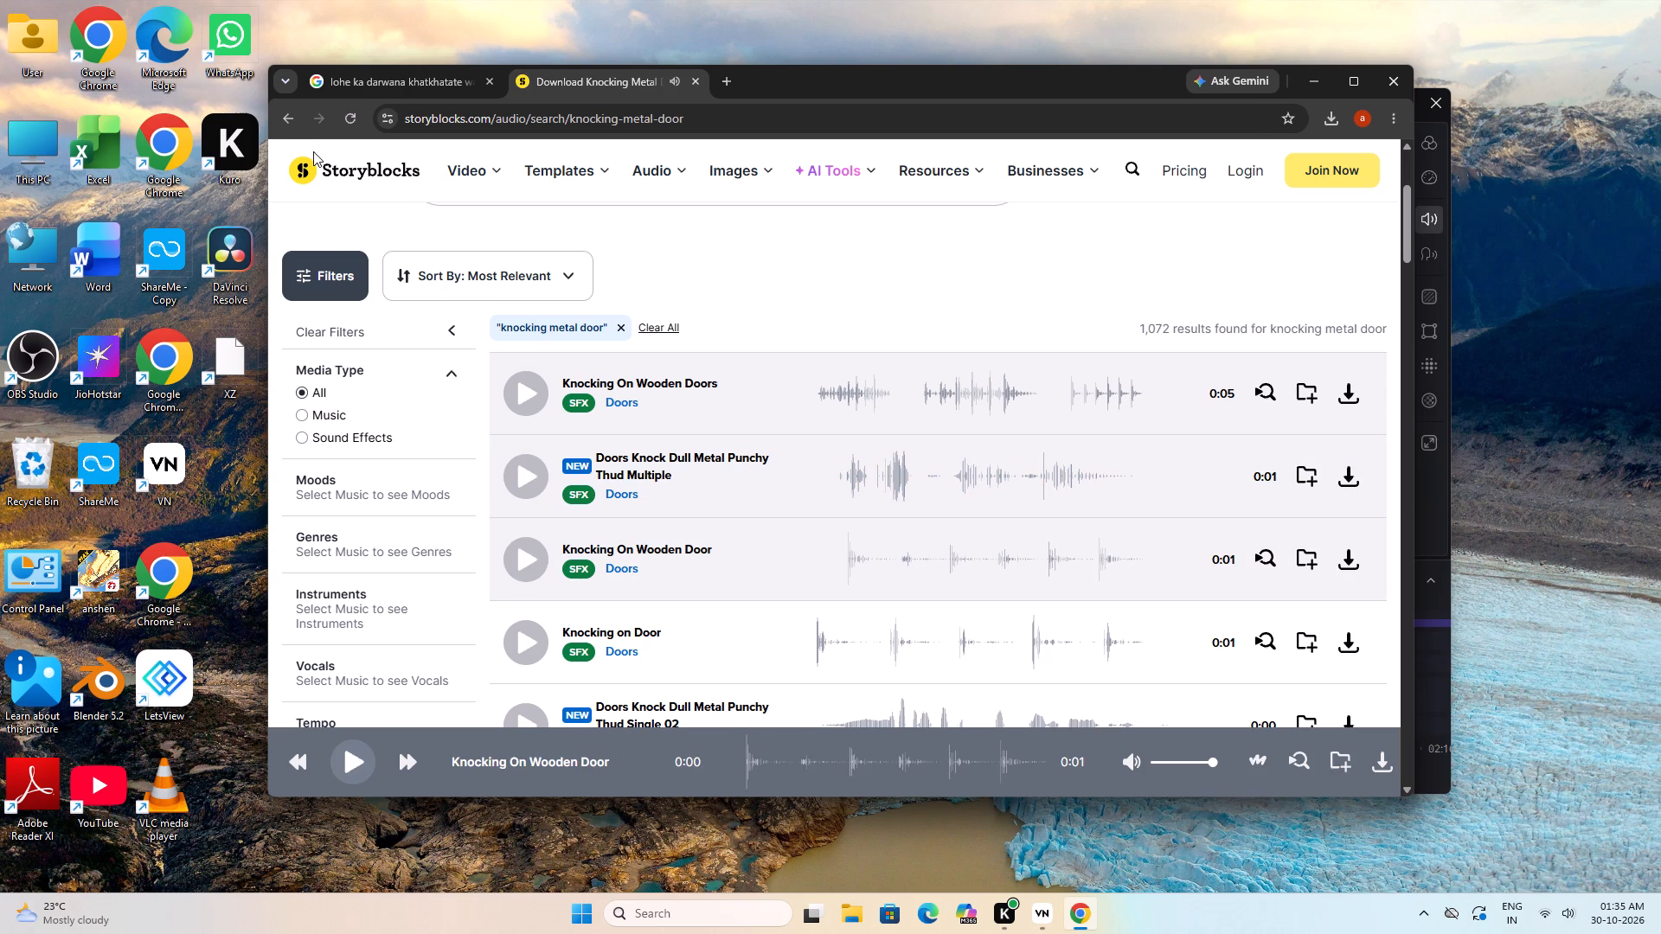
Return to the search results, open Pixabay's knocking-metal sound effects, and audition Metal Knocking and Large Metal Gate Door Knocking.
{"action": "left_click", "coordinate": [279, 122]}
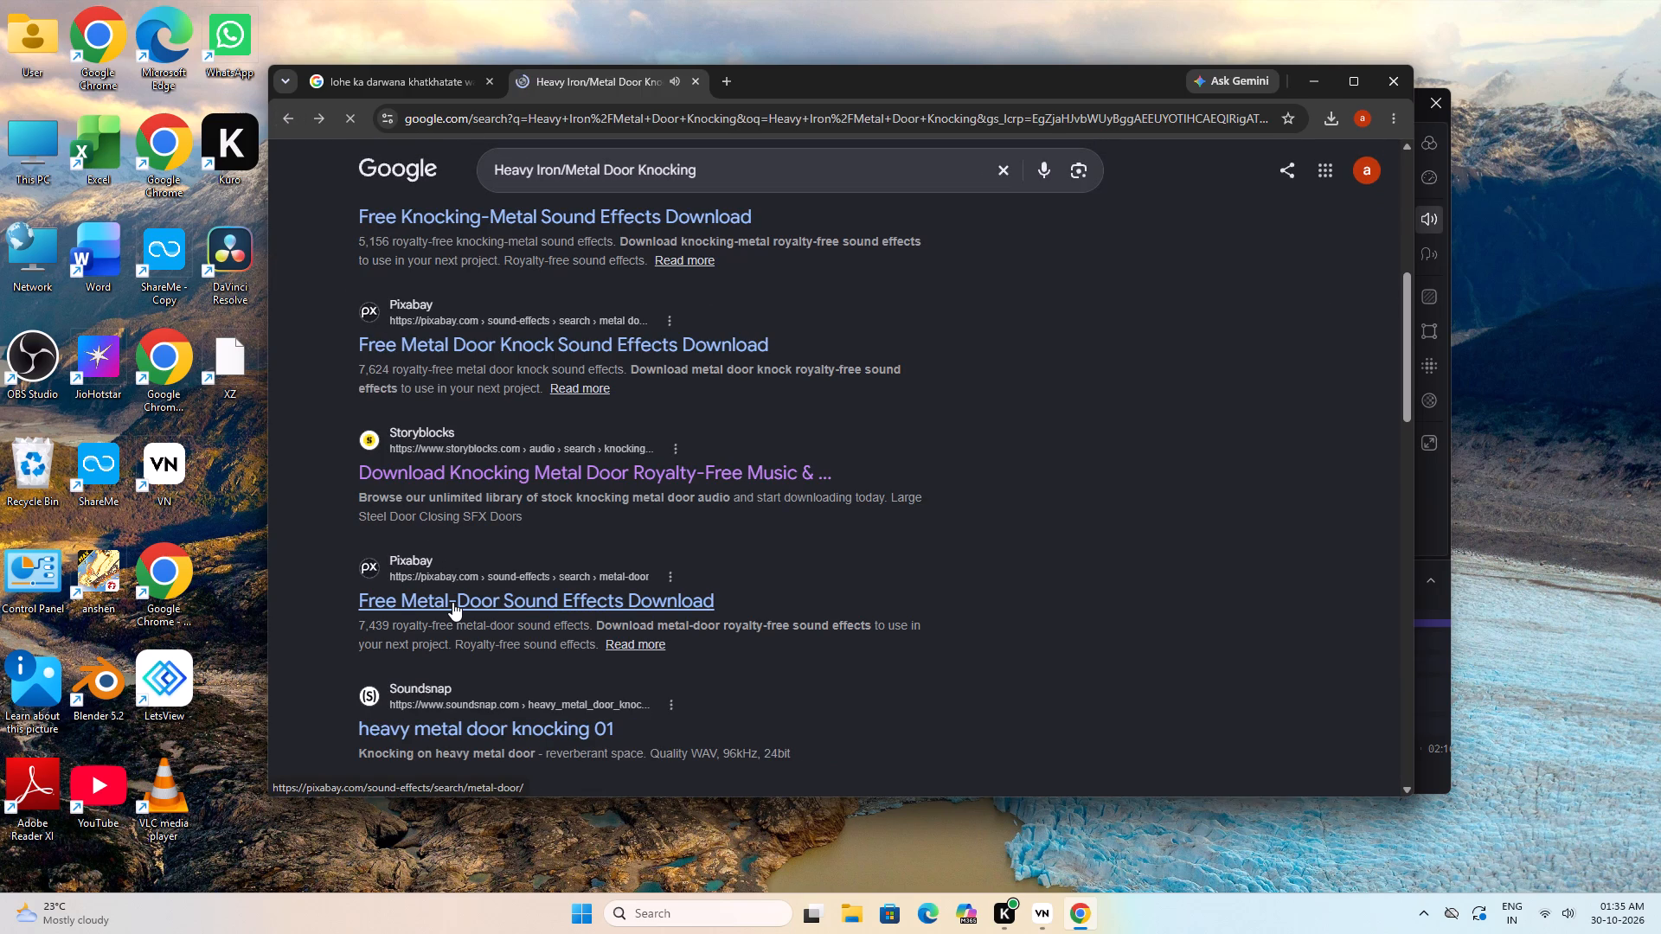
{"action": "scroll", "coordinate": [449, 598], "scroll_direction": "up", "scroll_amount": 4}
{"action": "left_click", "coordinate": [510, 568]}
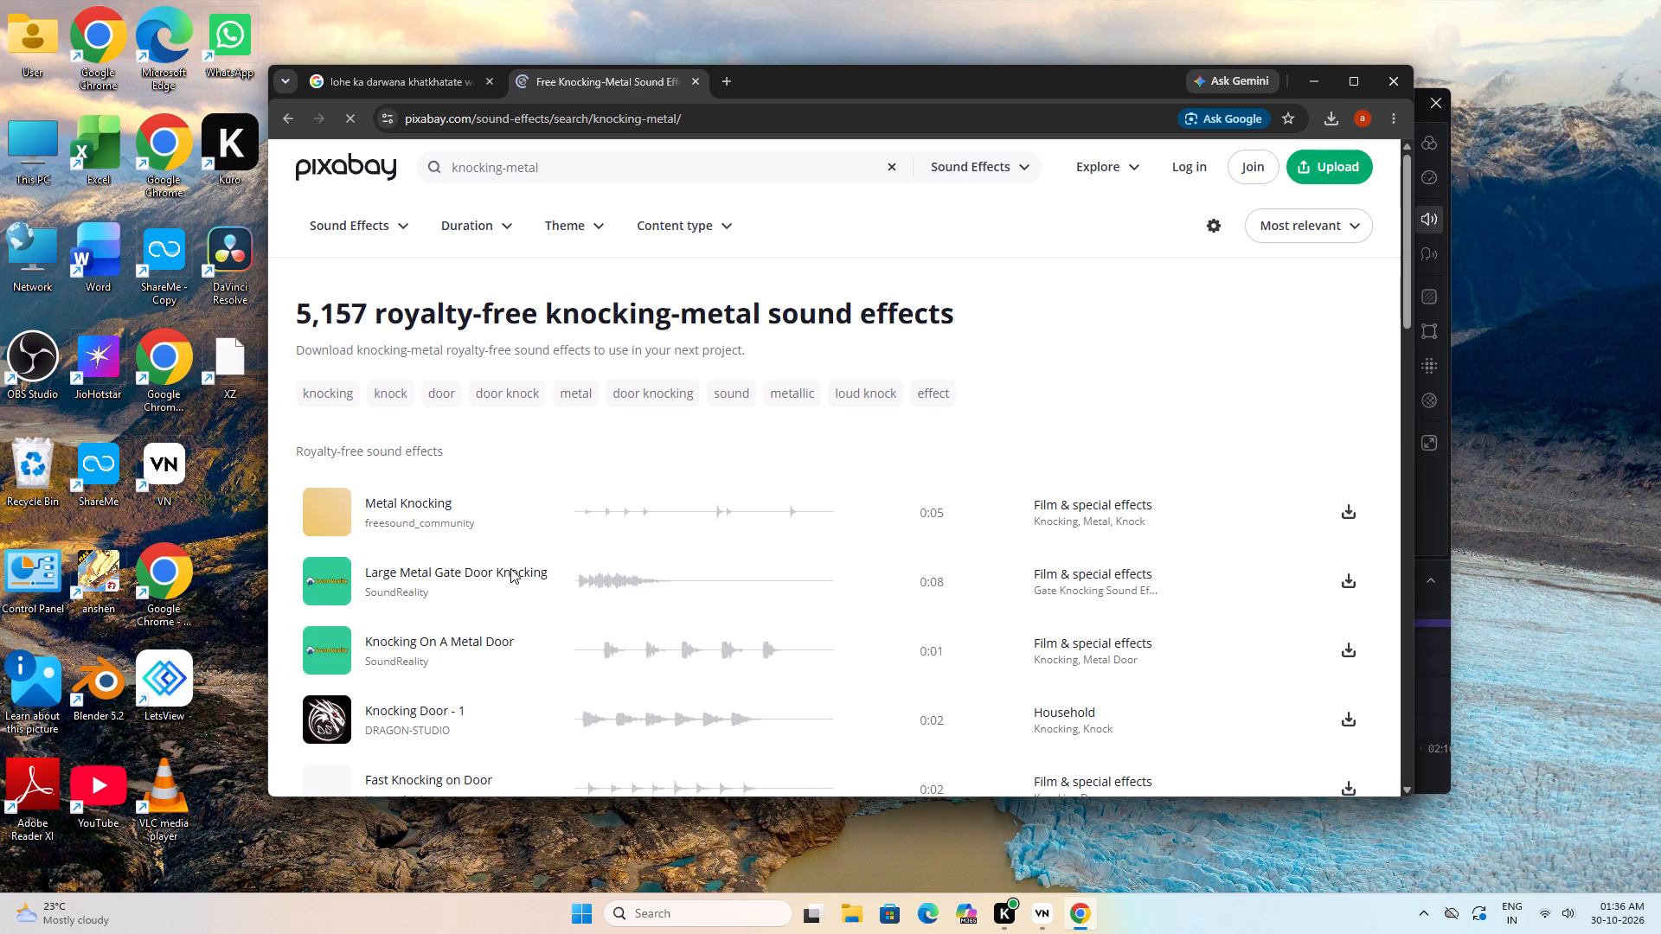
{"action": "left_click", "coordinate": [329, 507]}
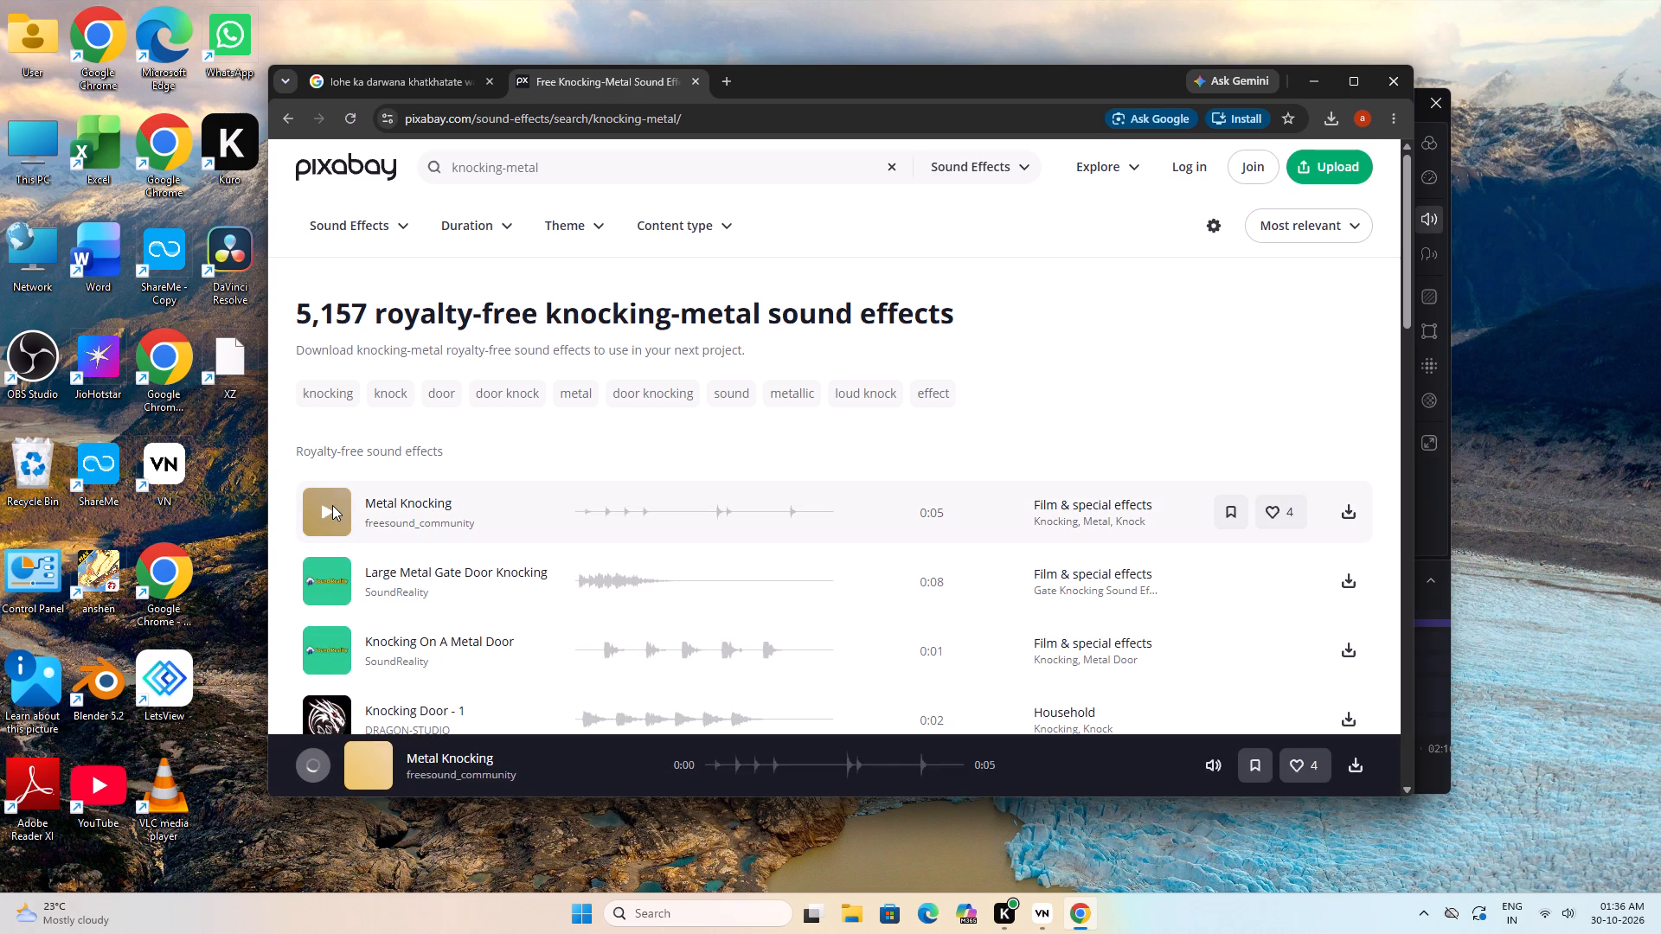
{"action": "left_click", "coordinate": [329, 574]}
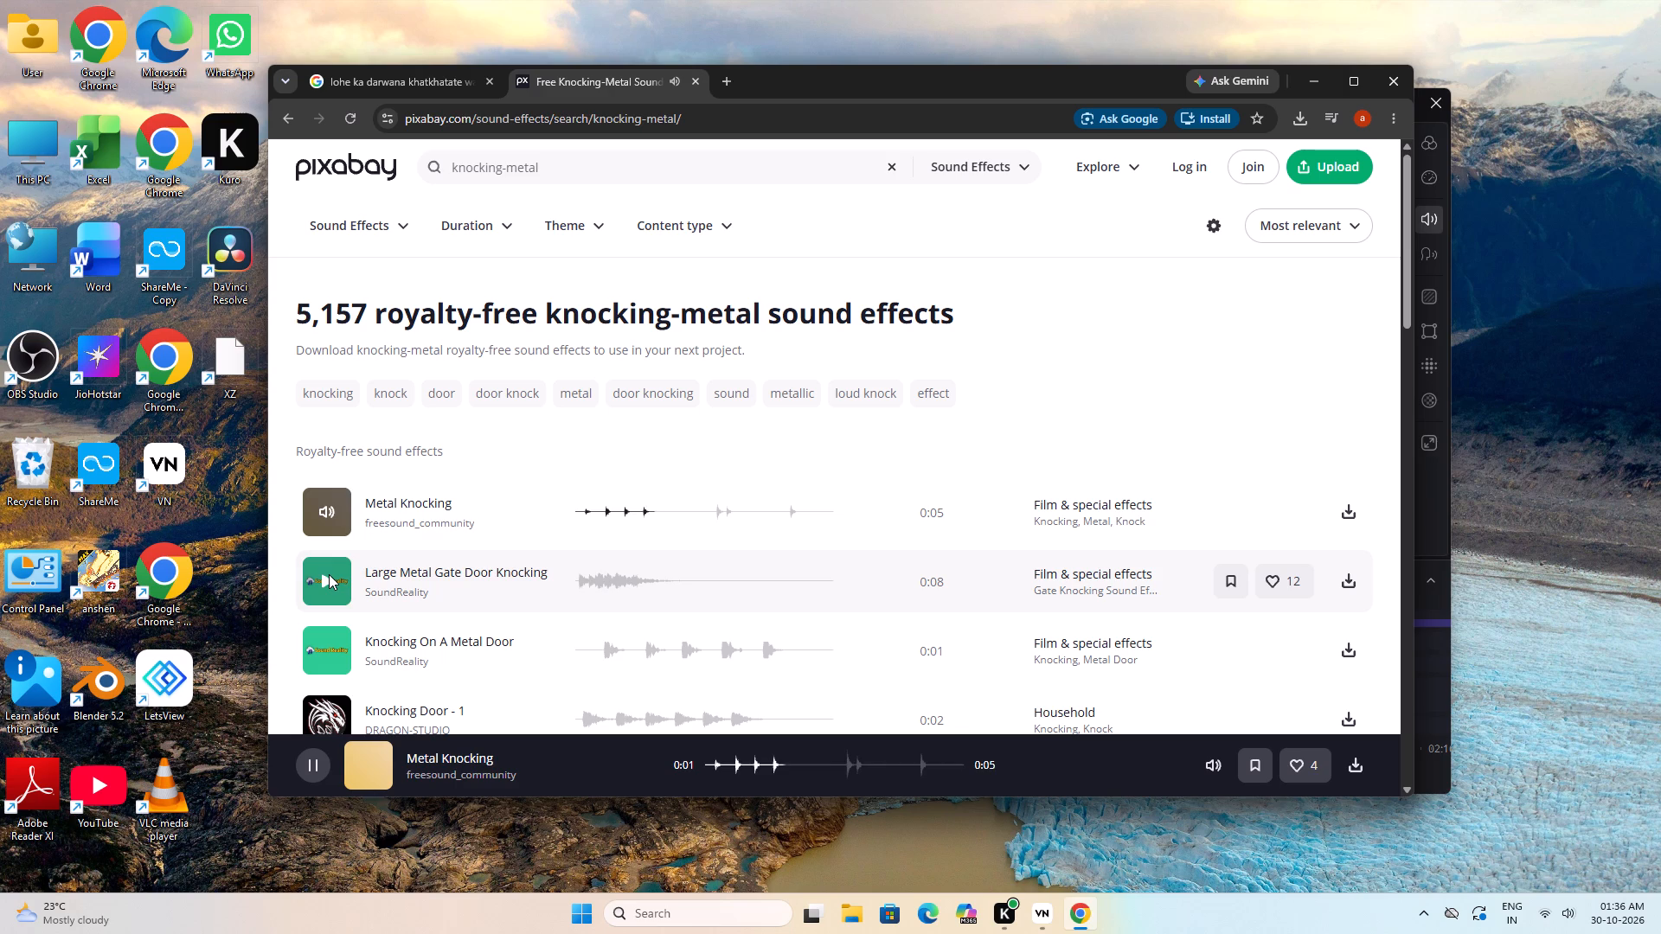
{"action": "left_click", "coordinate": [326, 583]}
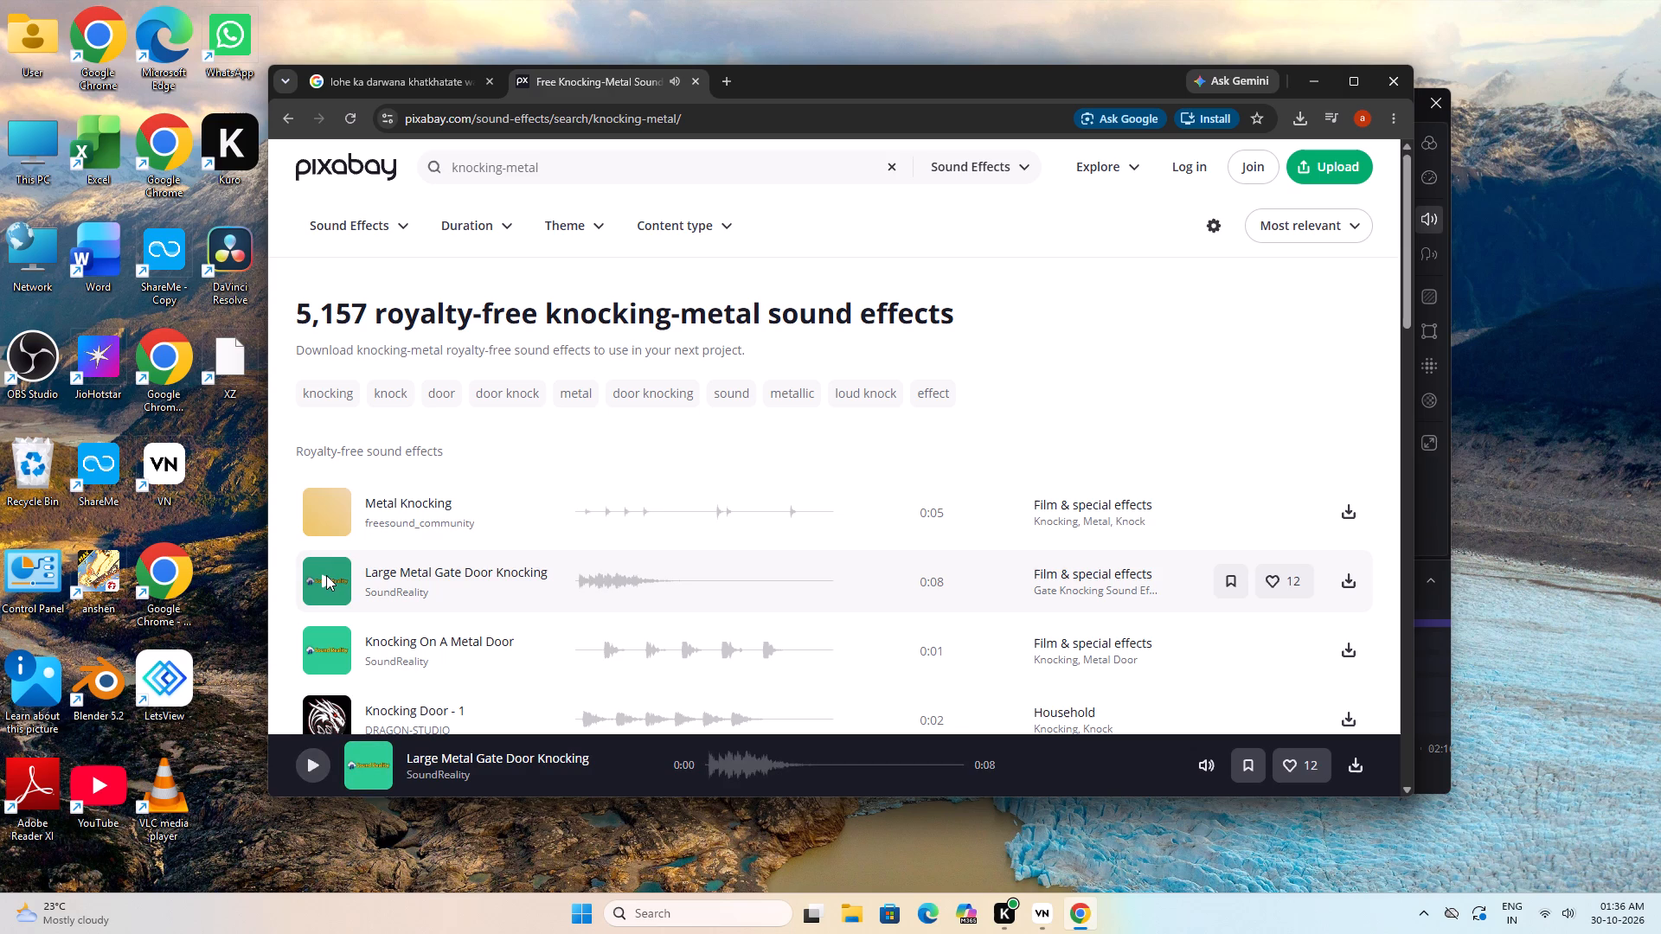
{"action": "left_click", "coordinate": [326, 575]}
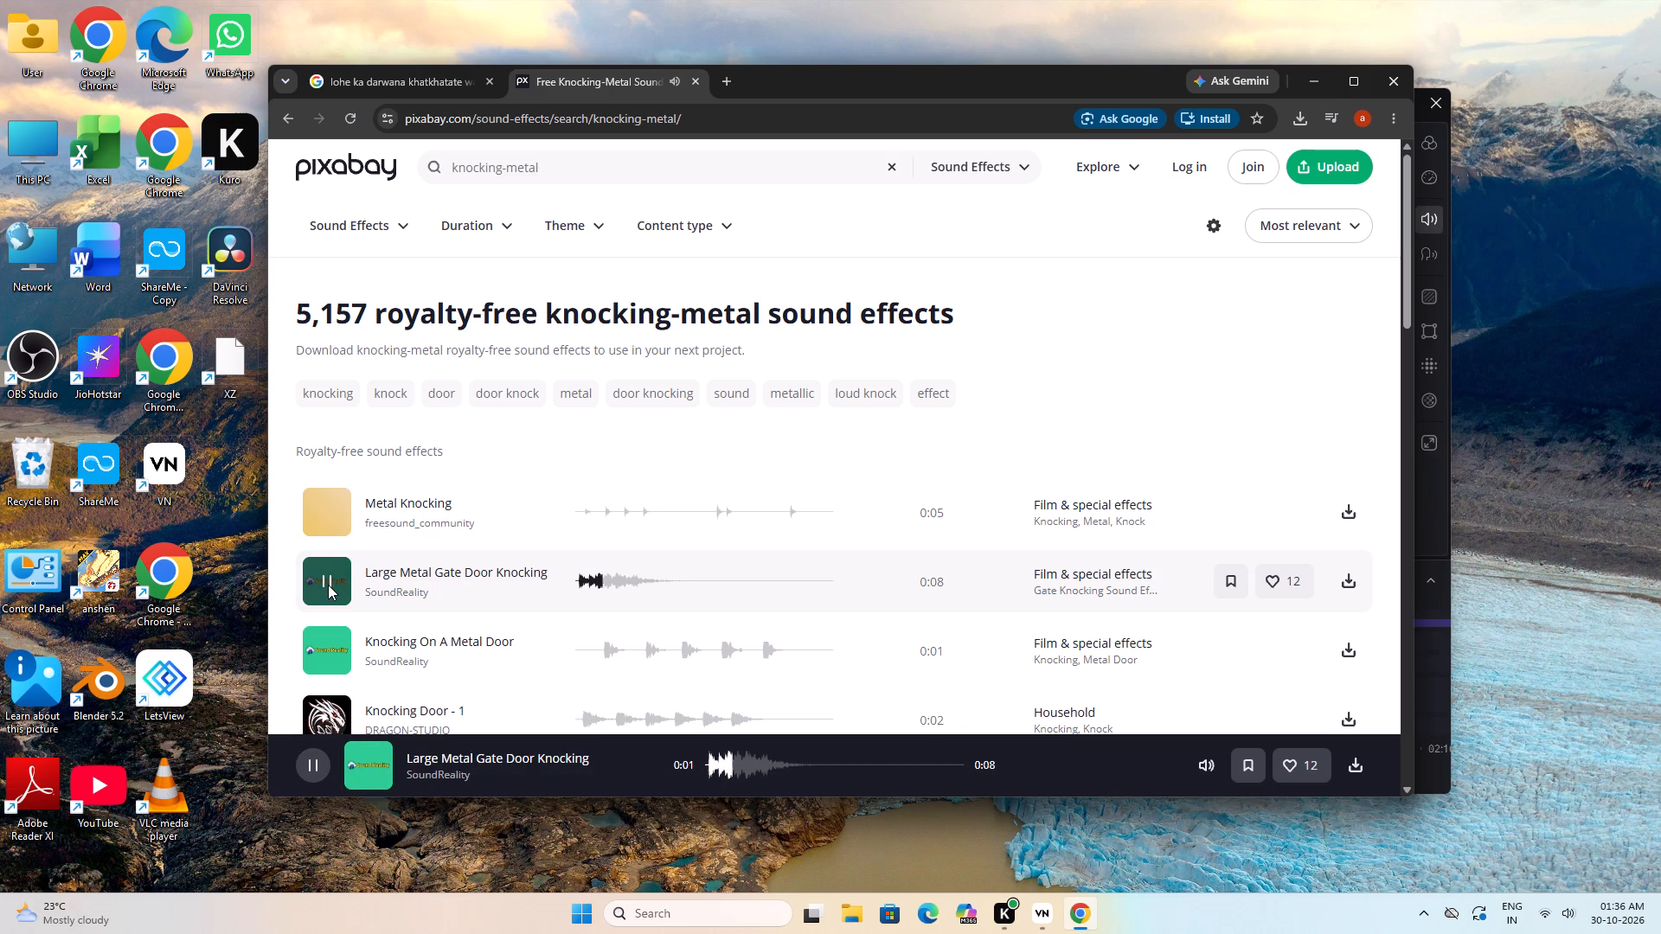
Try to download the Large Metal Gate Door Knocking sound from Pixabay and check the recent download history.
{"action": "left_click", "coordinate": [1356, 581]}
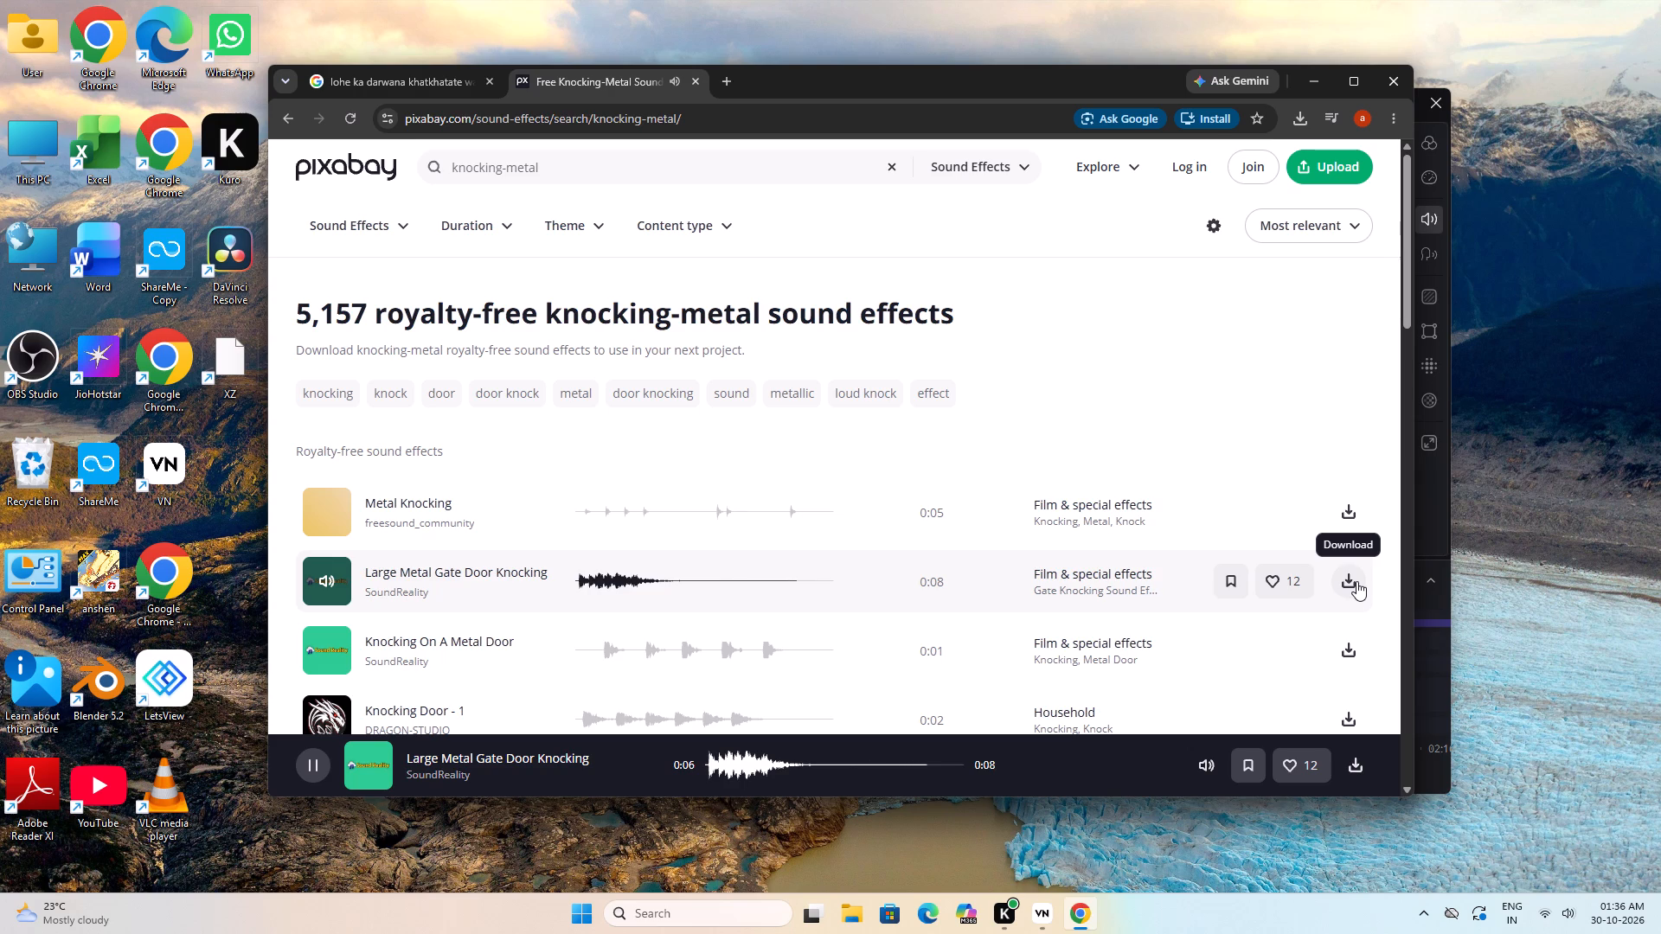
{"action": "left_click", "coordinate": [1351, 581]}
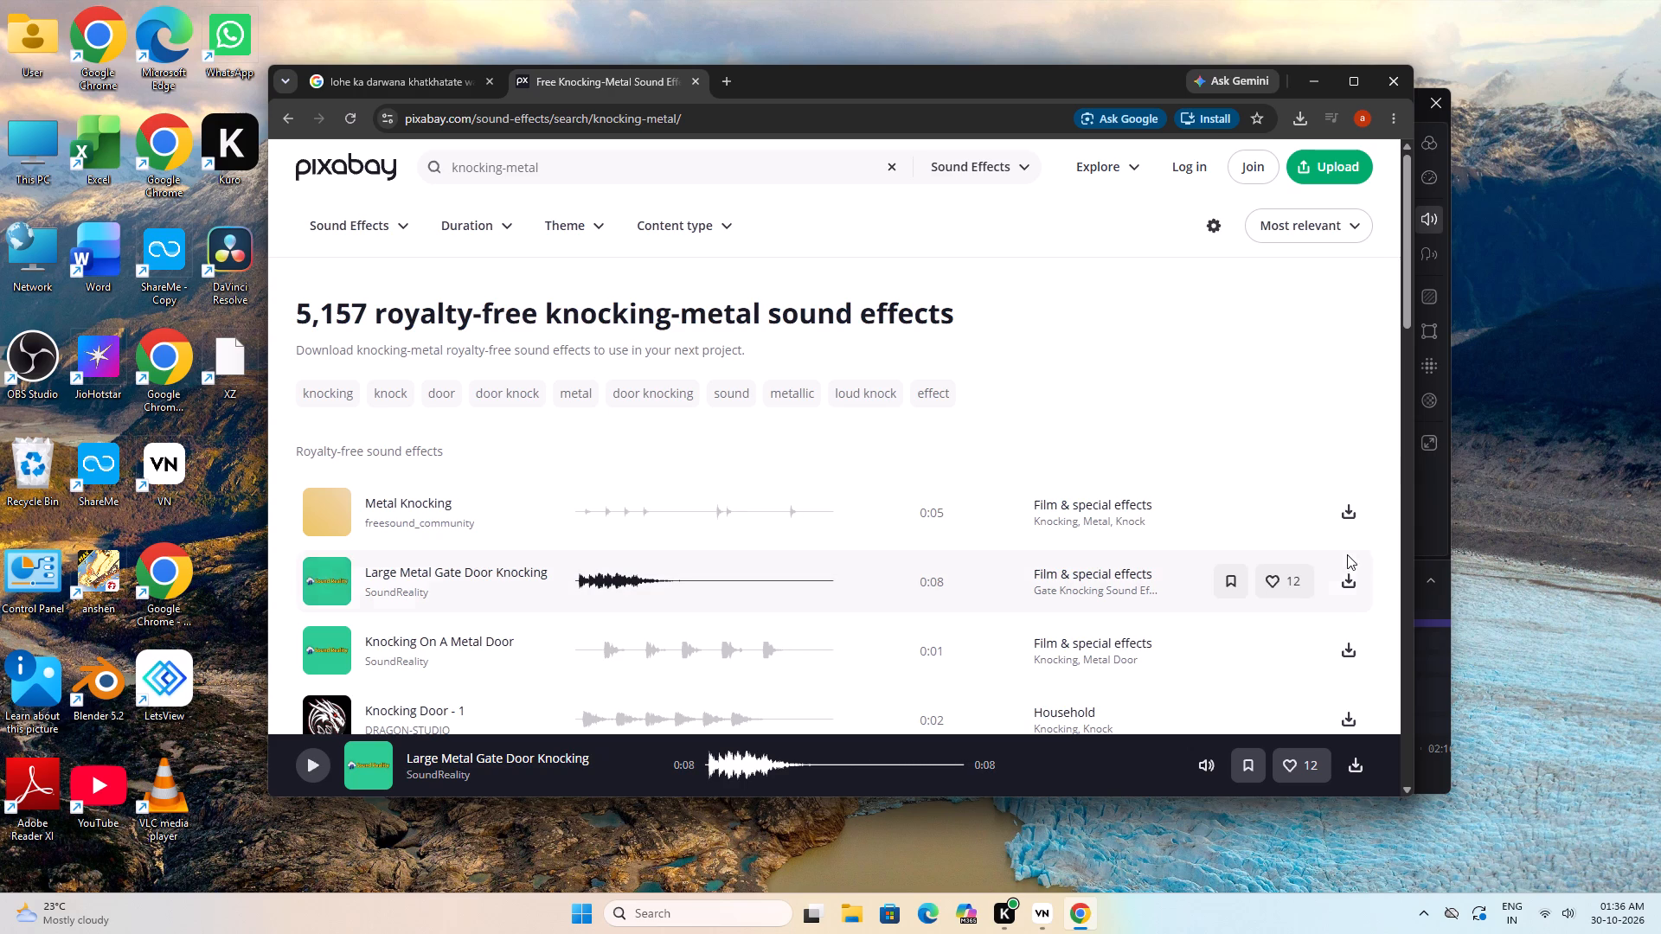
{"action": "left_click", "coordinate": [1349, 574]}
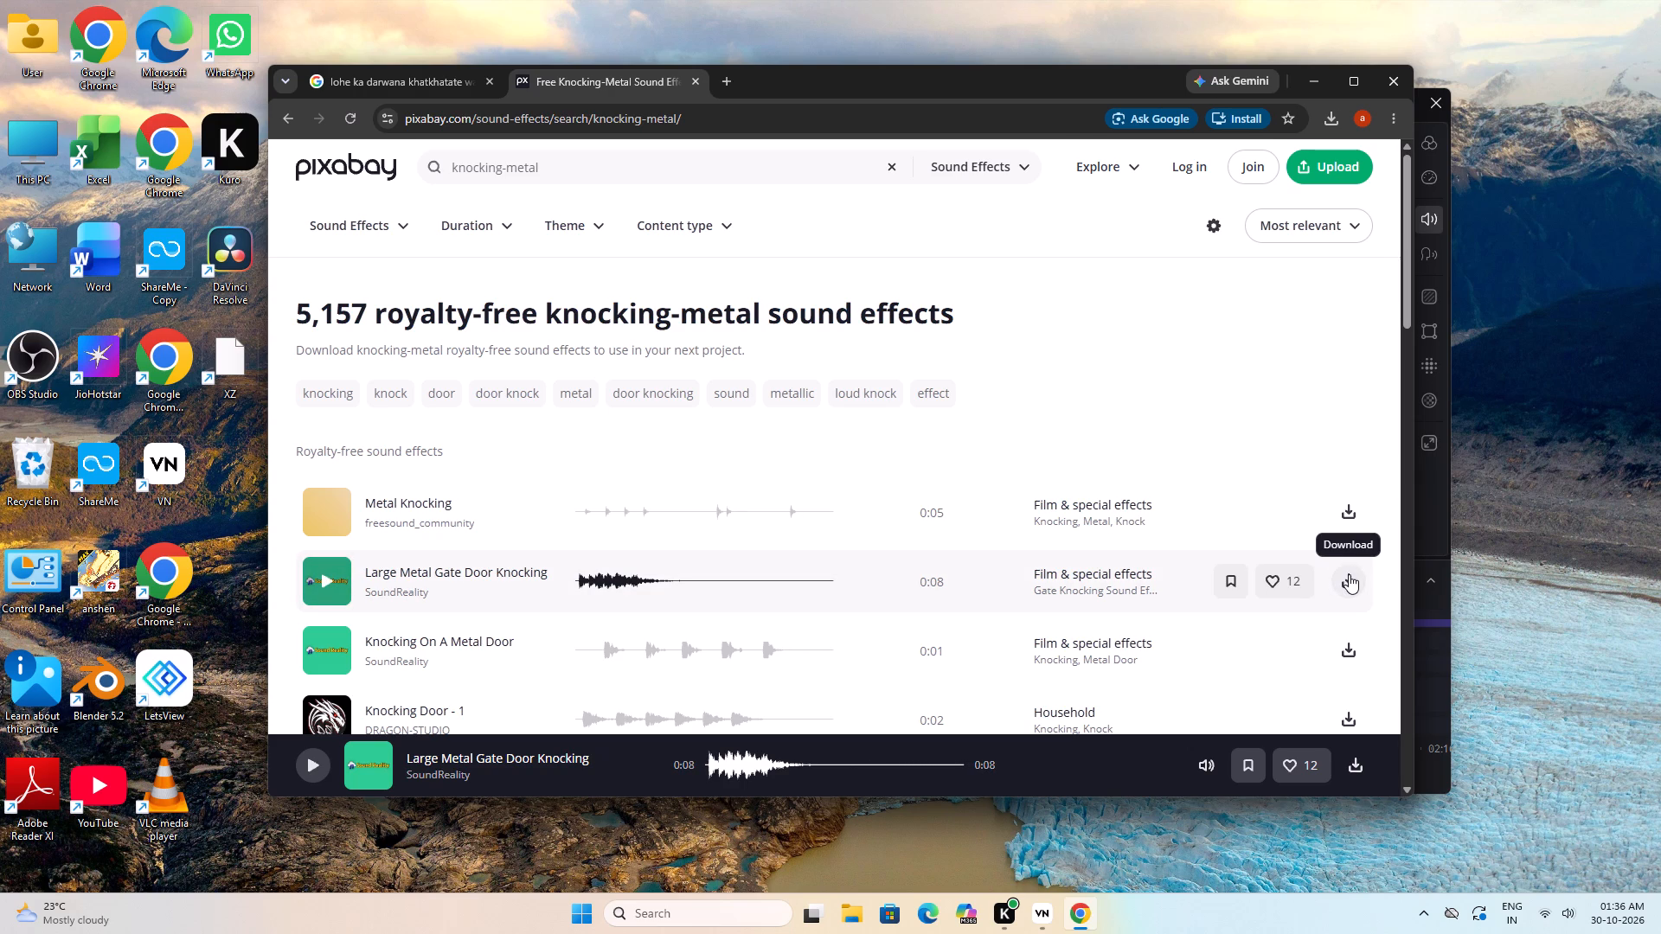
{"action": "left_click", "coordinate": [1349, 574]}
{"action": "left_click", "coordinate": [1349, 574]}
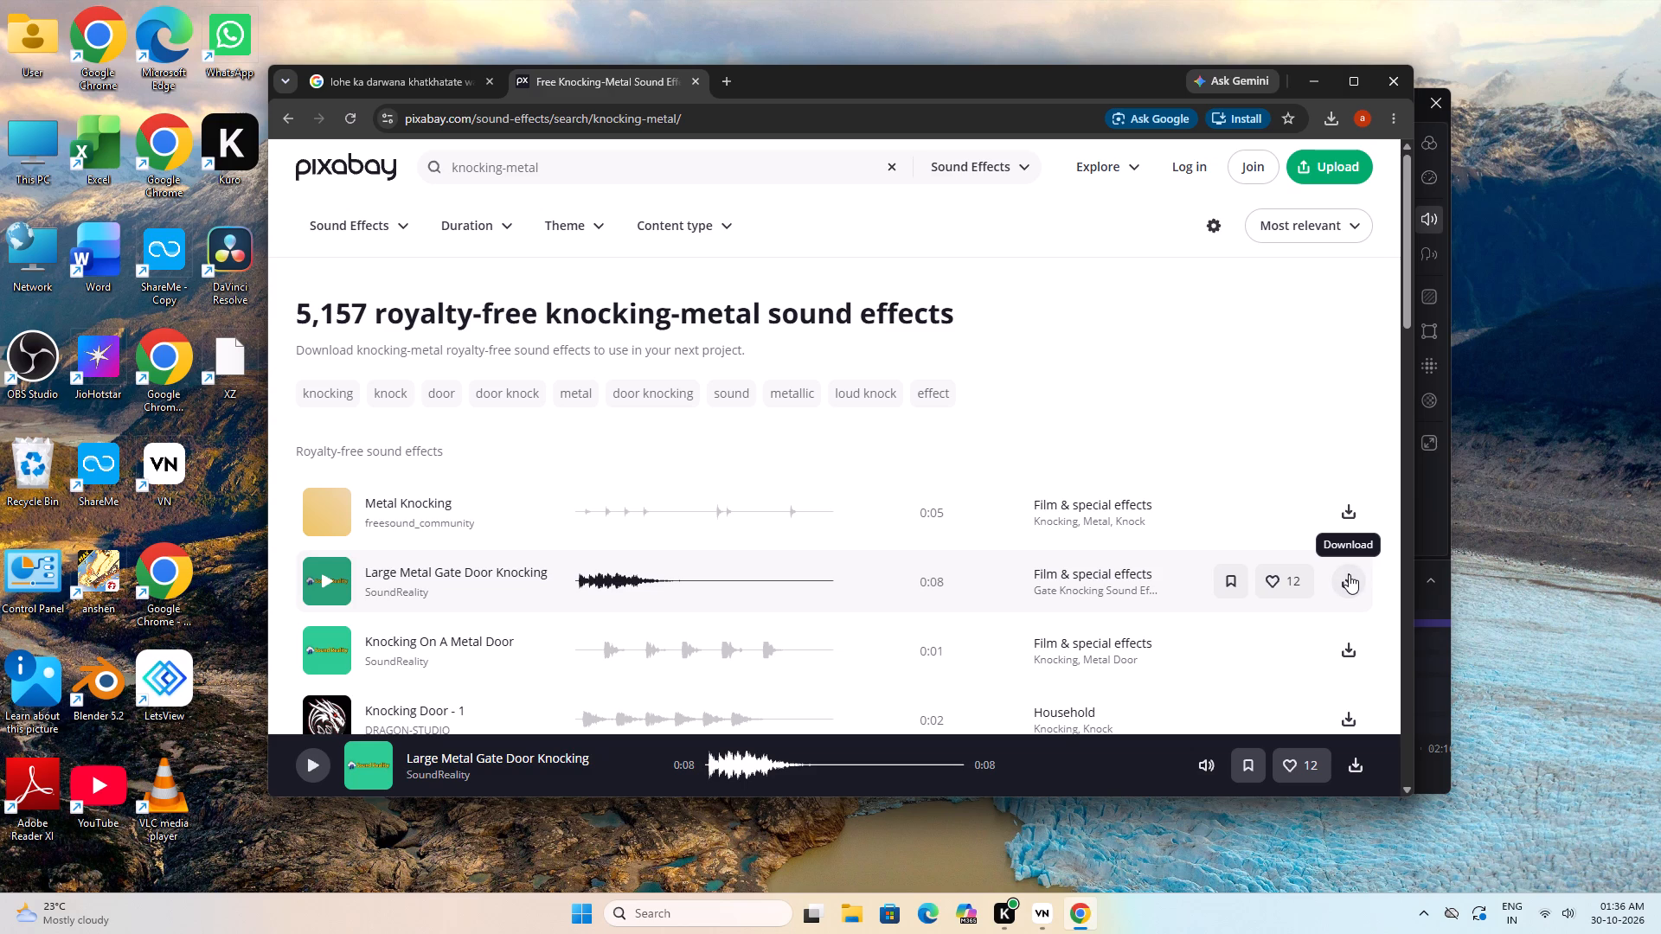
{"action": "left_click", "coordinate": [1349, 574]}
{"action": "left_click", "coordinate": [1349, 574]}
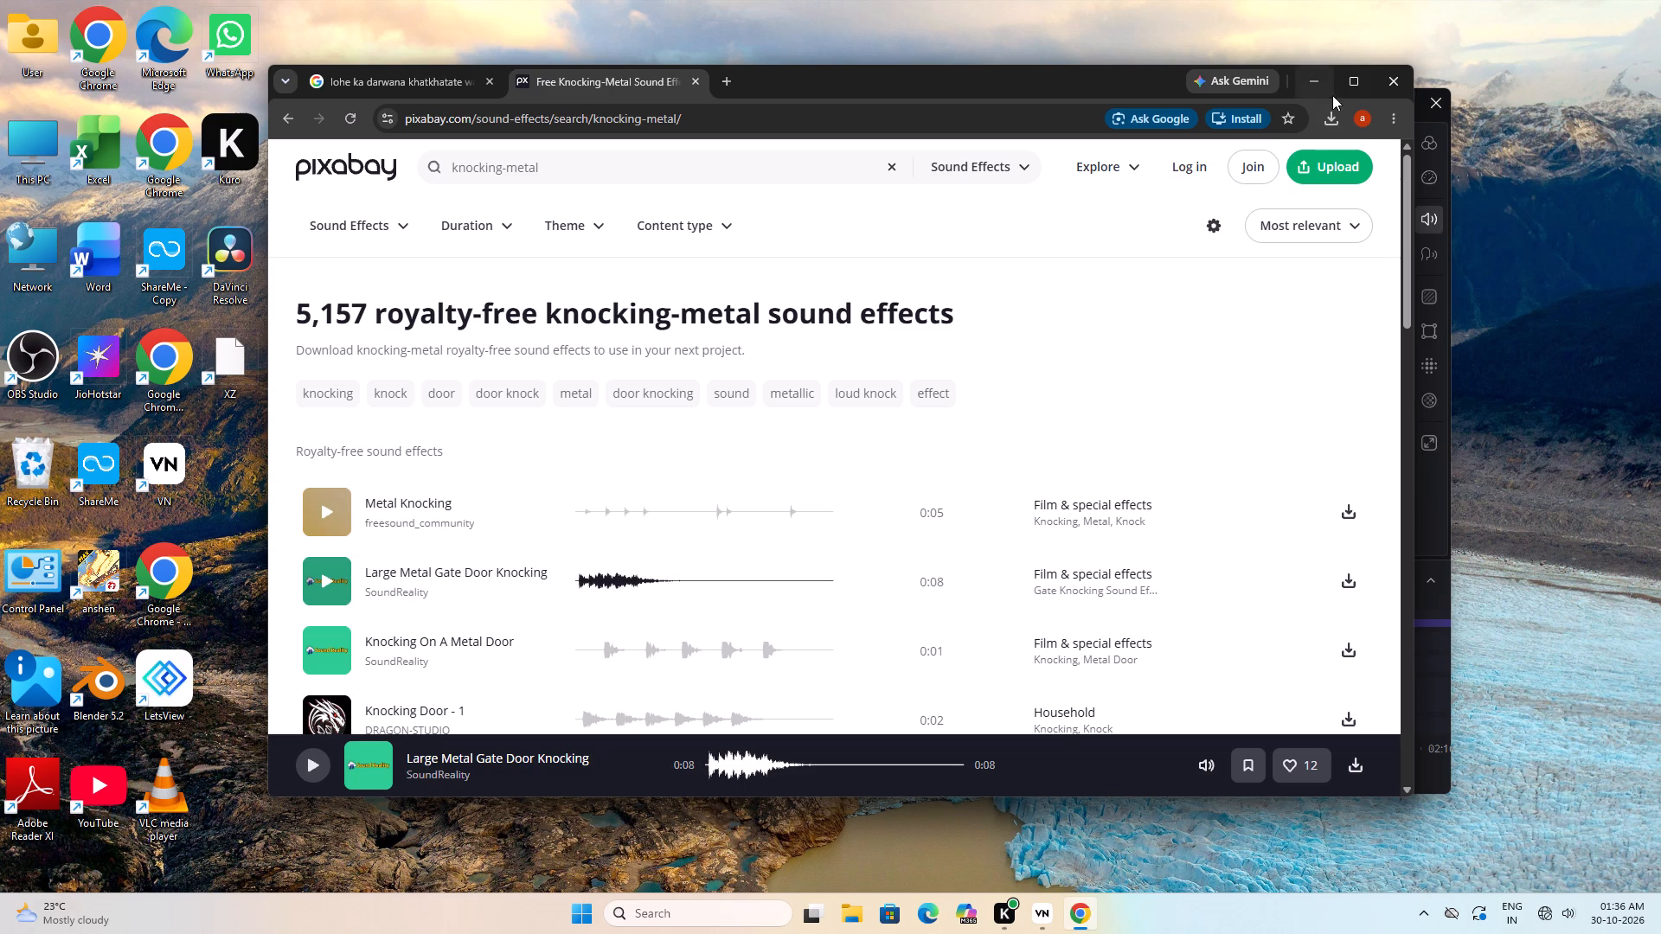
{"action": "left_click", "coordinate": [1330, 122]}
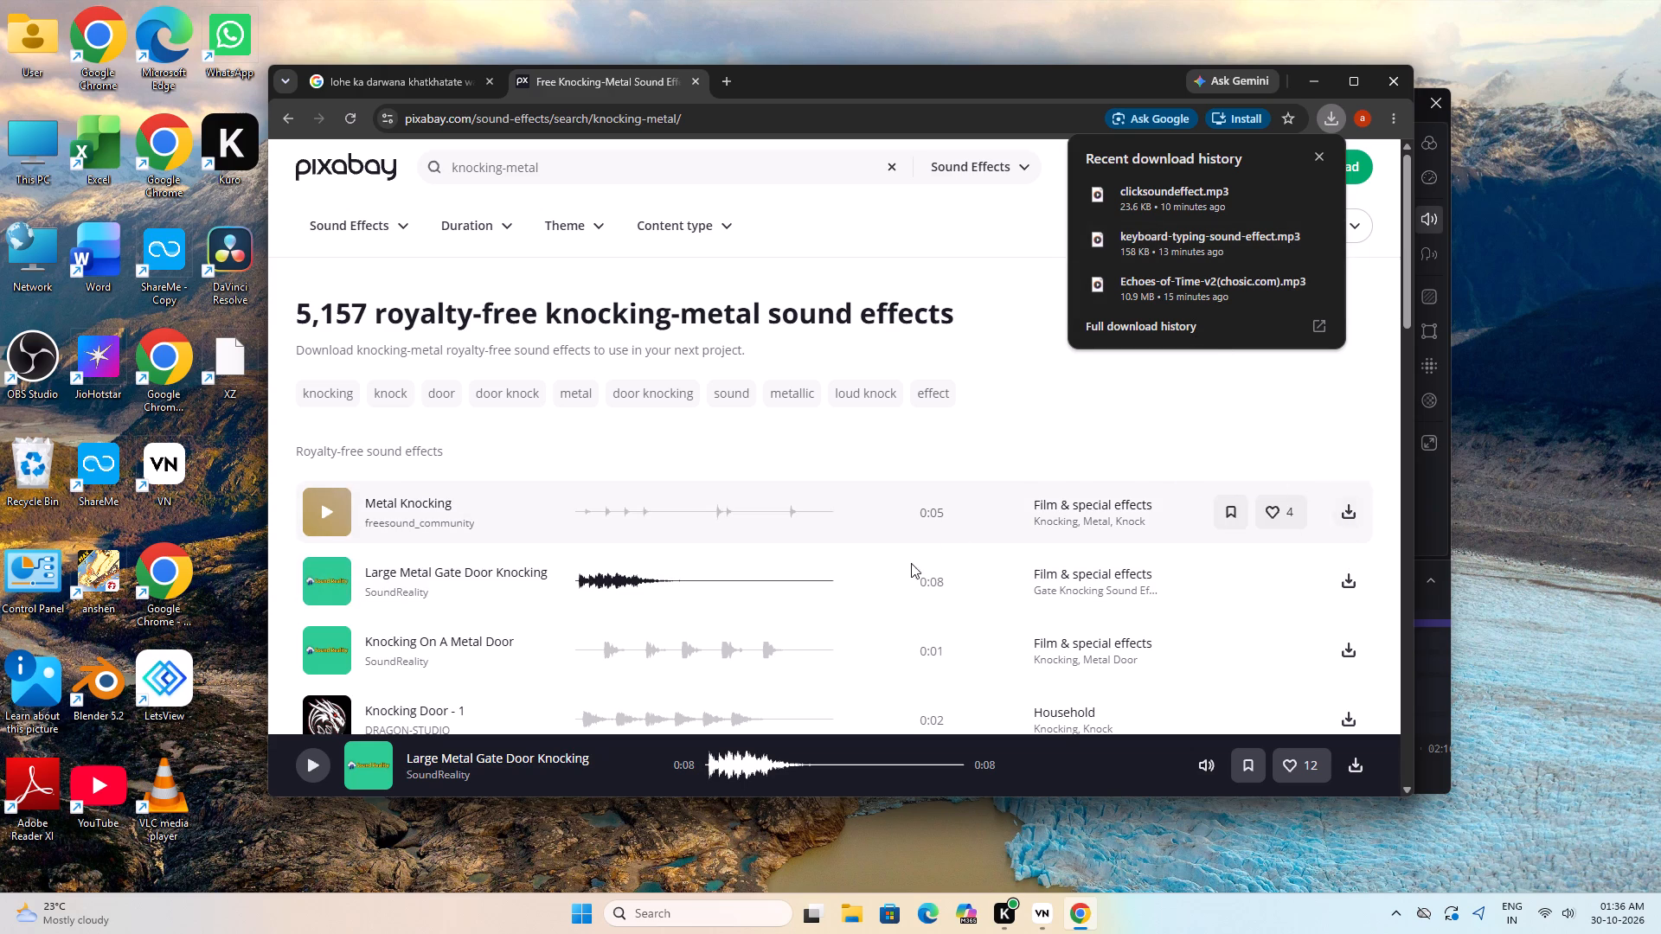
Open Pixabay's Film & special effects category, audition Wrong Place and SFX - Cinematic Dramatic Riser, and return to the knocking-metal results.
{"action": "left_click", "coordinate": [1074, 581]}
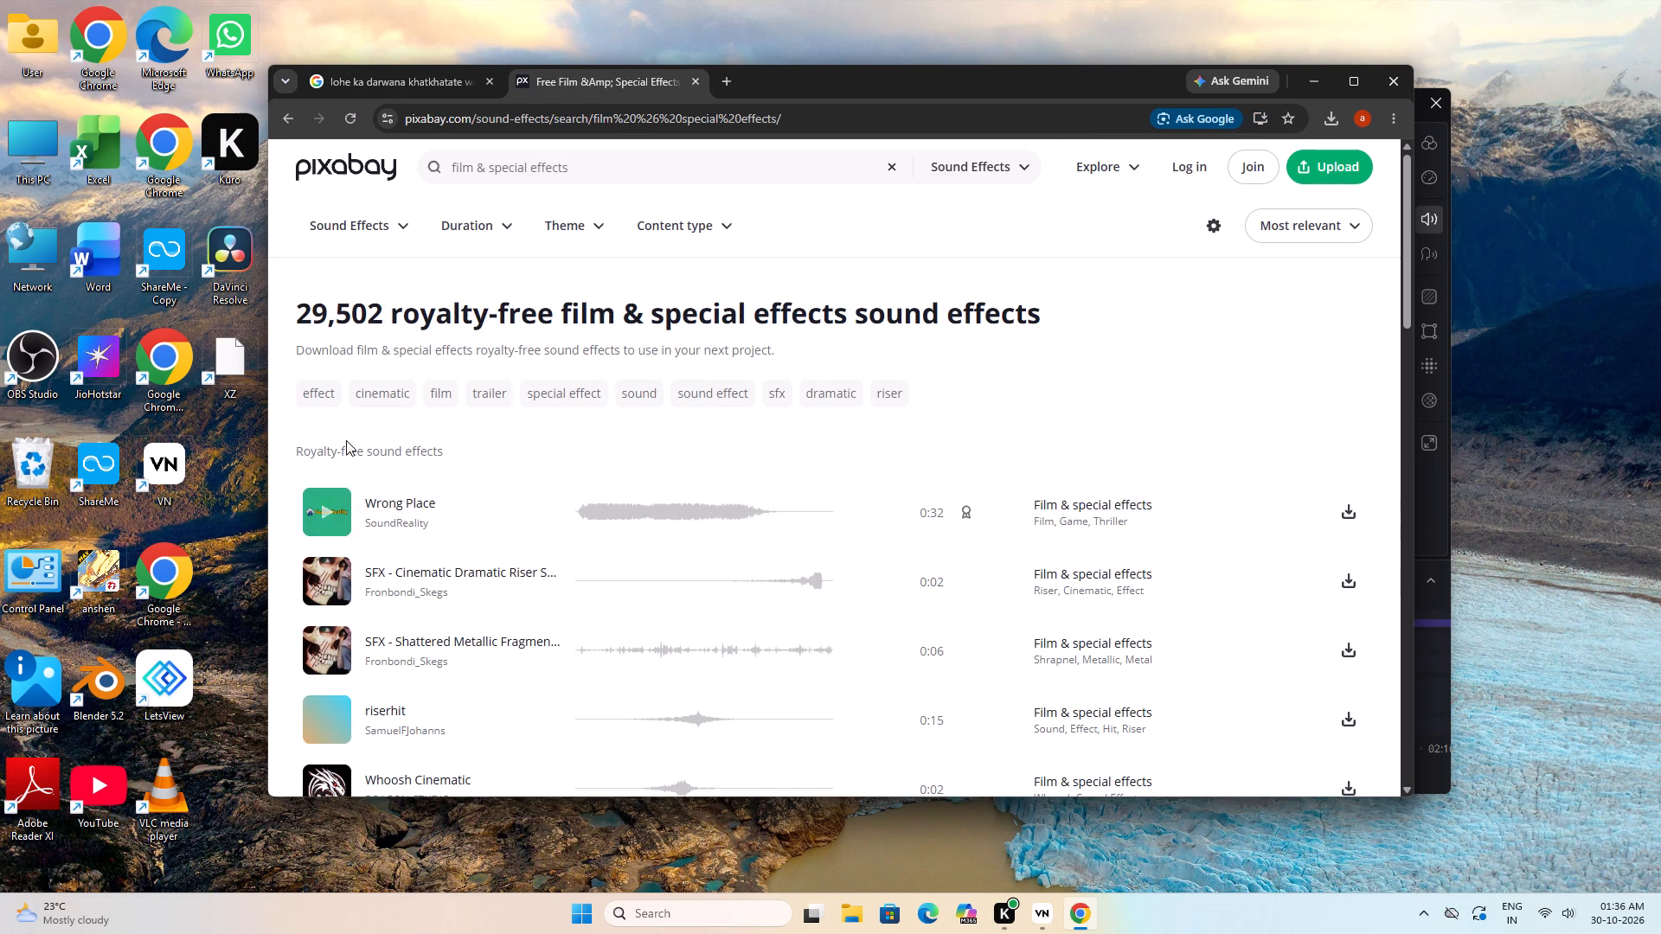
{"action": "left_click", "coordinate": [323, 508]}
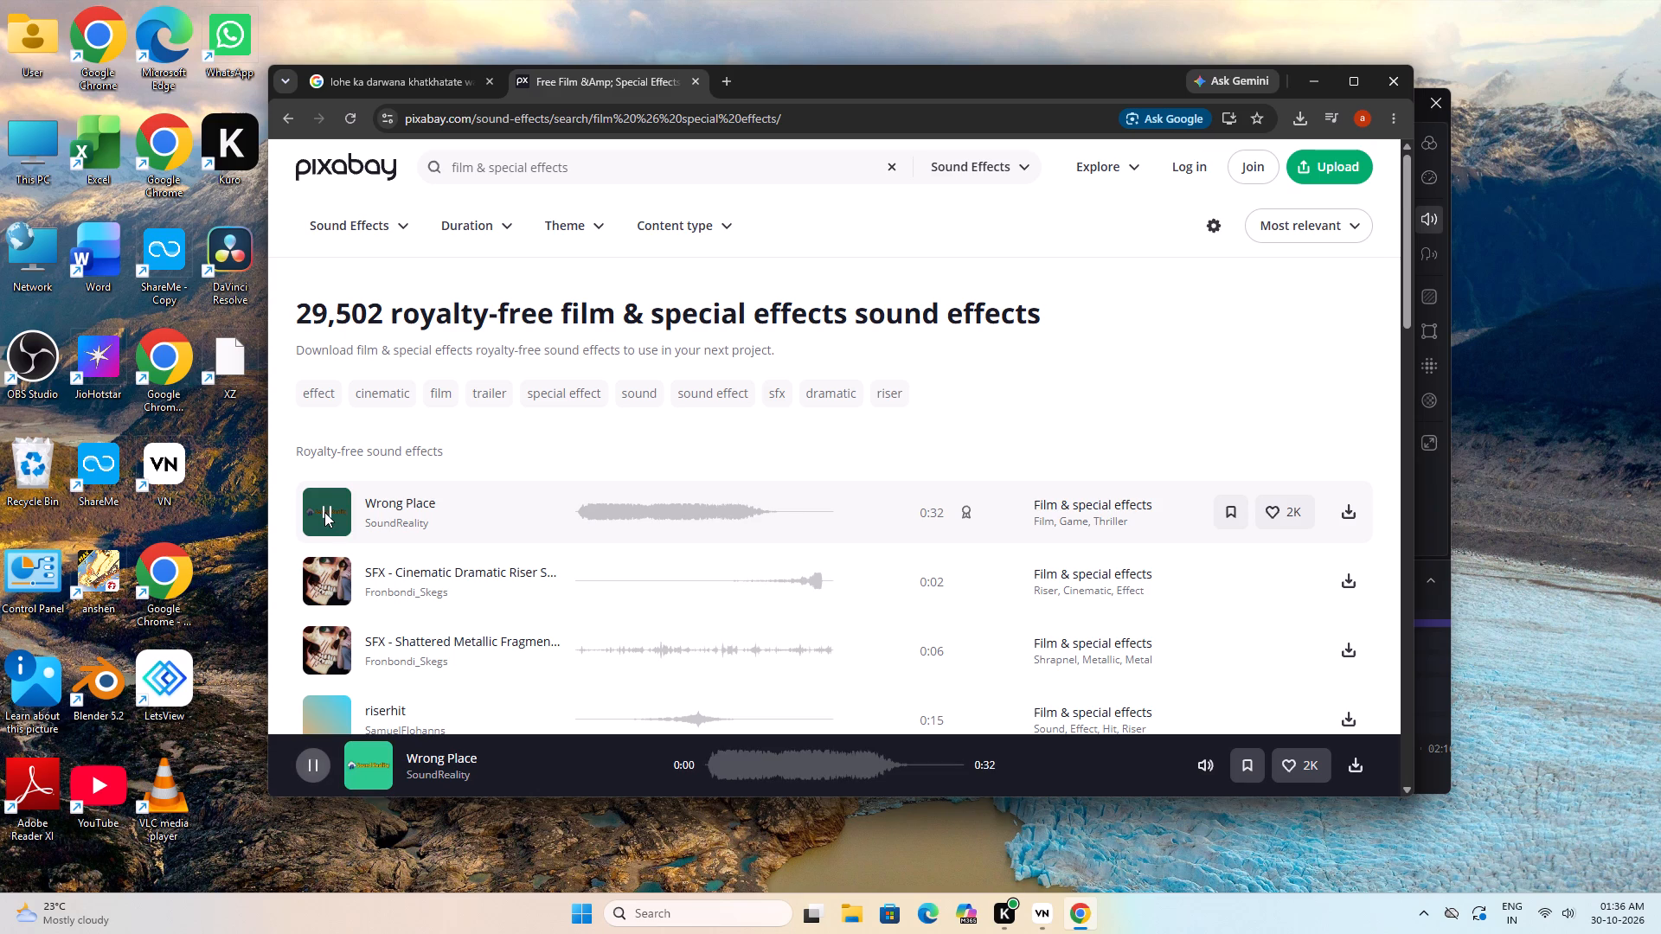
{"action": "left_click", "coordinate": [315, 570]}
{"action": "scroll", "coordinate": [584, 538], "scroll_direction": "up", "scroll_amount": 4}
{"action": "scroll", "coordinate": [584, 538], "scroll_direction": "down", "scroll_amount": 3}
{"action": "scroll", "coordinate": [584, 538], "scroll_direction": "up", "scroll_amount": 4}
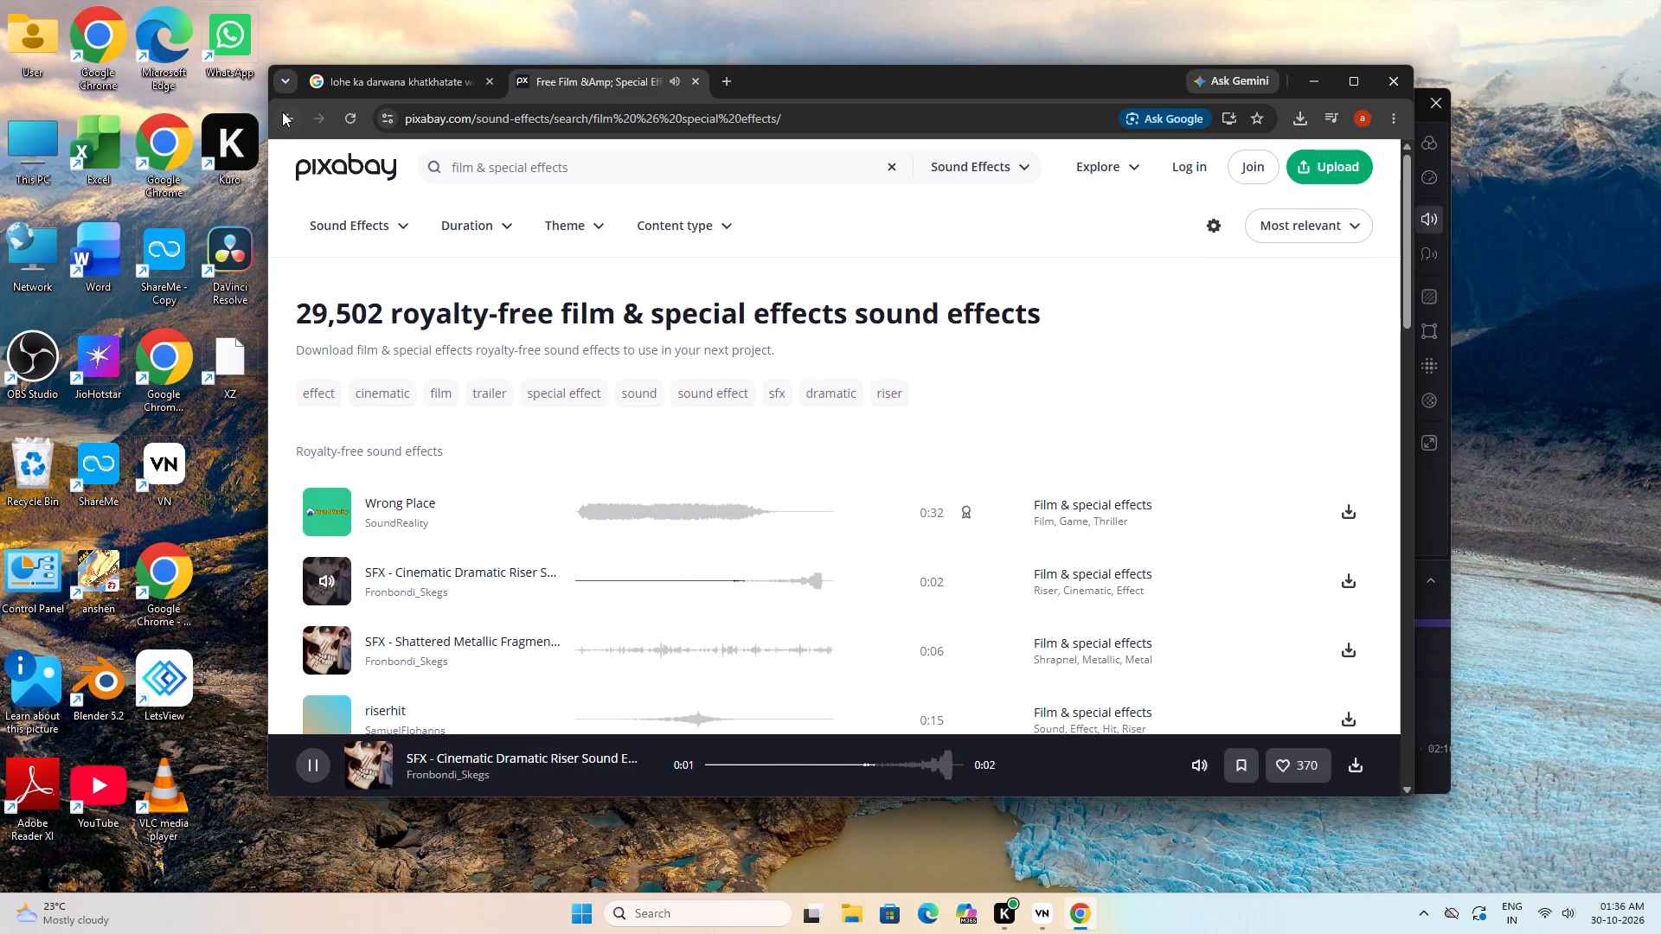
{"action": "left_click", "coordinate": [285, 116]}
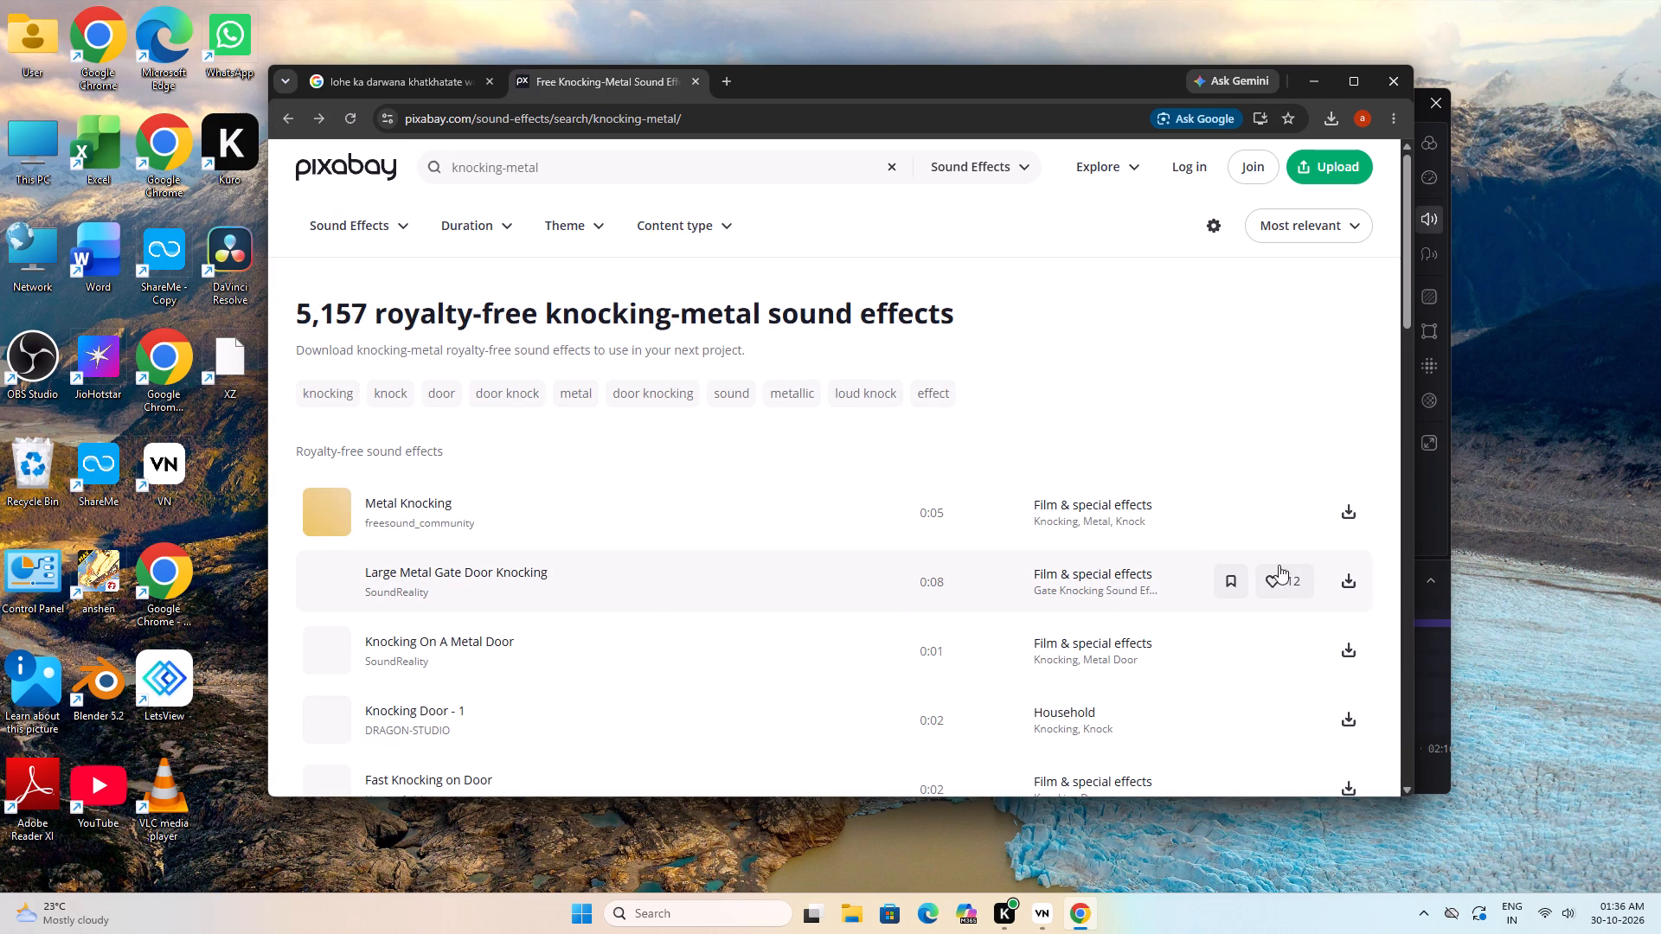
Download the Large Metal Gate Door Knocking sound effect from Pixabay's knocking-metal results and audition it.
{"action": "left_click", "coordinate": [1342, 574]}
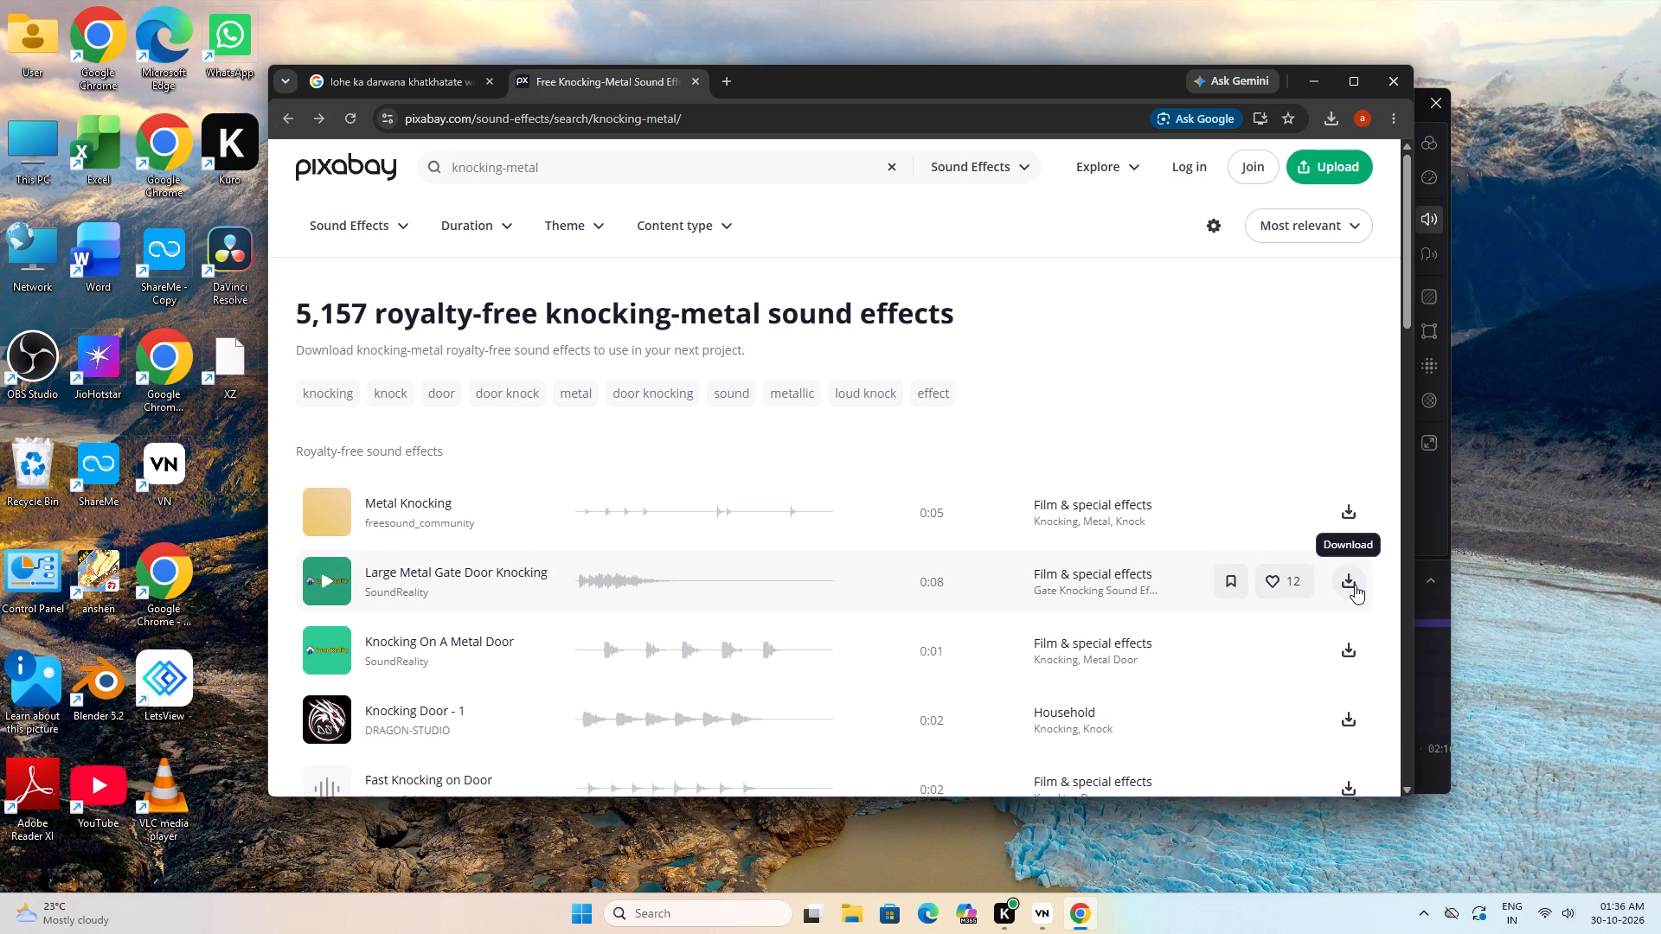
{"action": "left_click", "coordinate": [330, 580]}
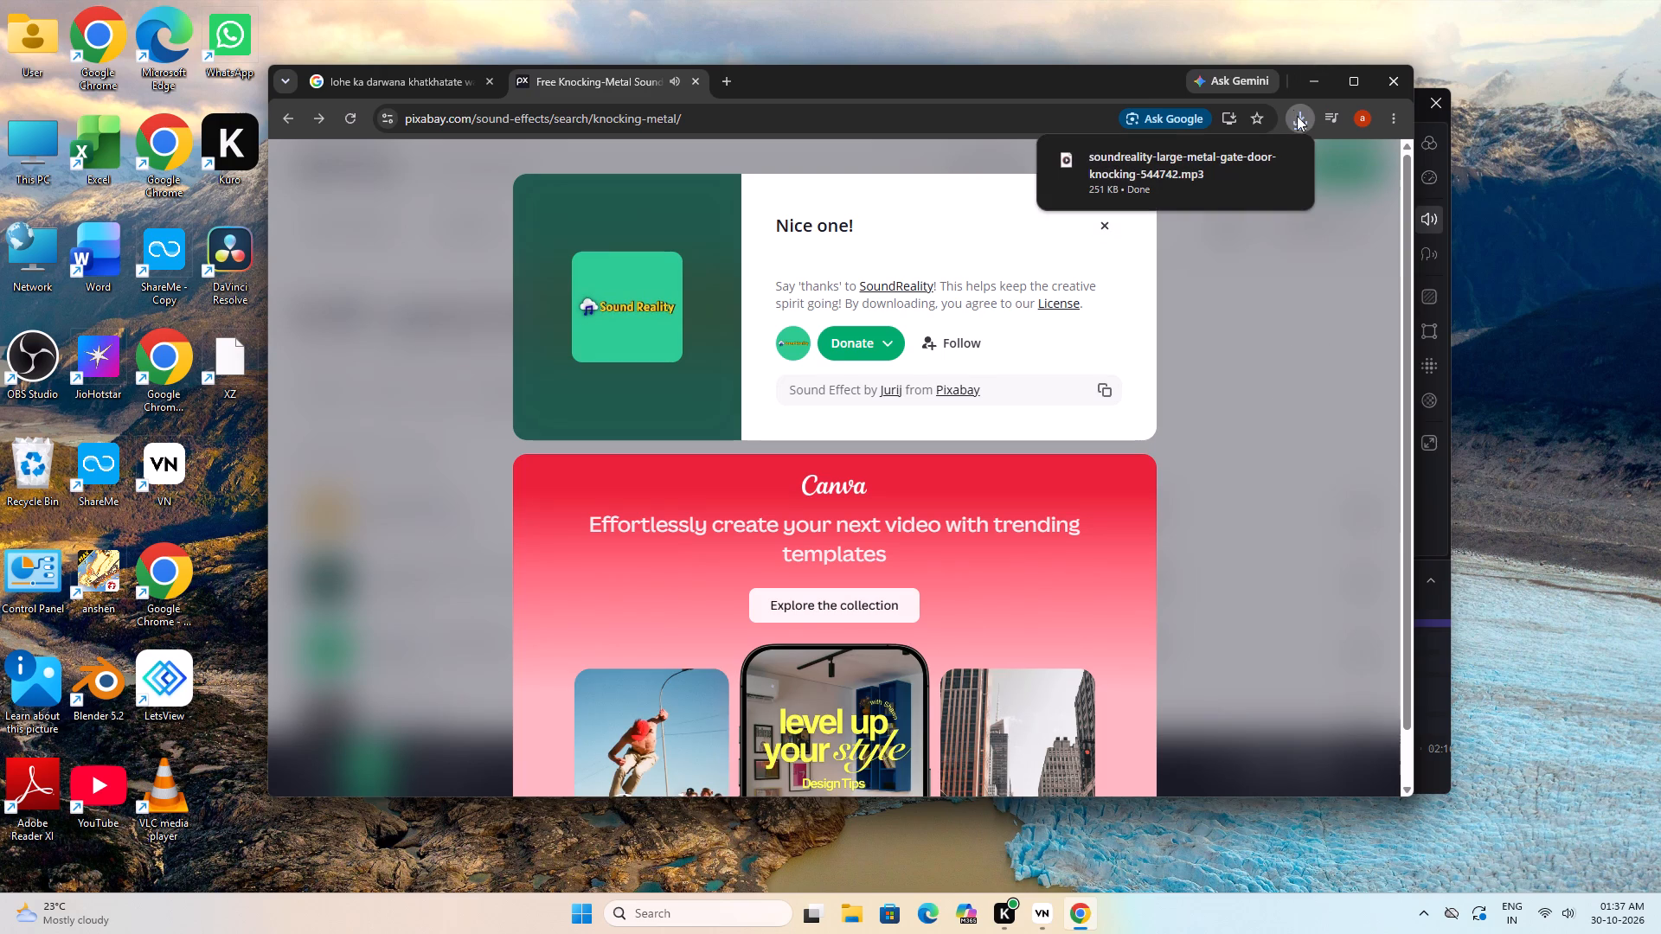
Move the browser aside, add the downloaded large-metal-gate-door-knocking mp3 to VN's audio track at about 0:49, and minimize the browser.
{"action": "left_click_drag", "start_coordinate": [1083, 84], "coordinate": [510, 433]}
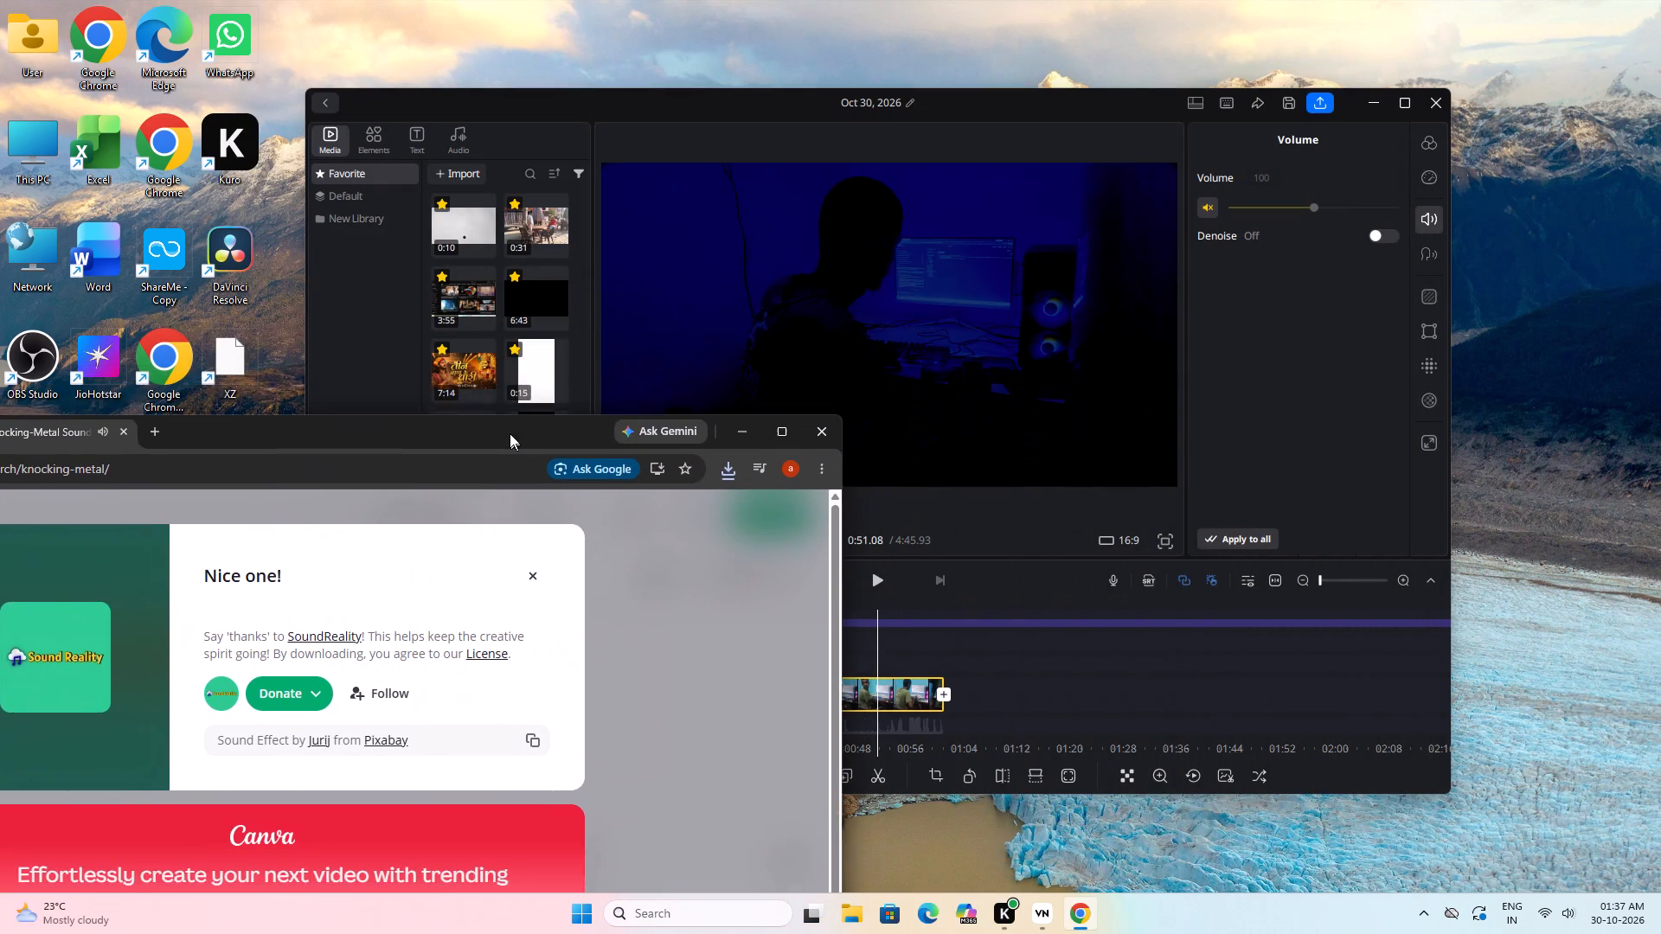
{"action": "left_click_drag", "start_coordinate": [510, 433], "coordinate": [494, 340]}
{"action": "left_click", "coordinate": [709, 367]}
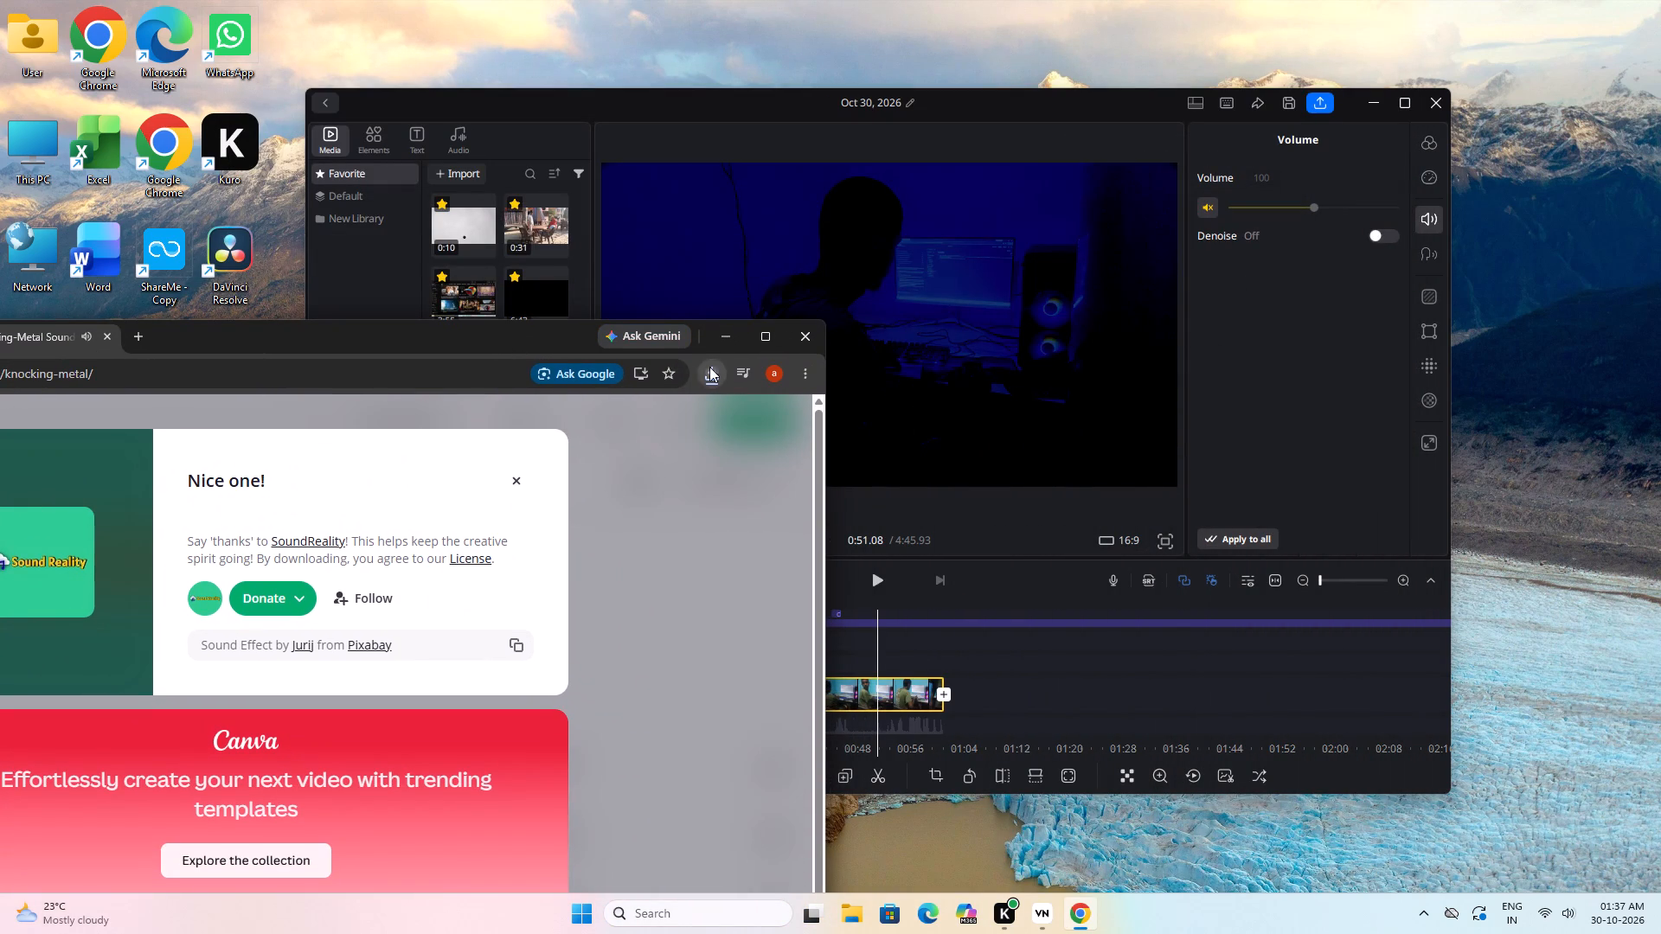
{"action": "left_click_drag", "start_coordinate": [549, 464], "coordinate": [874, 592]}
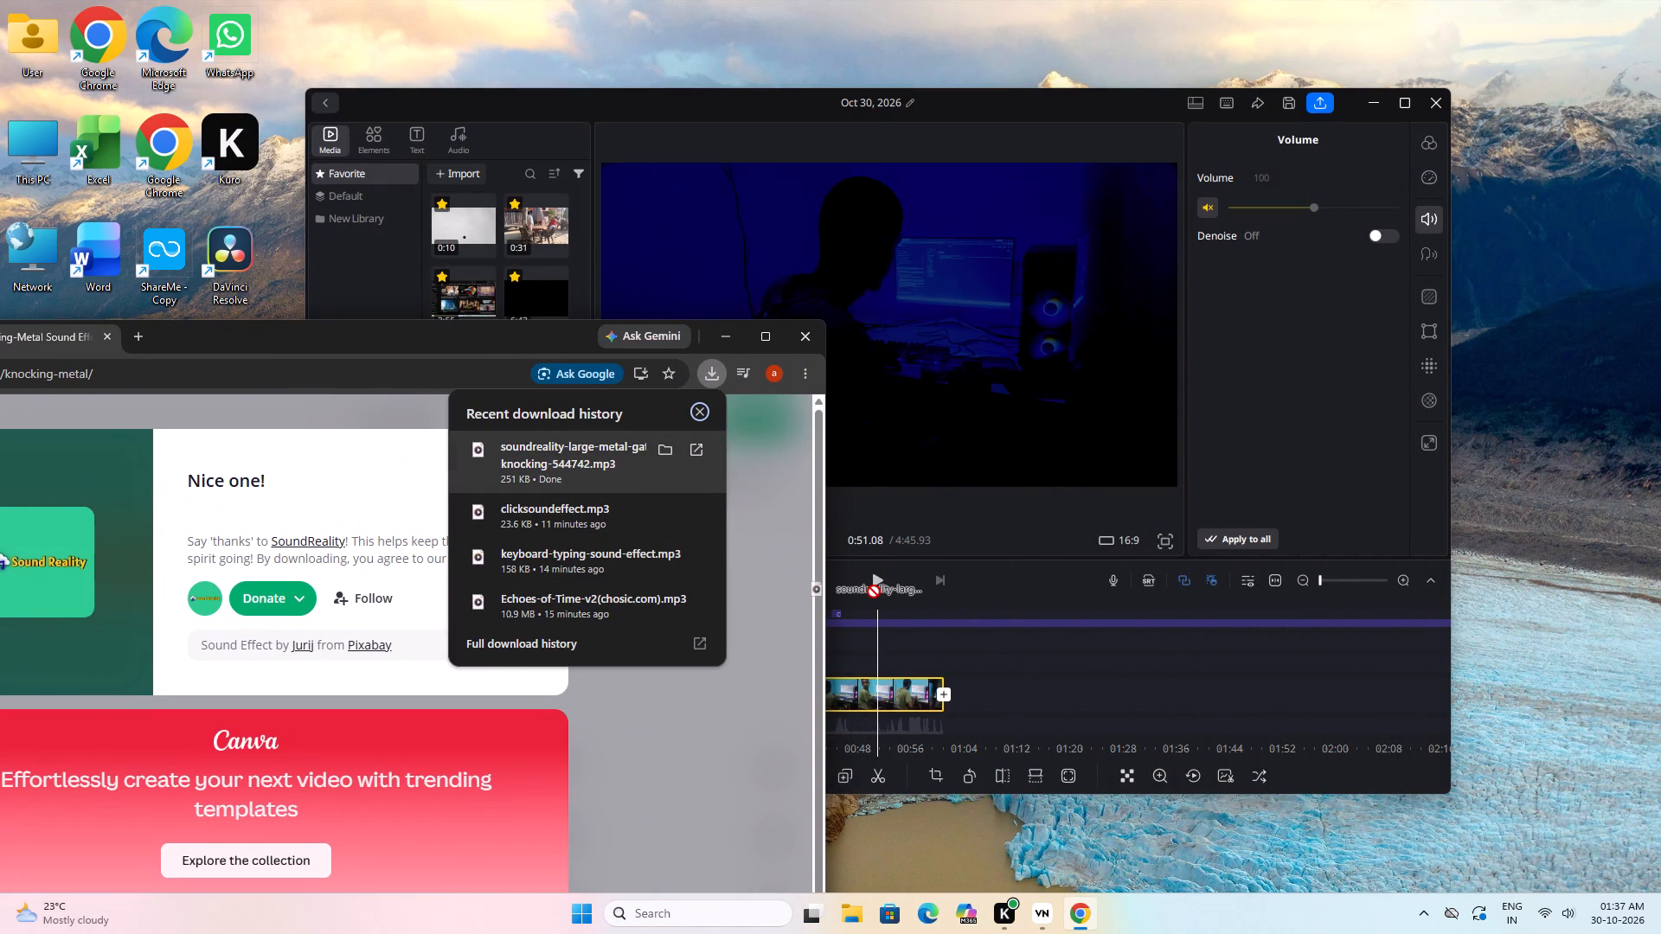
{"action": "left_click_drag", "start_coordinate": [874, 592], "coordinate": [873, 605]}
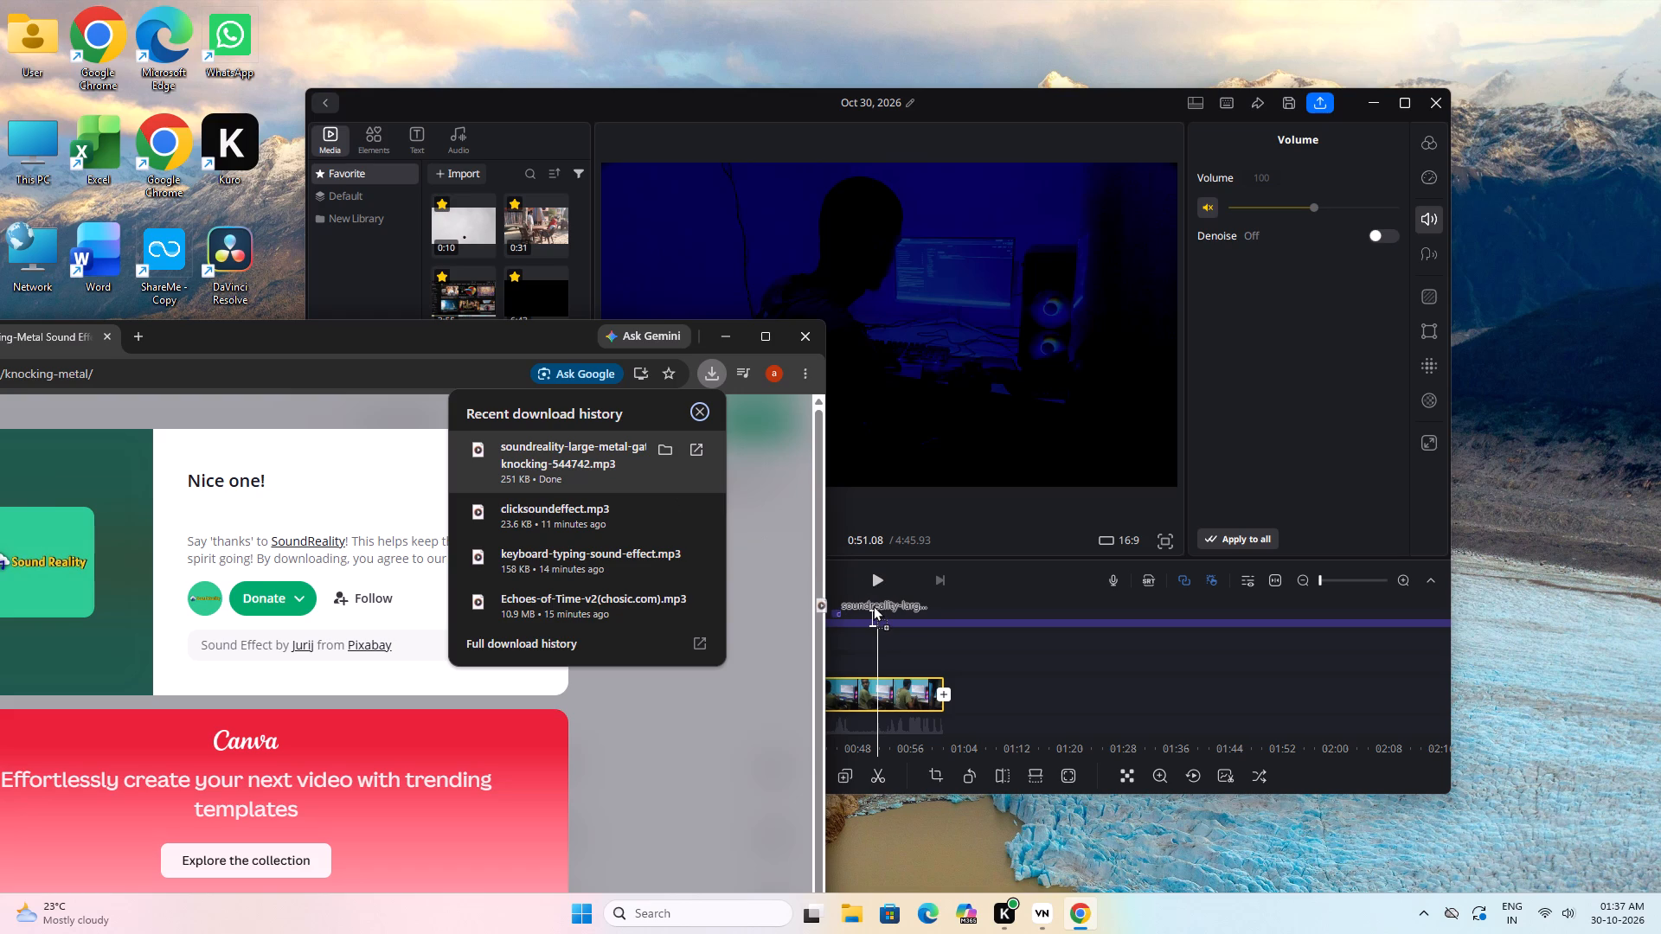
{"action": "left_click_drag", "start_coordinate": [873, 605], "coordinate": [866, 605]}
{"action": "left_click", "coordinate": [728, 340]}
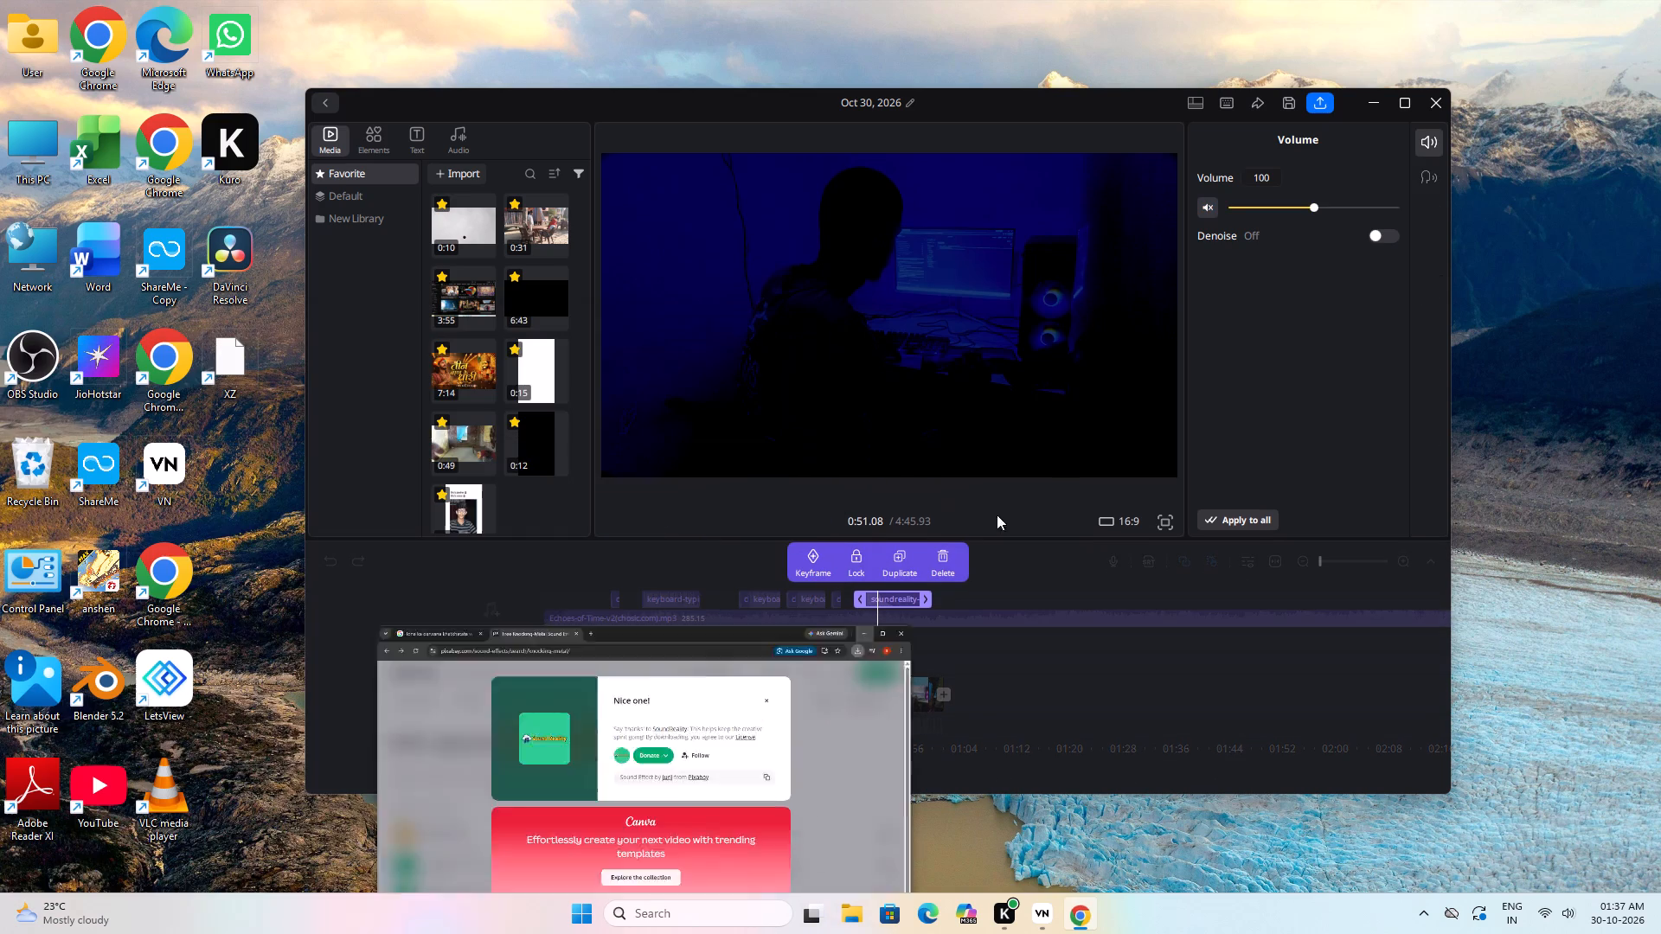
Play back the knocking section and move the metal-gate knocking clip earlier so it starts at about 0:46.
{"action": "left_click", "coordinate": [1068, 572]}
{"action": "key", "text": "space"}
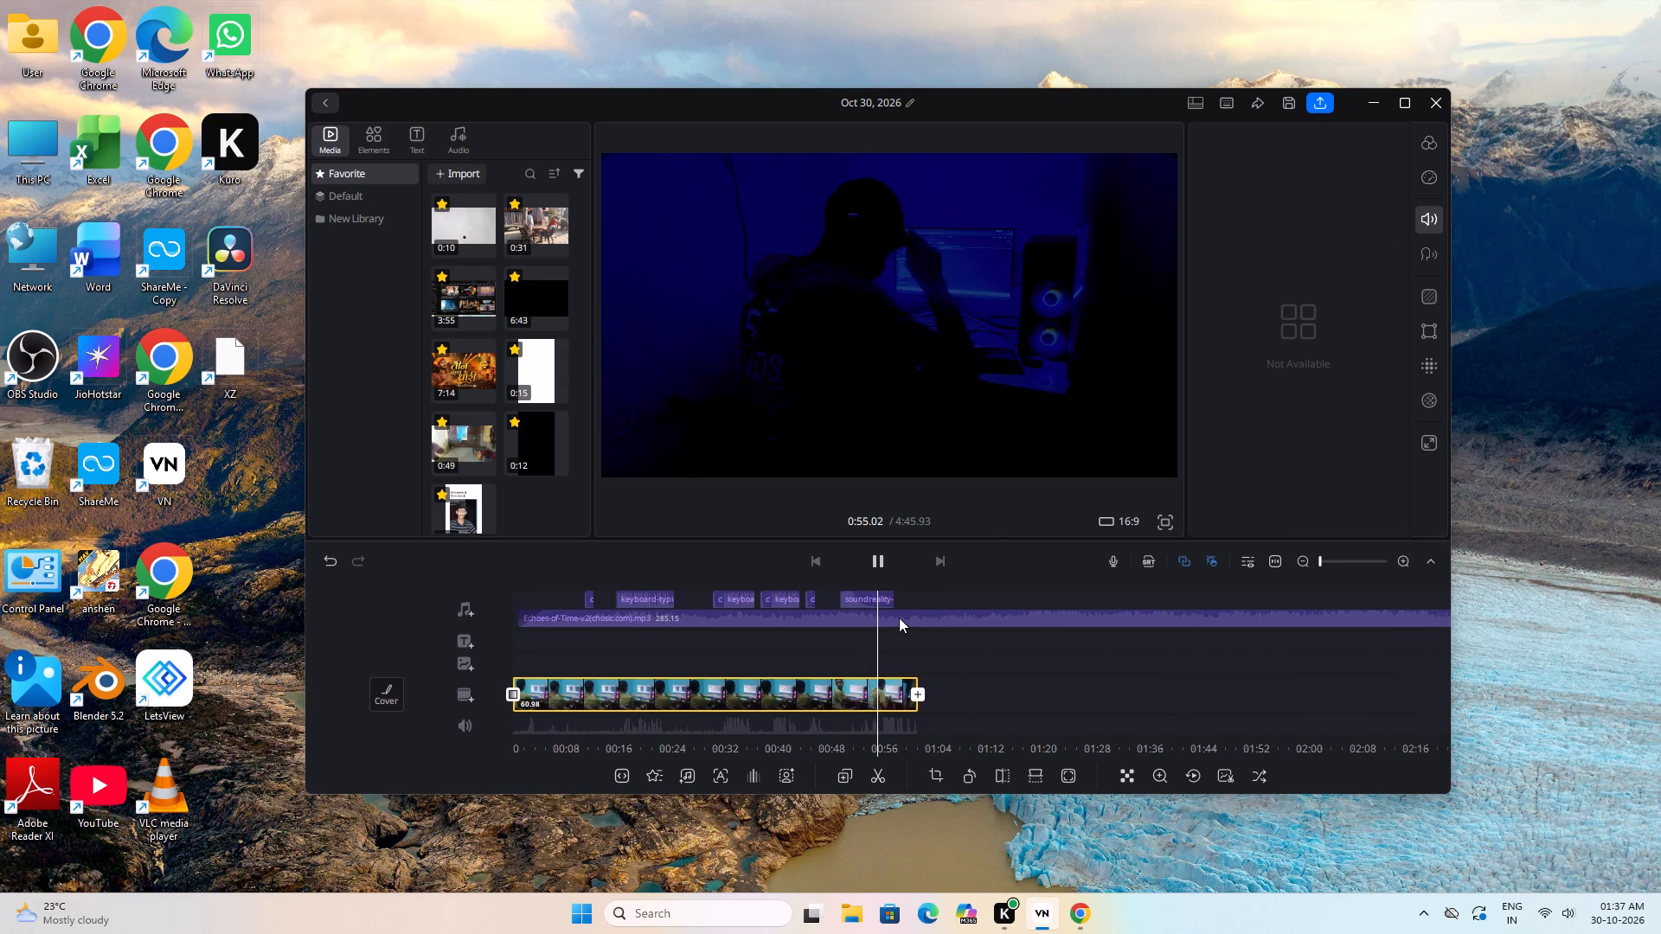
{"action": "left_click_drag", "start_coordinate": [896, 600], "coordinate": [907, 600]}
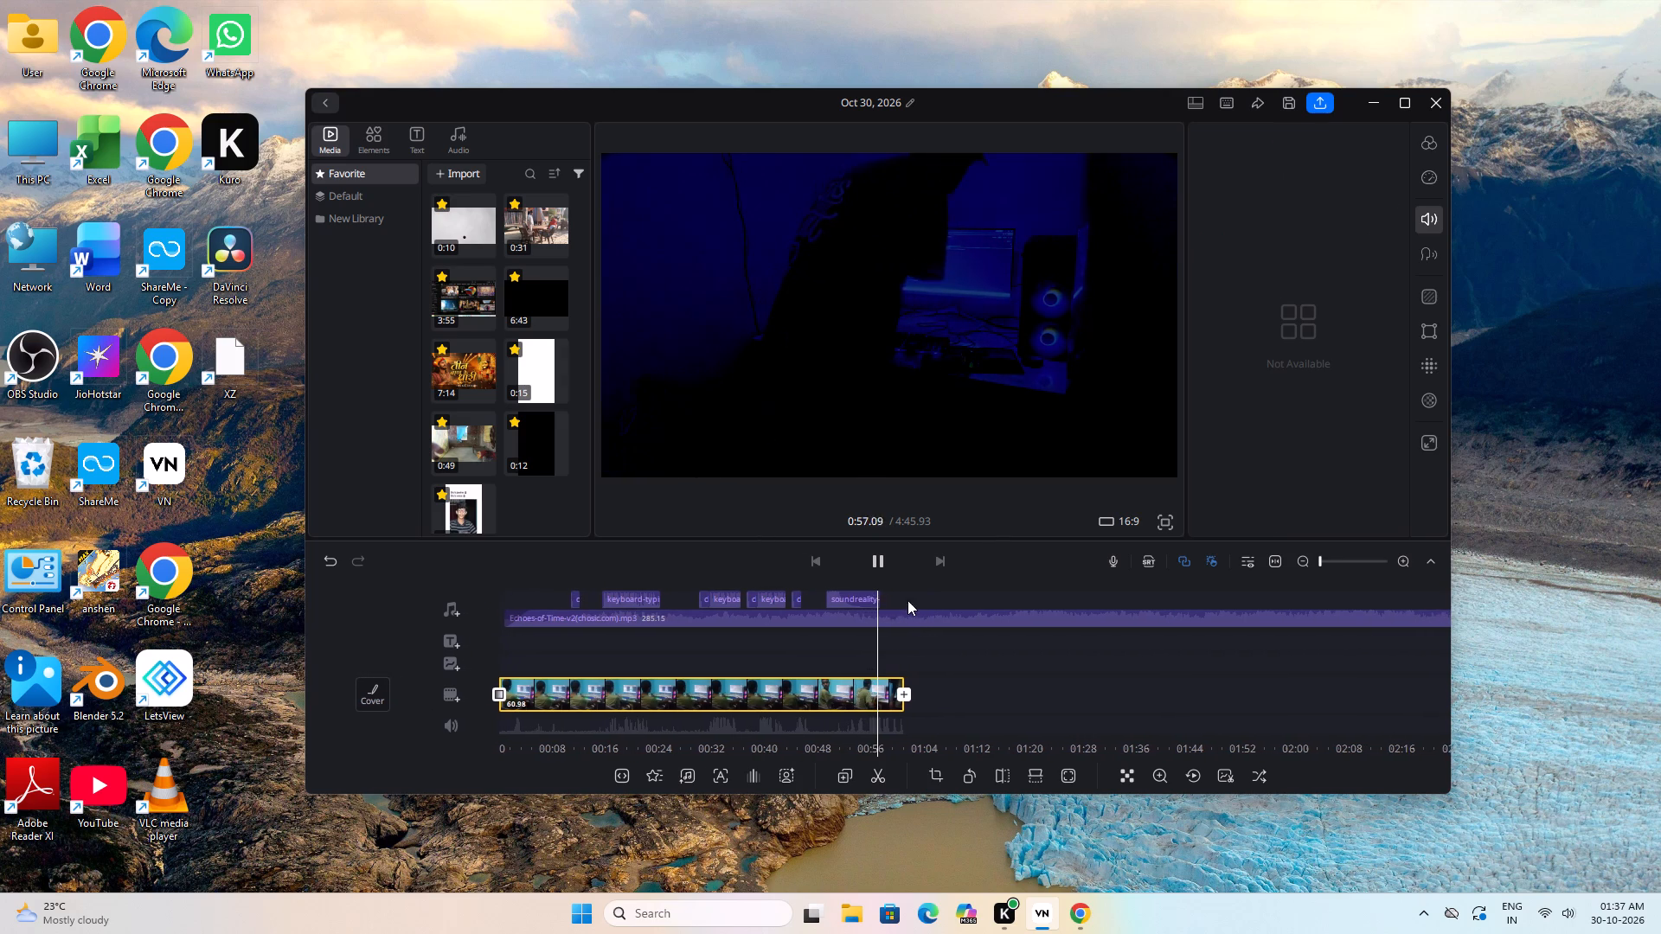
{"action": "left_click_drag", "start_coordinate": [907, 600], "coordinate": [991, 608]}
{"action": "key", "text": "space"}
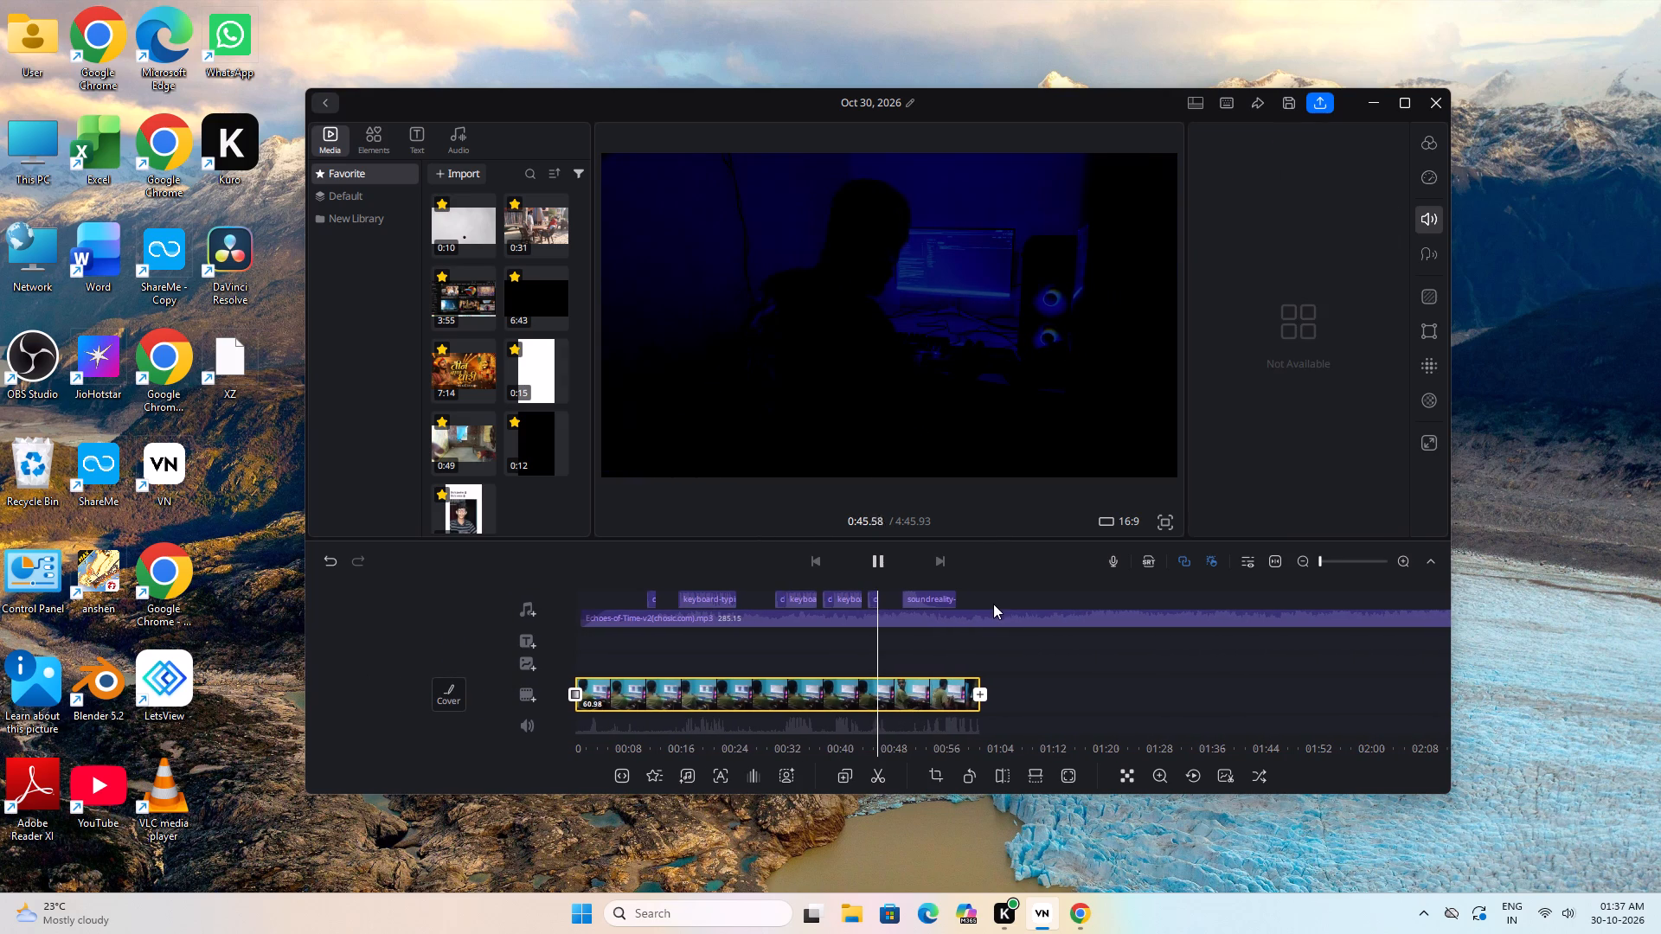
{"action": "key", "text": "space"}
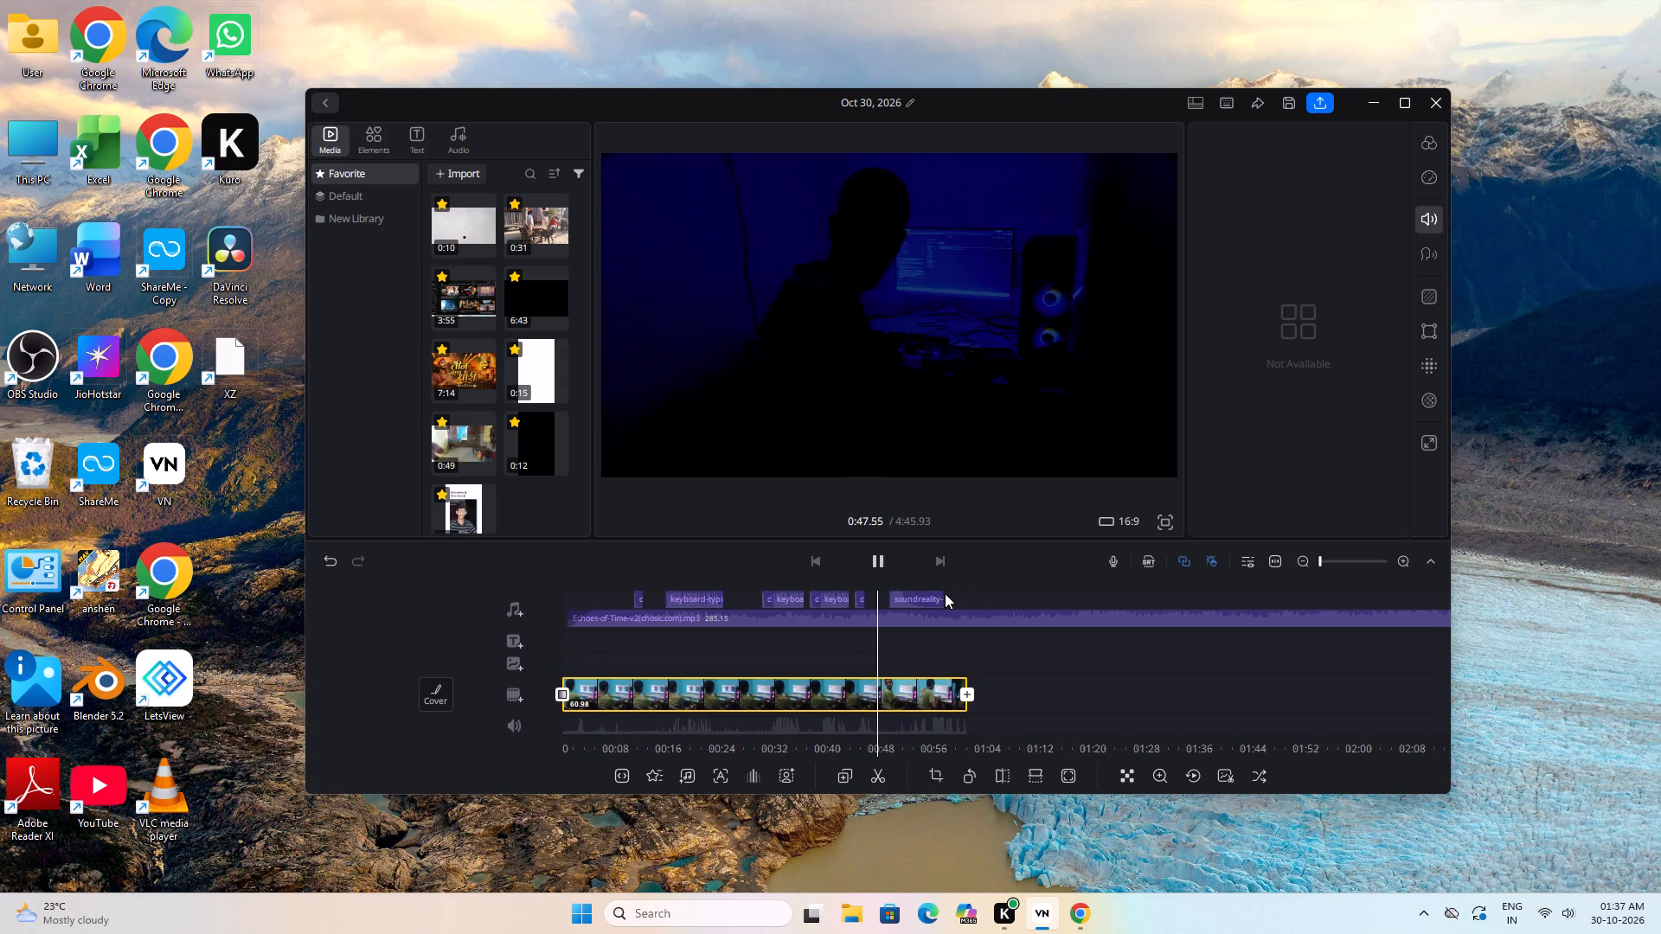
{"action": "left_click", "coordinate": [919, 601]}
{"action": "left_click_drag", "start_coordinate": [879, 599], "coordinate": [877, 598]}
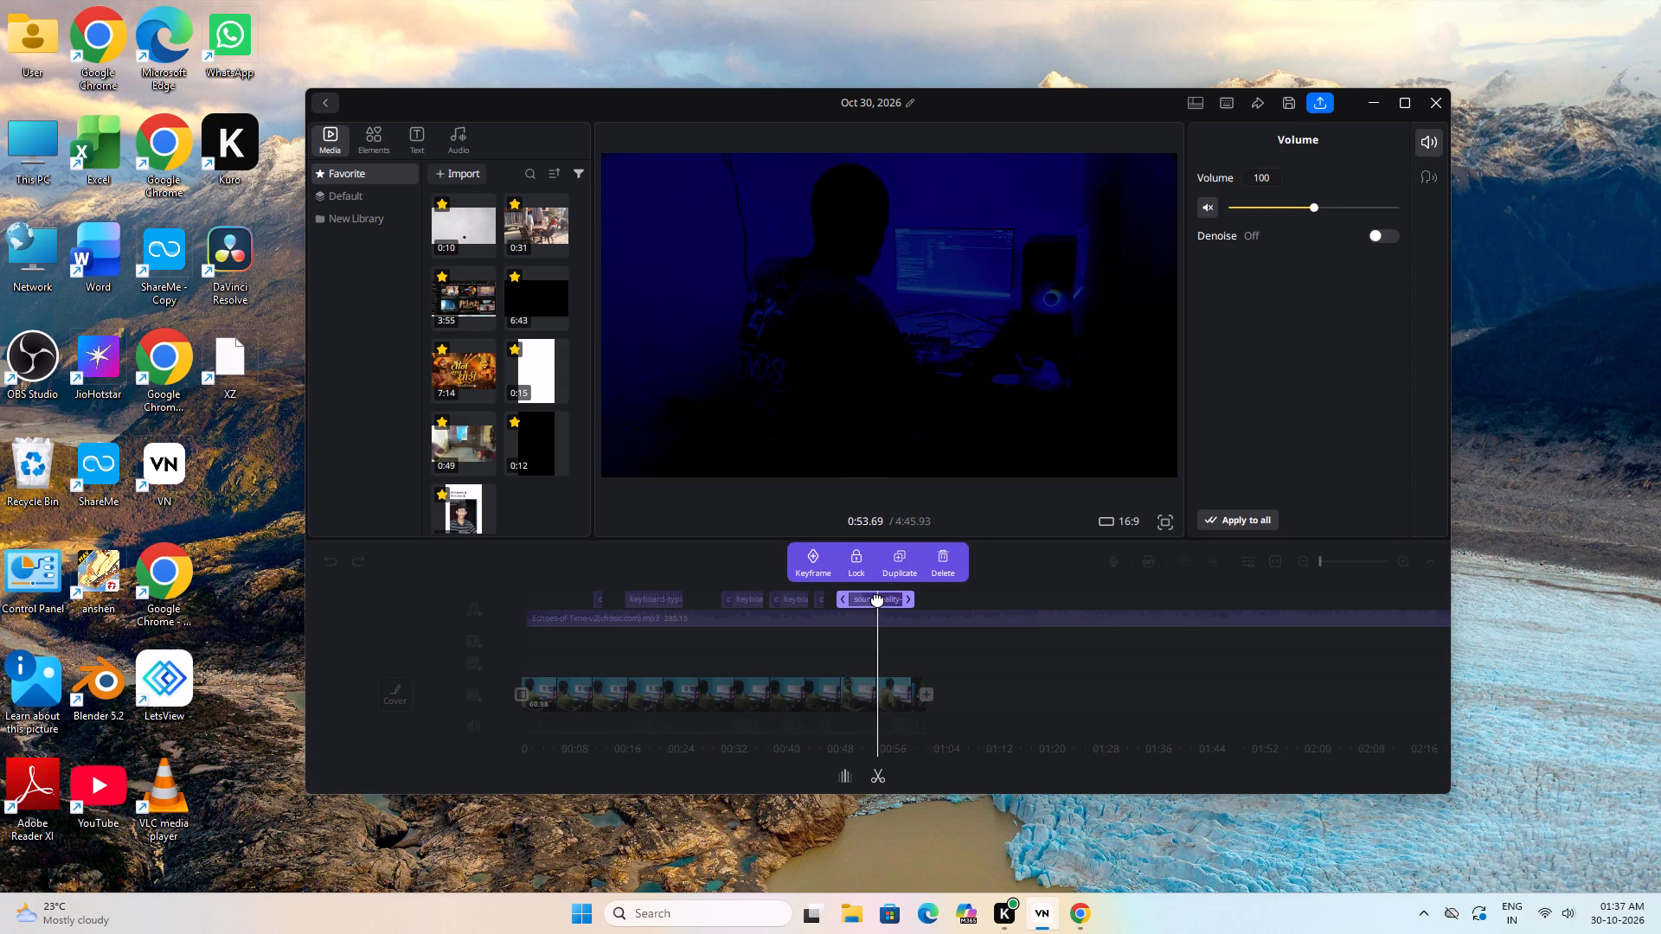
{"action": "left_click_drag", "start_coordinate": [877, 598], "coordinate": [855, 599]}
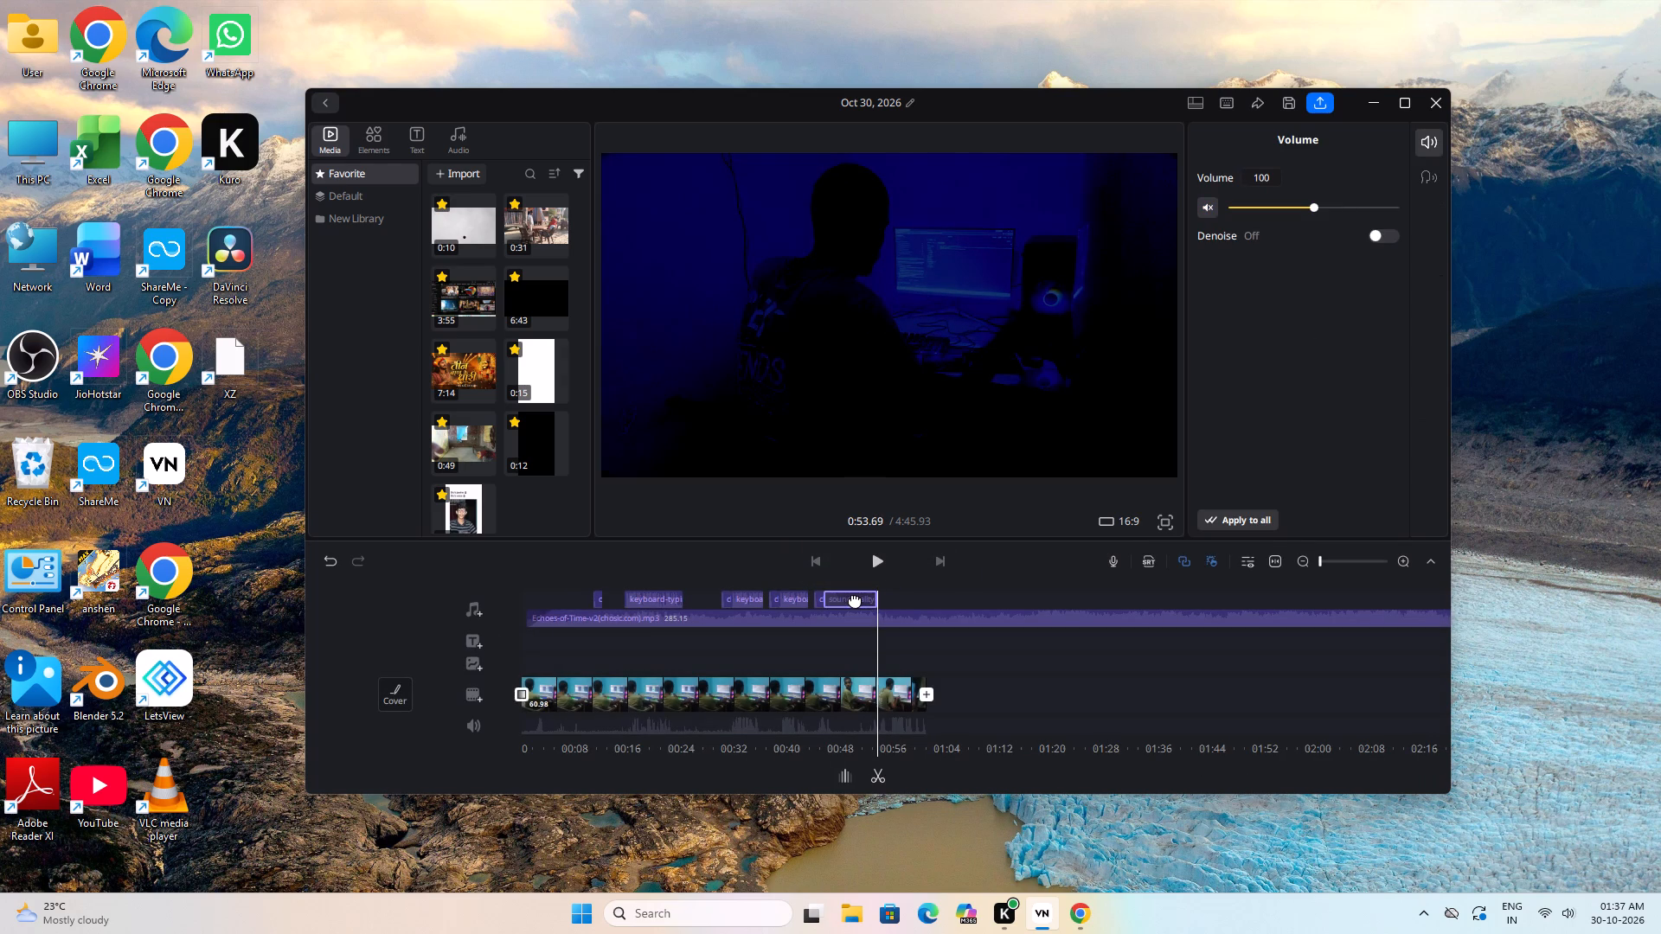
{"action": "left_click_drag", "start_coordinate": [855, 599], "coordinate": [839, 596]}
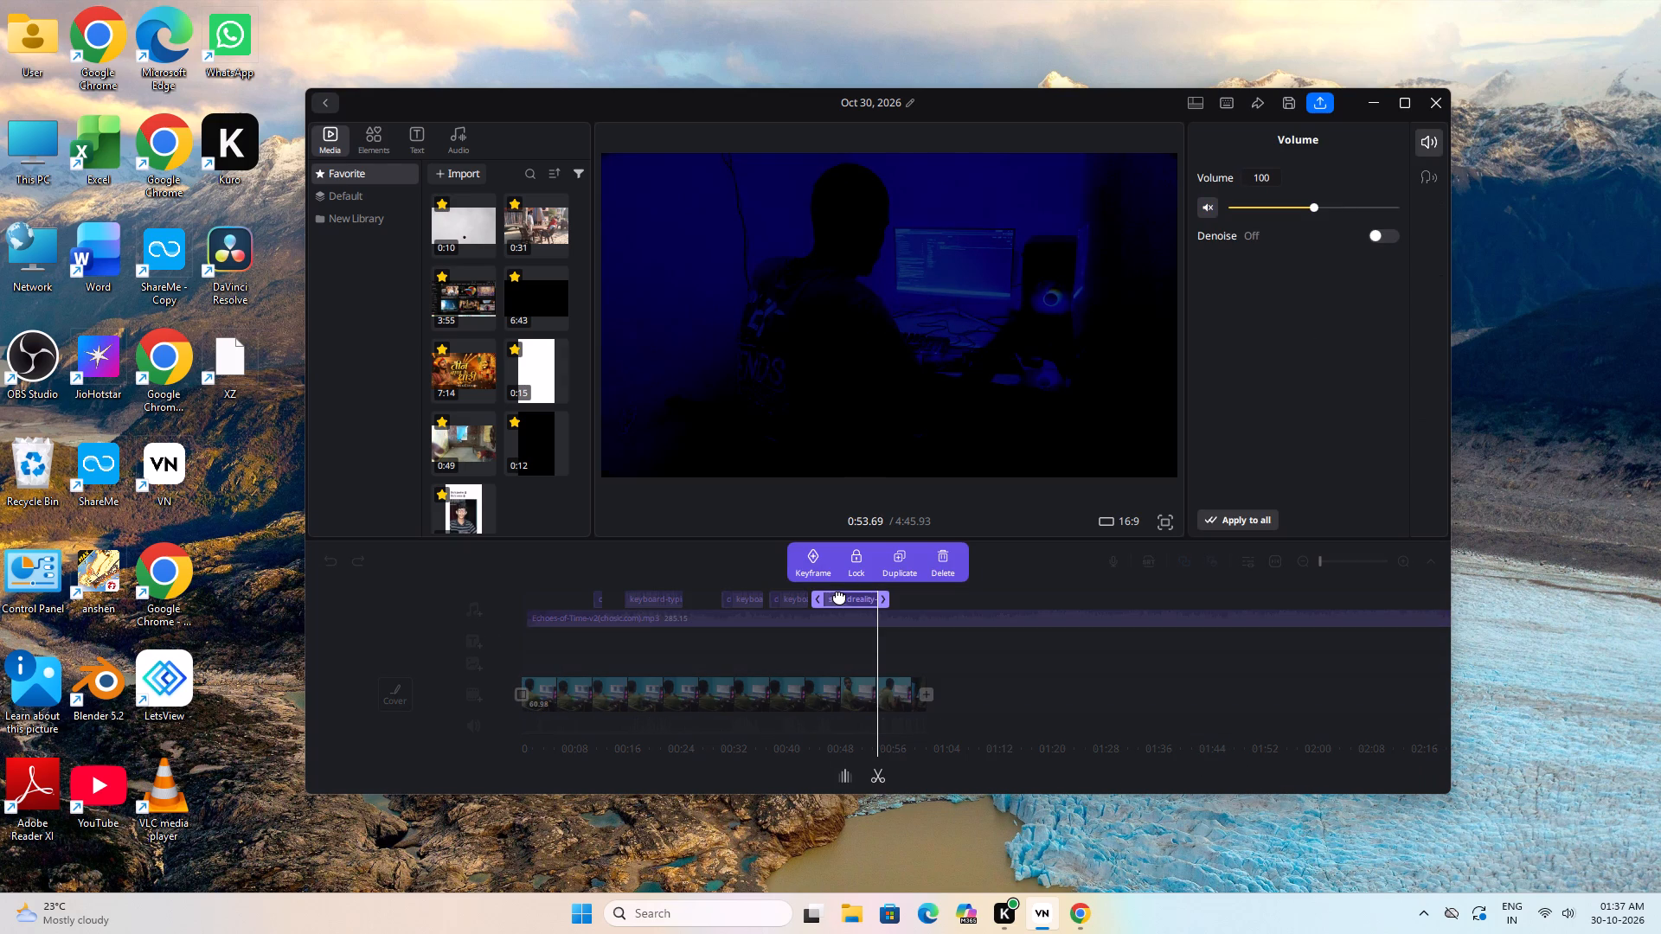
{"action": "left_click", "coordinate": [920, 599]}
Play back from about 0:44 to check the knocking sound's timing against the picture.
{"action": "left_click_drag", "start_coordinate": [914, 600], "coordinate": [933, 598]}
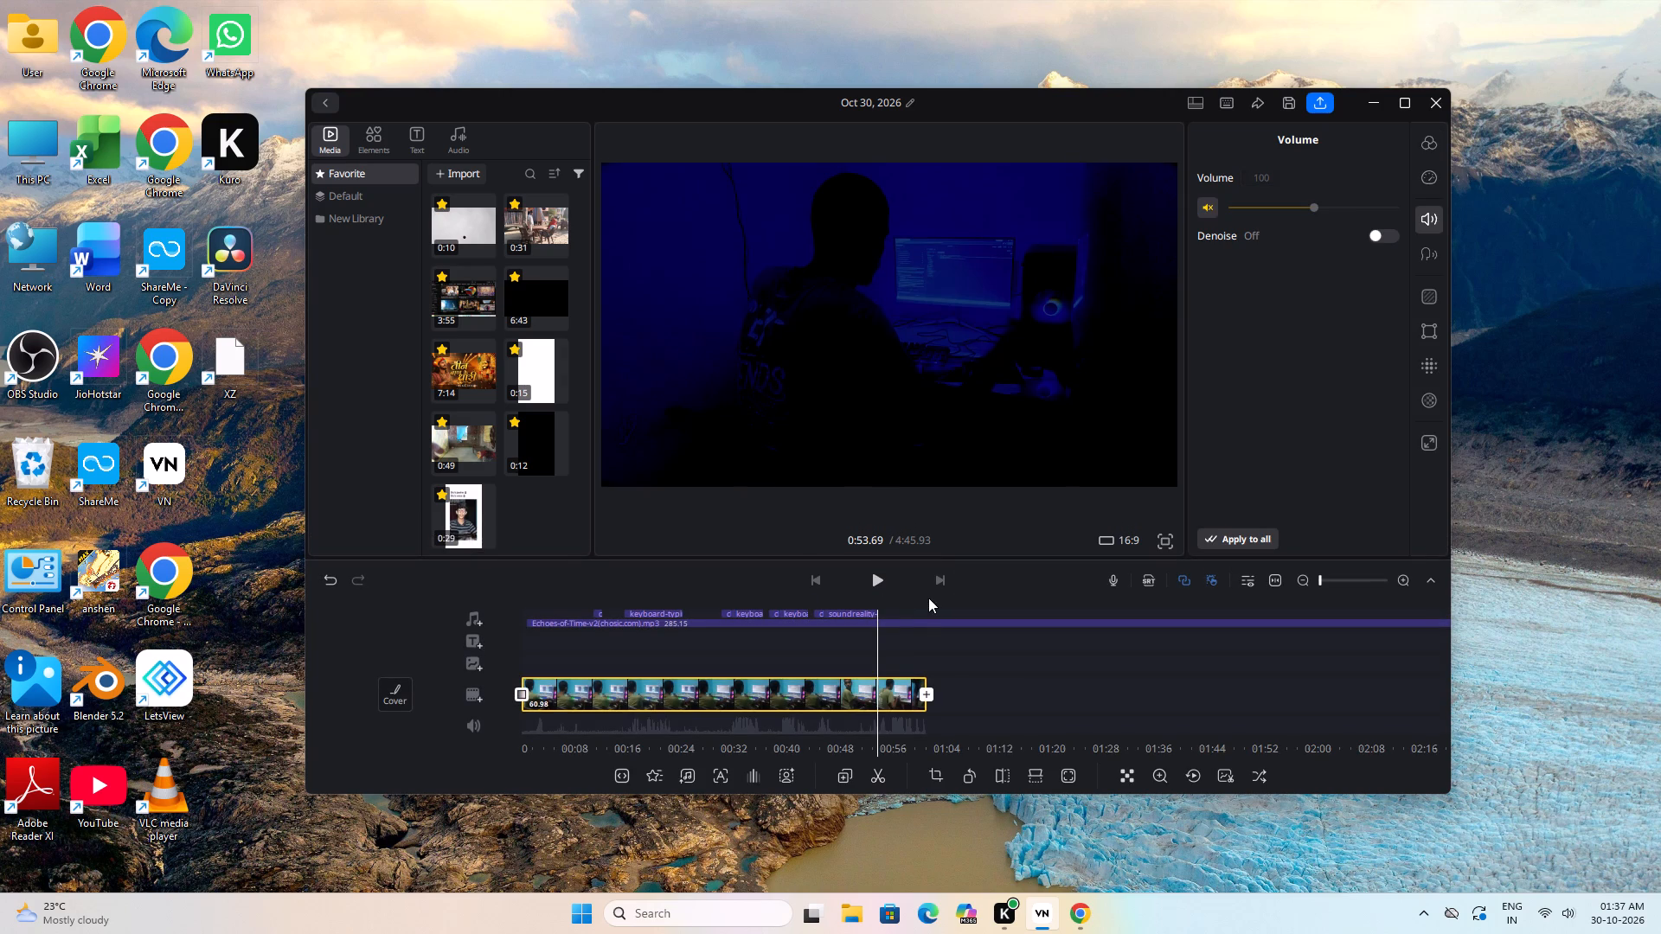
{"action": "left_click_drag", "start_coordinate": [928, 598], "coordinate": [972, 604]}
{"action": "left_click_drag", "start_coordinate": [882, 629], "coordinate": [978, 640]}
{"action": "left_click_drag", "start_coordinate": [957, 643], "coordinate": [926, 649]}
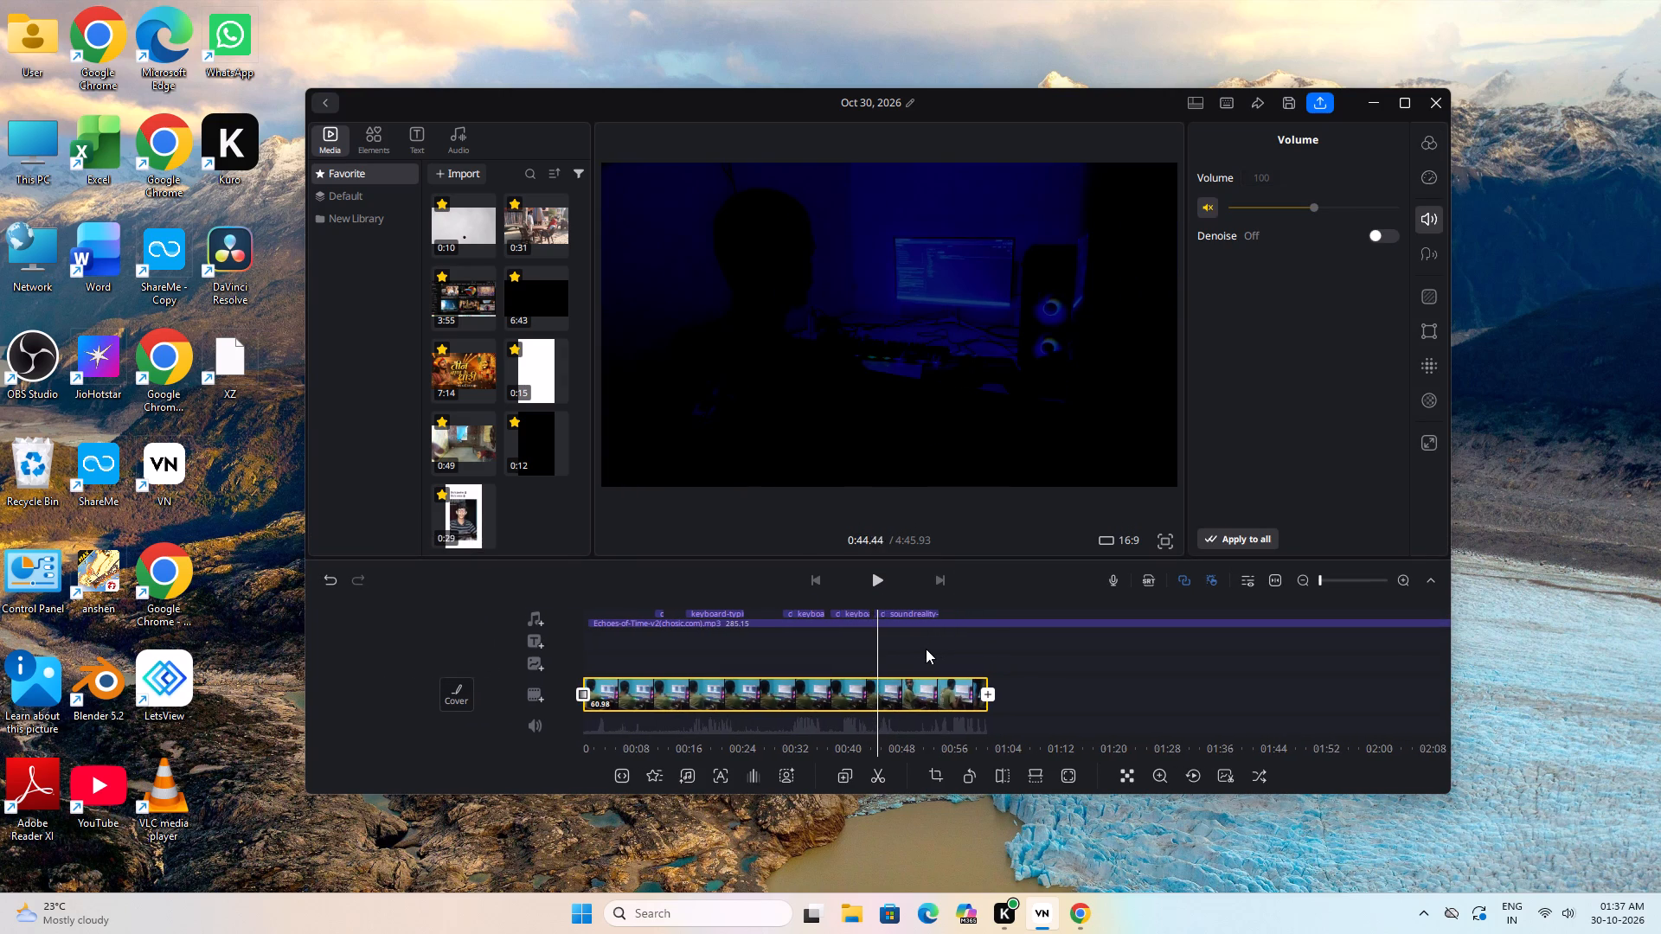
{"action": "left_click_drag", "start_coordinate": [926, 649], "coordinate": [921, 649]}
{"action": "key", "text": "space"}
{"action": "key", "text": "space"}
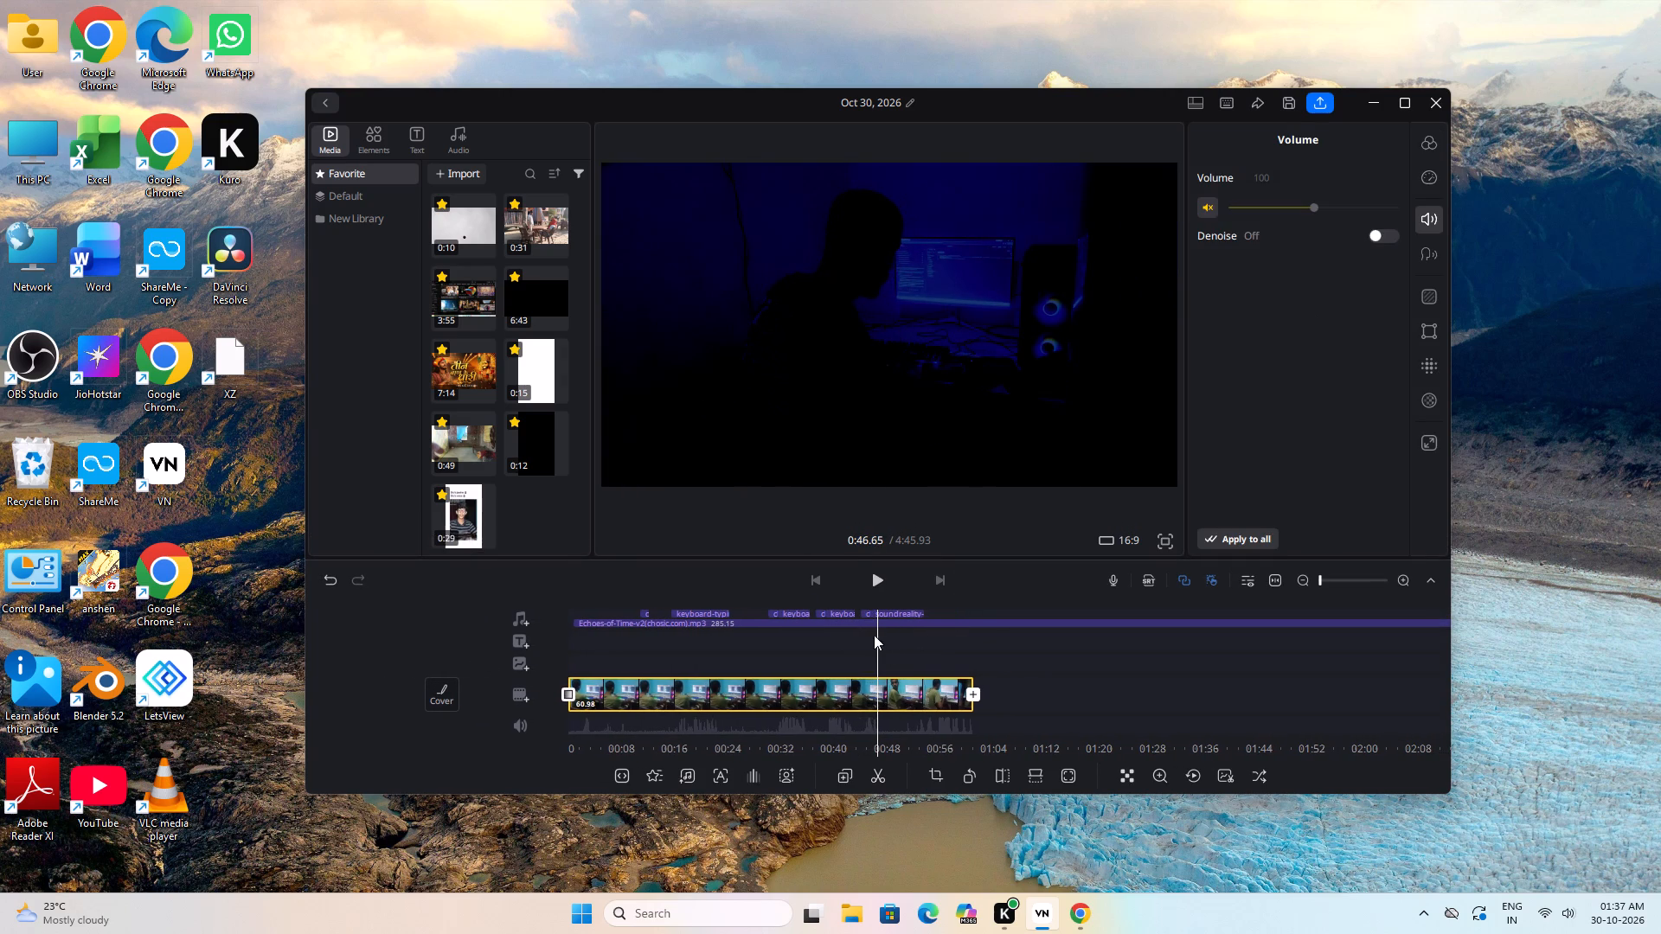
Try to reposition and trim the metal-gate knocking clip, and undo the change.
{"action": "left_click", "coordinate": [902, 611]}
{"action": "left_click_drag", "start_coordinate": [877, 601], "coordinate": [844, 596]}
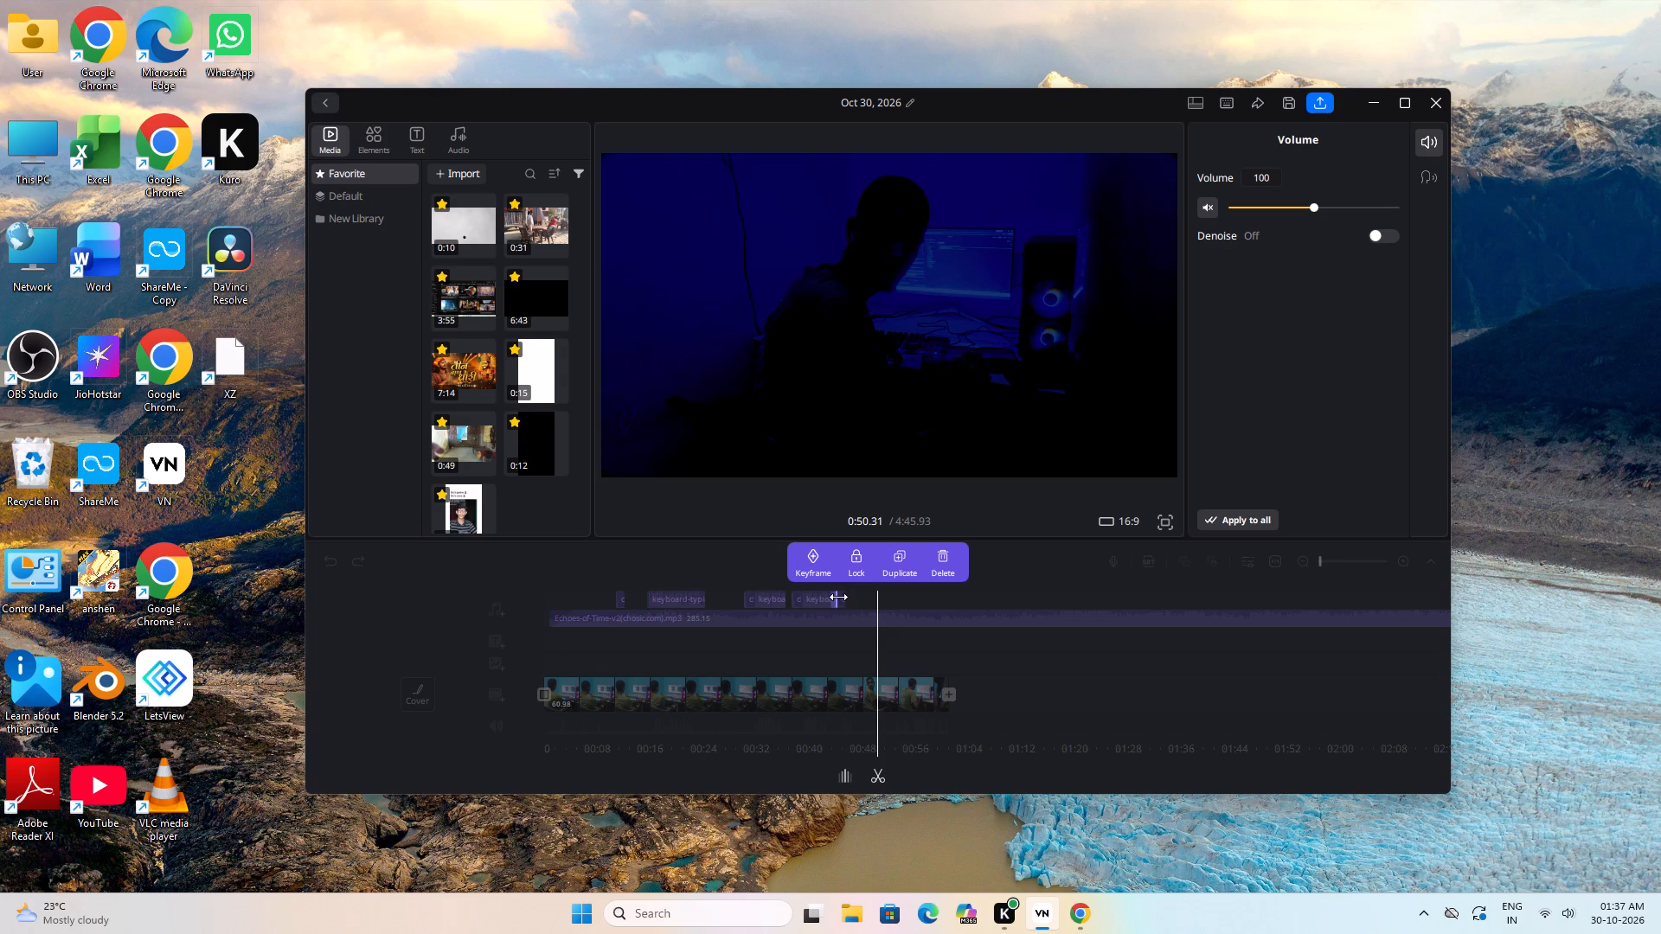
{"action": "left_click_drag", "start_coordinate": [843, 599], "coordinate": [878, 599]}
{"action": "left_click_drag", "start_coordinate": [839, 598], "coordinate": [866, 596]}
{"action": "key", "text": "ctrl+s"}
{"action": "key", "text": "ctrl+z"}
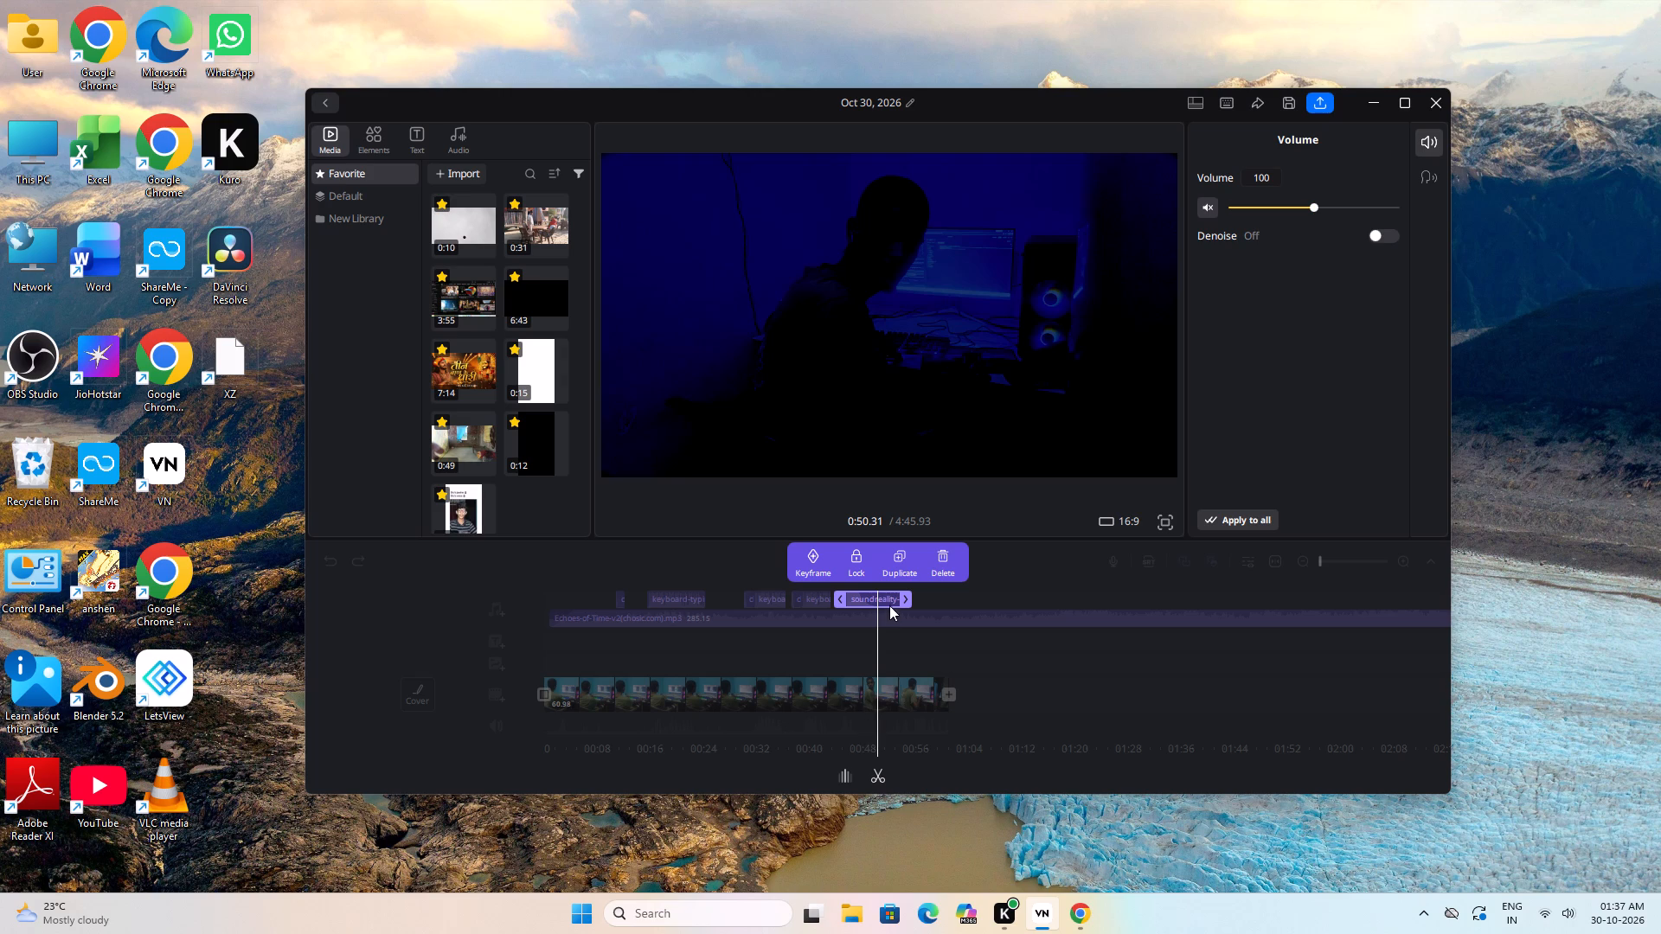
Move the metal-gate knocking clip to its own audio track starting at about 0:41 and play back from about 0:43.
{"action": "left_click_drag", "start_coordinate": [885, 596], "coordinate": [856, 575]}
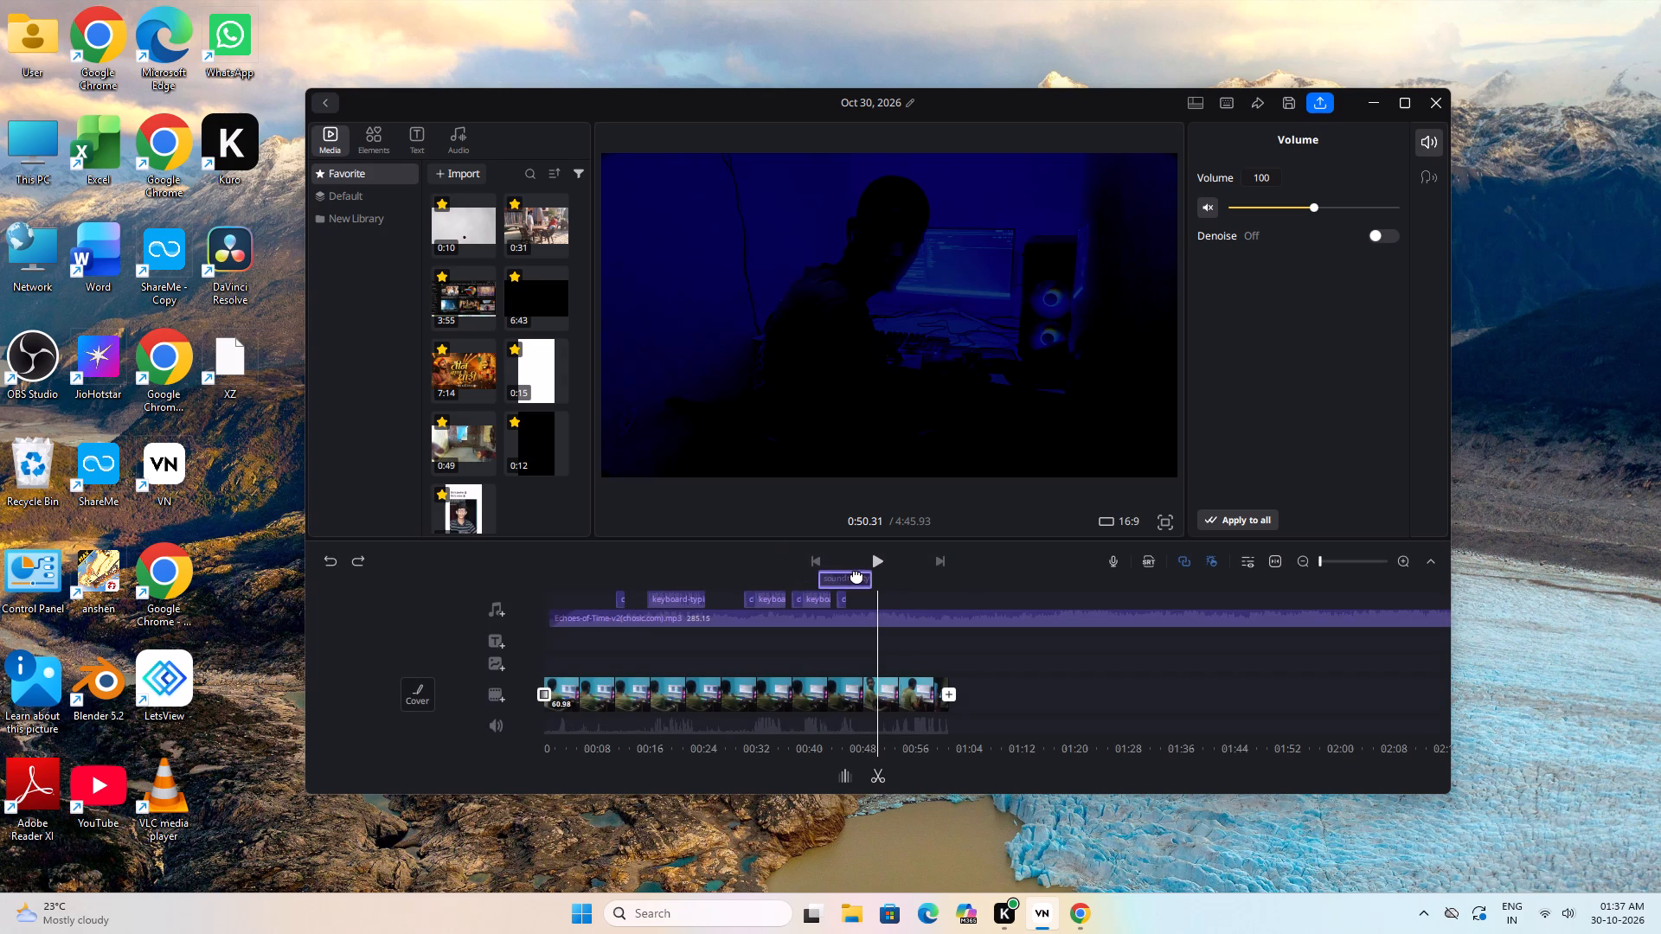
{"action": "left_click_drag", "start_coordinate": [856, 575], "coordinate": [856, 576]}
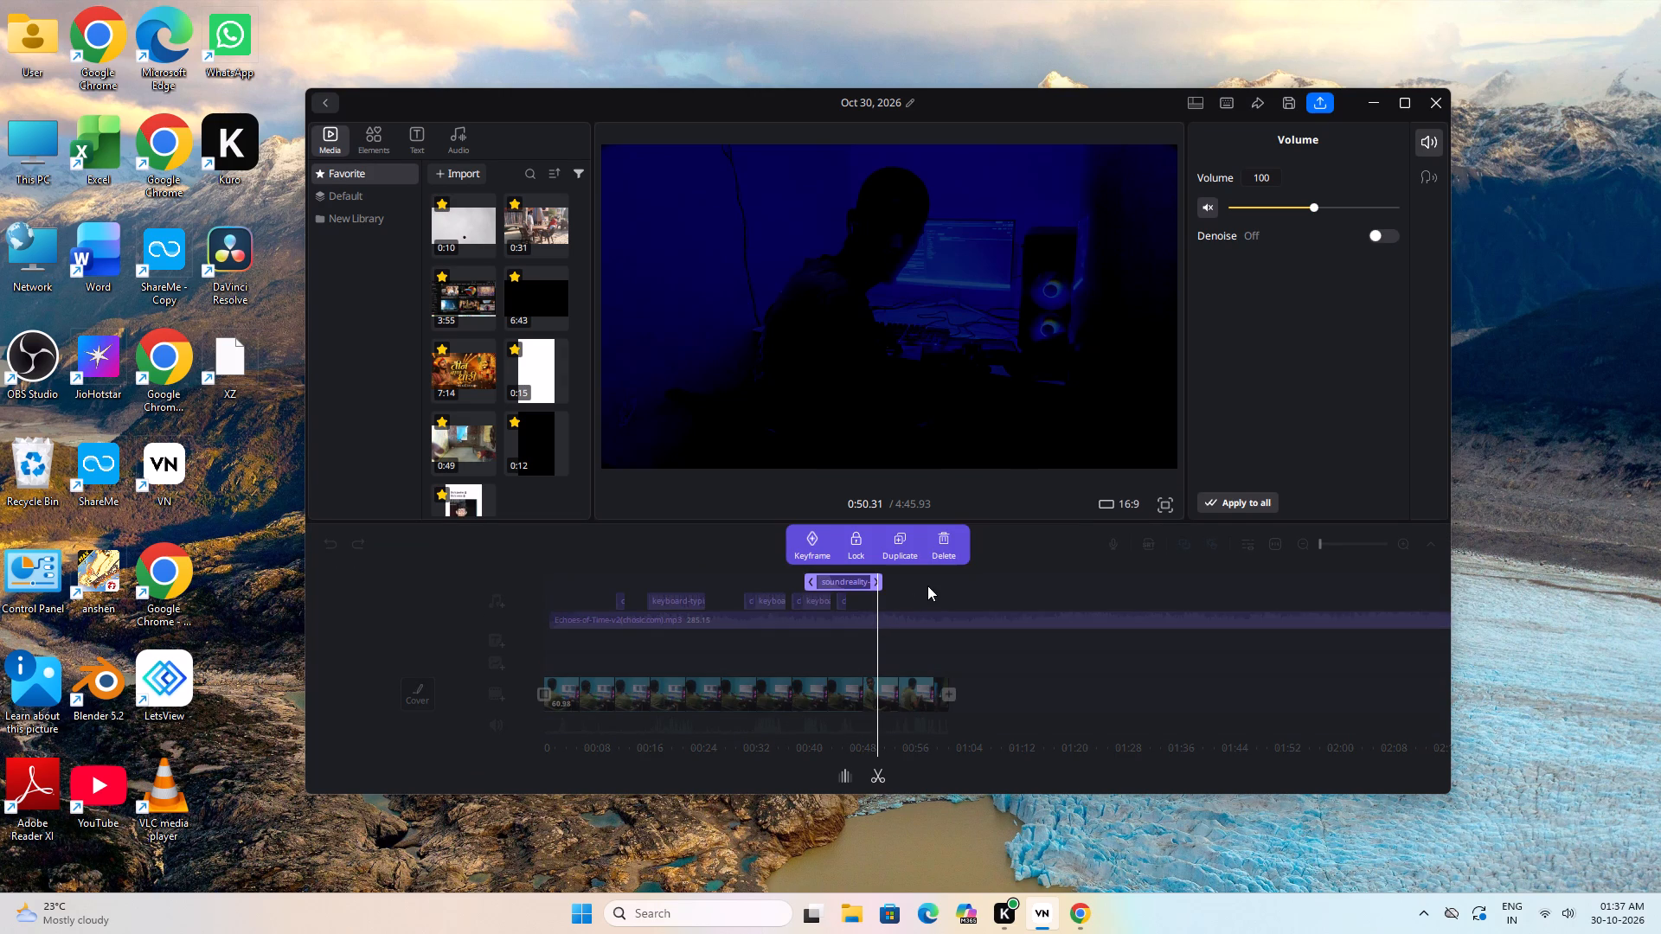
{"action": "left_click", "coordinate": [927, 585]}
{"action": "left_click_drag", "start_coordinate": [873, 629], "coordinate": [959, 633]}
{"action": "key", "text": "space"}
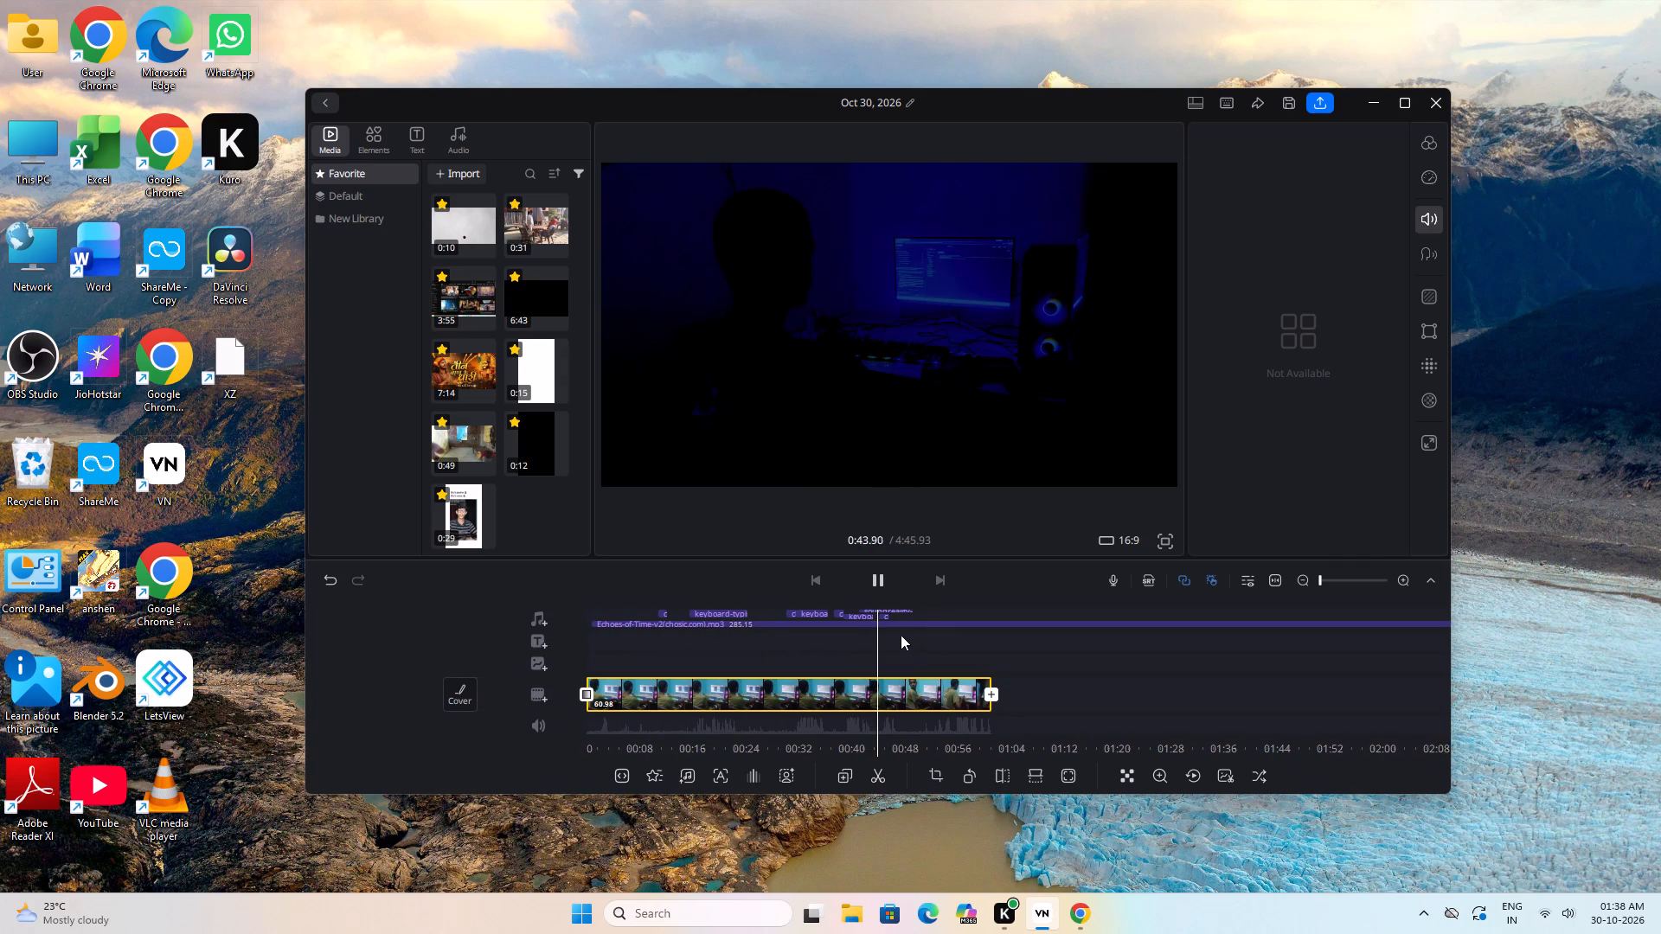
{"action": "key", "text": "space"}
{"action": "key", "text": "space"}
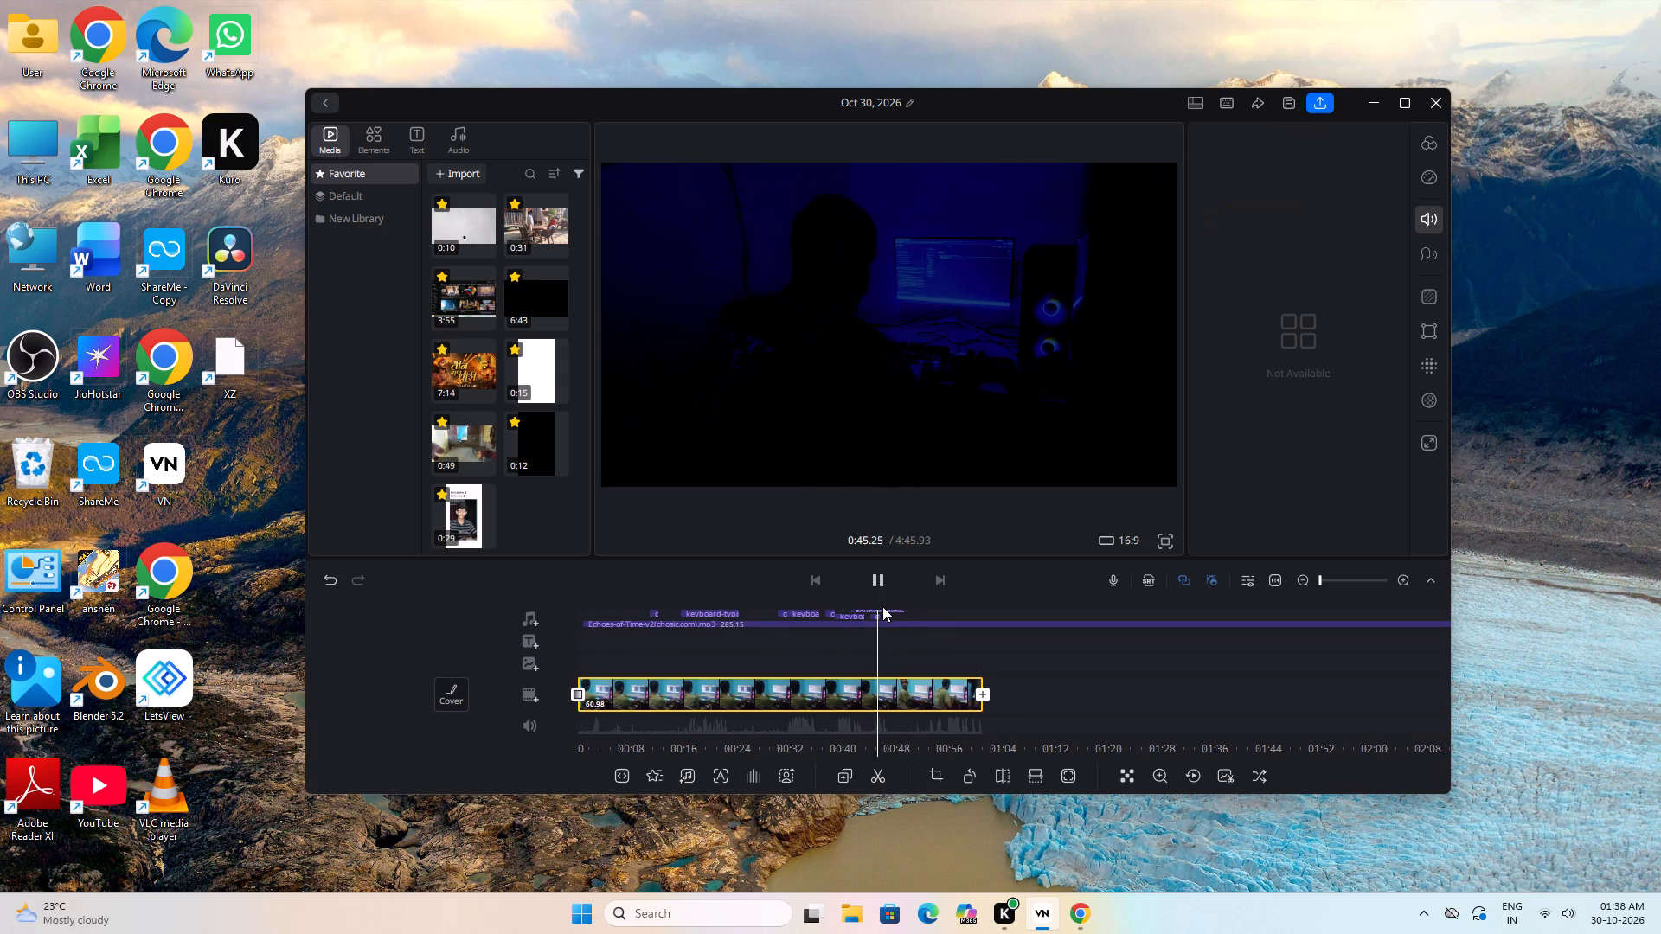
{"action": "key", "text": "space"}
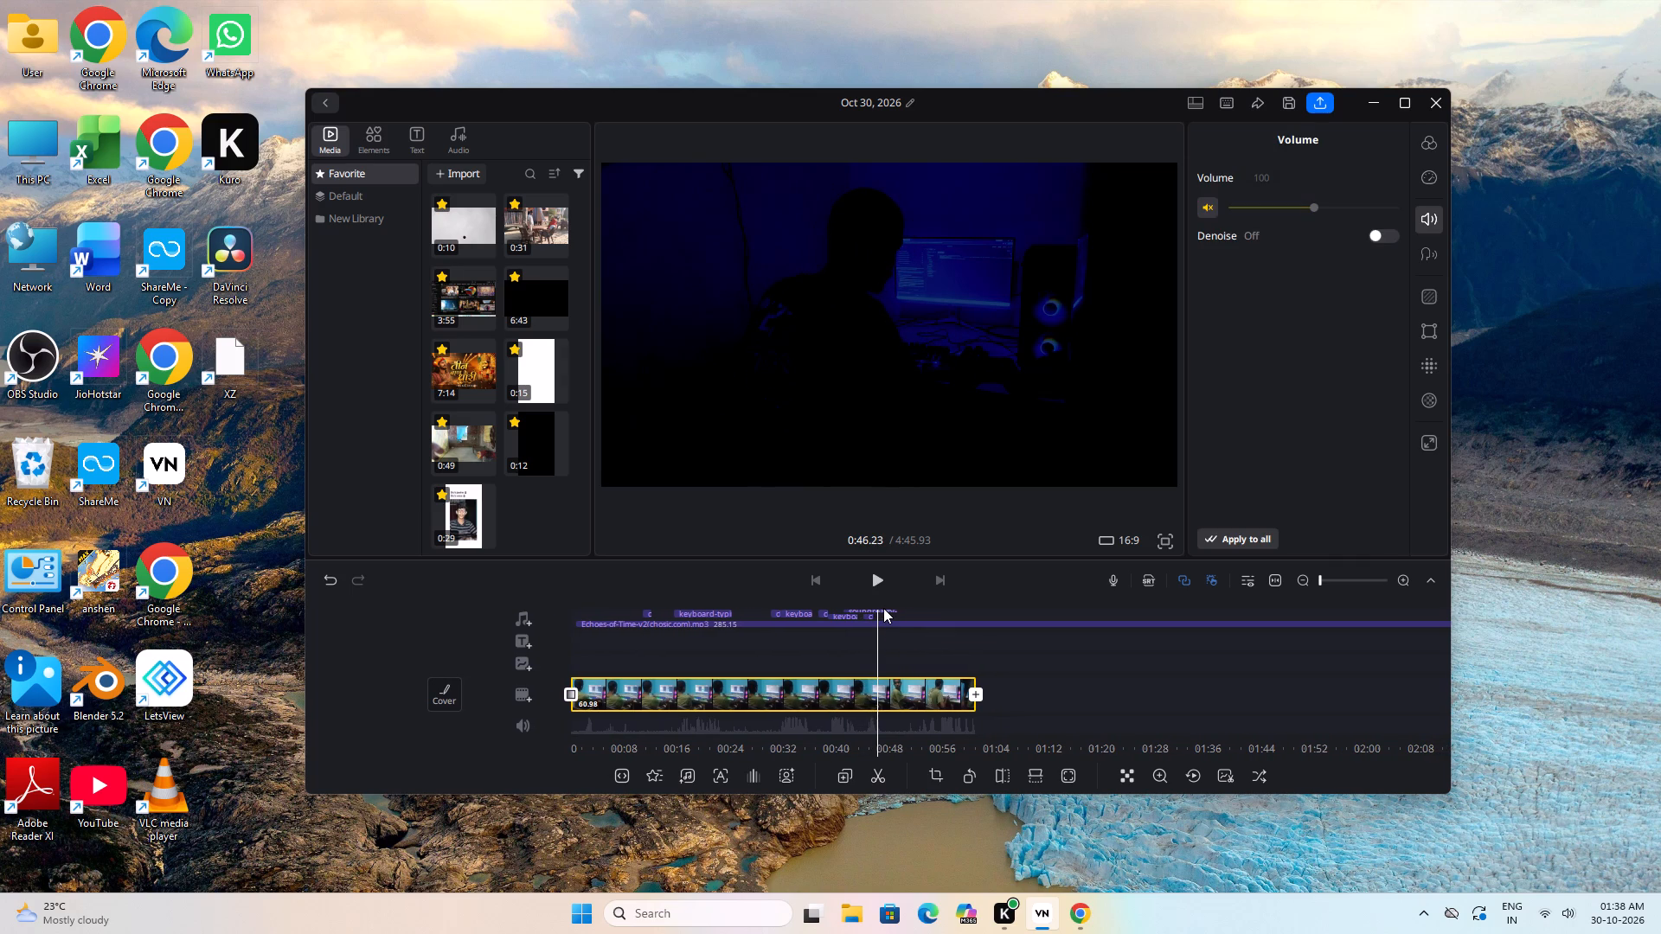
Maximize the editor window for working on the metal-gate knocking clip.
{"action": "left_click", "coordinate": [883, 608]}
{"action": "left_click", "coordinate": [876, 605]}
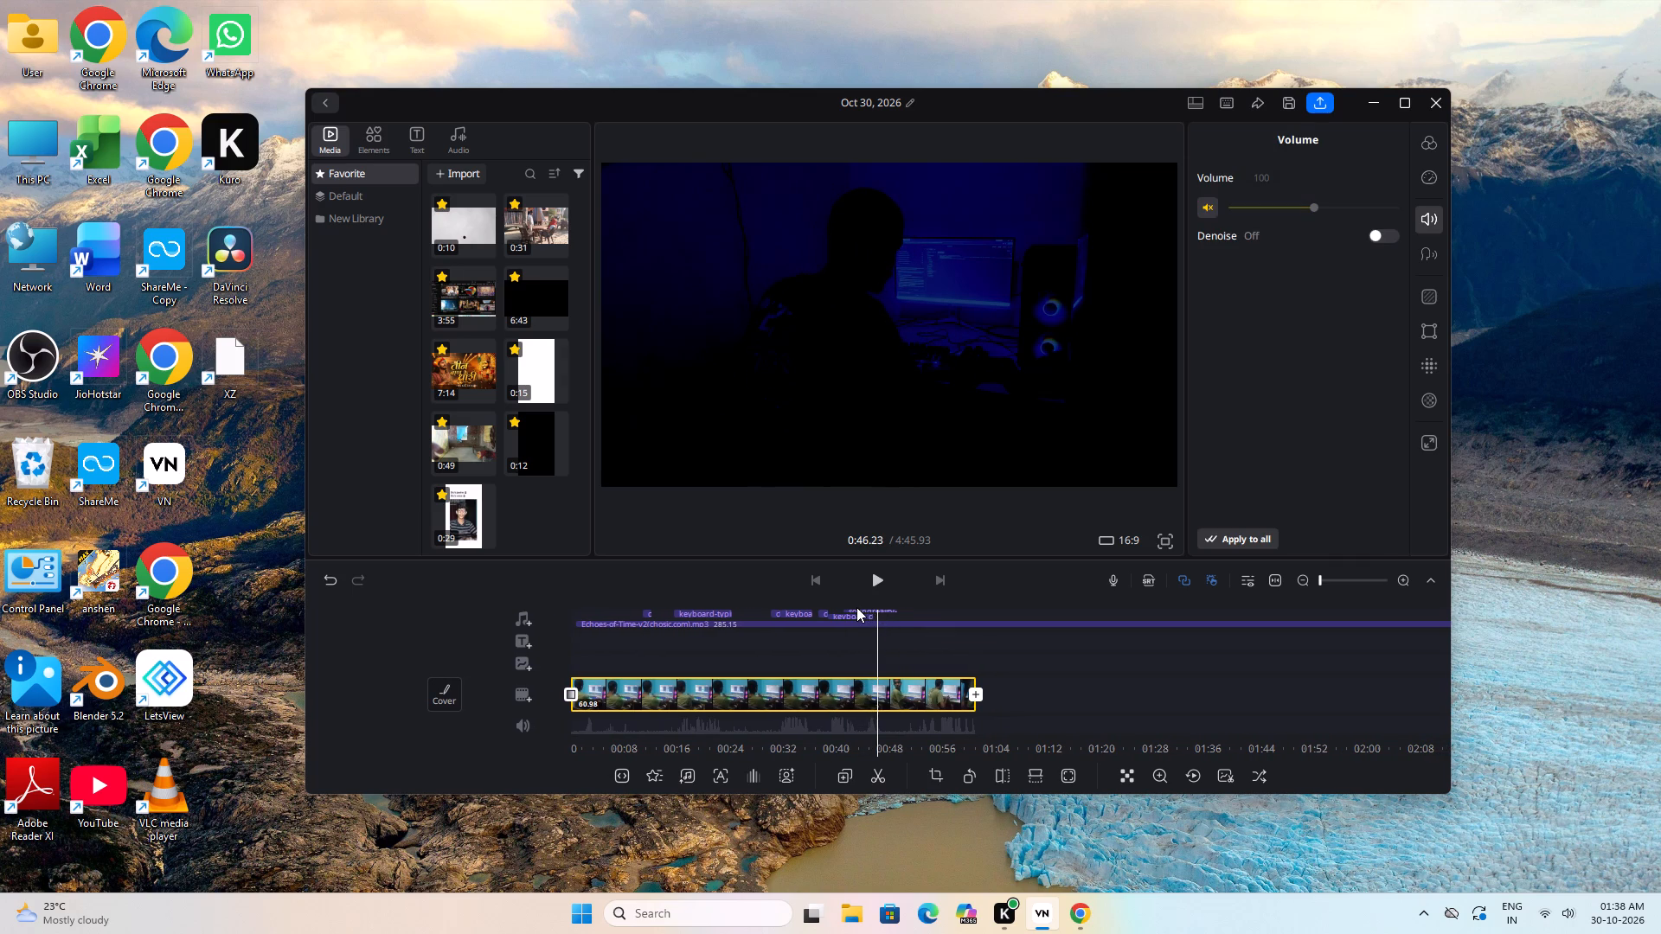
{"action": "left_click", "coordinate": [856, 607]}
{"action": "left_click", "coordinate": [856, 607]}
{"action": "left_click", "coordinate": [860, 607]}
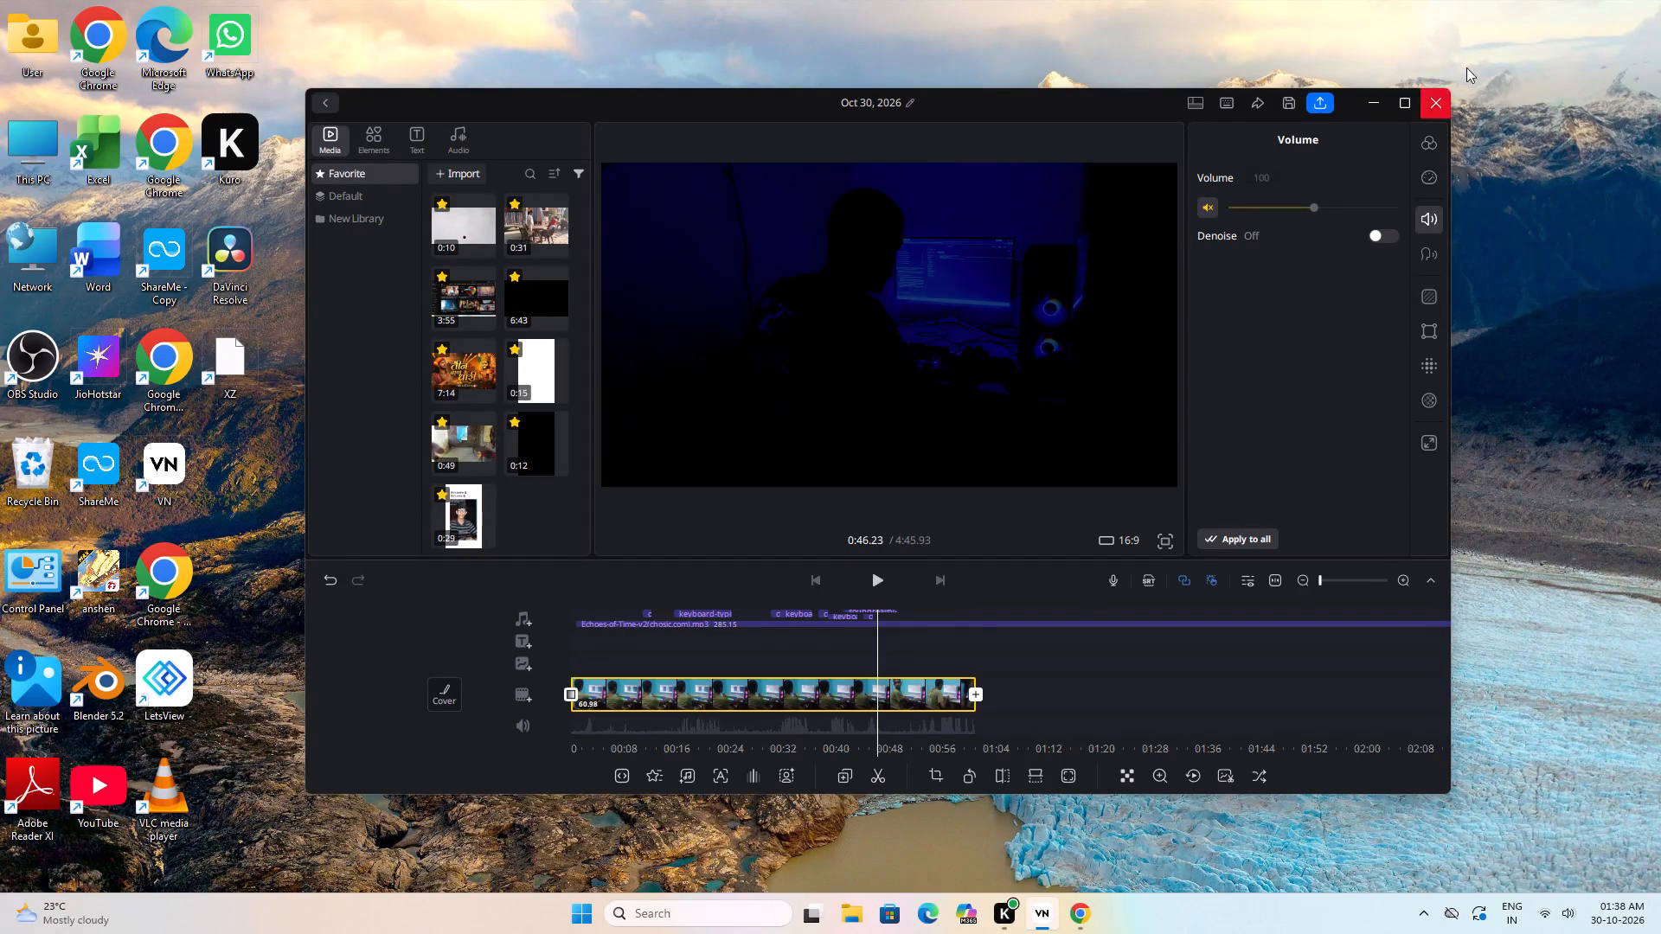
{"action": "left_click", "coordinate": [1401, 102]}
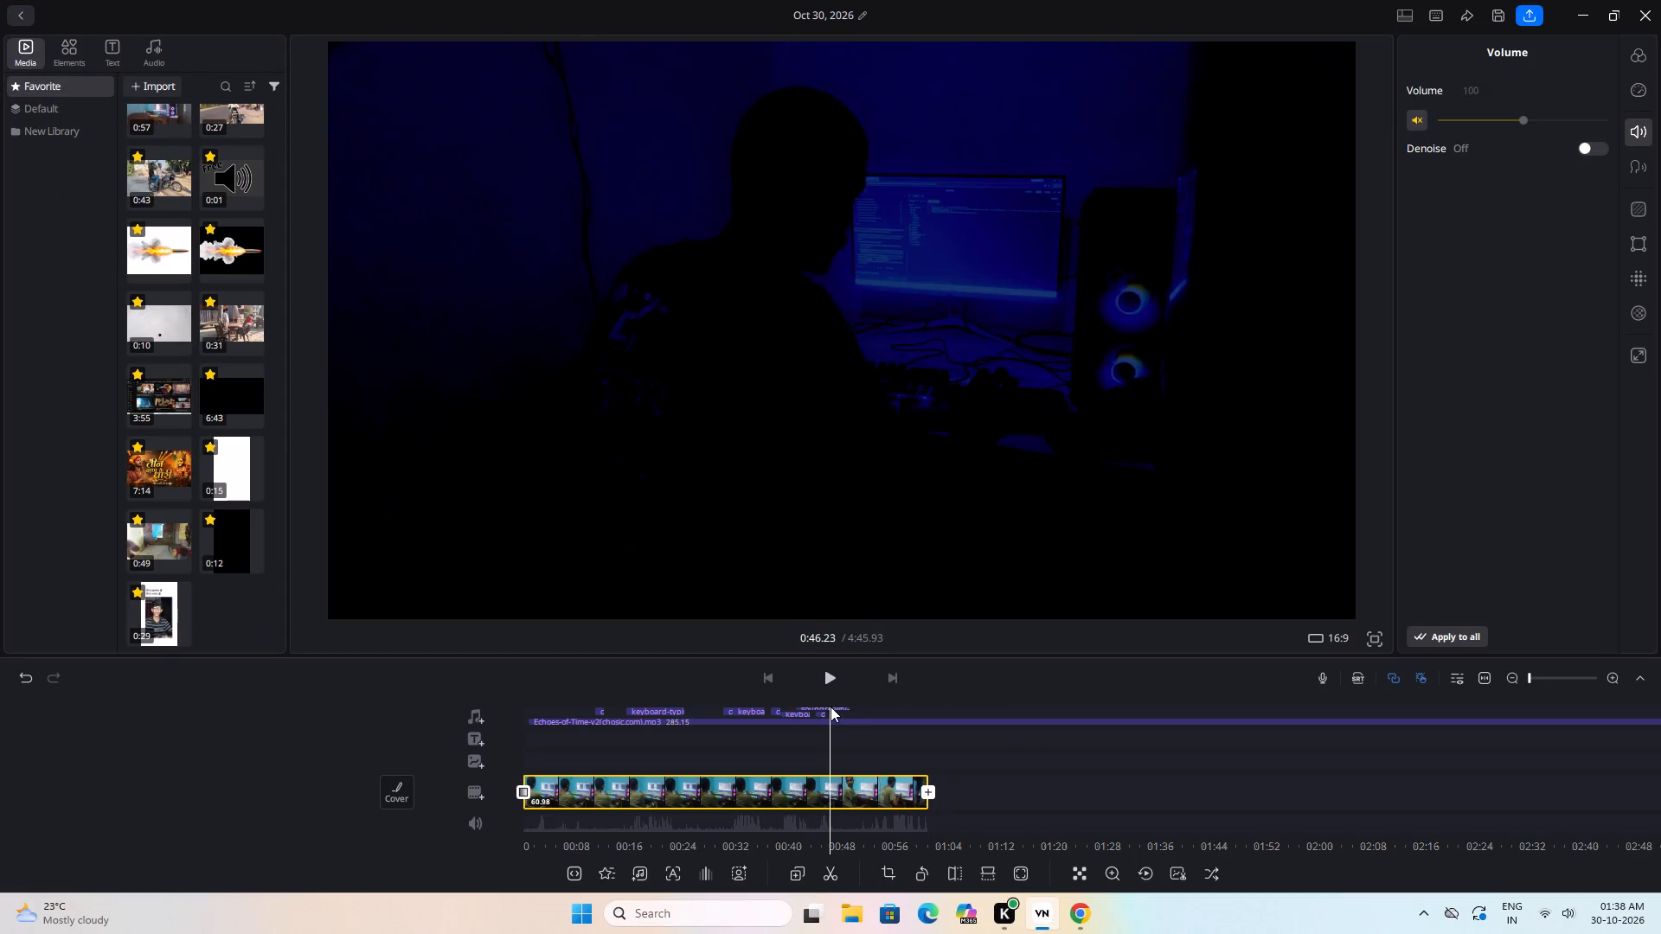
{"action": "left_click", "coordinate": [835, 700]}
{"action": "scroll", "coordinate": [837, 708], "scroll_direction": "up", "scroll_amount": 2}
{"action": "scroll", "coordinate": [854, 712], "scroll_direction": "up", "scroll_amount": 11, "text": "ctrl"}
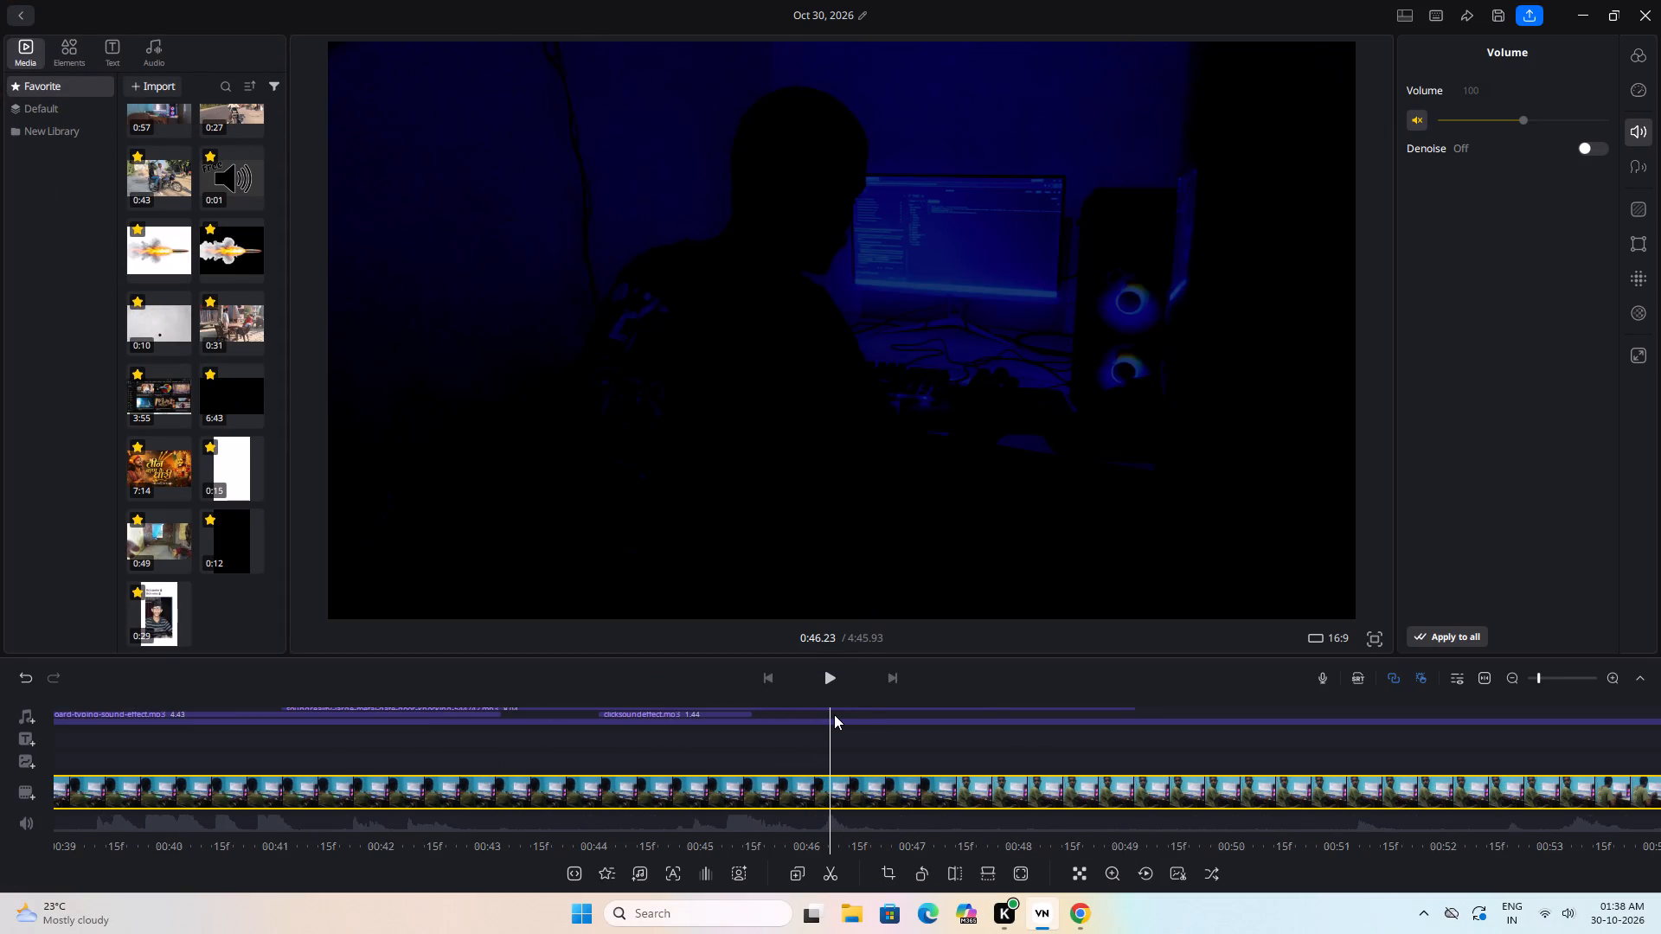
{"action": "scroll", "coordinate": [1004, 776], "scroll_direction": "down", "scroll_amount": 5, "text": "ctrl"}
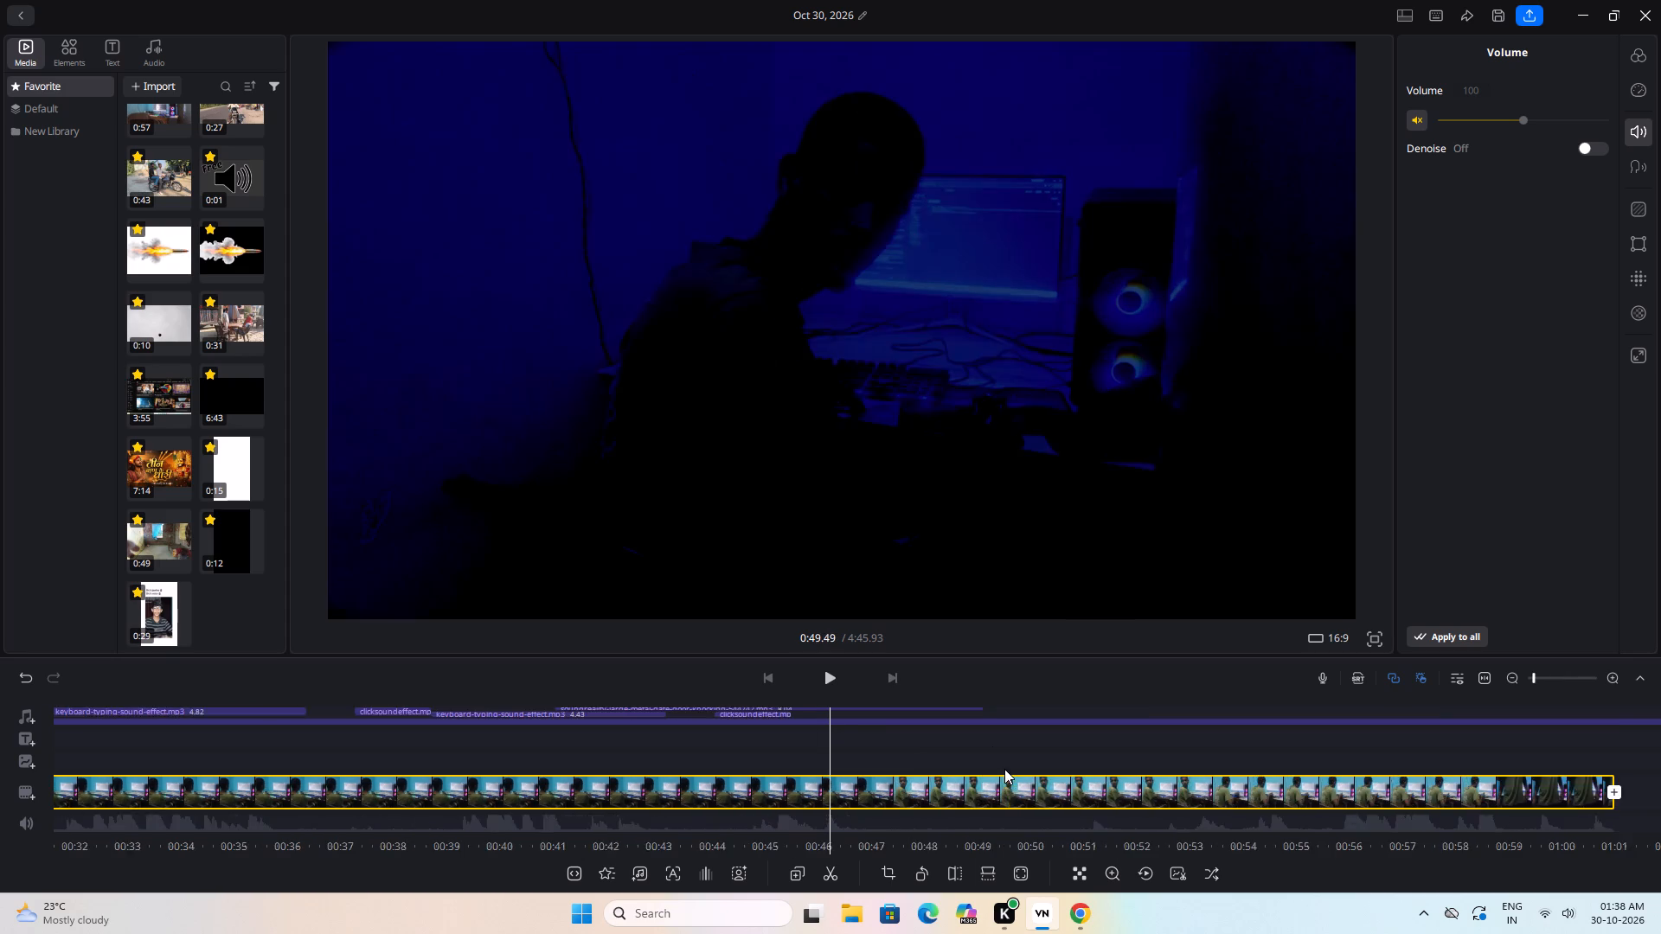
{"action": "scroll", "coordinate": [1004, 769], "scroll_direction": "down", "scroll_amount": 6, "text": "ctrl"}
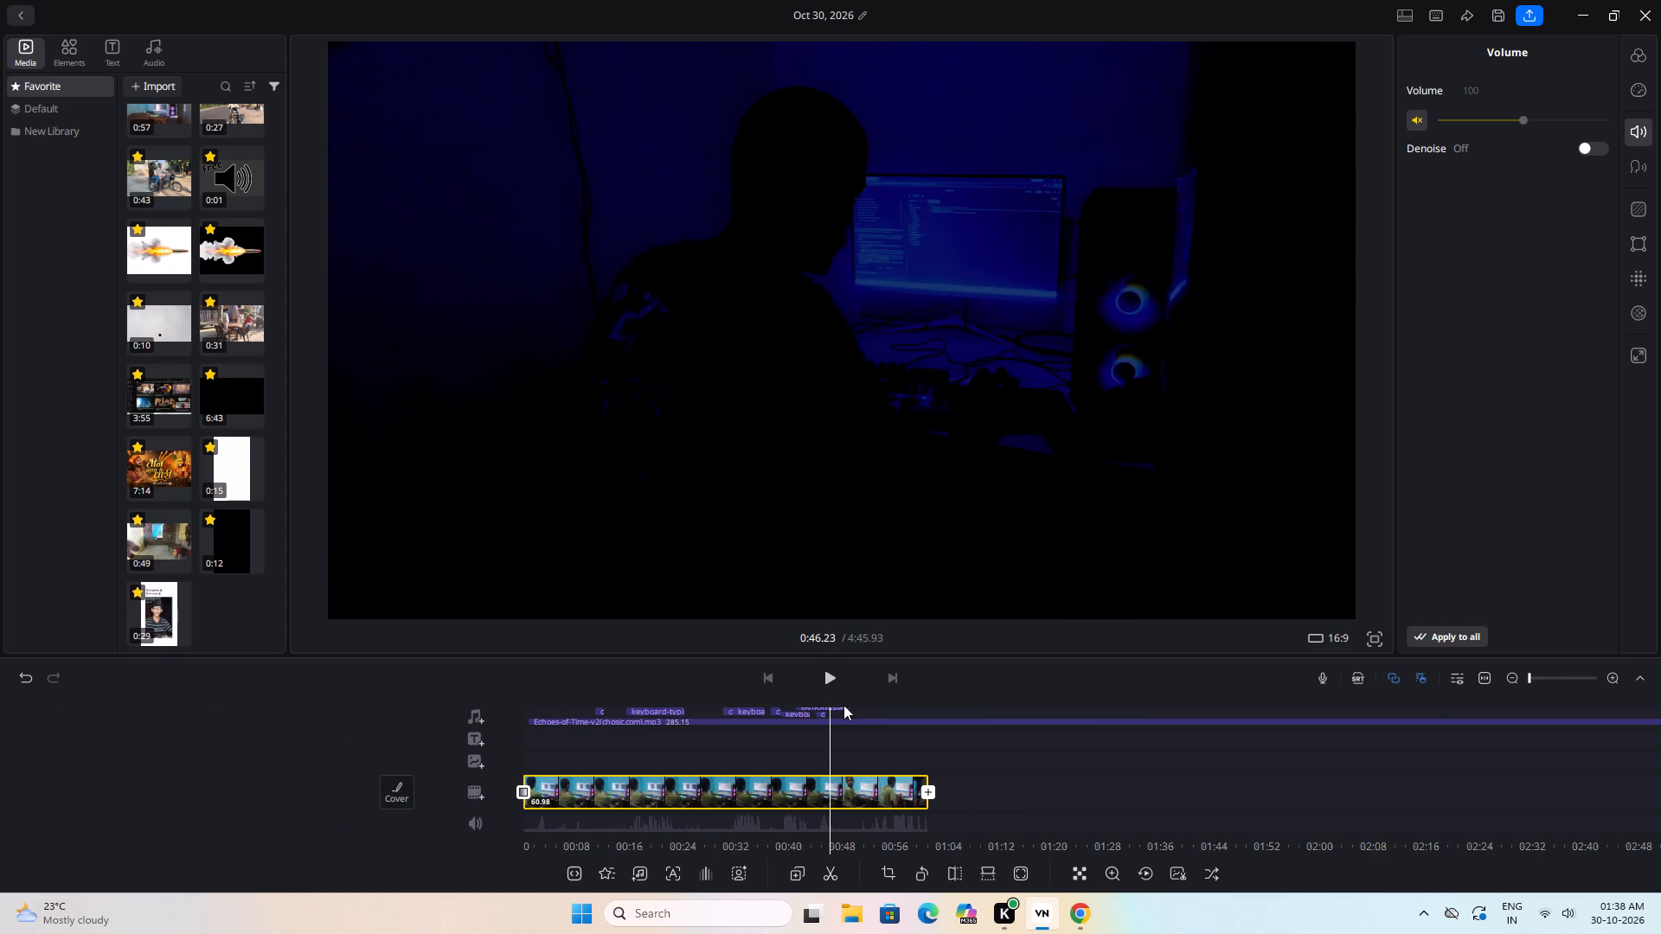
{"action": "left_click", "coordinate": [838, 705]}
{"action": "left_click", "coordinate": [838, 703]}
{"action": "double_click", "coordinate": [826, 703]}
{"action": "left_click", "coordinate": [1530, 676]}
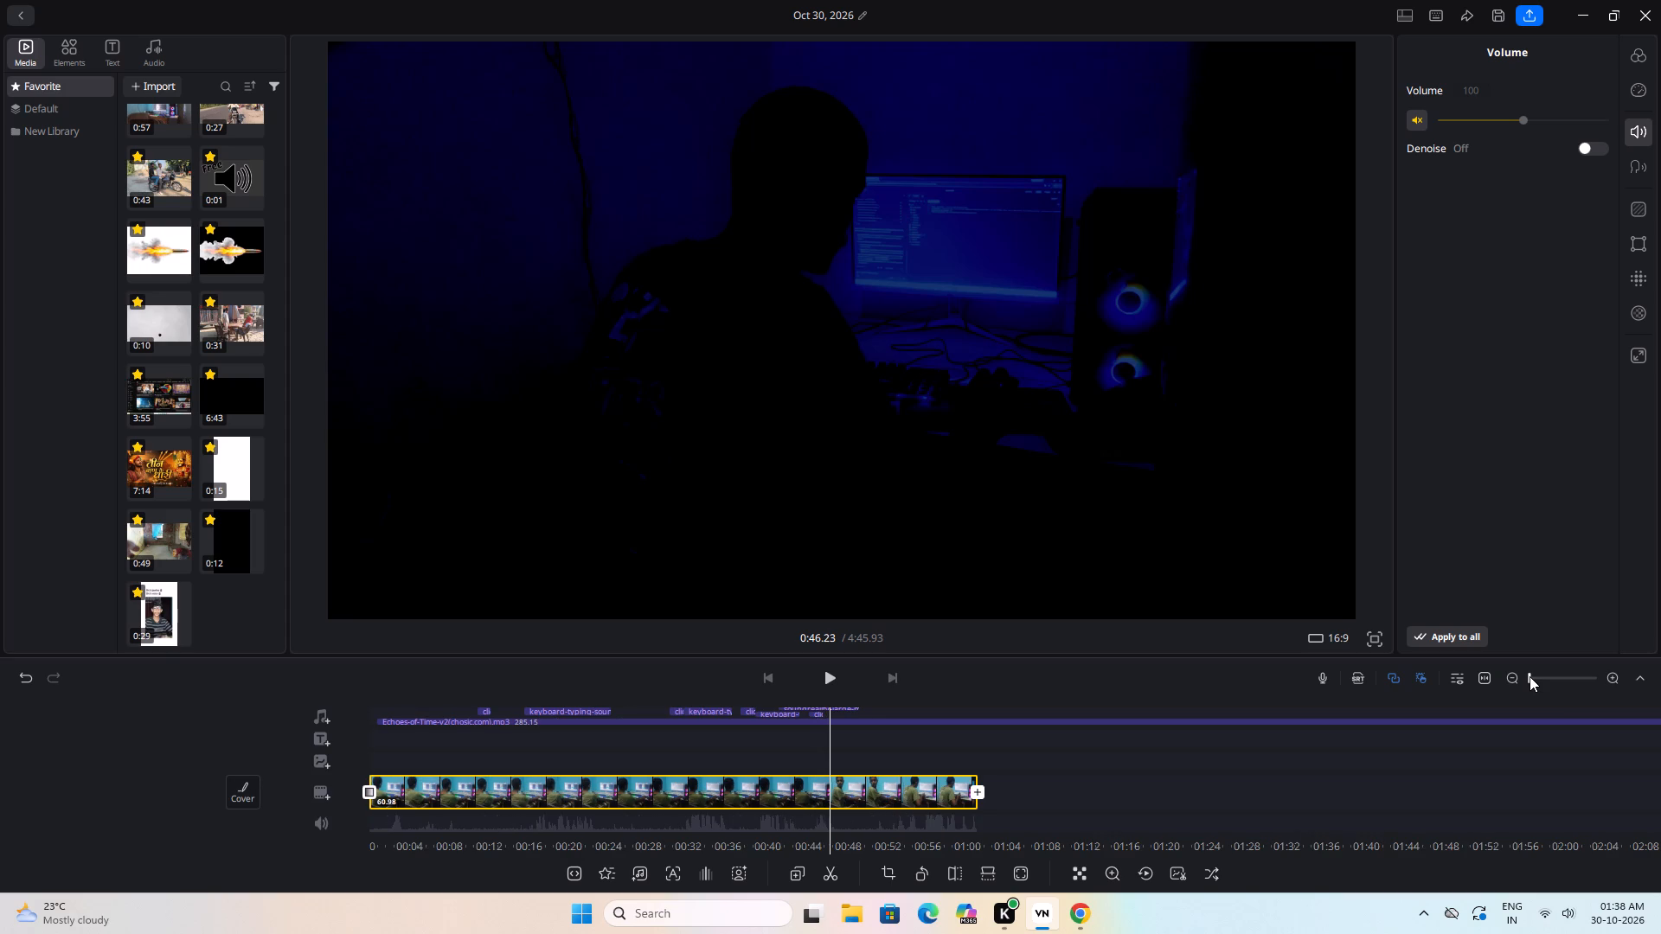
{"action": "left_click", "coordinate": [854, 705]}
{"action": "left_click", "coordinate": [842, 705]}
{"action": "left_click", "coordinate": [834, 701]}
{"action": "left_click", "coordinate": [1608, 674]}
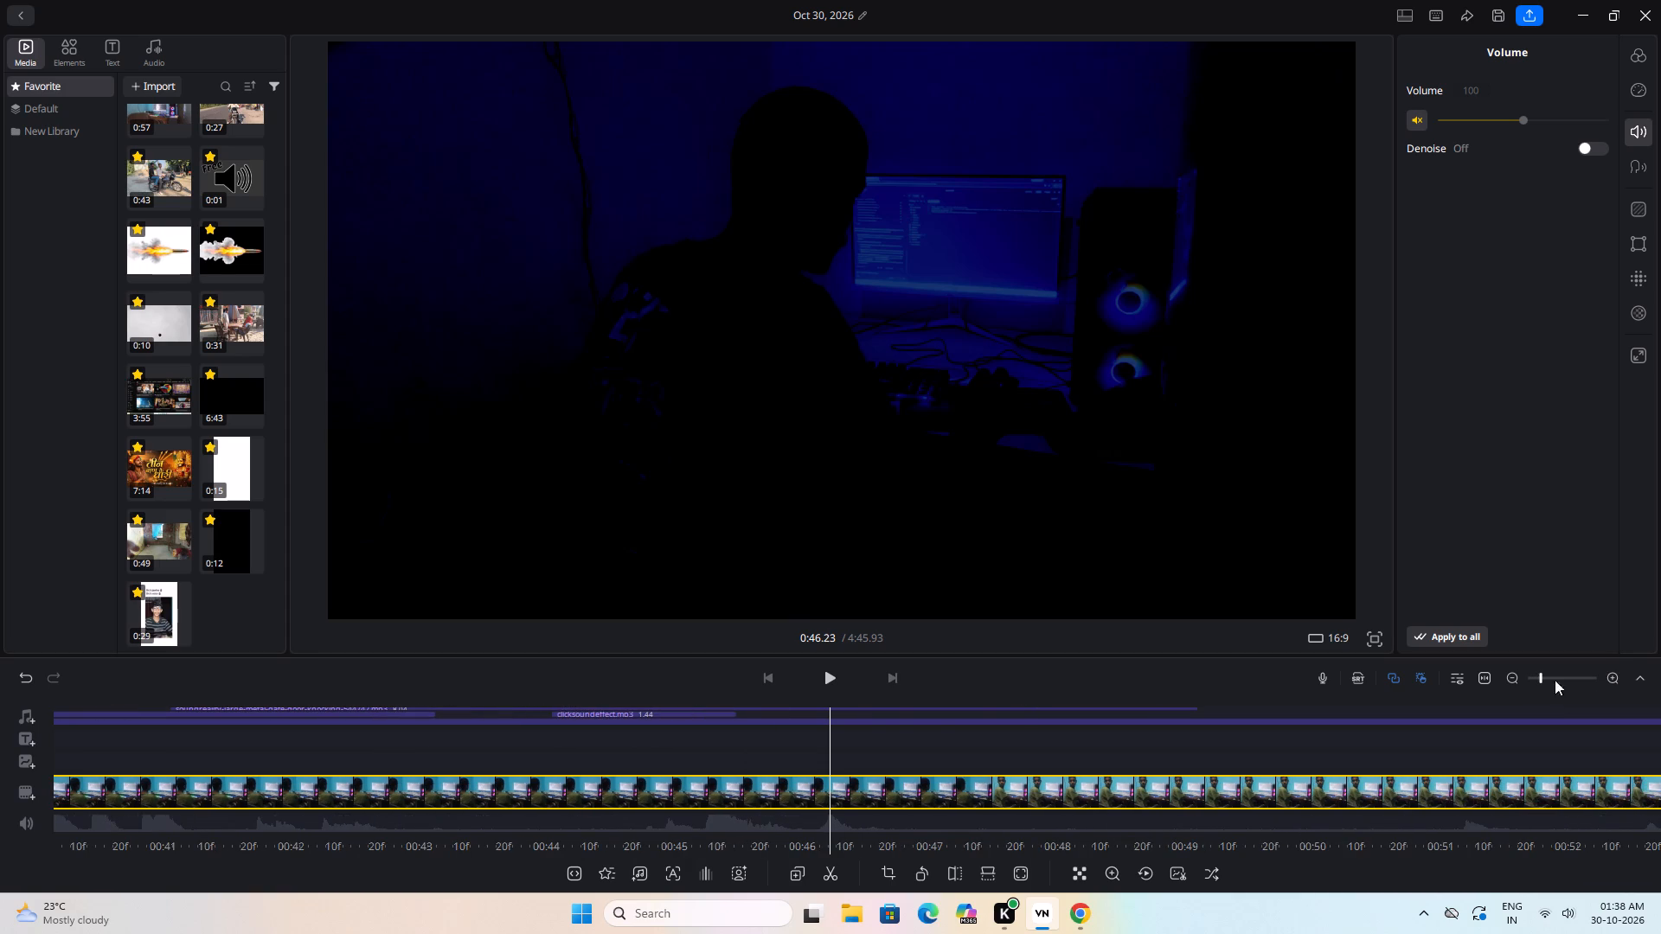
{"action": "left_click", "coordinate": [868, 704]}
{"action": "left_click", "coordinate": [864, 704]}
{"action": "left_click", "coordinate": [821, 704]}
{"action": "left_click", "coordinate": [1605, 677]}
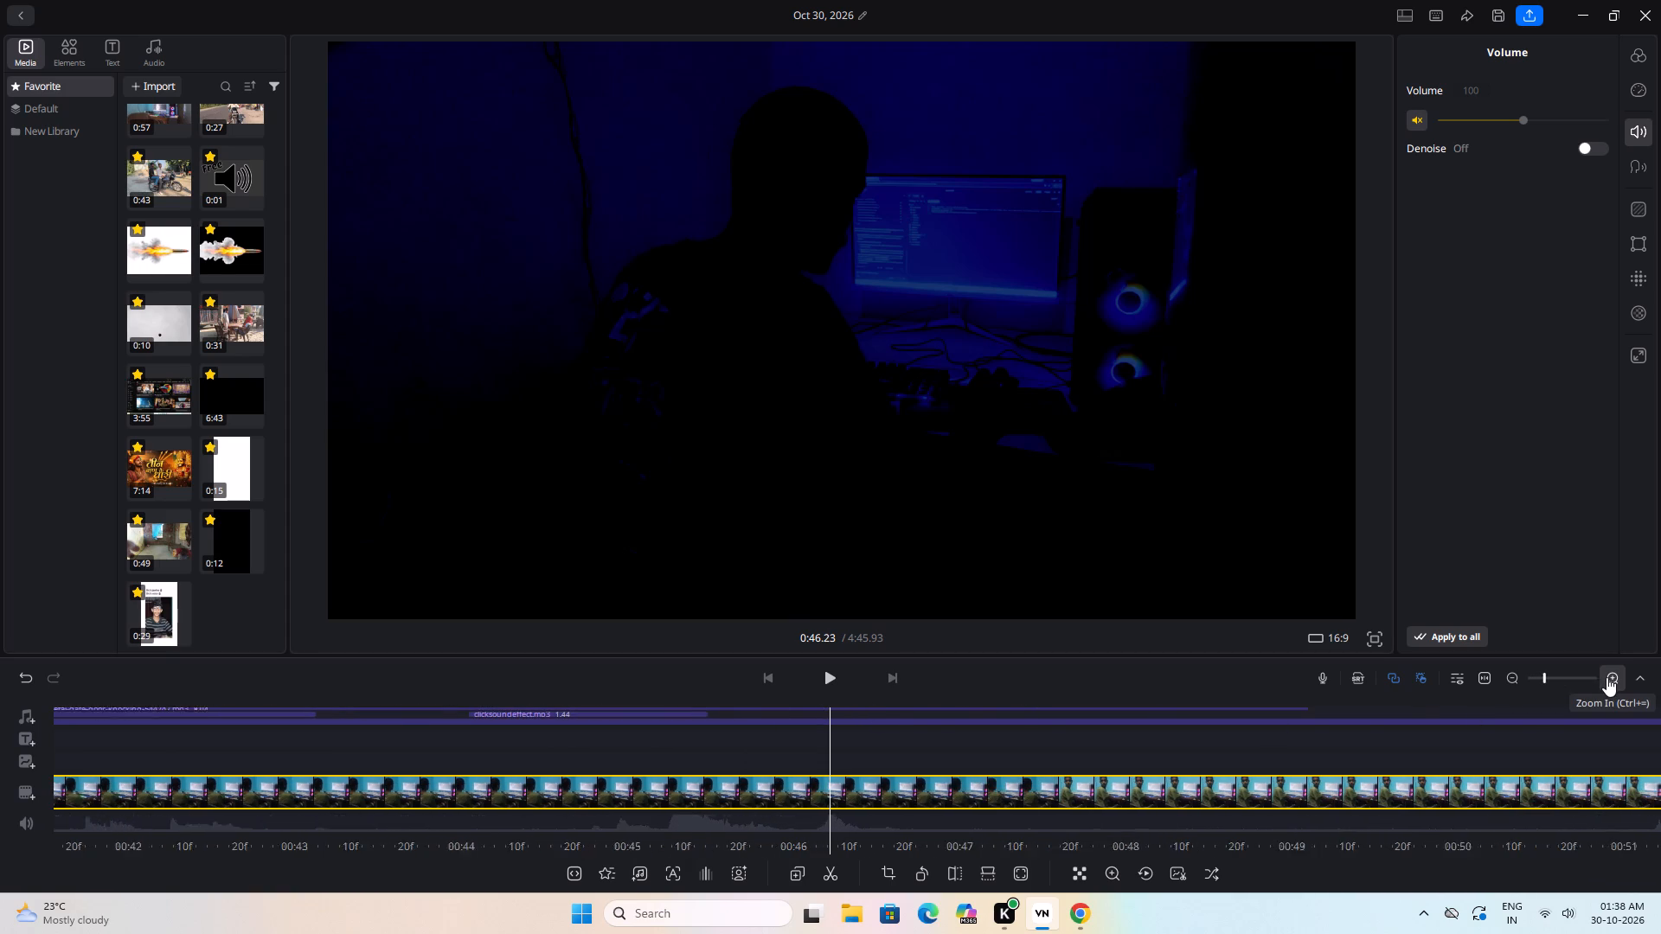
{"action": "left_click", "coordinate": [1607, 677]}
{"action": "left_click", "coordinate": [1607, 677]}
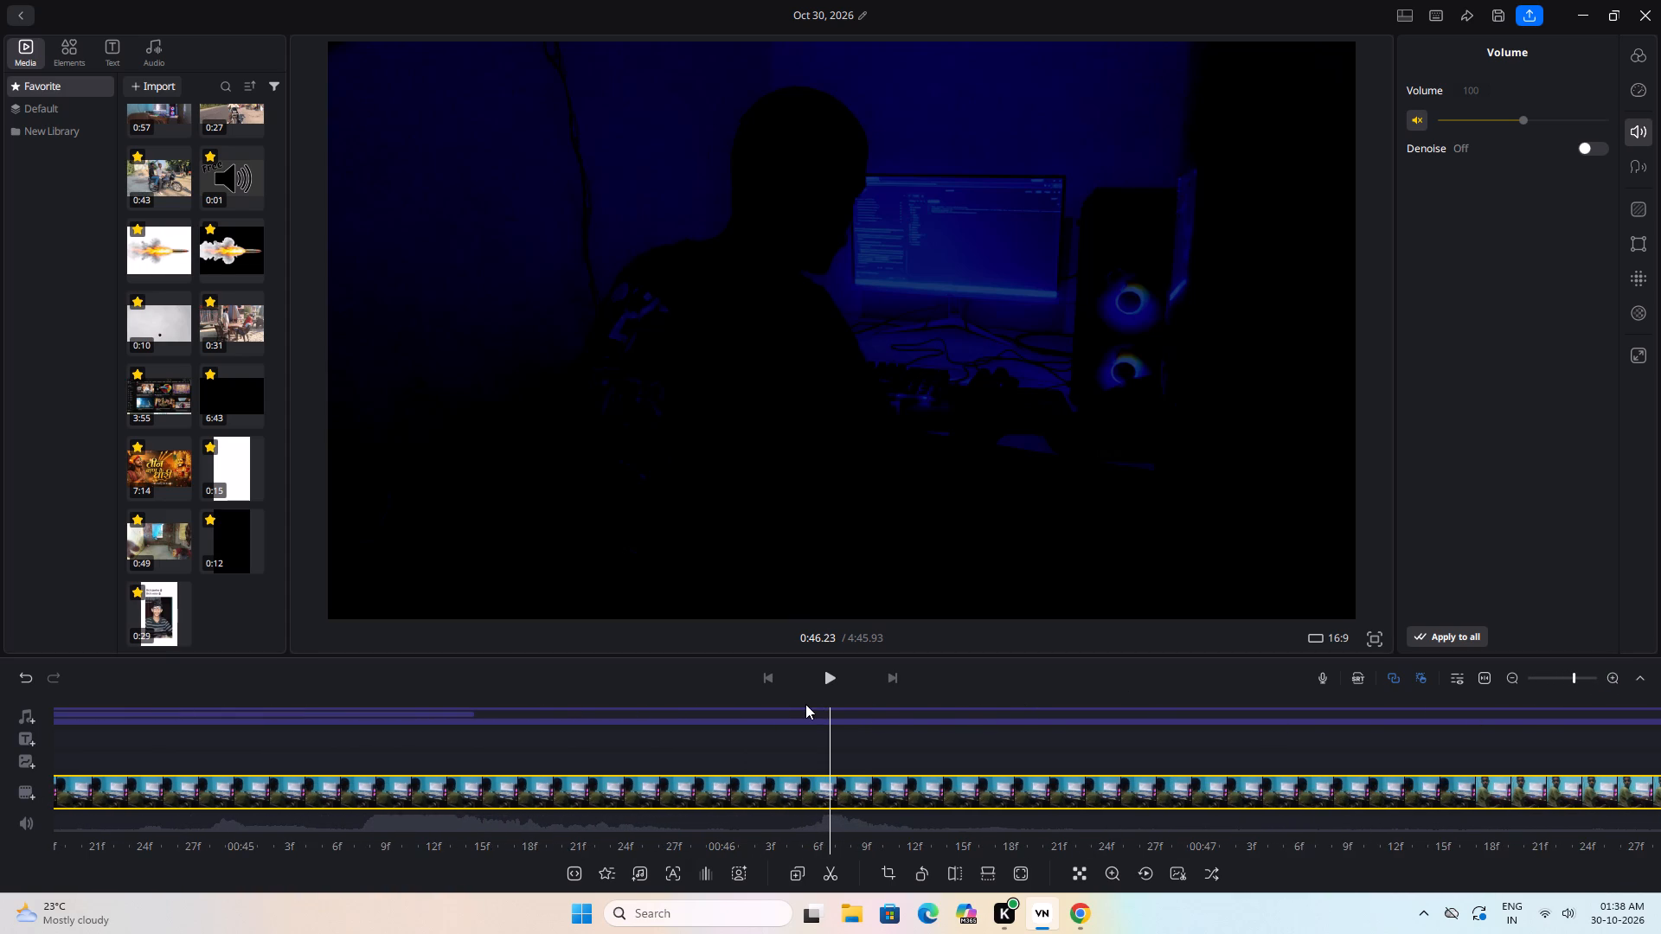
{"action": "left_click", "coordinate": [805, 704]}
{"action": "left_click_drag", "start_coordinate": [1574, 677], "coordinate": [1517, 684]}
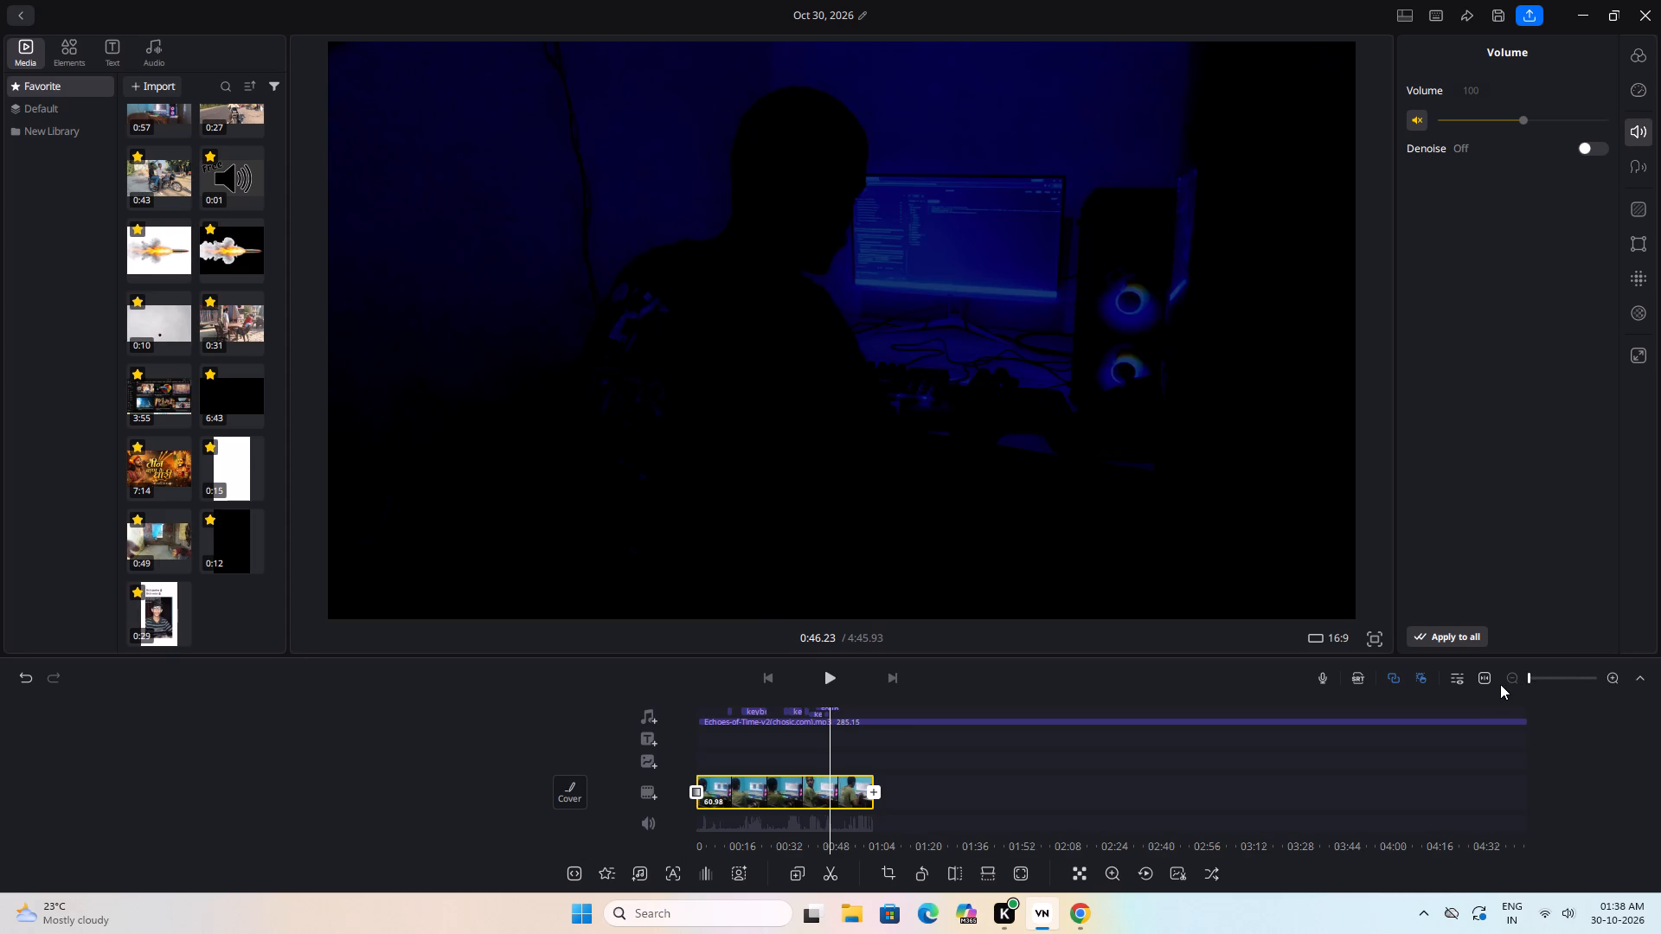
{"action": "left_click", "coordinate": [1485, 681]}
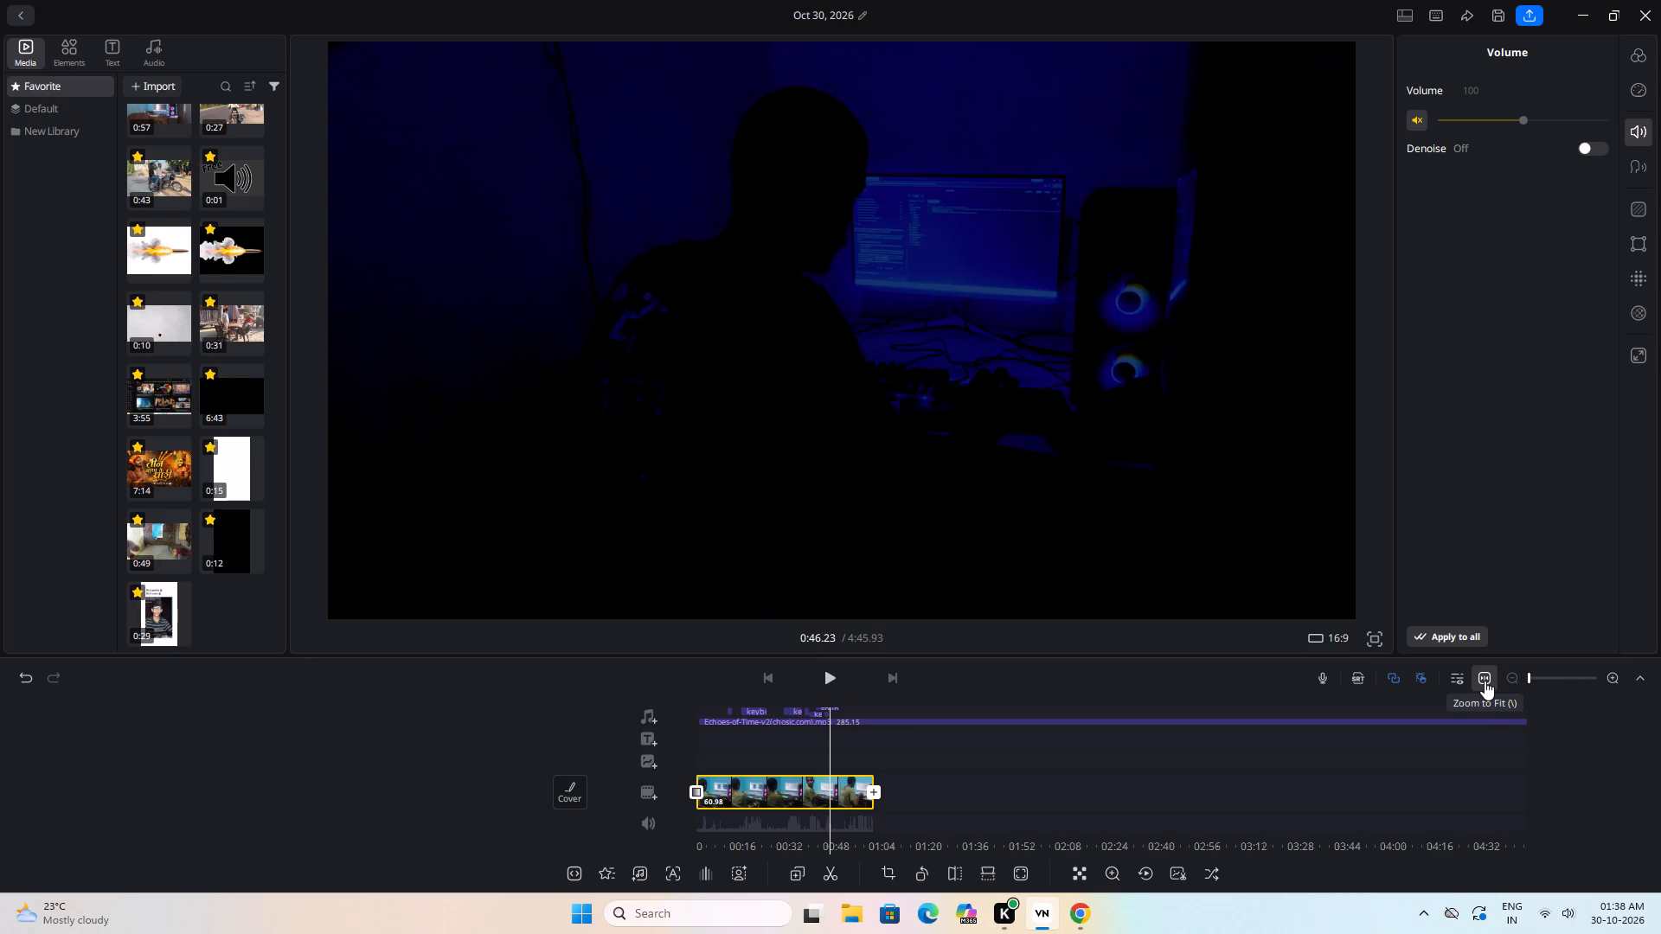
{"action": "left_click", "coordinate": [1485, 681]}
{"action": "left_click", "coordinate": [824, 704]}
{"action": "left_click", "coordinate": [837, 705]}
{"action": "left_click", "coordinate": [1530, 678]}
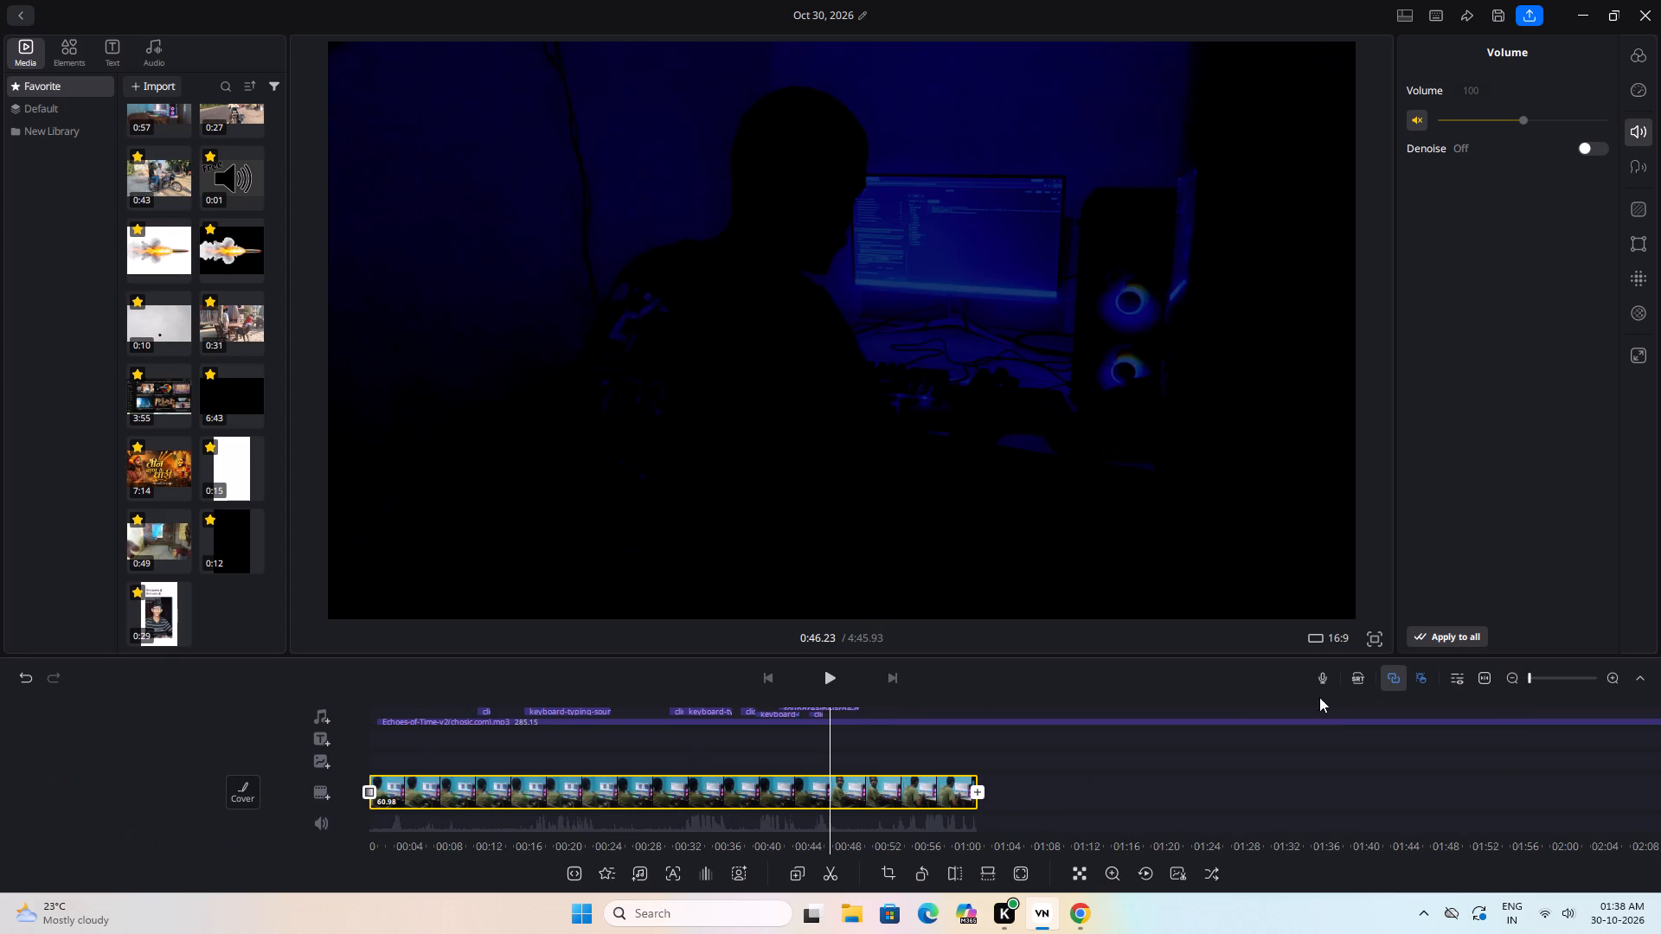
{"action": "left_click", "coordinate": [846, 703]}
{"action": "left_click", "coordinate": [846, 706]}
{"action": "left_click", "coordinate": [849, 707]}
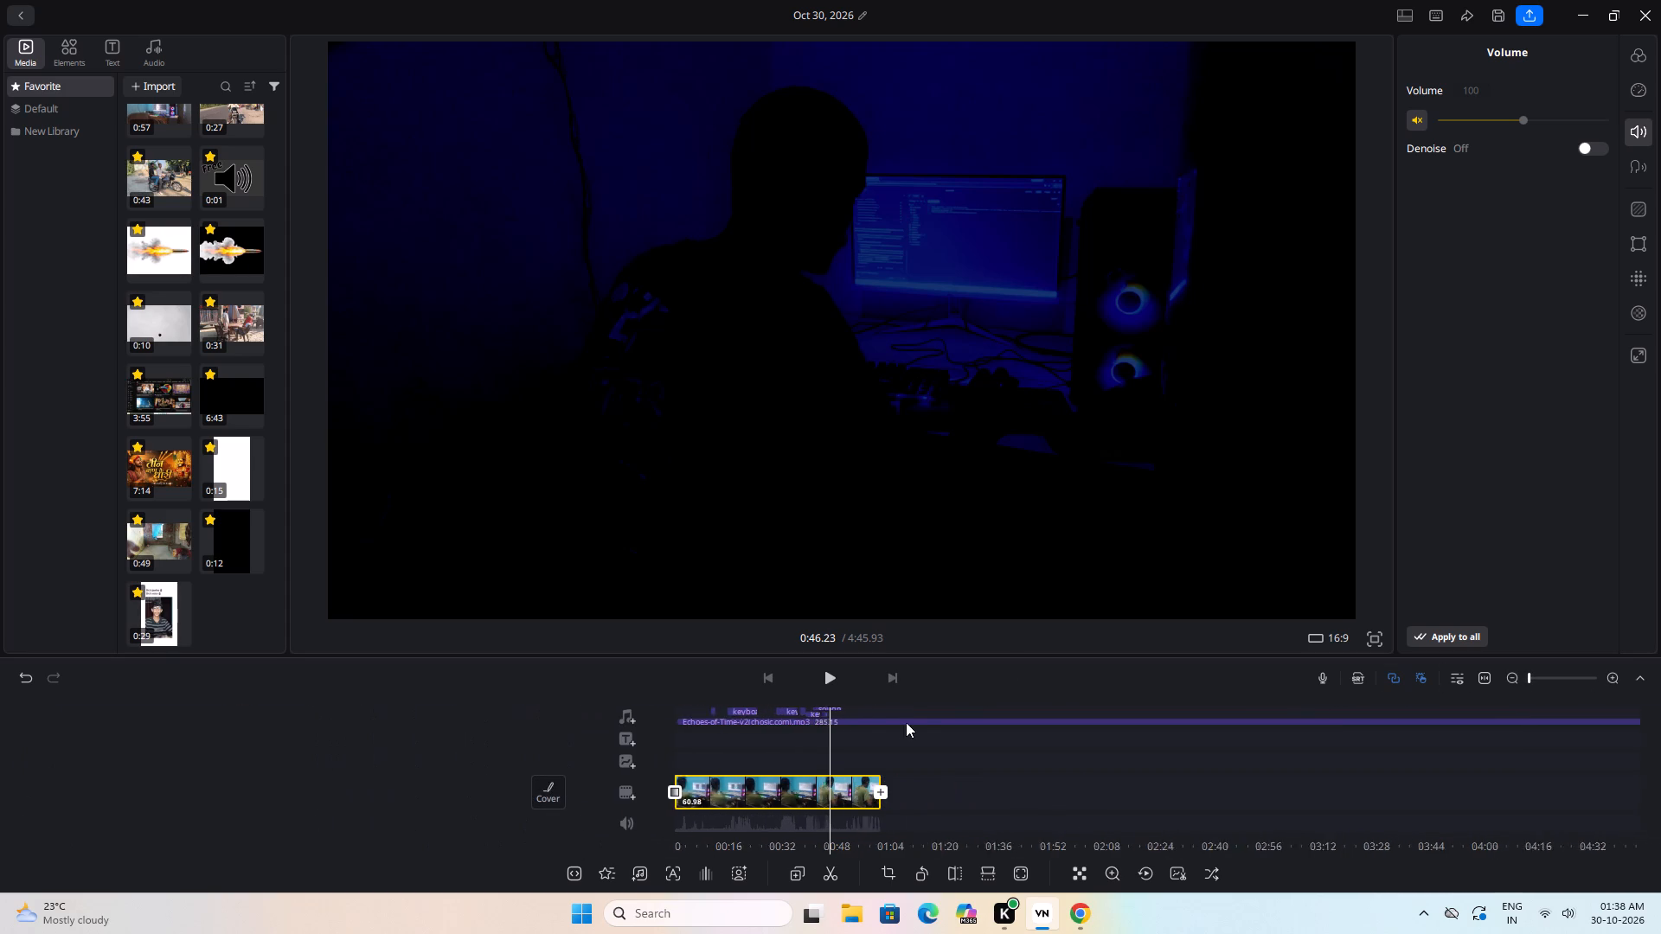
Select the metal-gate knocking clip, play back its section, and move it slightly later so it starts at about 0:43.
{"action": "double_click", "coordinate": [824, 710]}
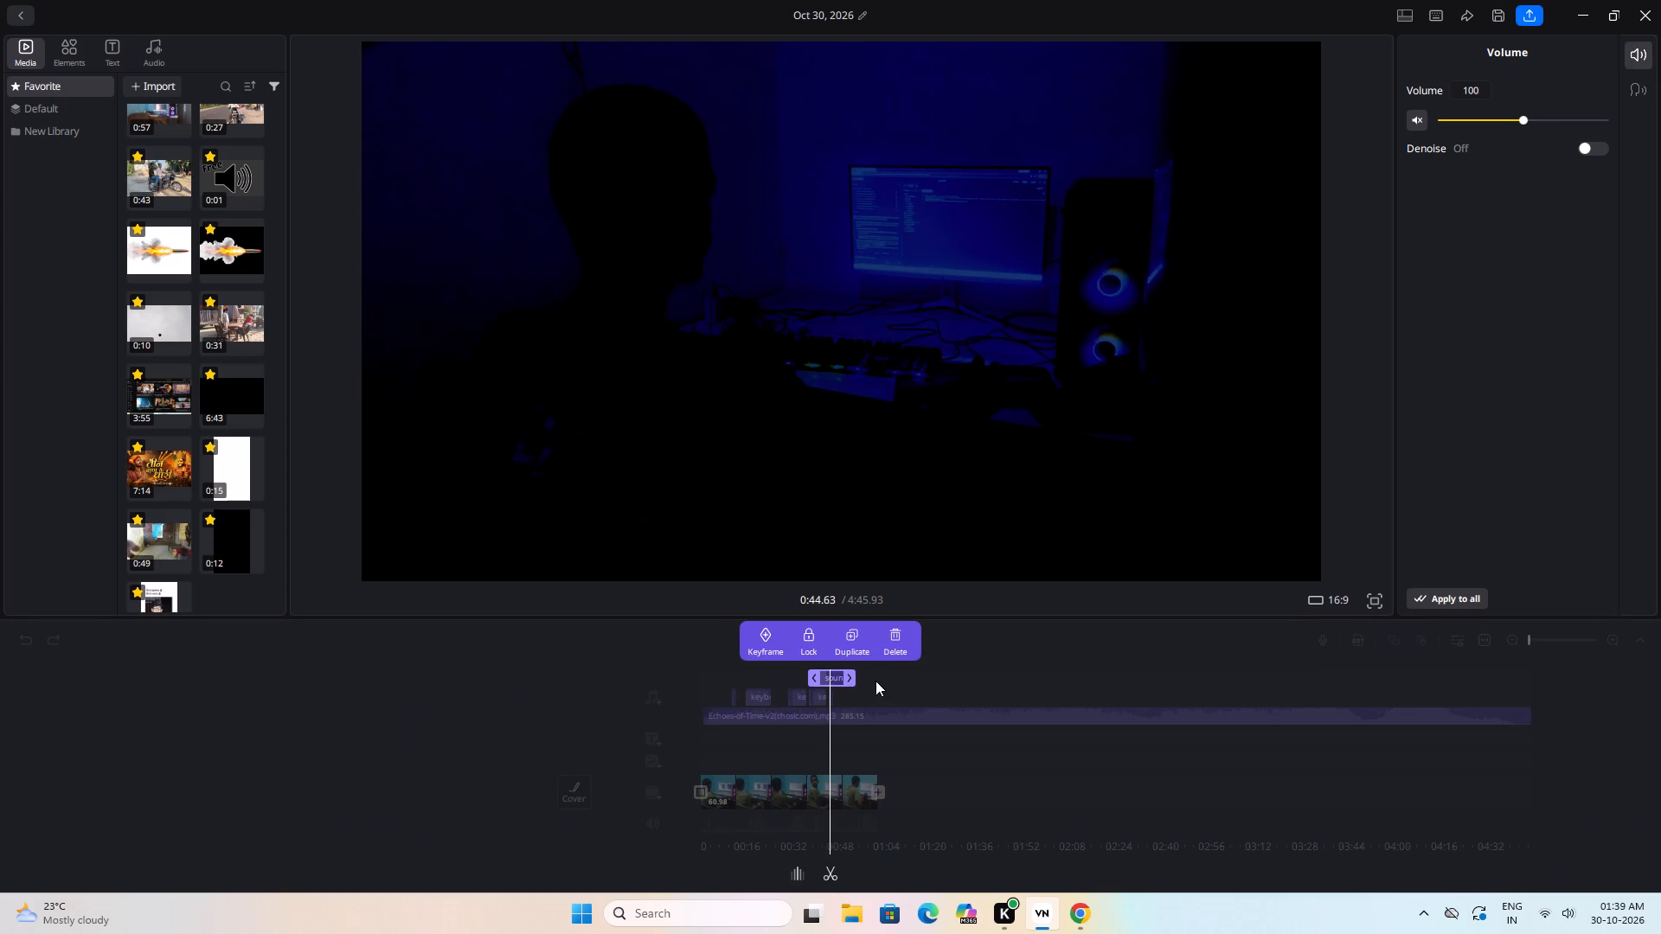
{"action": "left_click_drag", "start_coordinate": [883, 678], "coordinate": [939, 681]}
{"action": "key", "text": "space"}
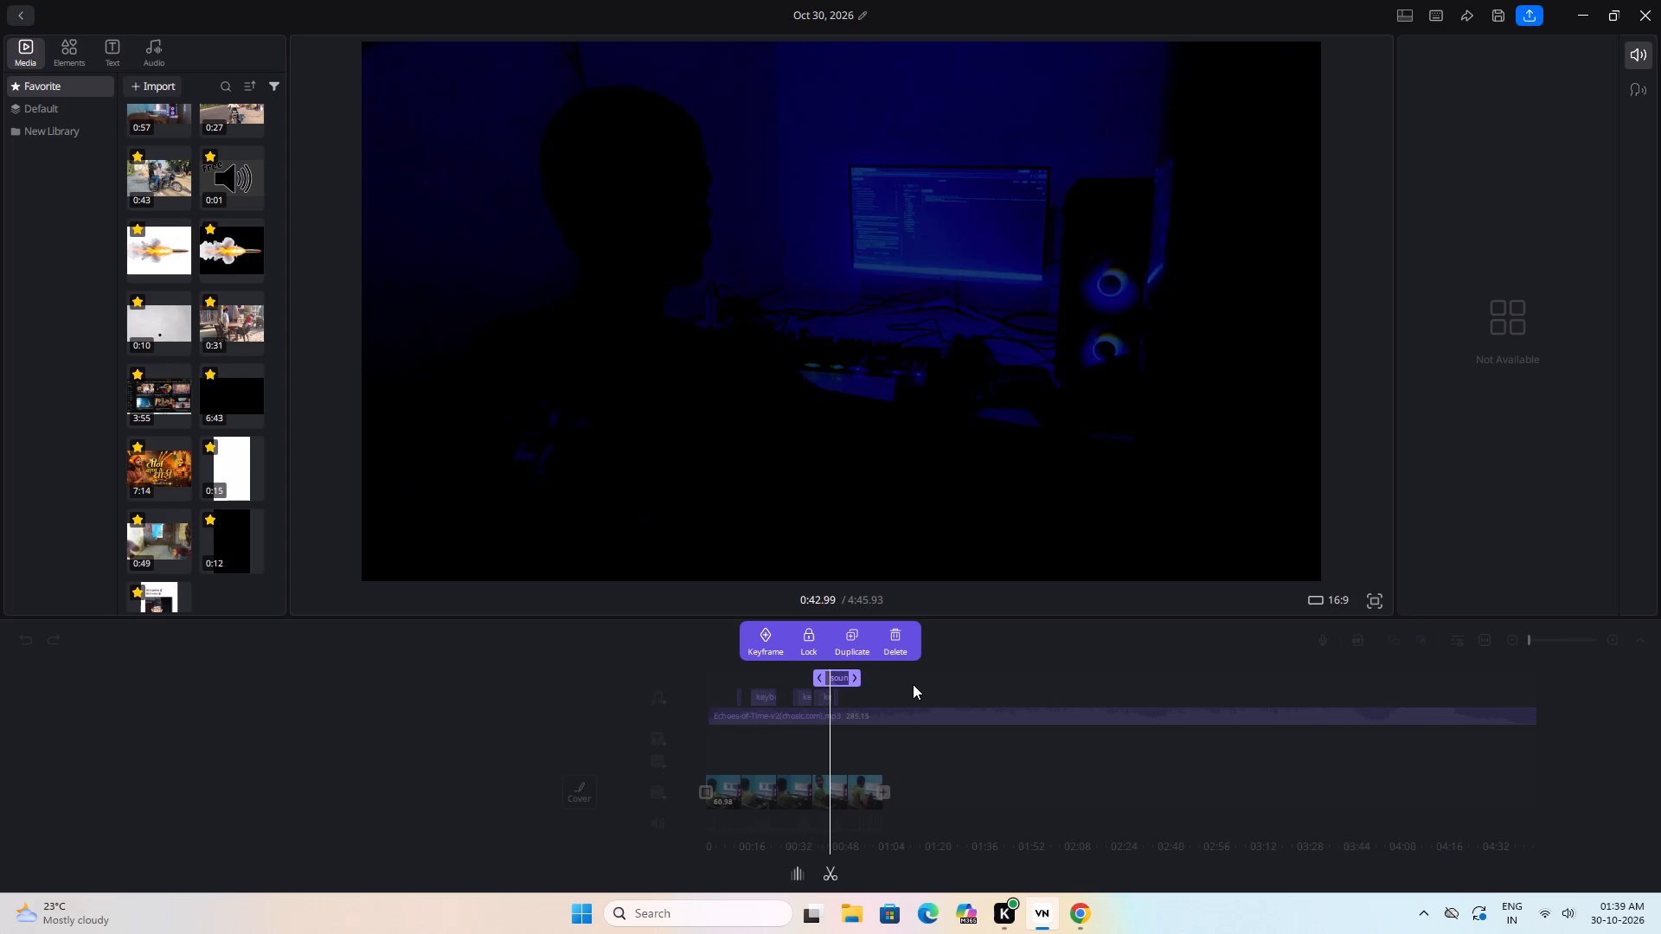
{"action": "key", "text": "space"}
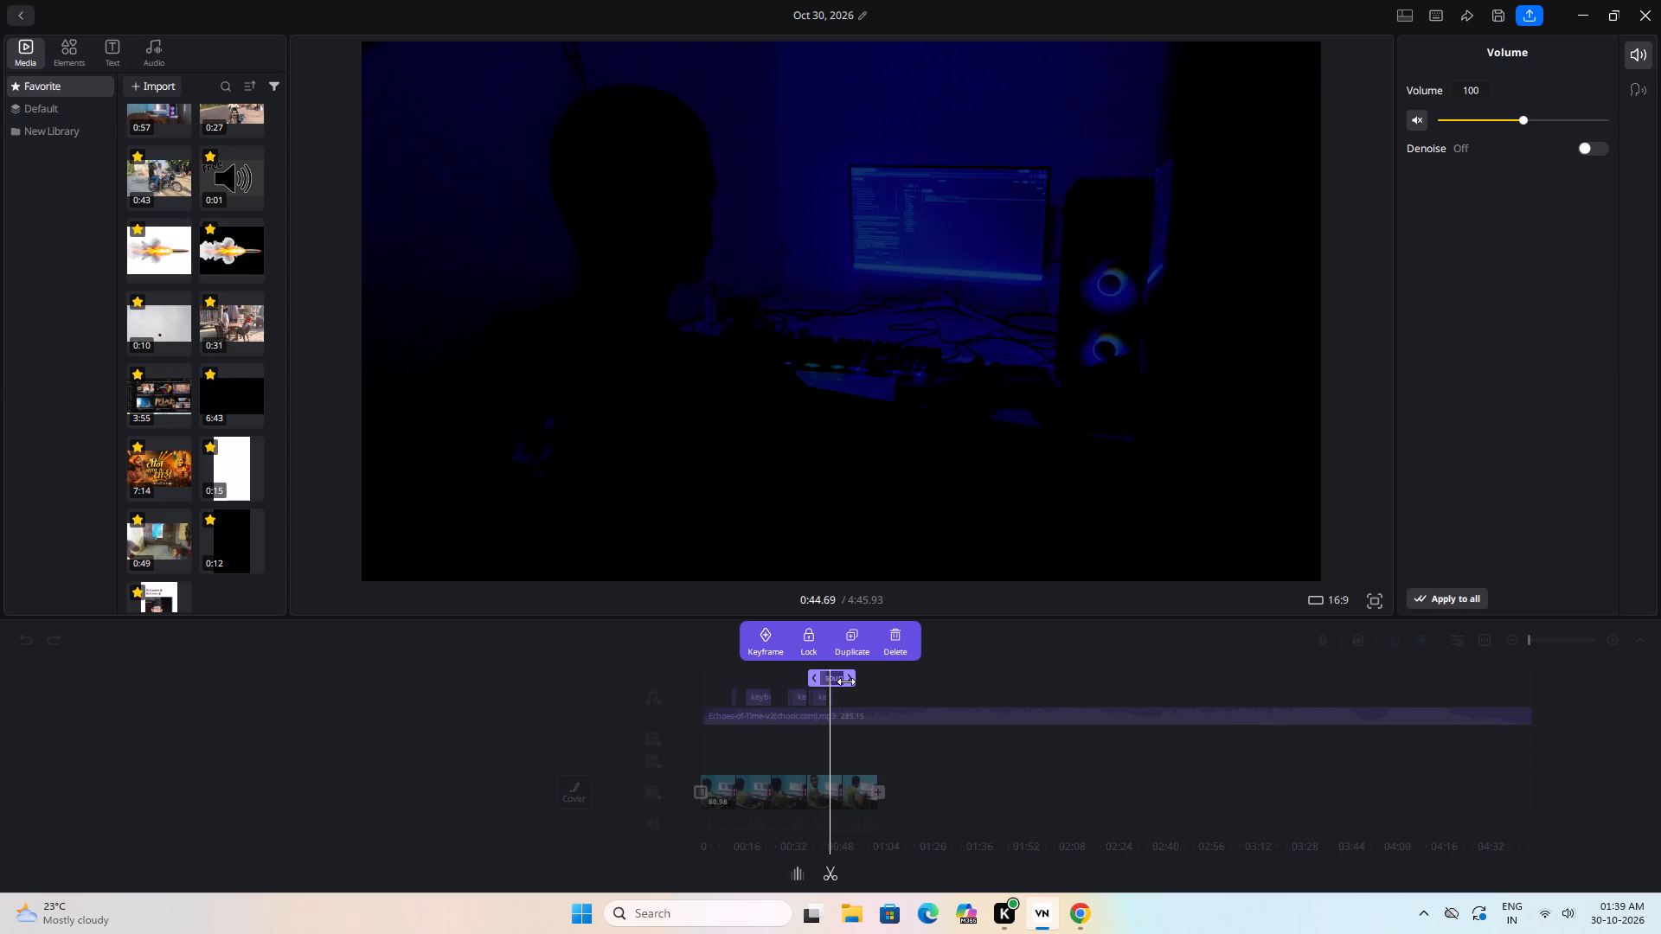
{"action": "left_click", "coordinate": [833, 677]}
Replay the knocking section from about 0:38 and move the metal-gate knocking clip later so it starts at about 0:44.
{"action": "key", "text": "space"}
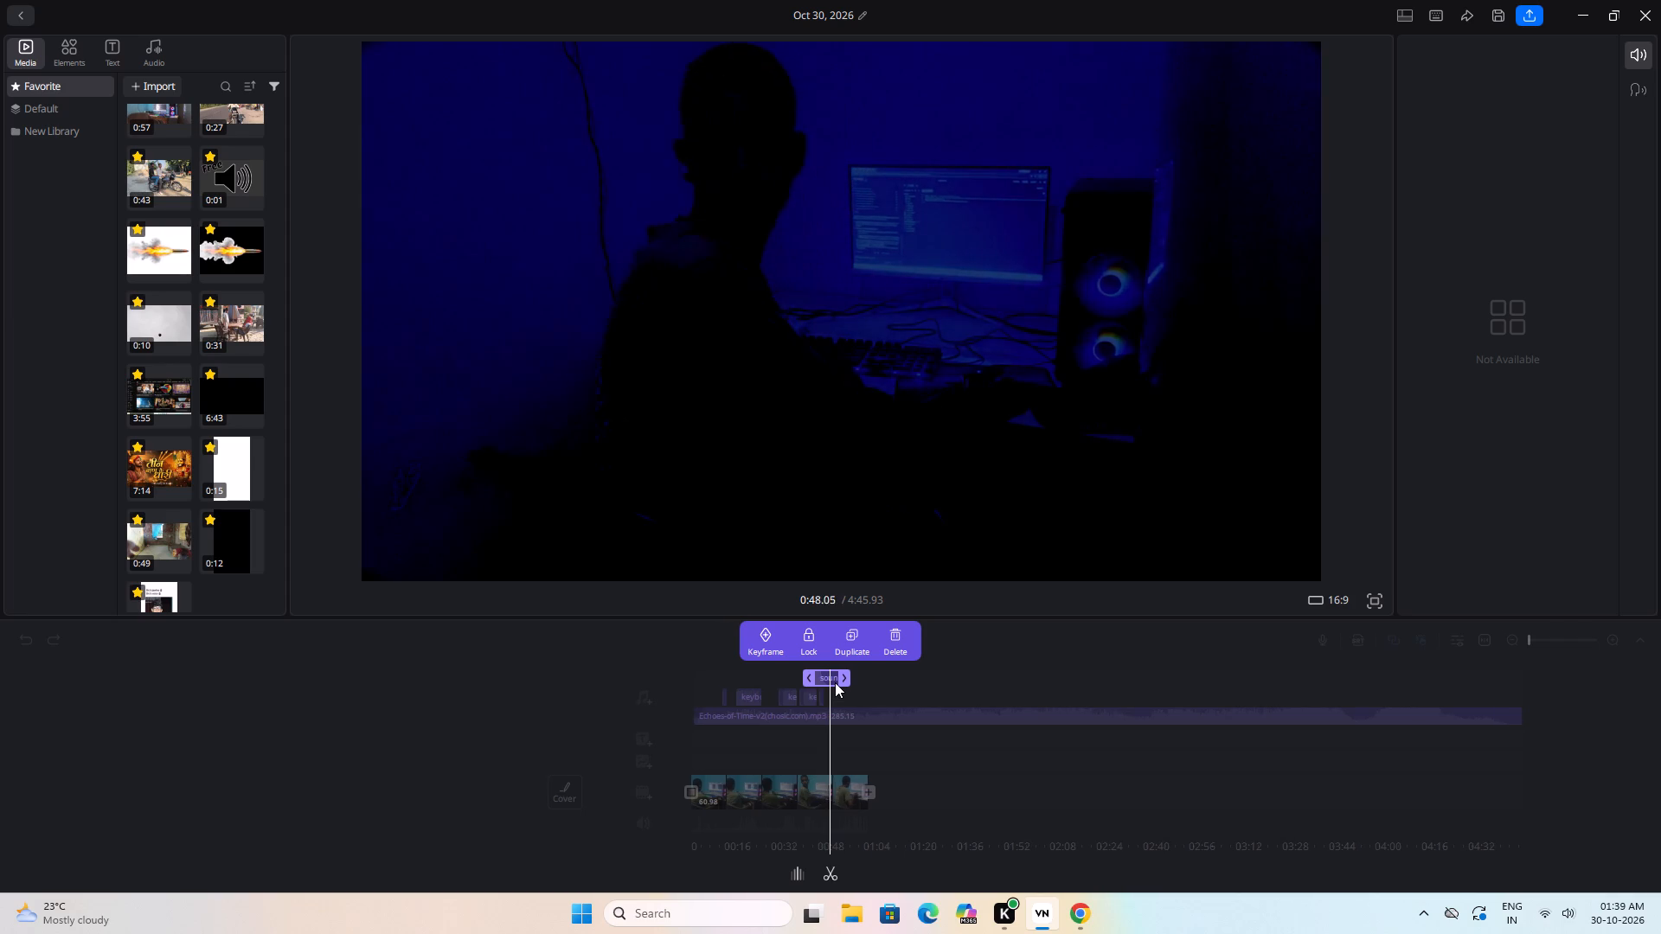
{"action": "left_click_drag", "start_coordinate": [846, 696], "coordinate": [888, 700]}
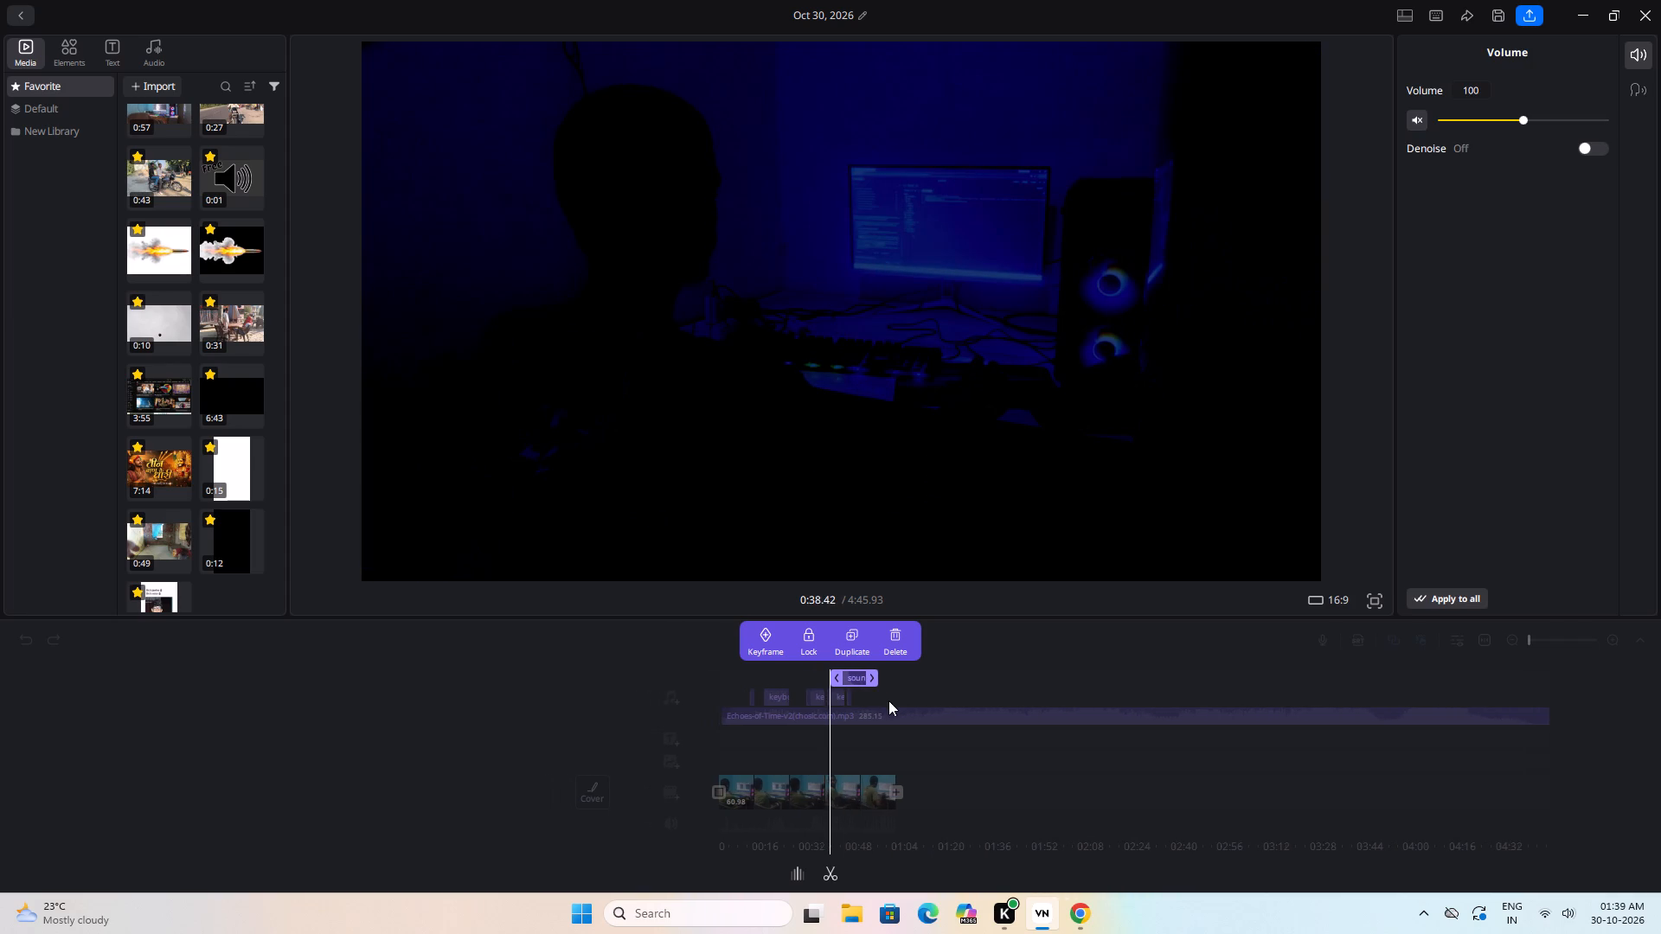
{"action": "left_click_drag", "start_coordinate": [888, 700], "coordinate": [900, 703]}
{"action": "key", "text": "space"}
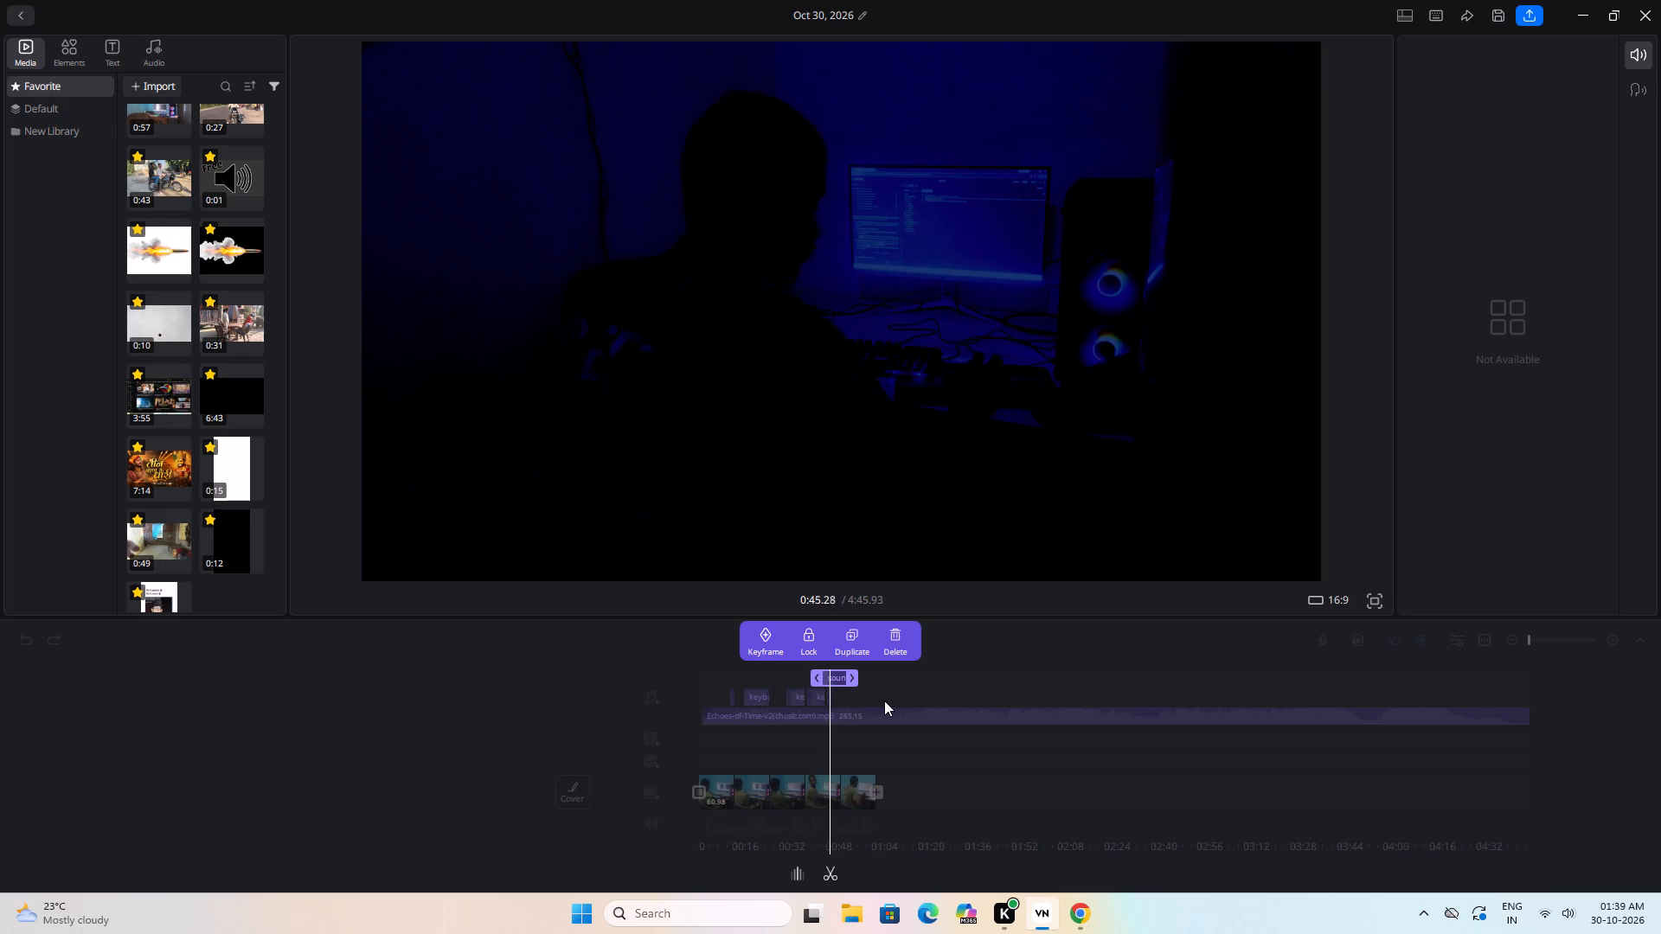
{"action": "key", "text": "space"}
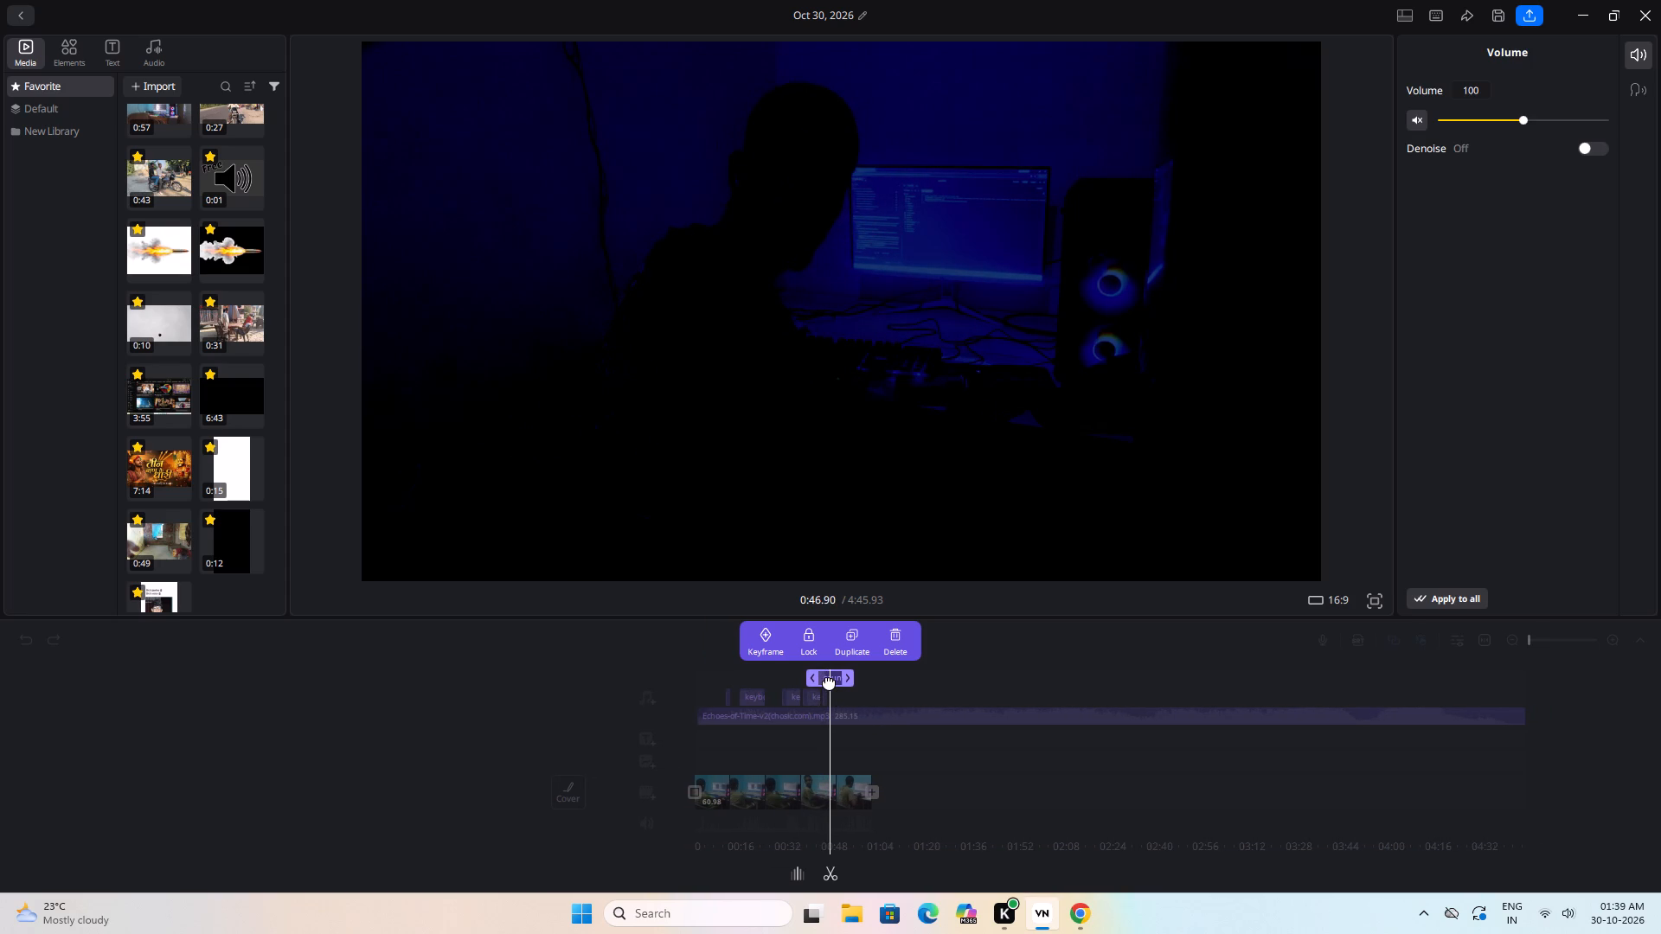
{"action": "left_click", "coordinate": [829, 681]}
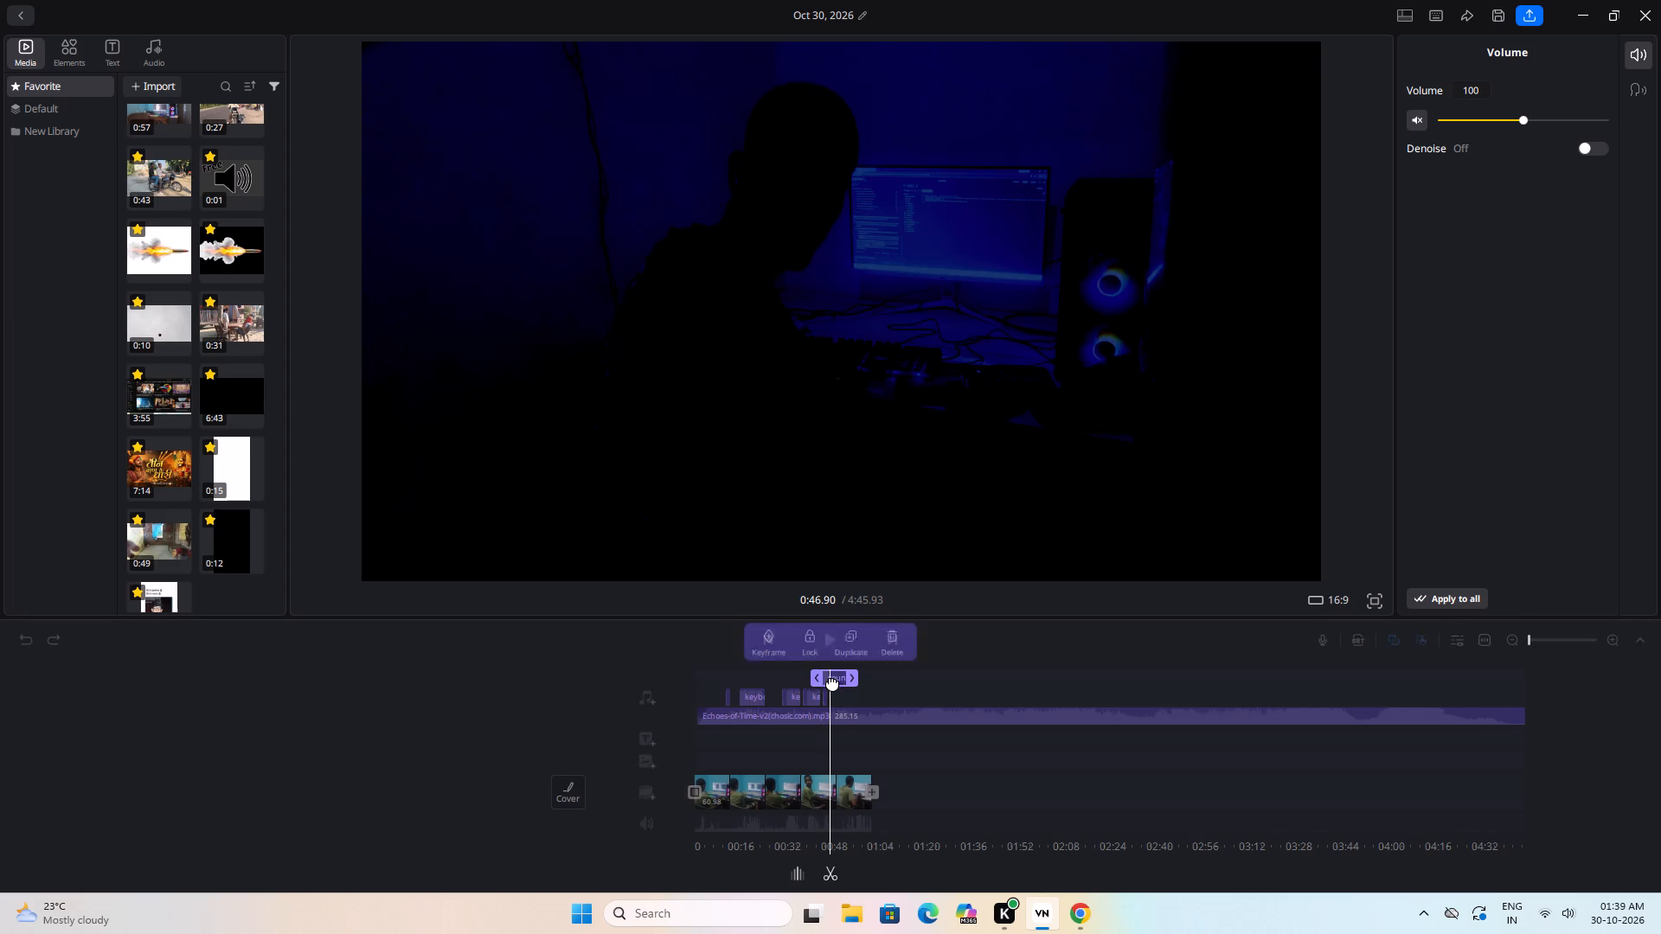
Deselect the knocking clip and play back from about 0:44 past the end of the video to check the sound timing.
{"action": "left_click_drag", "start_coordinate": [847, 700], "coordinate": [868, 700]}
{"action": "left_click", "coordinate": [860, 698]}
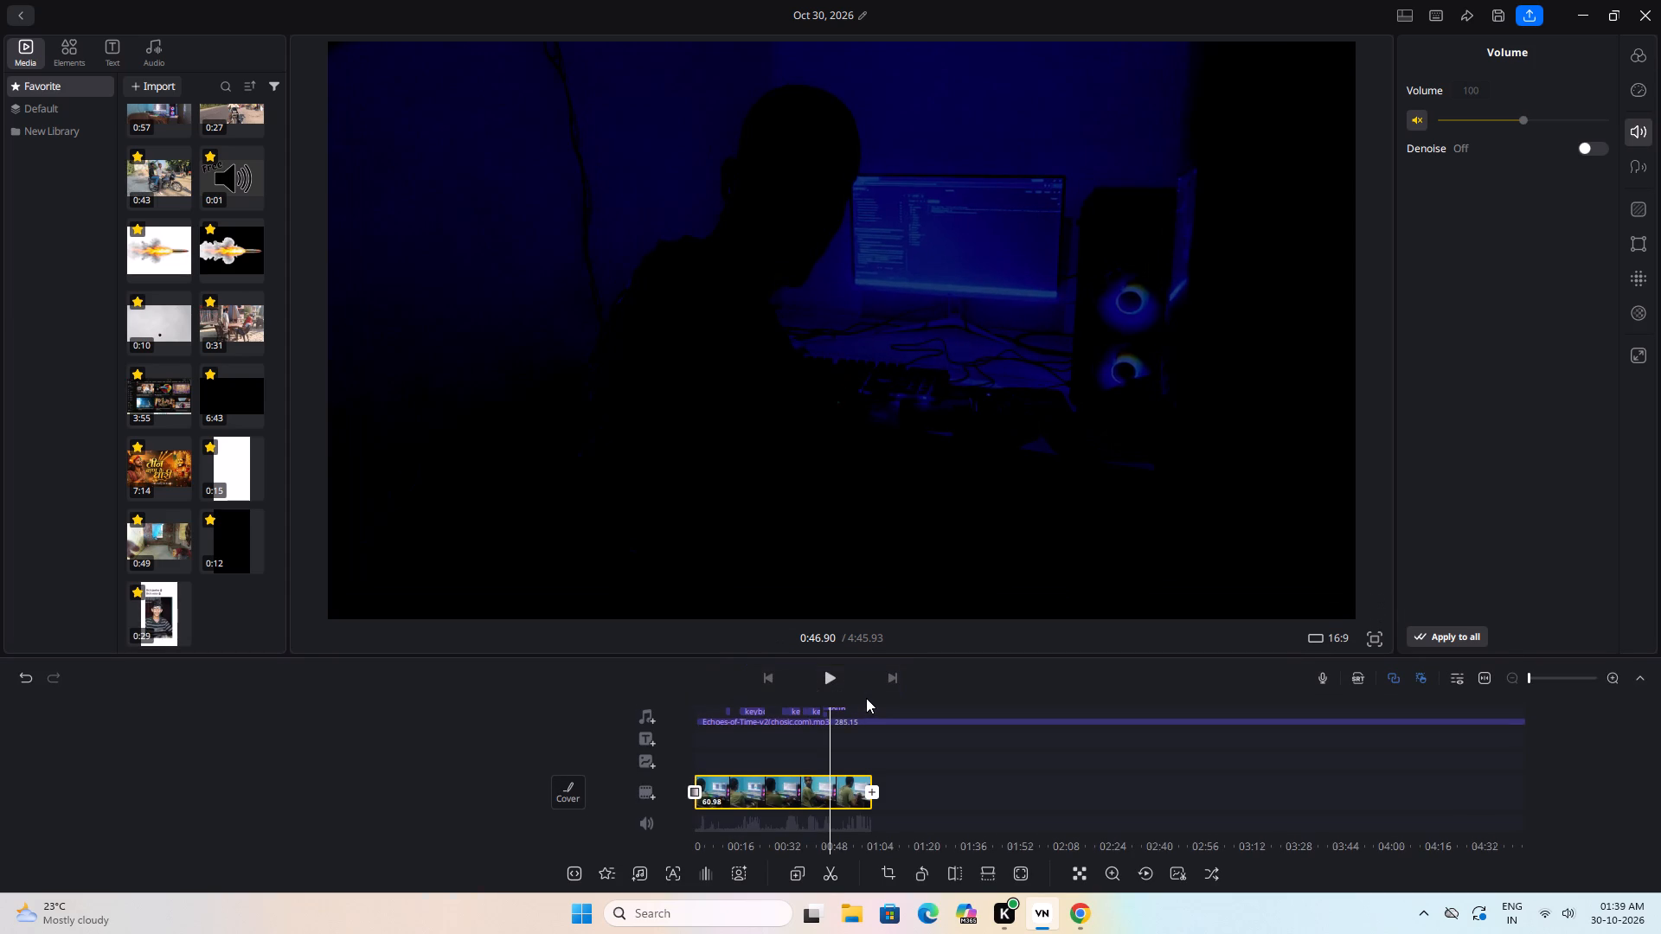
{"action": "left_click_drag", "start_coordinate": [850, 709], "coordinate": [863, 711]}
{"action": "left_click_drag", "start_coordinate": [851, 723], "coordinate": [869, 727]}
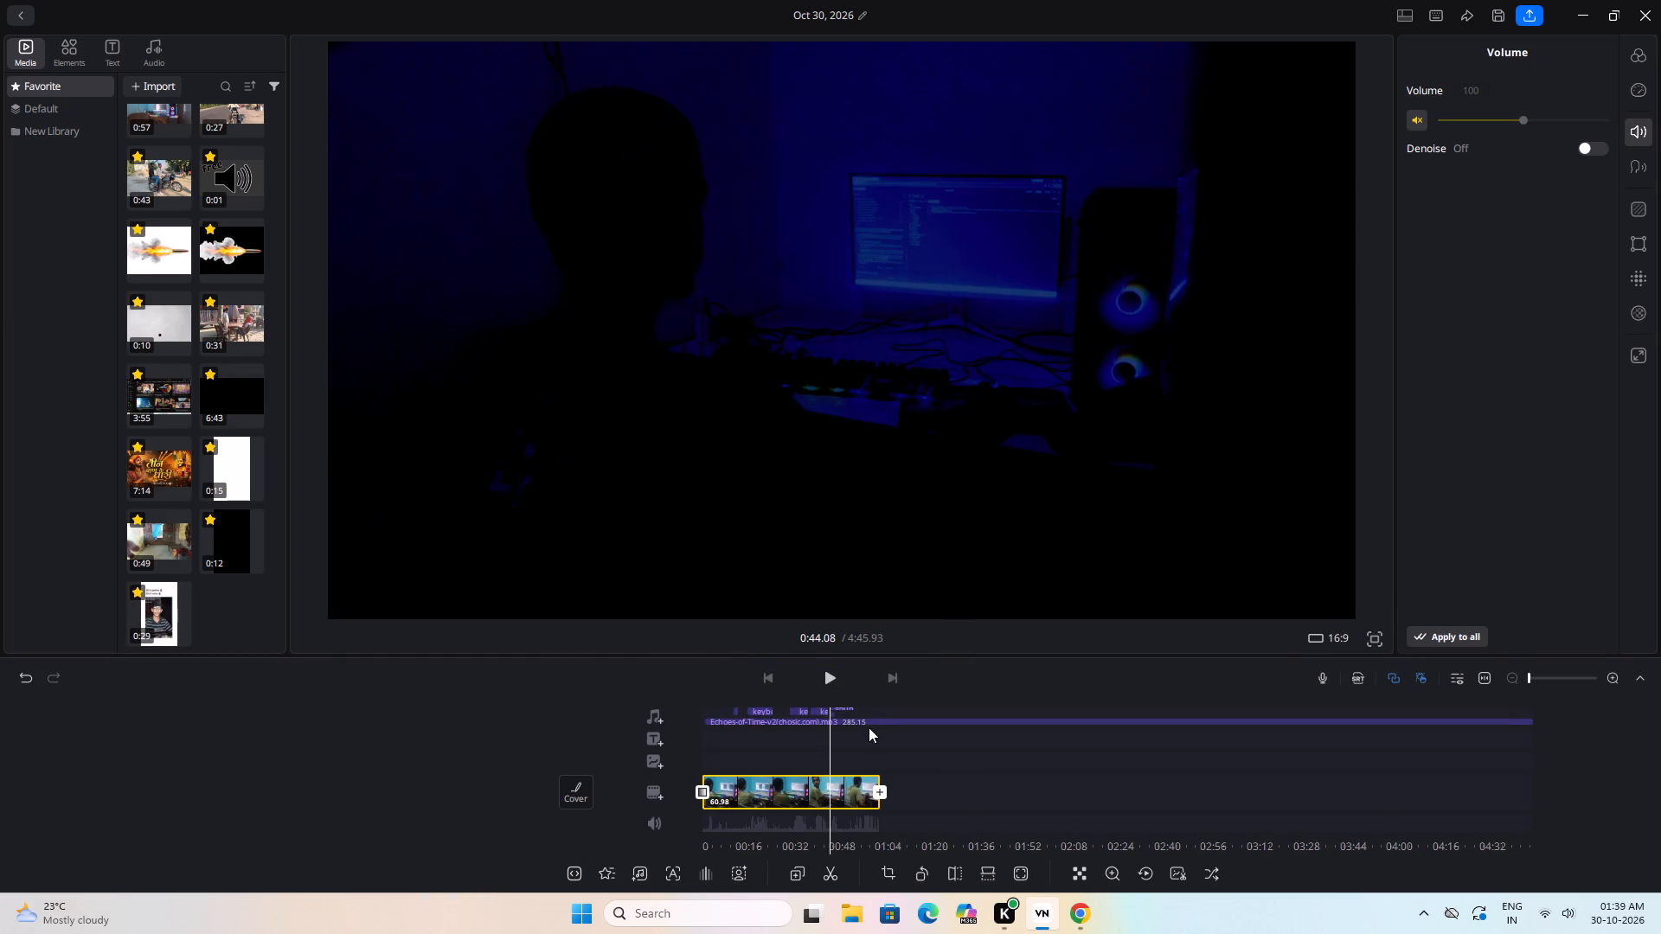
{"action": "left_click_drag", "start_coordinate": [869, 727], "coordinate": [869, 727]}
{"action": "key", "text": "space"}
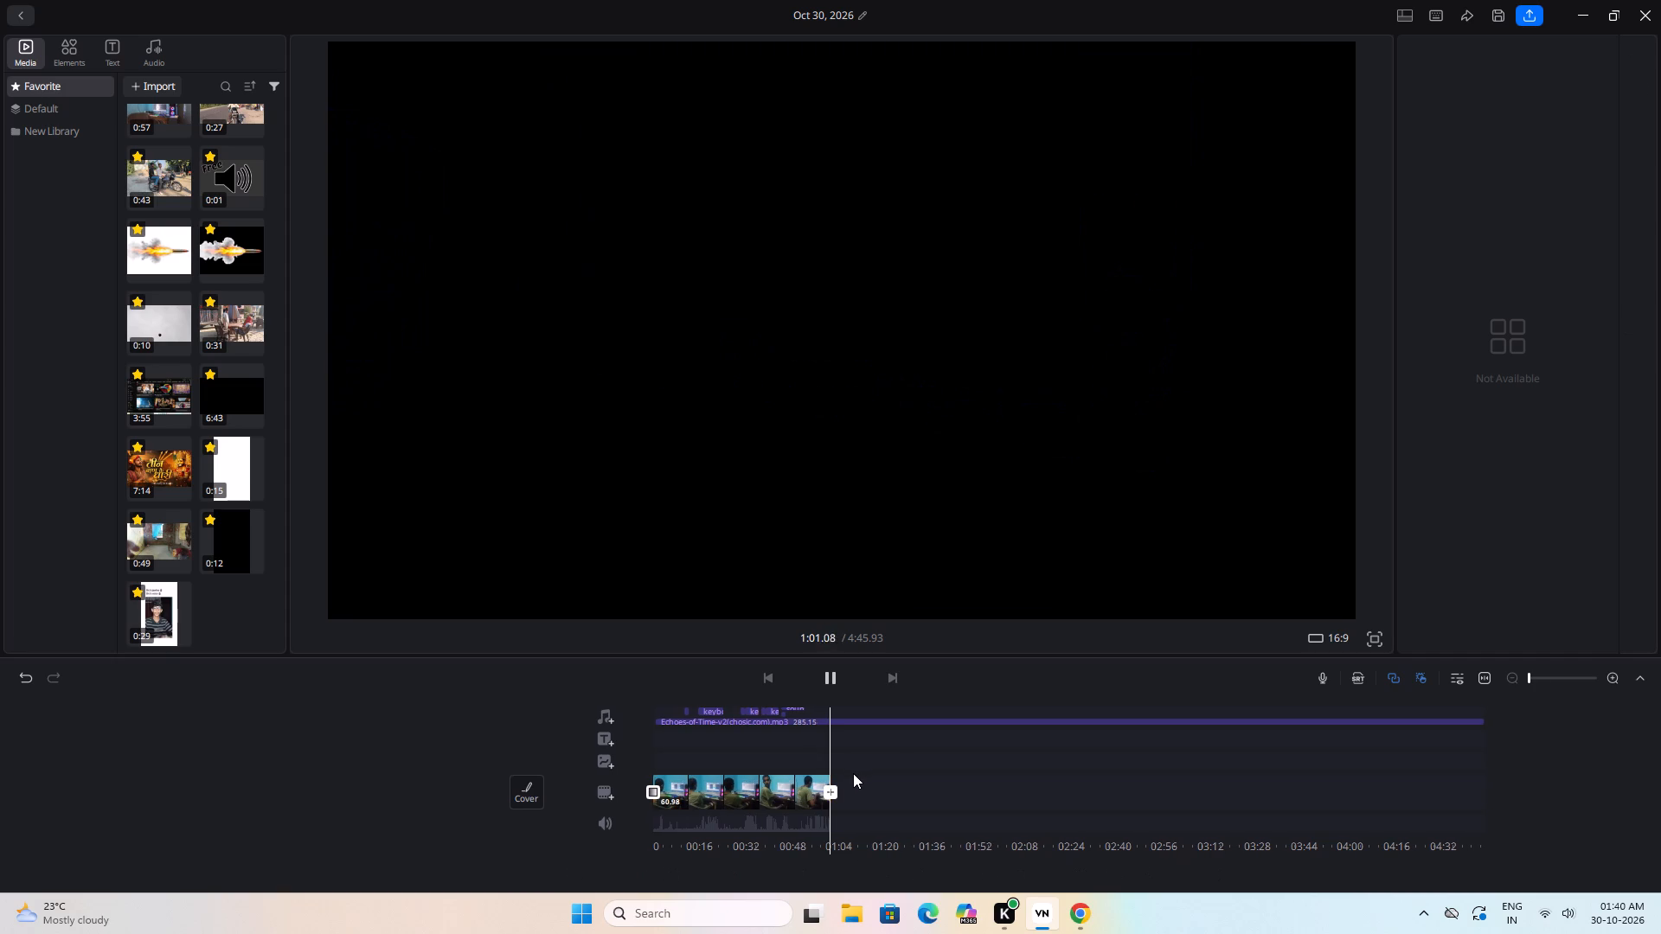
{"action": "scroll", "coordinate": [859, 767], "scroll_direction": "up", "scroll_amount": 2}
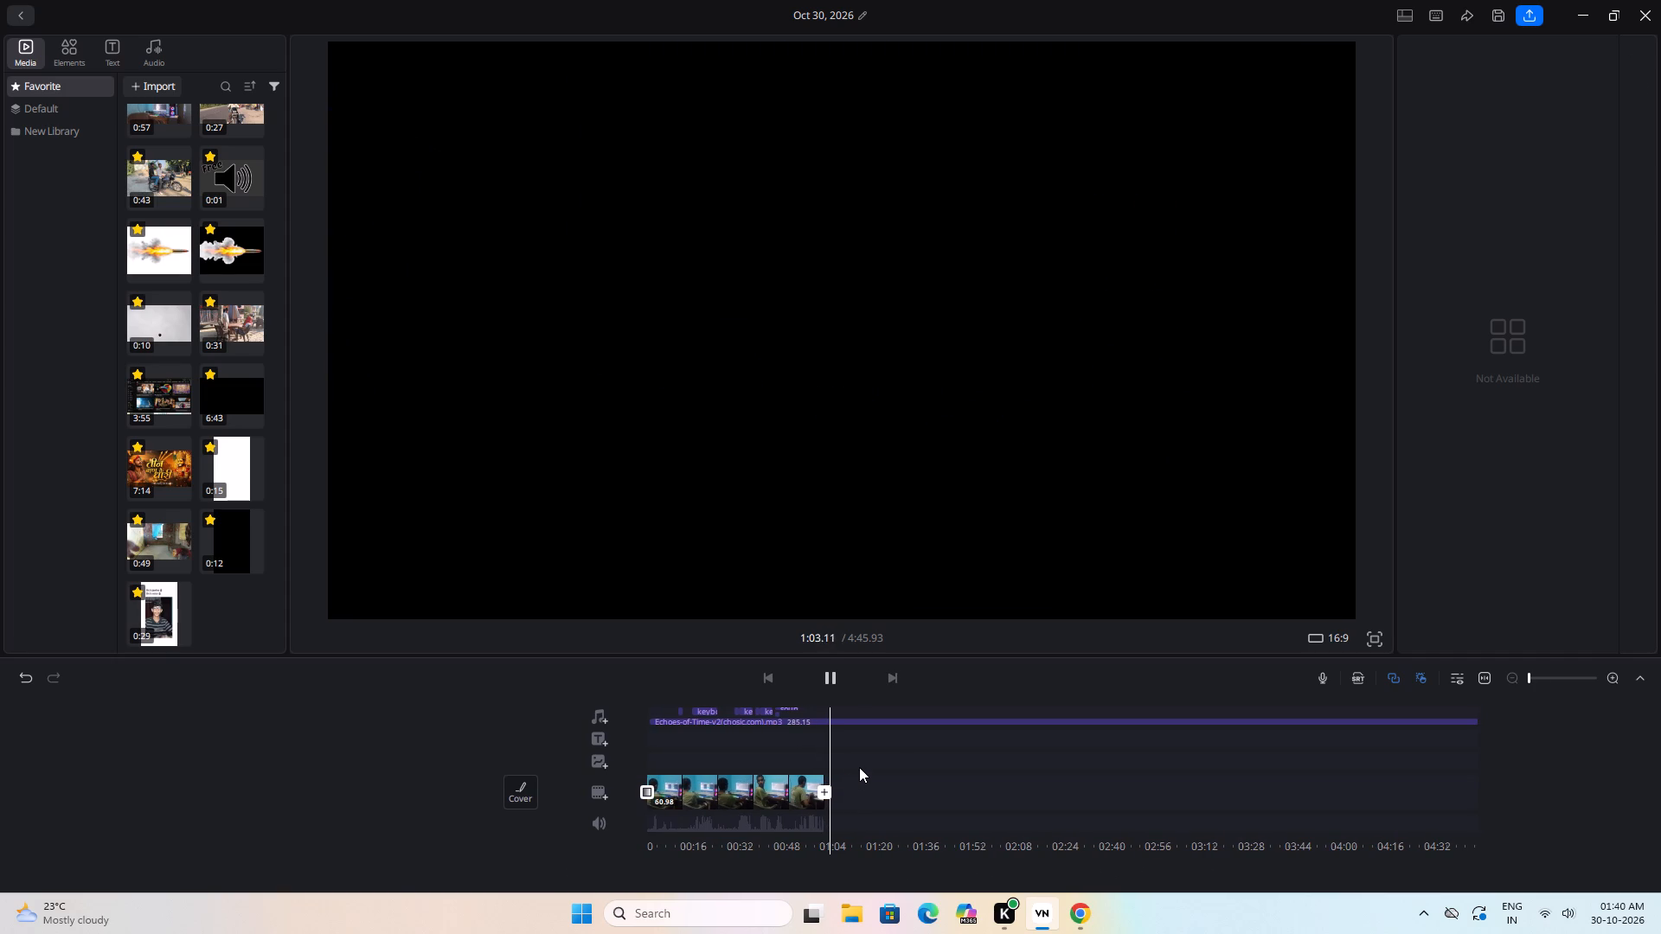
{"action": "scroll", "coordinate": [859, 767], "scroll_direction": "up", "scroll_amount": 2}
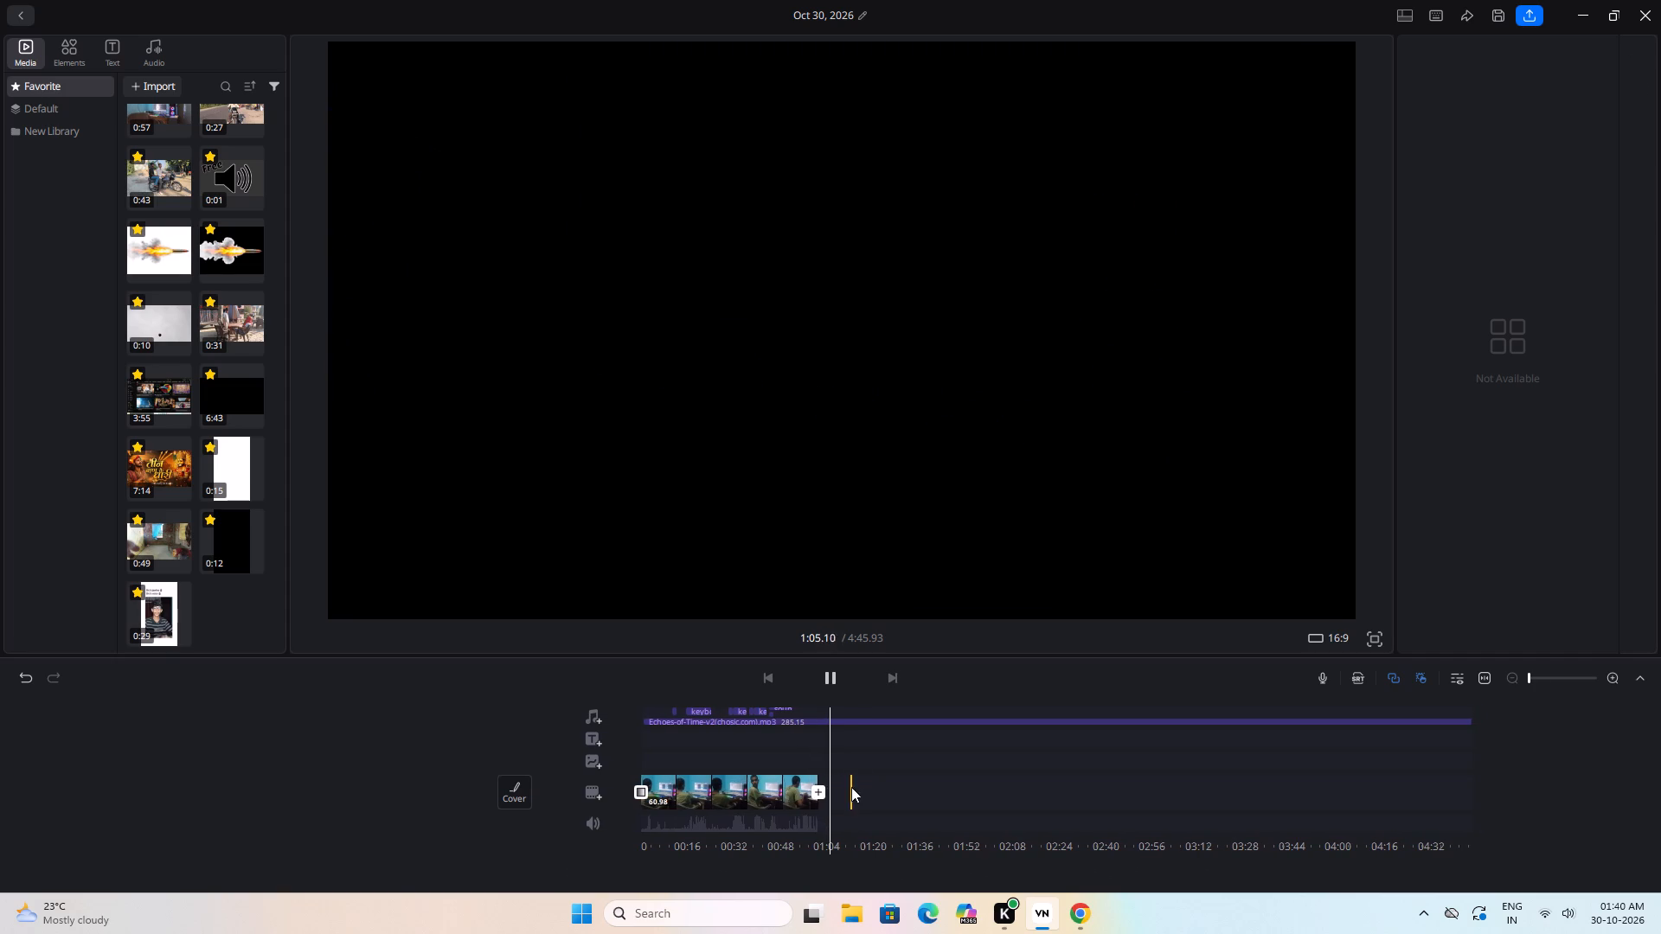
Play the edited video from the beginning and scrub through its keyboard and knocking sections to review the sounds.
{"action": "left_click_drag", "start_coordinate": [965, 758], "coordinate": [1188, 798]}
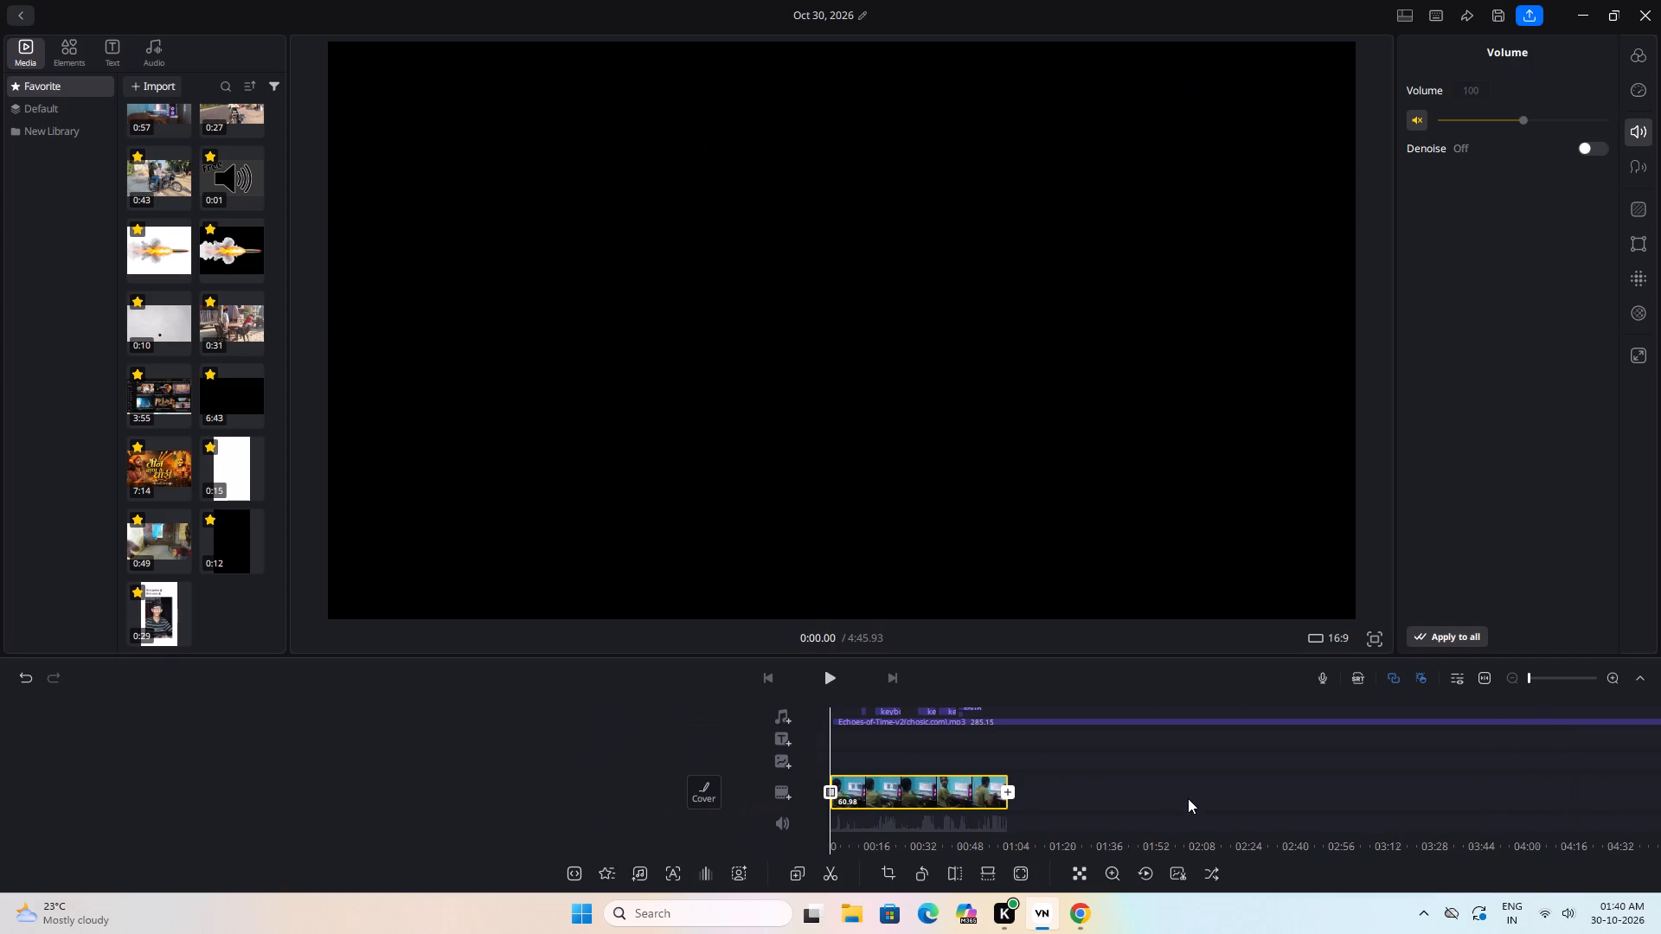
{"action": "left_click_drag", "start_coordinate": [1188, 798], "coordinate": [1225, 802]}
{"action": "key", "text": "space"}
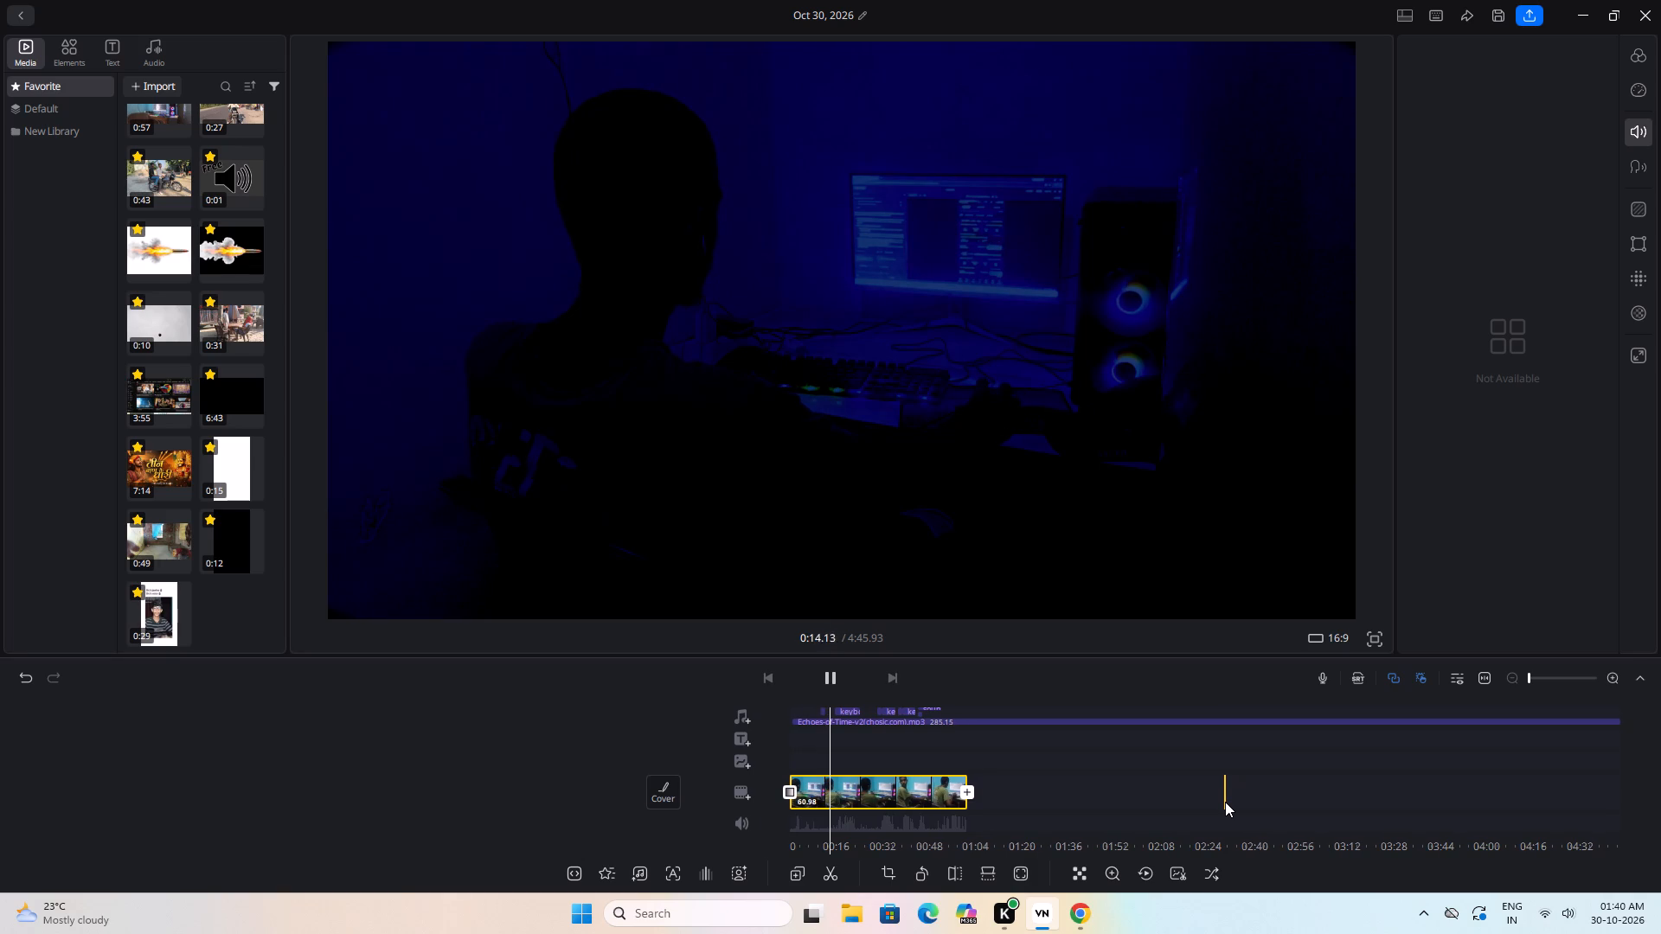
{"action": "left_click", "coordinate": [1225, 802]}
{"action": "left_click", "coordinate": [1225, 802]}
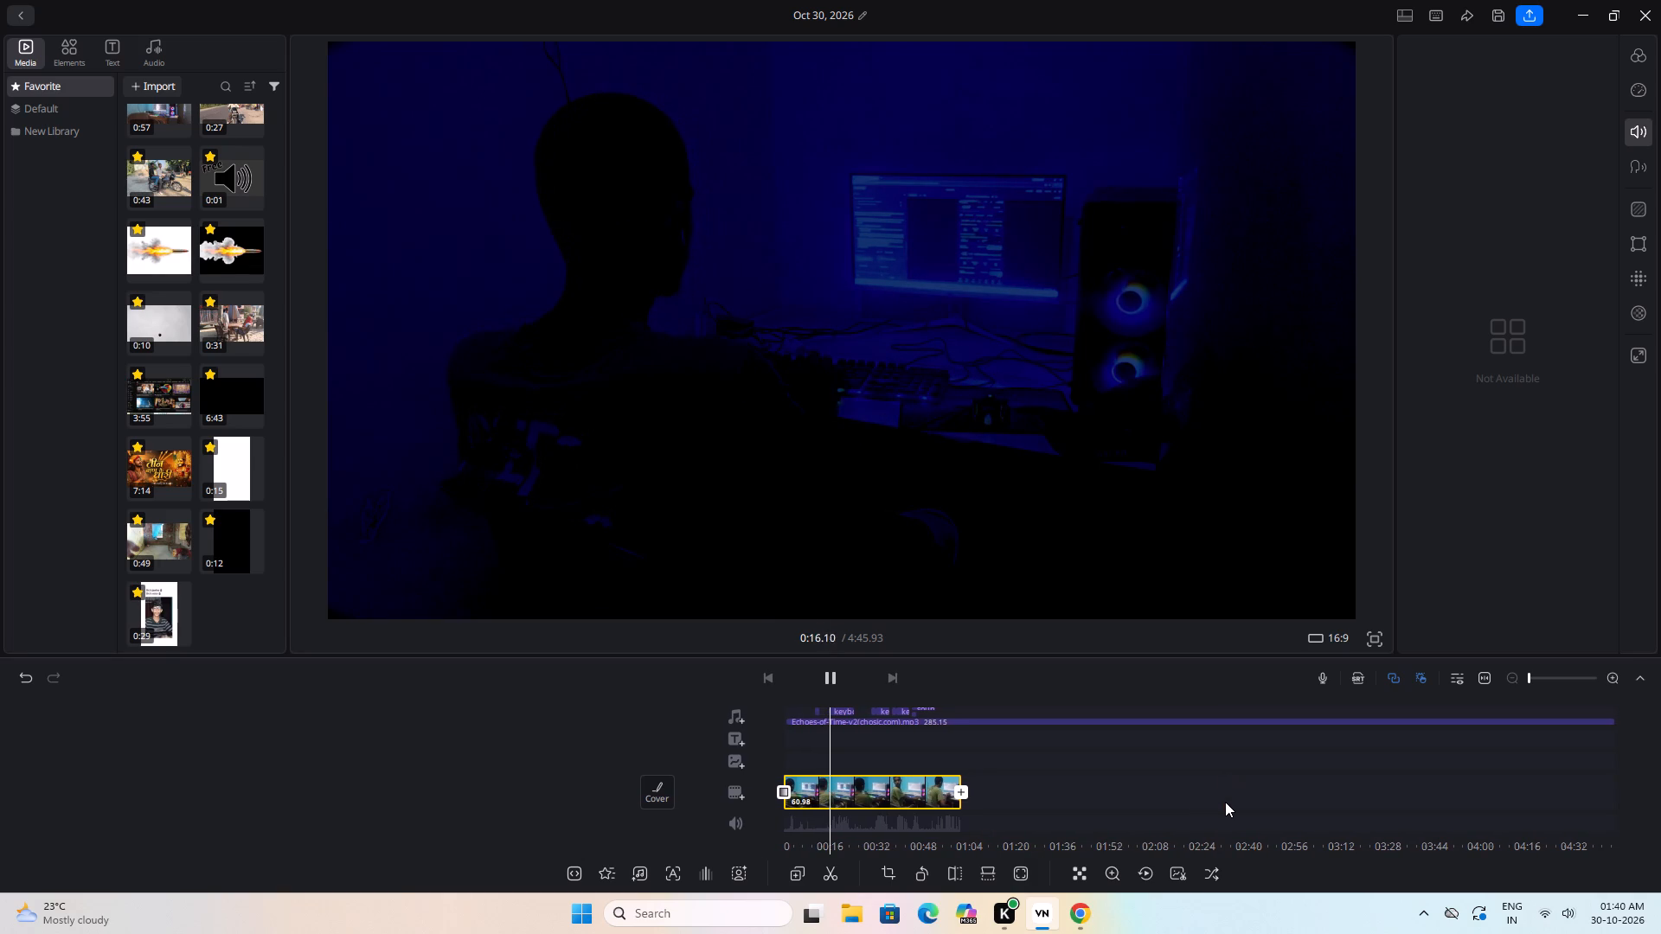
{"action": "left_click_drag", "start_coordinate": [1069, 793], "coordinate": [1016, 831]}
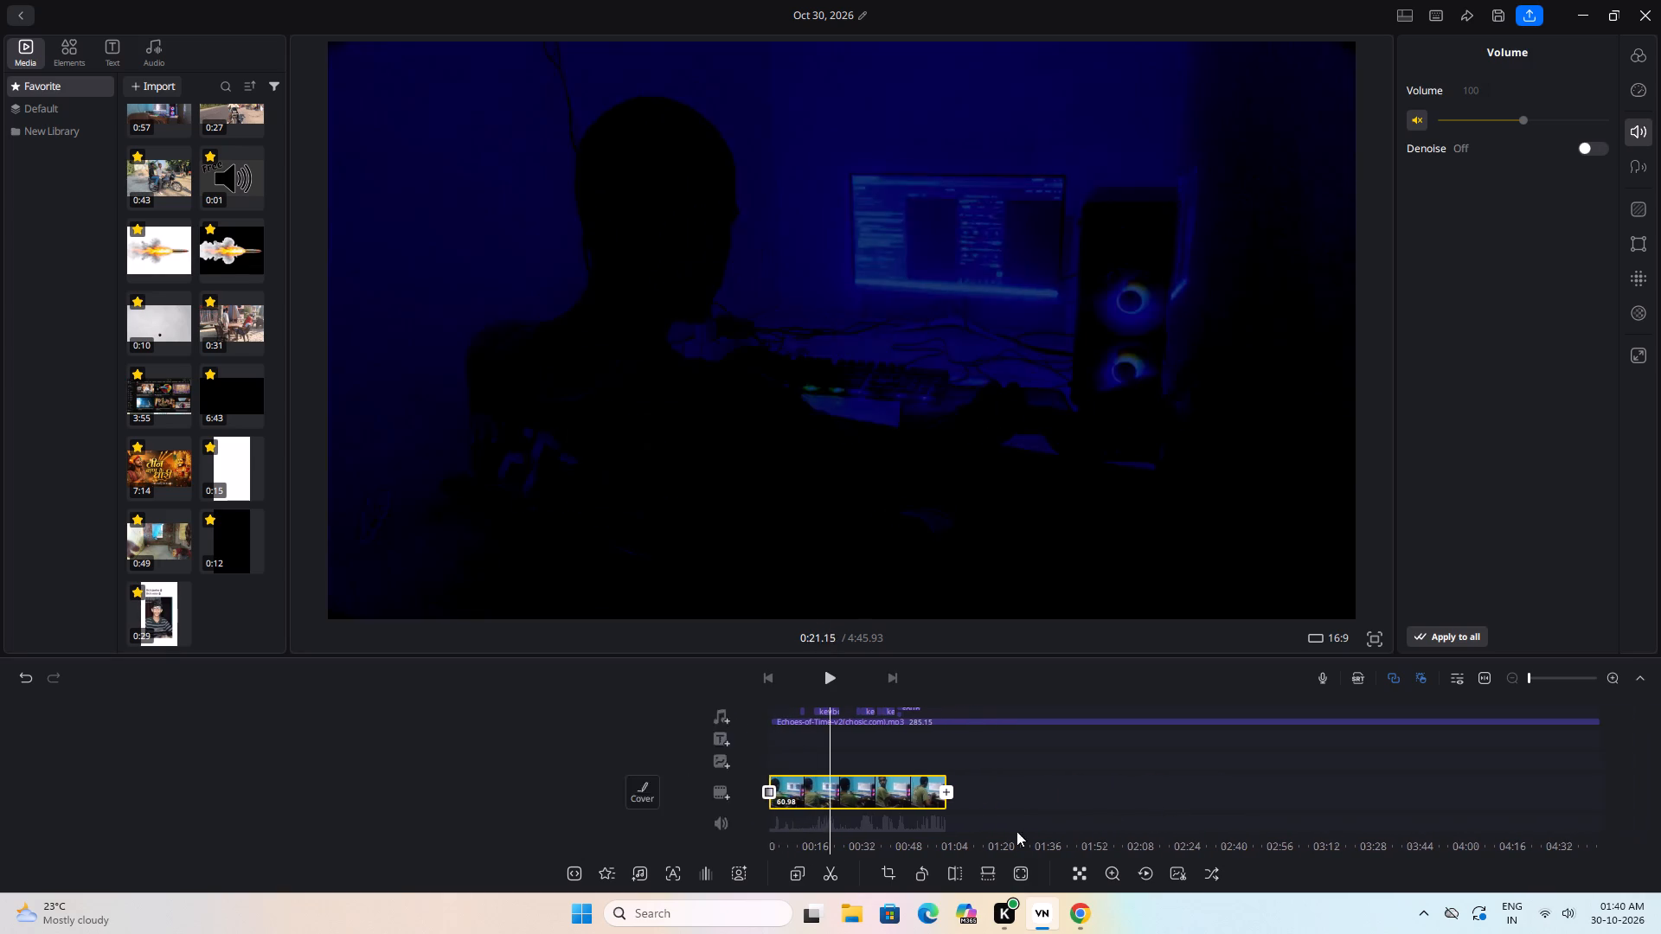
{"action": "left_click_drag", "start_coordinate": [1016, 831], "coordinate": [987, 857]}
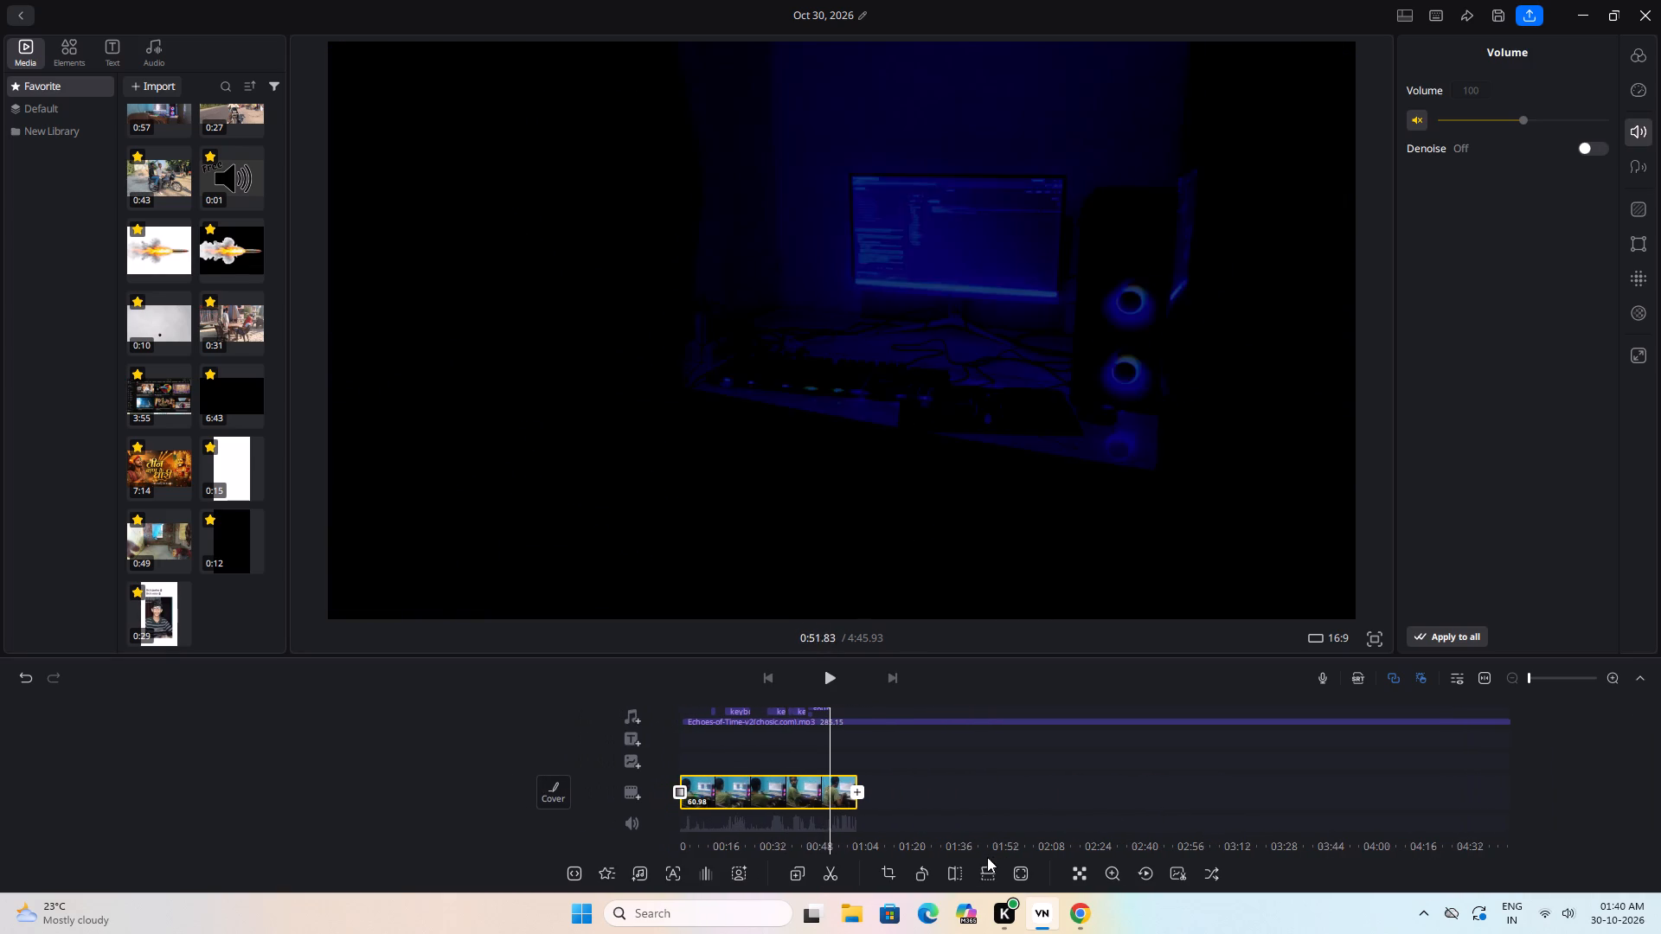
{"action": "left_click_drag", "start_coordinate": [987, 857], "coordinate": [988, 857]}
{"action": "left_click_drag", "start_coordinate": [764, 747], "coordinate": [835, 747]}
{"action": "left_click", "coordinate": [830, 675]}
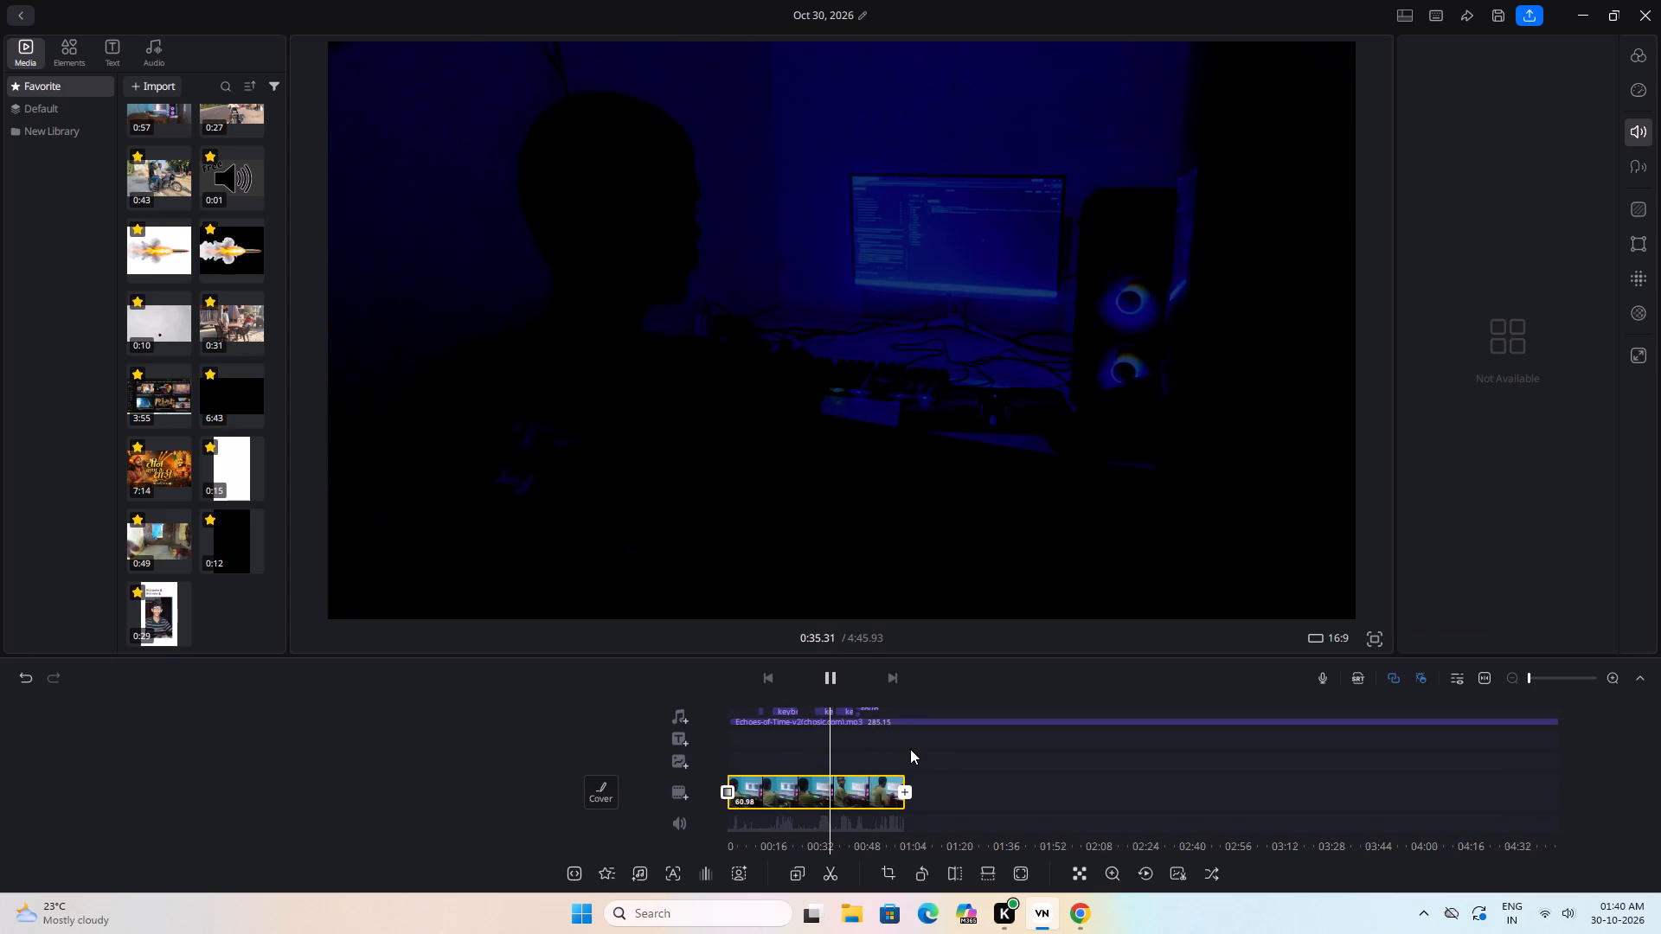
{"action": "left_click_drag", "start_coordinate": [807, 736], "coordinate": [856, 752]}
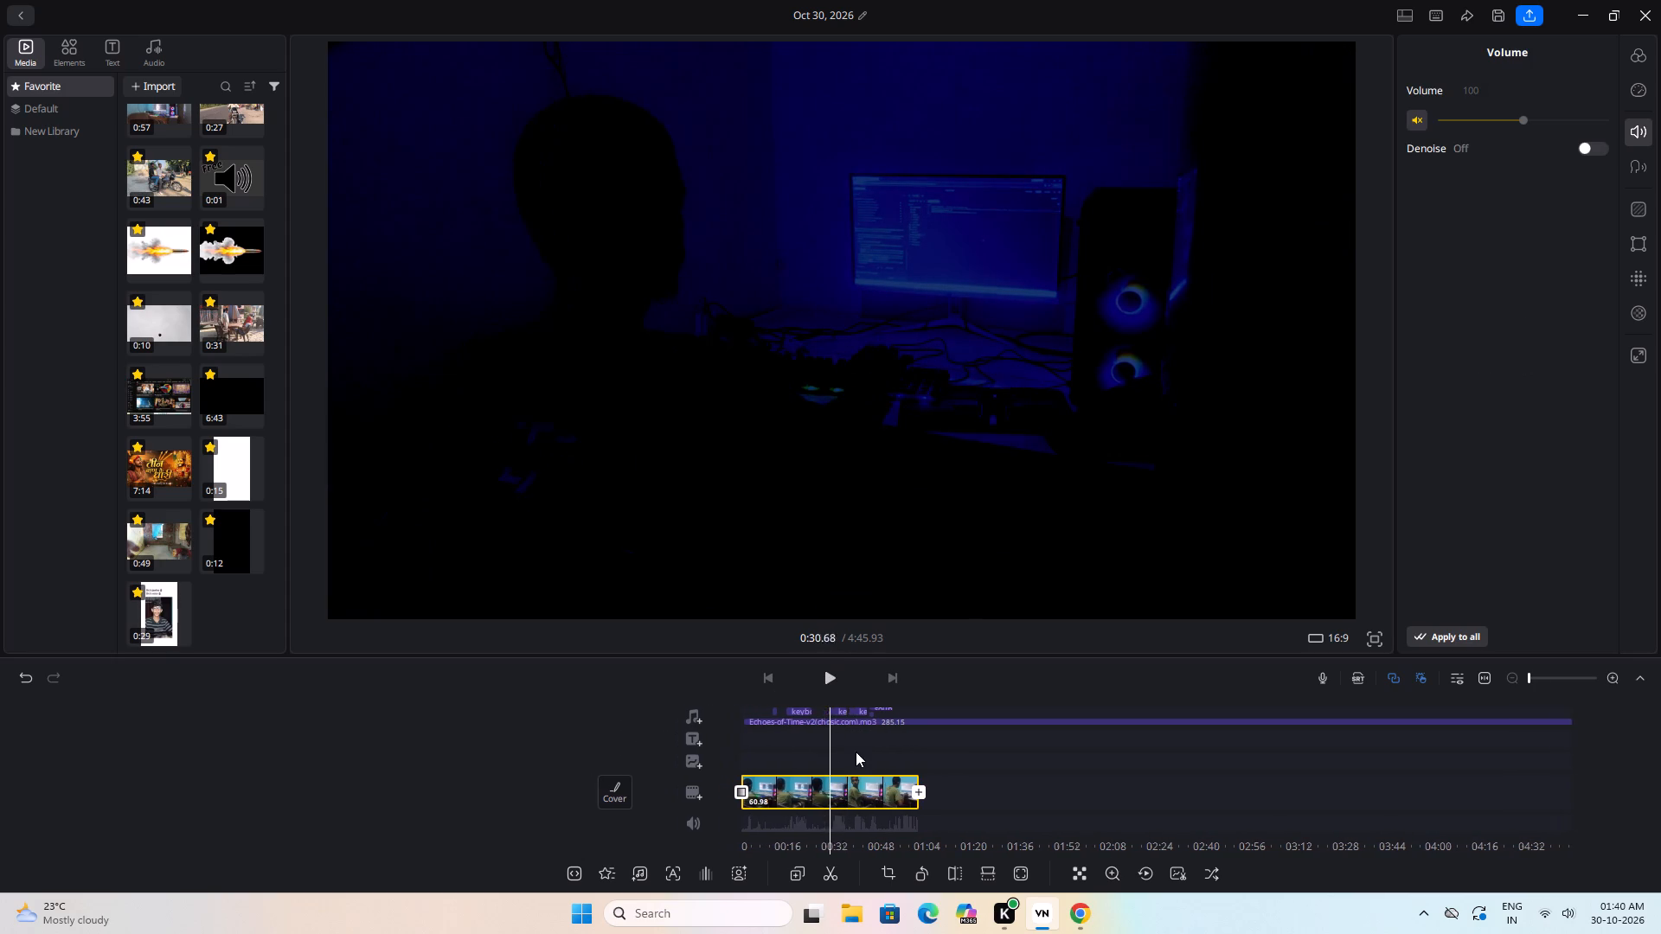
{"action": "left_click_drag", "start_coordinate": [856, 752], "coordinate": [980, 775]}
Switch to Chrome and search Google in a new tab for "lala lala singing sound effect".
{"action": "left_click", "coordinate": [1085, 912]}
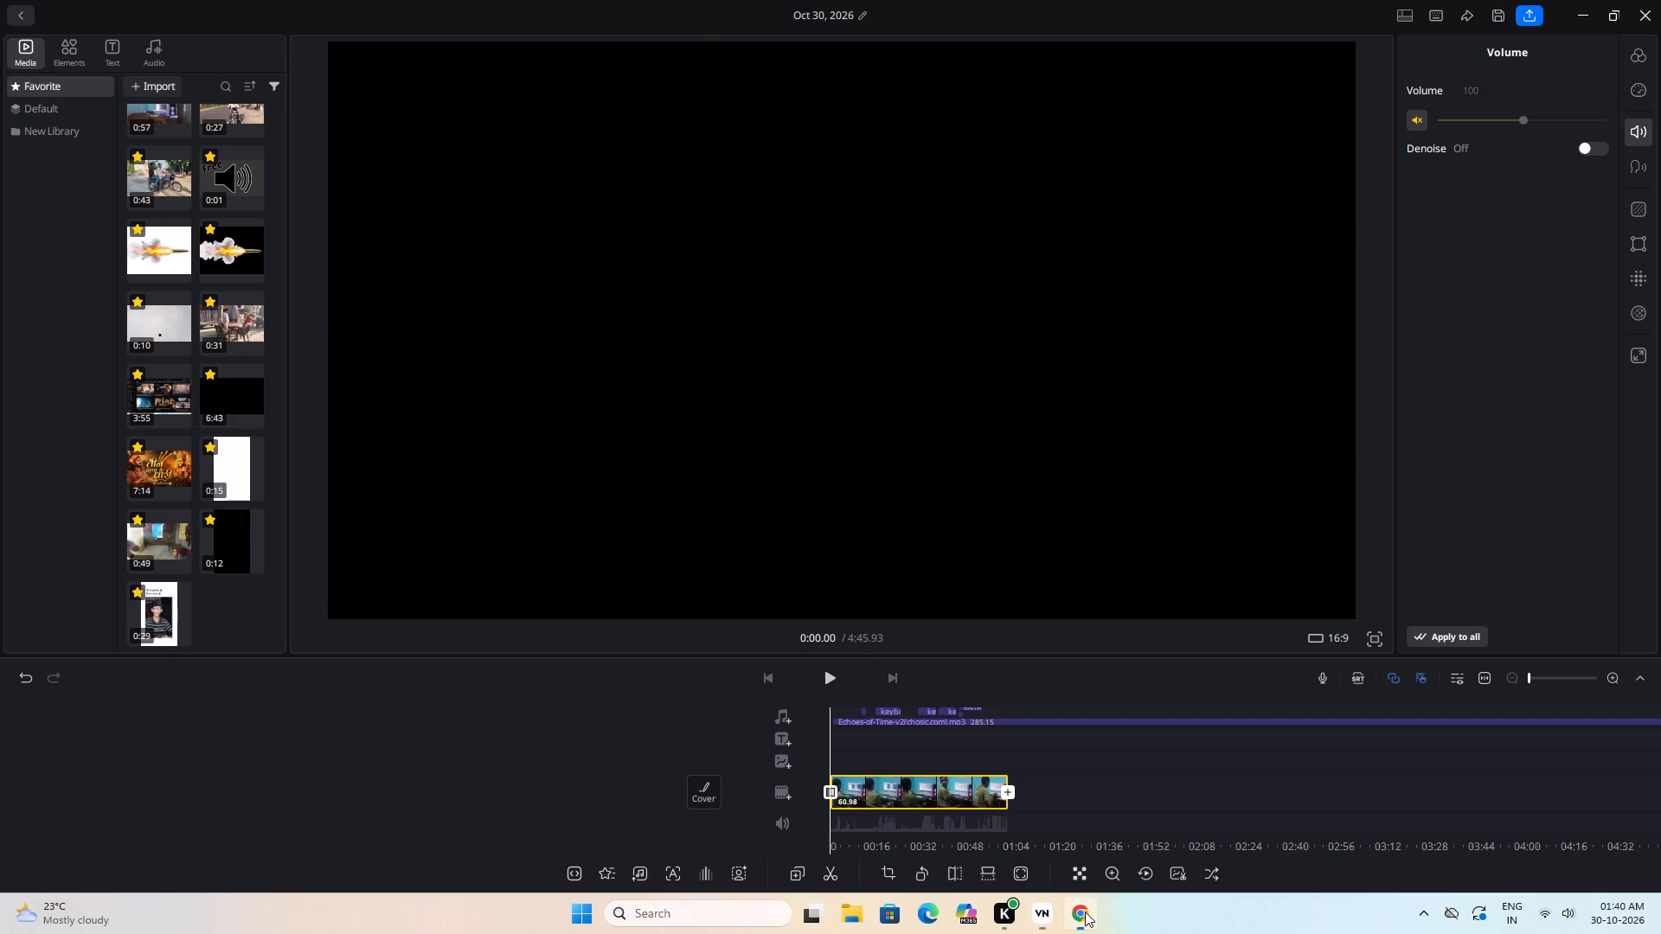
{"action": "left_click_drag", "start_coordinate": [526, 339], "coordinate": [931, 212]}
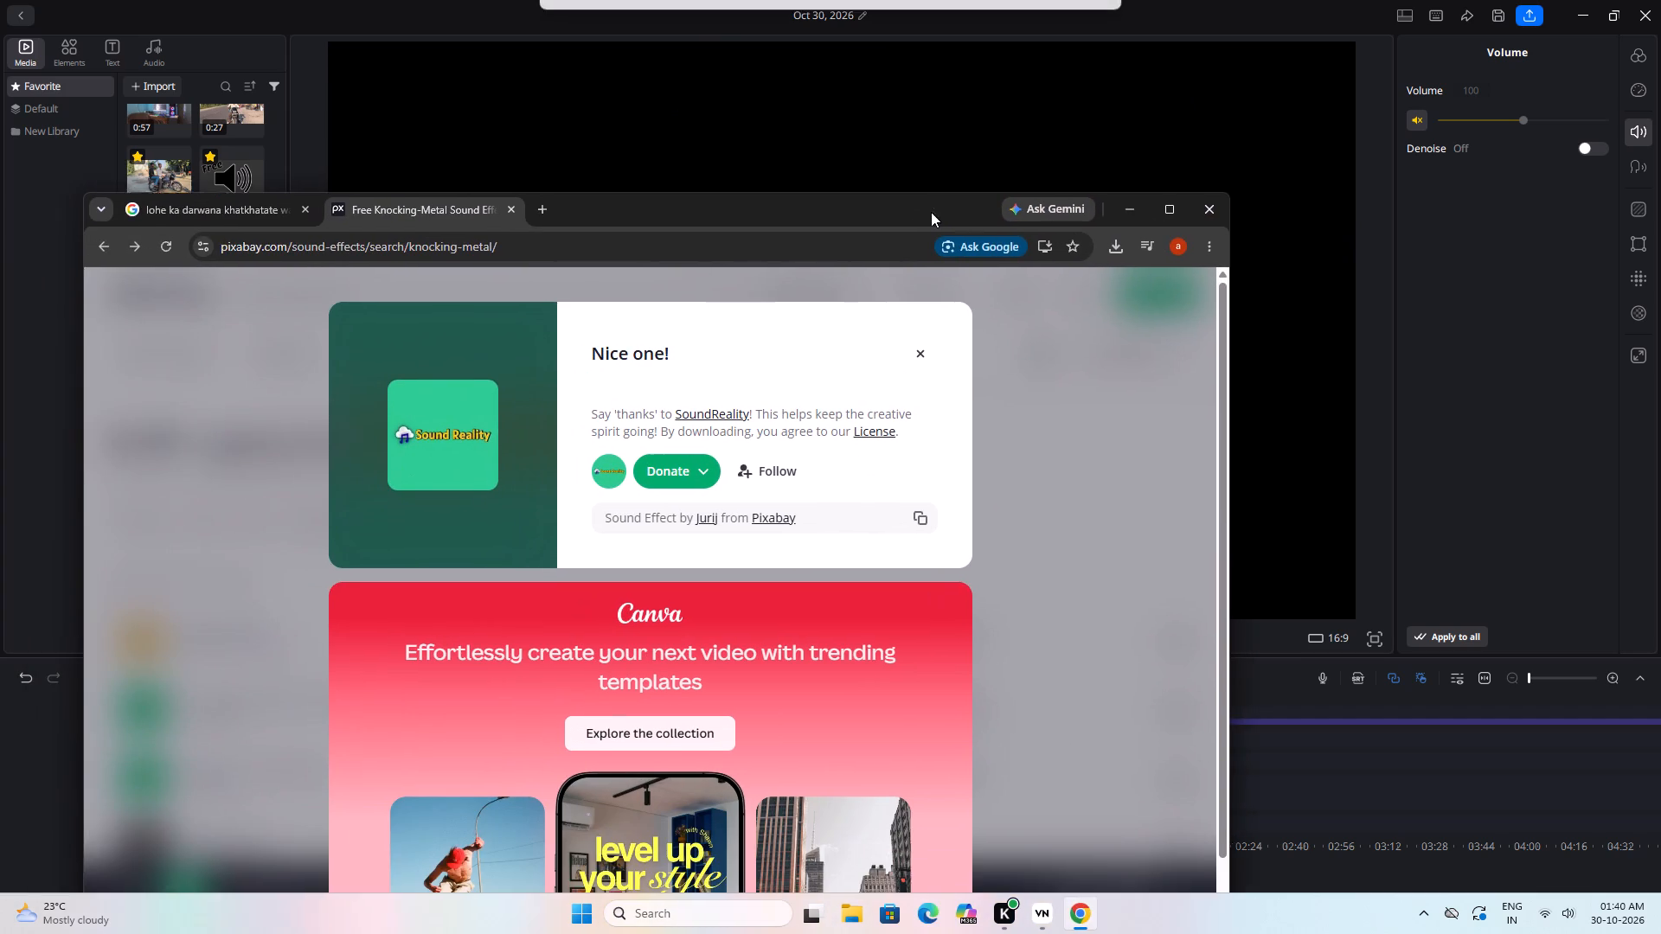
{"action": "left_click_drag", "start_coordinate": [931, 212], "coordinate": [940, 205]}
{"action": "left_click", "coordinate": [551, 199]}
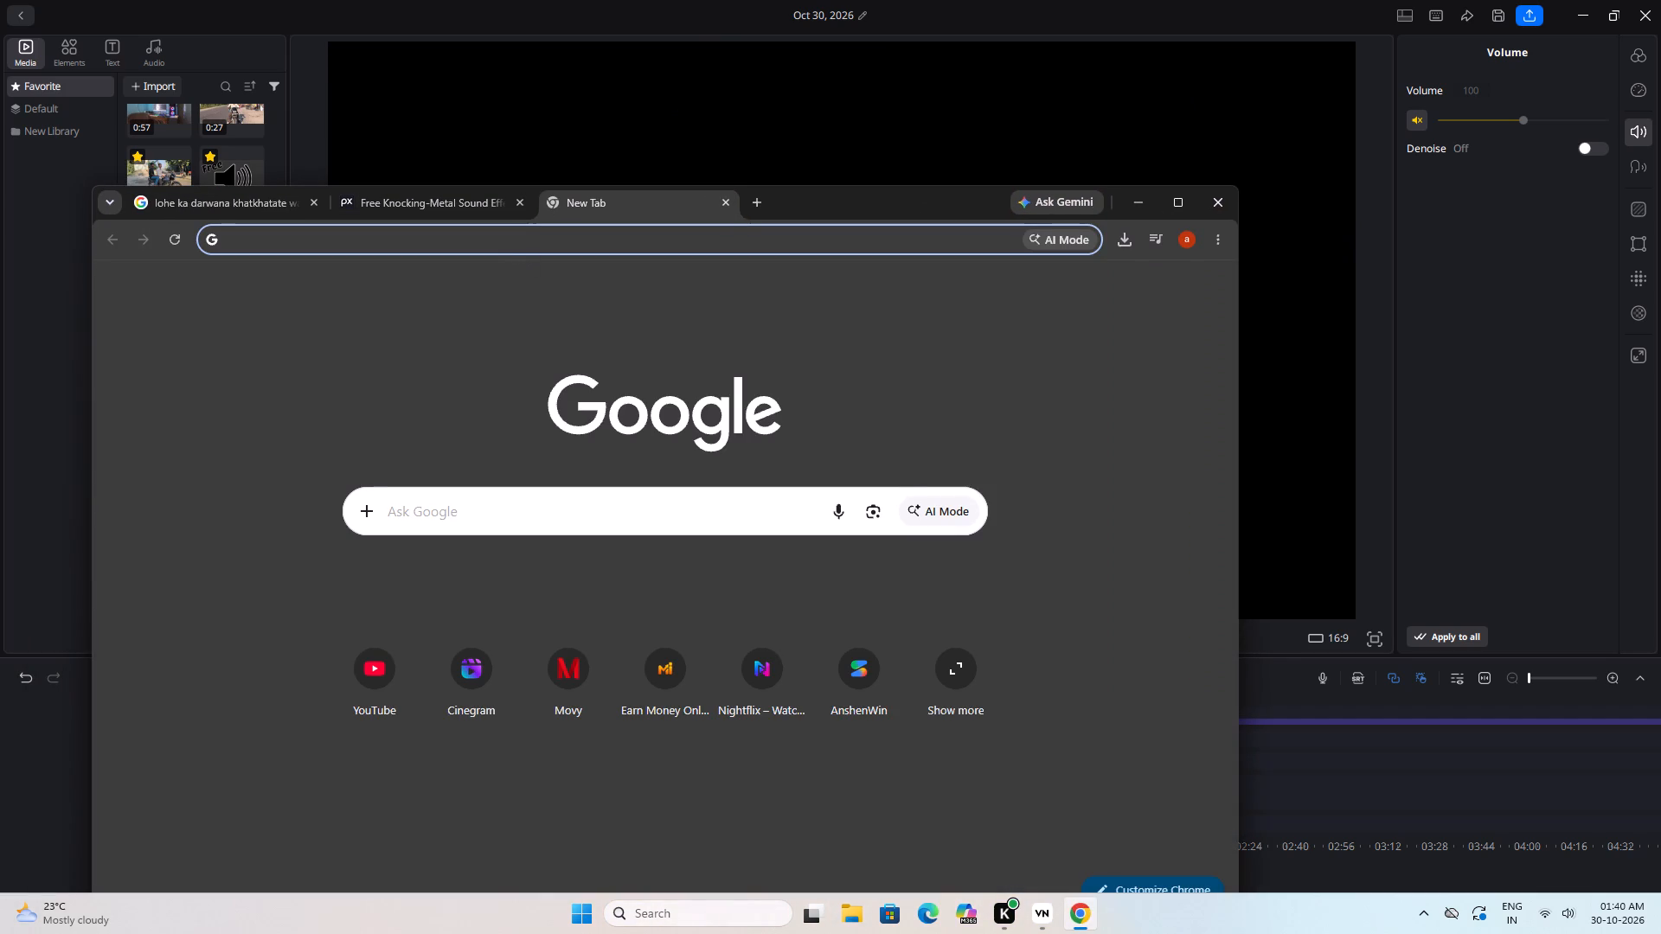
{"action": "left_click", "coordinate": [529, 247]}
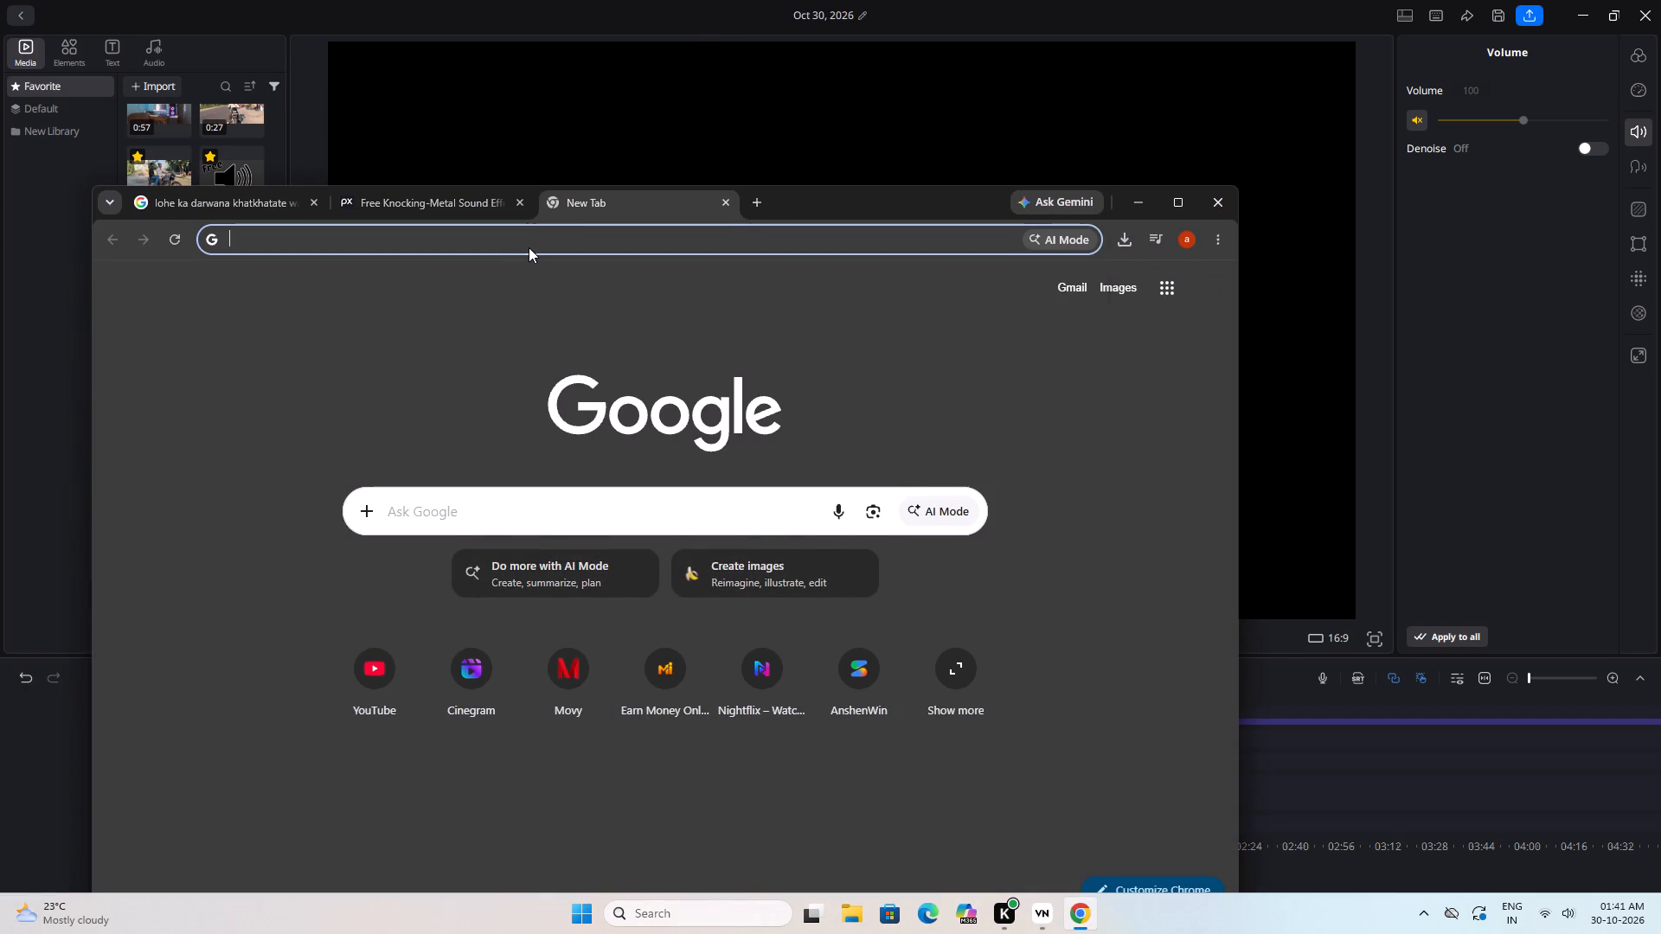
{"action": "type", "text": "lala lal"}
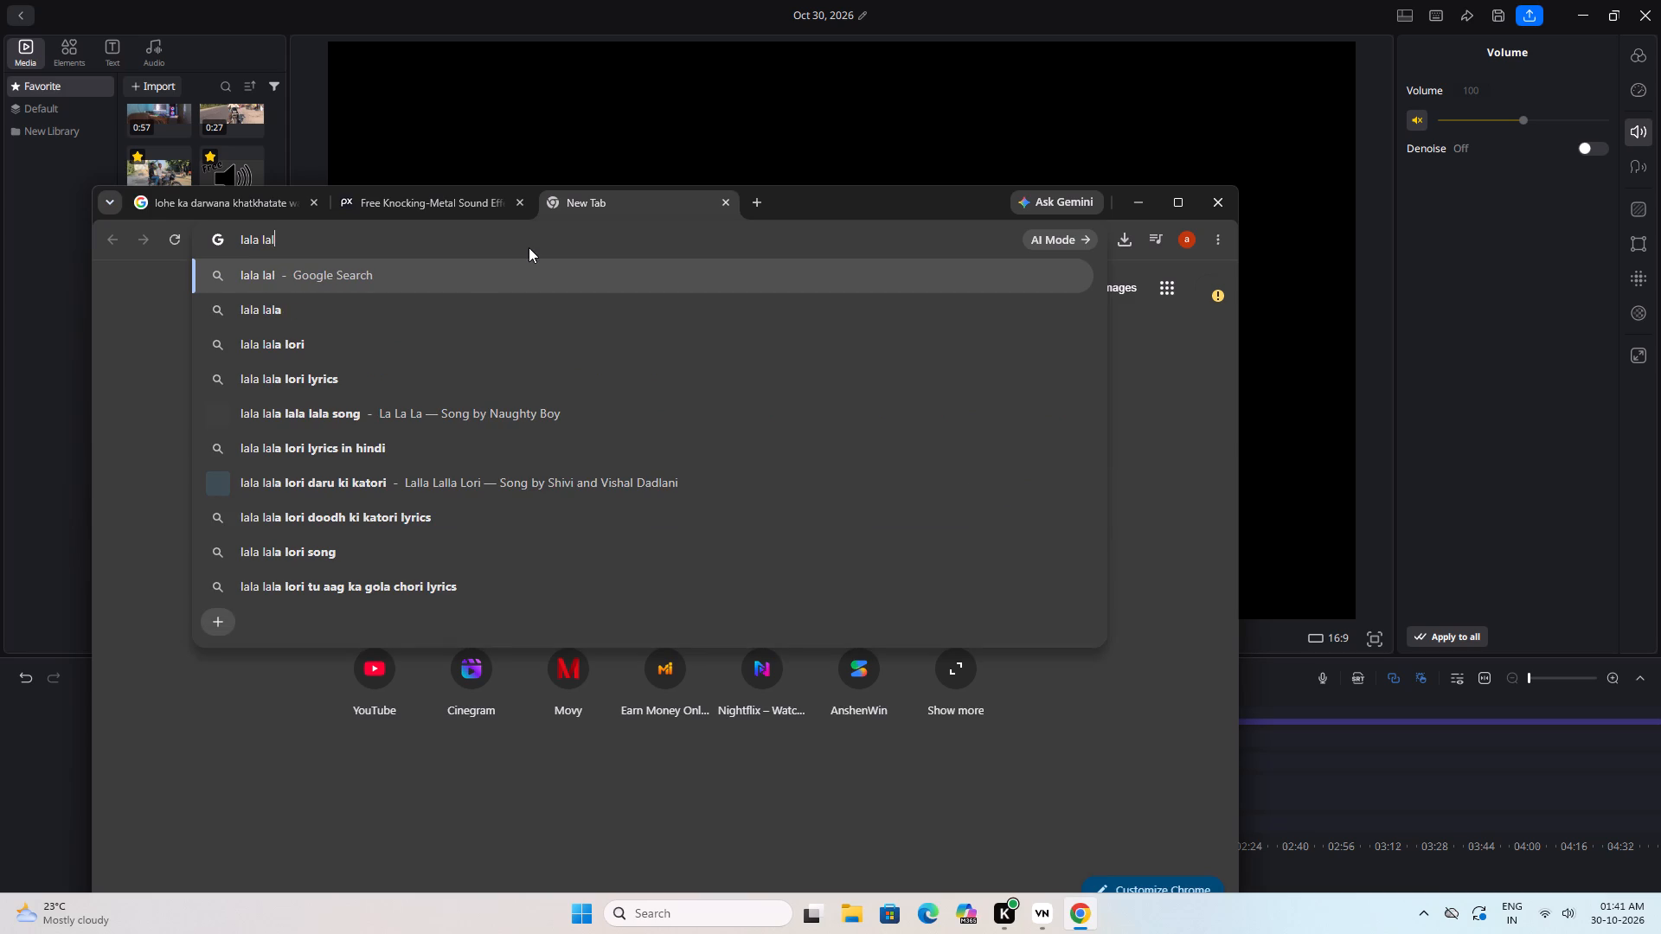
{"action": "key", "text": "a"}
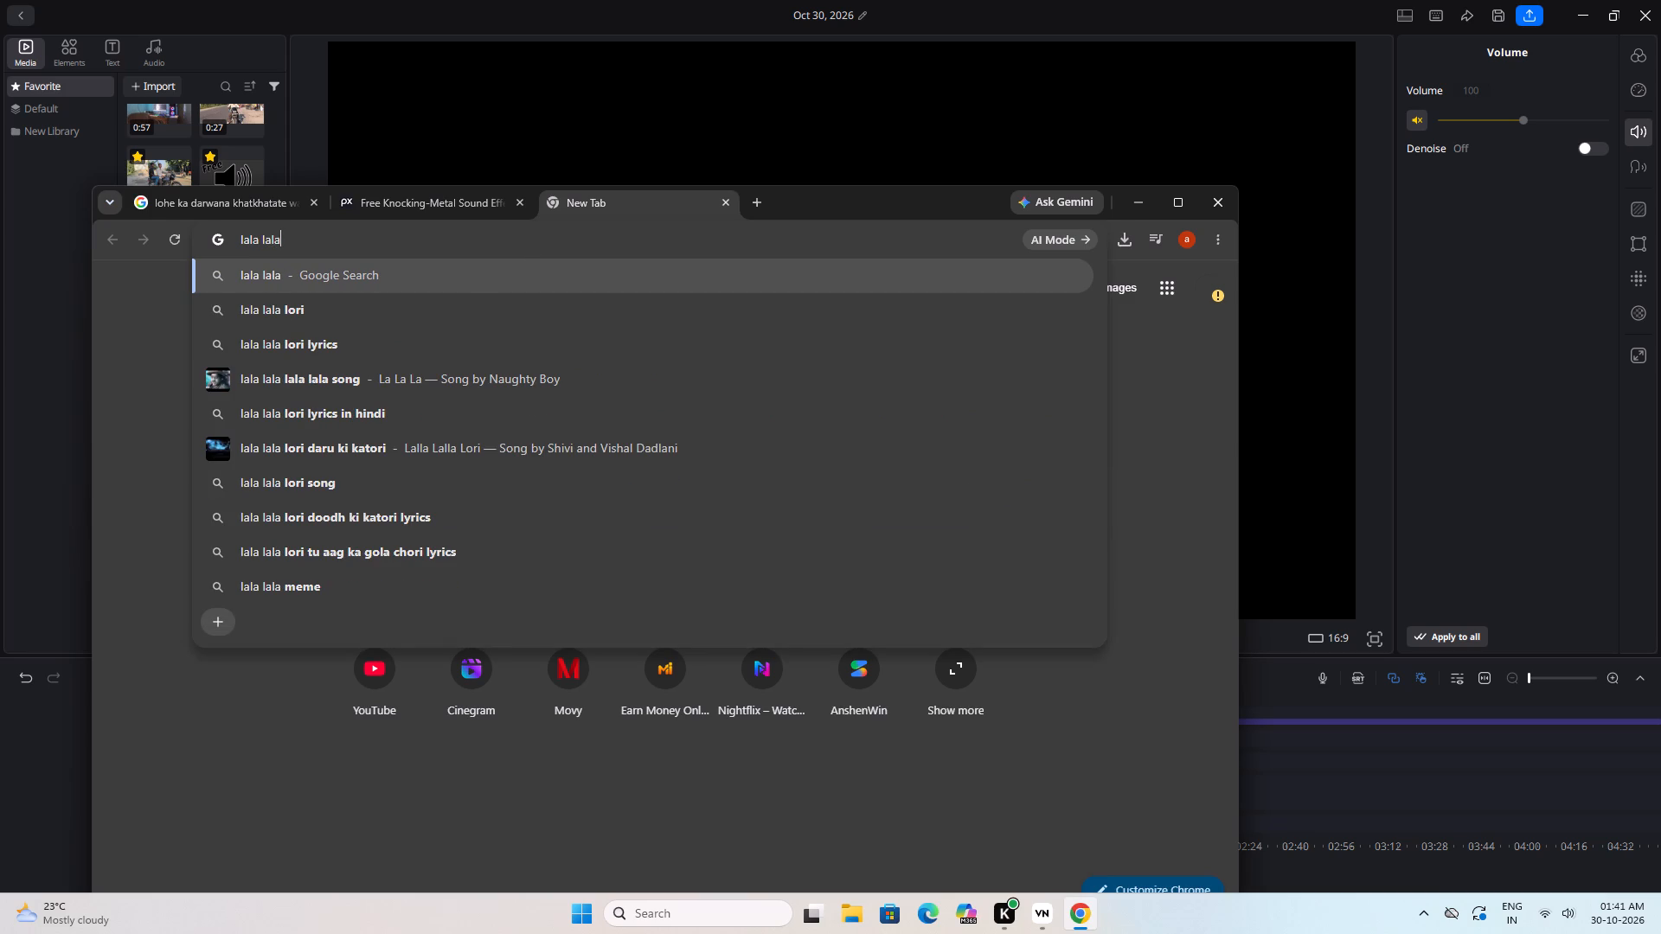
{"action": "key", "text": "space"}
{"action": "type", "text": "singing sound effect"}
{"action": "key", "text": "Return"}
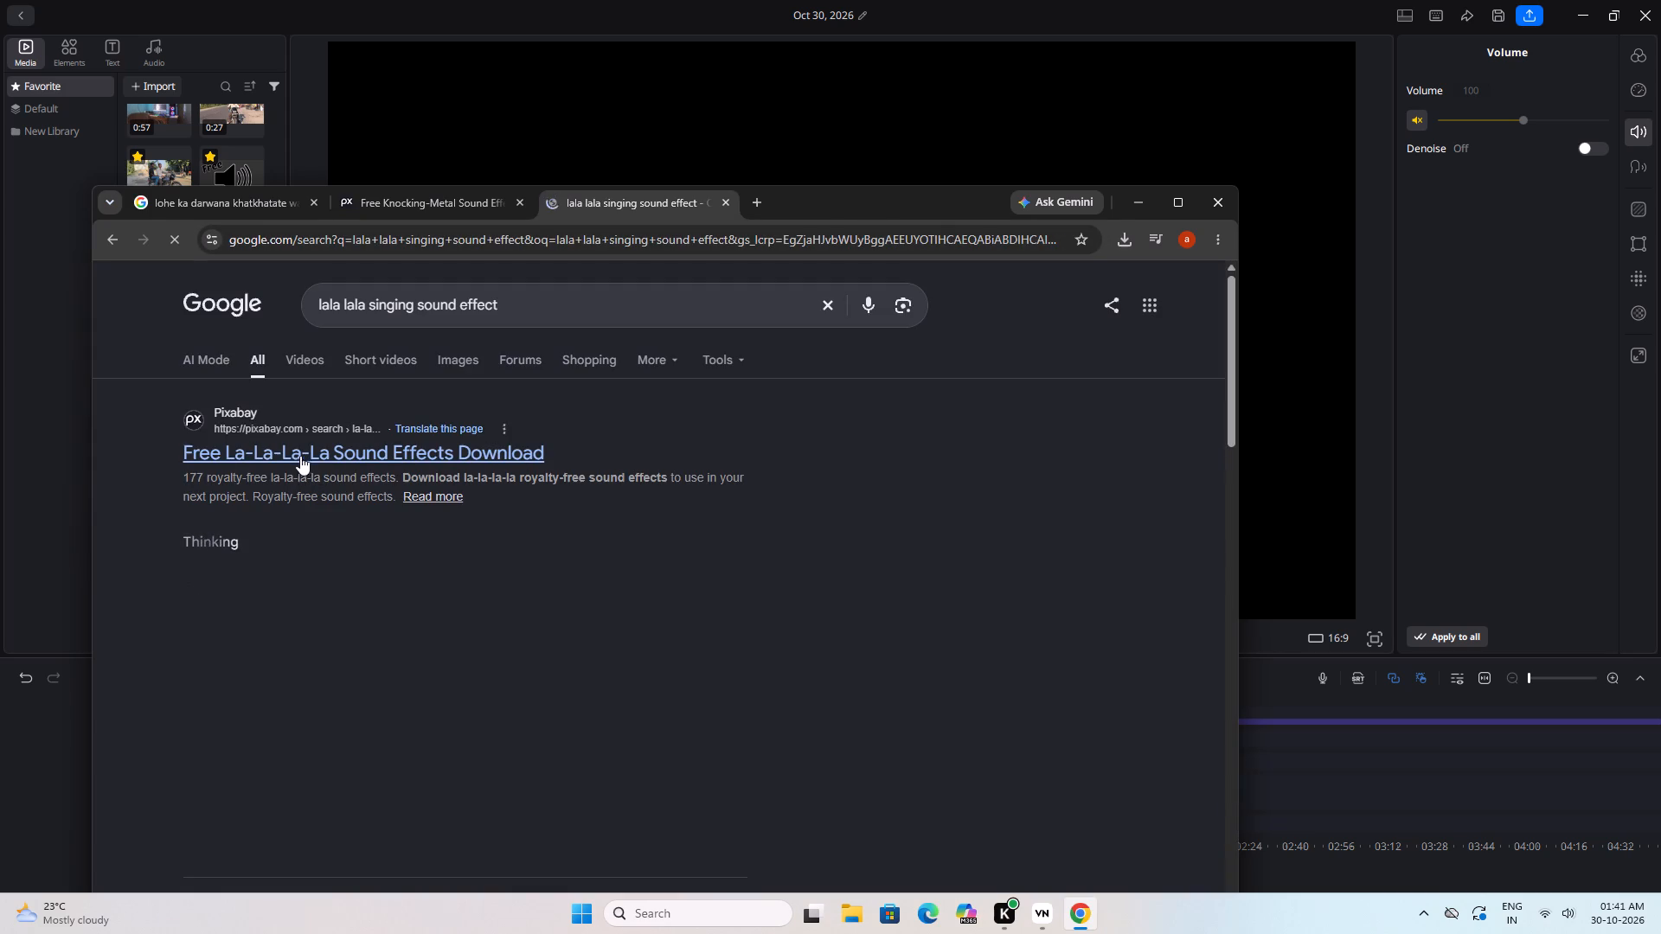
Open Pixabay's la-la-la-la sound effects and preview "La la la la" and "La La La Vocal Loop 130bpm".
{"action": "left_click", "coordinate": [295, 453]}
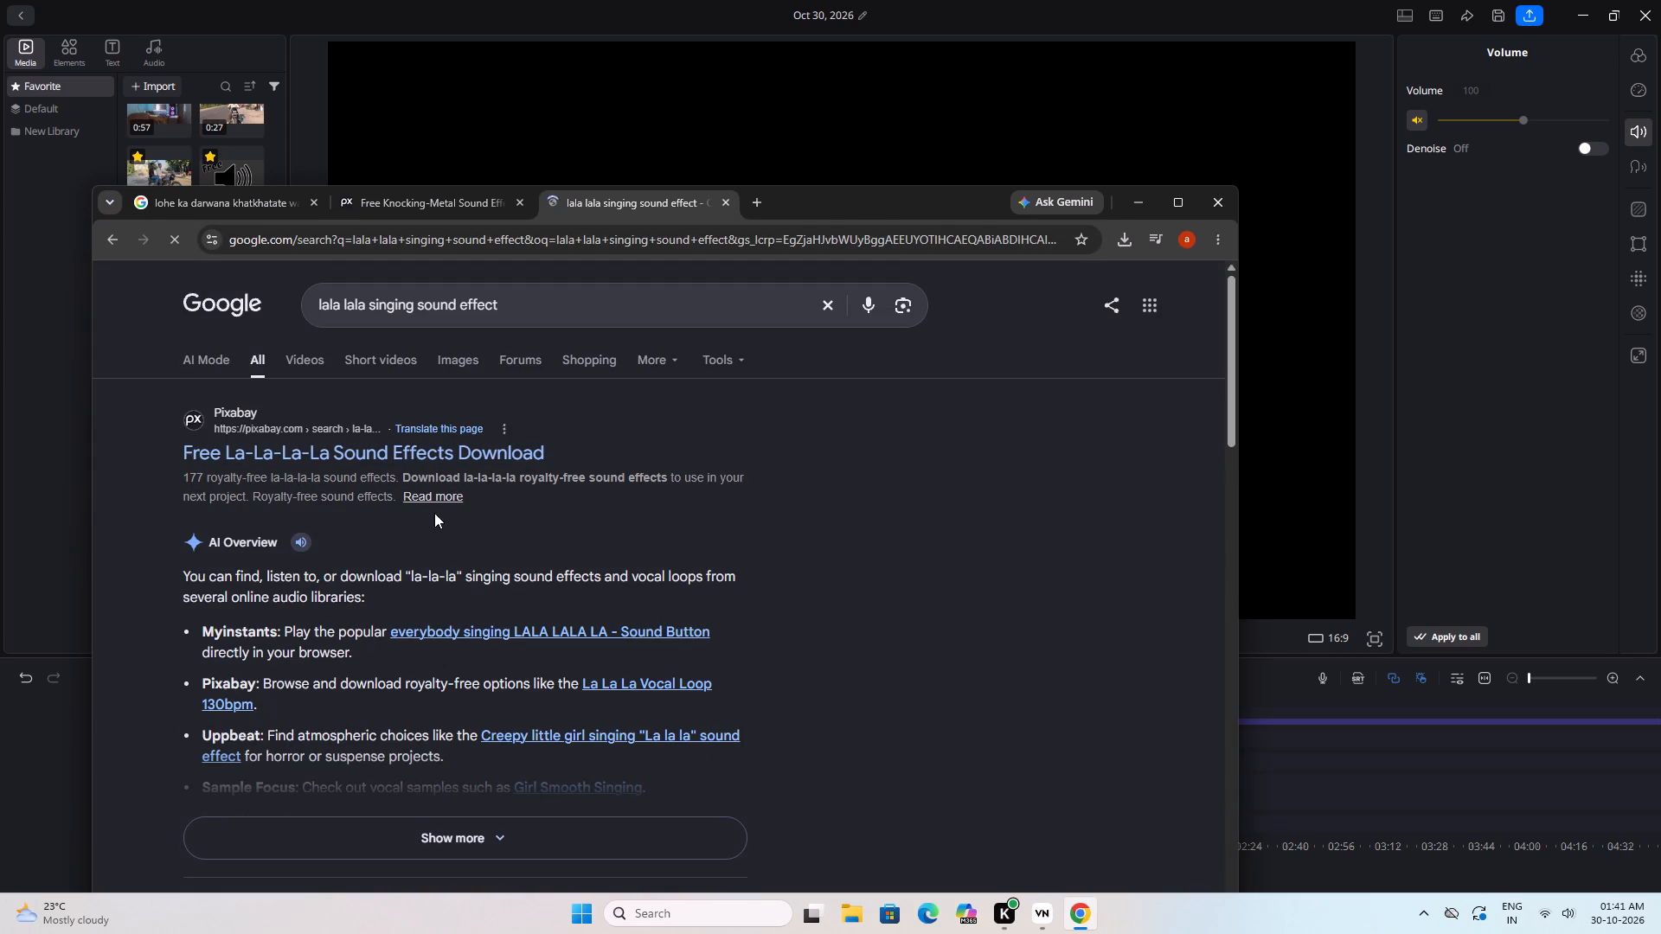
{"action": "scroll", "coordinate": [672, 457], "scroll_direction": "down", "scroll_amount": 4}
{"action": "scroll", "coordinate": [475, 592], "scroll_direction": "down", "scroll_amount": 3}
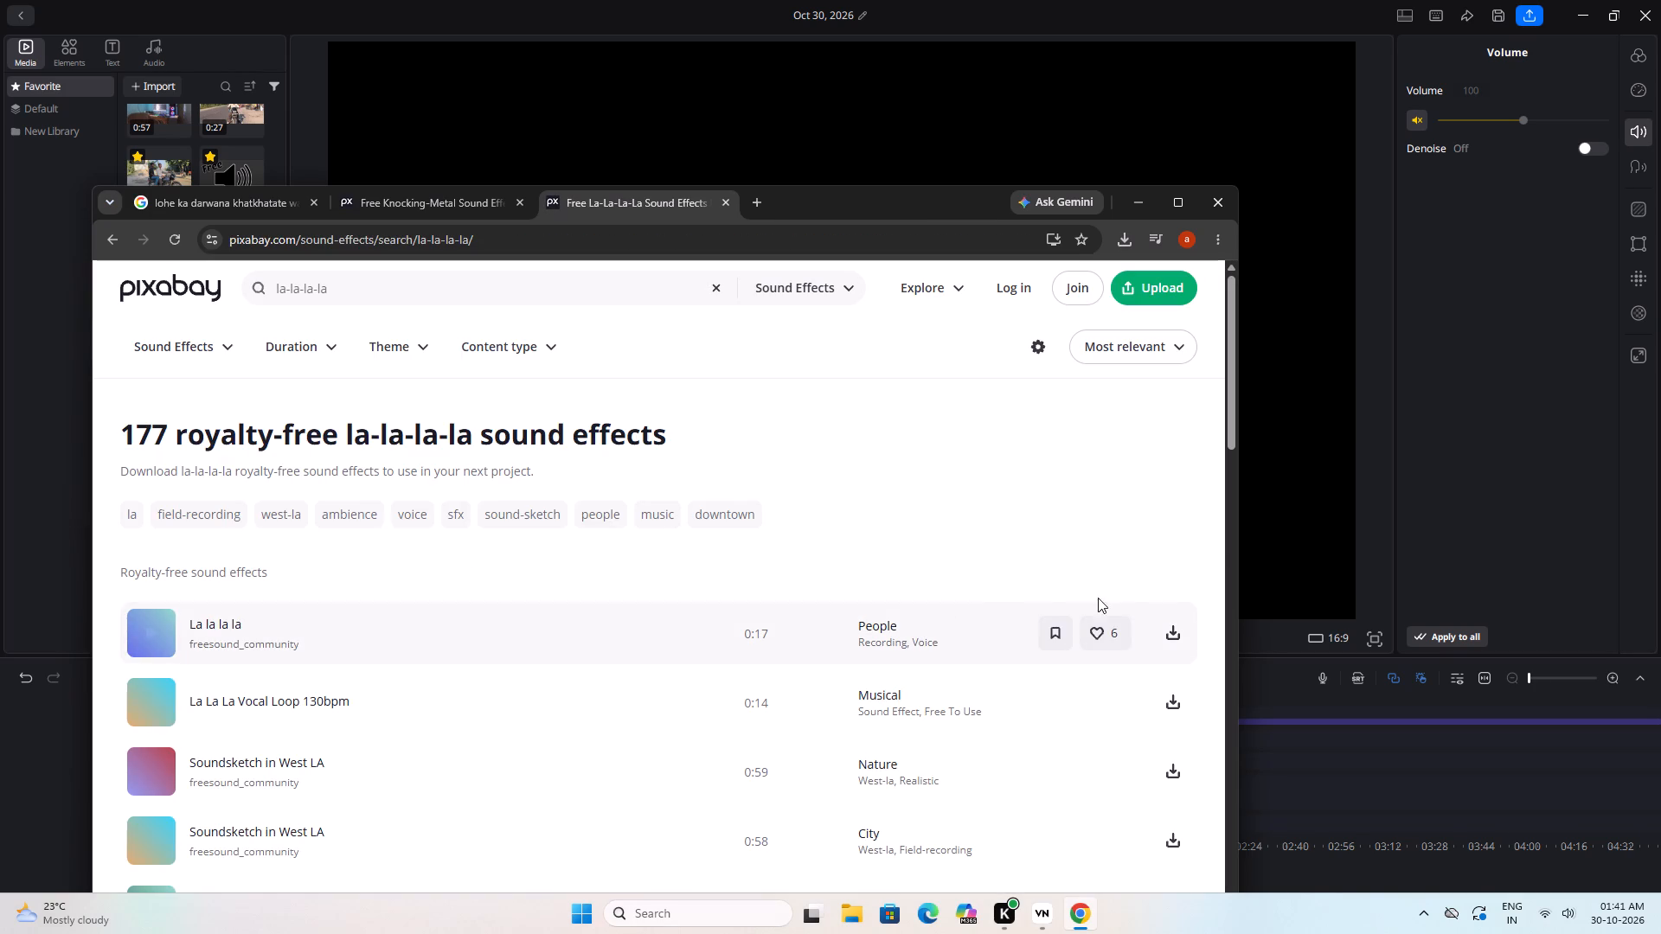
{"action": "left_click", "coordinate": [146, 632]}
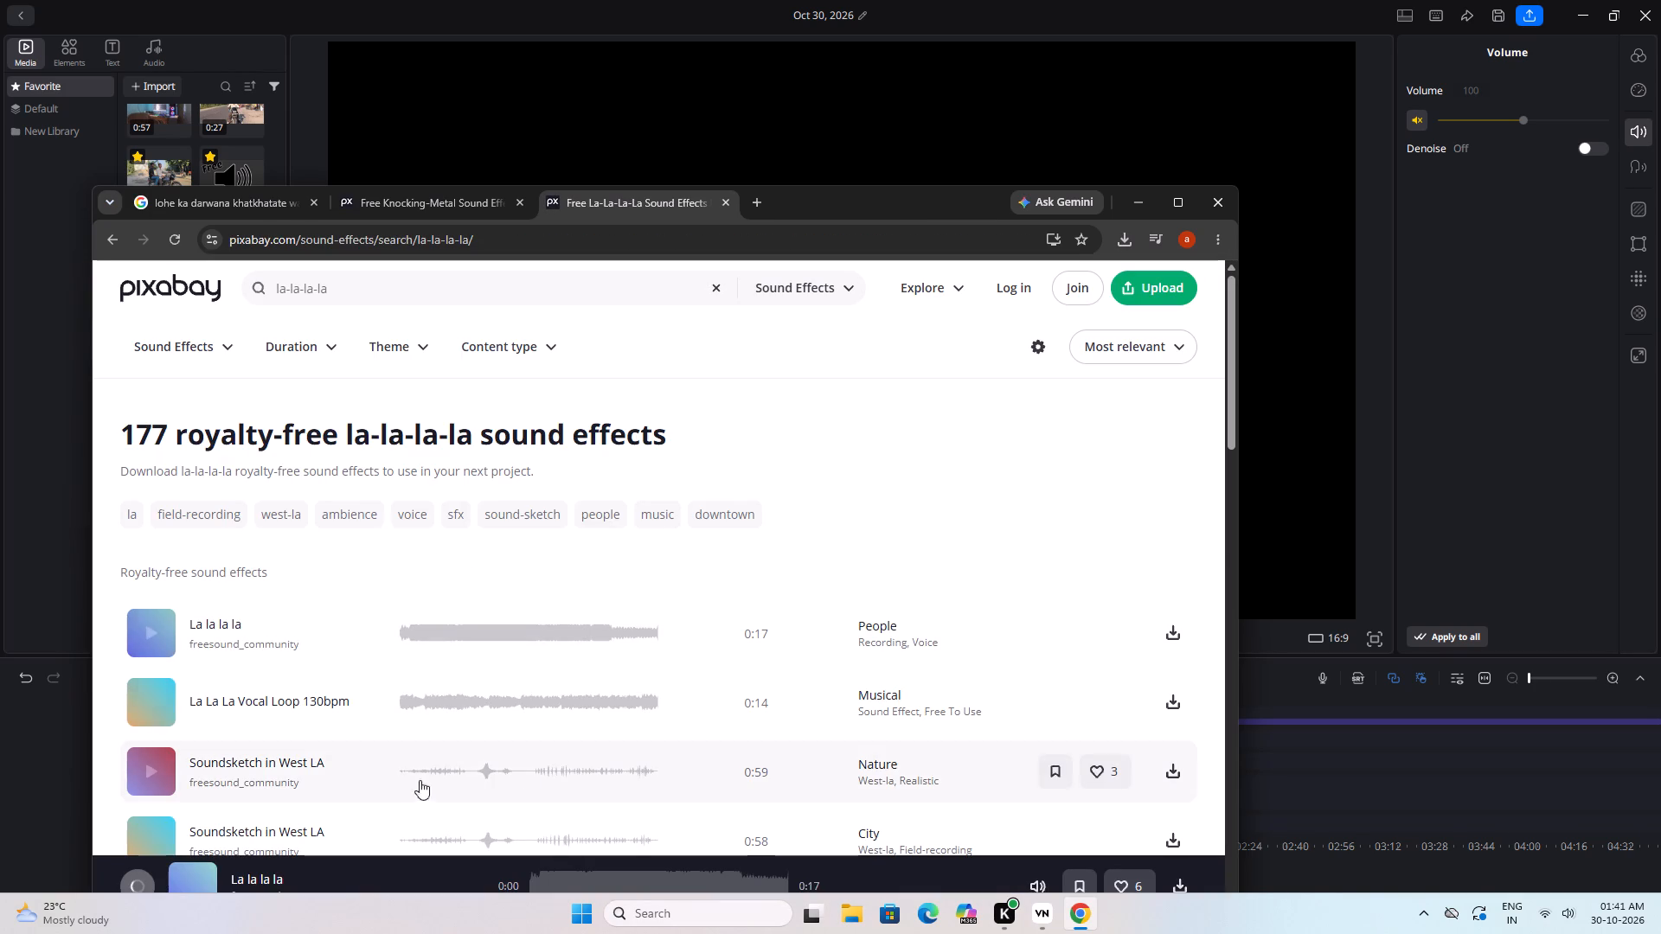
{"action": "left_click_drag", "start_coordinate": [833, 202], "coordinate": [861, 71]}
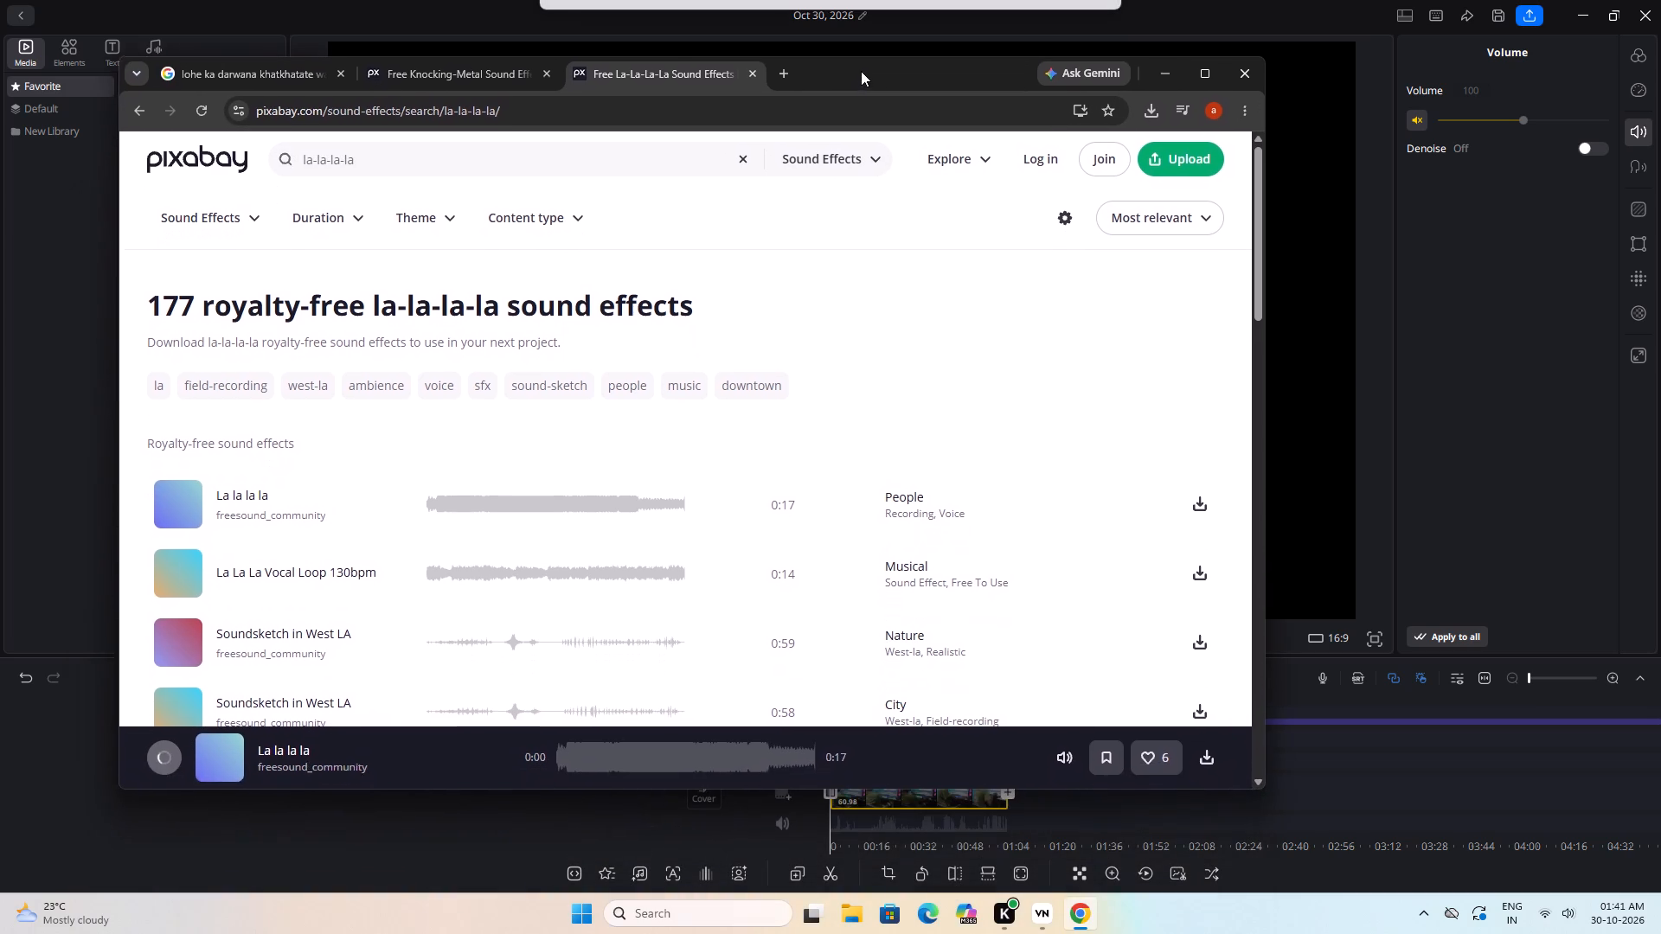
{"action": "left_click_drag", "start_coordinate": [861, 71], "coordinate": [817, 67]}
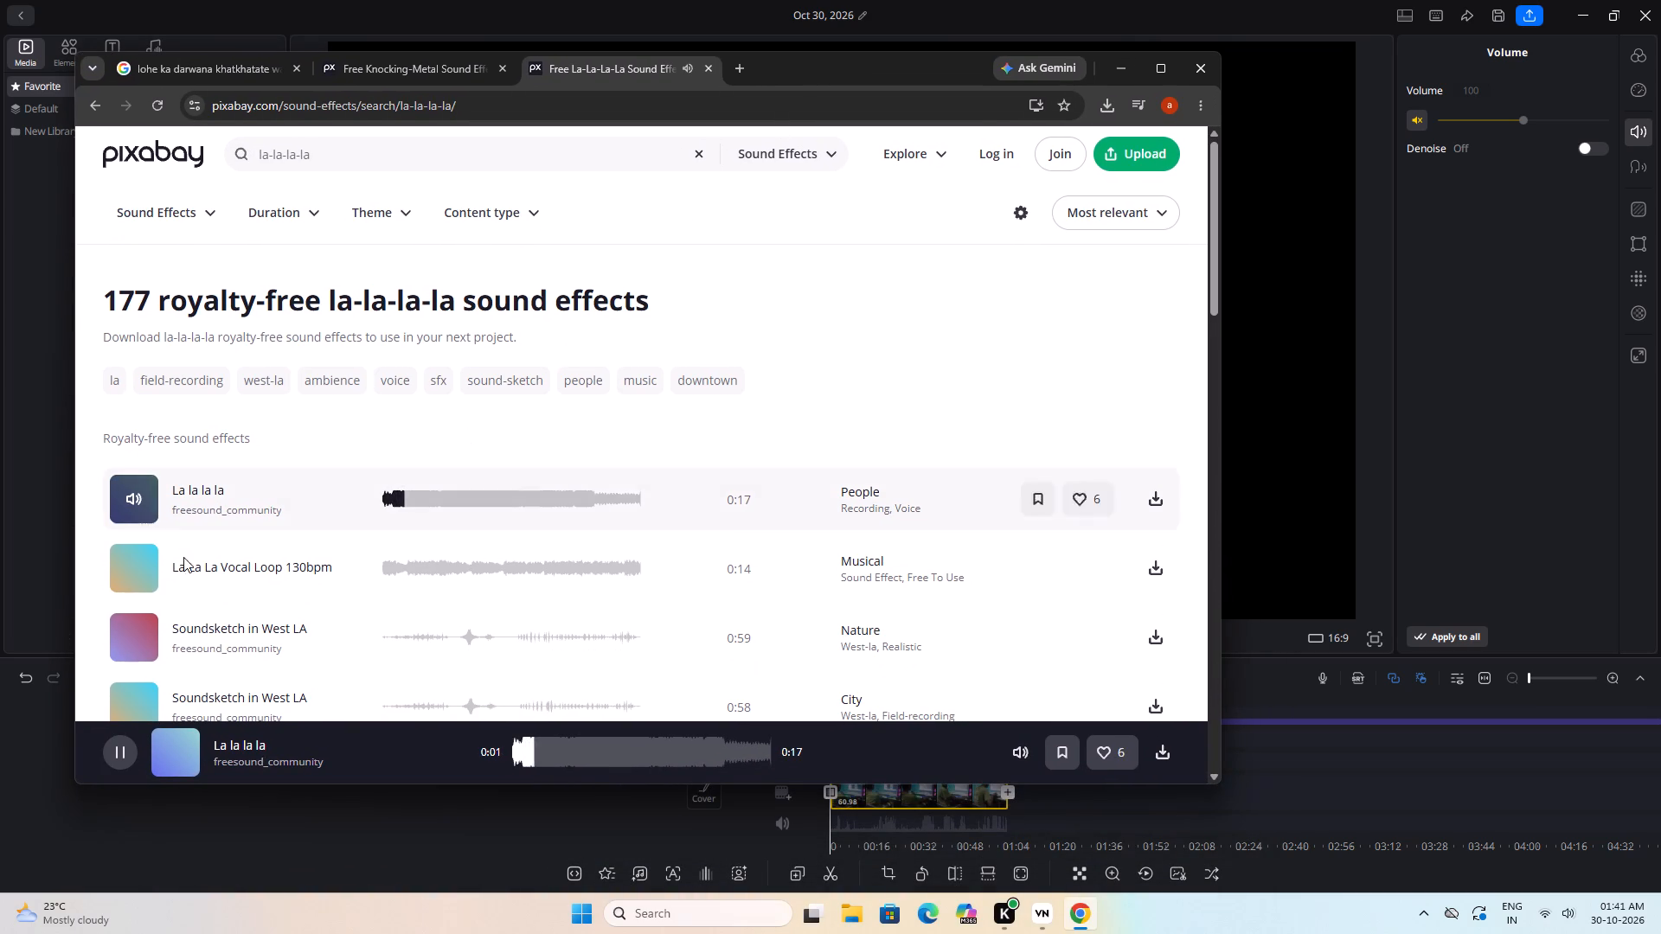
{"action": "left_click", "coordinate": [133, 566]}
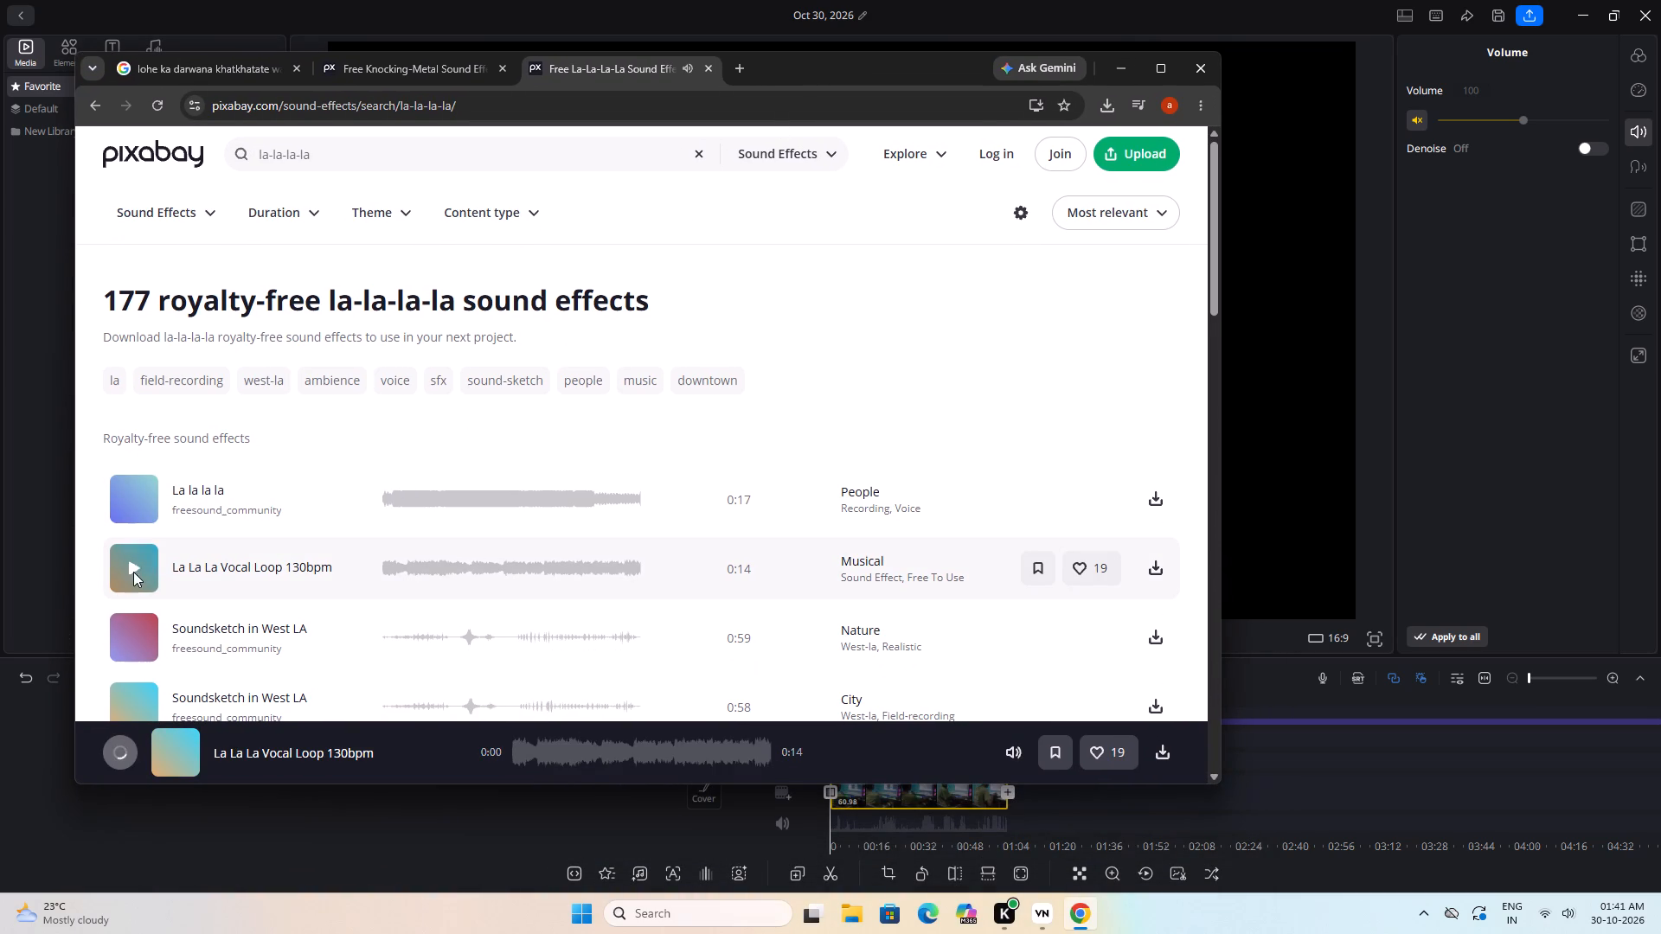
Return to the search results, open the Myinstants "everybody singing LALA LALA LA" page and play its sound.
{"action": "left_click", "coordinate": [89, 110]}
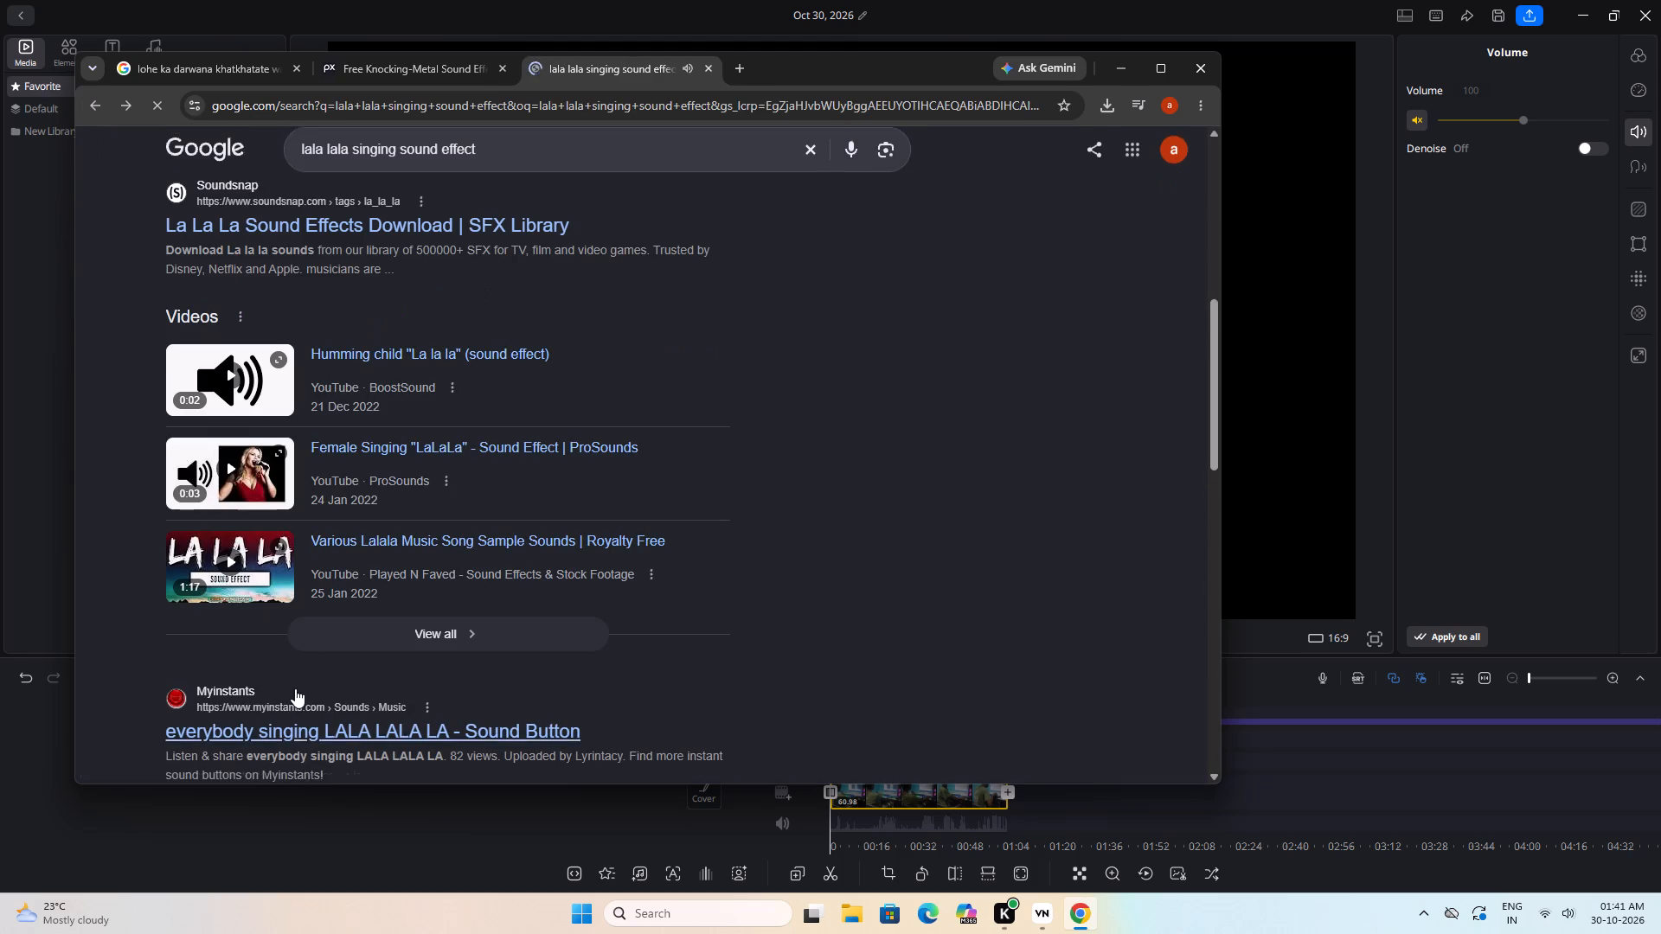
{"action": "left_click", "coordinate": [225, 365]}
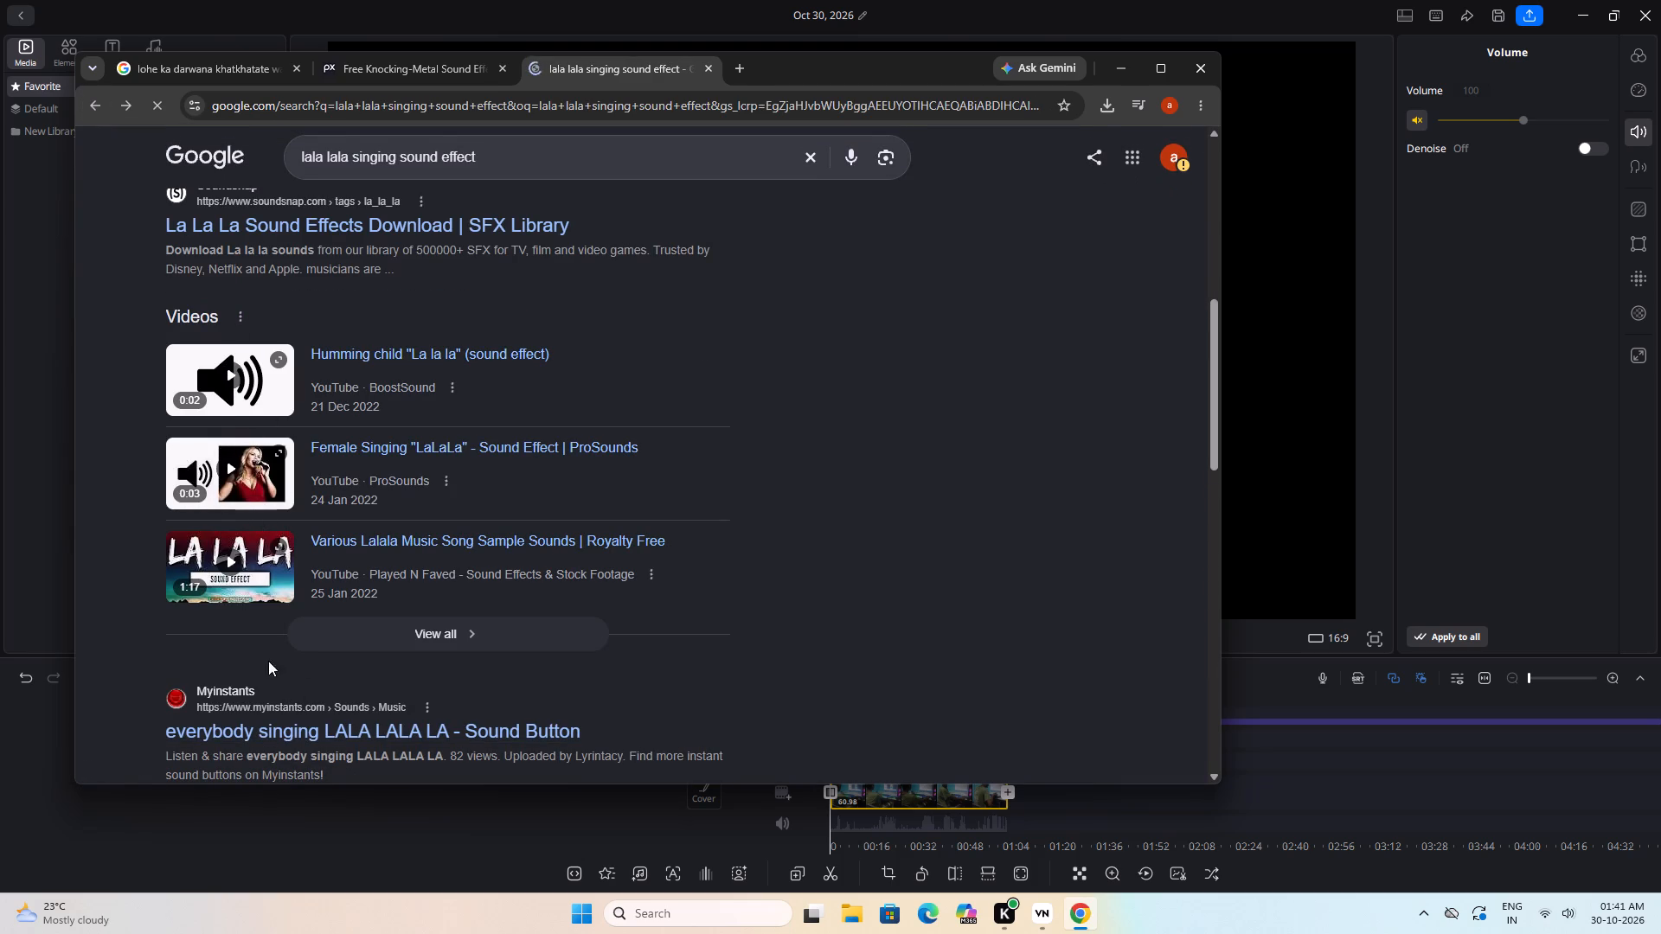
{"action": "left_click", "coordinate": [263, 730]}
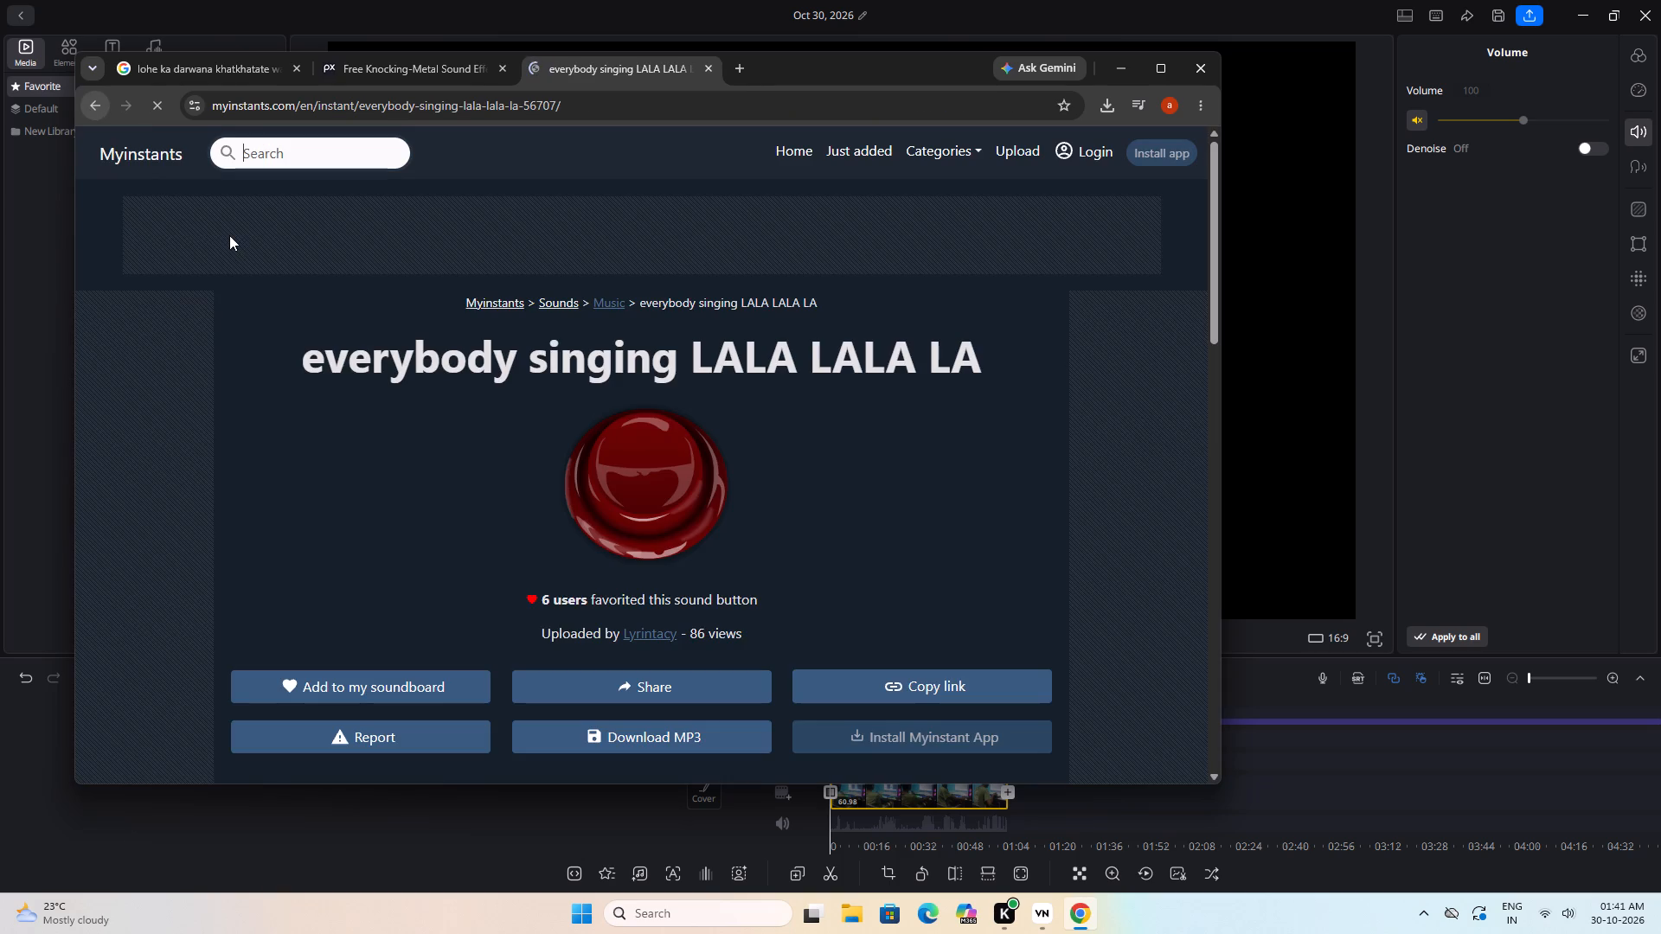
{"action": "left_click", "coordinate": [640, 486]}
Audition suggested Myinstants sounds, including "-999 Social Credit Siren", "Bone Crack", "Chicken on tree screaming" and "eh?eh?ehhhh?".
{"action": "scroll", "coordinate": [500, 573], "scroll_direction": "down", "scroll_amount": 7}
{"action": "left_click", "coordinate": [268, 444]}
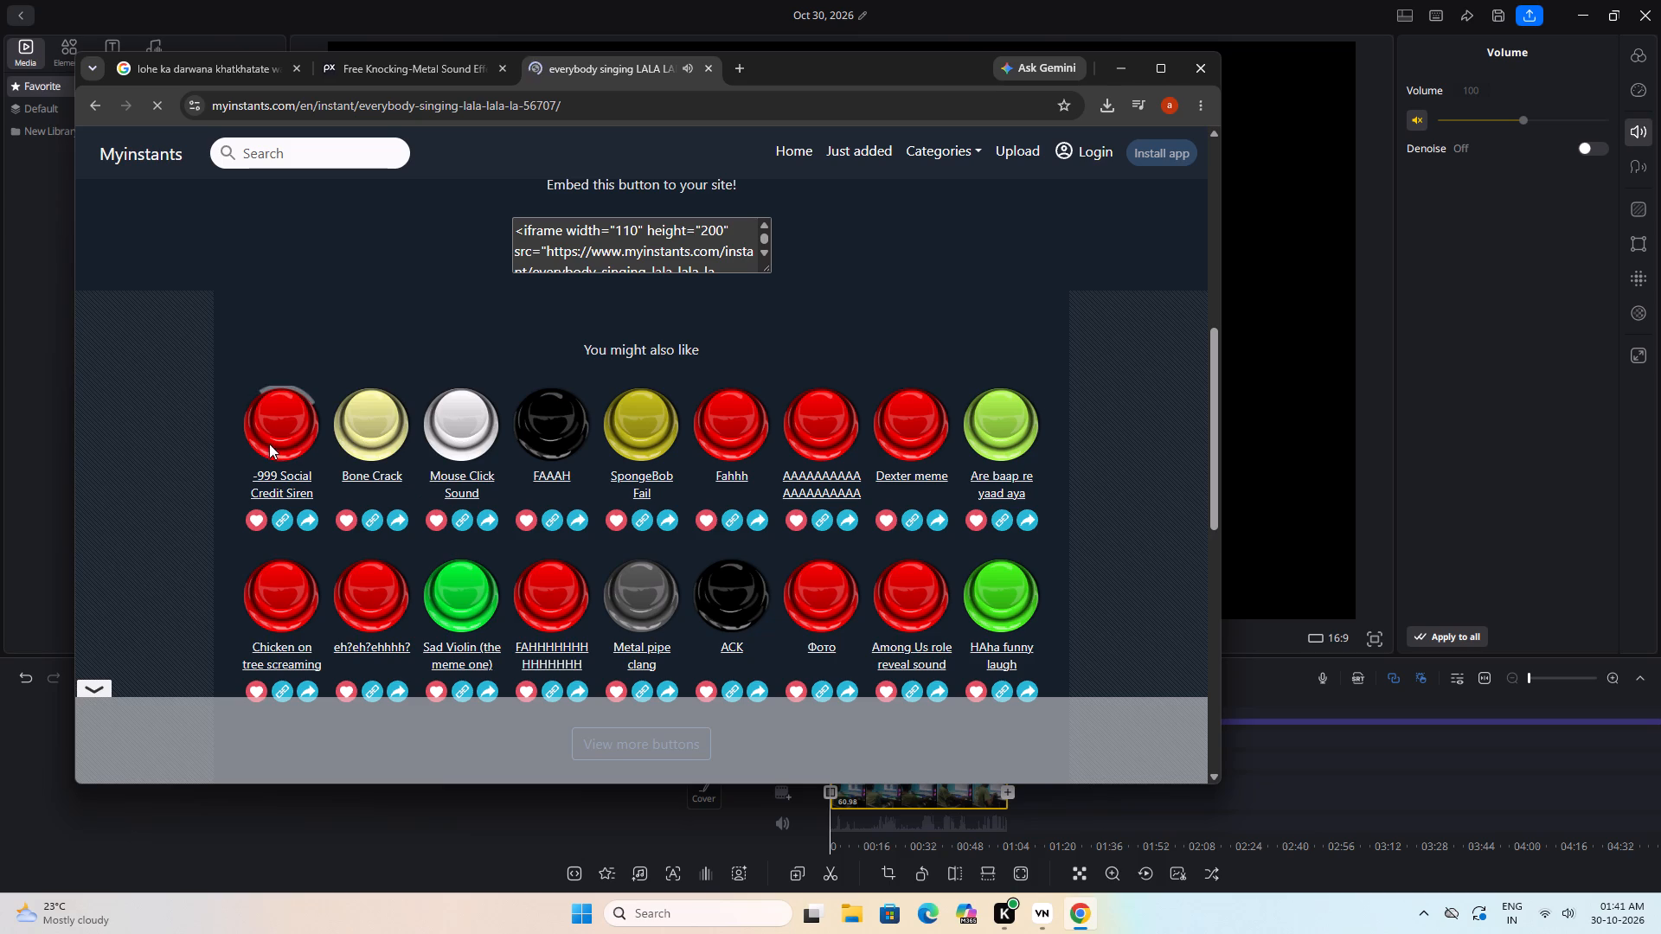
{"action": "left_click", "coordinate": [368, 436]}
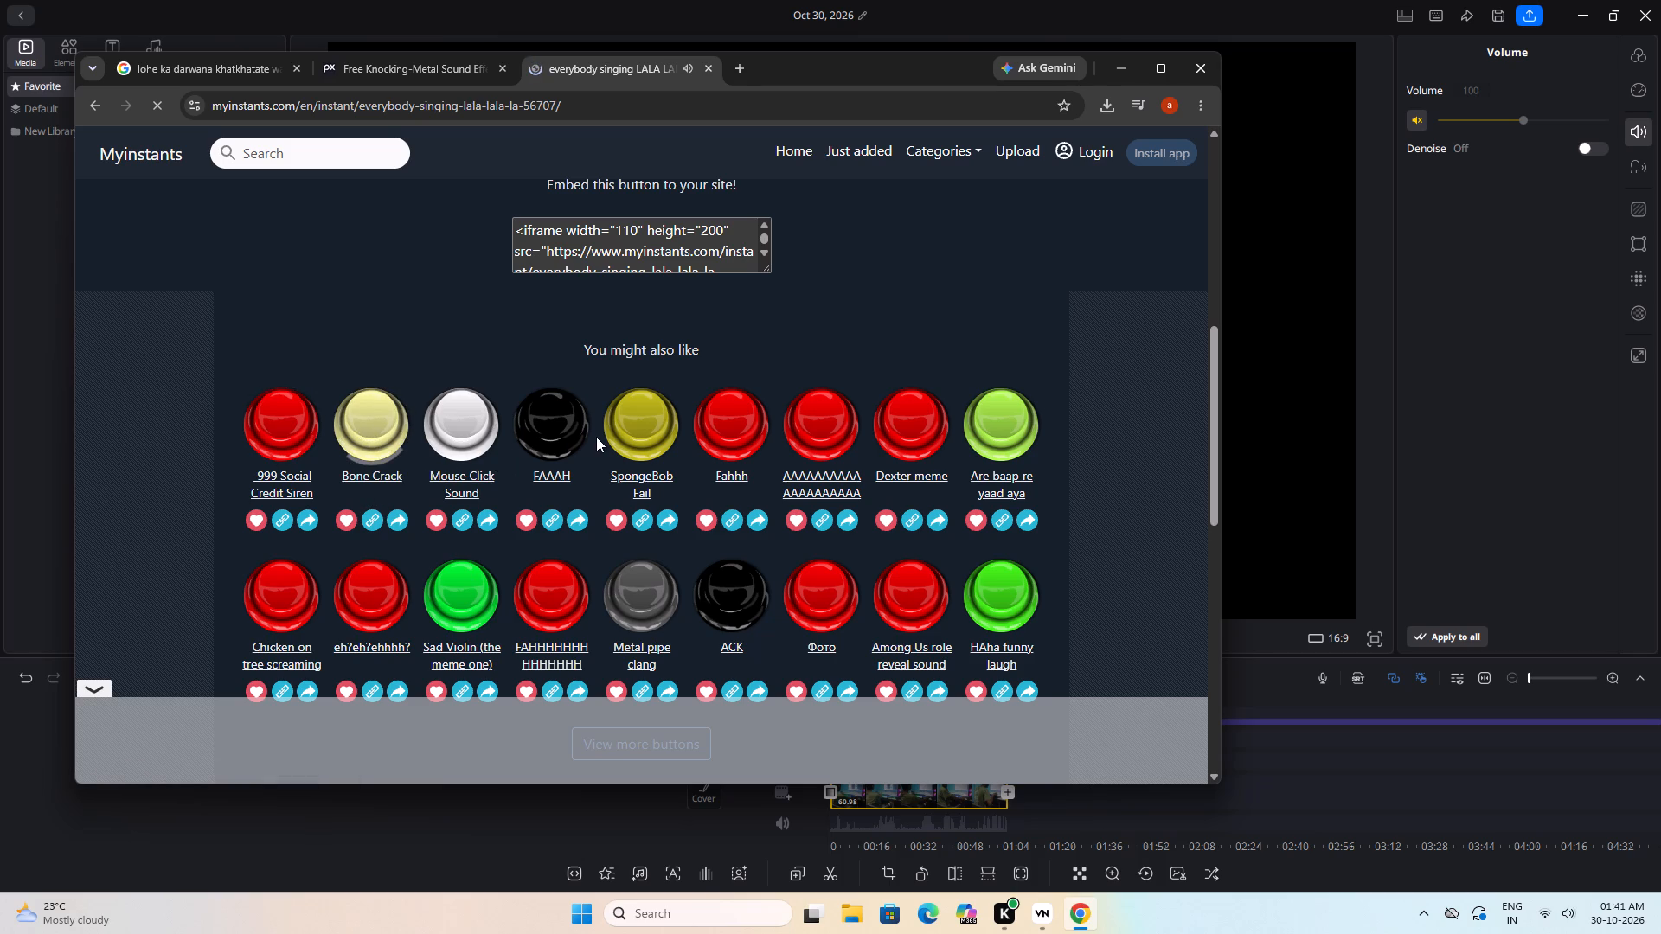
{"action": "scroll", "coordinate": [512, 545], "scroll_direction": "down", "scroll_amount": 1}
{"action": "left_click", "coordinate": [264, 533]}
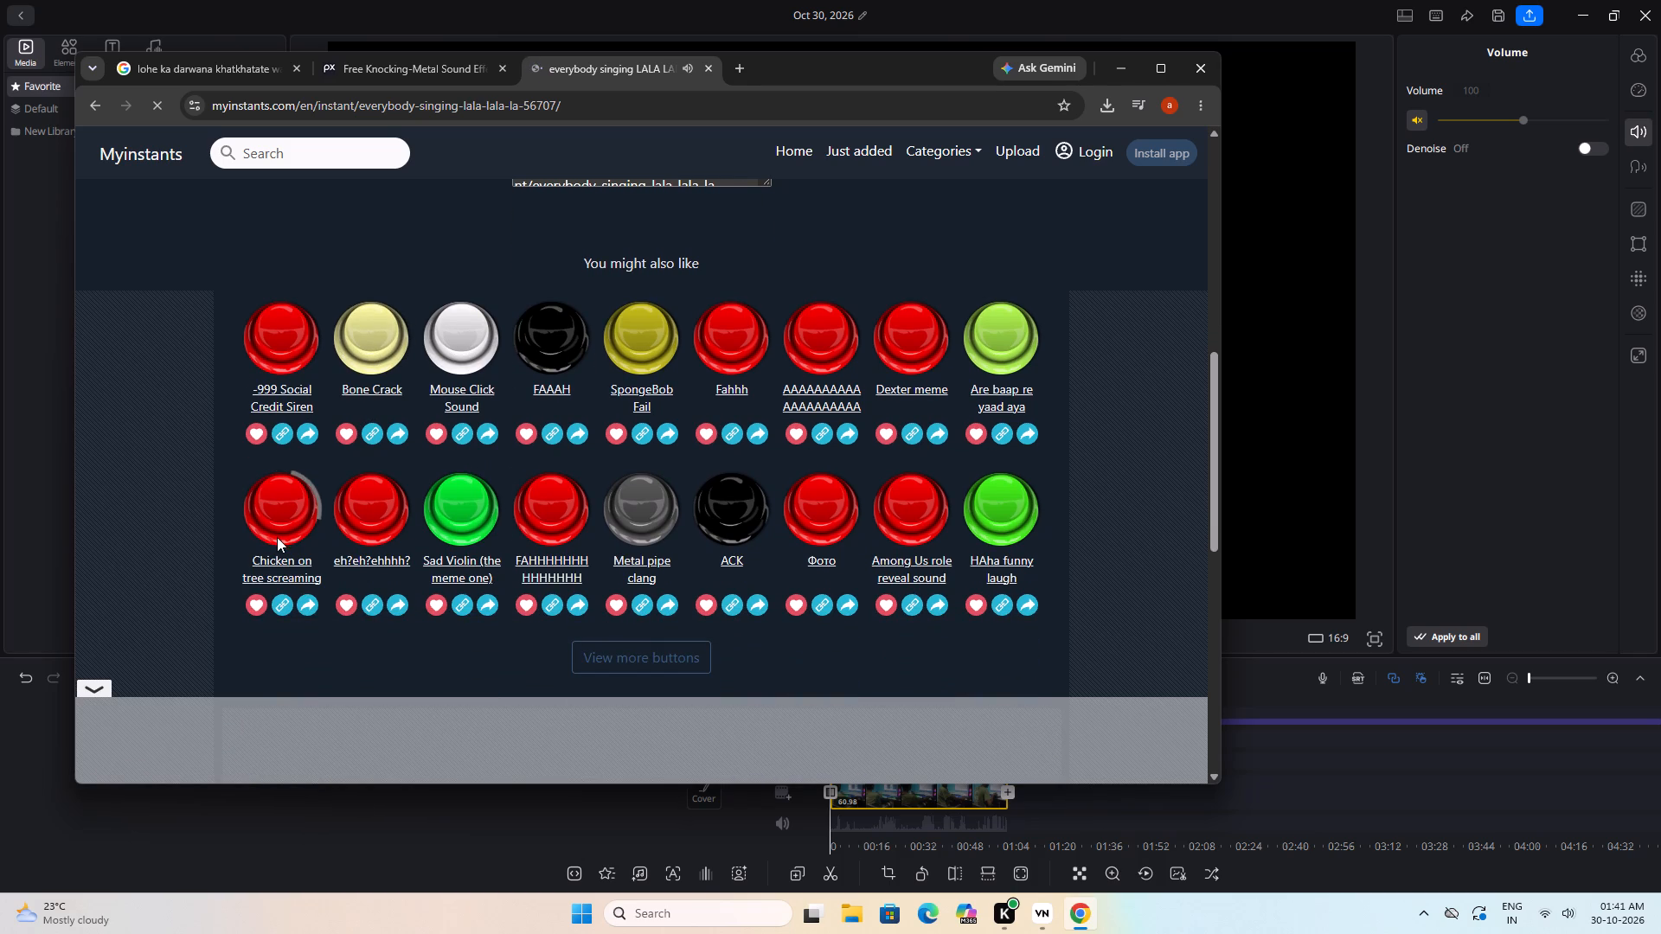
{"action": "left_click", "coordinate": [352, 513]}
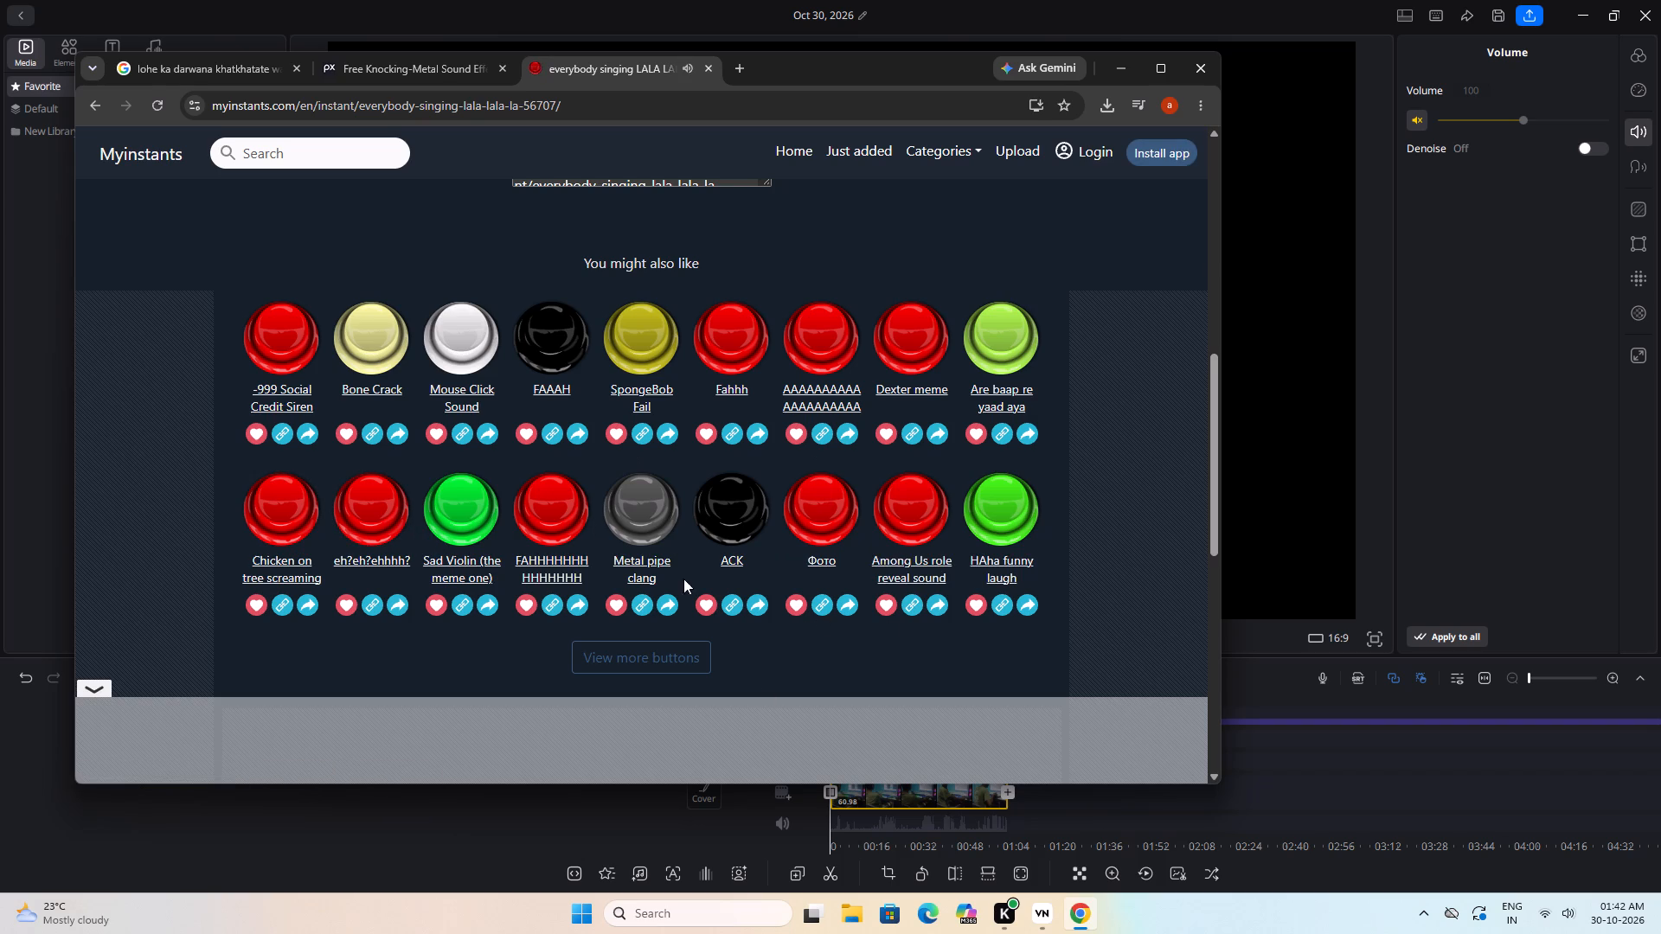
Search Myinstants for "lala la la".
{"action": "scroll", "coordinate": [762, 693], "scroll_direction": "up", "scroll_amount": 6}
{"action": "scroll", "coordinate": [700, 325], "scroll_direction": "up", "scroll_amount": 3}
{"action": "scroll", "coordinate": [602, 326], "scroll_direction": "up", "scroll_amount": 1}
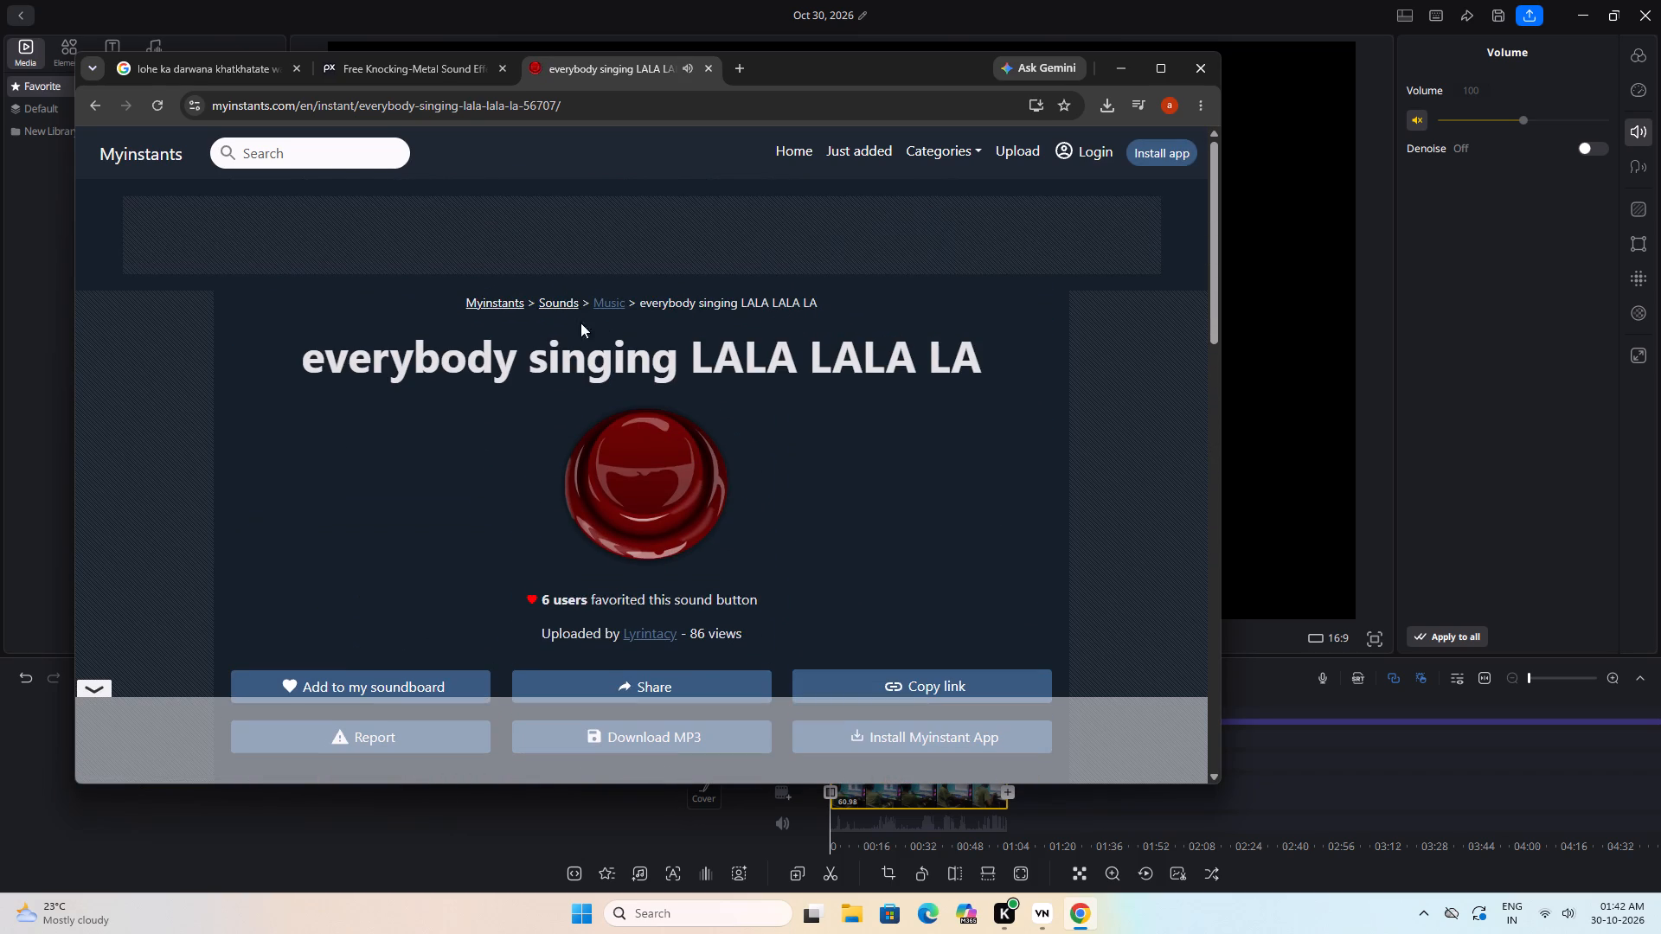
{"action": "left_click", "coordinate": [330, 149]}
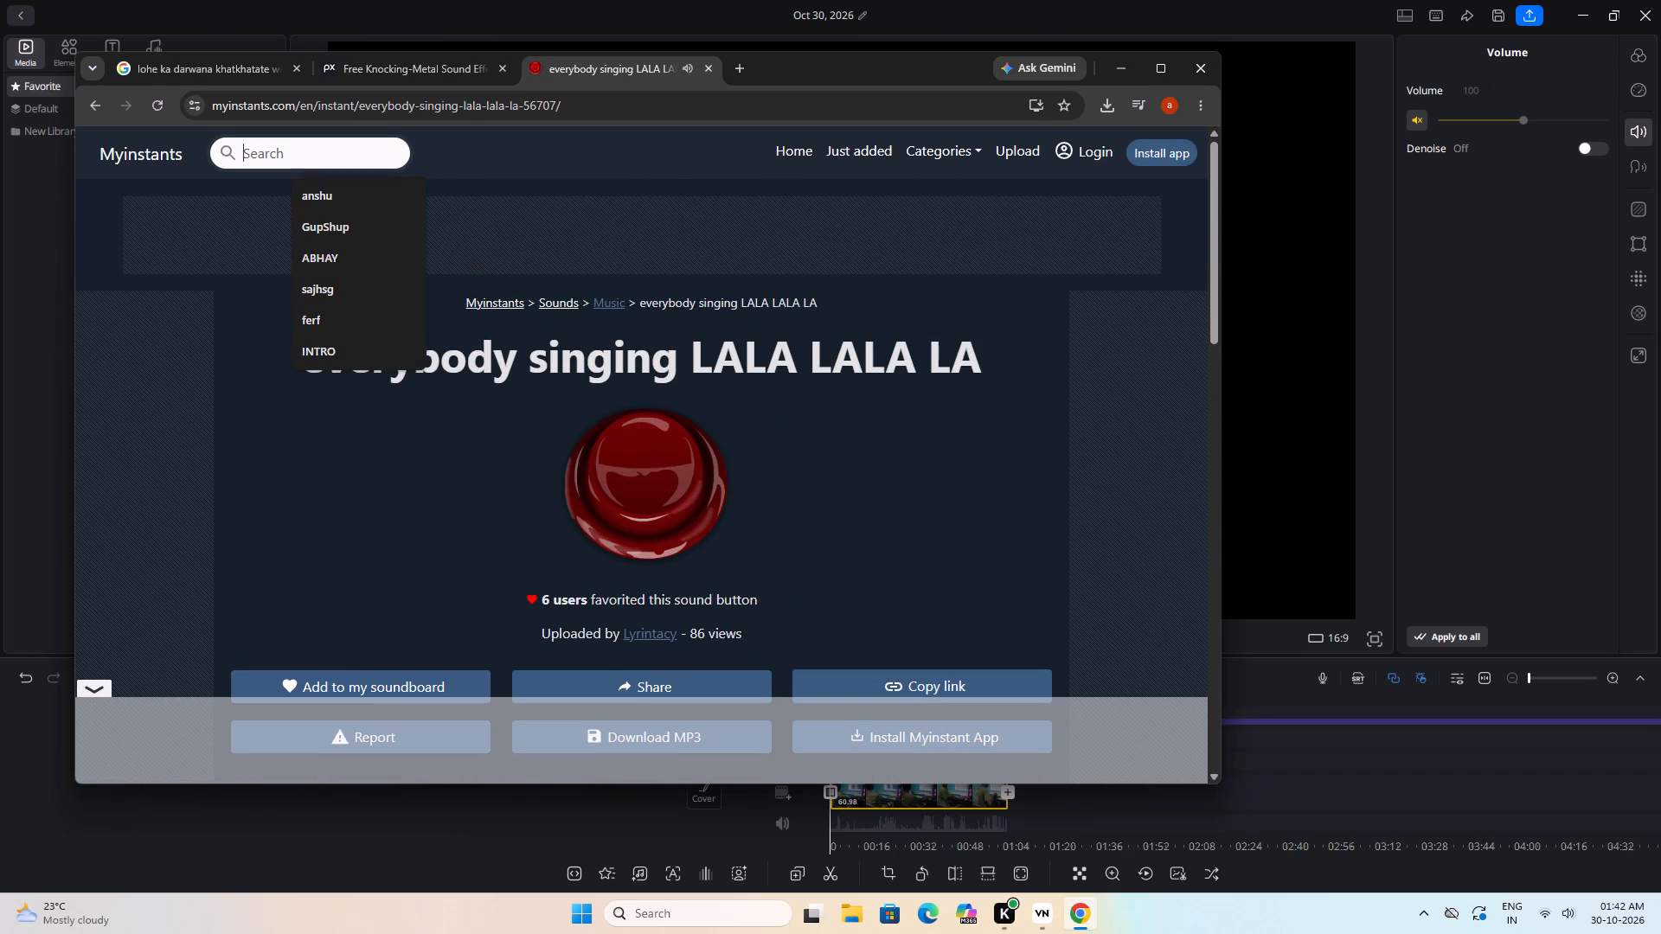
{"action": "type", "text": "lala"}
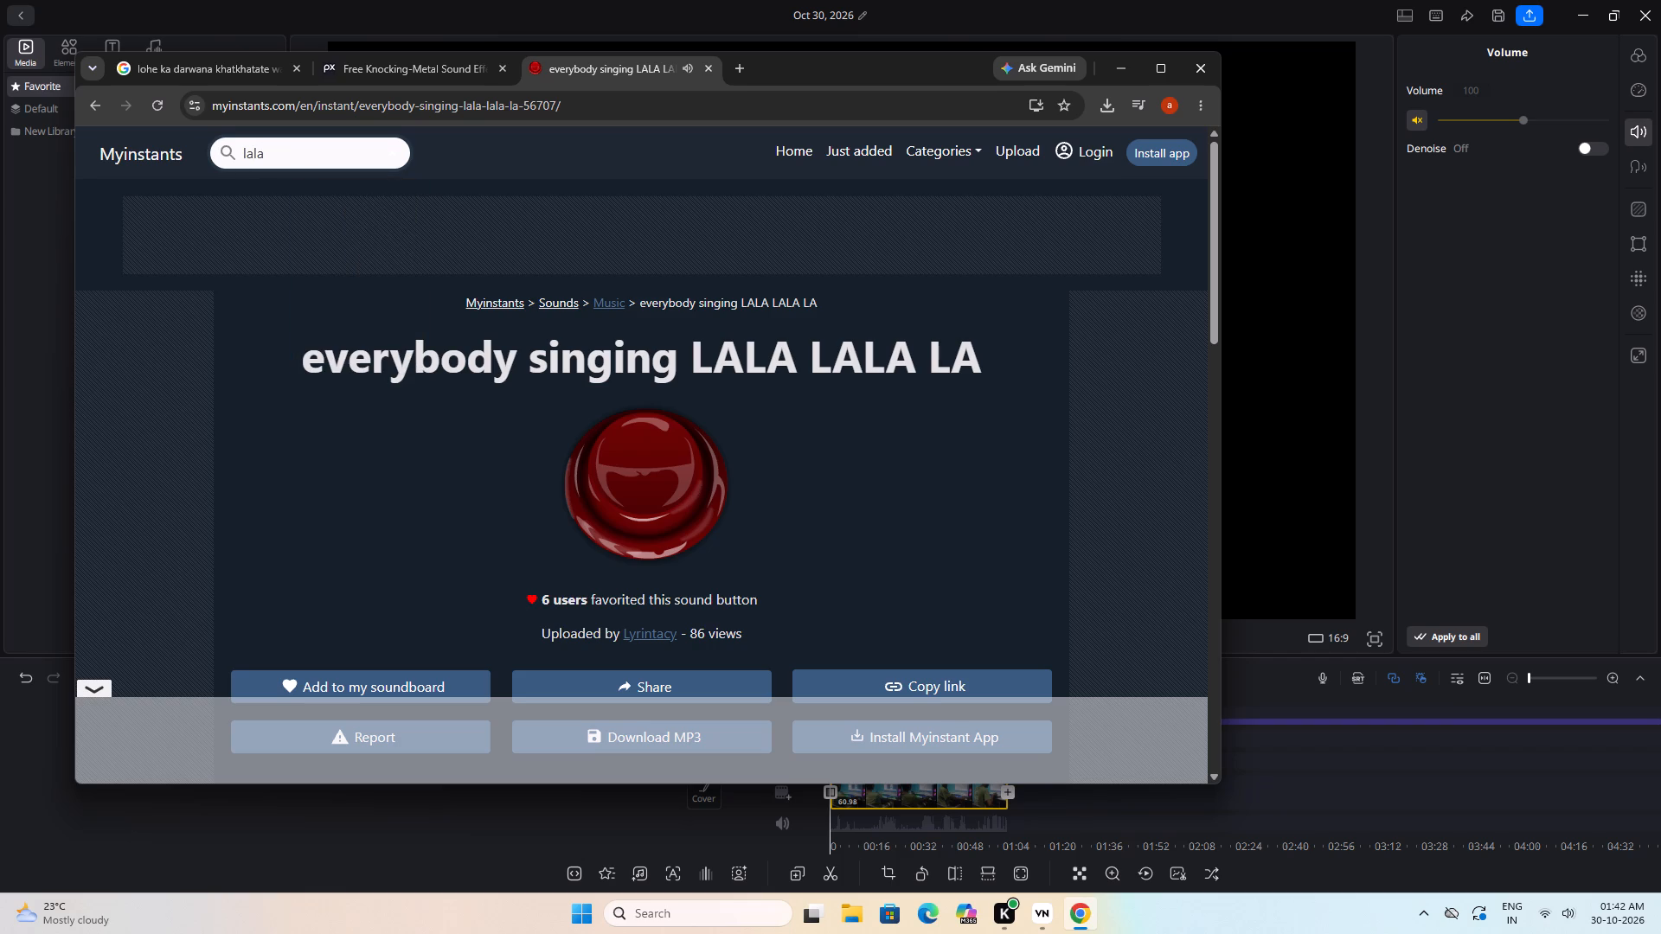
{"action": "key", "text": "space"}
{"action": "type", "text": "la la"}
{"action": "key", "text": "Return"}
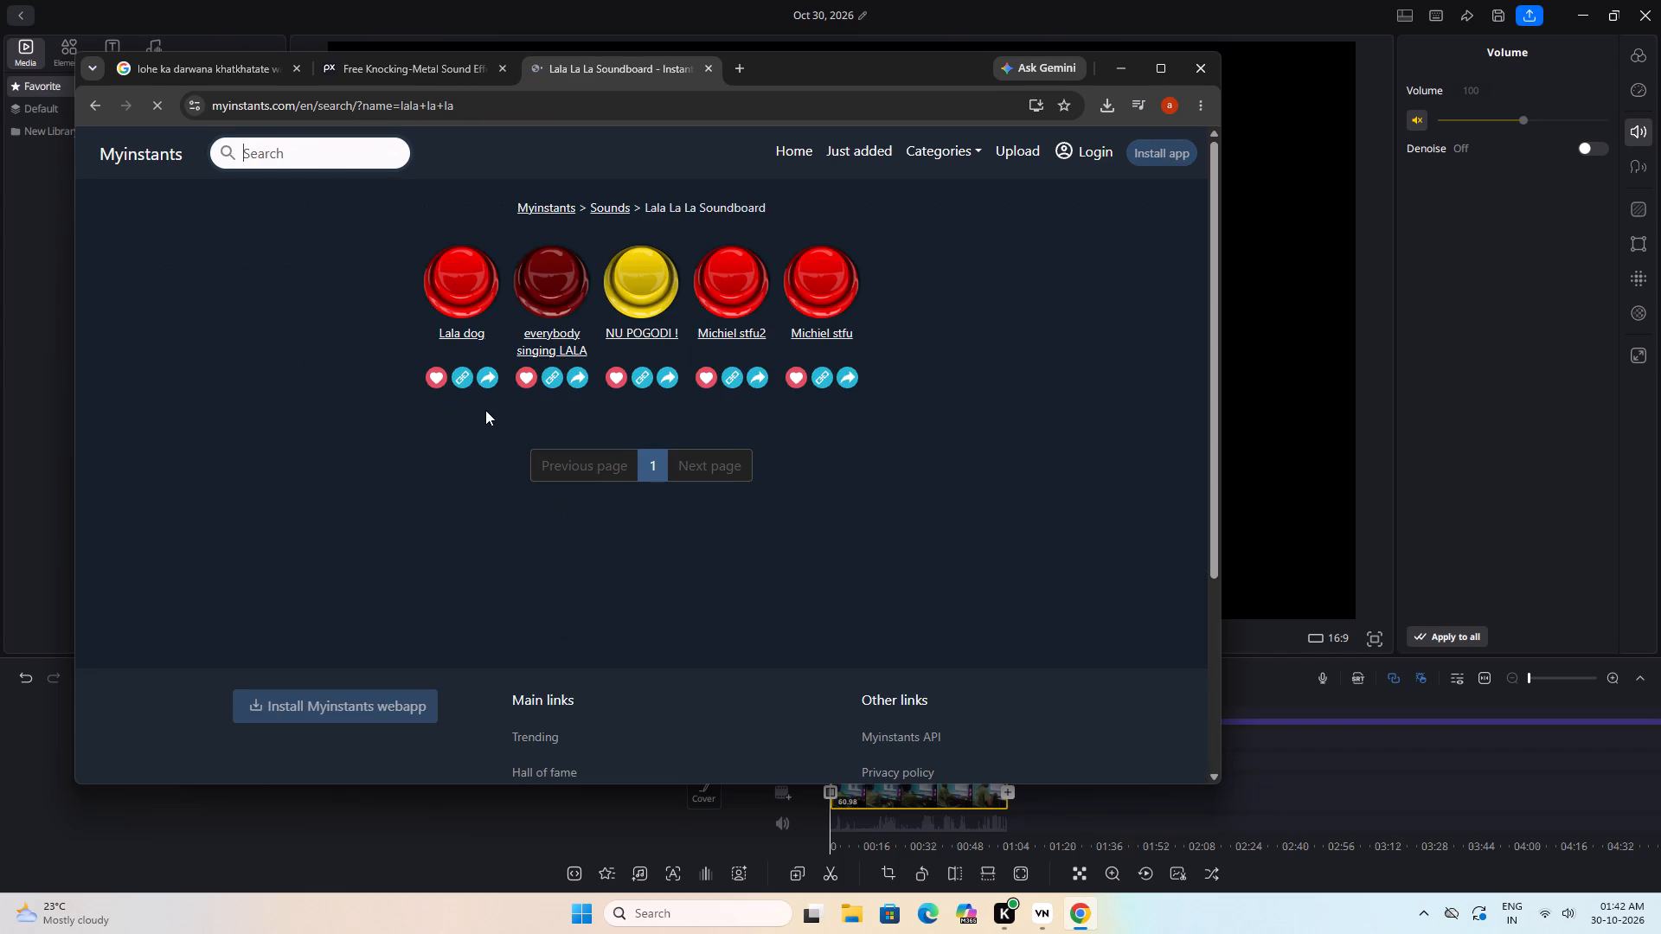
Audition the soundboard results "Lala dog", "everybody singing LALA", "NU POGODI !", "Michiel stfu2" and "Michiel stfu".
{"action": "left_click", "coordinate": [445, 265]}
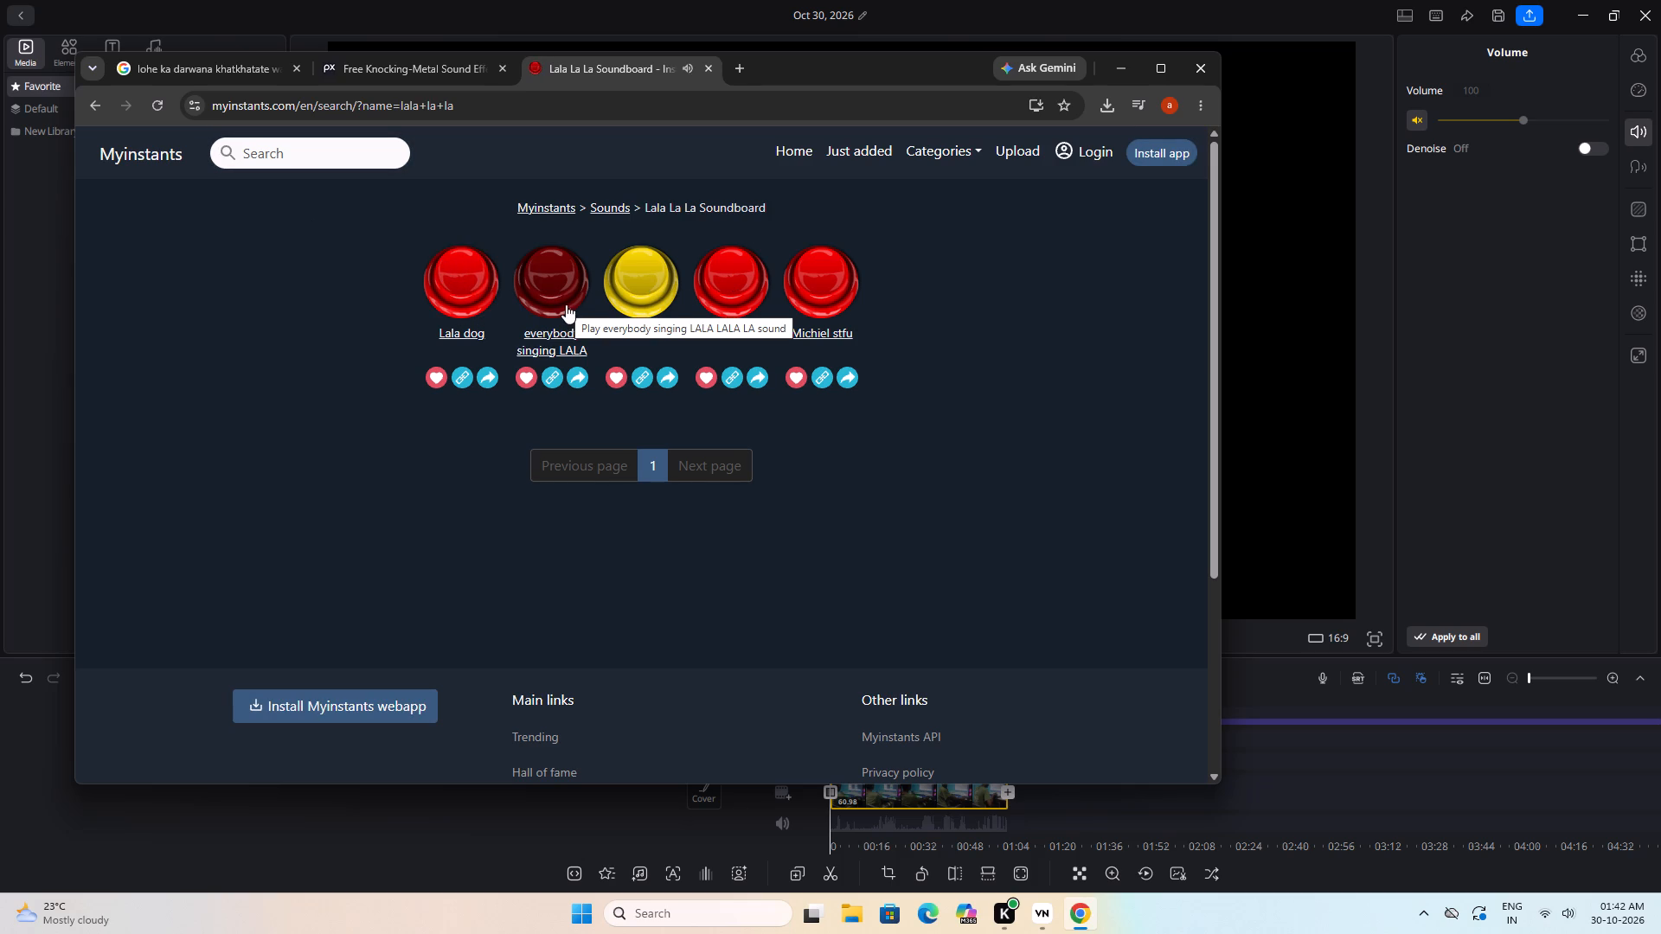
{"action": "left_click", "coordinate": [540, 272]}
{"action": "left_click", "coordinate": [653, 293]}
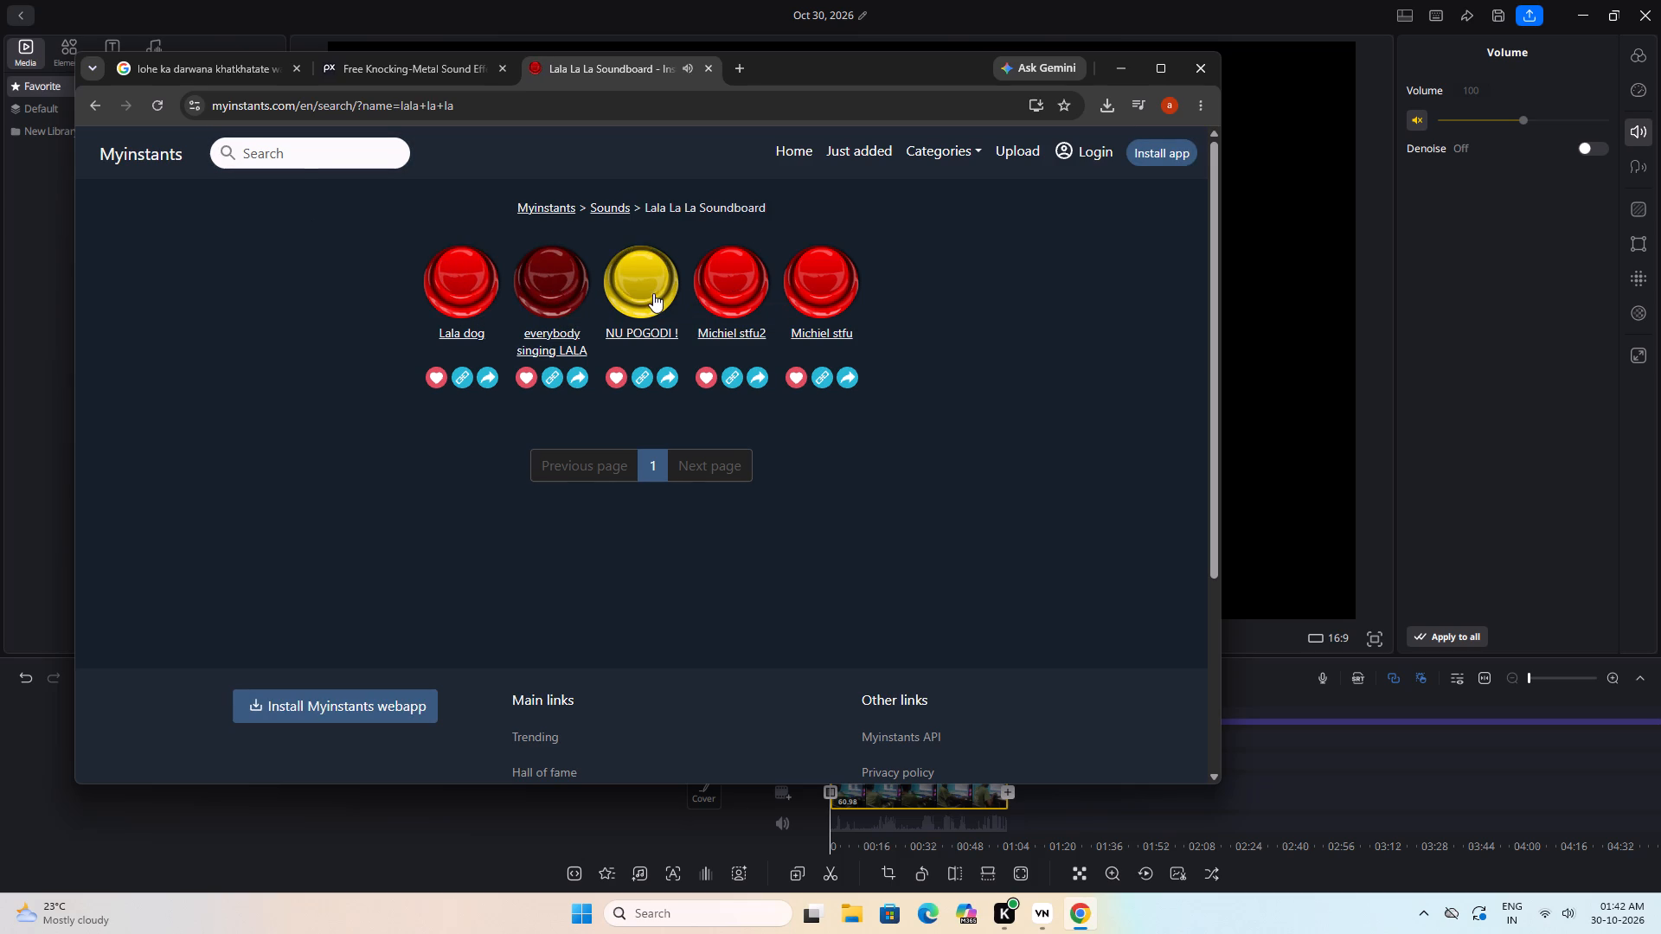
{"action": "left_click", "coordinate": [739, 288]}
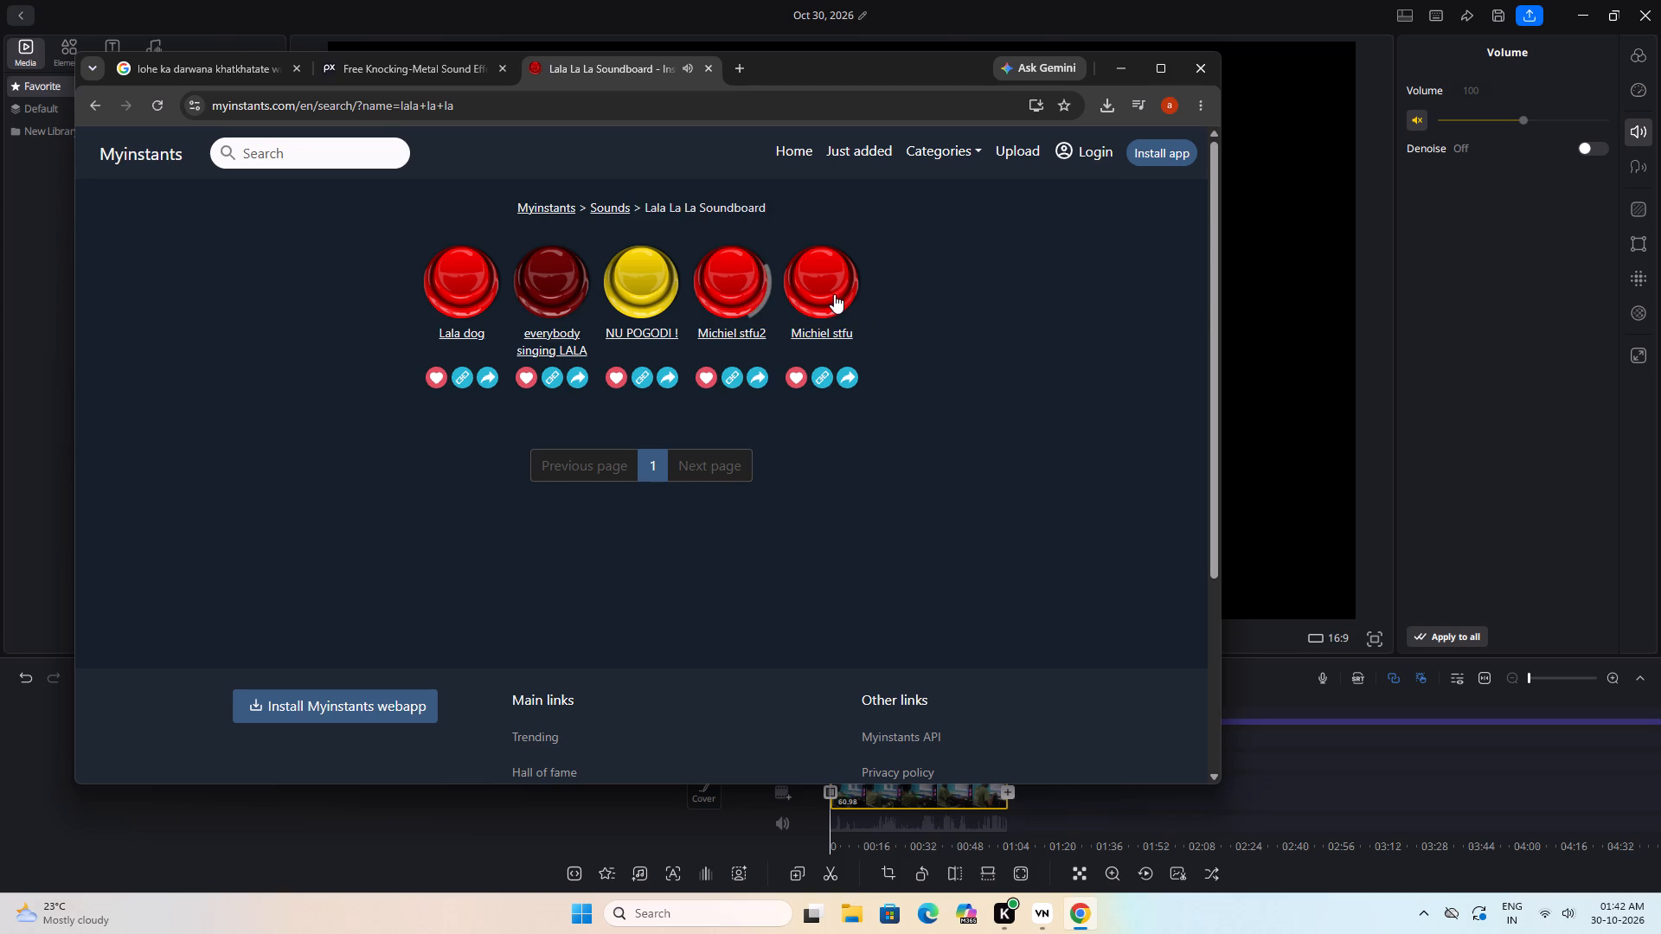
{"action": "left_click", "coordinate": [832, 289]}
Search Myinstants for "singing song" and audition results including "Tony Tony Chopper", "*caine* shimmy", "Granny LaLaLa" and "Monday left me broken".
{"action": "left_click", "coordinate": [295, 146]}
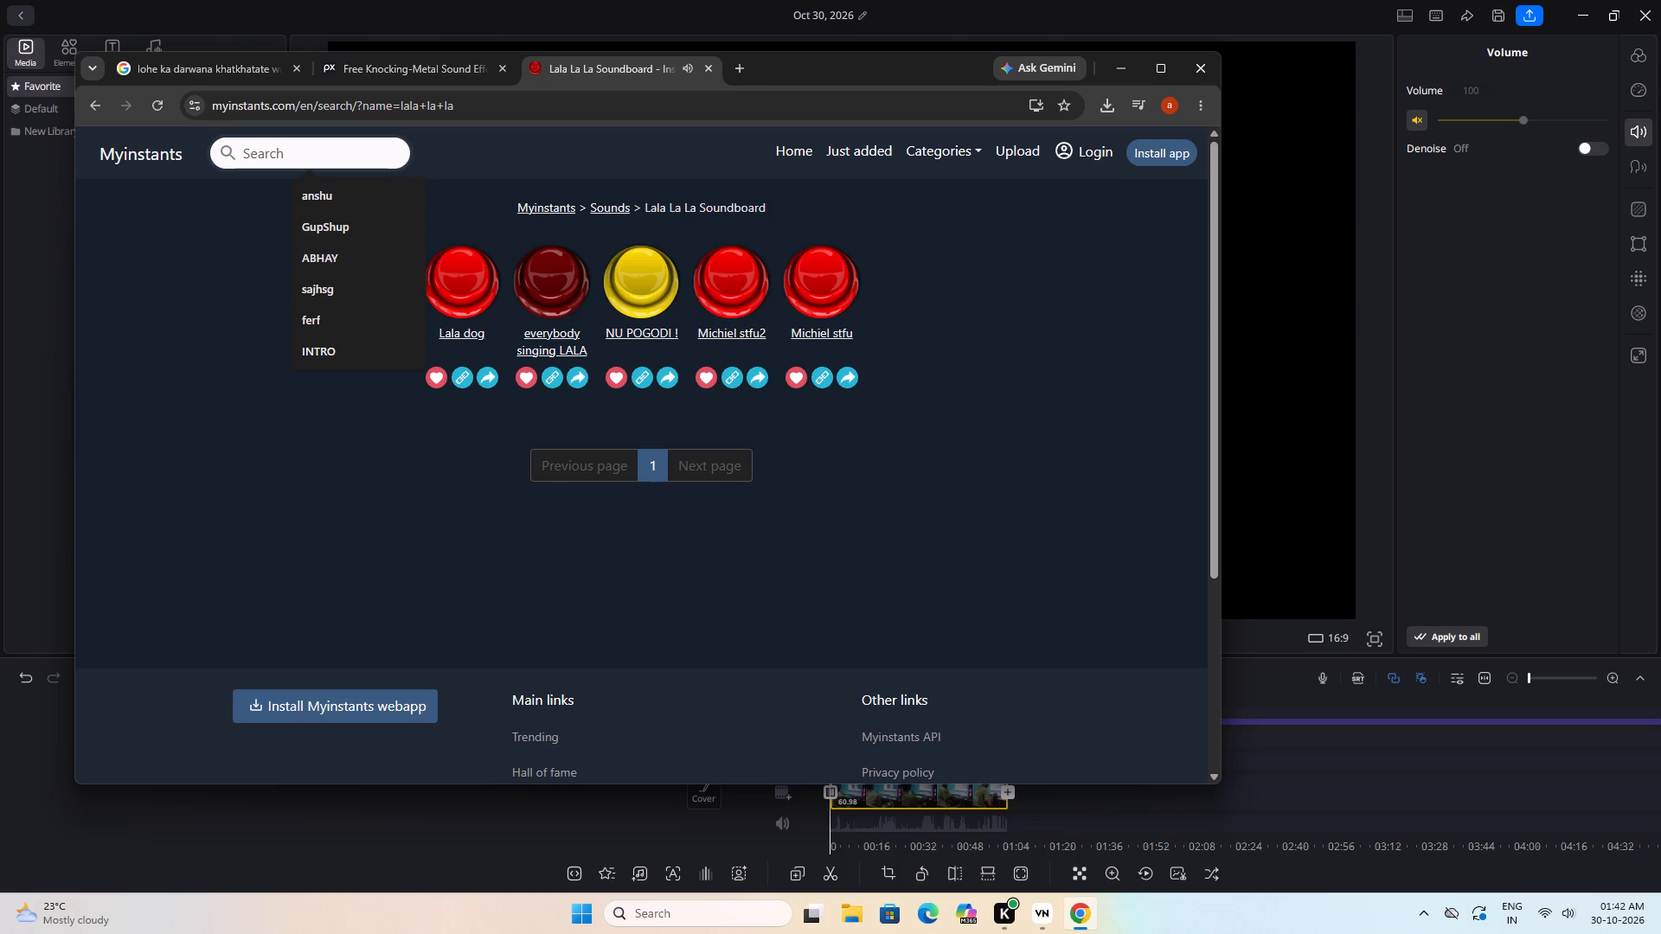
{"action": "type", "text": "singing song"}
{"action": "key", "text": "Return"}
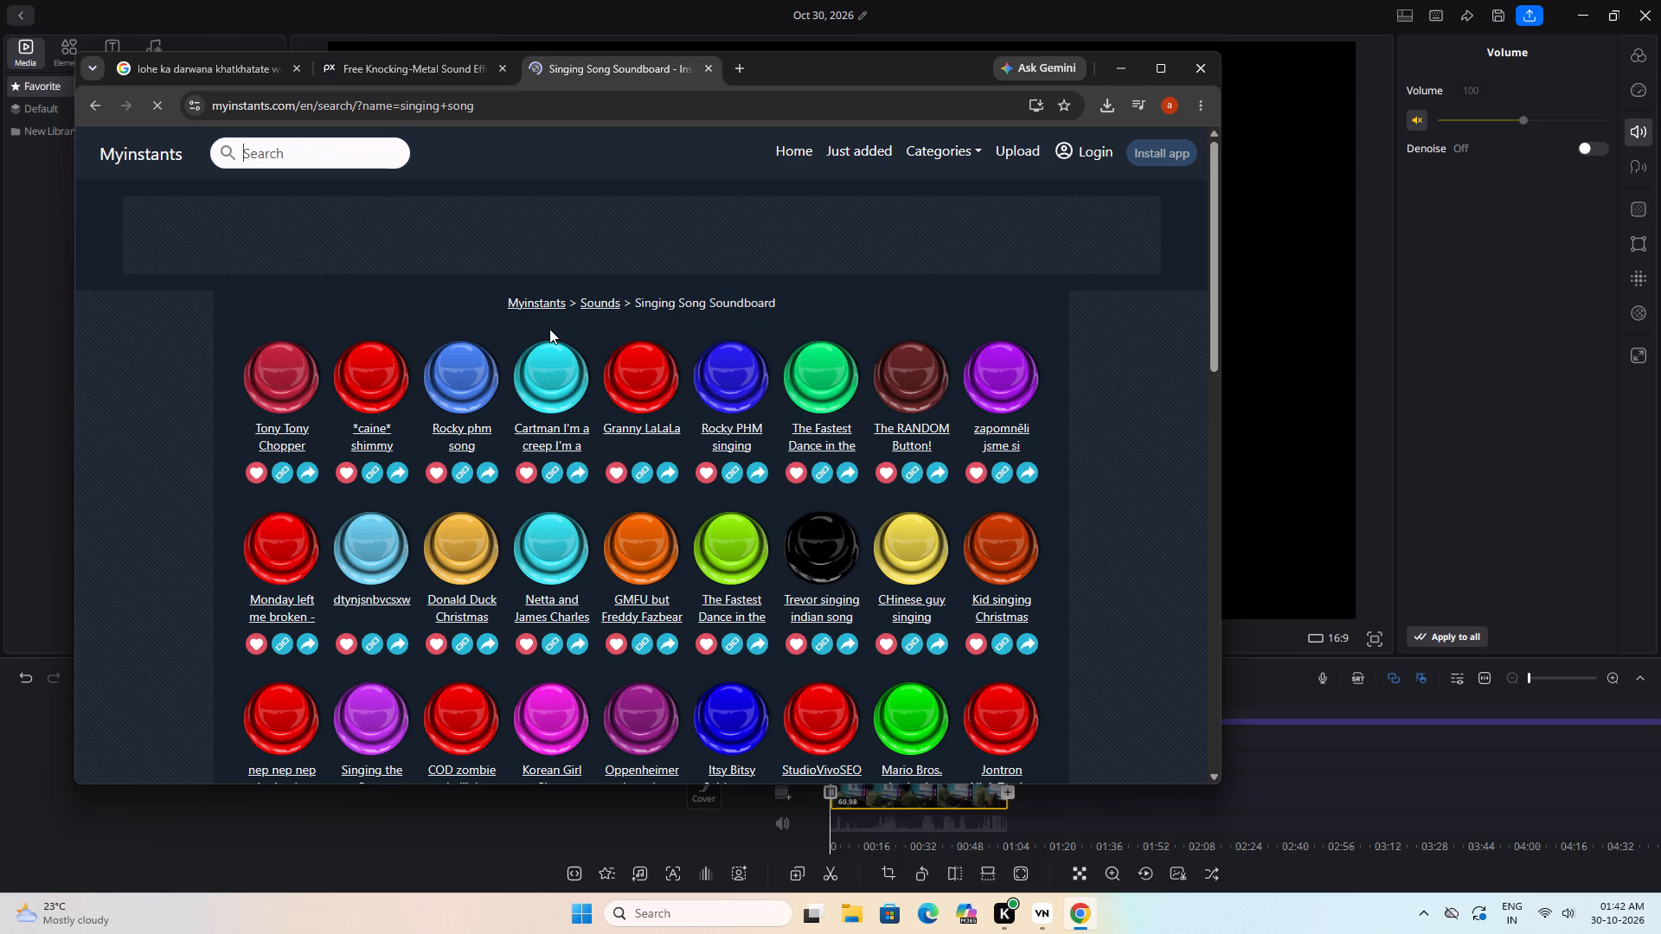
{"action": "left_click", "coordinate": [277, 374]}
{"action": "left_click", "coordinate": [368, 381]}
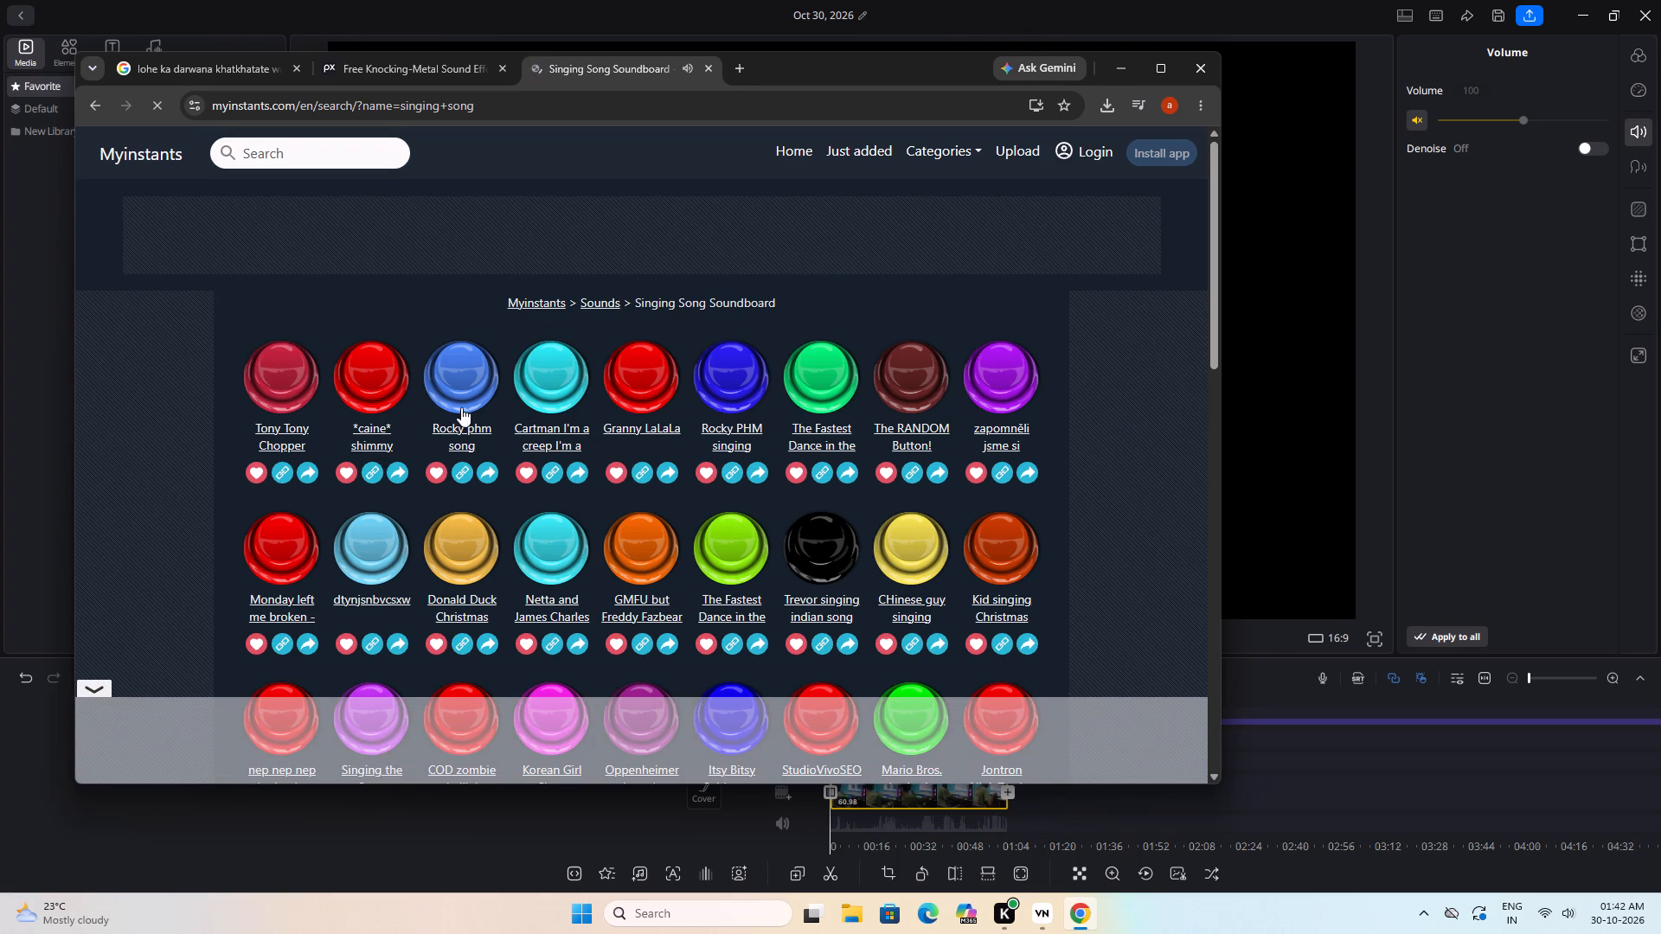
{"action": "left_click", "coordinate": [632, 396]}
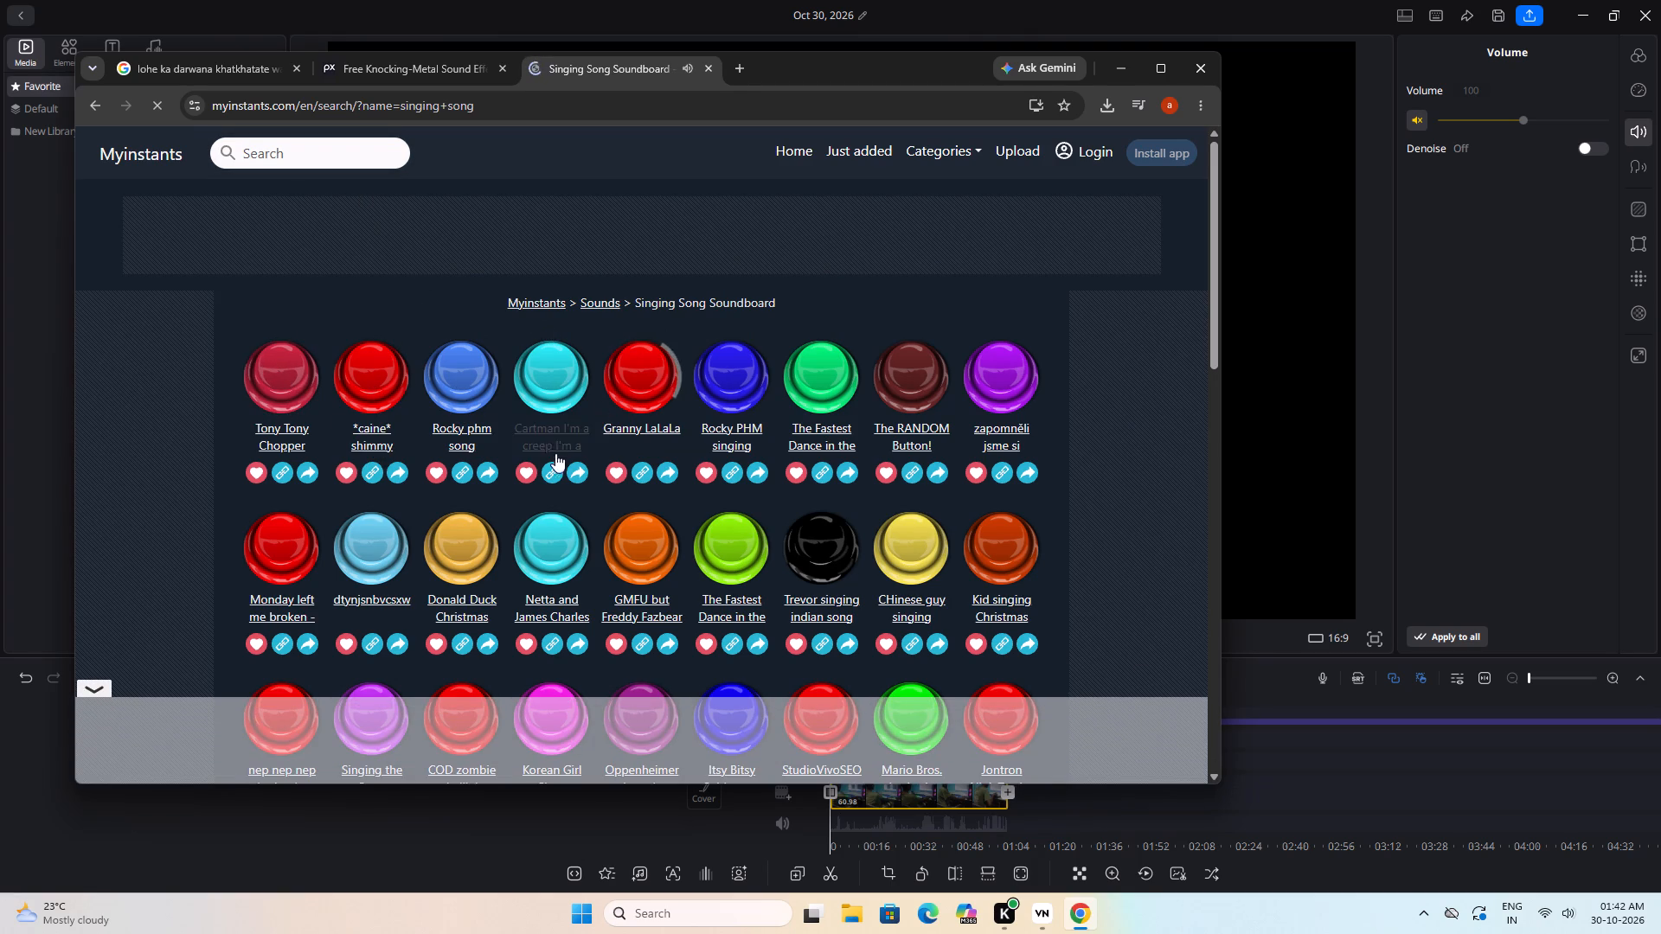
{"action": "left_click", "coordinate": [303, 560]}
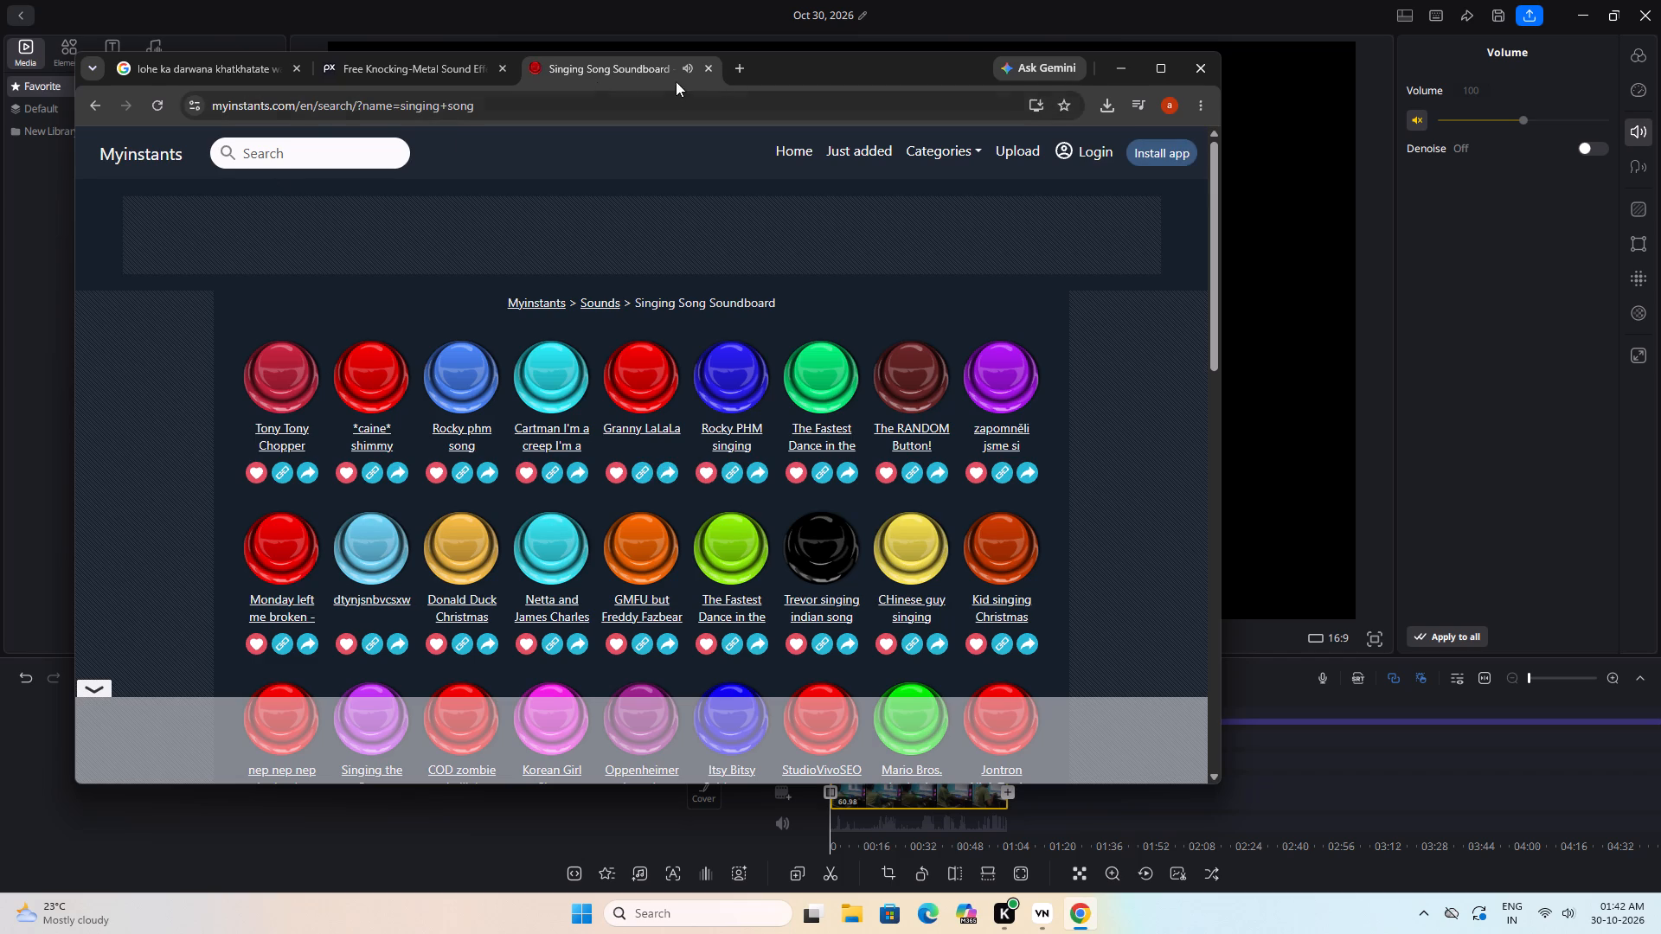
Search Google for "singing without music" in a new browser tab.
{"action": "left_click", "coordinate": [741, 61]}
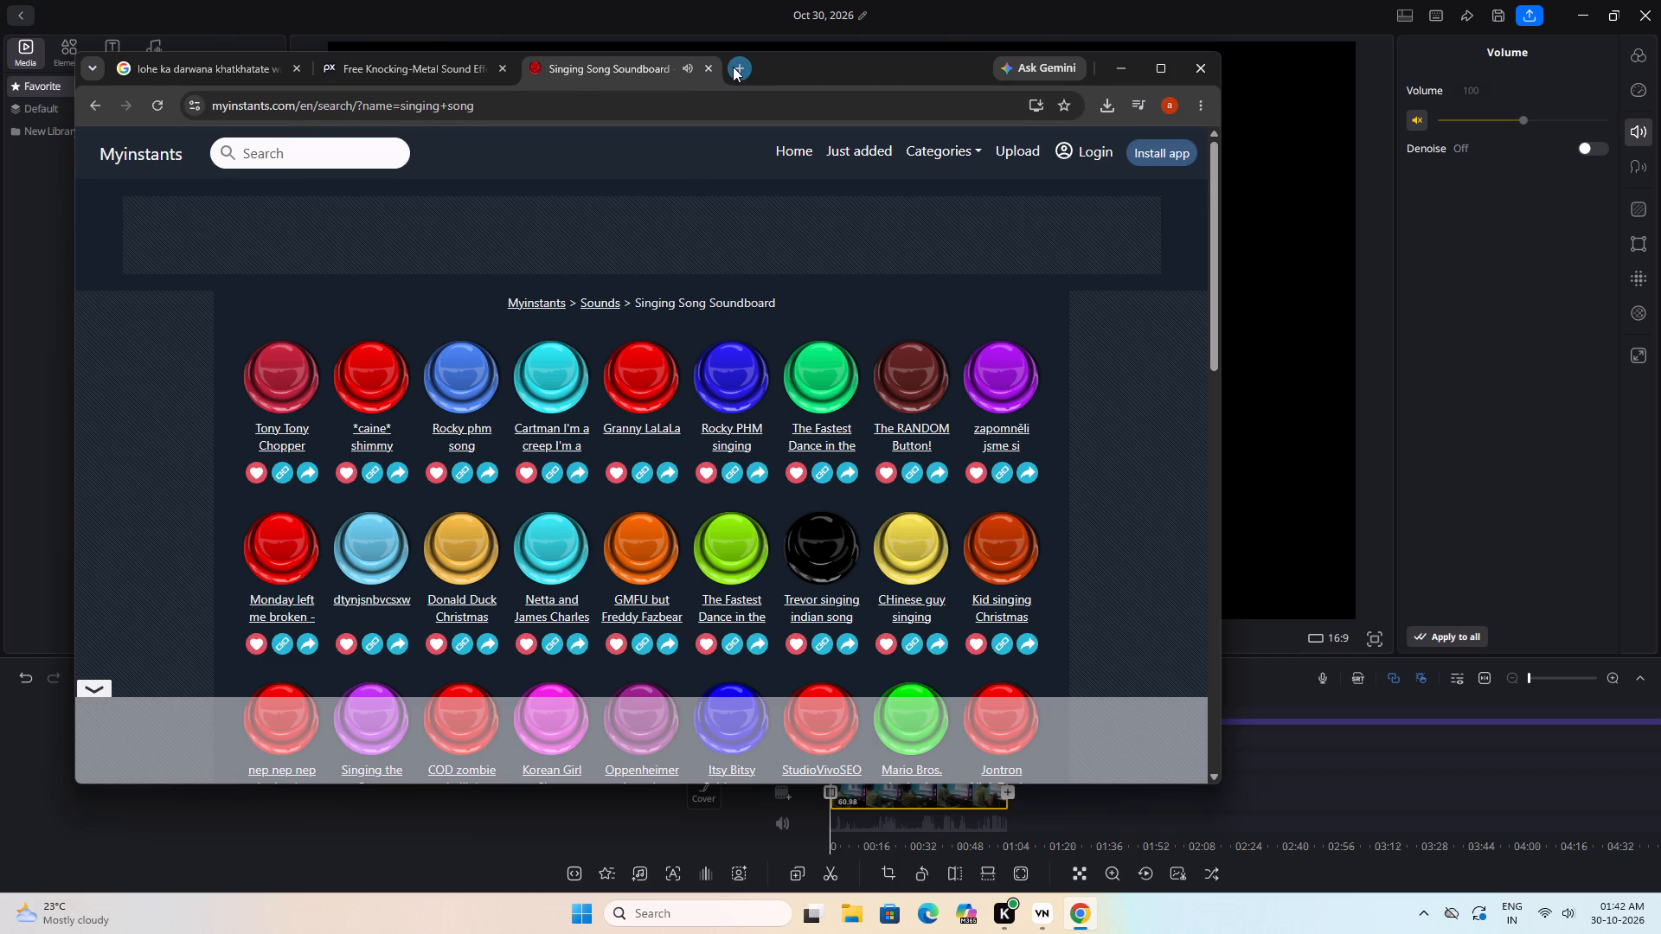
{"action": "left_click", "coordinate": [733, 67]}
{"action": "type", "text": "singing without"}
{"action": "key", "text": "space"}
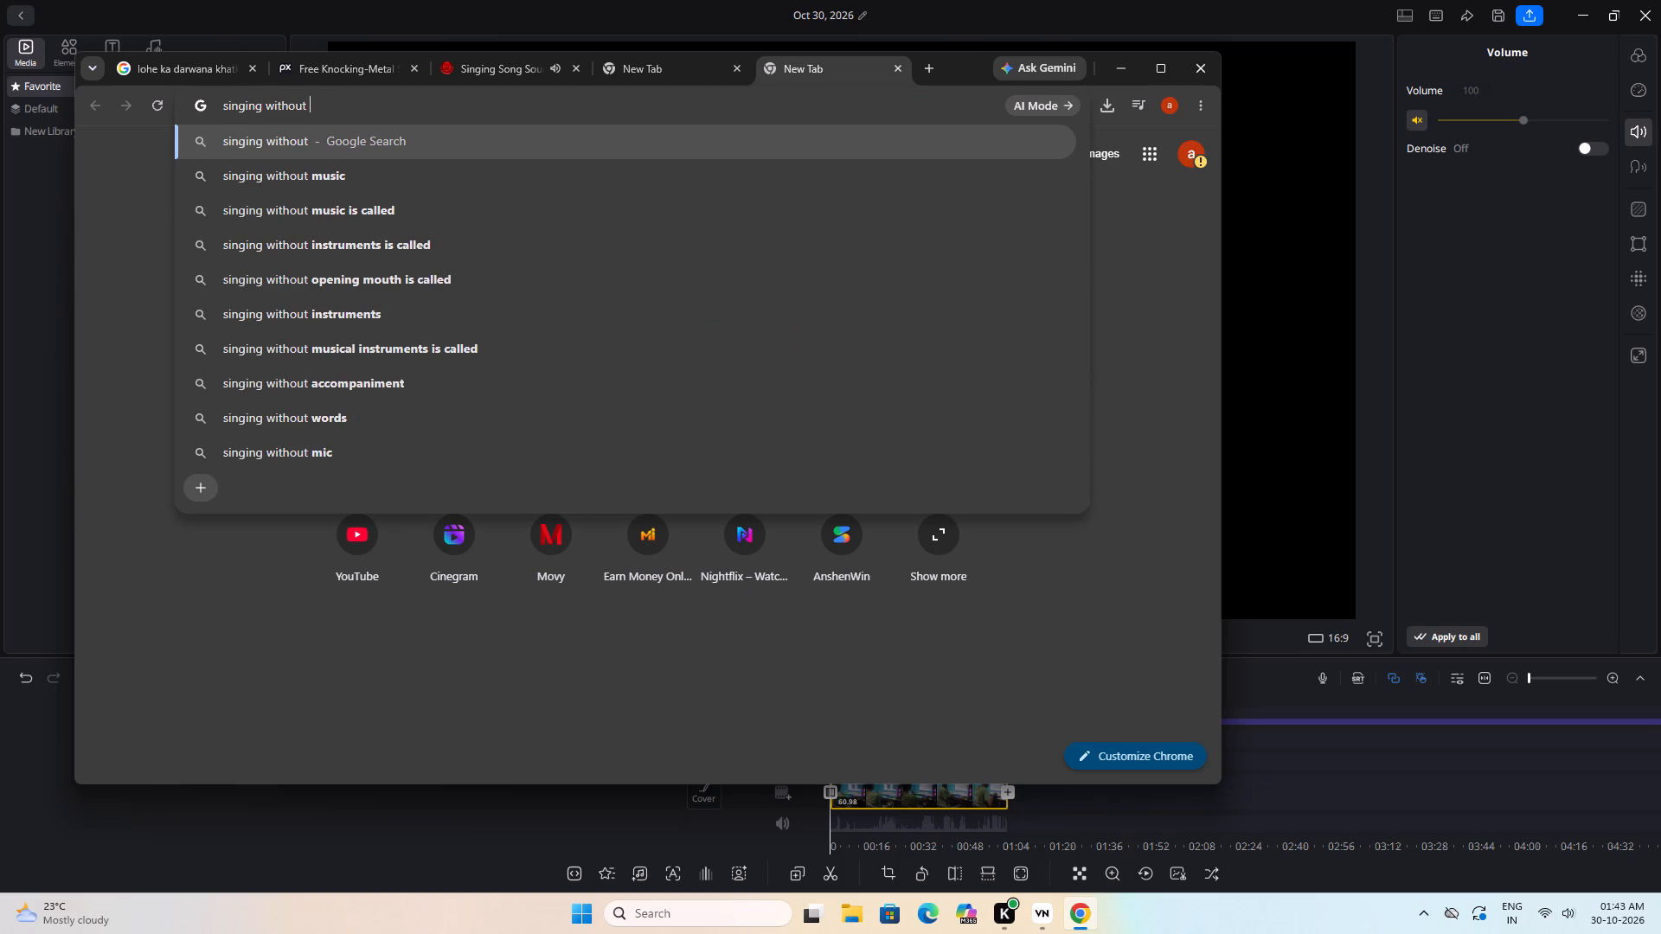
{"action": "left_click", "coordinate": [449, 172]}
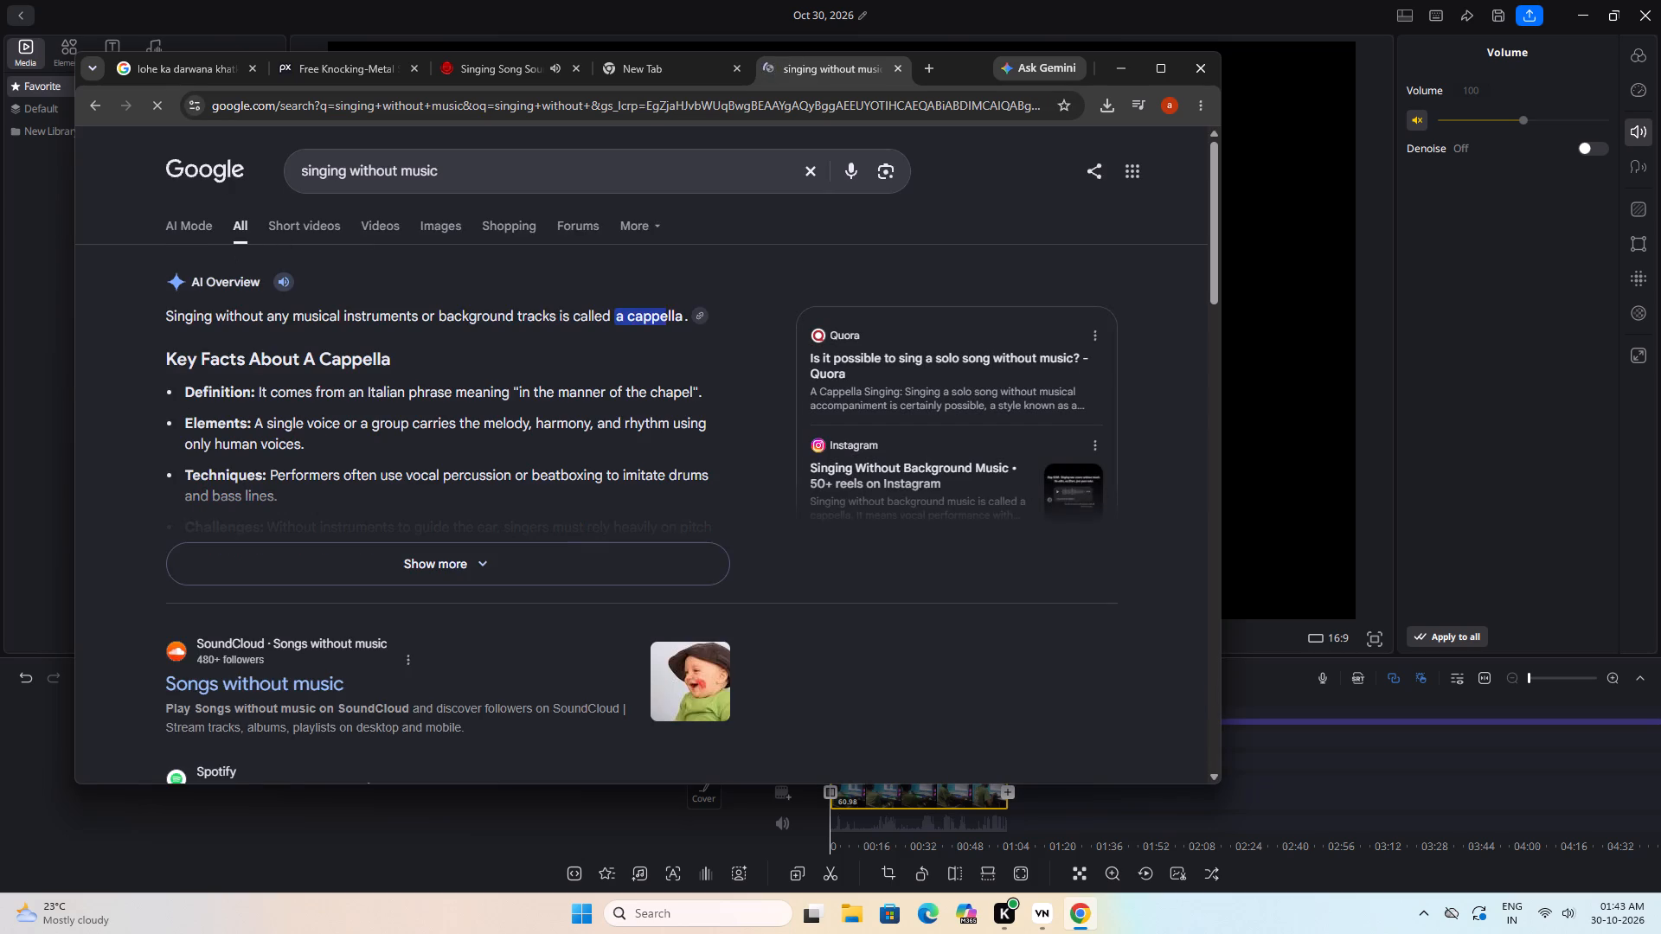
Refine the Google search to "singing without music sound".
{"action": "scroll", "coordinate": [260, 451], "scroll_direction": "down", "scroll_amount": 2}
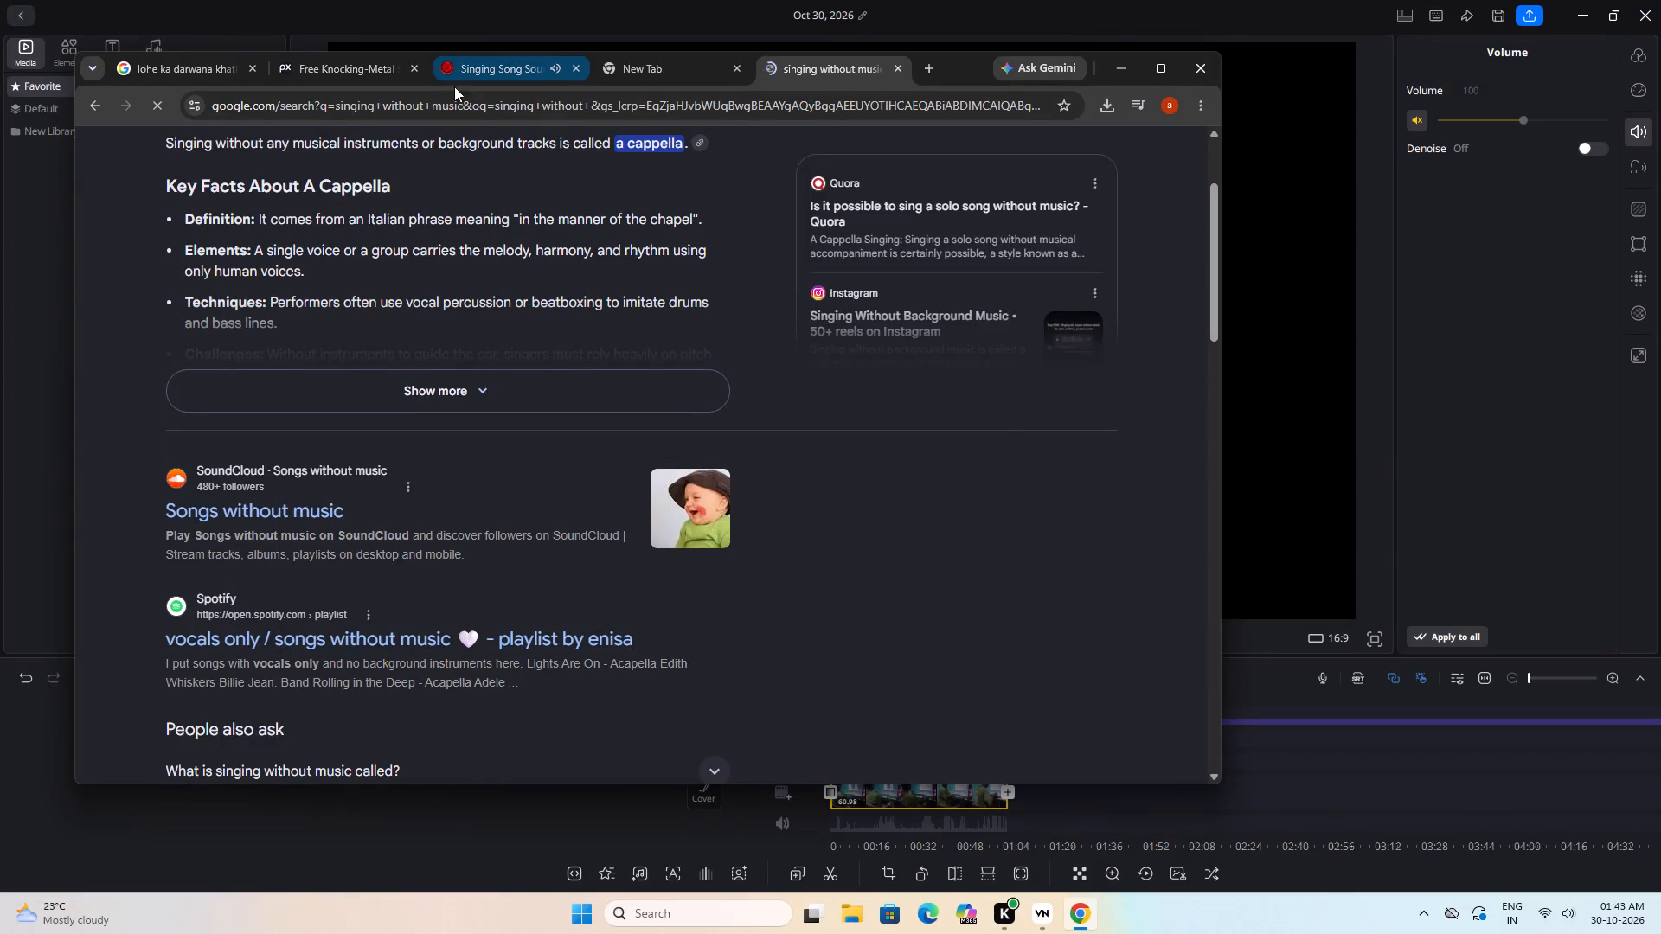
{"action": "scroll", "coordinate": [415, 483], "scroll_direction": "up", "scroll_amount": 3}
{"action": "left_click", "coordinate": [523, 164]}
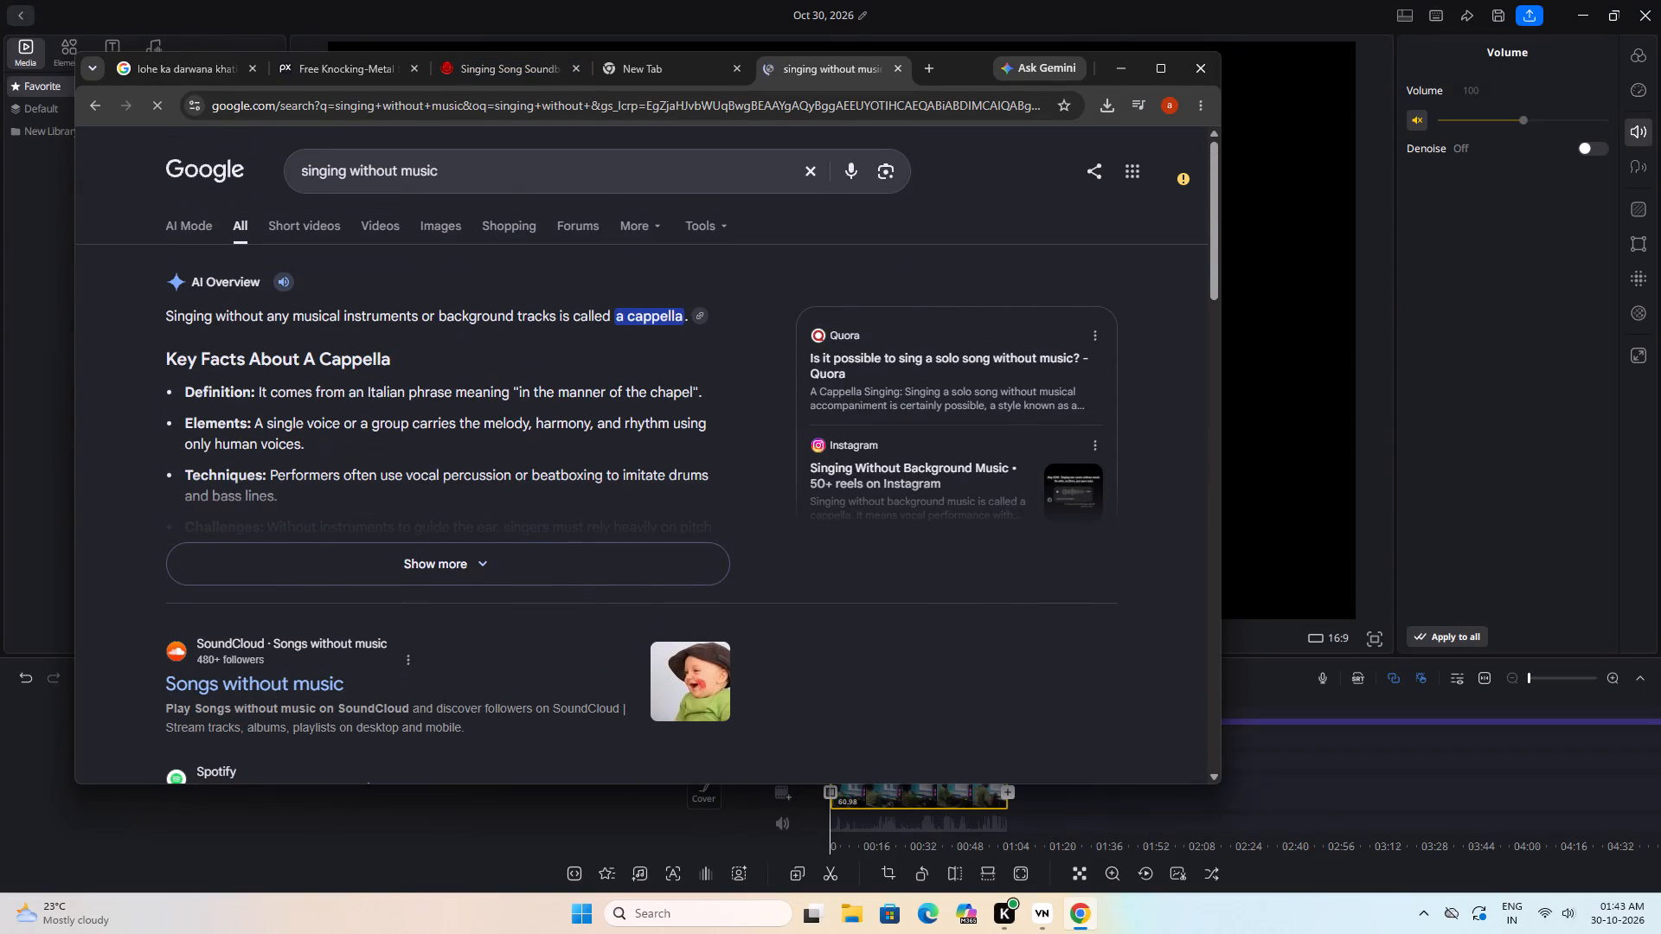
{"action": "key", "text": "space"}
{"action": "type", "text": "sound"}
{"action": "key", "text": "Return"}
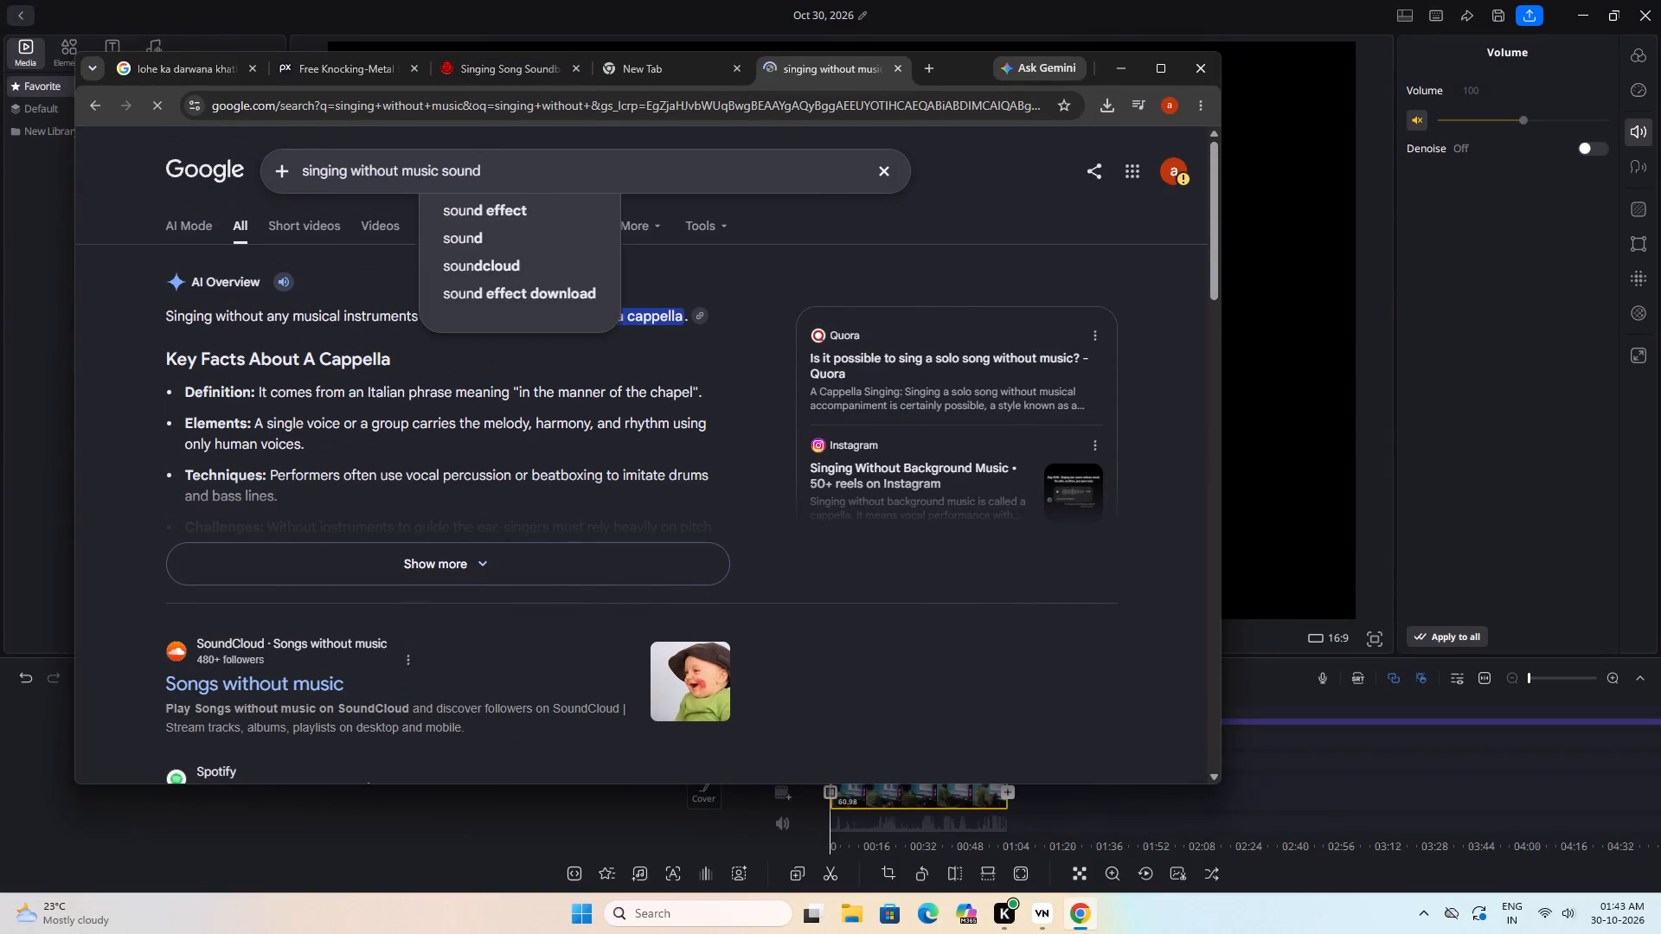
Open the "Singing without using your voice" blog result, look through the article for usable audio, and return to the search results.
{"action": "scroll", "coordinate": [279, 687], "scroll_direction": "down", "scroll_amount": 2}
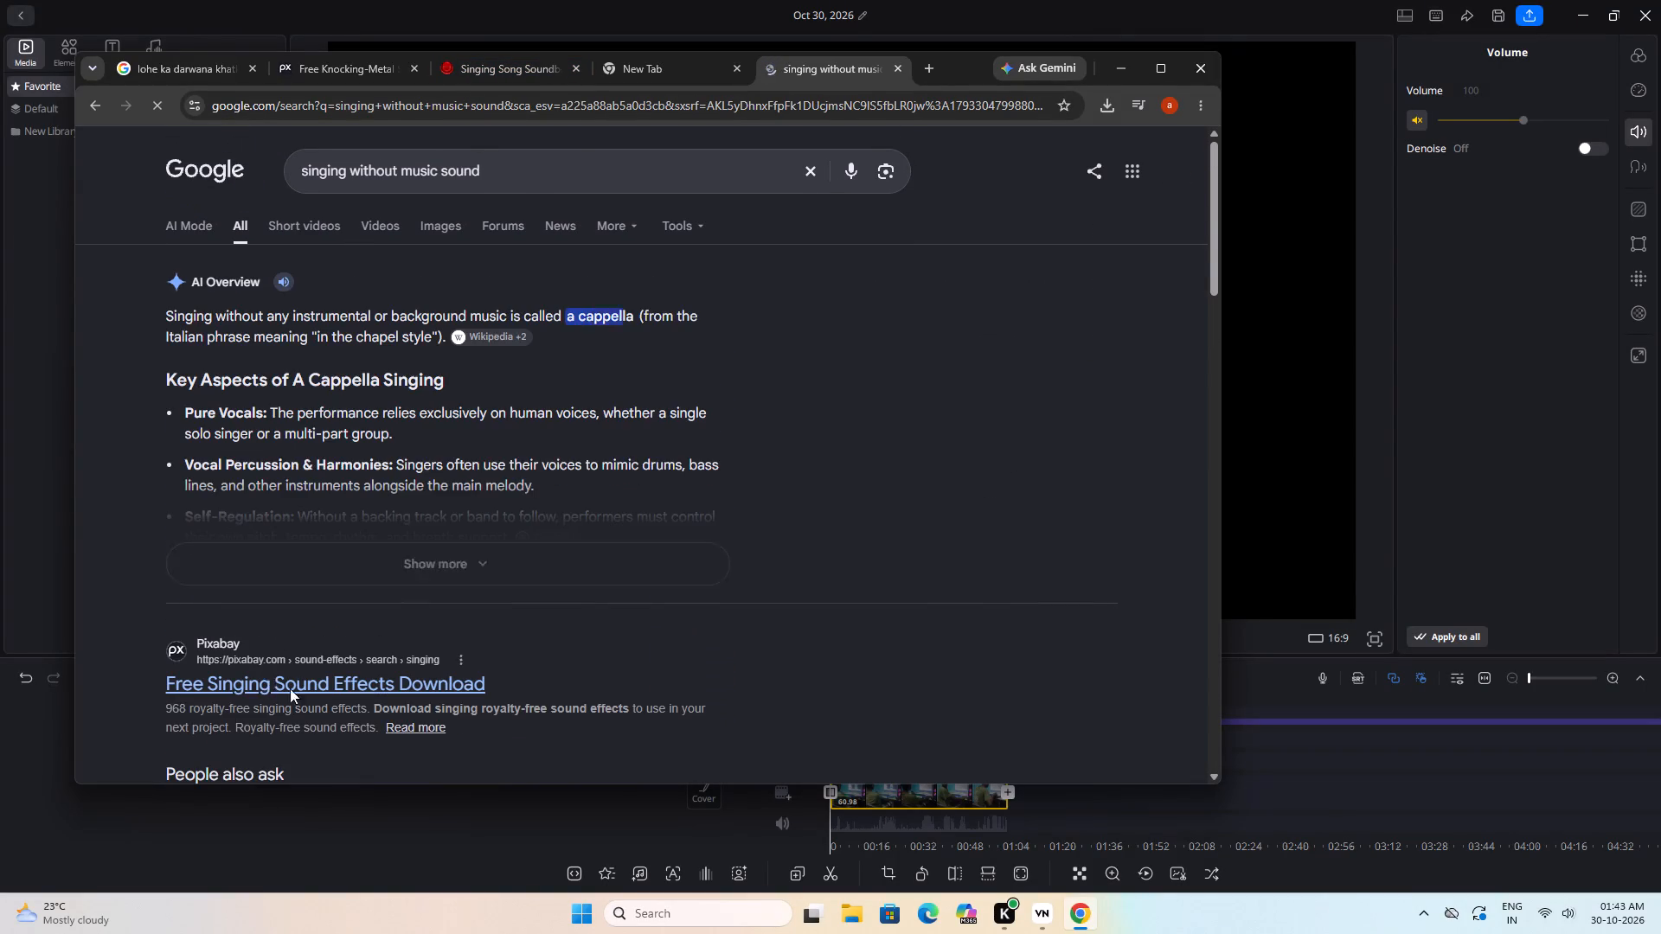
{"action": "scroll", "coordinate": [290, 688], "scroll_direction": "down", "scroll_amount": 3}
{"action": "scroll", "coordinate": [267, 611], "scroll_direction": "down", "scroll_amount": 2}
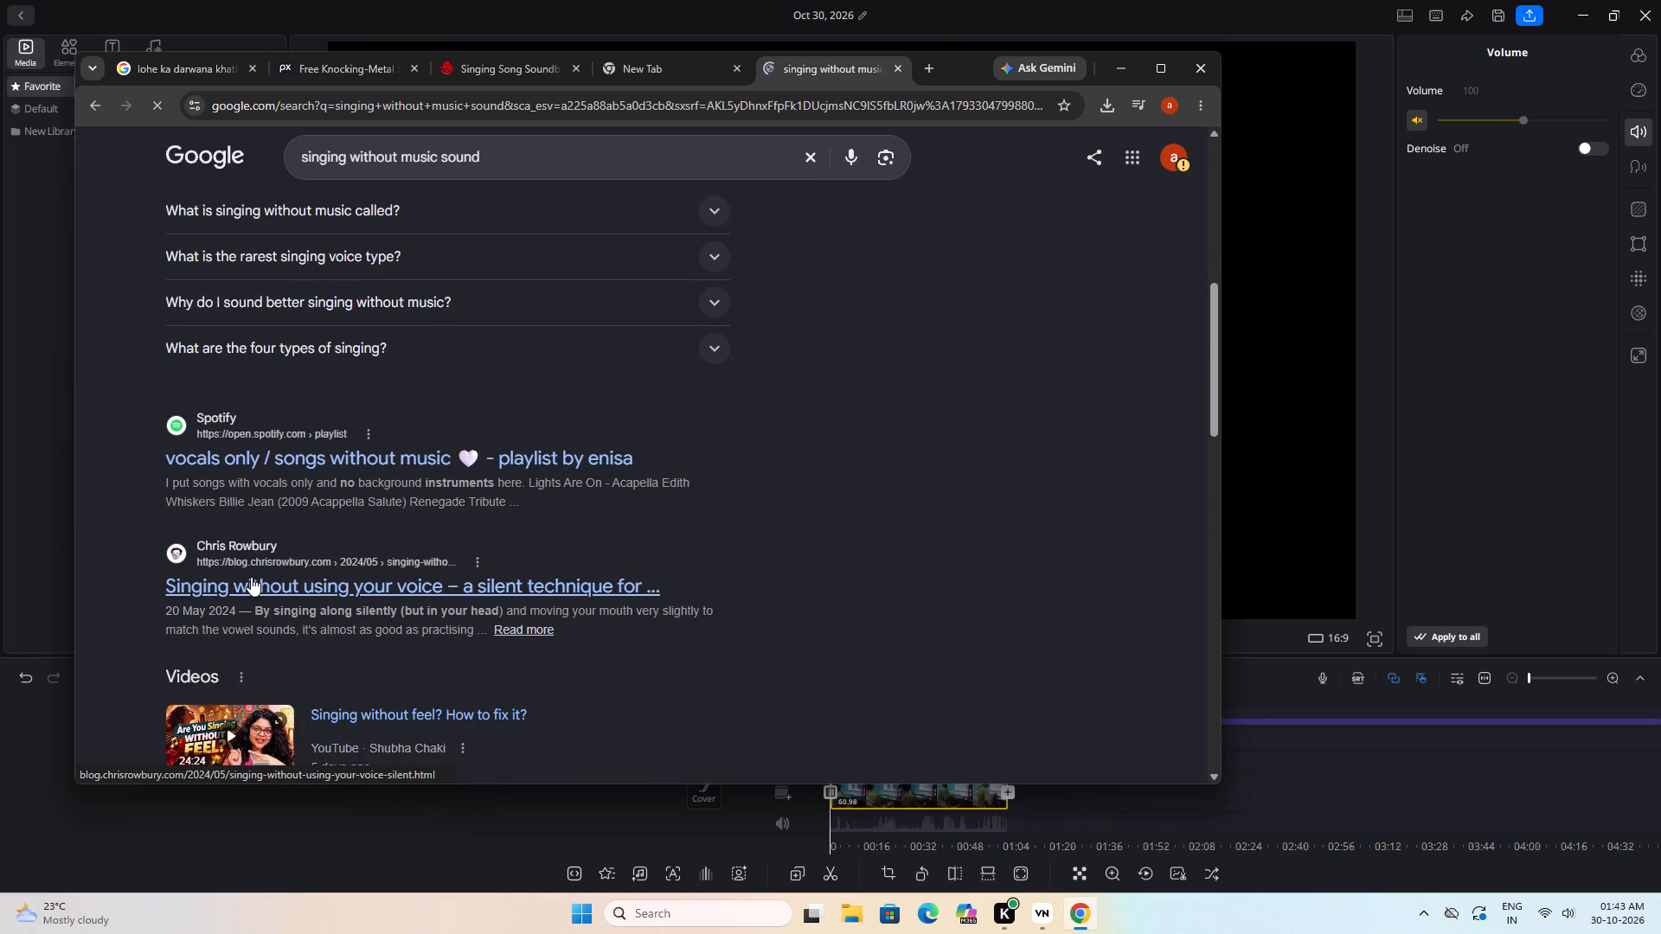
{"action": "left_click", "coordinate": [244, 579]}
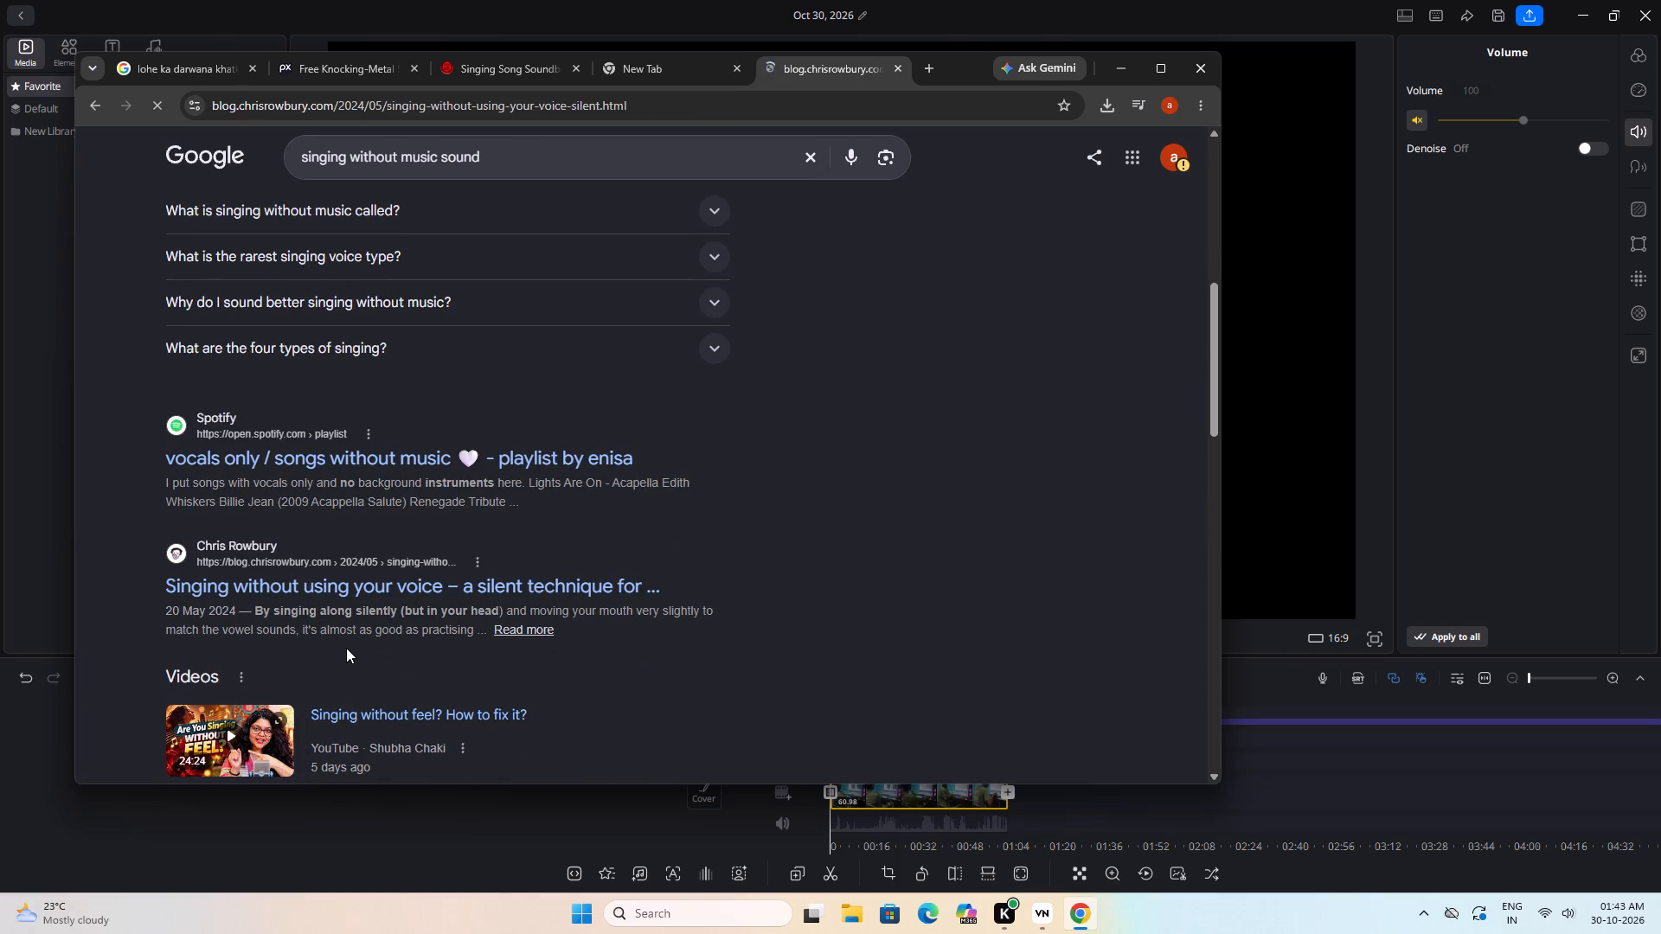
{"action": "scroll", "coordinate": [581, 516], "scroll_direction": "down", "scroll_amount": 6}
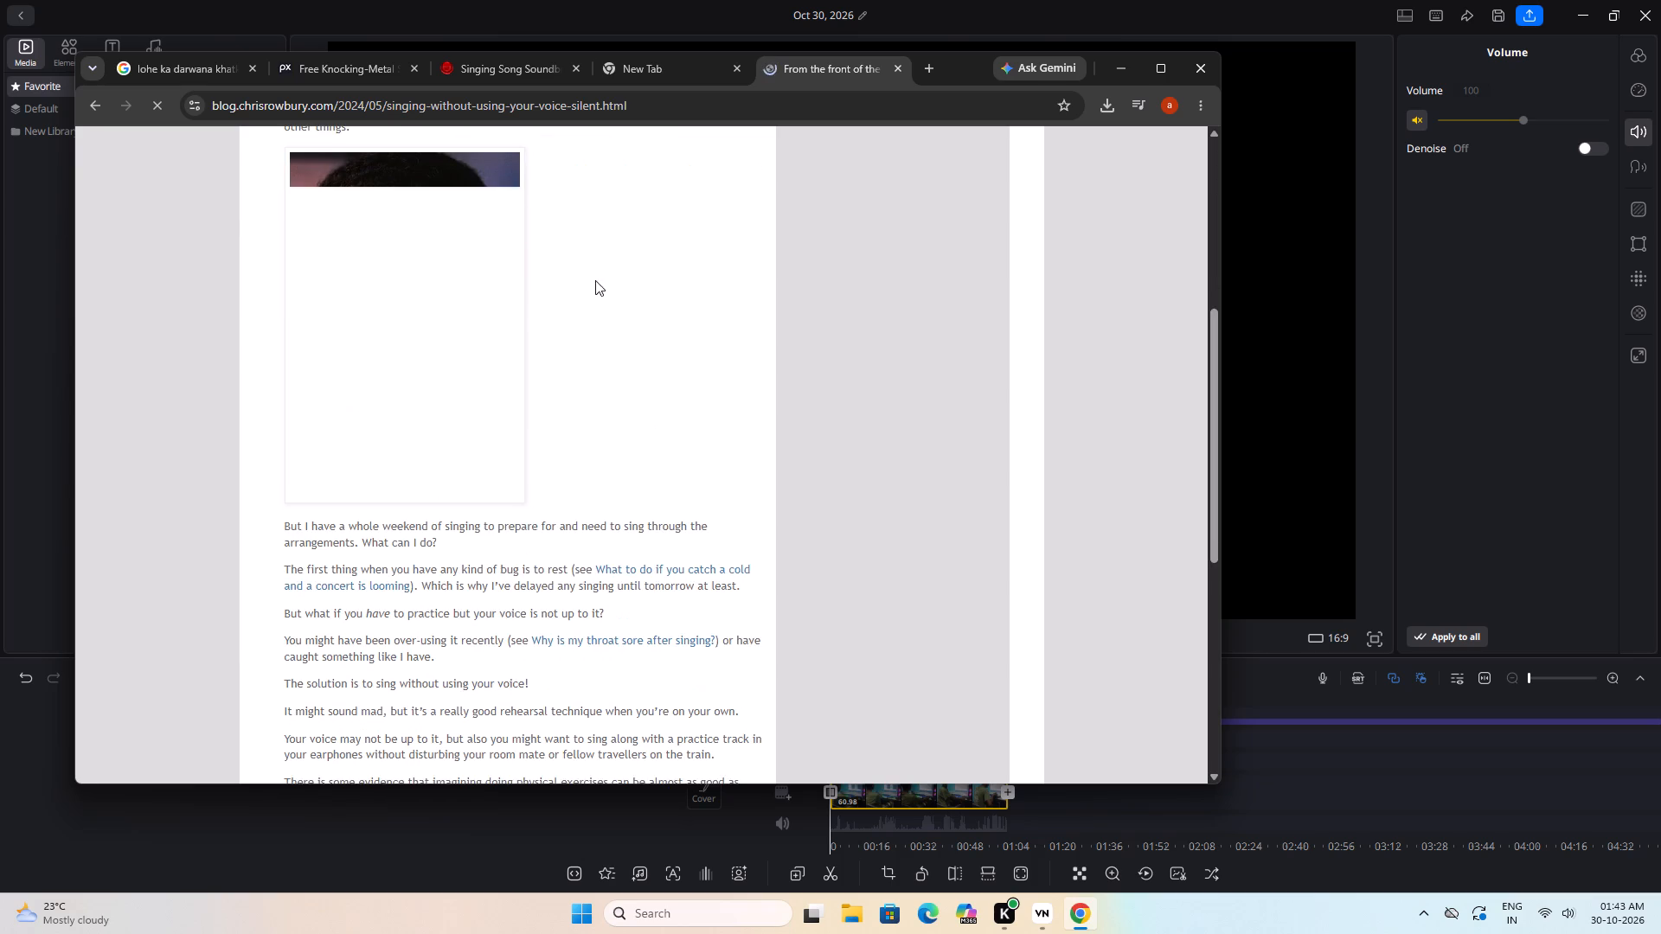
{"action": "scroll", "coordinate": [488, 543], "scroll_direction": "down", "scroll_amount": 12}
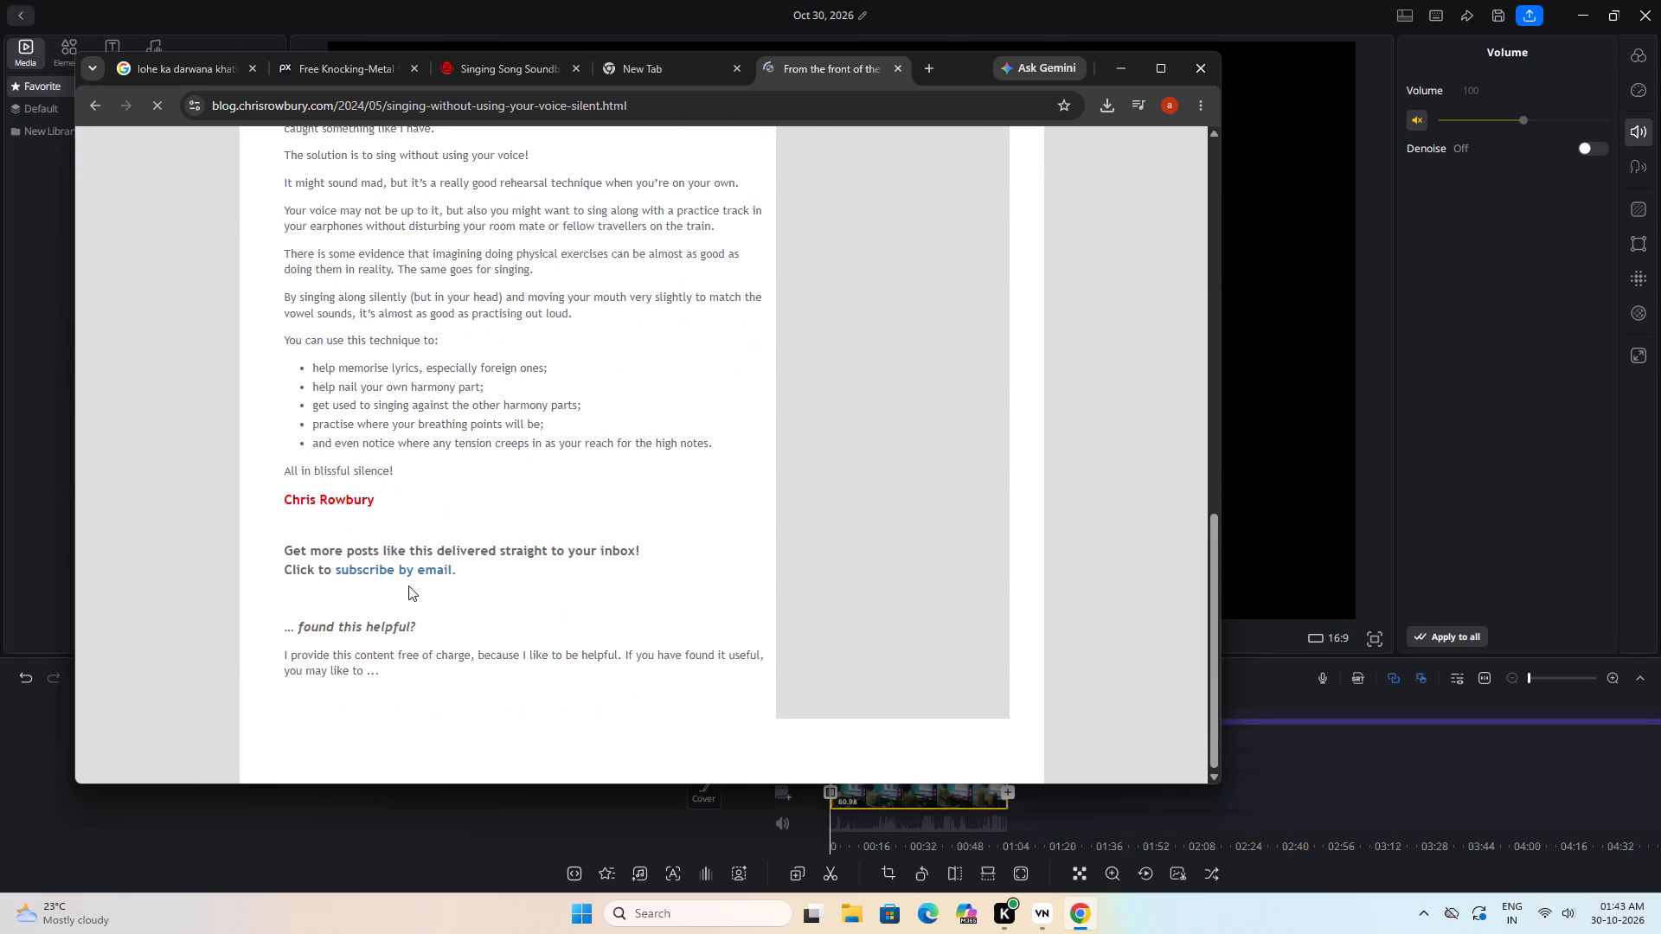
{"action": "scroll", "coordinate": [346, 445], "scroll_direction": "down", "scroll_amount": 7}
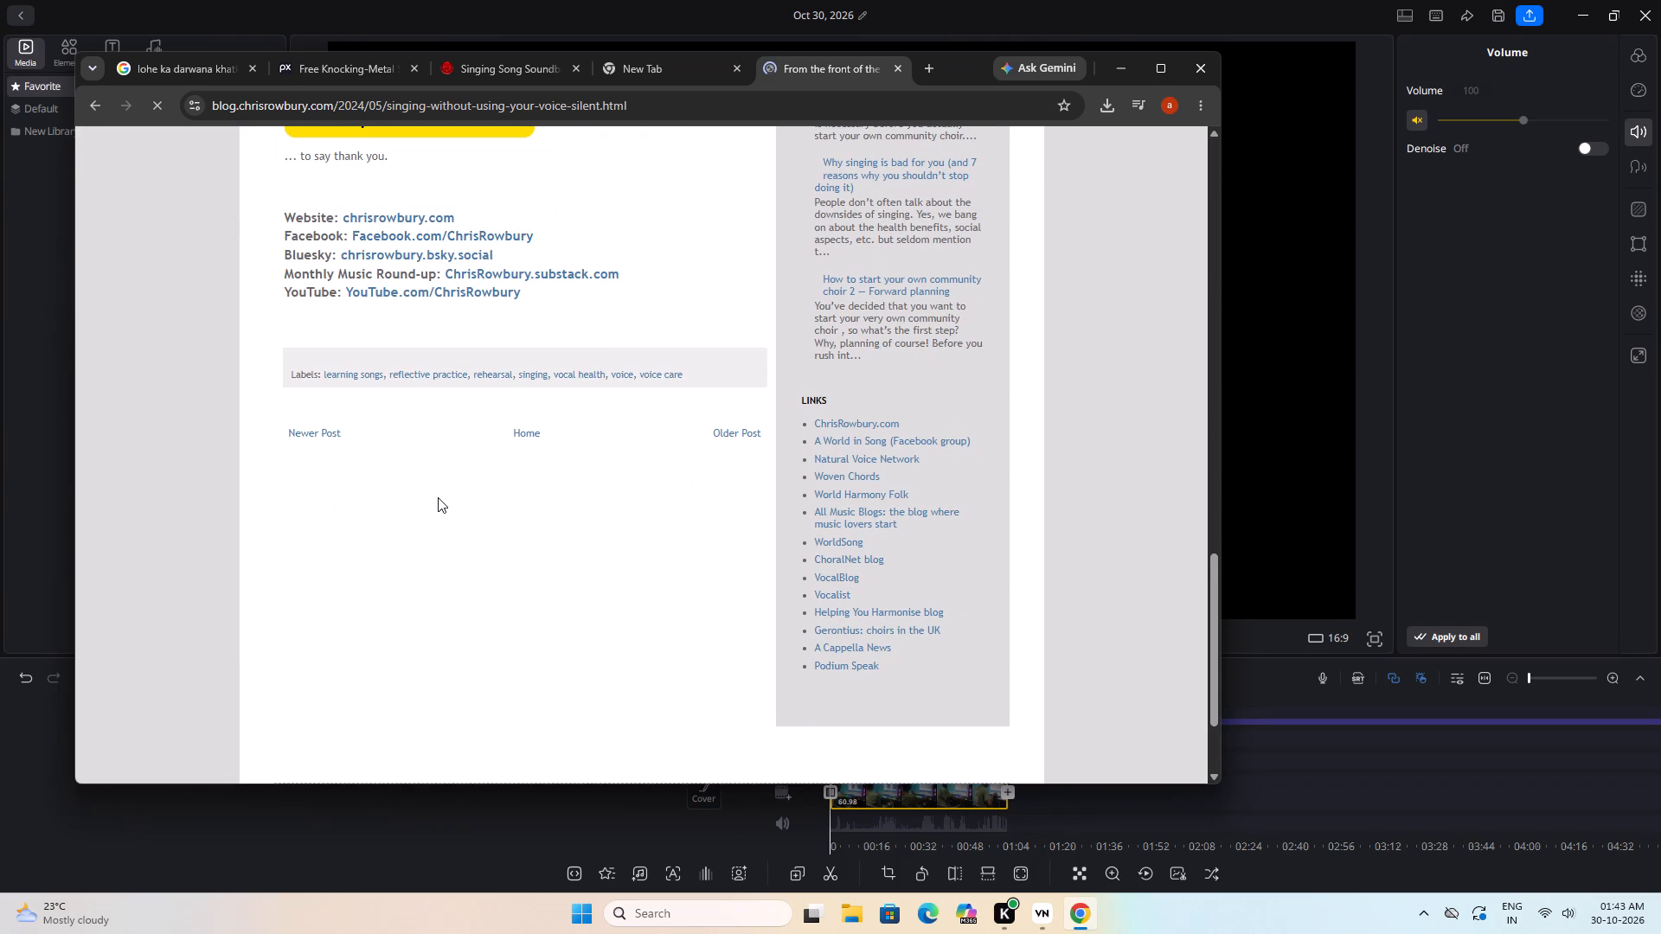
{"action": "scroll", "coordinate": [450, 450], "scroll_direction": "down", "scroll_amount": 7}
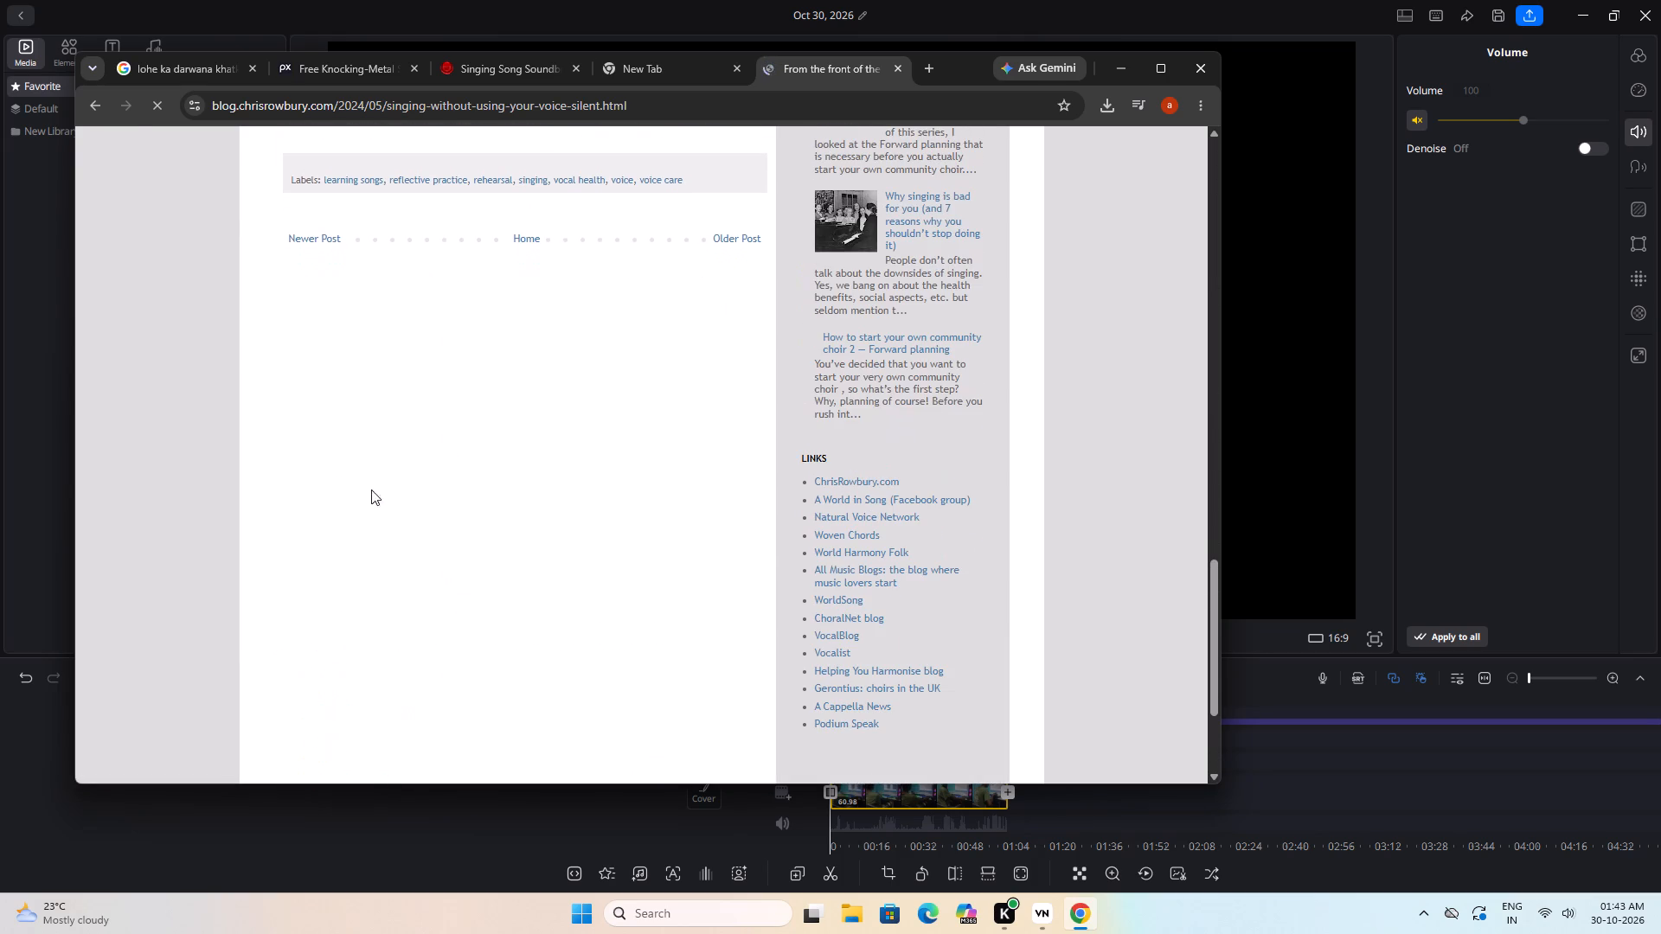
{"action": "left_click", "coordinate": [91, 102]}
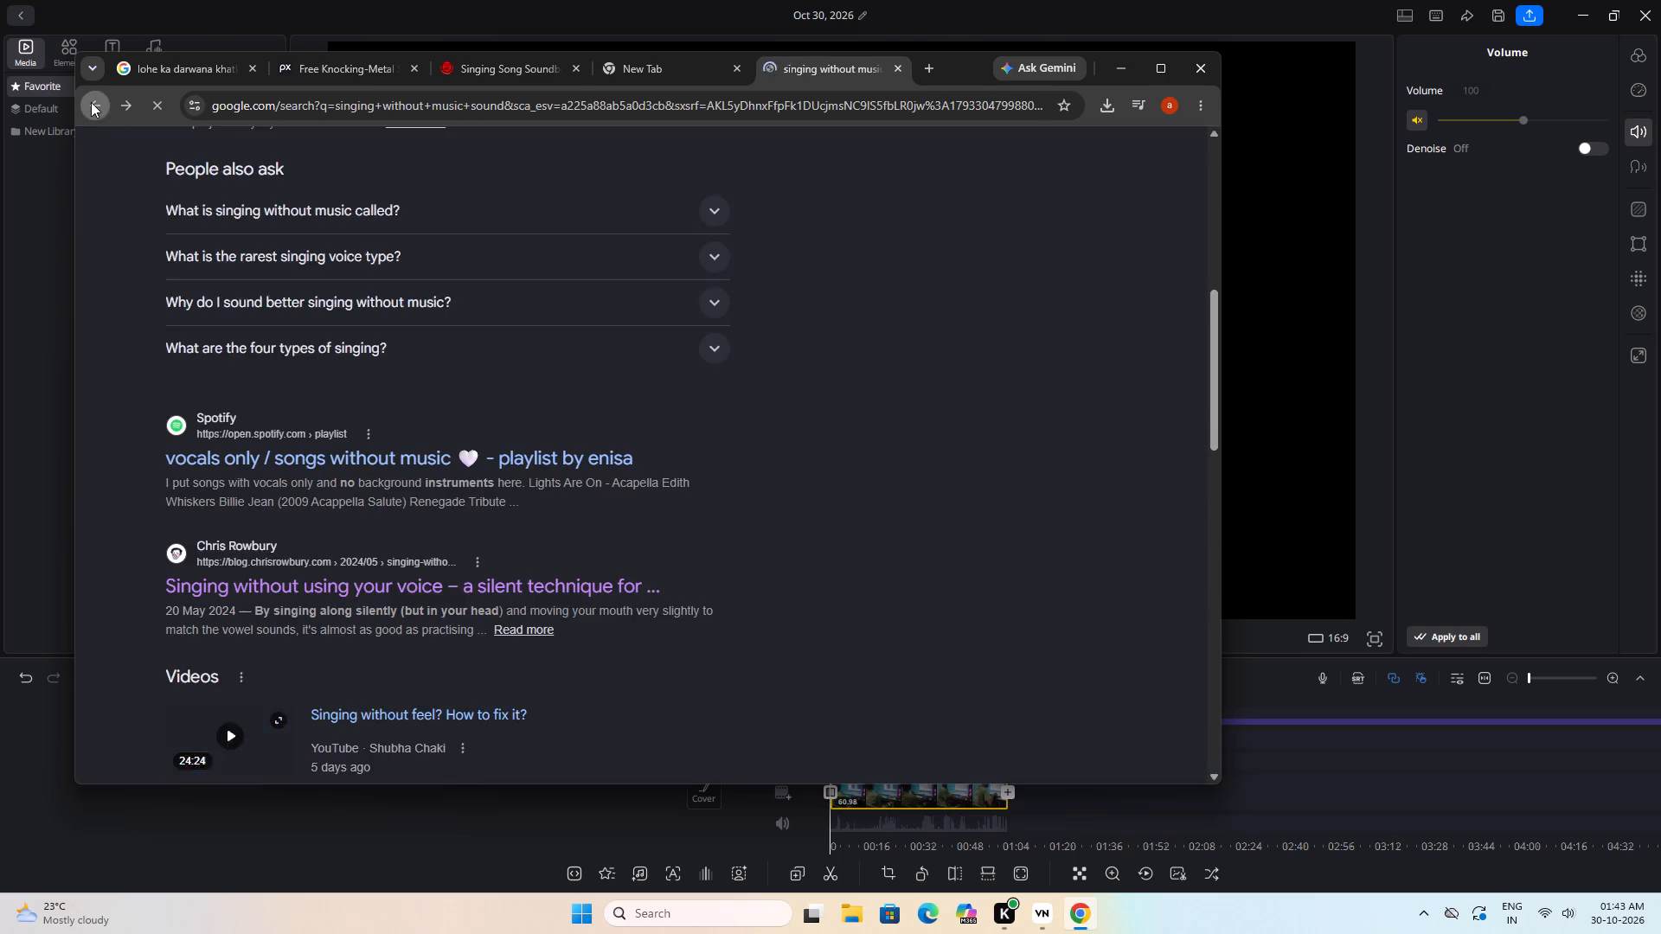
Open Pixabay's "Without Music" result and preview the track "Love without being loved".
{"action": "scroll", "coordinate": [319, 549], "scroll_direction": "down", "scroll_amount": 7}
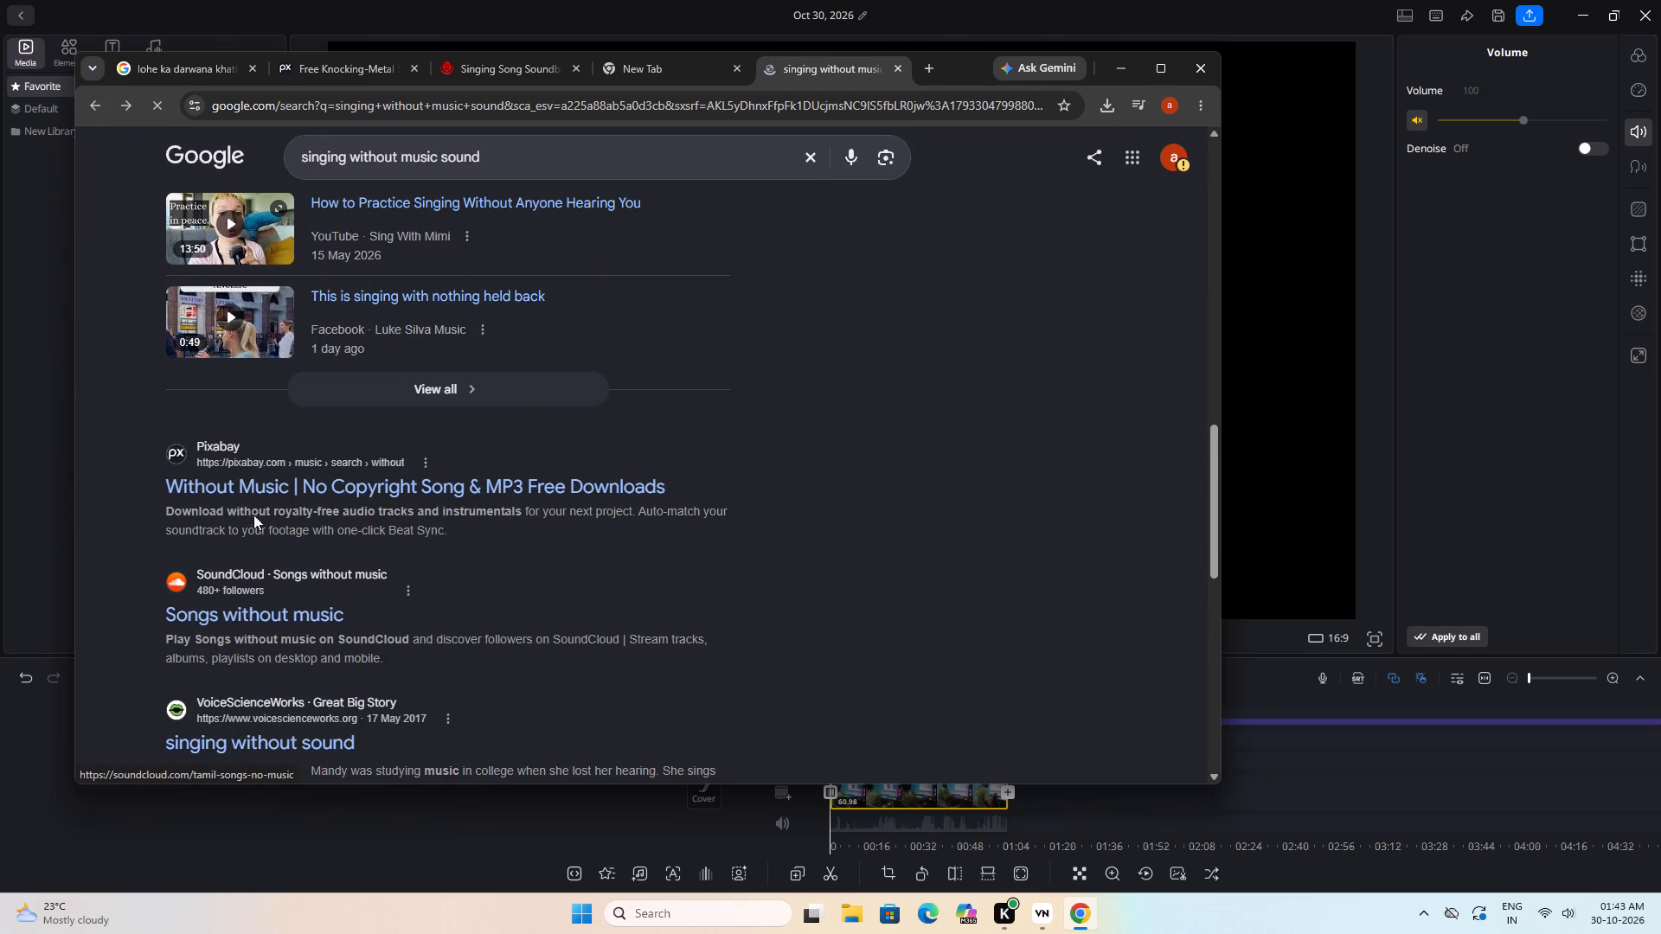
{"action": "left_click", "coordinate": [249, 492]}
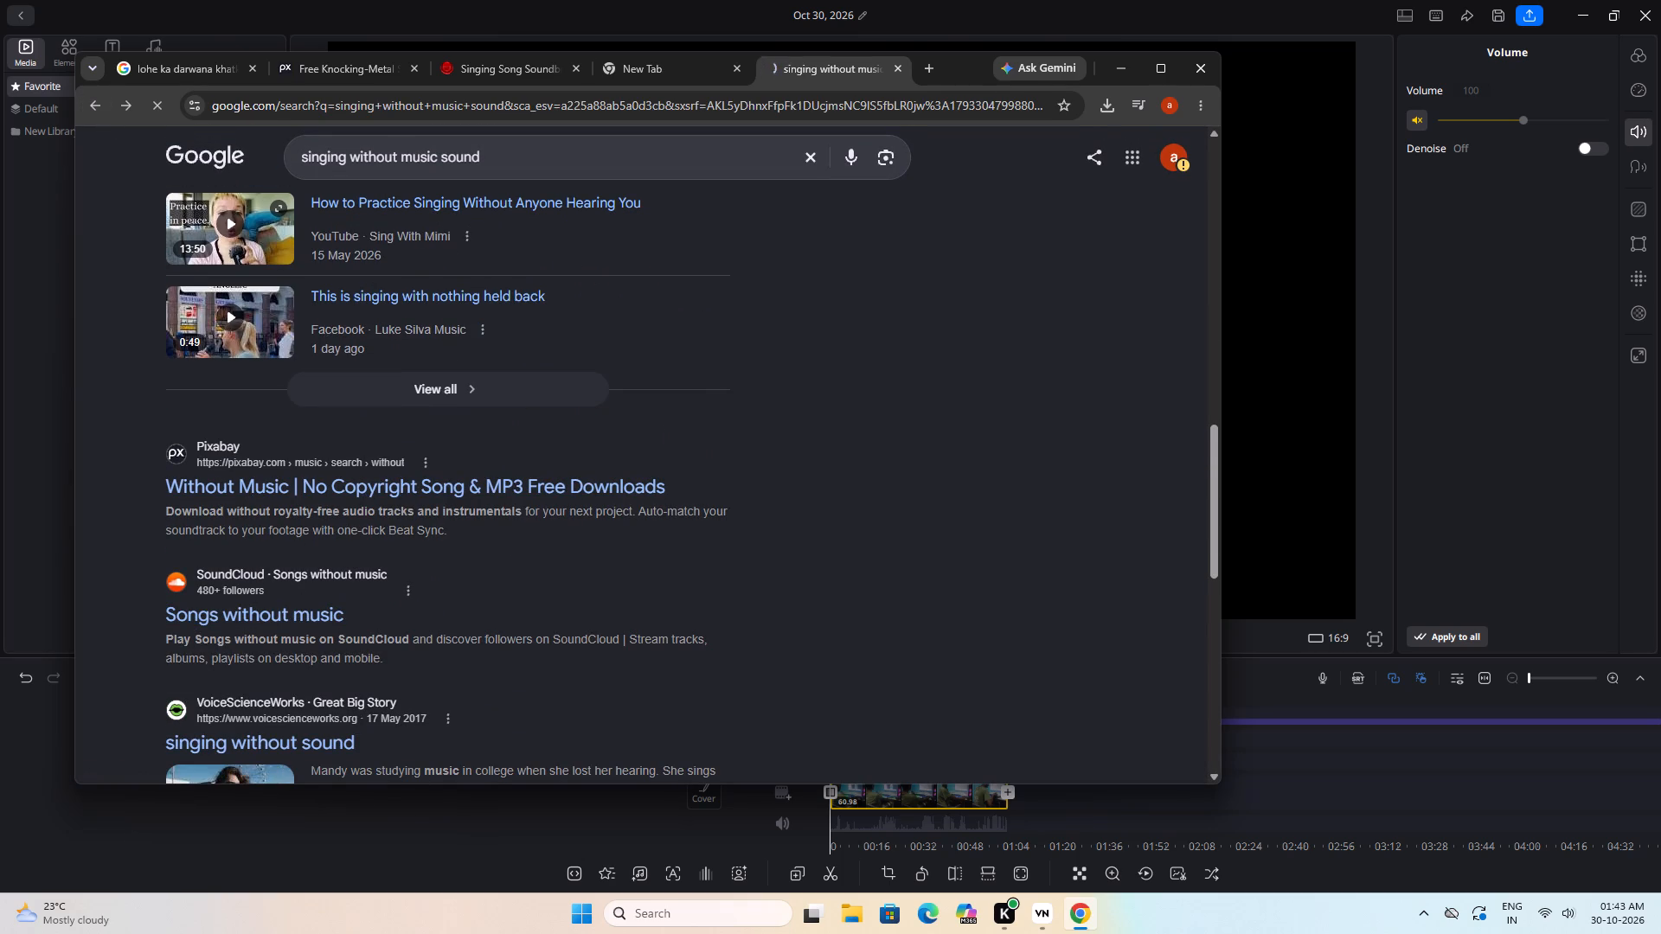
{"action": "scroll", "coordinate": [295, 690], "scroll_direction": "down", "scroll_amount": 7}
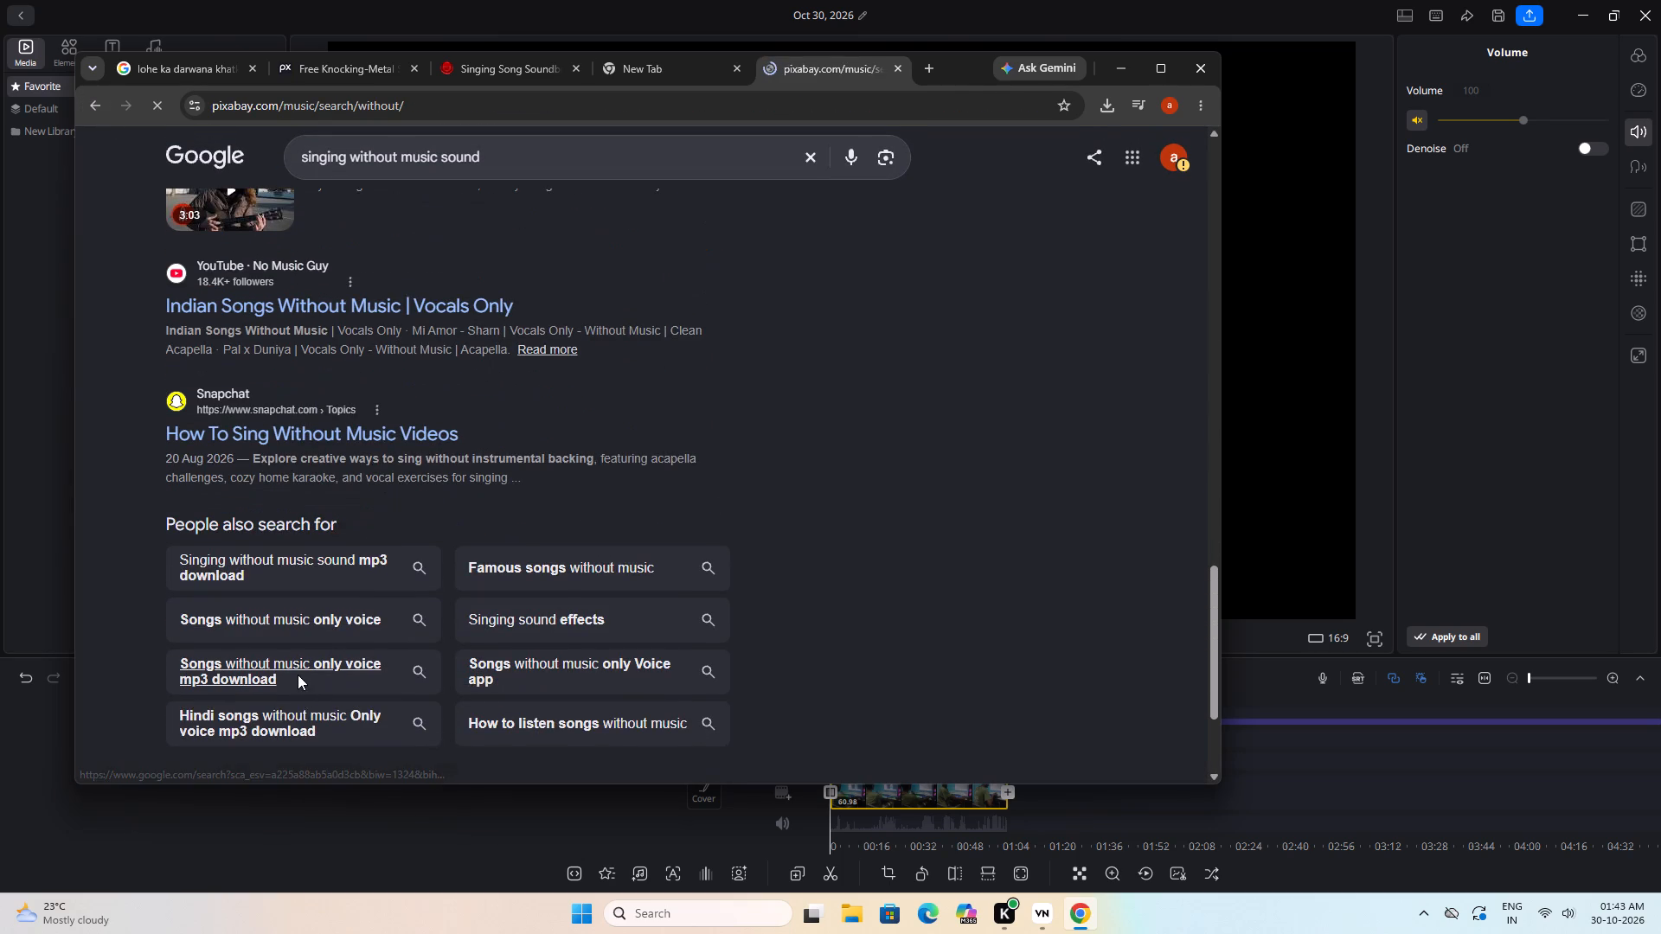
{"action": "scroll", "coordinate": [413, 645], "scroll_direction": "down", "scroll_amount": 3}
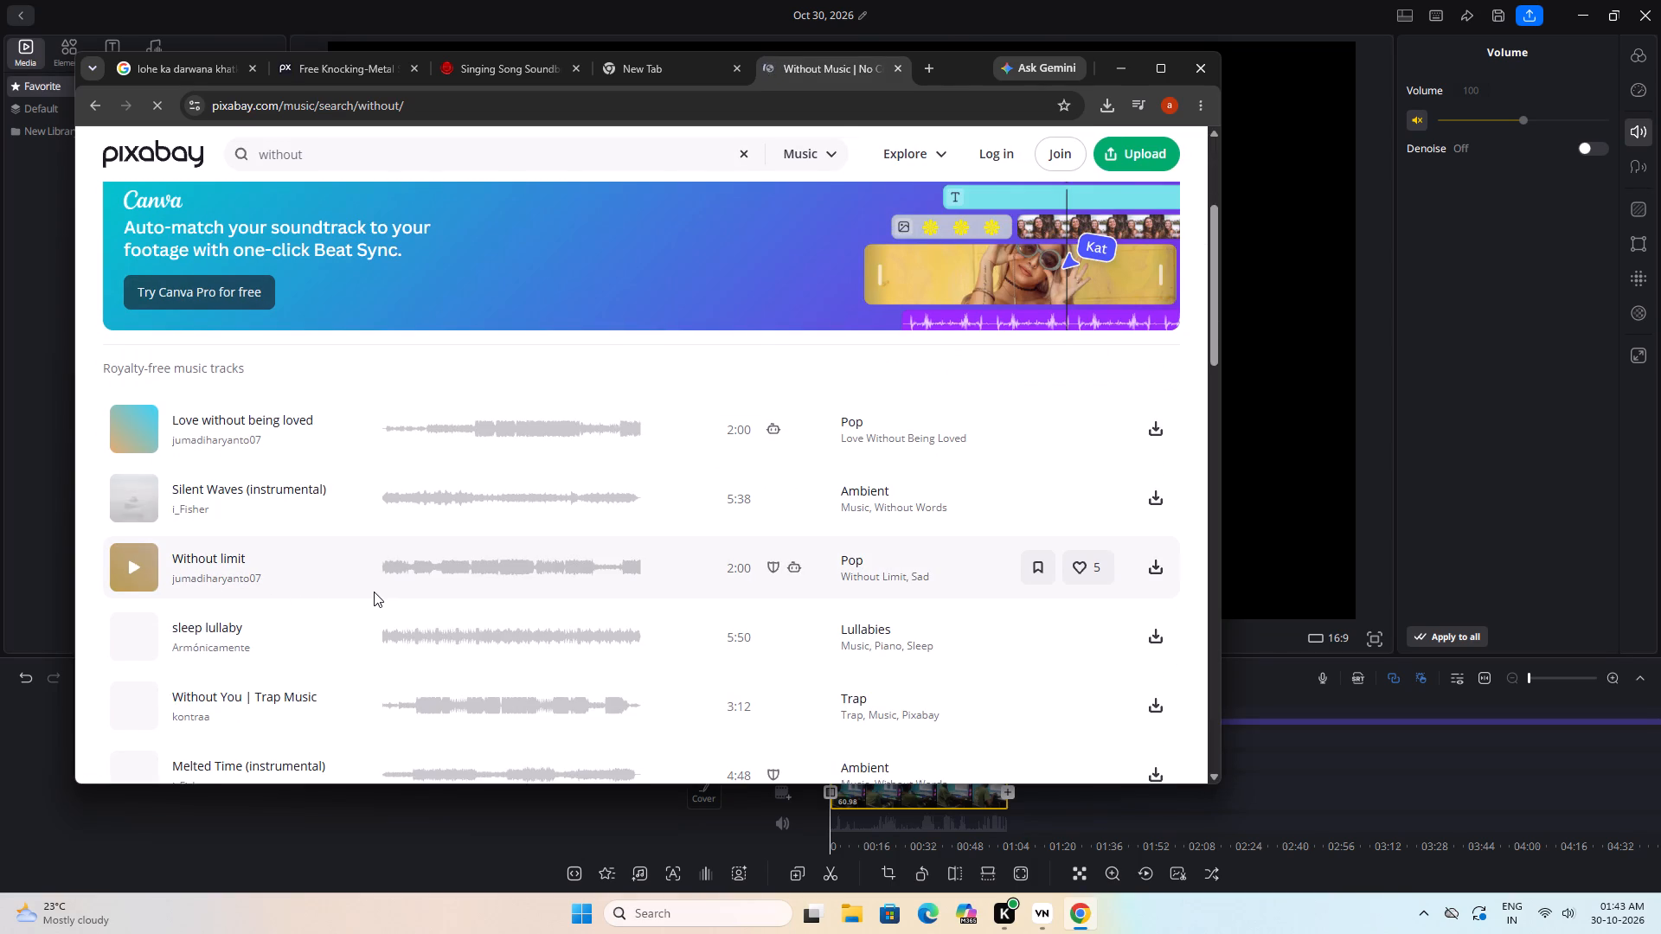
{"action": "left_click", "coordinate": [131, 425]}
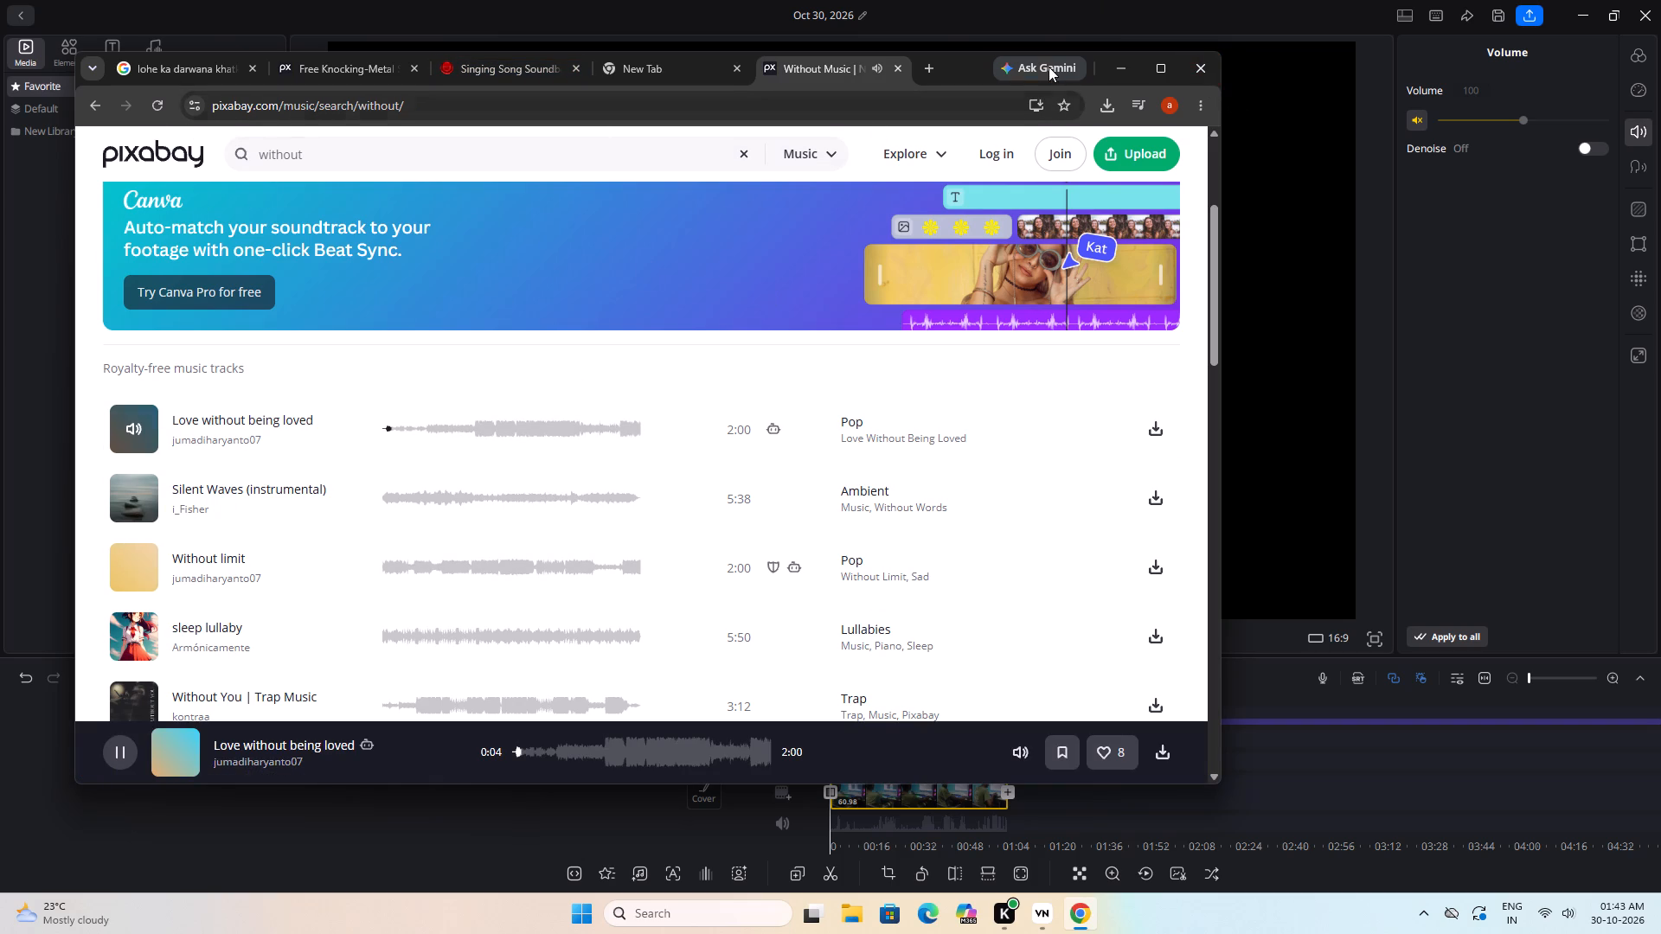
Close the browser and play the edited video from the beginning in VN.
{"action": "left_click", "coordinate": [1209, 67]}
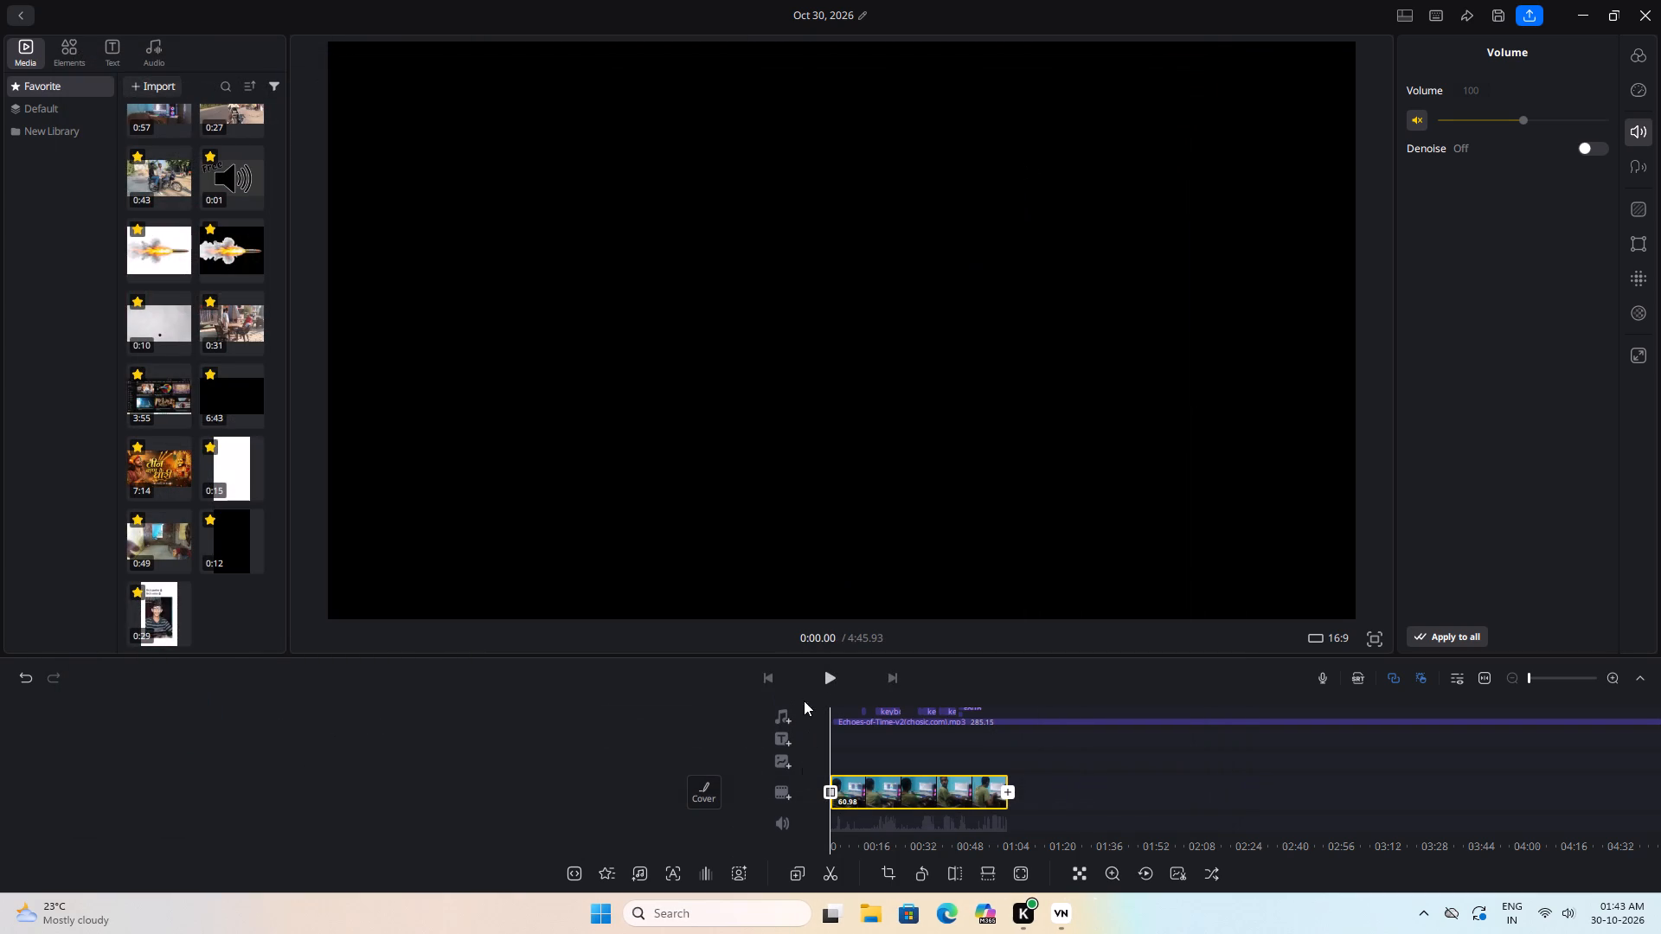
{"action": "left_click", "coordinate": [817, 676]}
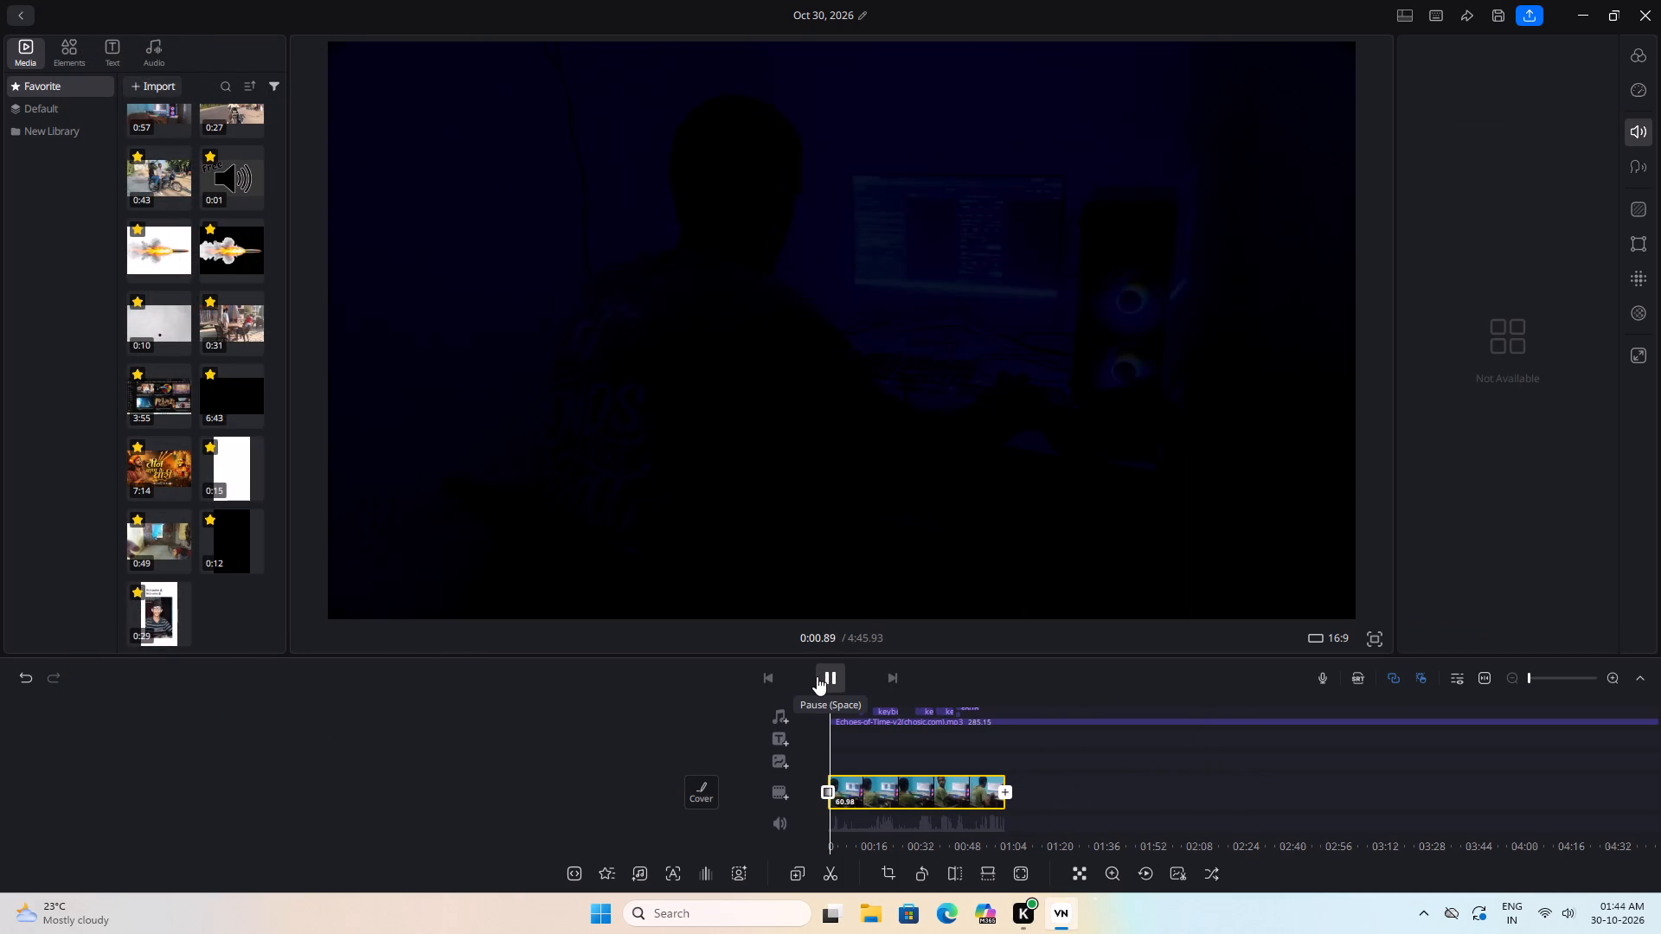